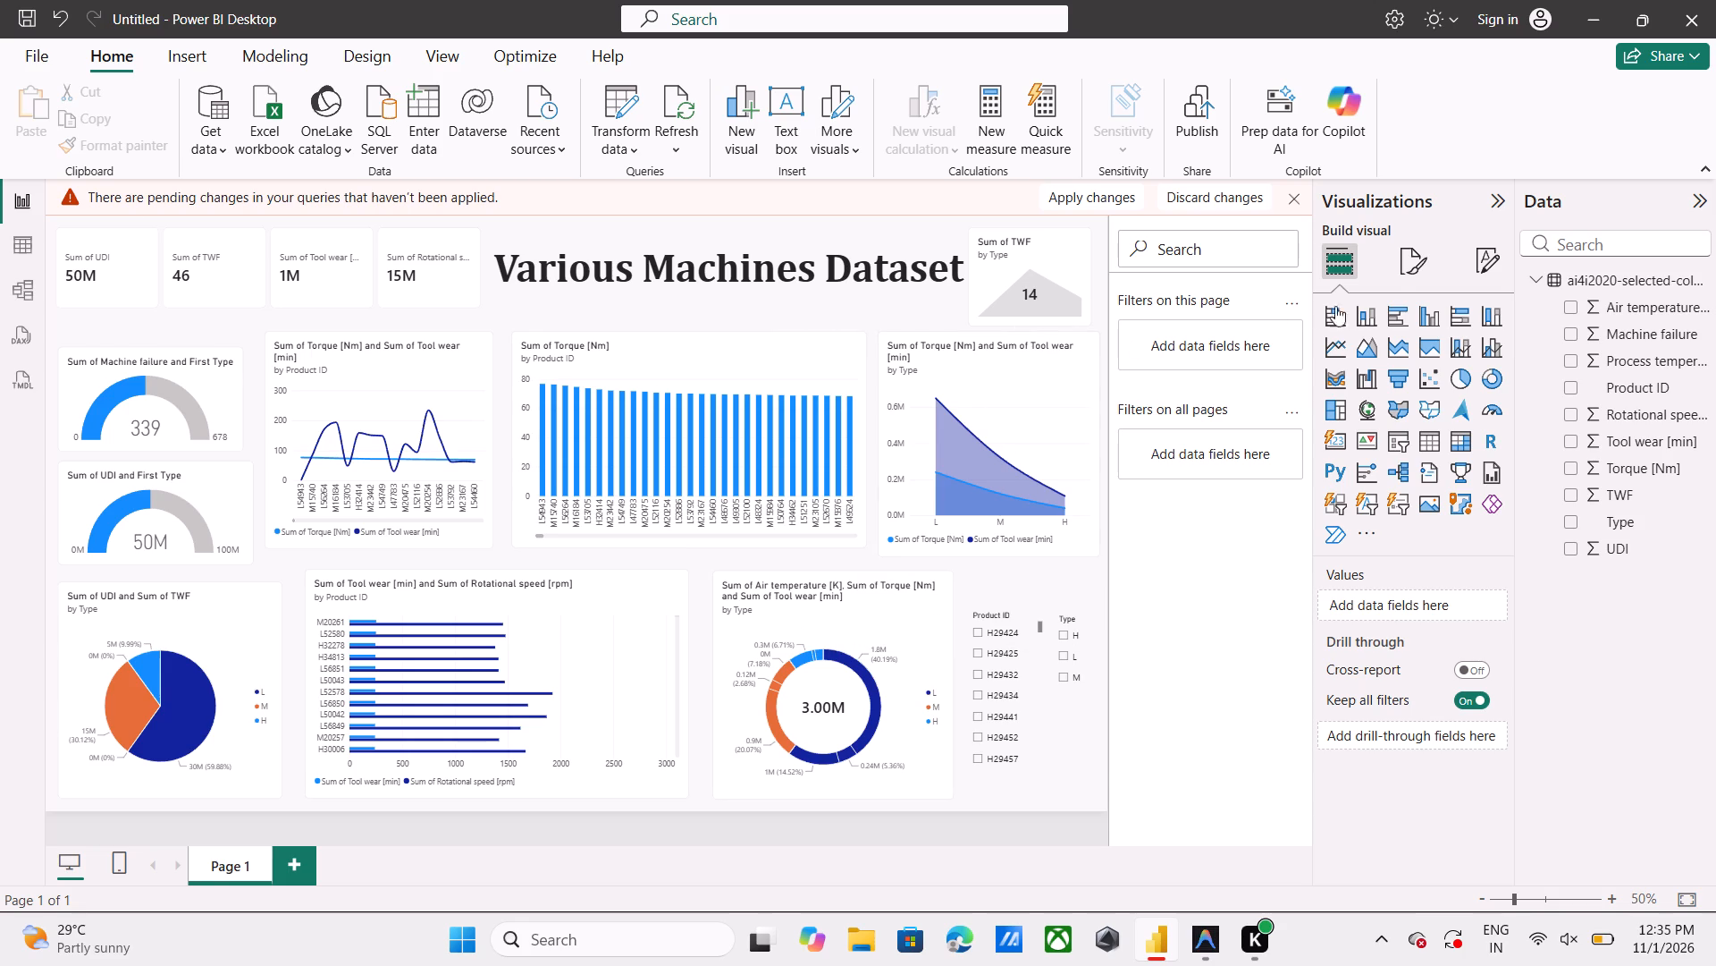
{"action": "left_click", "coordinate": [1429, 253]}
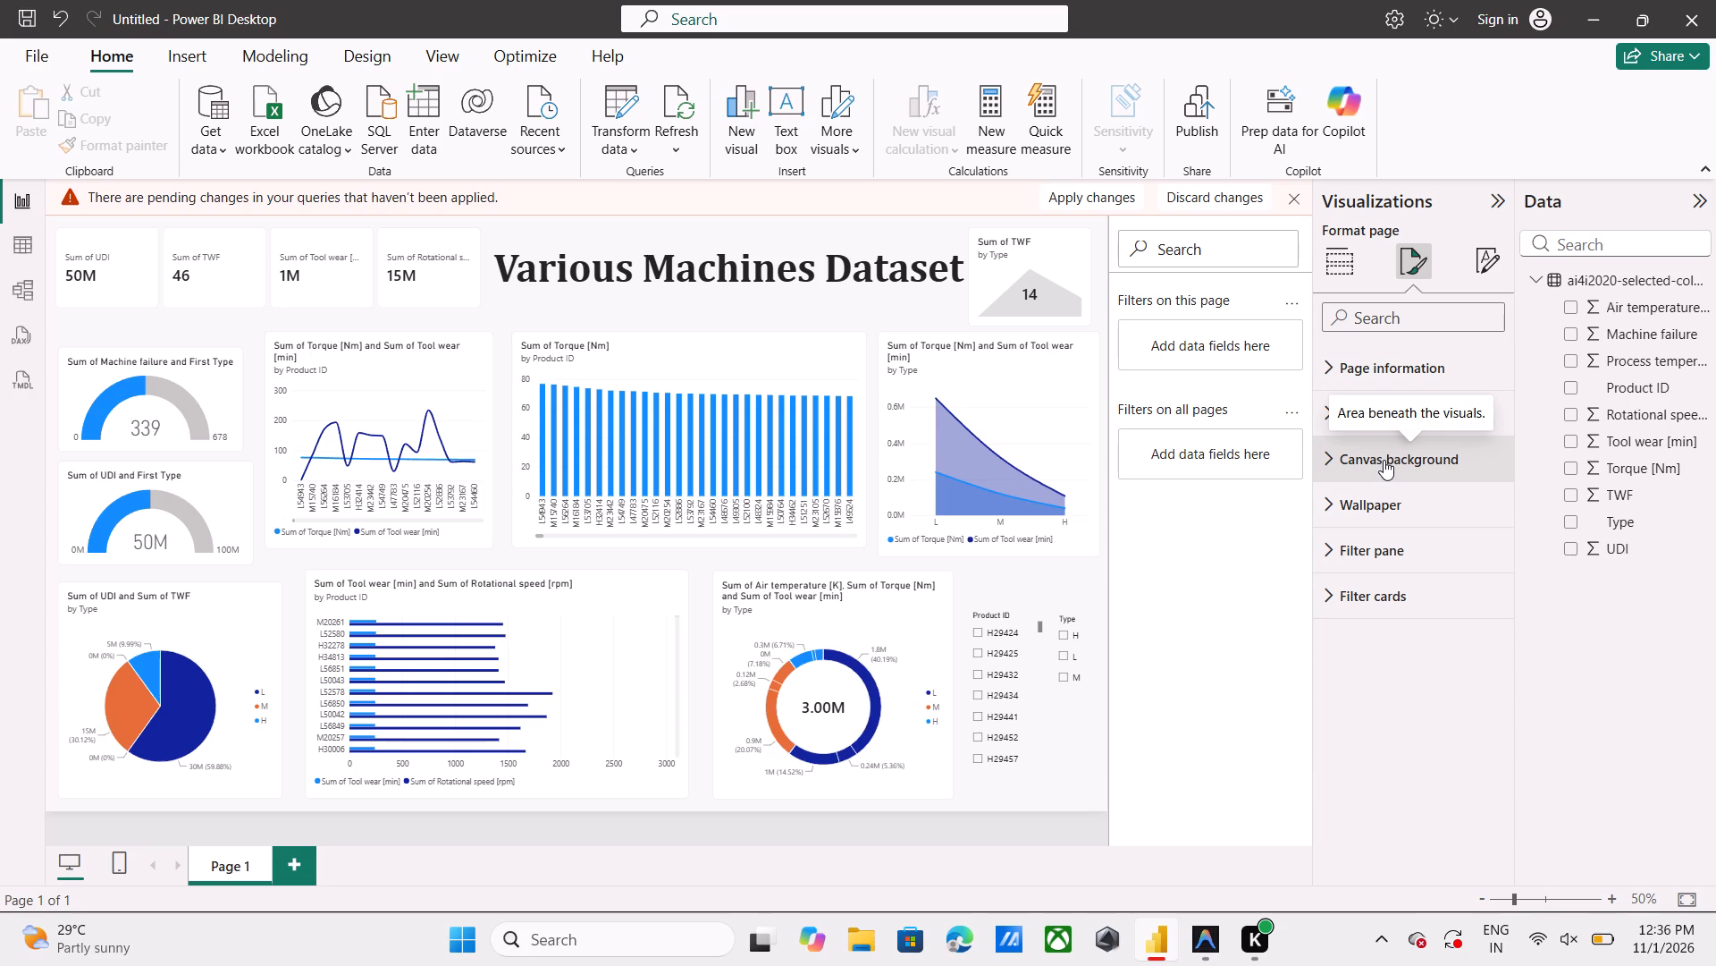
{"action": "left_click", "coordinate": [1431, 457]}
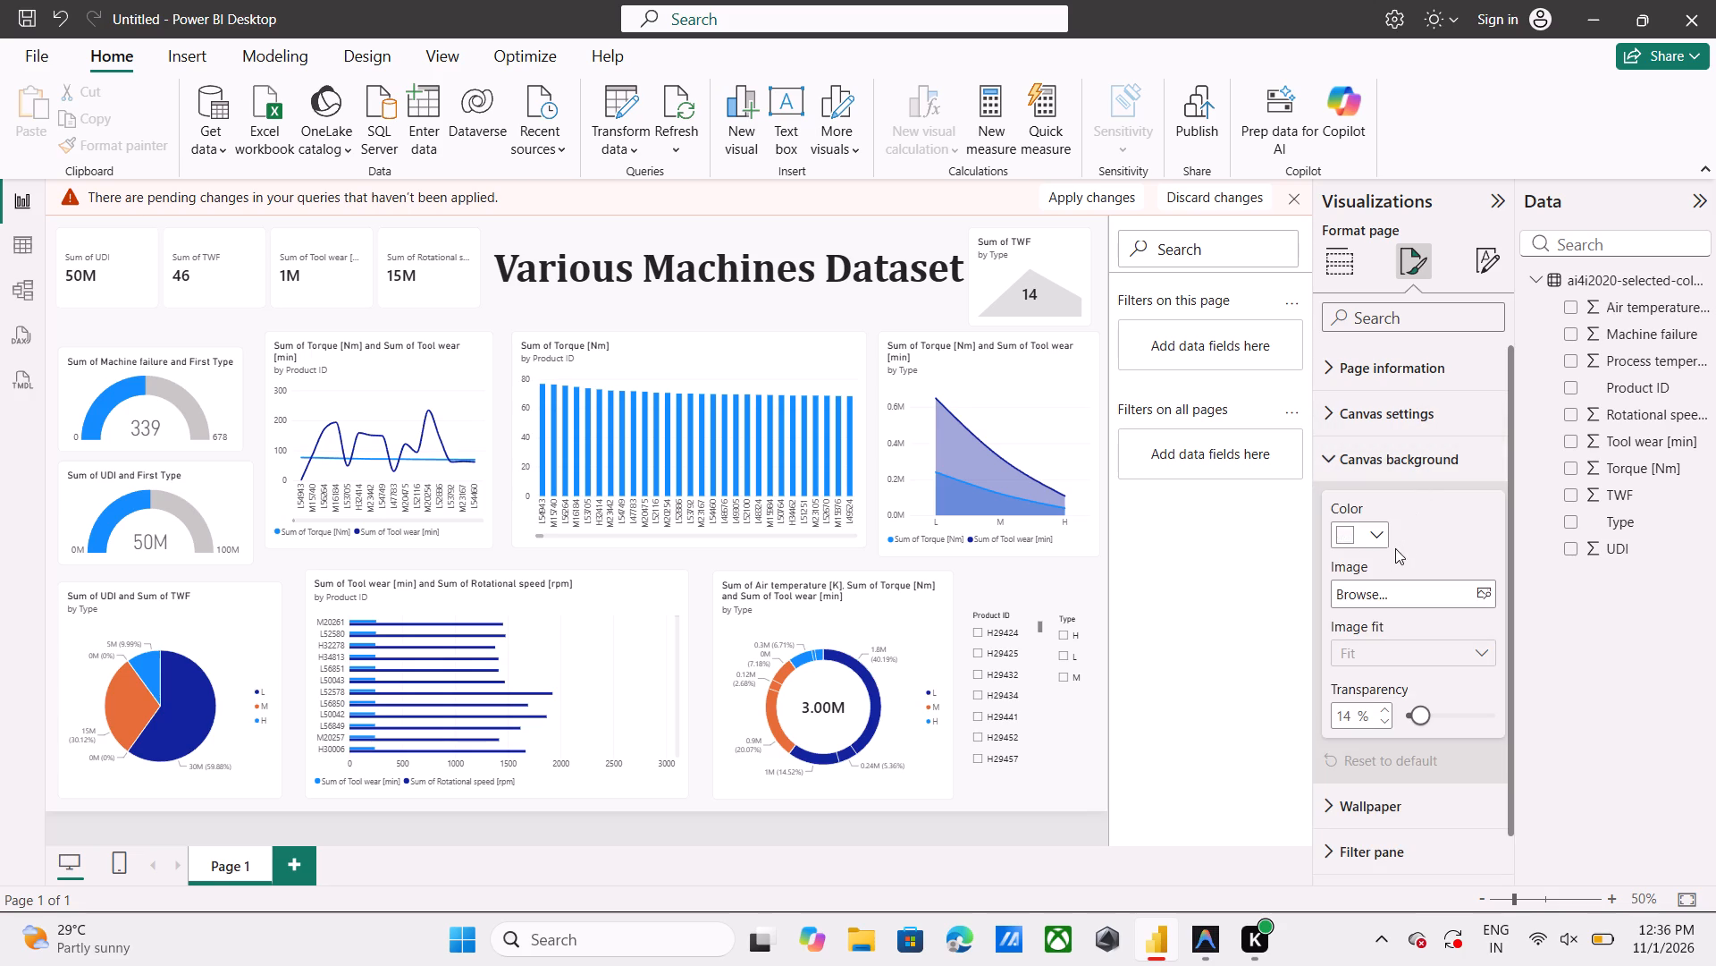
{"action": "left_click", "coordinate": [1374, 538]}
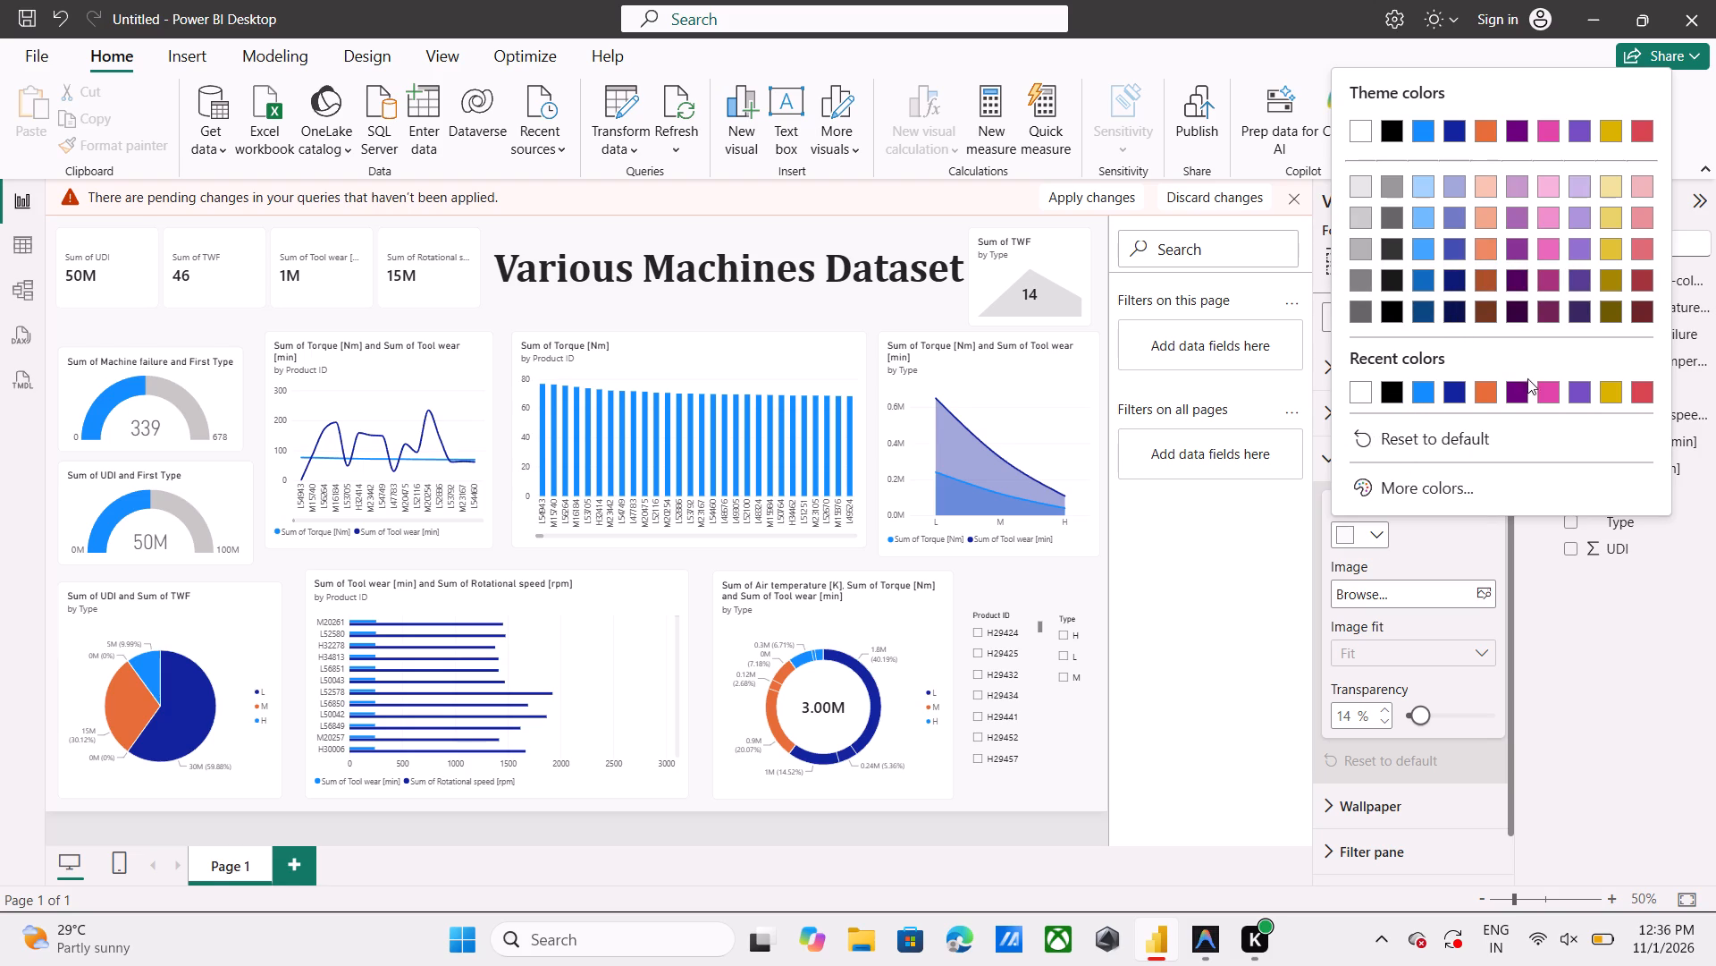
{"action": "left_click", "coordinate": [1458, 284]}
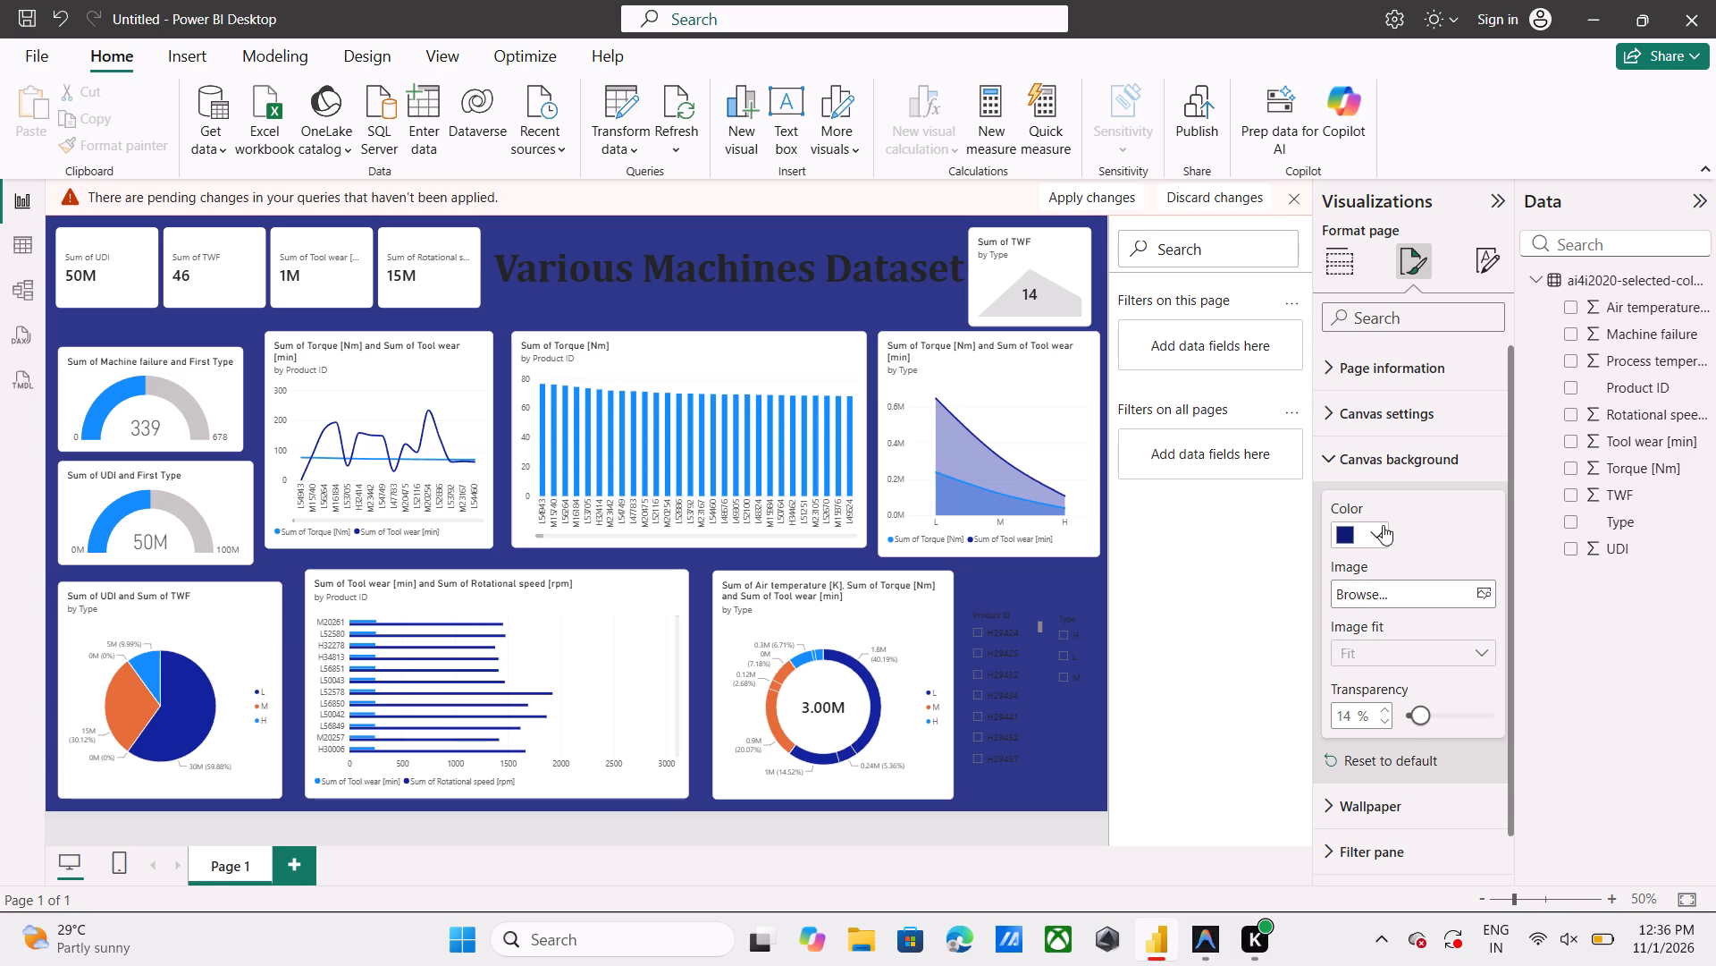
Raise the display brightness to a little over half.
{"action": "left_click", "coordinate": [1376, 525]}
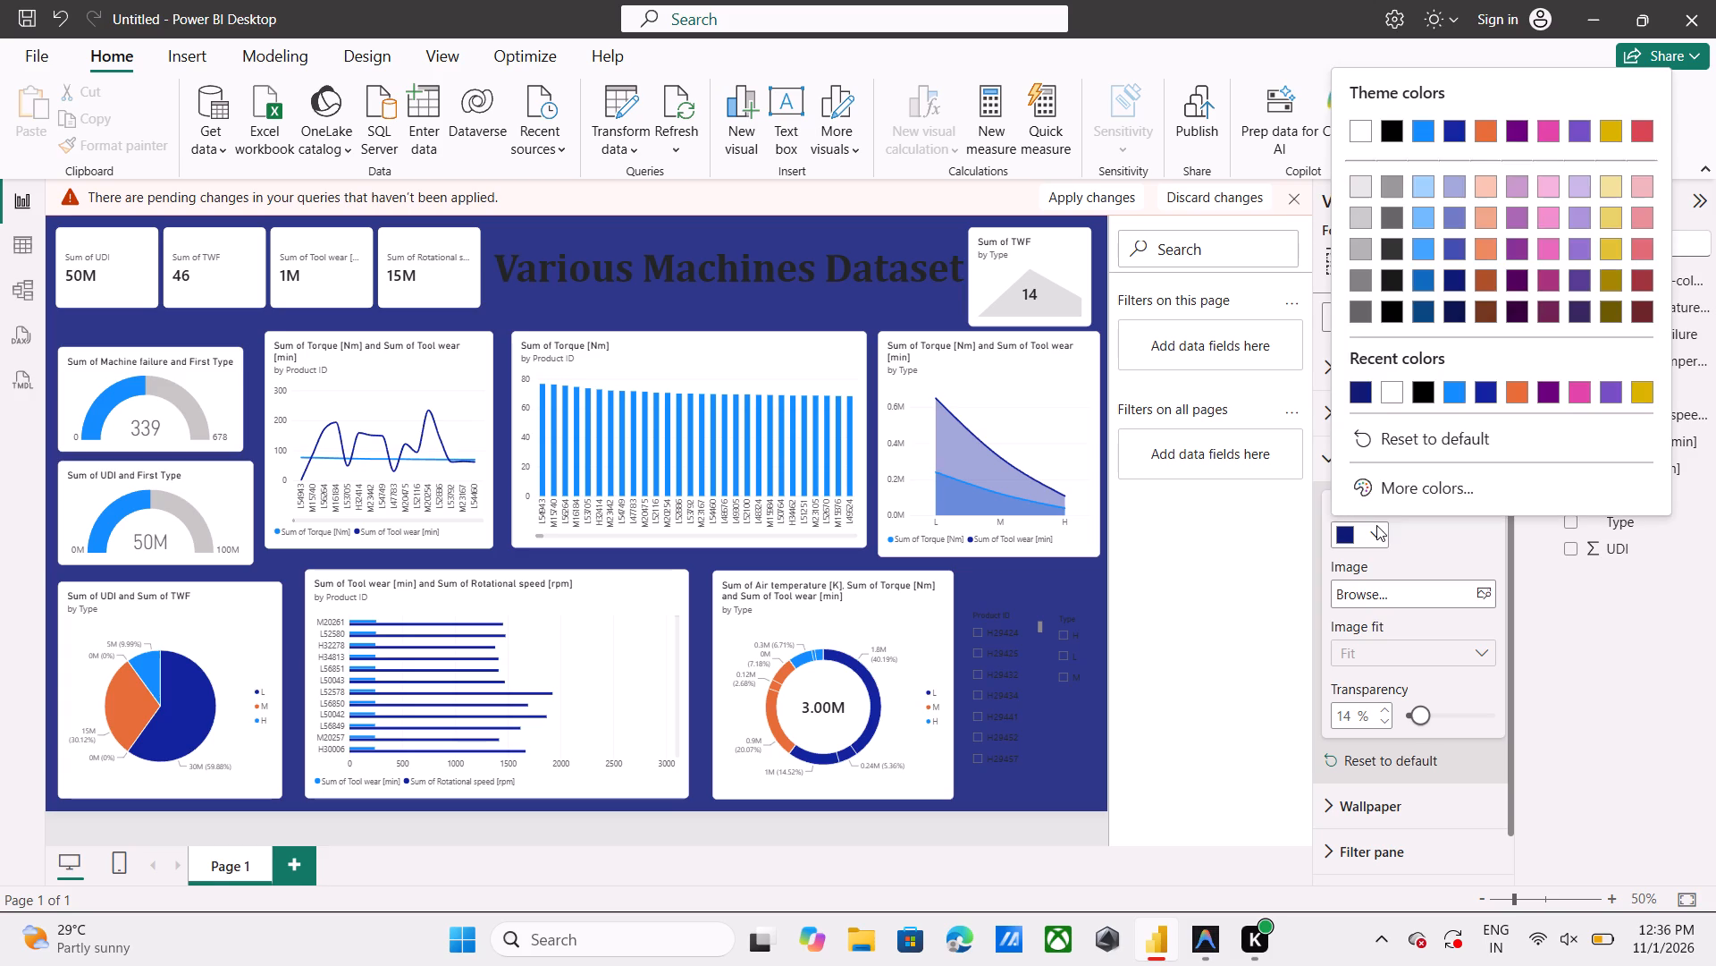
{"action": "left_click", "coordinate": [1541, 936]}
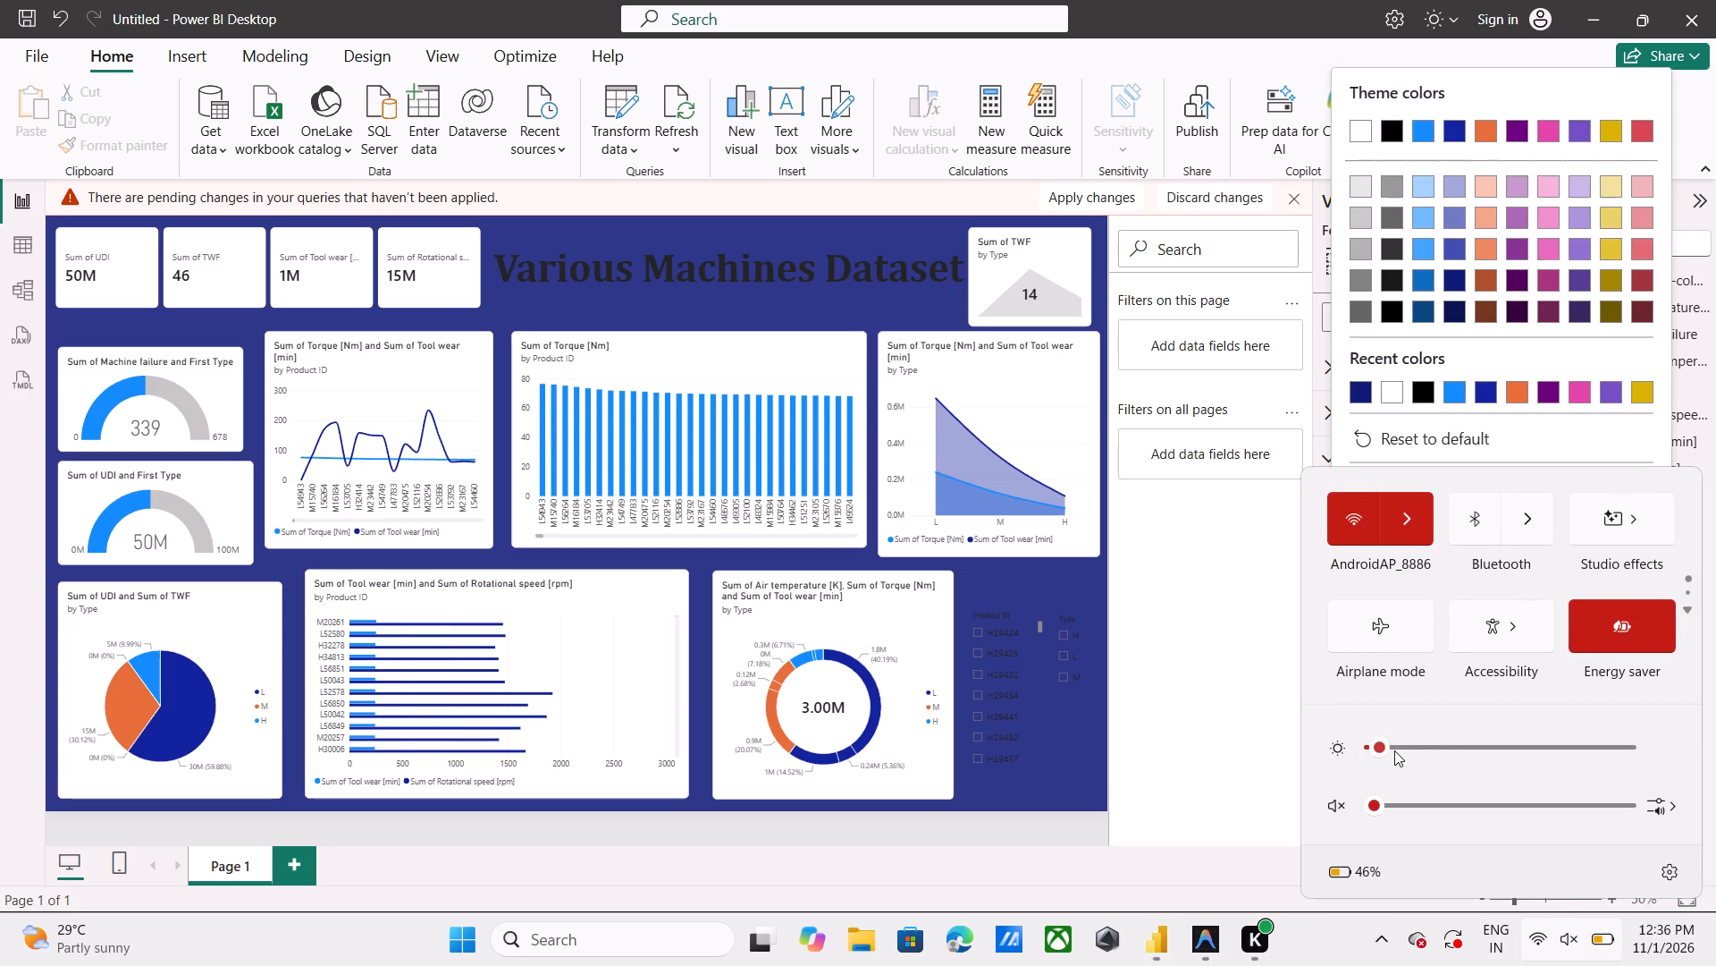
{"action": "left_click_drag", "start_coordinate": [1385, 748], "coordinate": [1532, 761]}
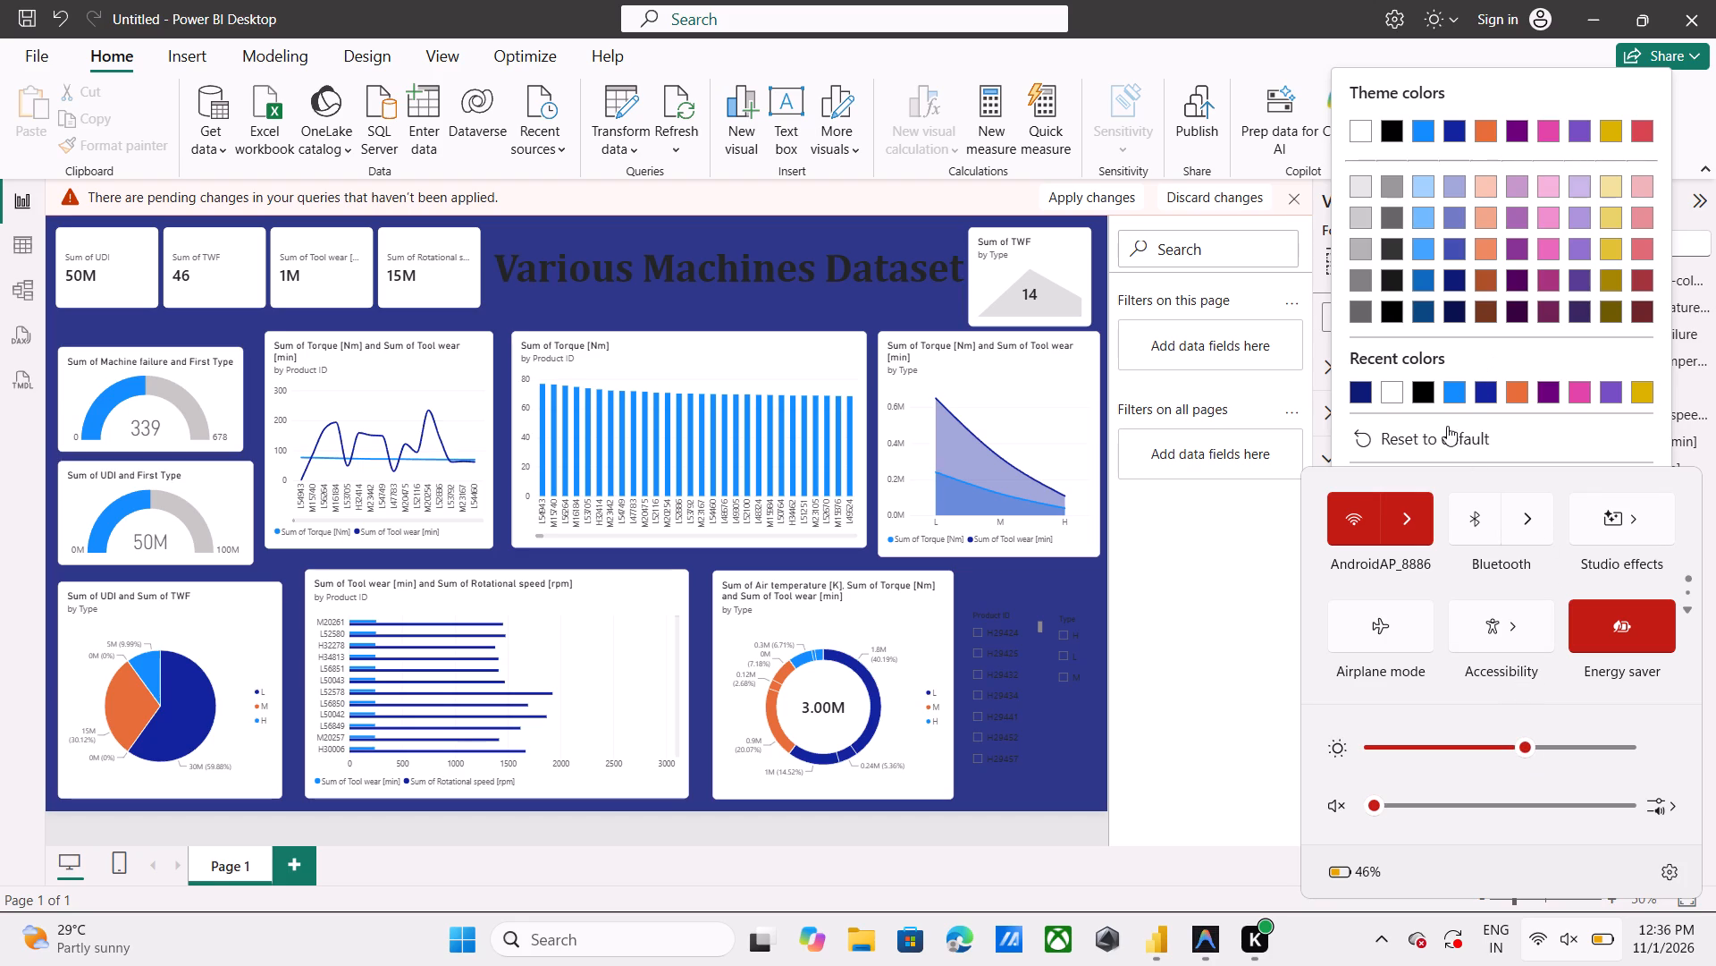
{"action": "left_click", "coordinate": [1459, 278]}
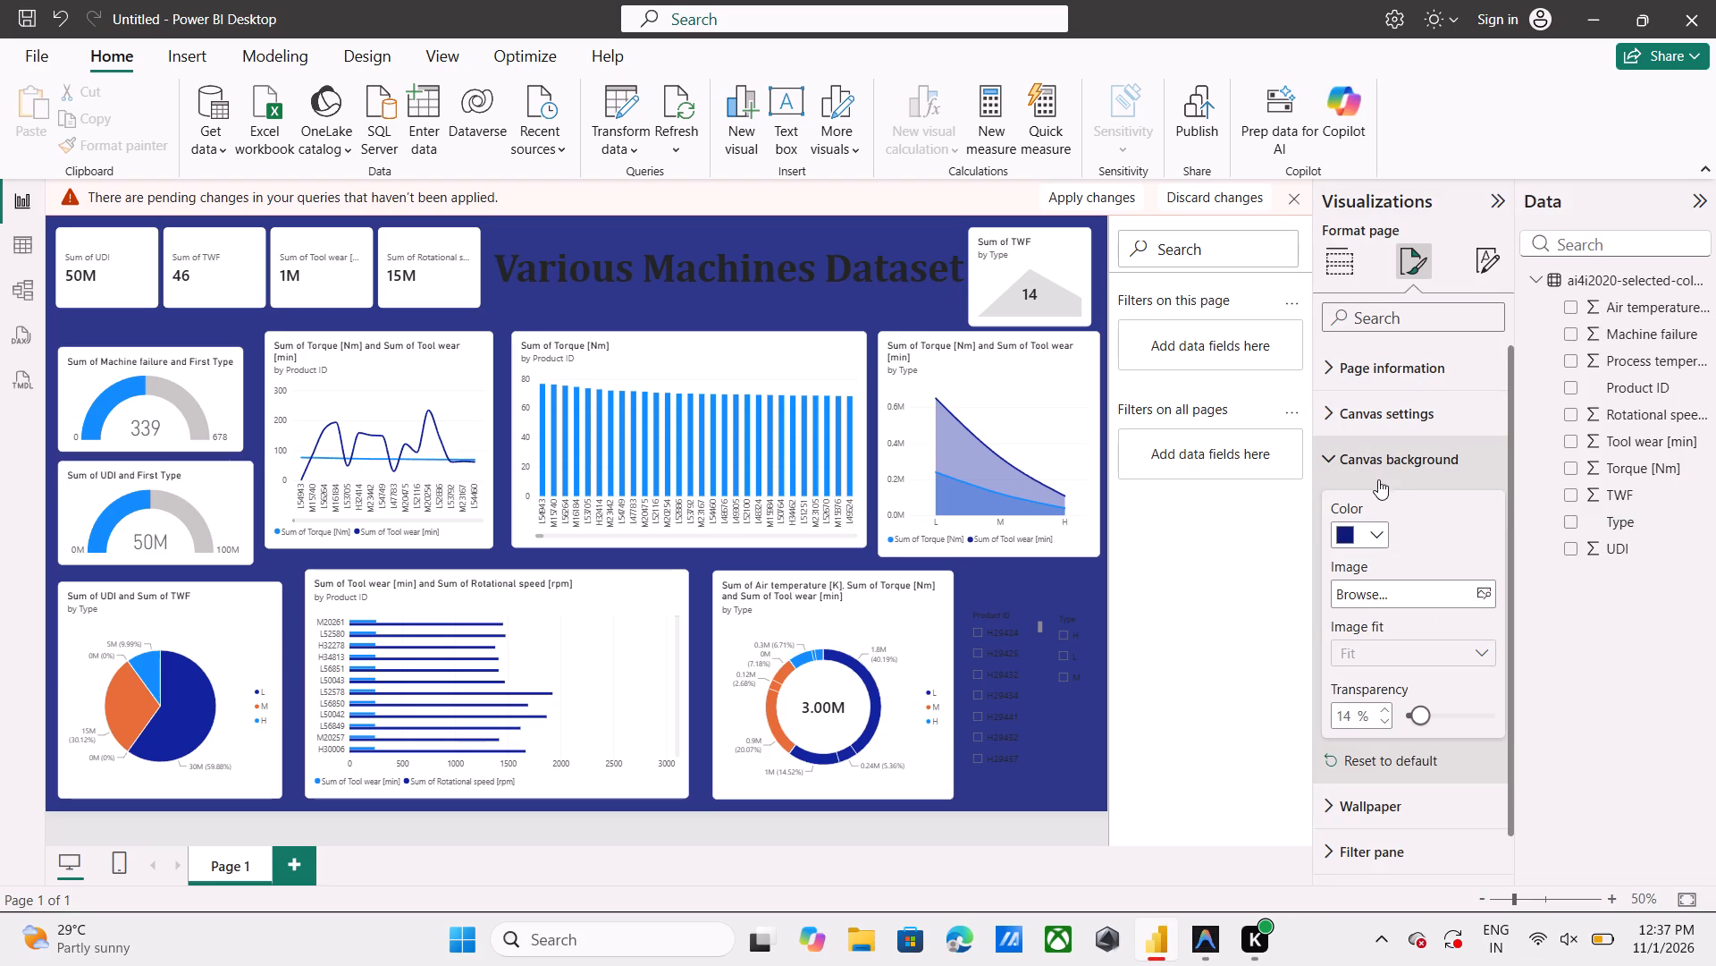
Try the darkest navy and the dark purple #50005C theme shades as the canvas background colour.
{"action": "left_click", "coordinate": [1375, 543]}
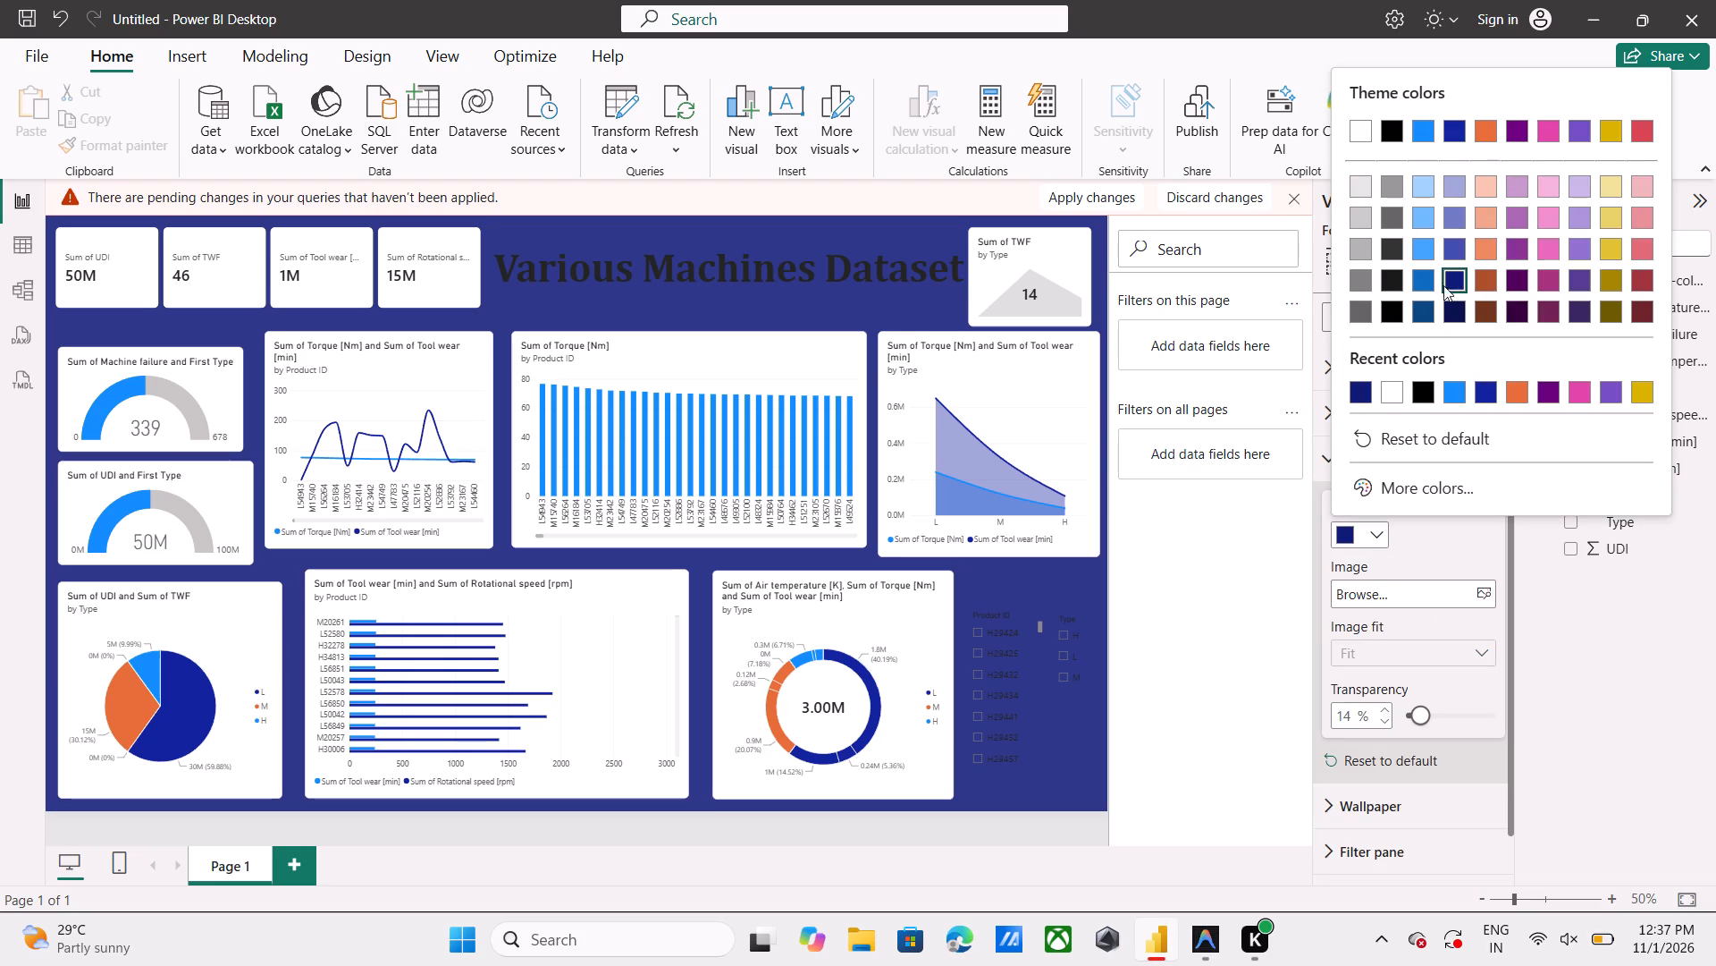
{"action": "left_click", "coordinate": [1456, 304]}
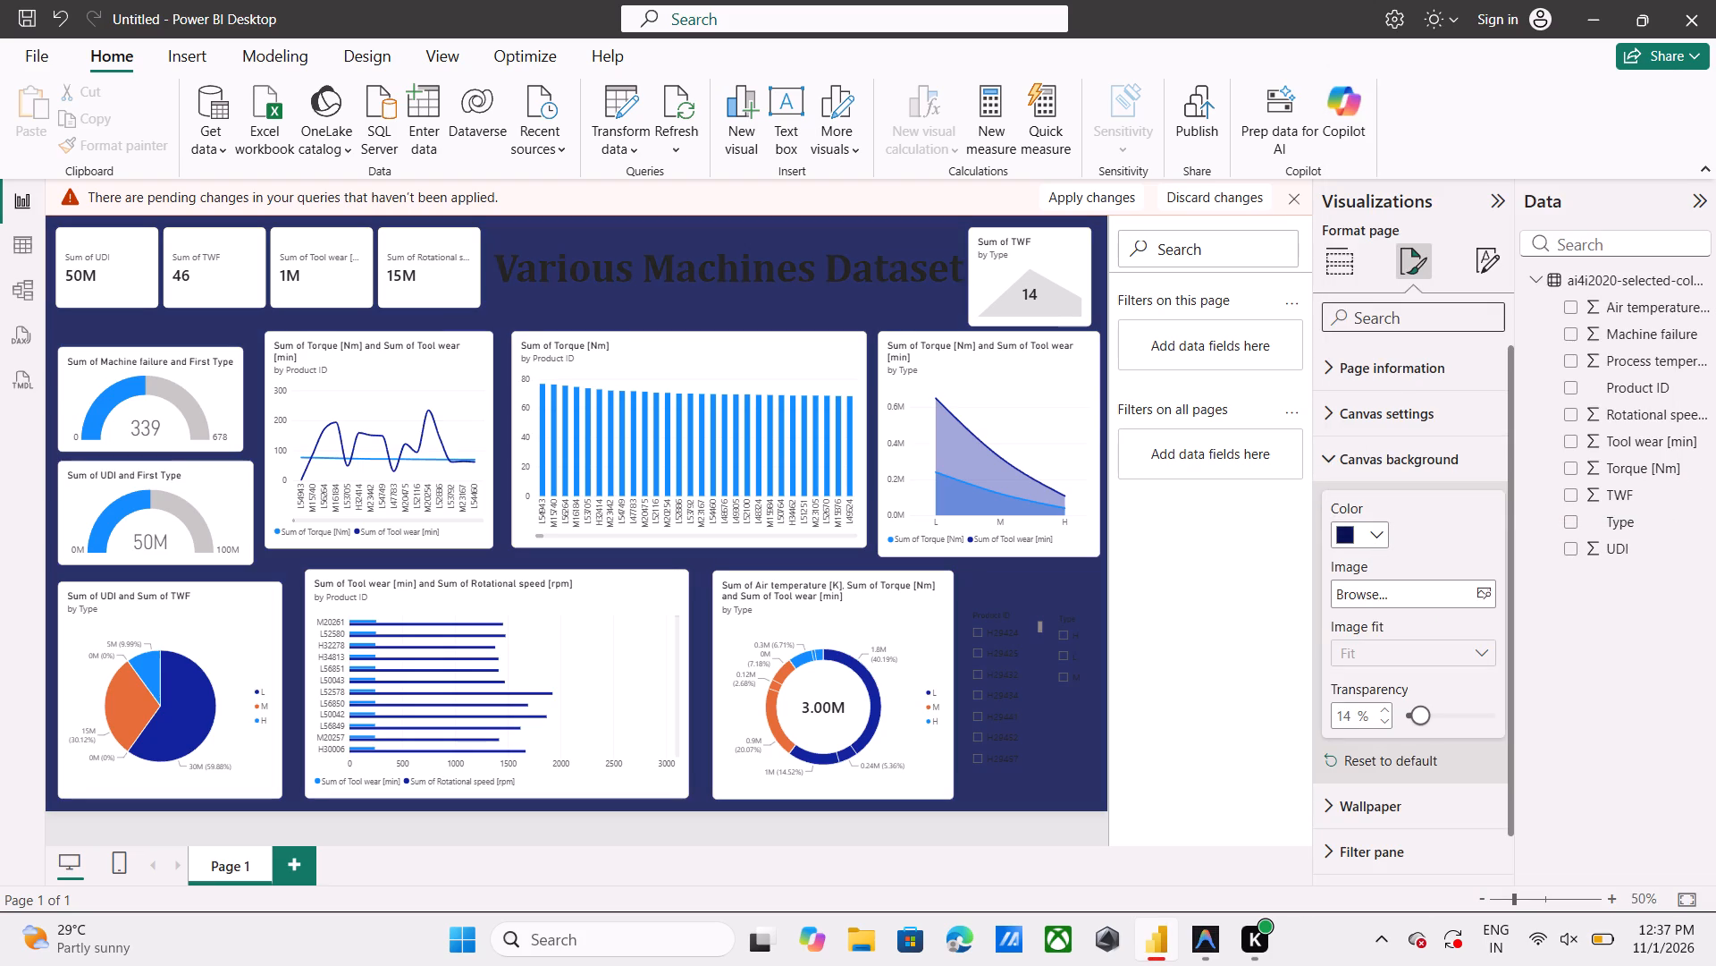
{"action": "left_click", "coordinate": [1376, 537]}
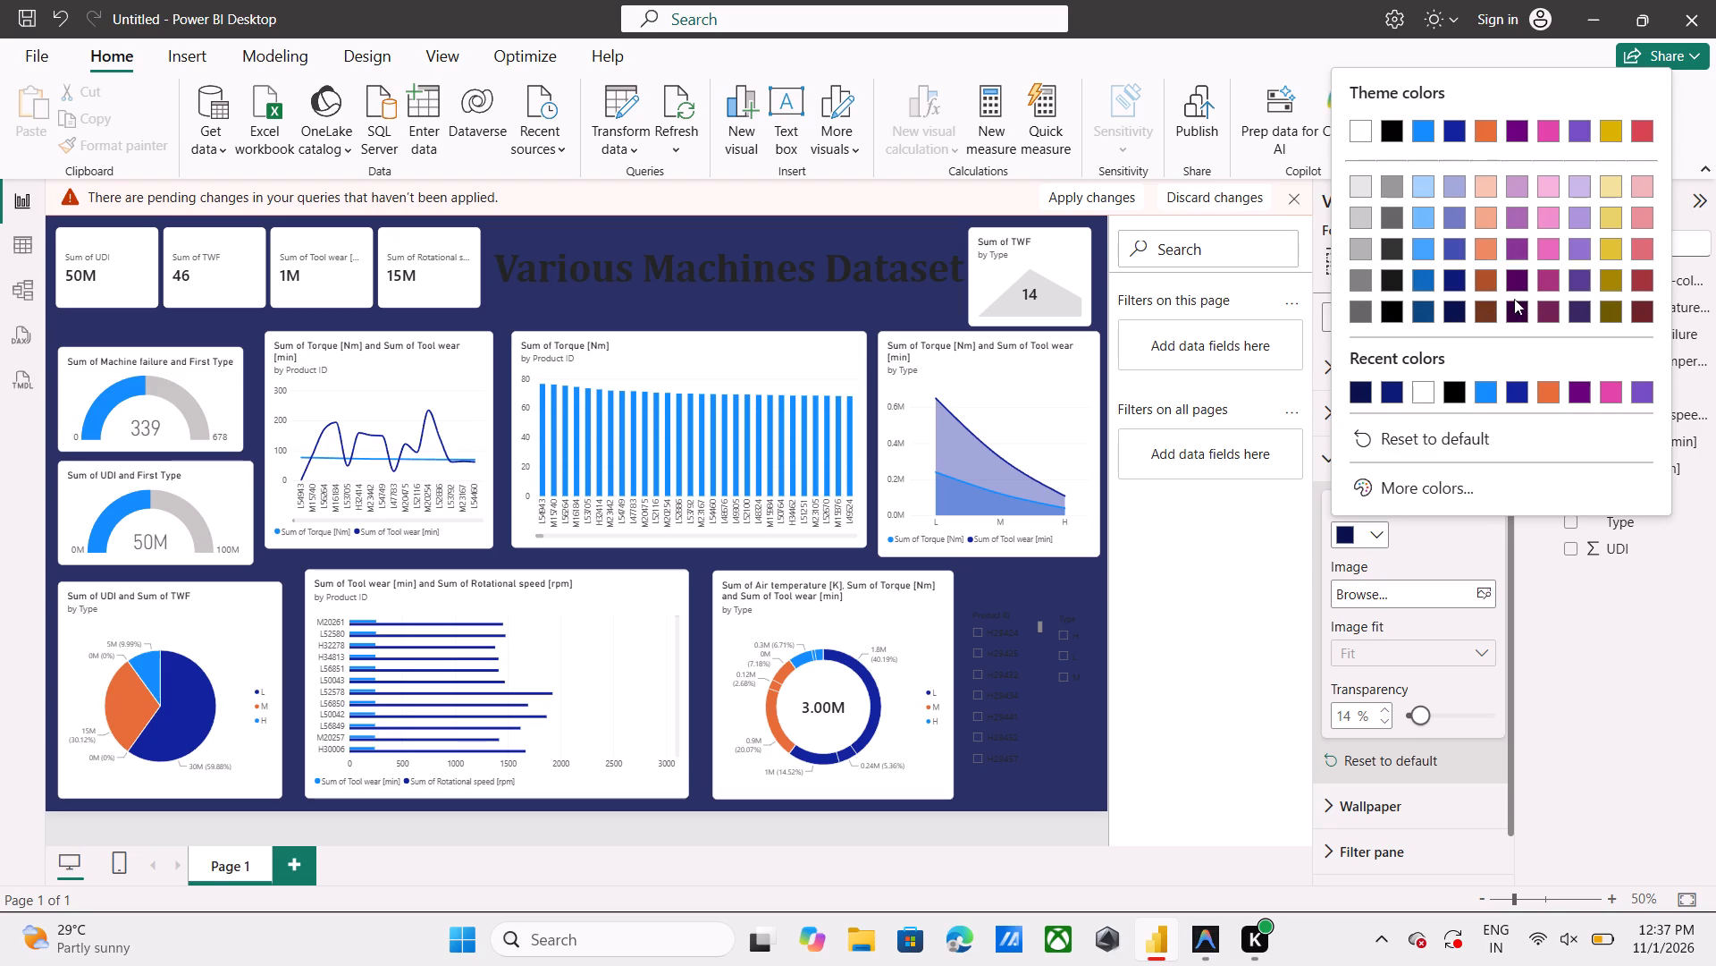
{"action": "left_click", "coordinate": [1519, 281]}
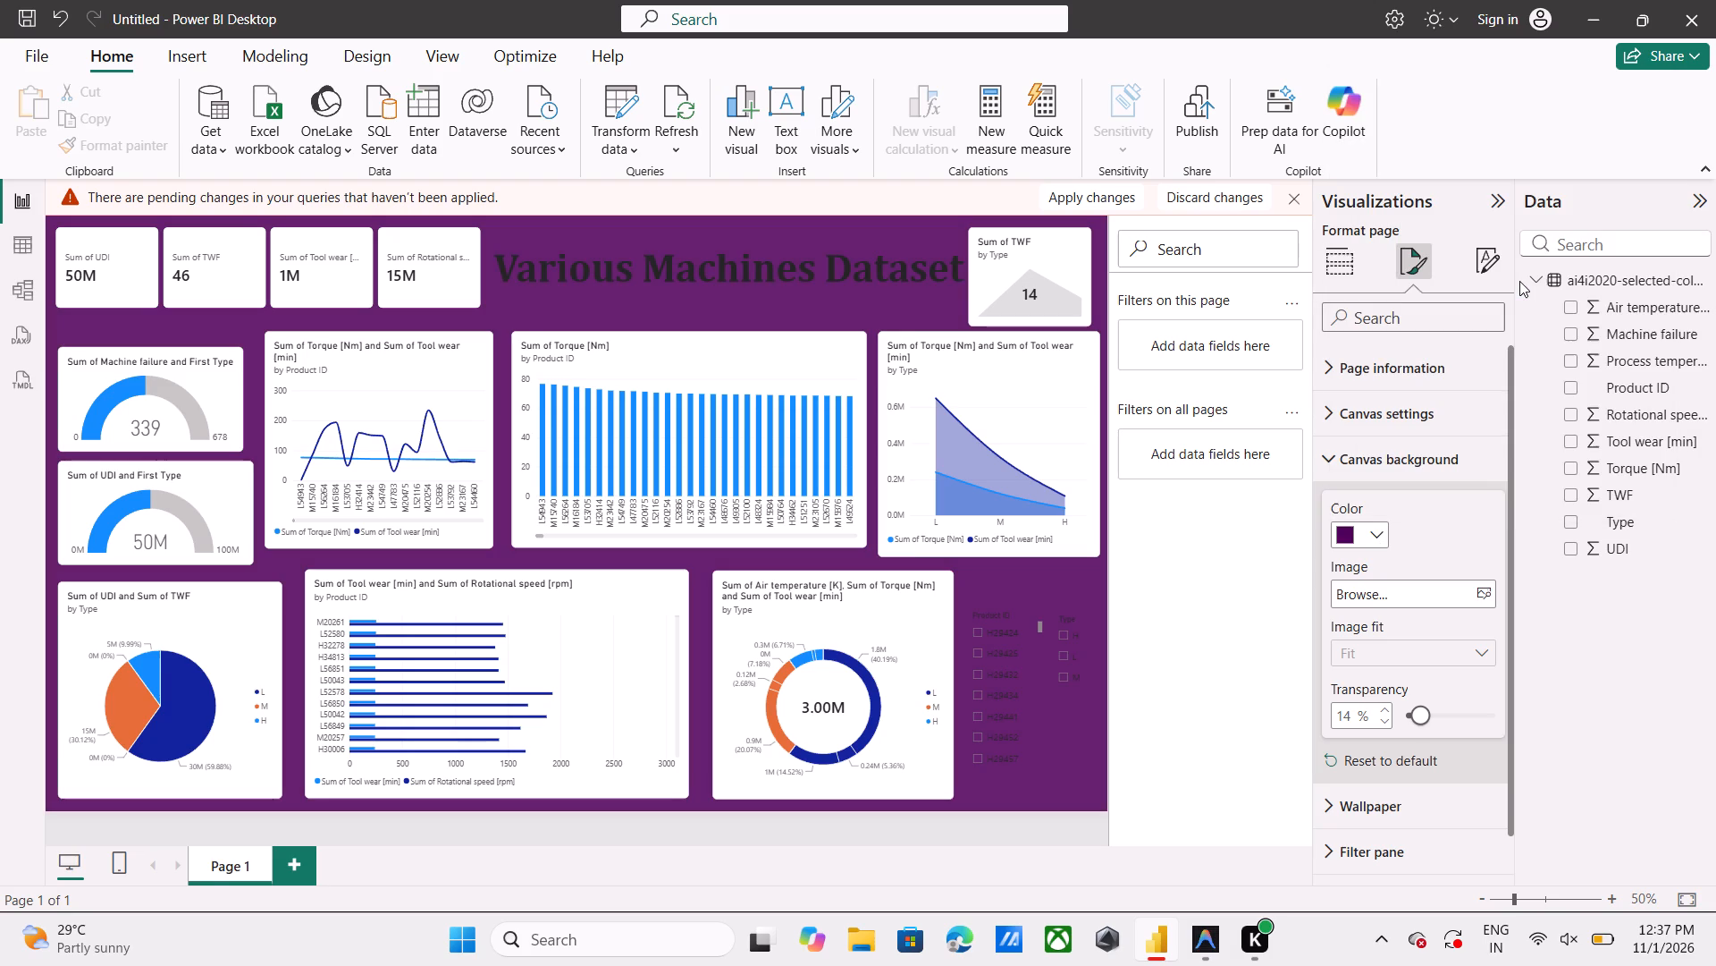
Set the canvas background to a custom dark navy, hex #000F5A, by shifting the hue from purple to blue.
{"action": "left_click", "coordinate": [1380, 530]}
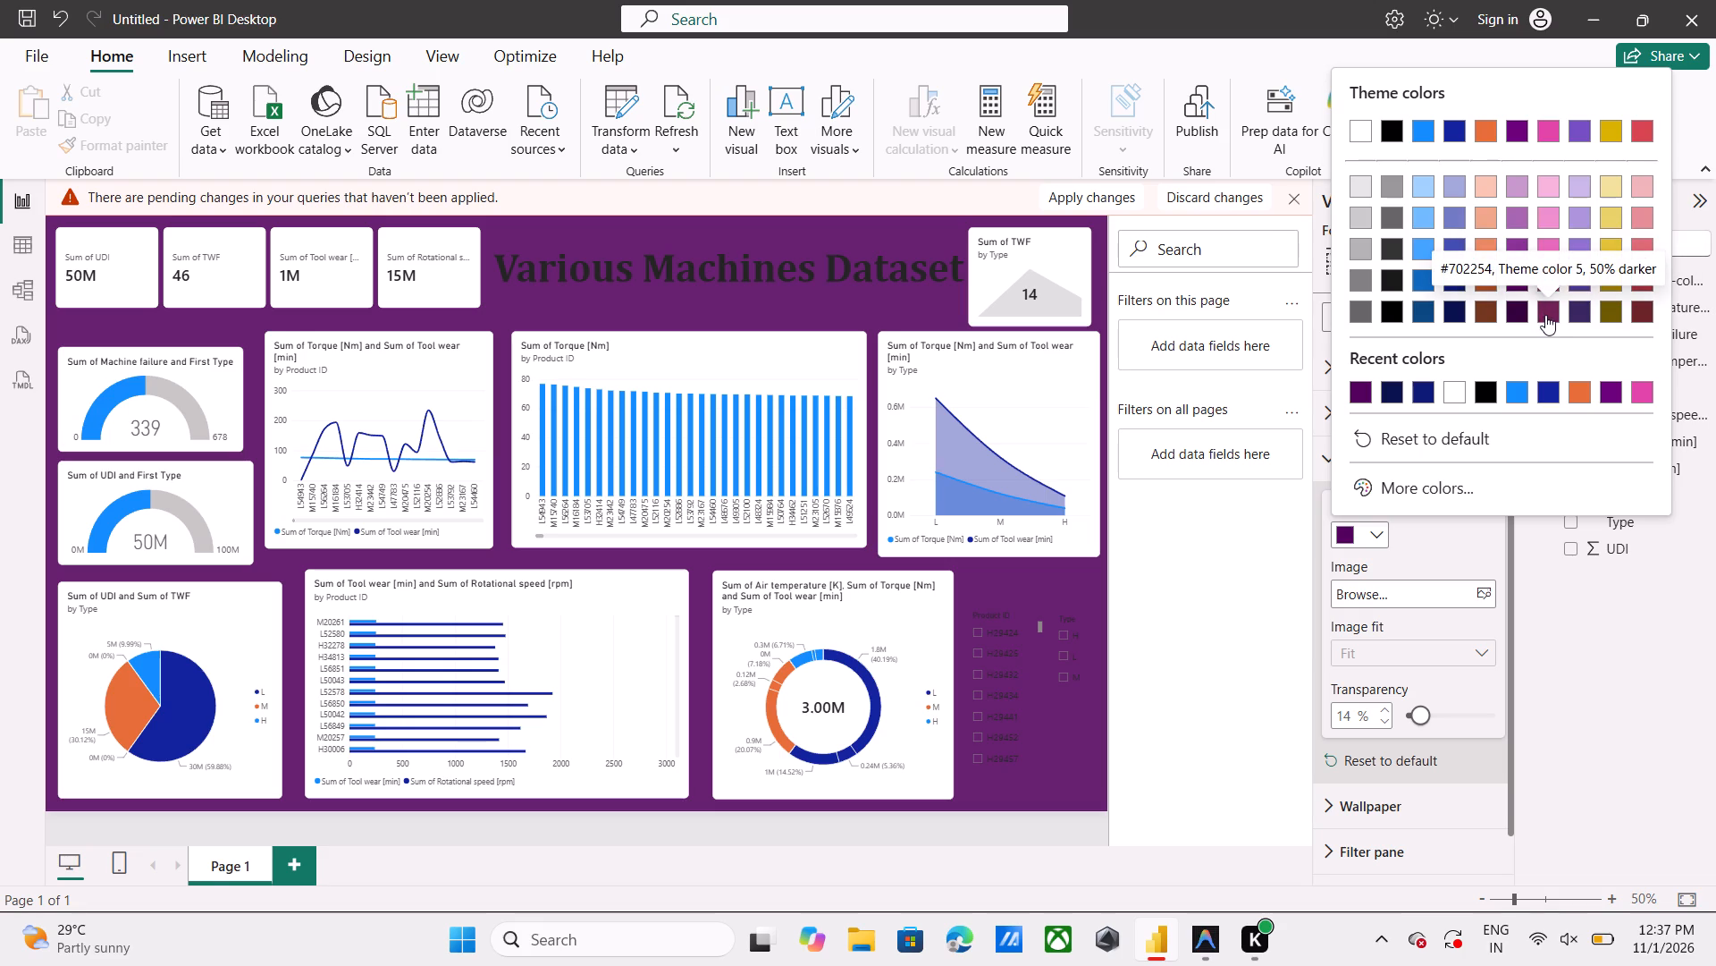
{"action": "left_click", "coordinate": [1408, 489]}
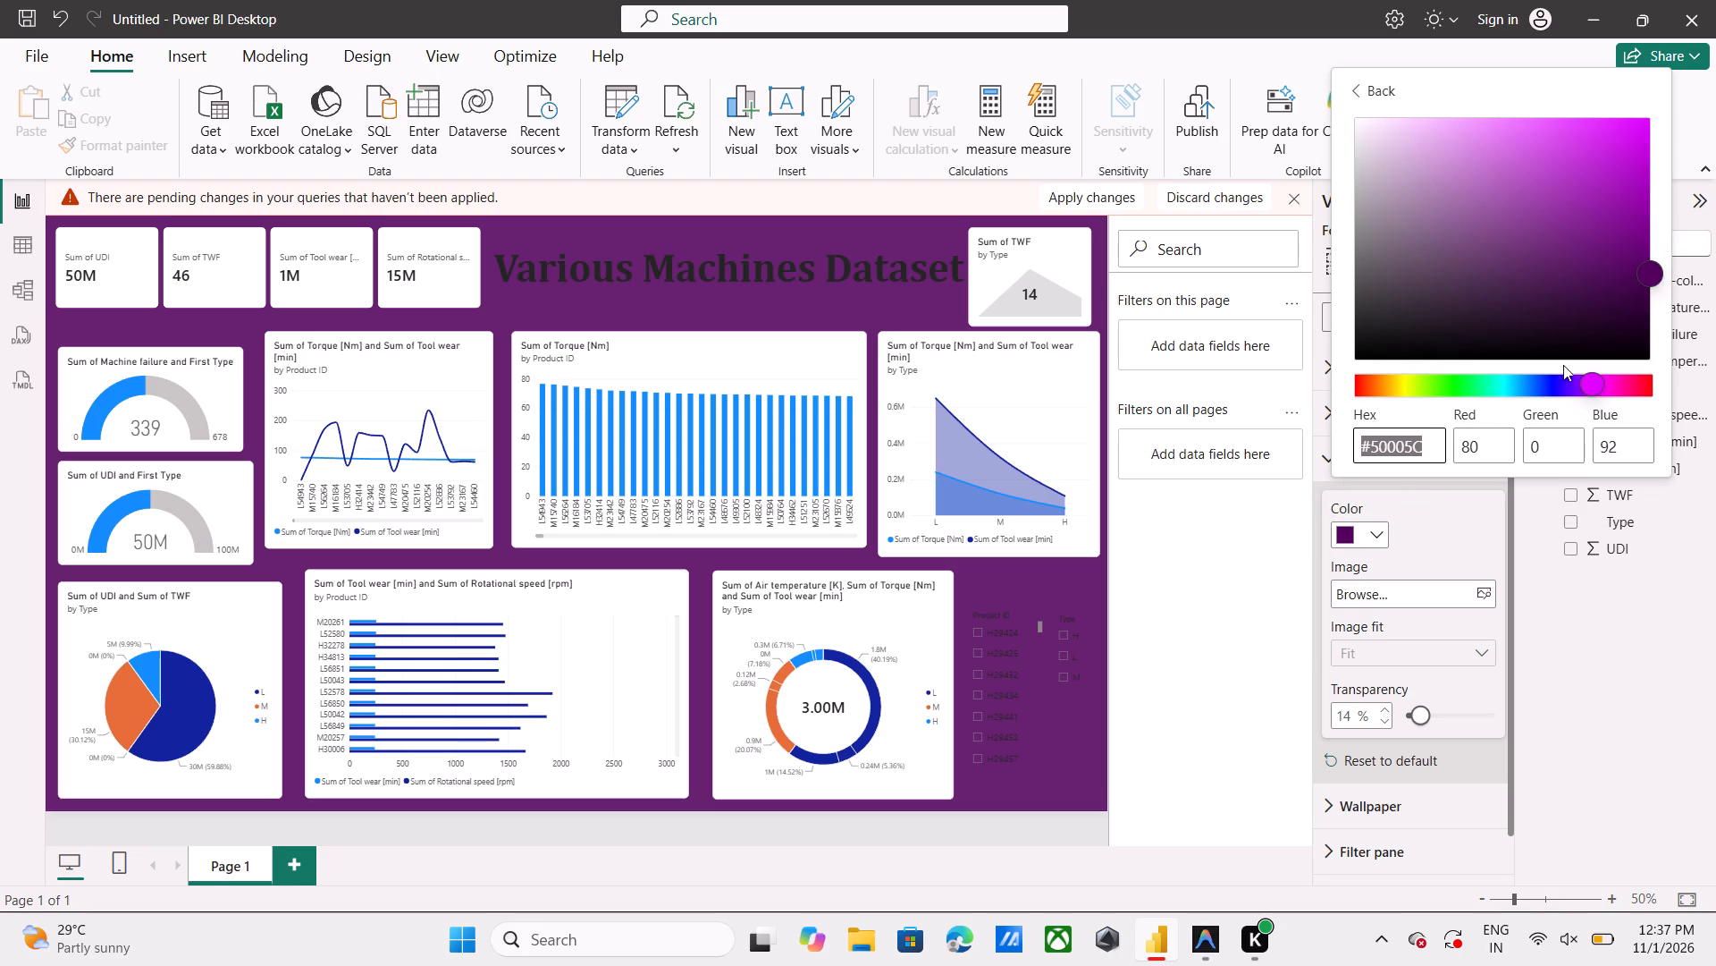
{"action": "left_click_drag", "start_coordinate": [1594, 377], "coordinate": [1571, 382]}
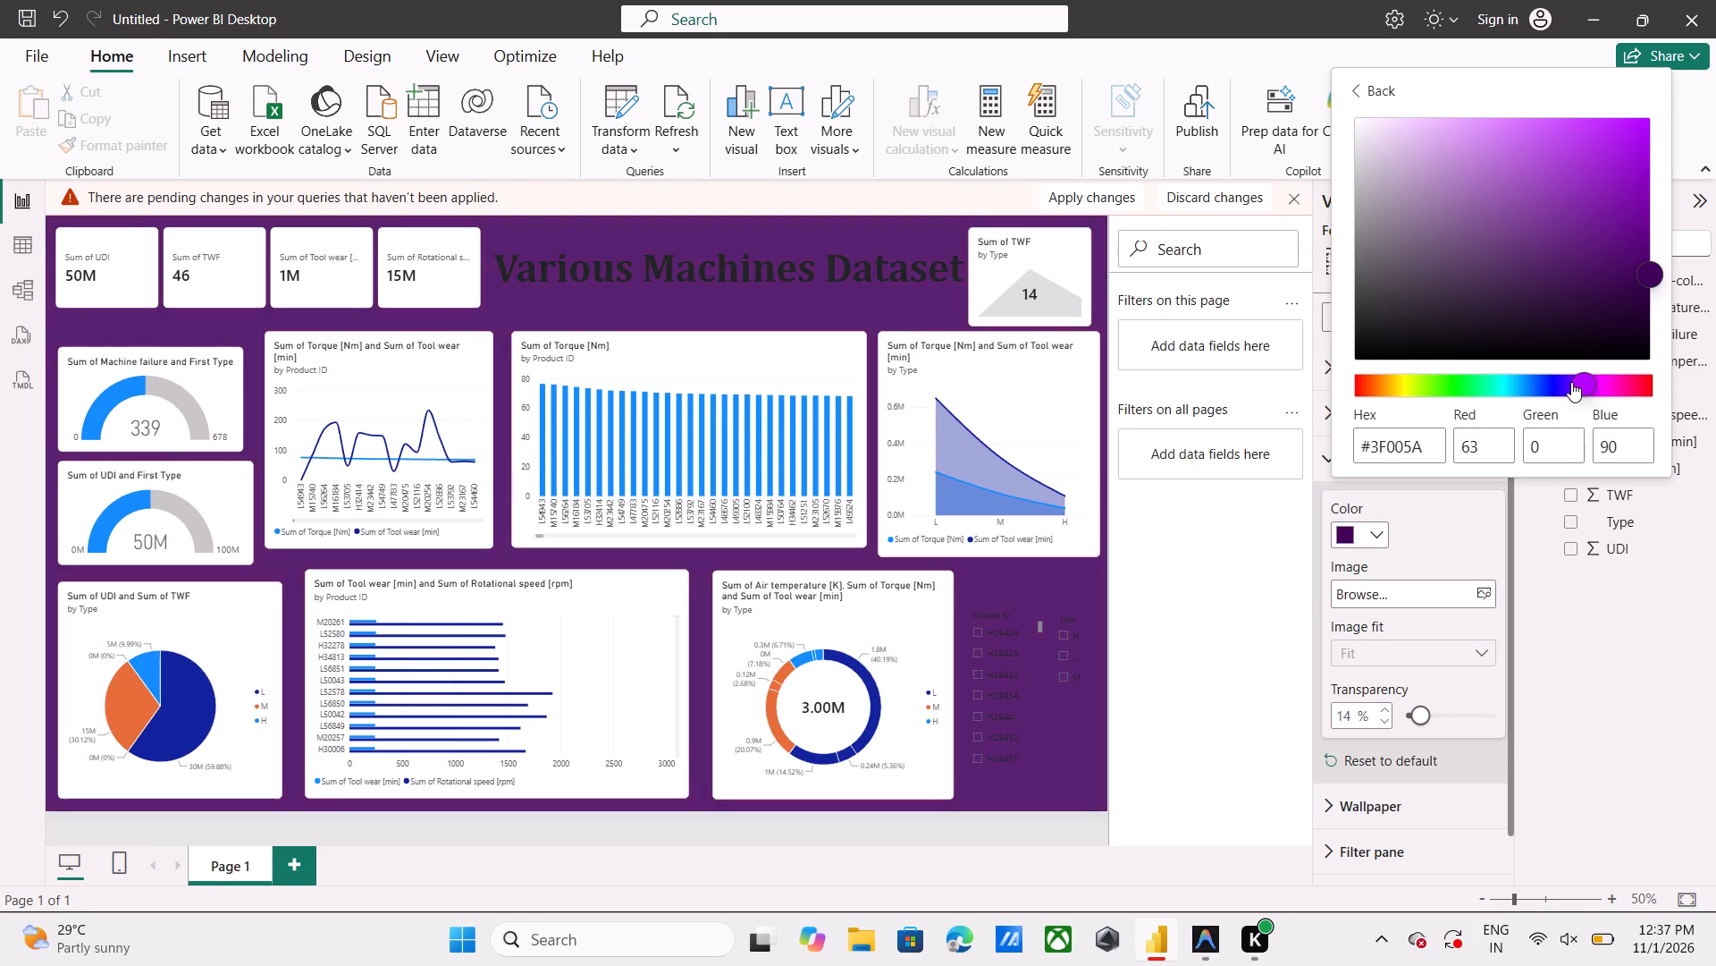
{"action": "left_click_drag", "start_coordinate": [1571, 382], "coordinate": [1561, 385]}
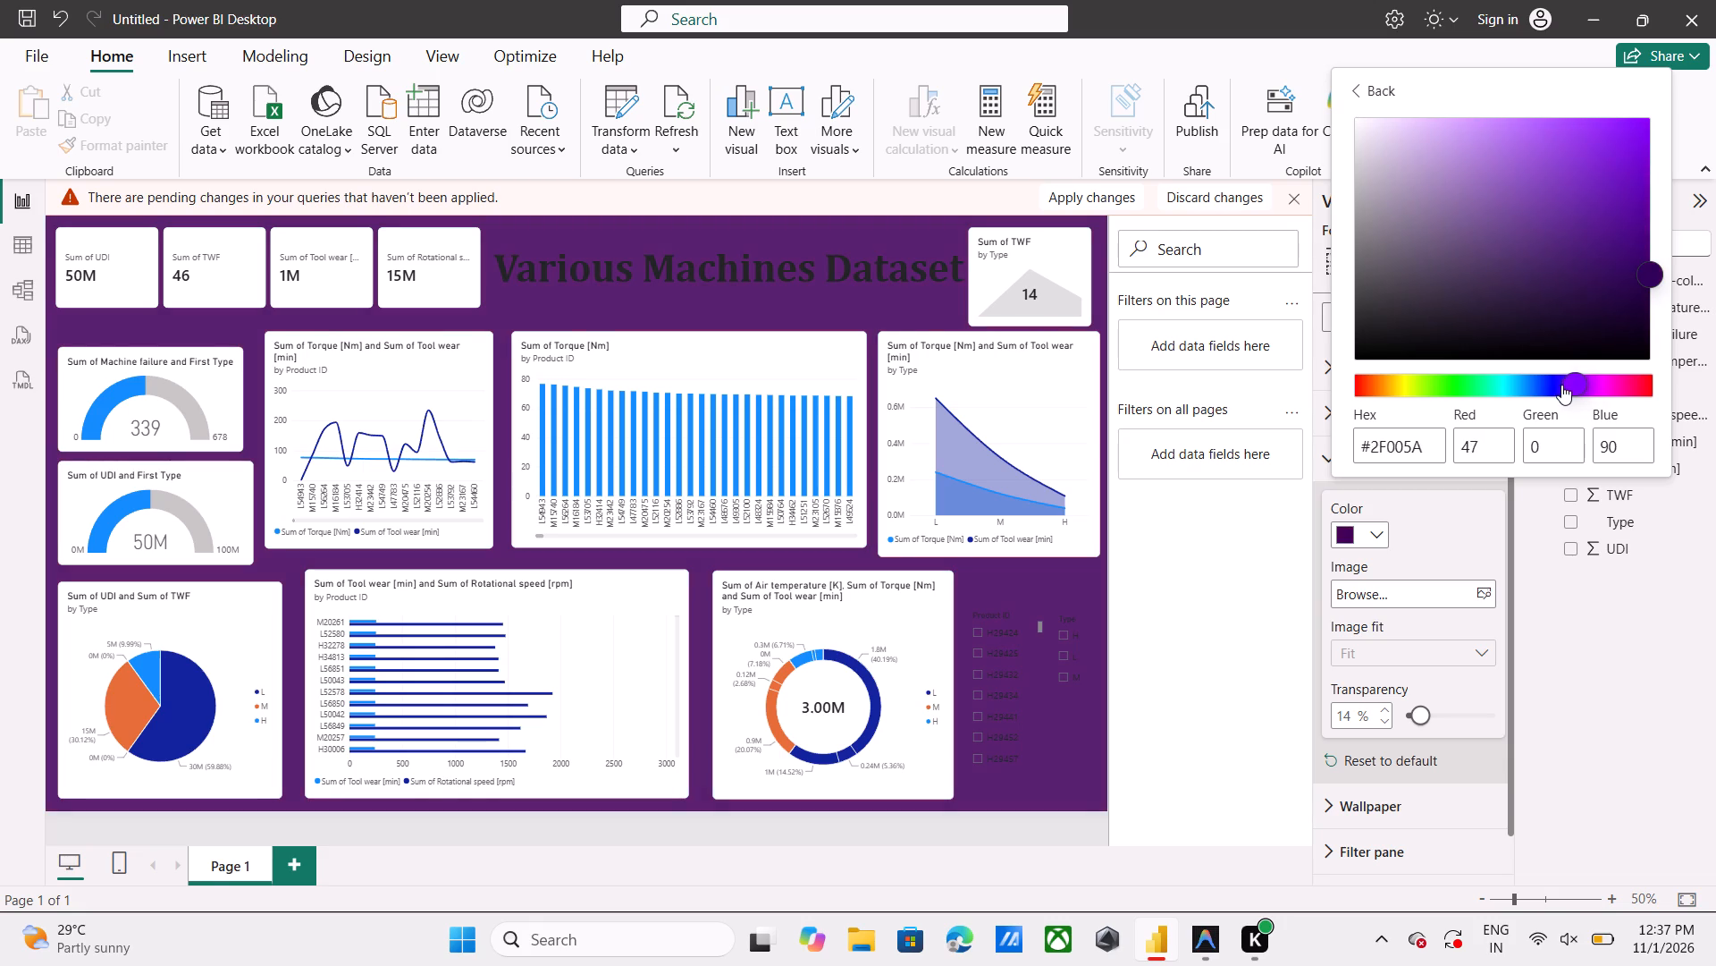
{"action": "left_click_drag", "start_coordinate": [1561, 385], "coordinate": [1550, 386]}
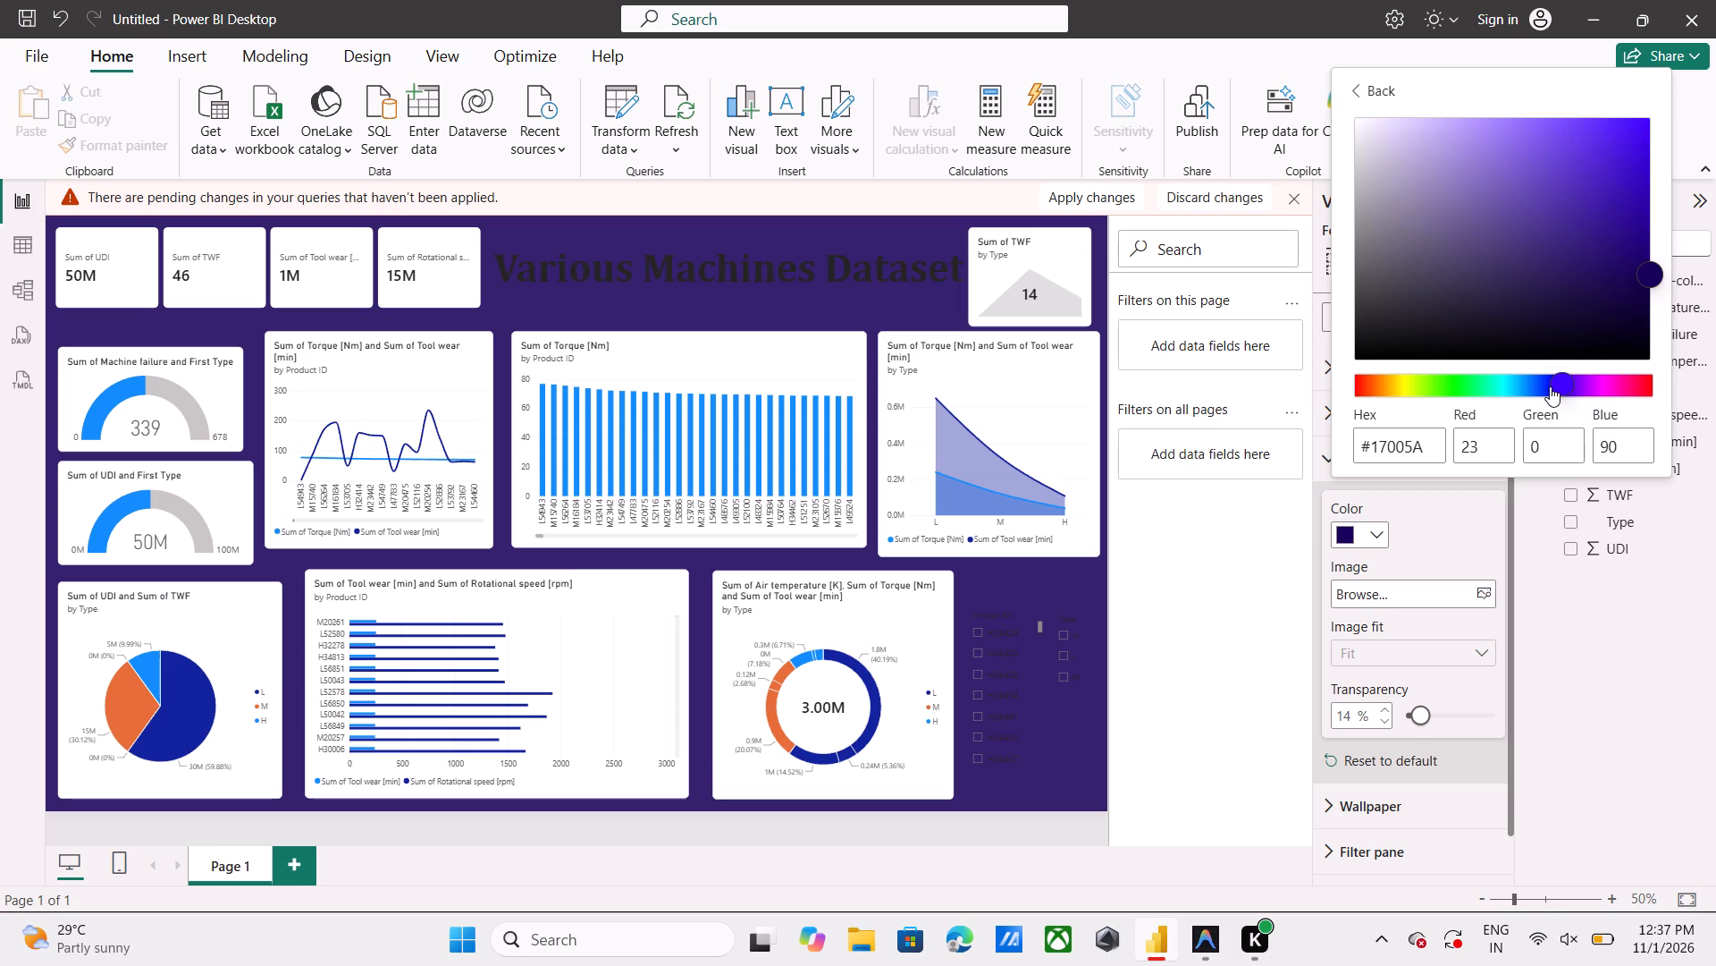
{"action": "left_click_drag", "start_coordinate": [1560, 385], "coordinate": [1552, 383]}
{"action": "left_click_drag", "start_coordinate": [1552, 383], "coordinate": [1534, 385]}
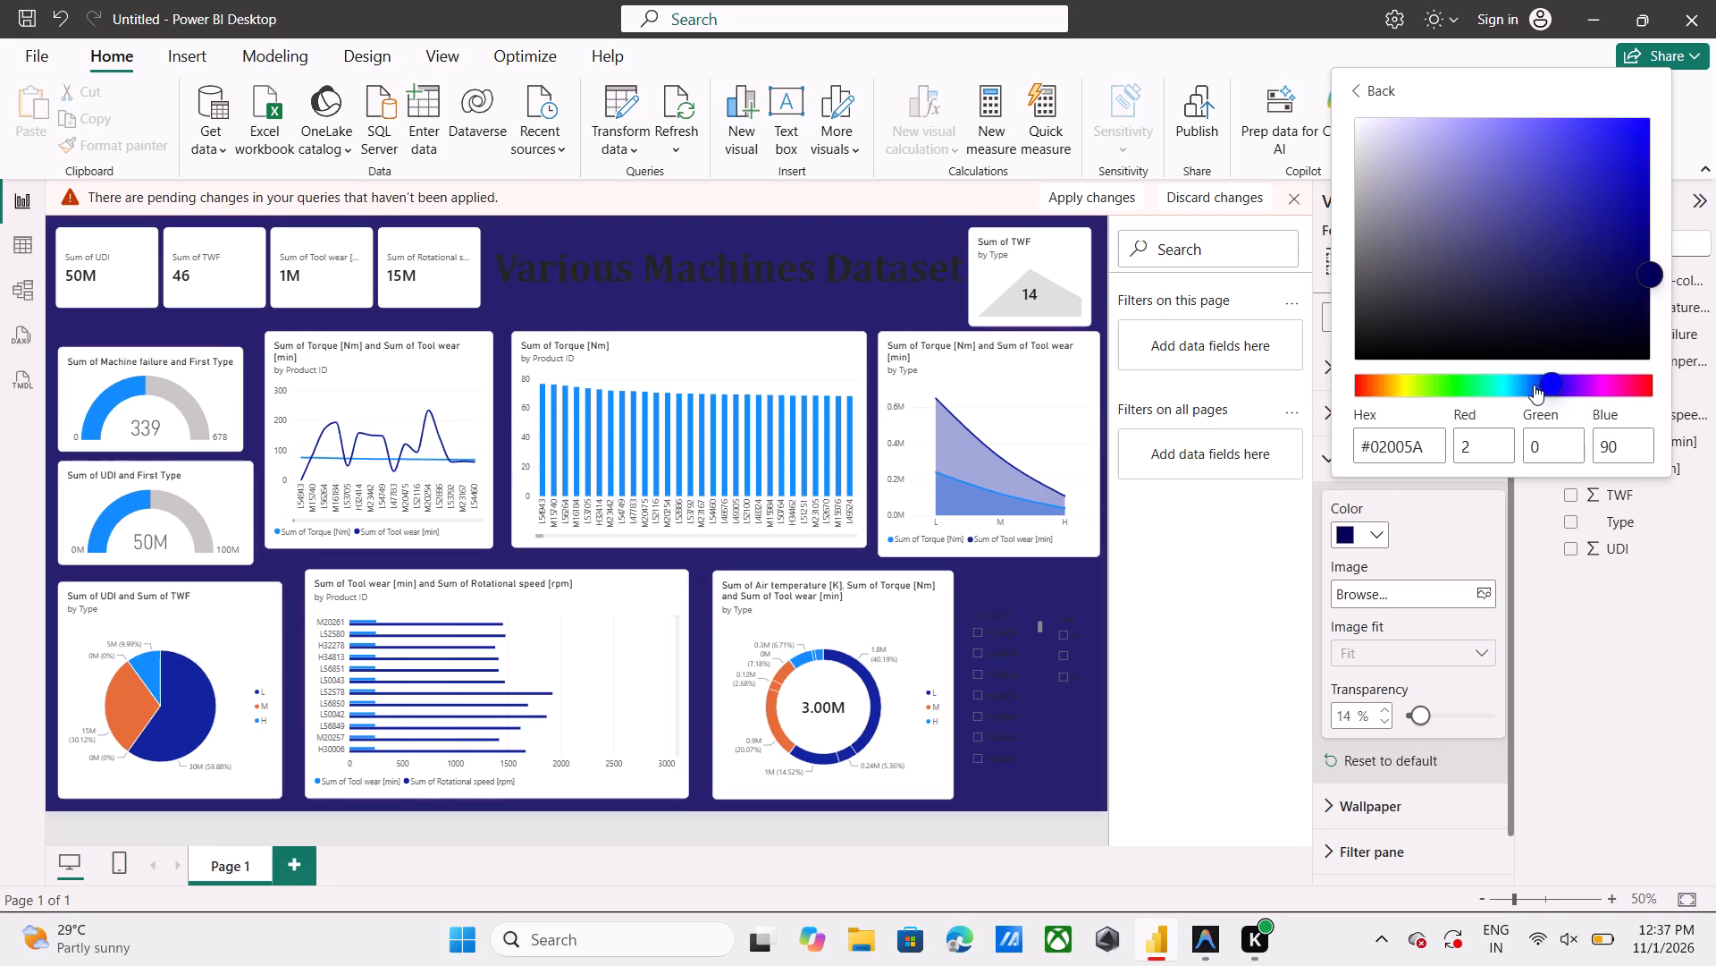
{"action": "left_click_drag", "start_coordinate": [1534, 385], "coordinate": [1435, 408]}
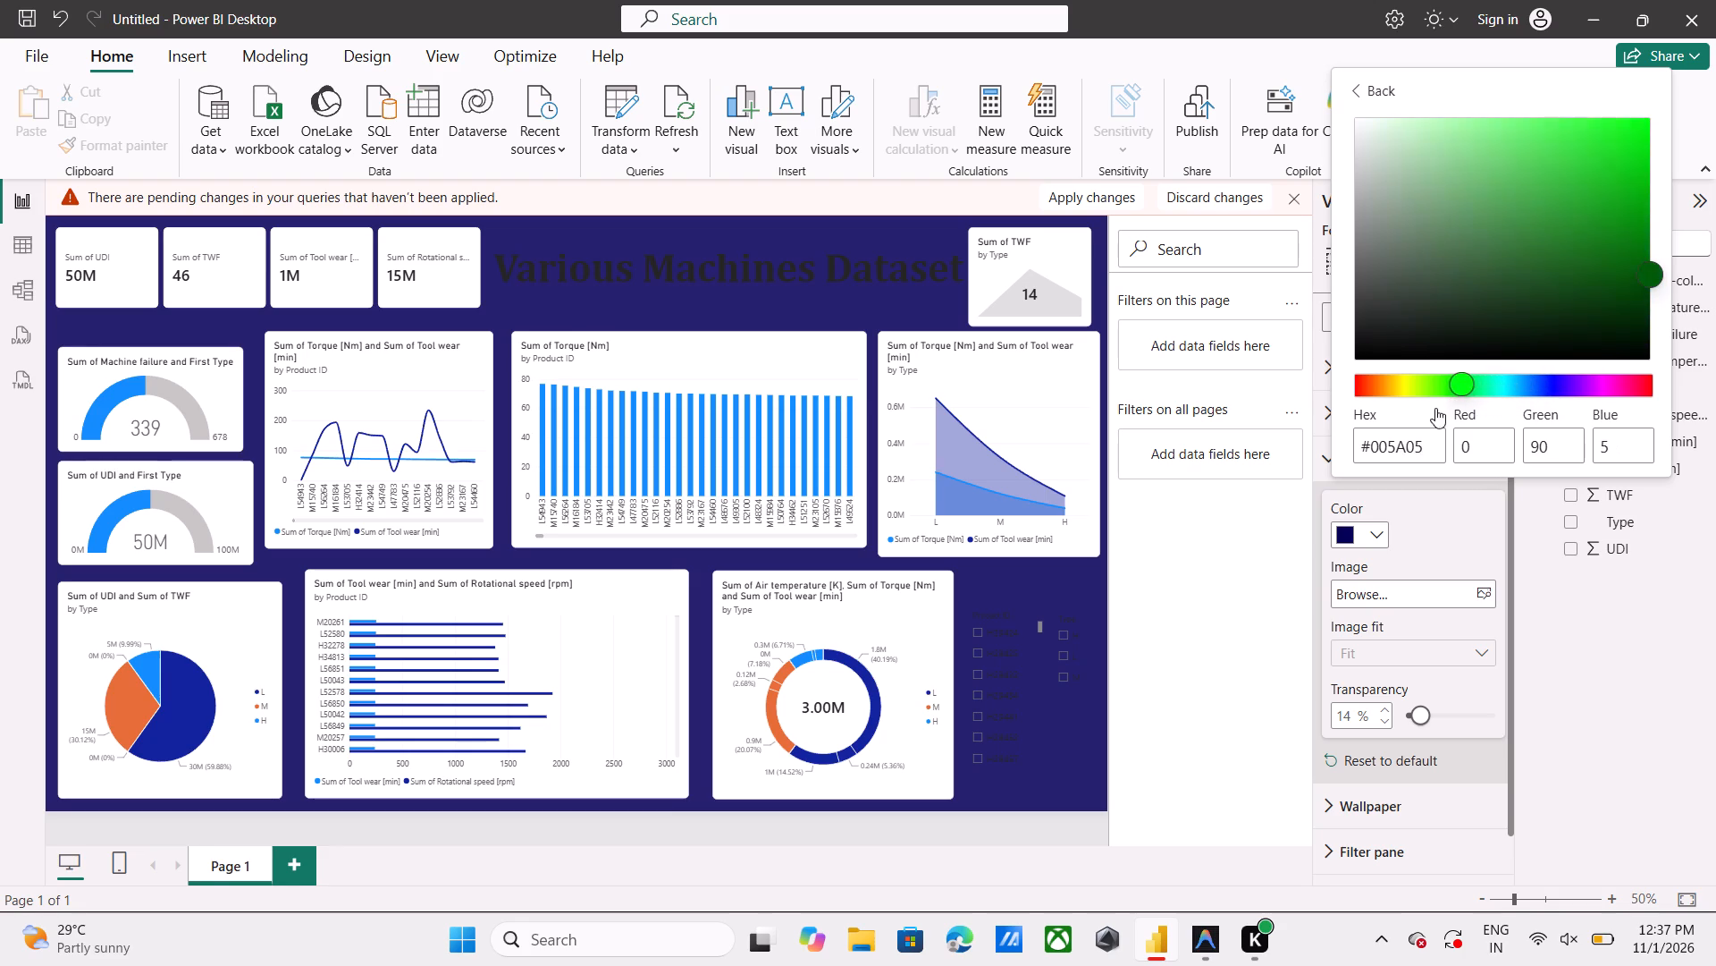
{"action": "left_click_drag", "start_coordinate": [1435, 408], "coordinate": [1466, 416]}
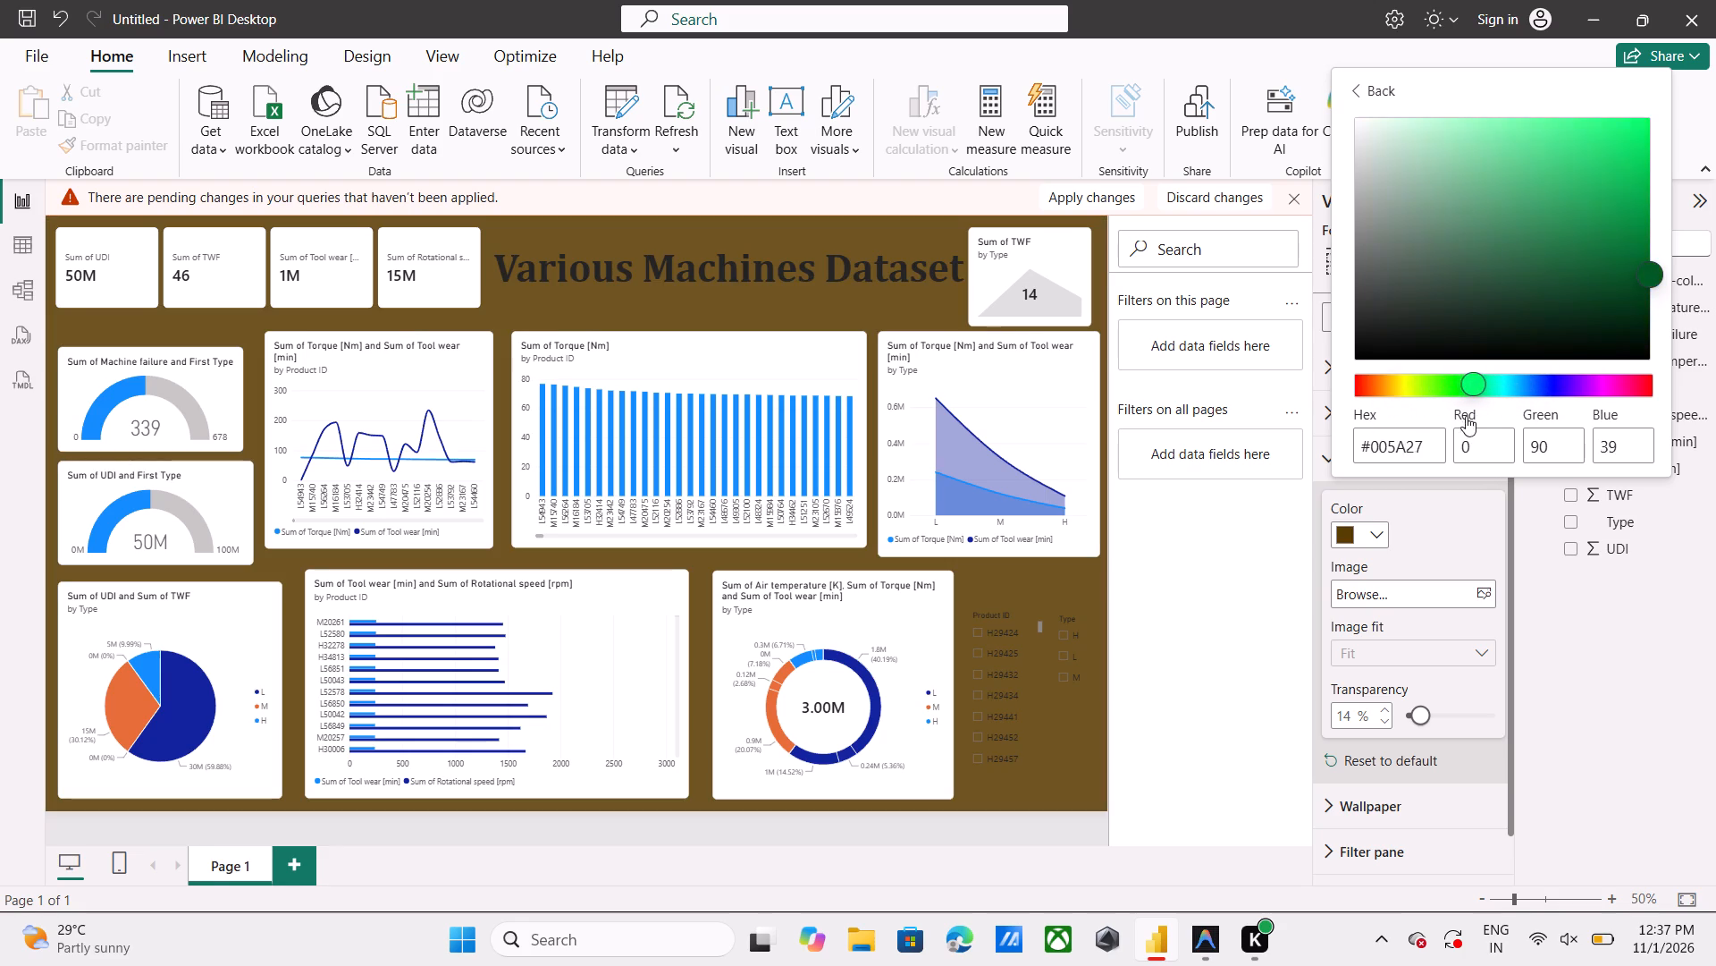
{"action": "left_click_drag", "start_coordinate": [1466, 416], "coordinate": [1502, 419]}
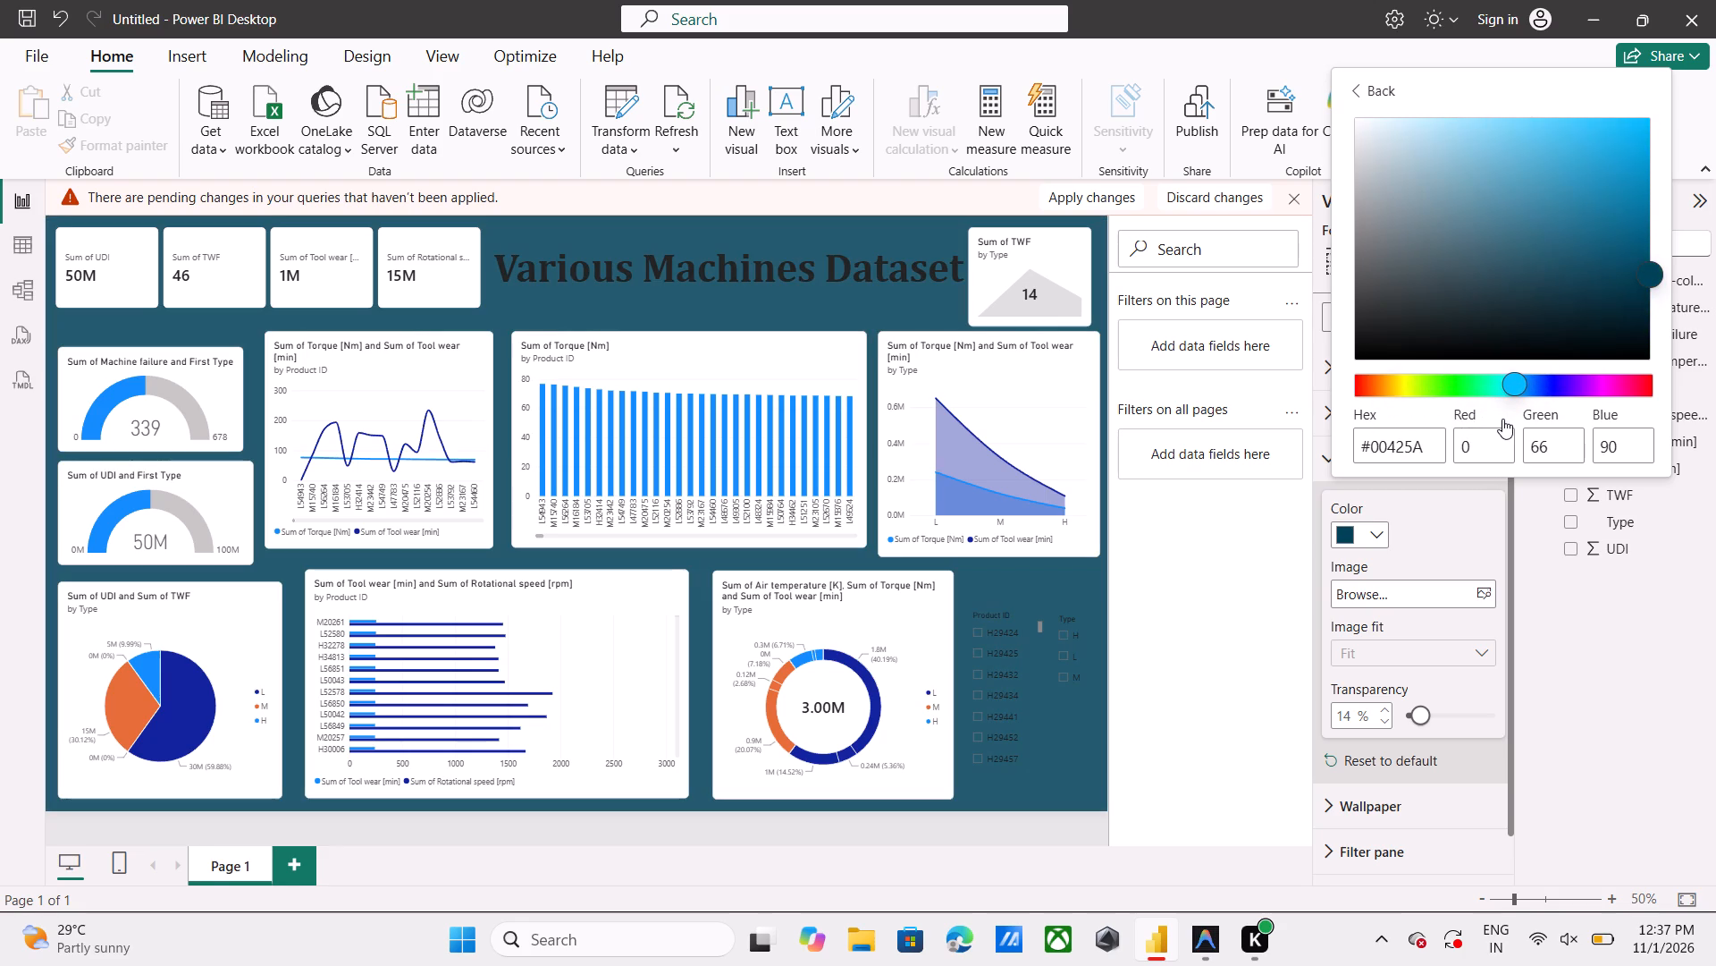
{"action": "left_click_drag", "start_coordinate": [1502, 419], "coordinate": [1518, 421]}
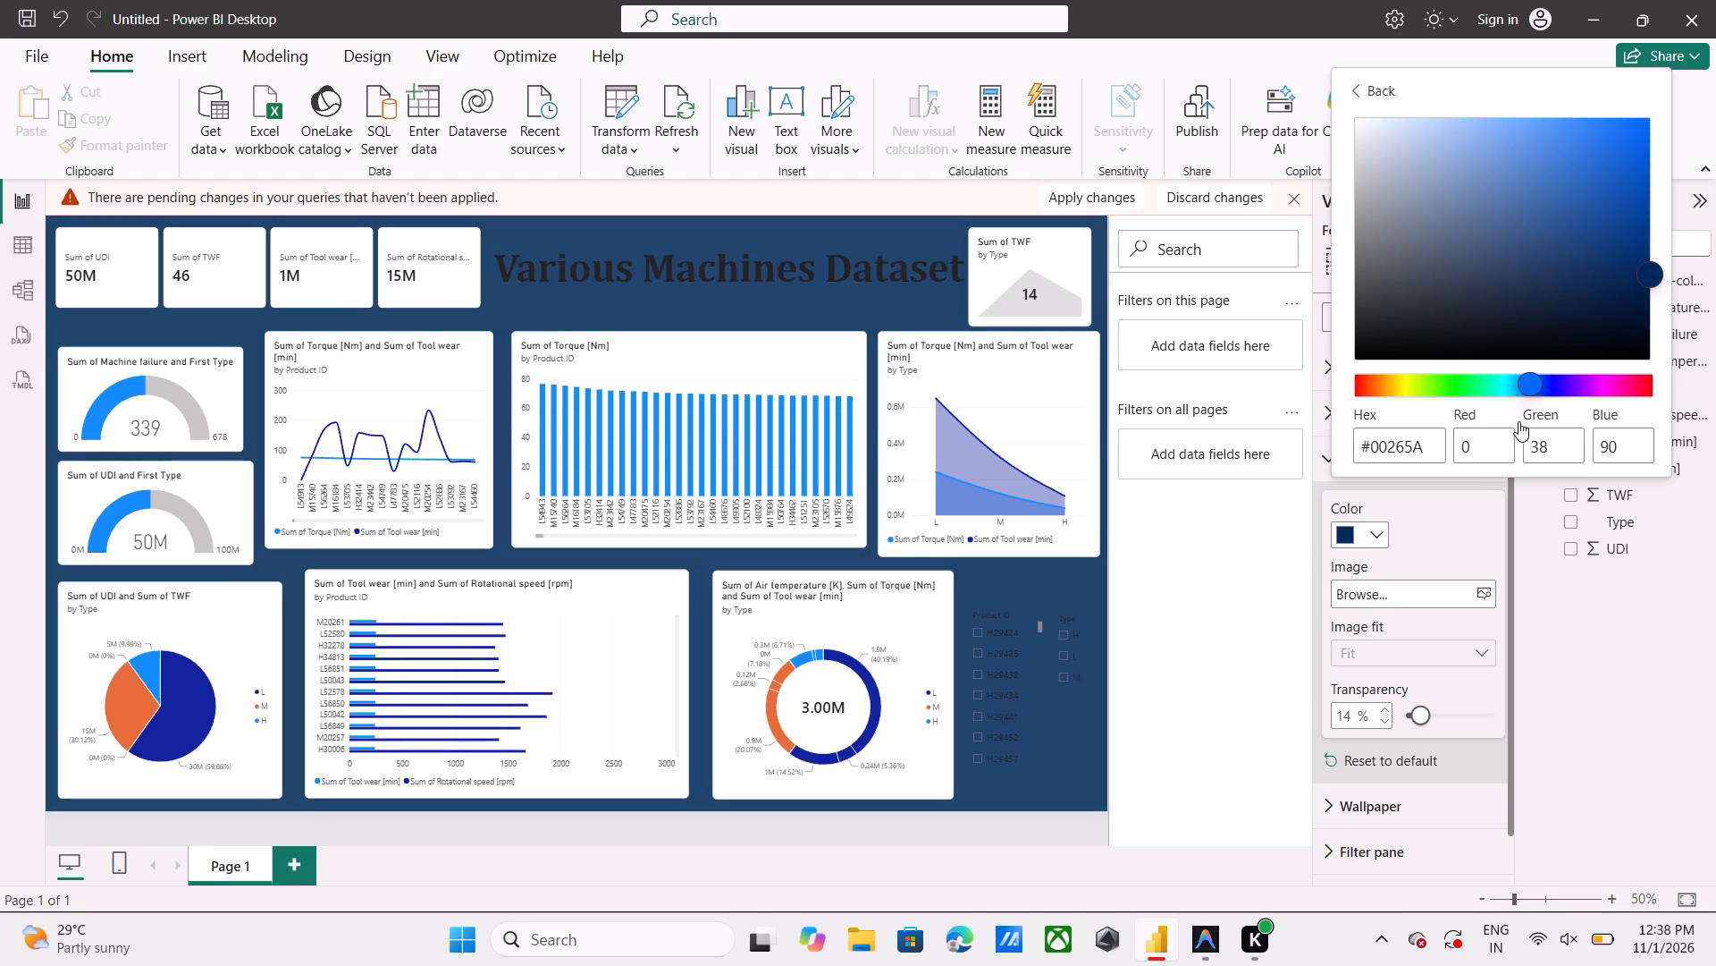
{"action": "left_click_drag", "start_coordinate": [1518, 421], "coordinate": [1529, 423]}
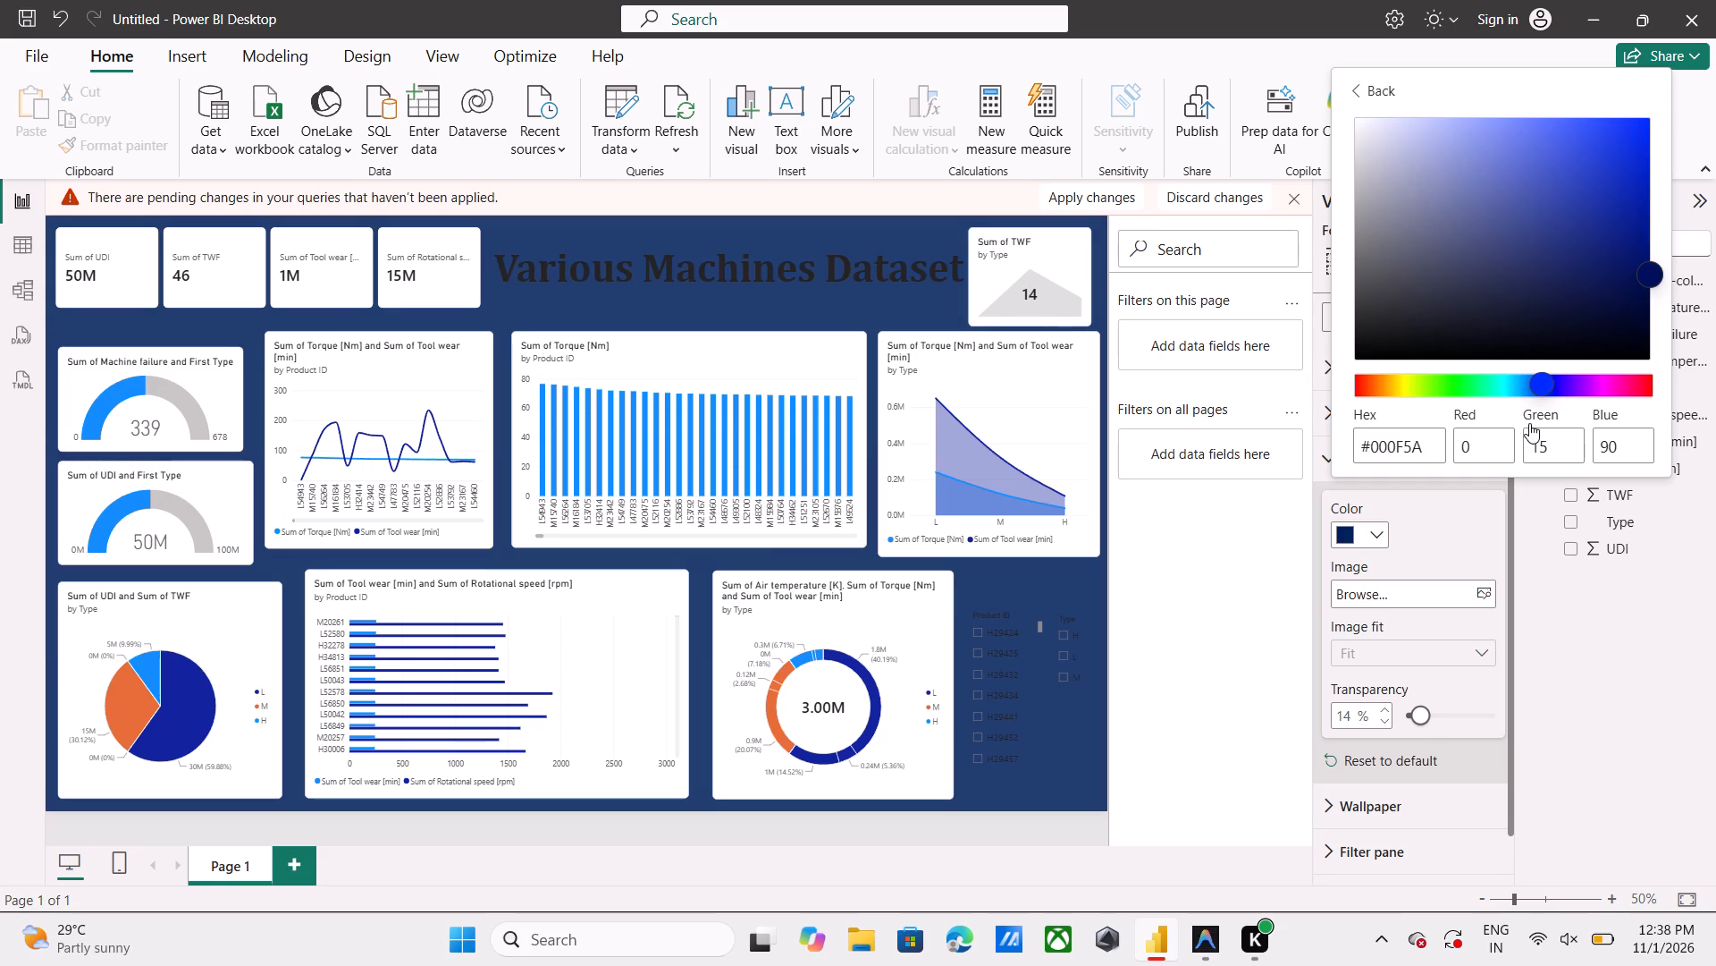
{"action": "left_click_drag", "start_coordinate": [1529, 423], "coordinate": [1529, 424]}
Set the canvas background transparency to 16% after trying both fully transparent and fully opaque settings.
{"action": "left_click", "coordinate": [1417, 711]}
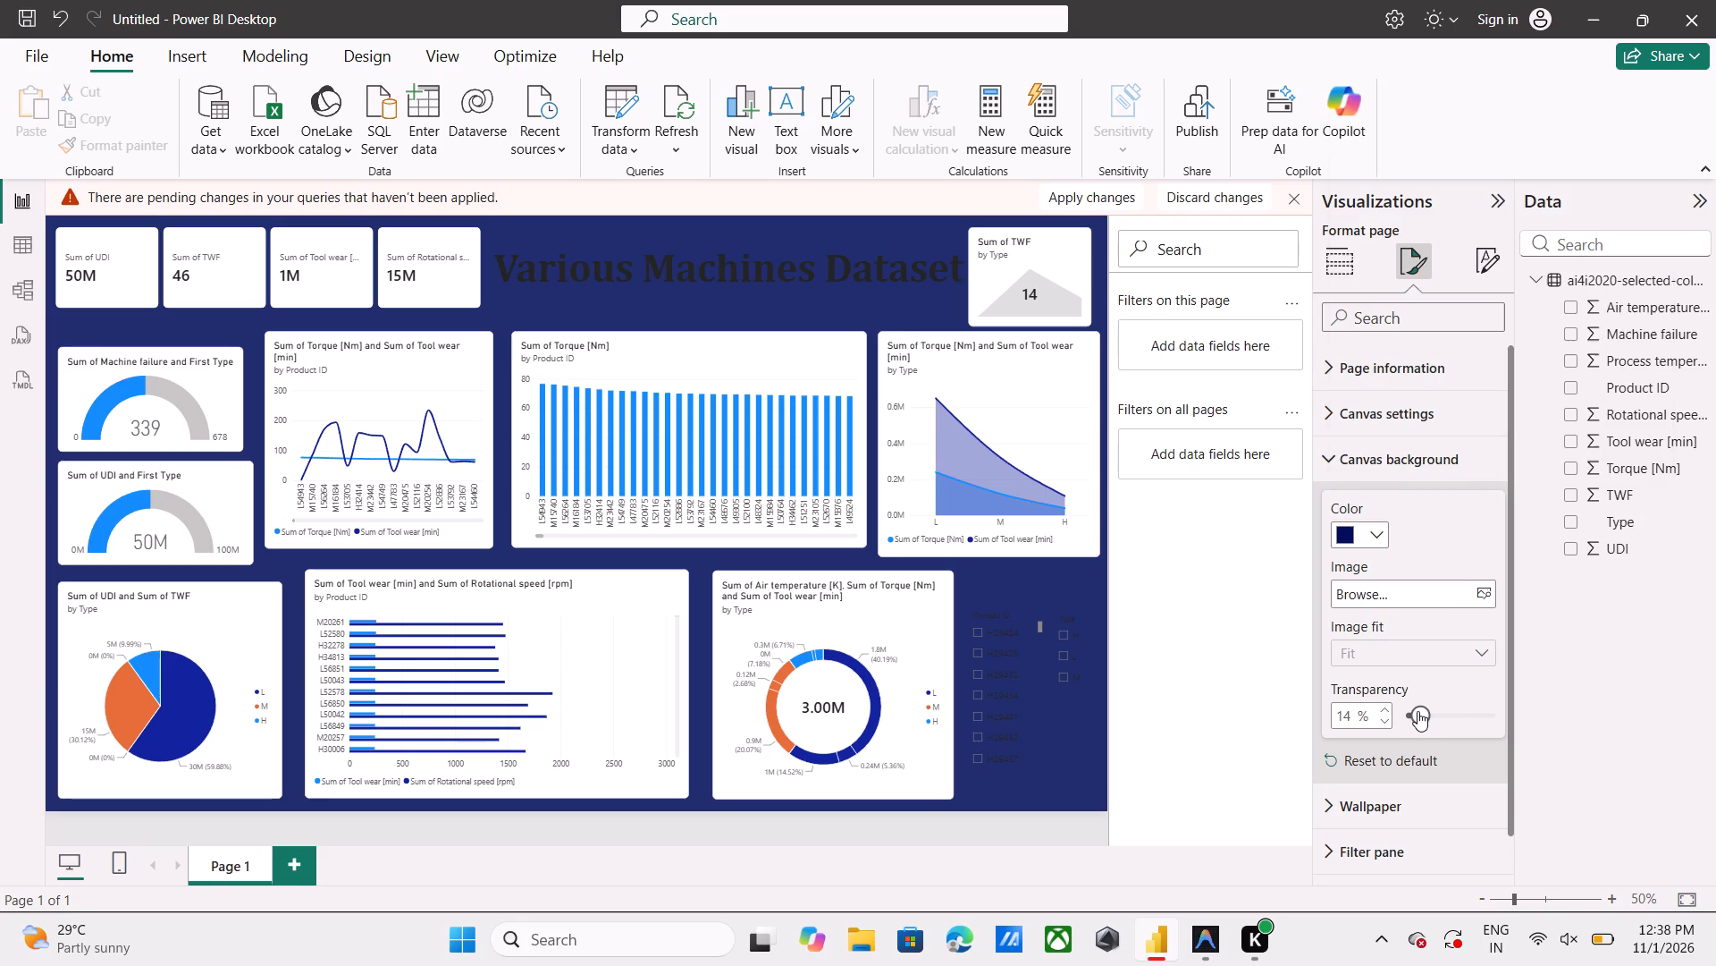
{"action": "left_click_drag", "start_coordinate": [1417, 711], "coordinate": [1508, 707]}
{"action": "left_click_drag", "start_coordinate": [1508, 707], "coordinate": [1424, 737]}
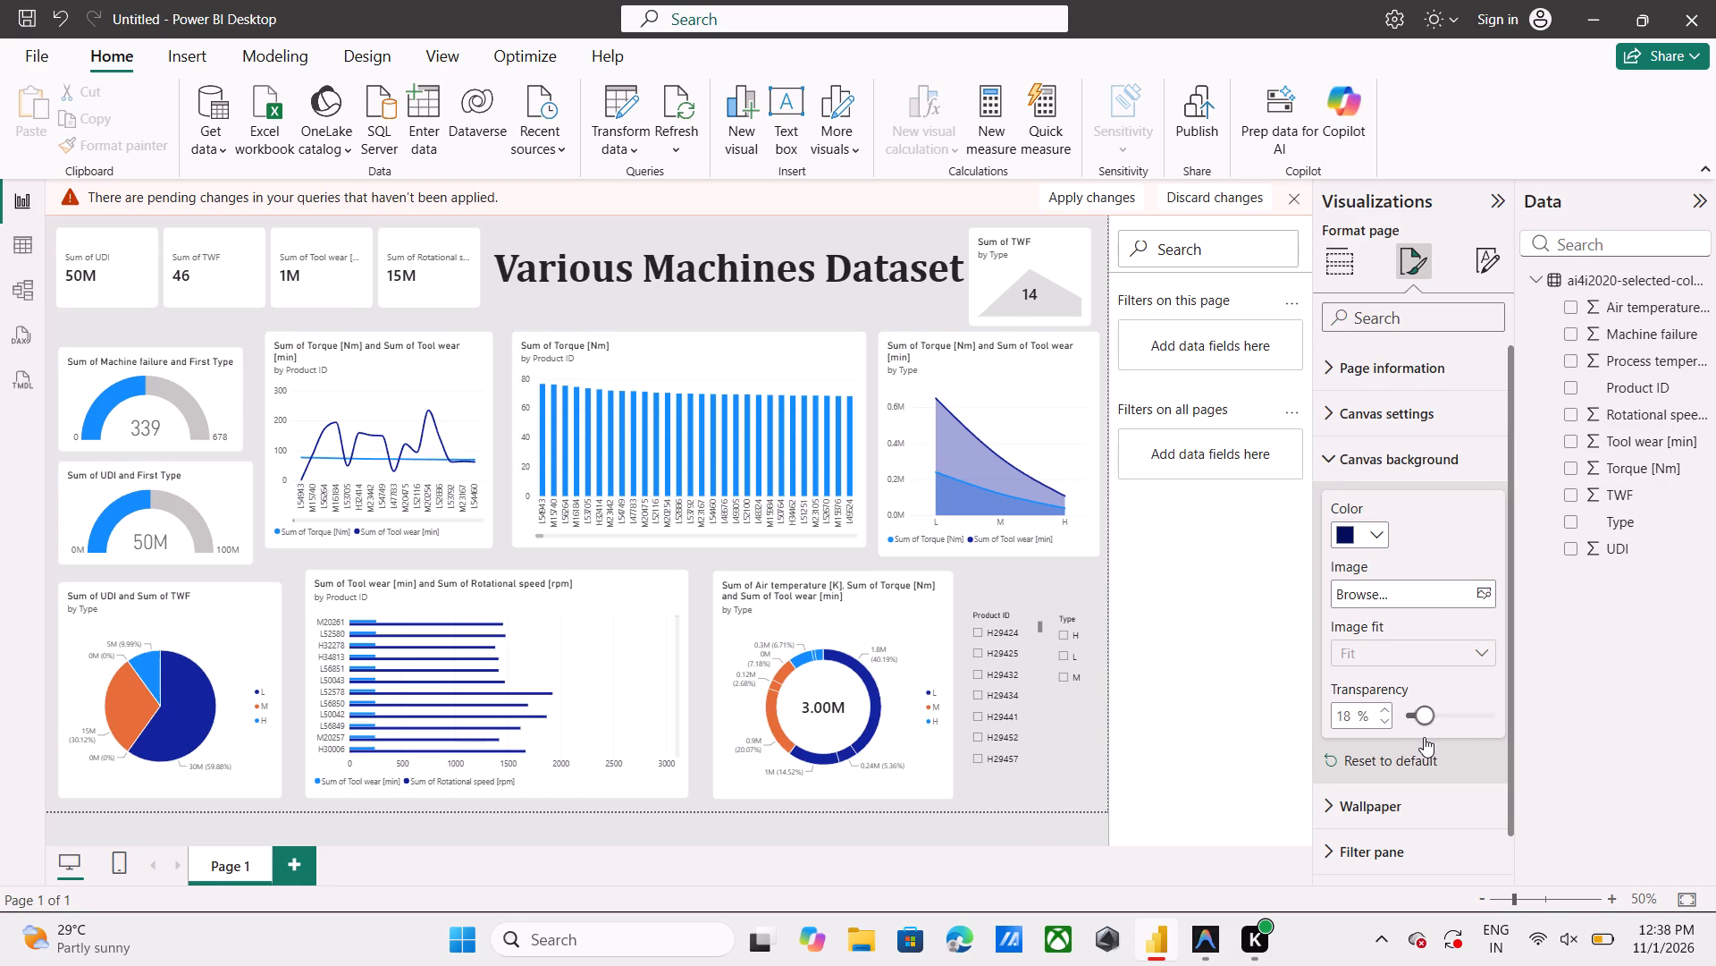
{"action": "left_click_drag", "start_coordinate": [1424, 737], "coordinate": [1380, 739]}
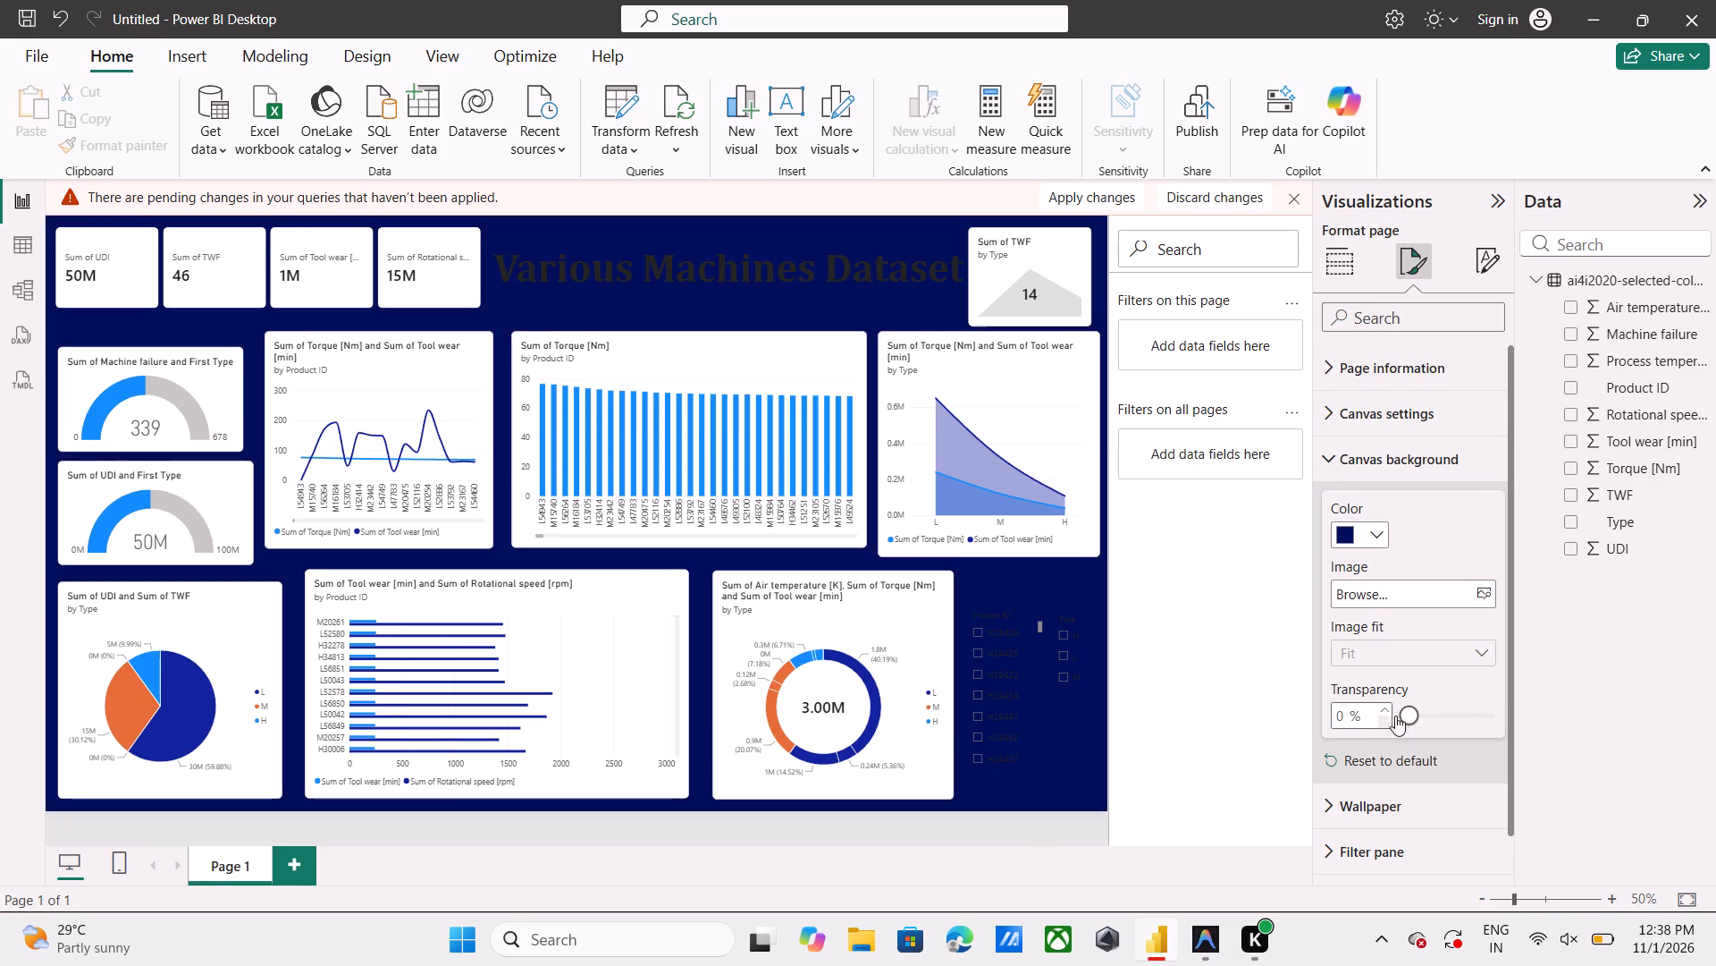
{"action": "left_click_drag", "start_coordinate": [1408, 712], "coordinate": [1422, 712]}
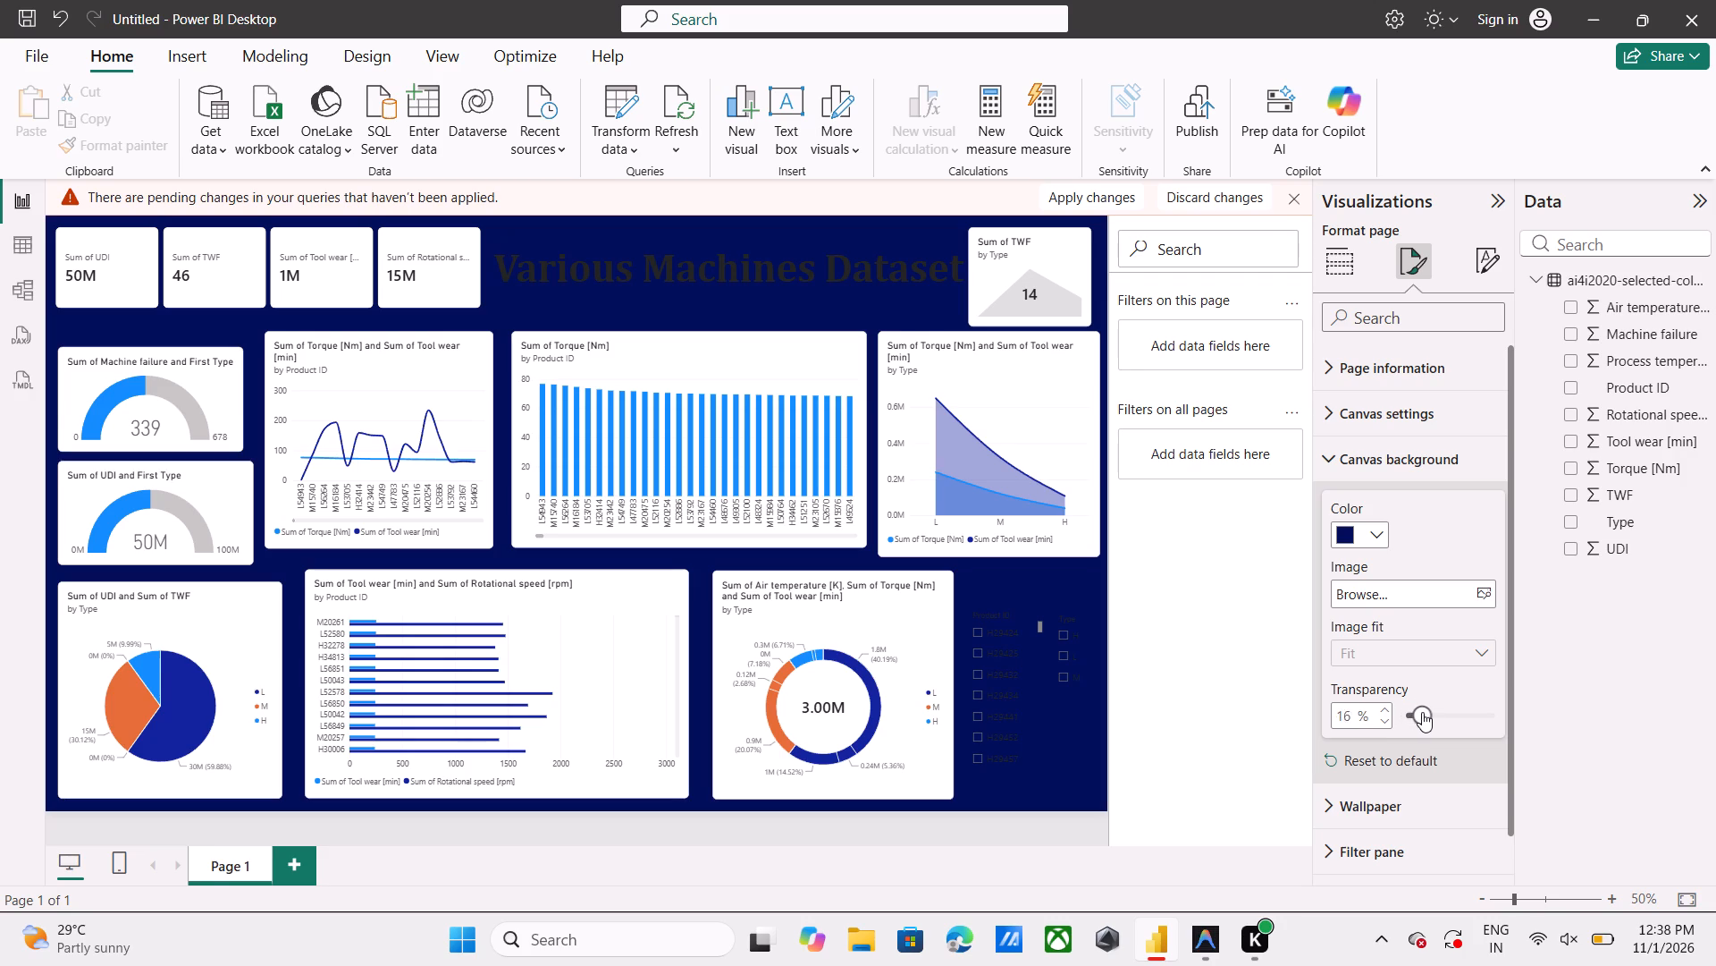
{"action": "left_click_drag", "start_coordinate": [1422, 712], "coordinate": [1447, 710]}
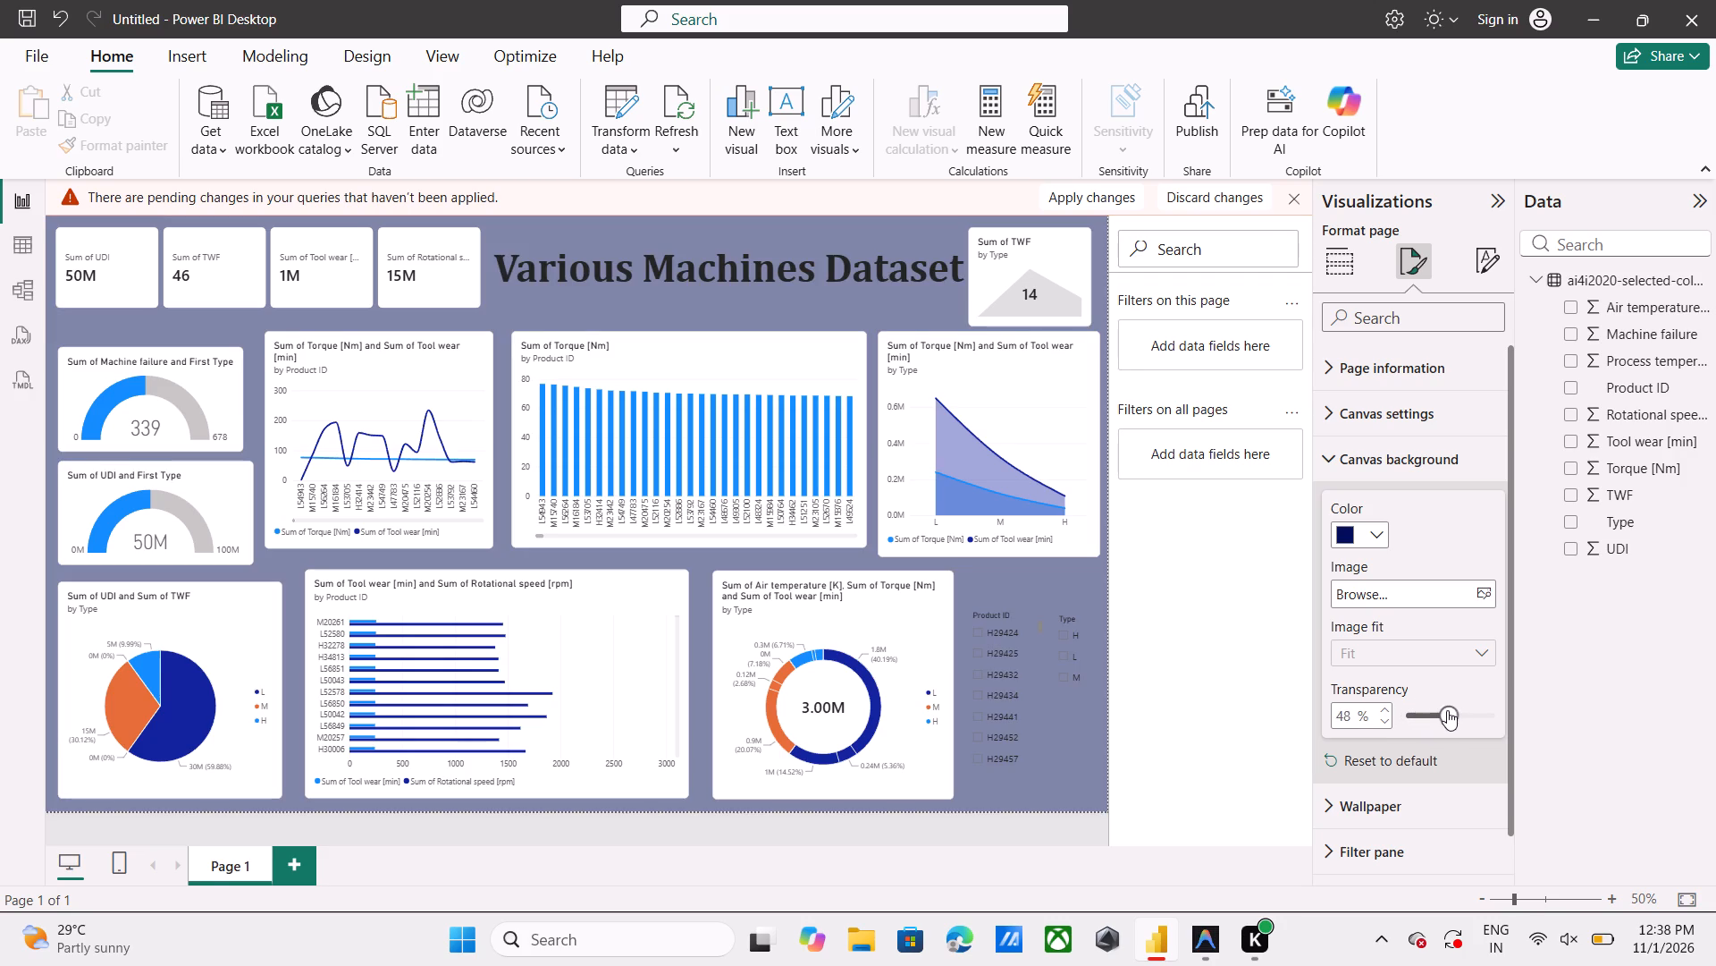
{"action": "left_click_drag", "start_coordinate": [1447, 710], "coordinate": [1411, 717]}
{"action": "left_click_drag", "start_coordinate": [1411, 717], "coordinate": [1422, 716]}
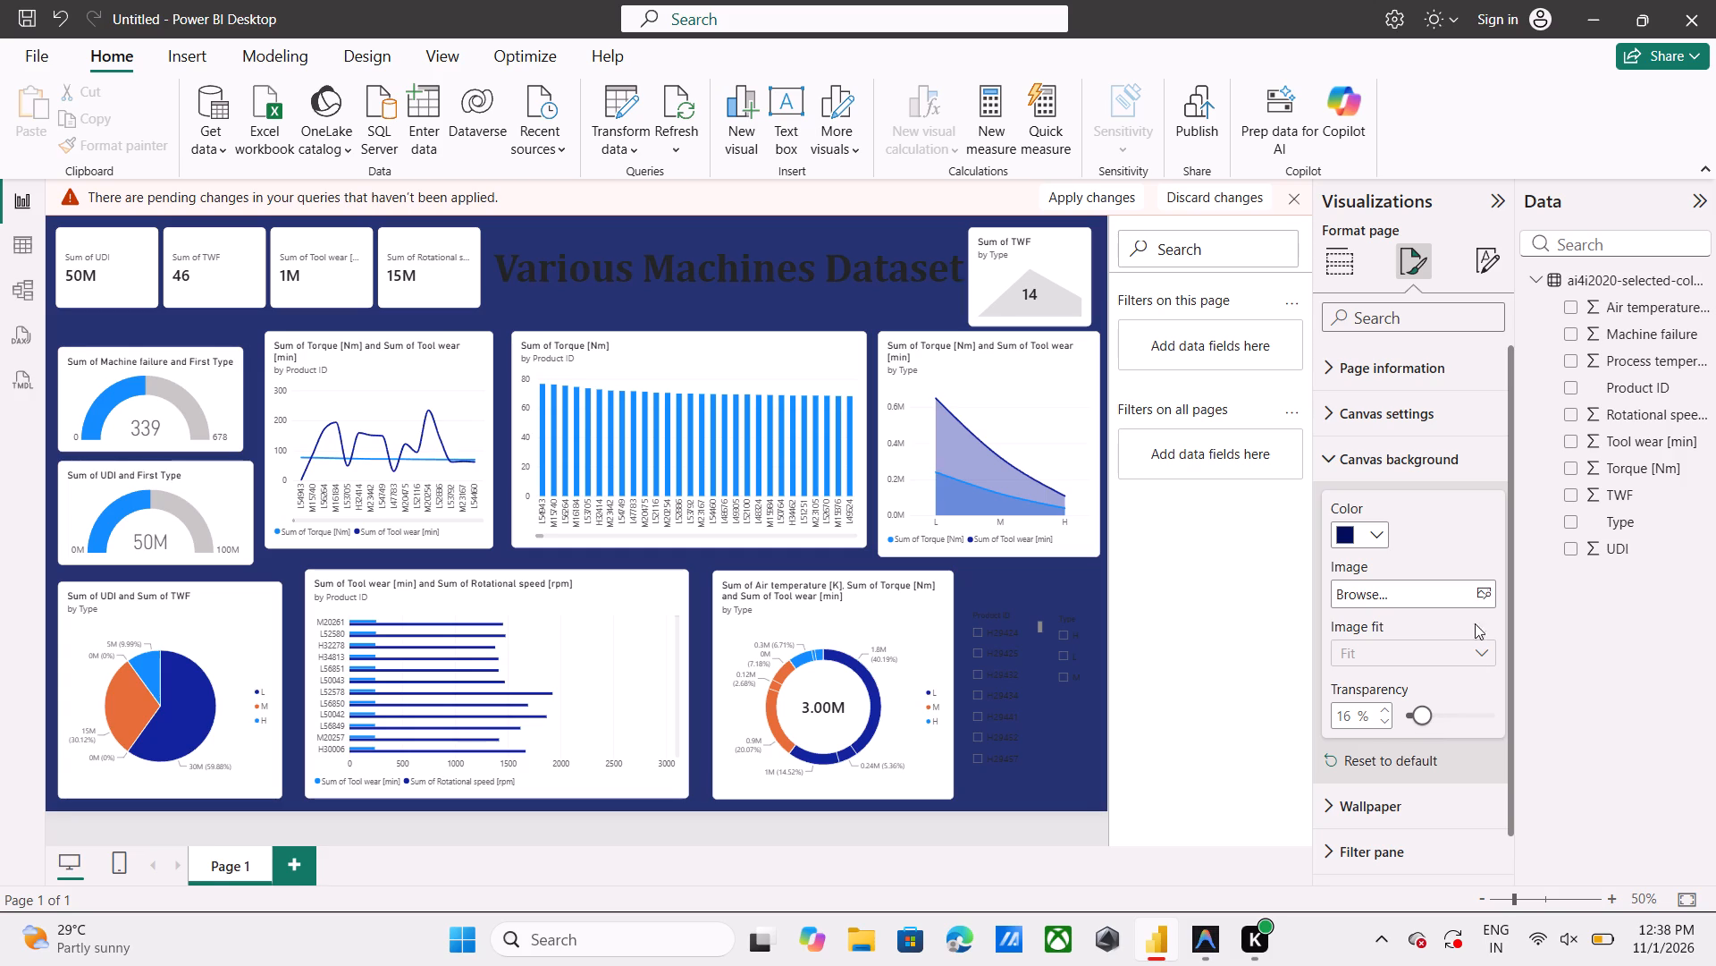
Set the page wallpaper colour to the dark navy theme shade #09124F (Theme color 2, 50% darker).
{"action": "left_click", "coordinate": [1246, 606]}
{"action": "scroll", "coordinate": [1417, 670], "scroll_direction": "down", "scroll_amount": 2}
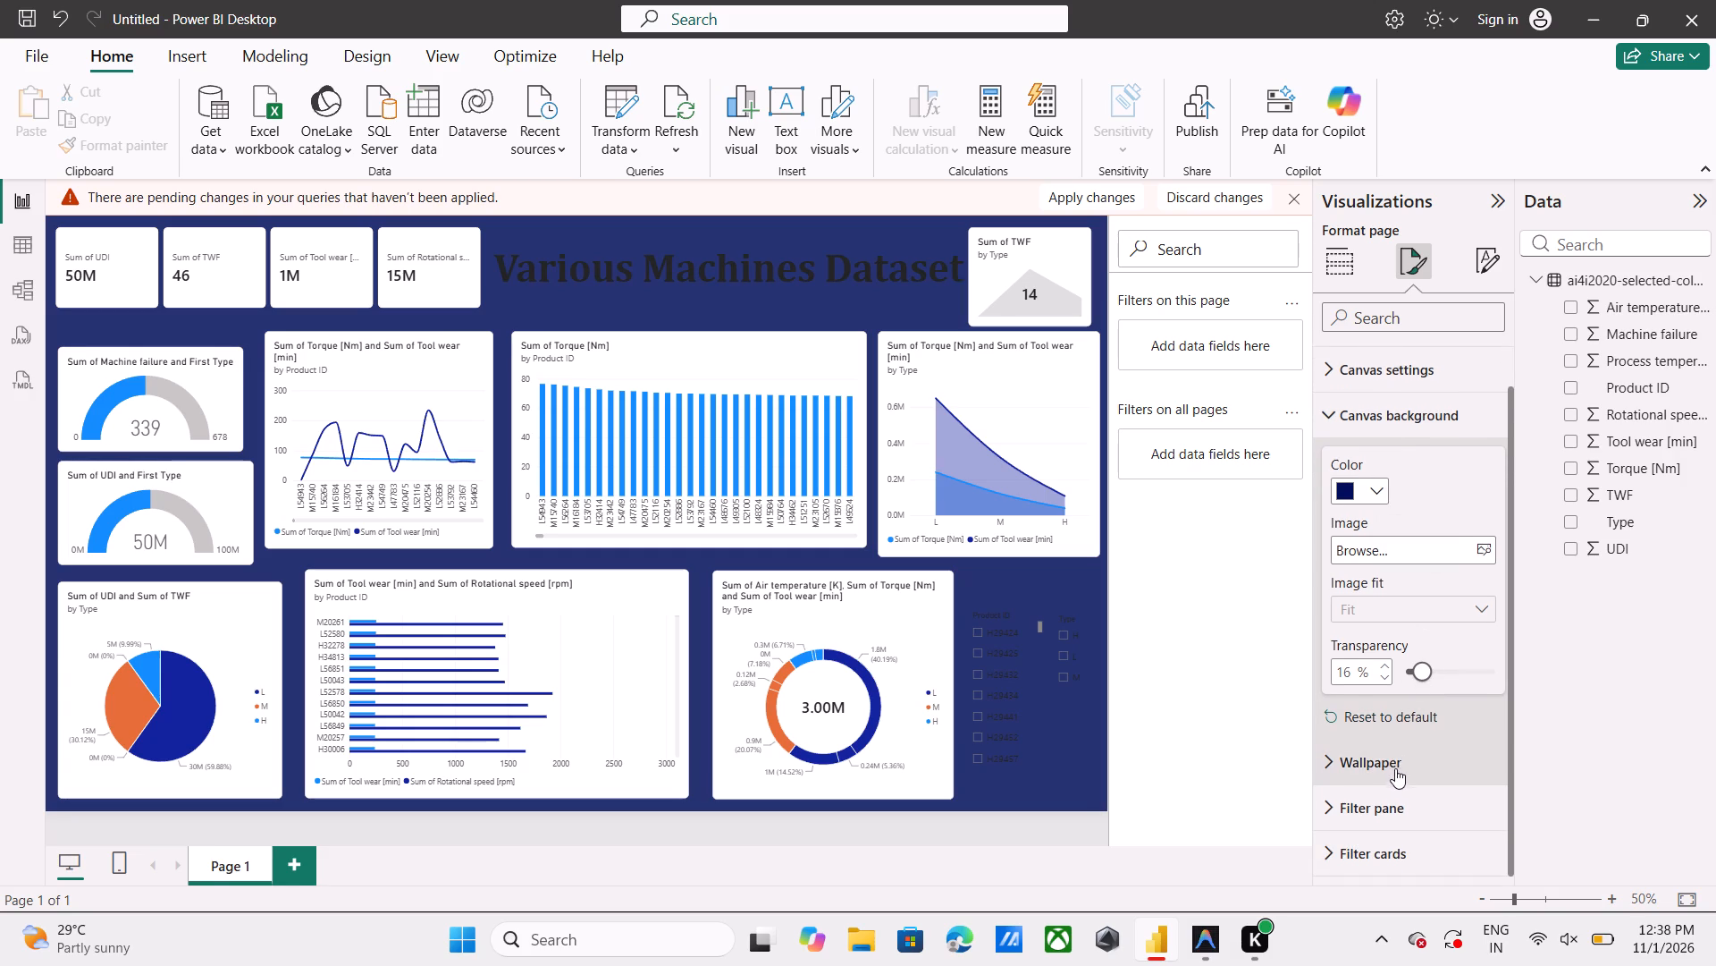
{"action": "left_click", "coordinate": [1412, 758]}
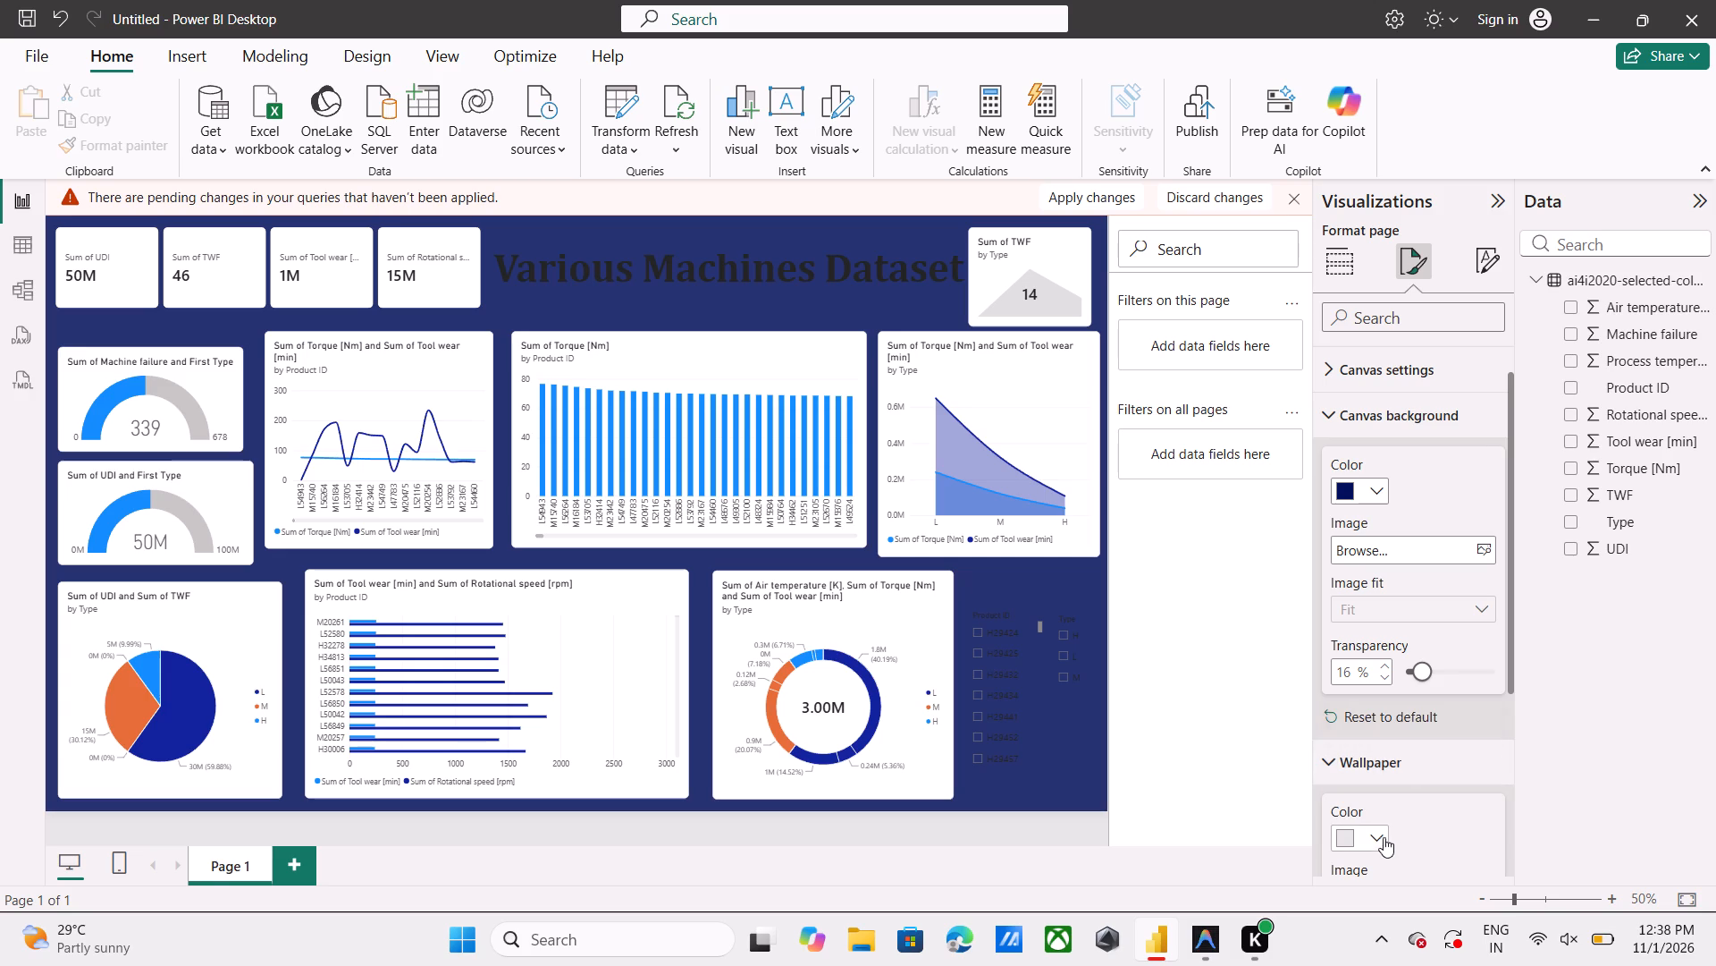
{"action": "left_click", "coordinate": [1380, 844]}
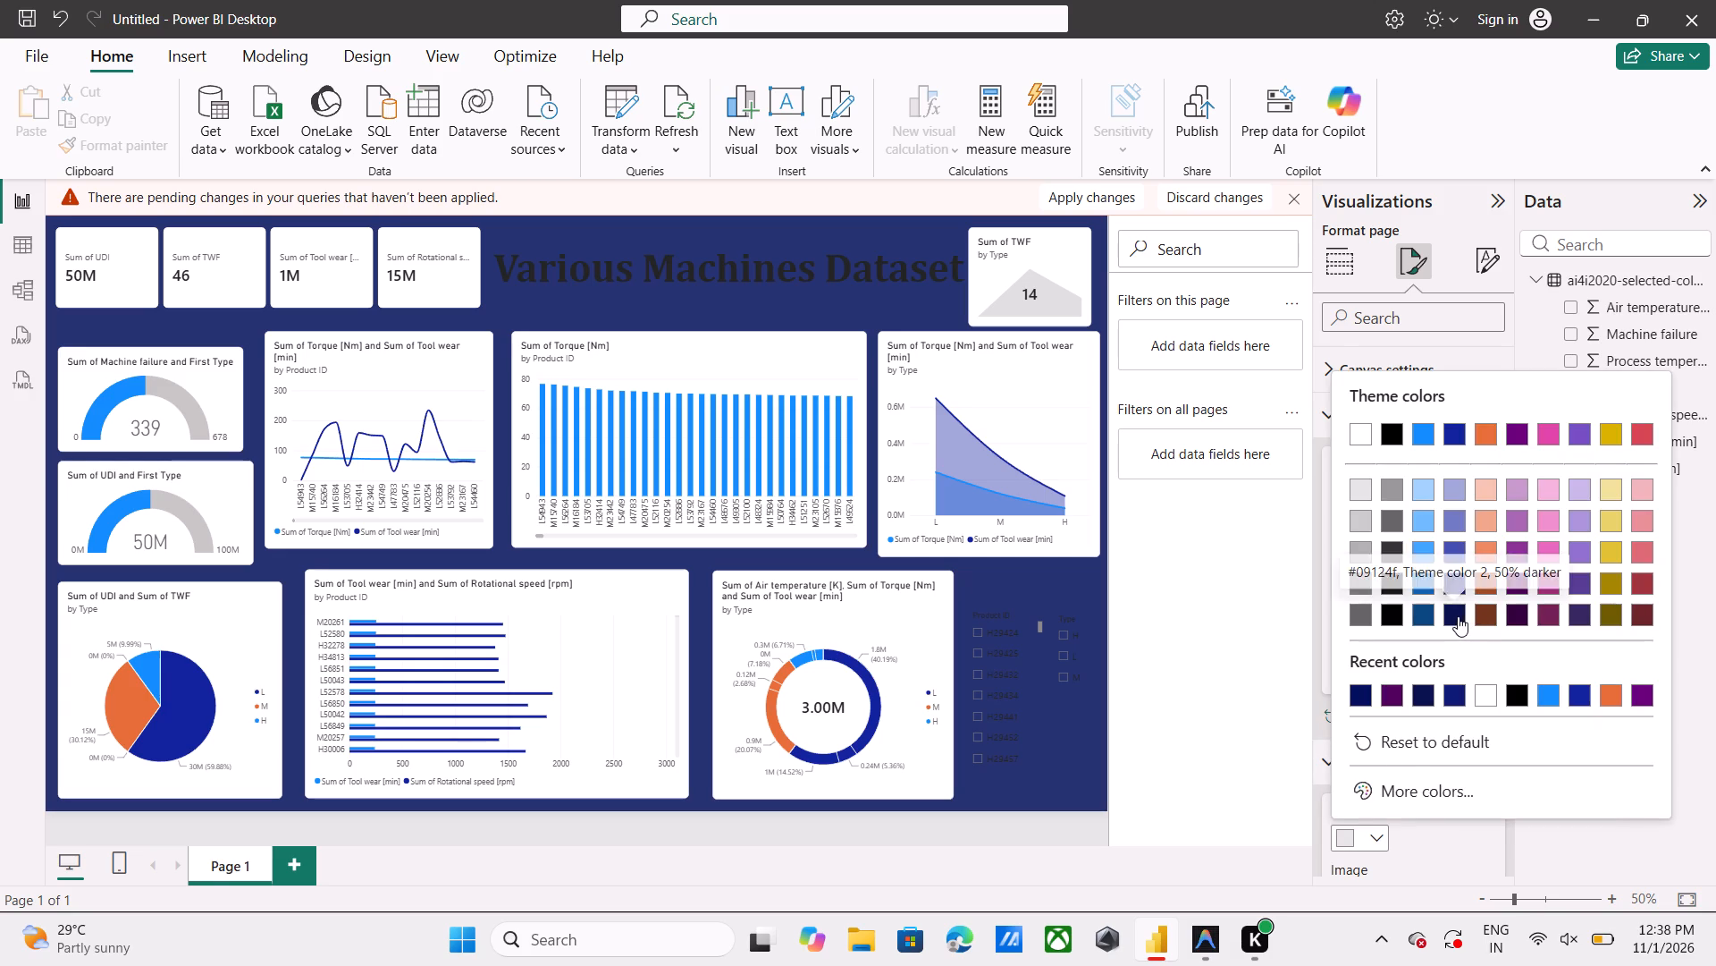
{"action": "left_click", "coordinate": [1458, 616]}
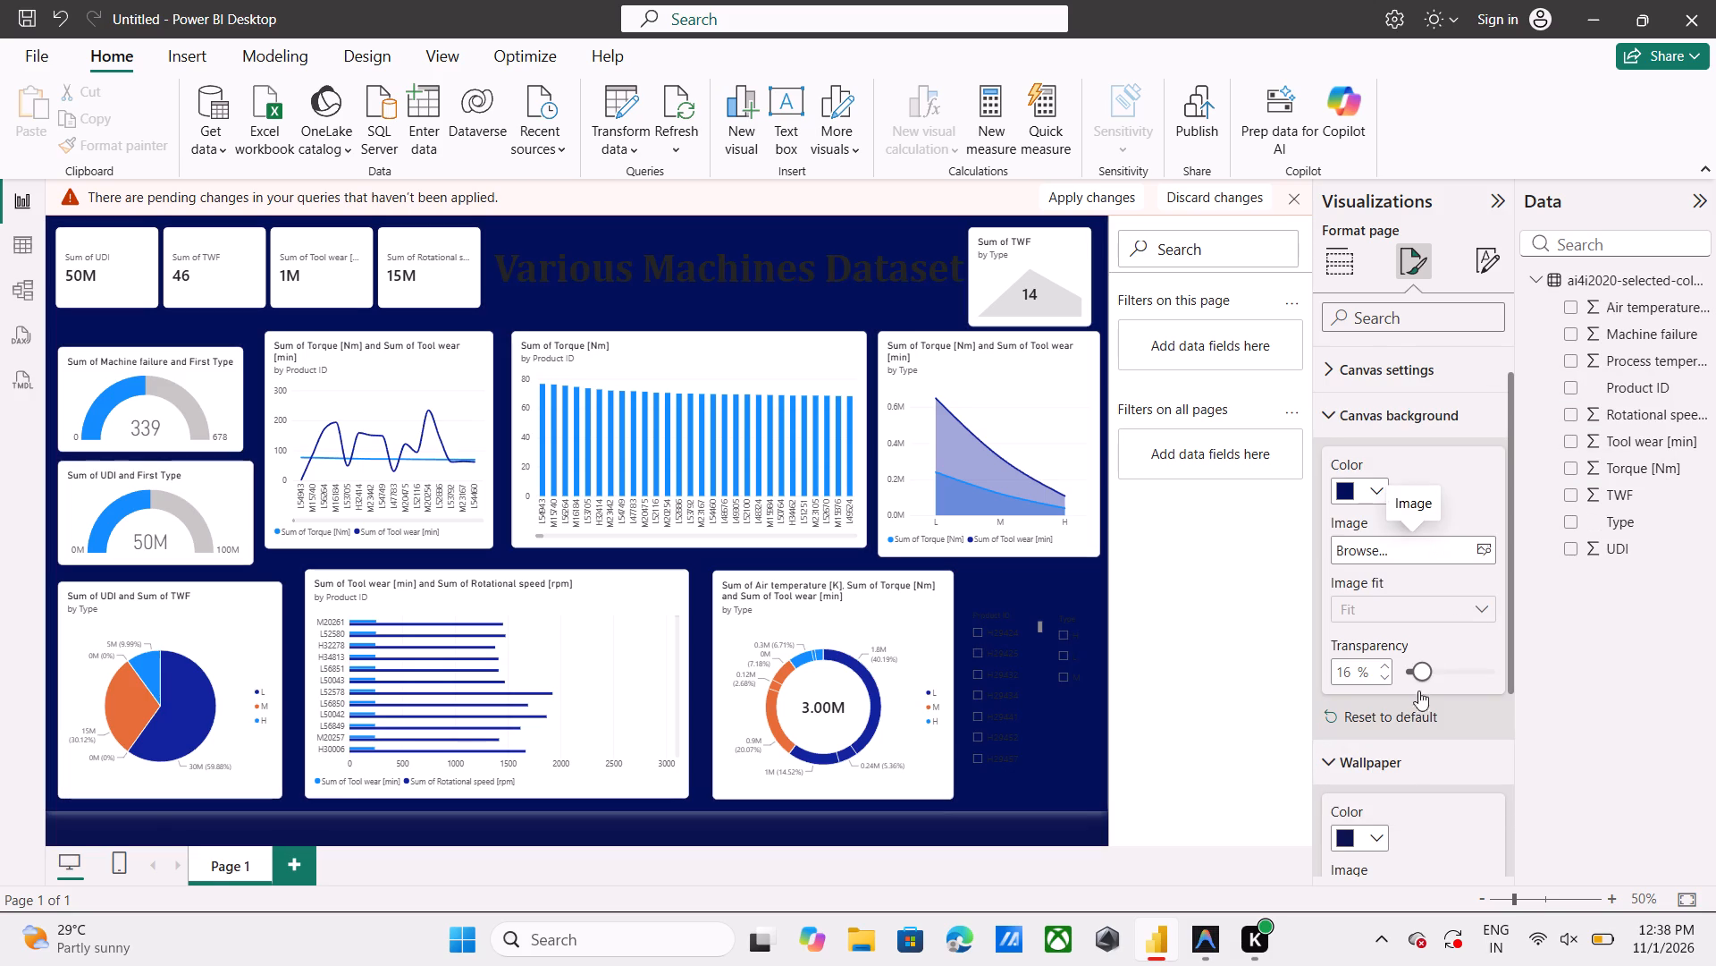
Fine-tune the wallpaper to a custom dark navy, hex #0A094D, after trying teal and lighter blue hues.
{"action": "left_click", "coordinate": [1380, 833]}
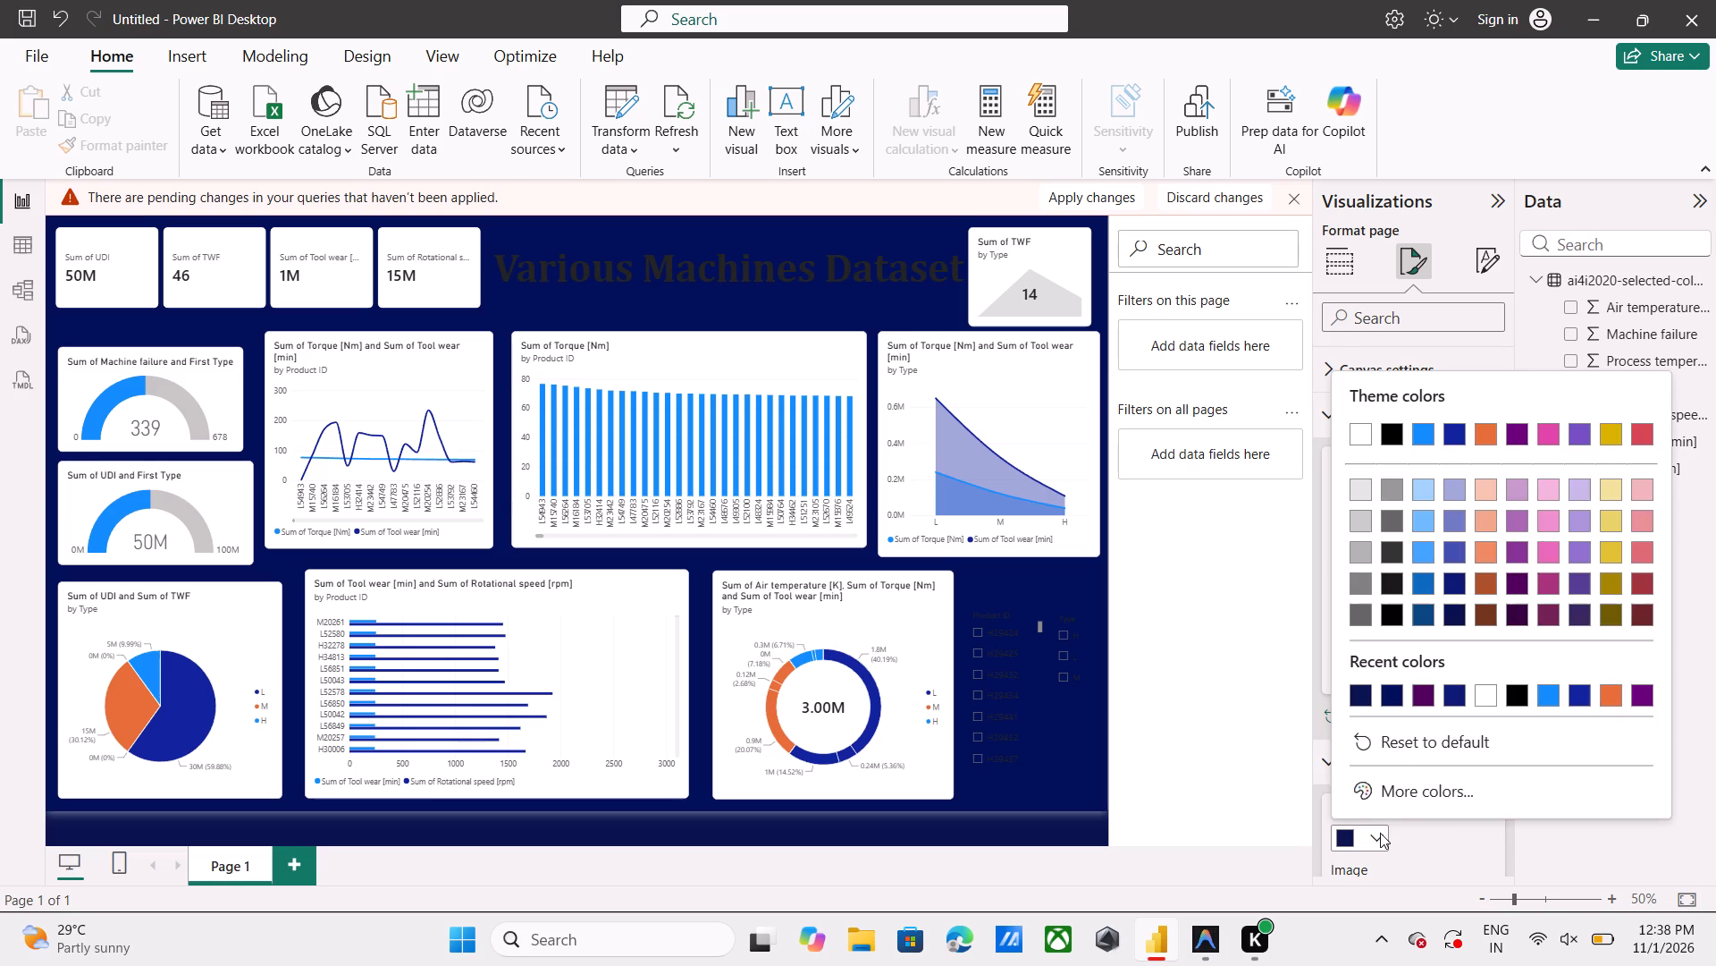
{"action": "left_click", "coordinate": [1433, 794]}
{"action": "left_click_drag", "start_coordinate": [1544, 682], "coordinate": [1521, 685]}
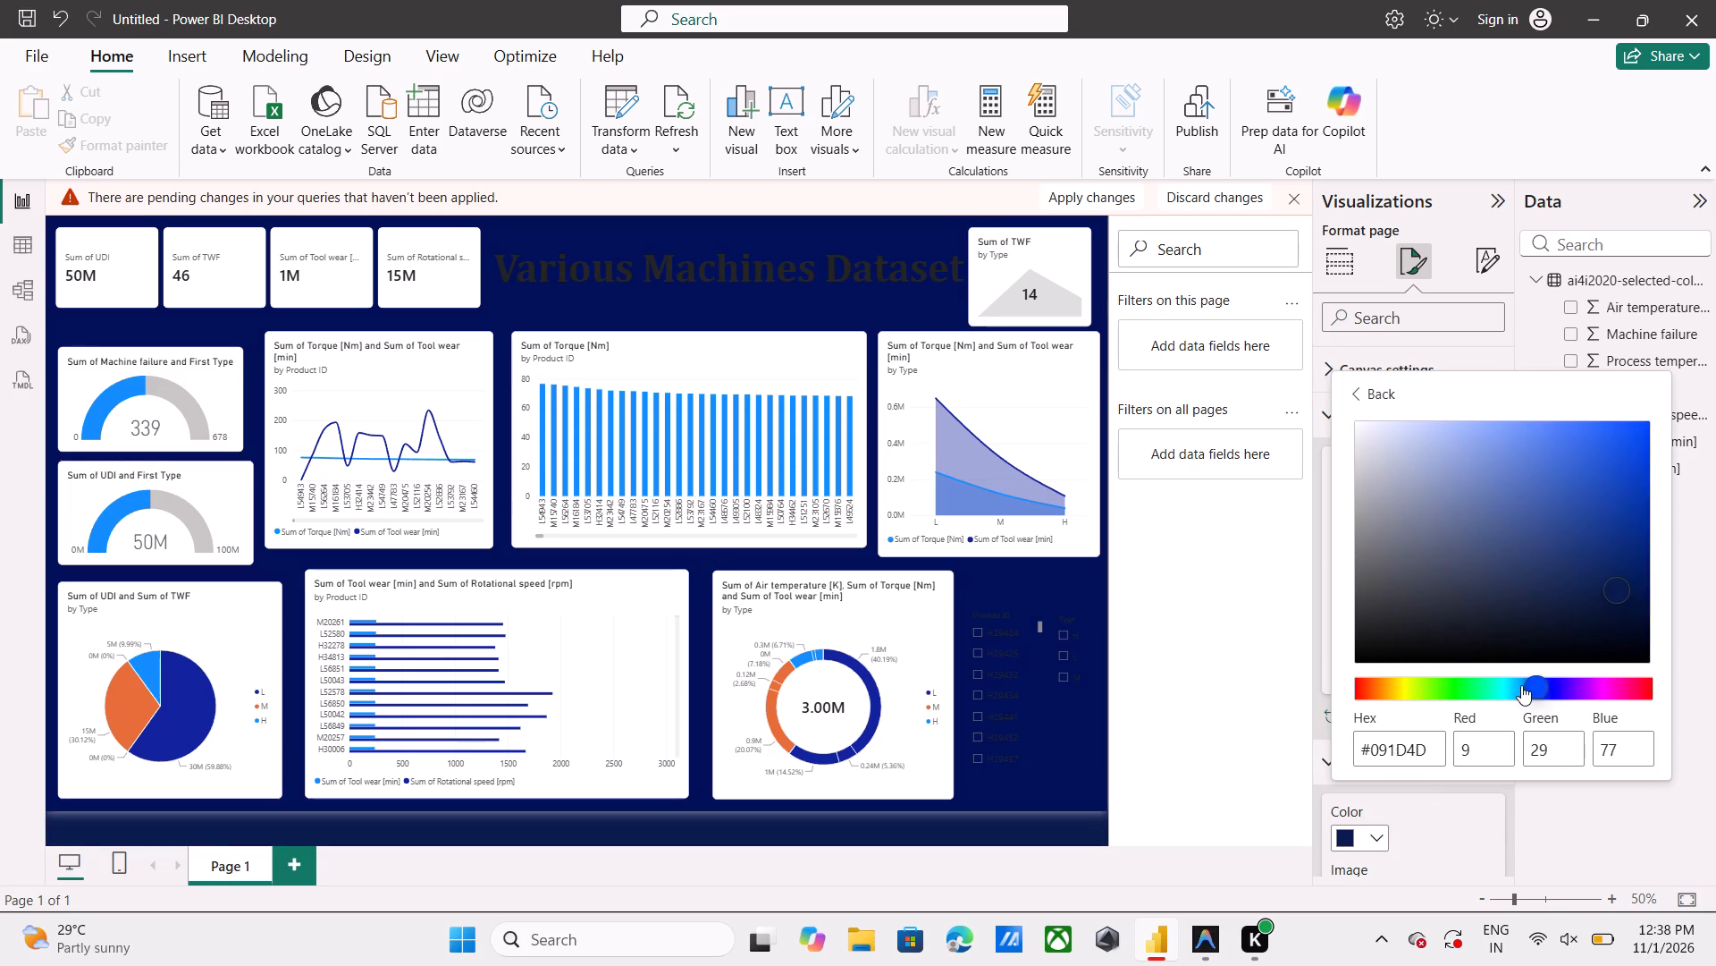
{"action": "left_click_drag", "start_coordinate": [1521, 685], "coordinate": [1487, 692]}
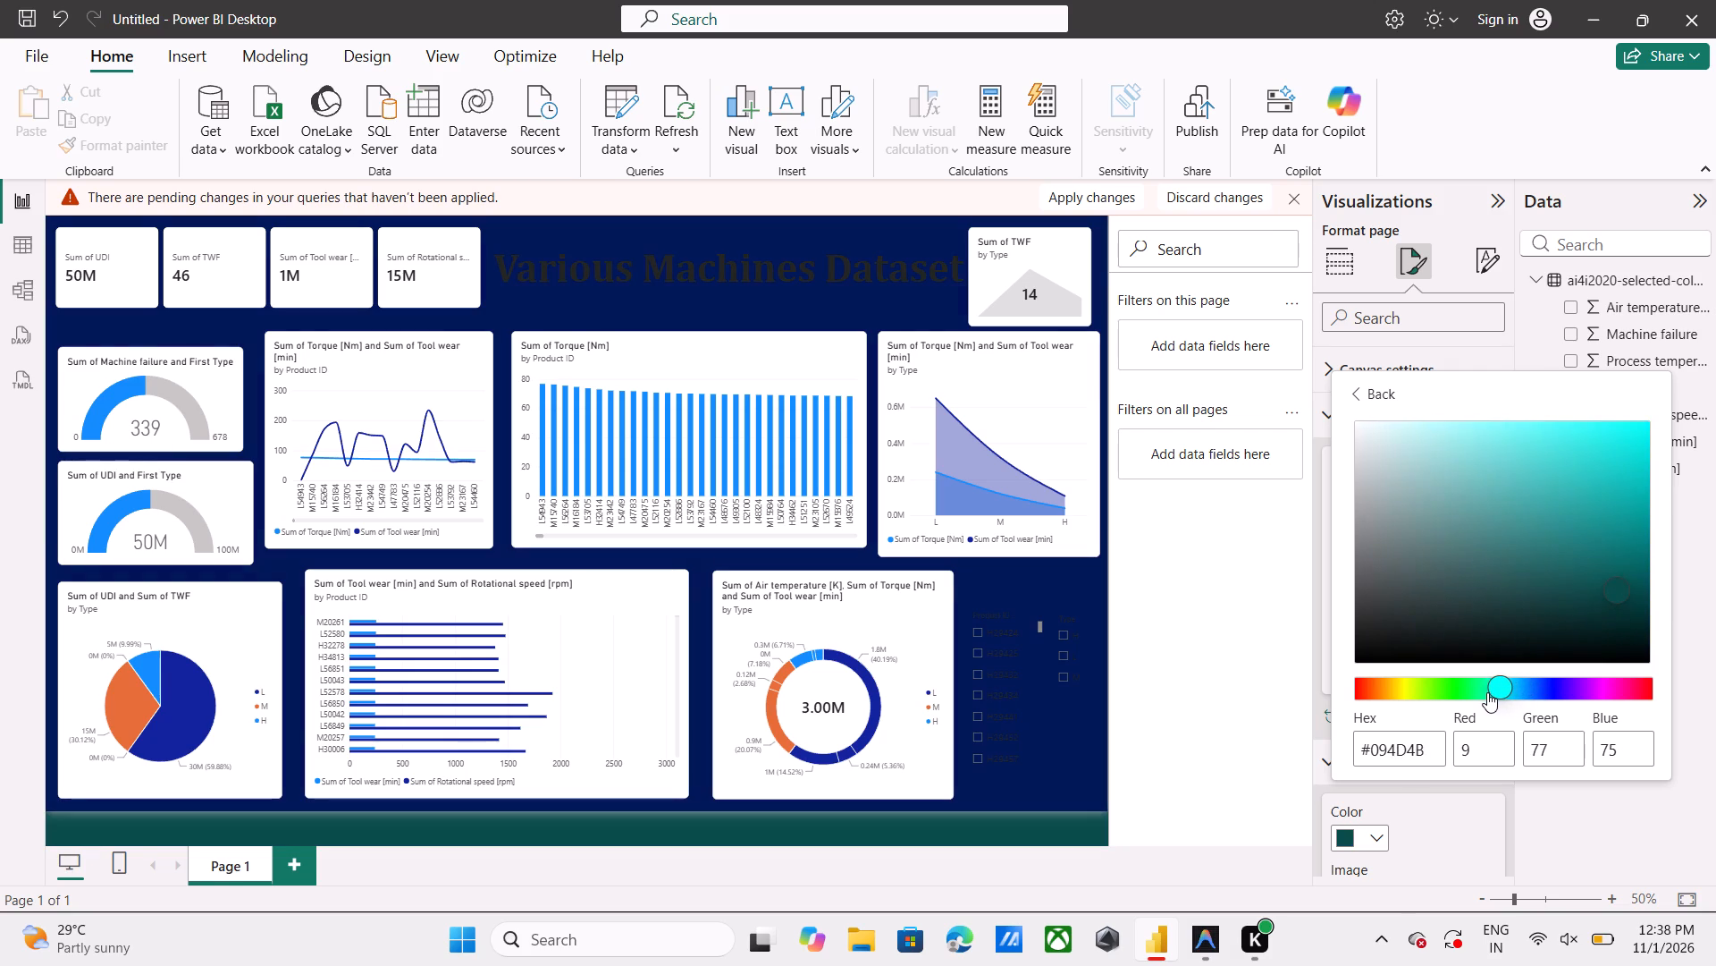
{"action": "left_click_drag", "start_coordinate": [1487, 692], "coordinate": [1512, 691]}
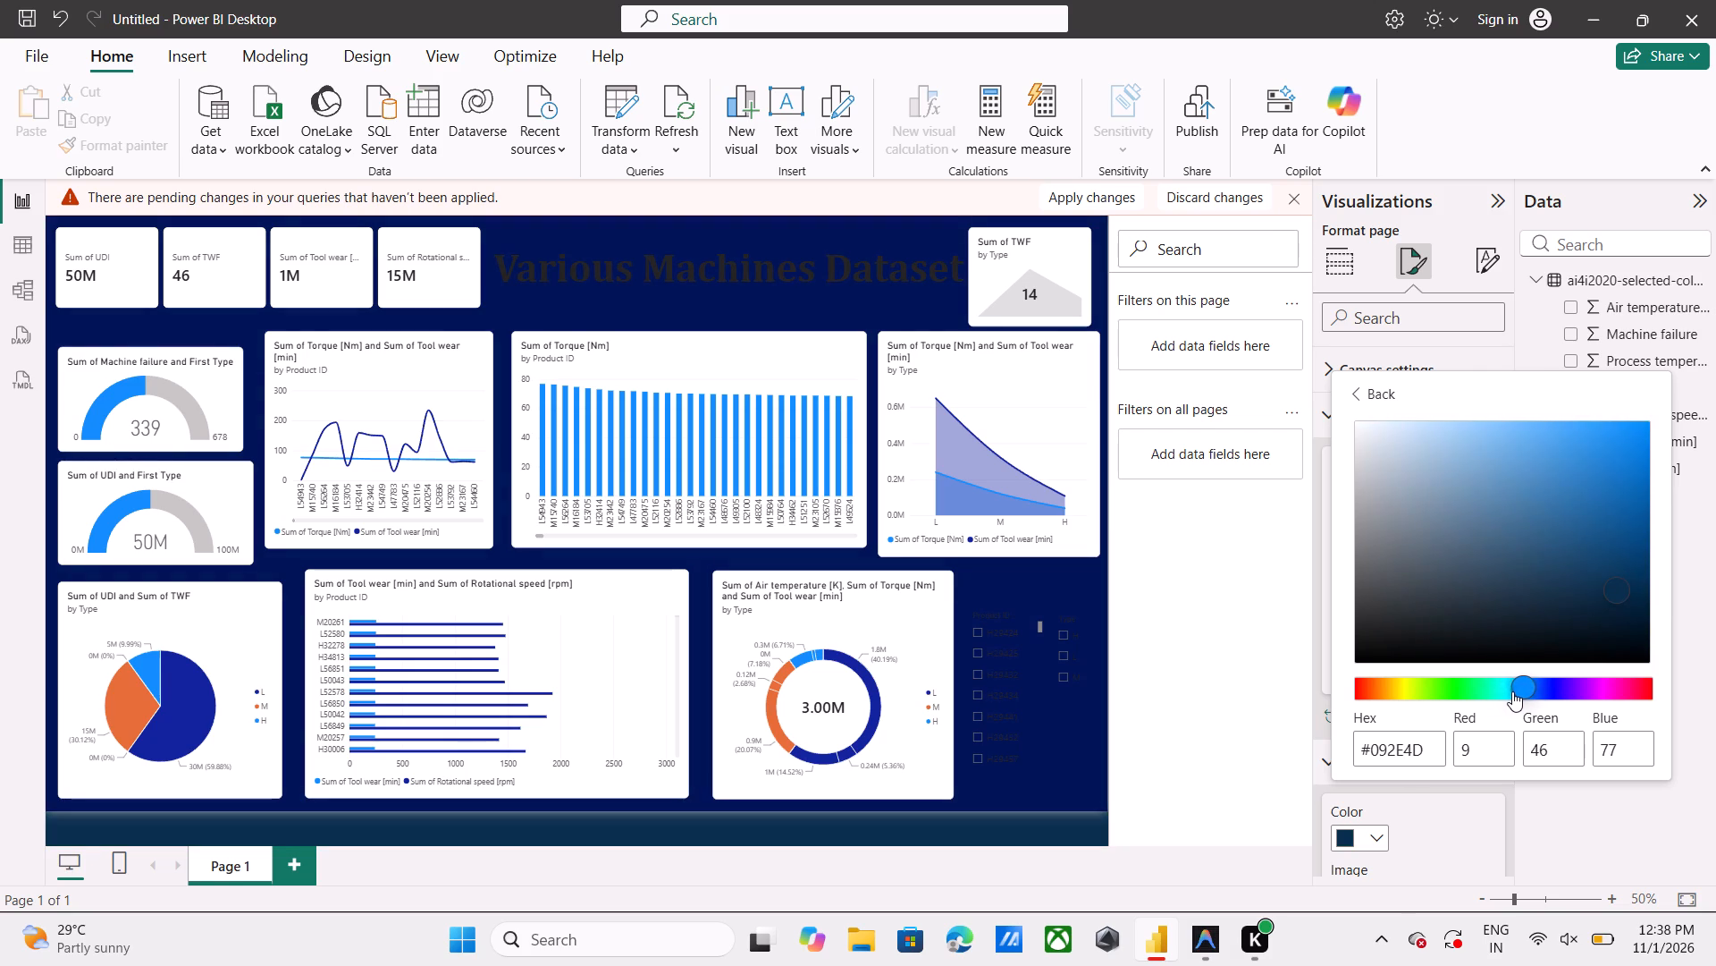
{"action": "left_click_drag", "start_coordinate": [1512, 691], "coordinate": [1505, 694]}
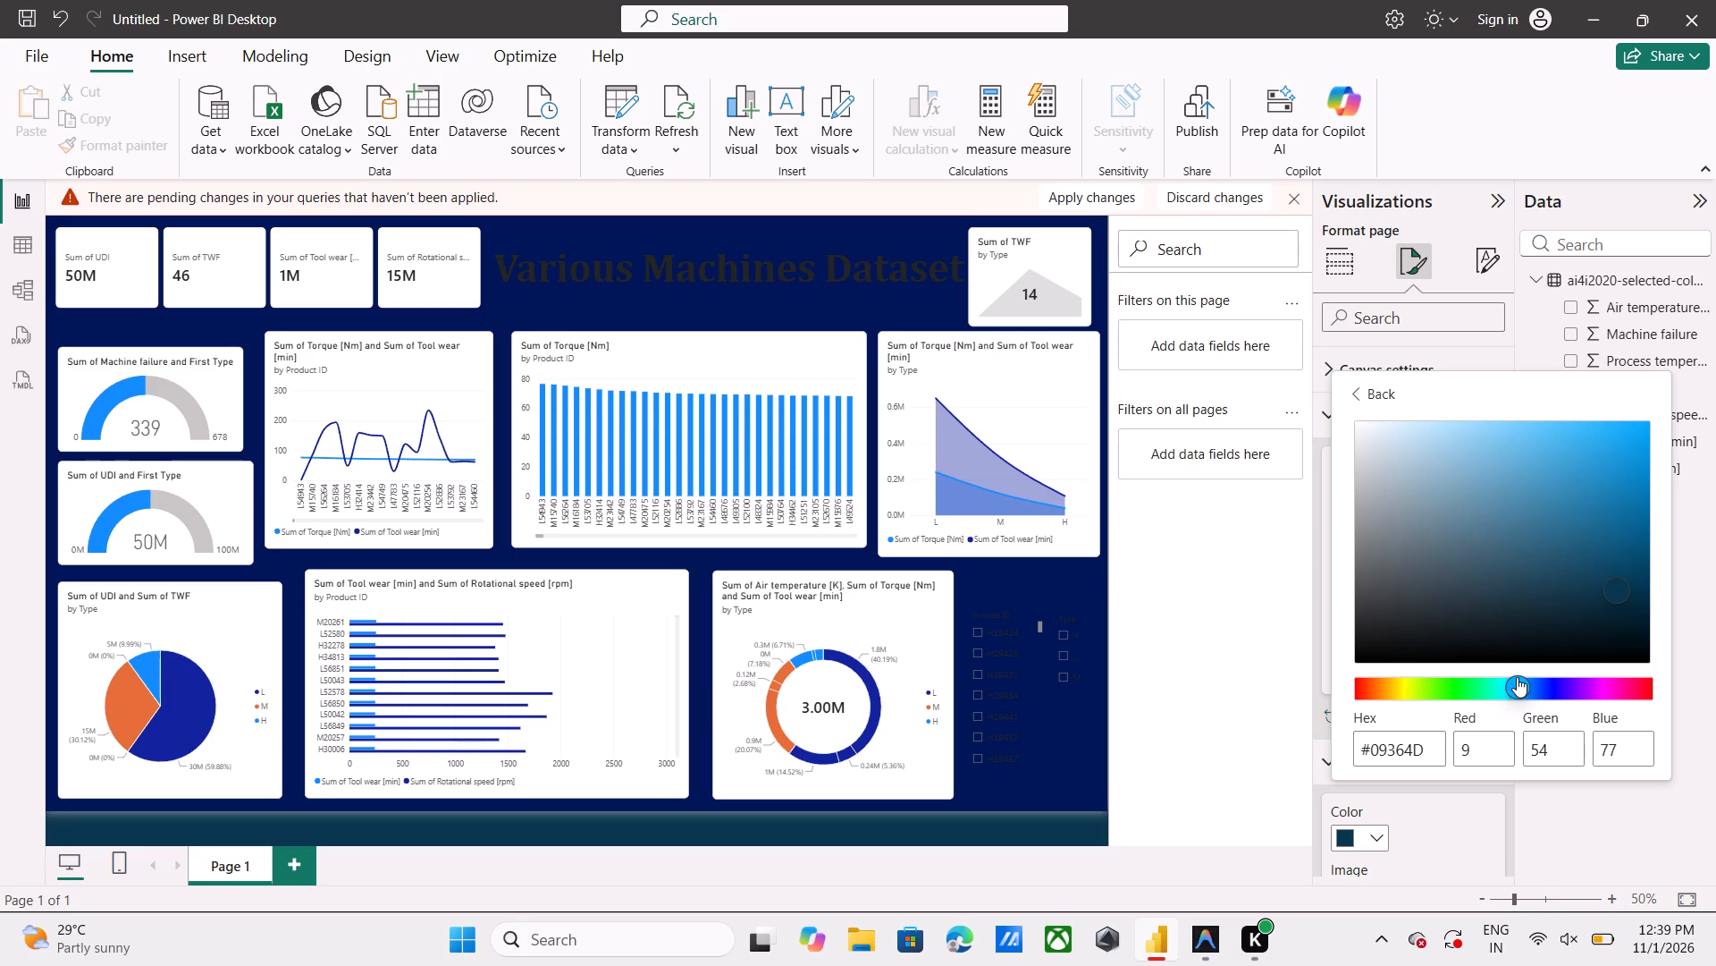
{"action": "left_click_drag", "start_coordinate": [1517, 677], "coordinate": [1538, 677]}
{"action": "left_click", "coordinate": [1253, 750]}
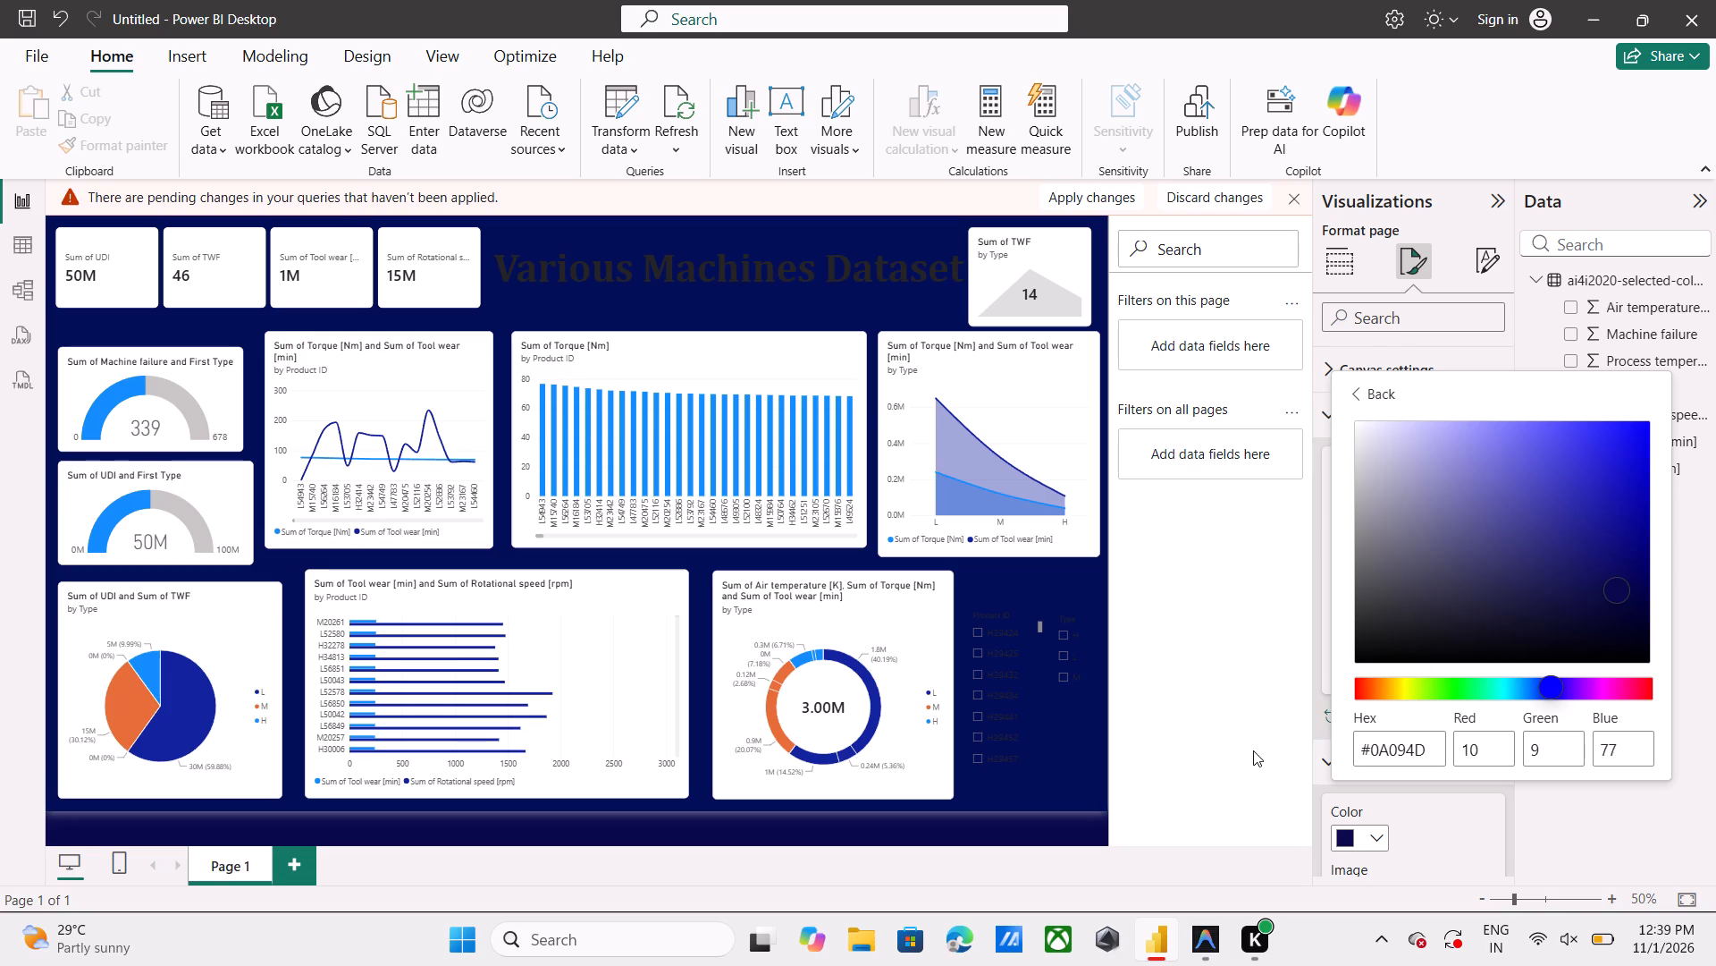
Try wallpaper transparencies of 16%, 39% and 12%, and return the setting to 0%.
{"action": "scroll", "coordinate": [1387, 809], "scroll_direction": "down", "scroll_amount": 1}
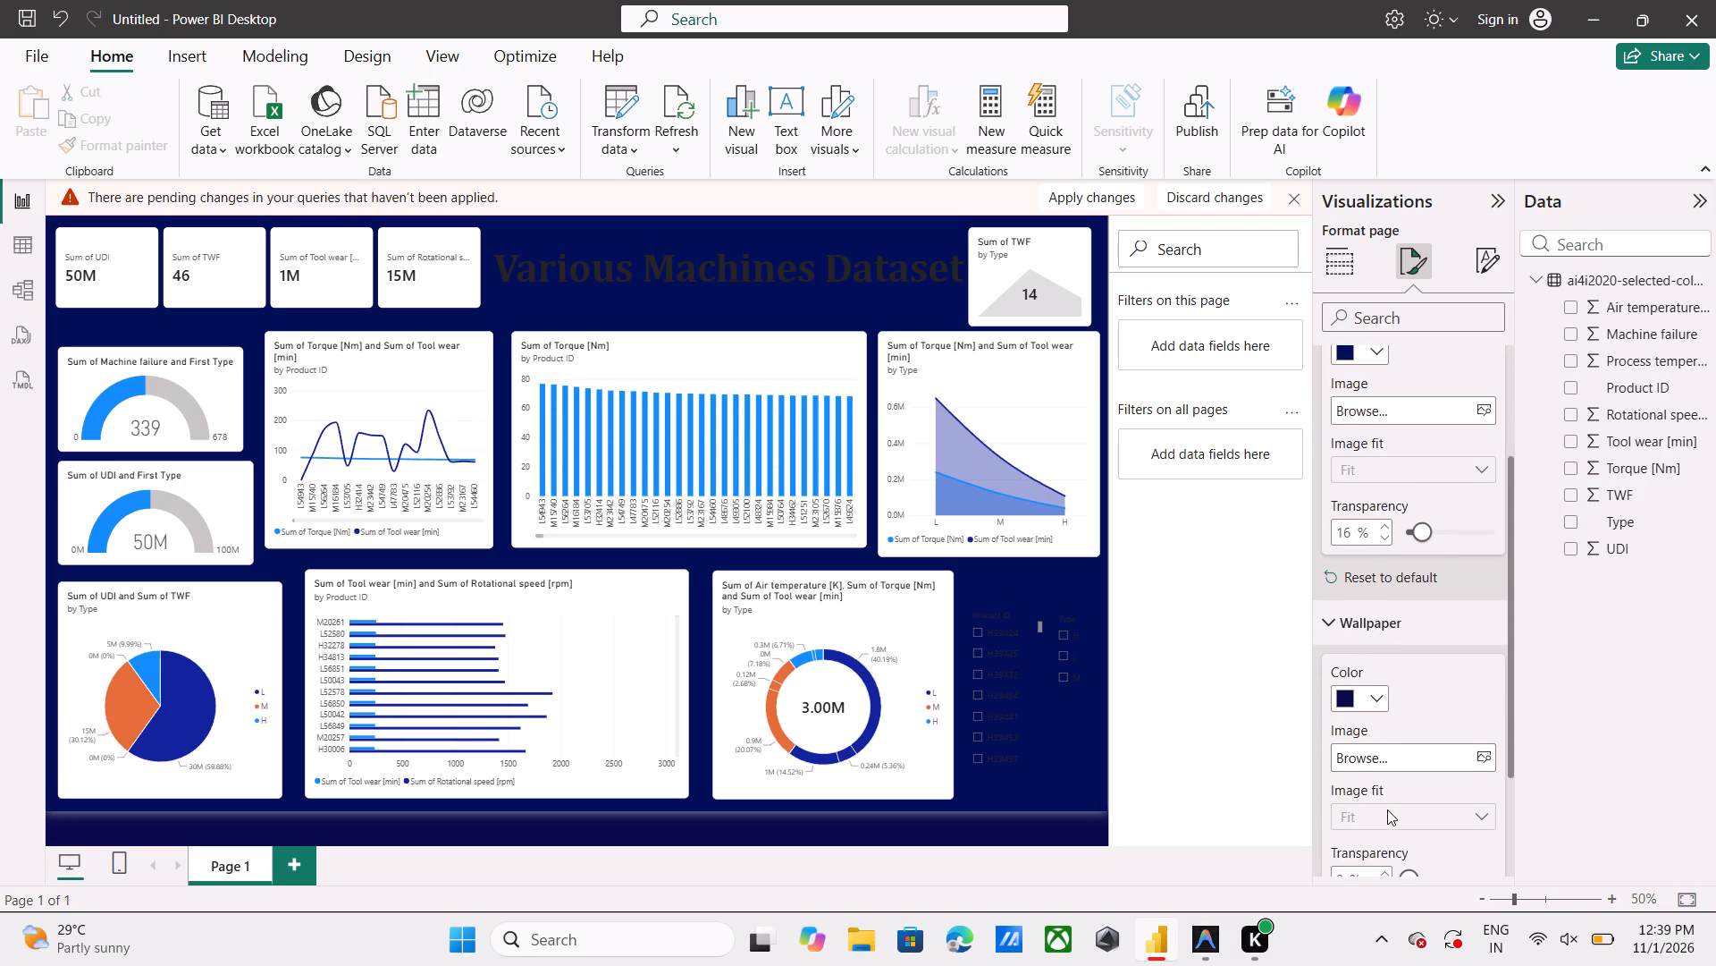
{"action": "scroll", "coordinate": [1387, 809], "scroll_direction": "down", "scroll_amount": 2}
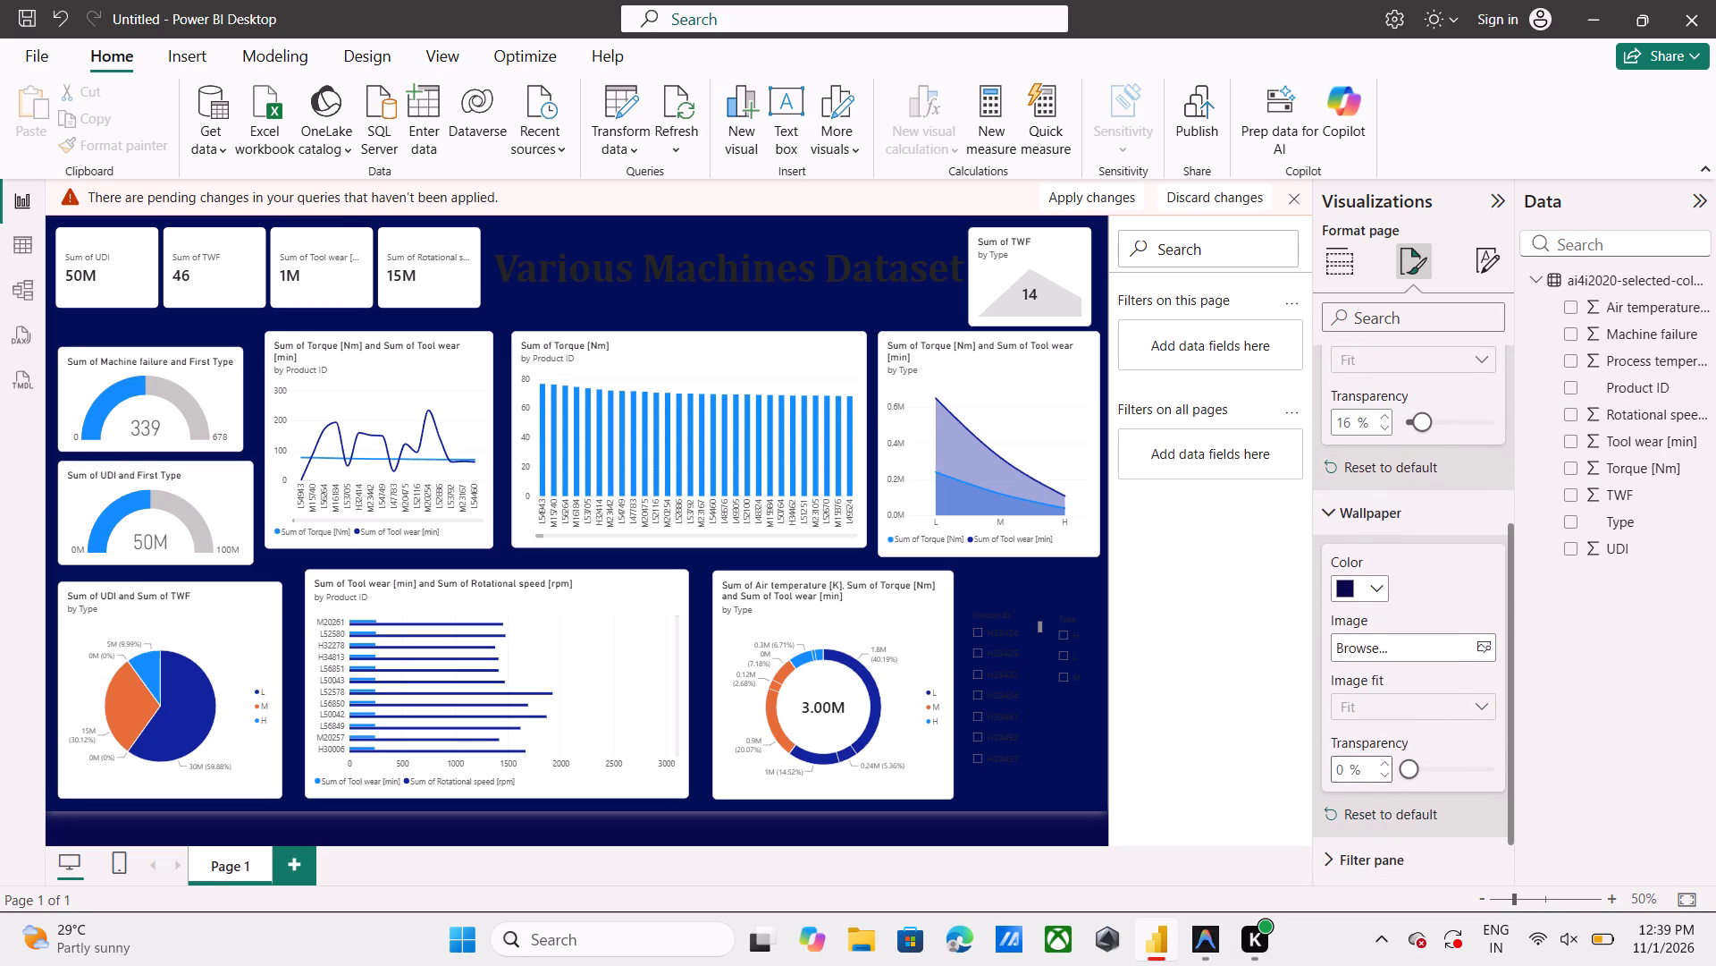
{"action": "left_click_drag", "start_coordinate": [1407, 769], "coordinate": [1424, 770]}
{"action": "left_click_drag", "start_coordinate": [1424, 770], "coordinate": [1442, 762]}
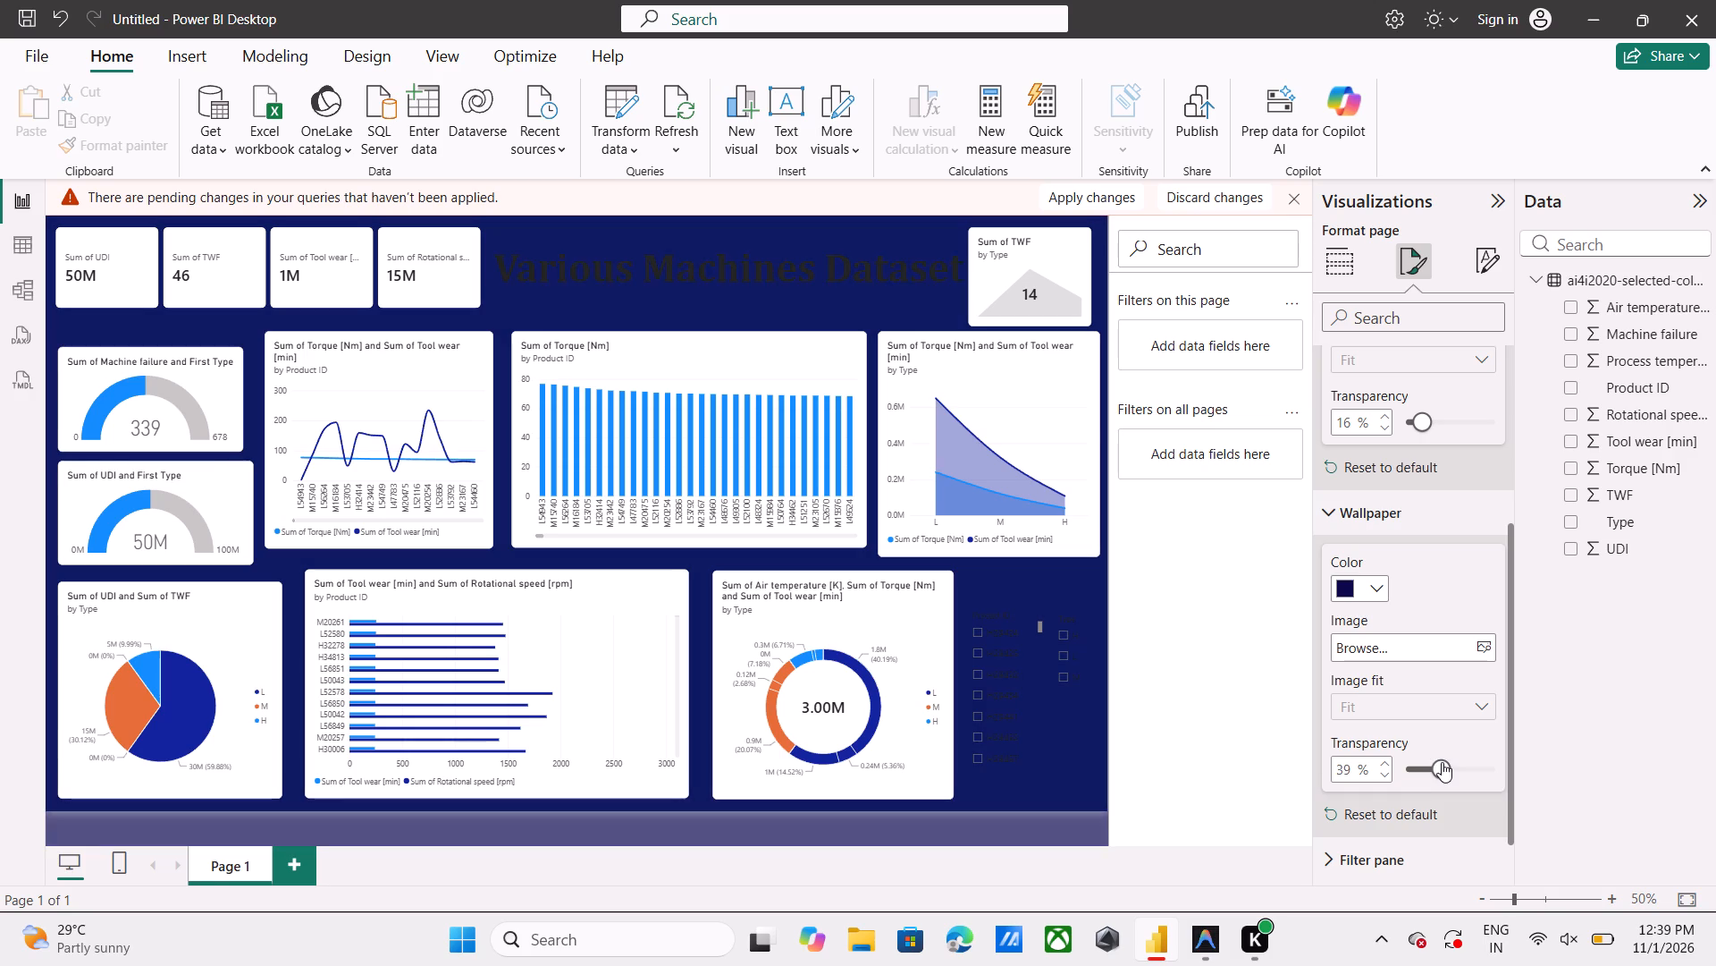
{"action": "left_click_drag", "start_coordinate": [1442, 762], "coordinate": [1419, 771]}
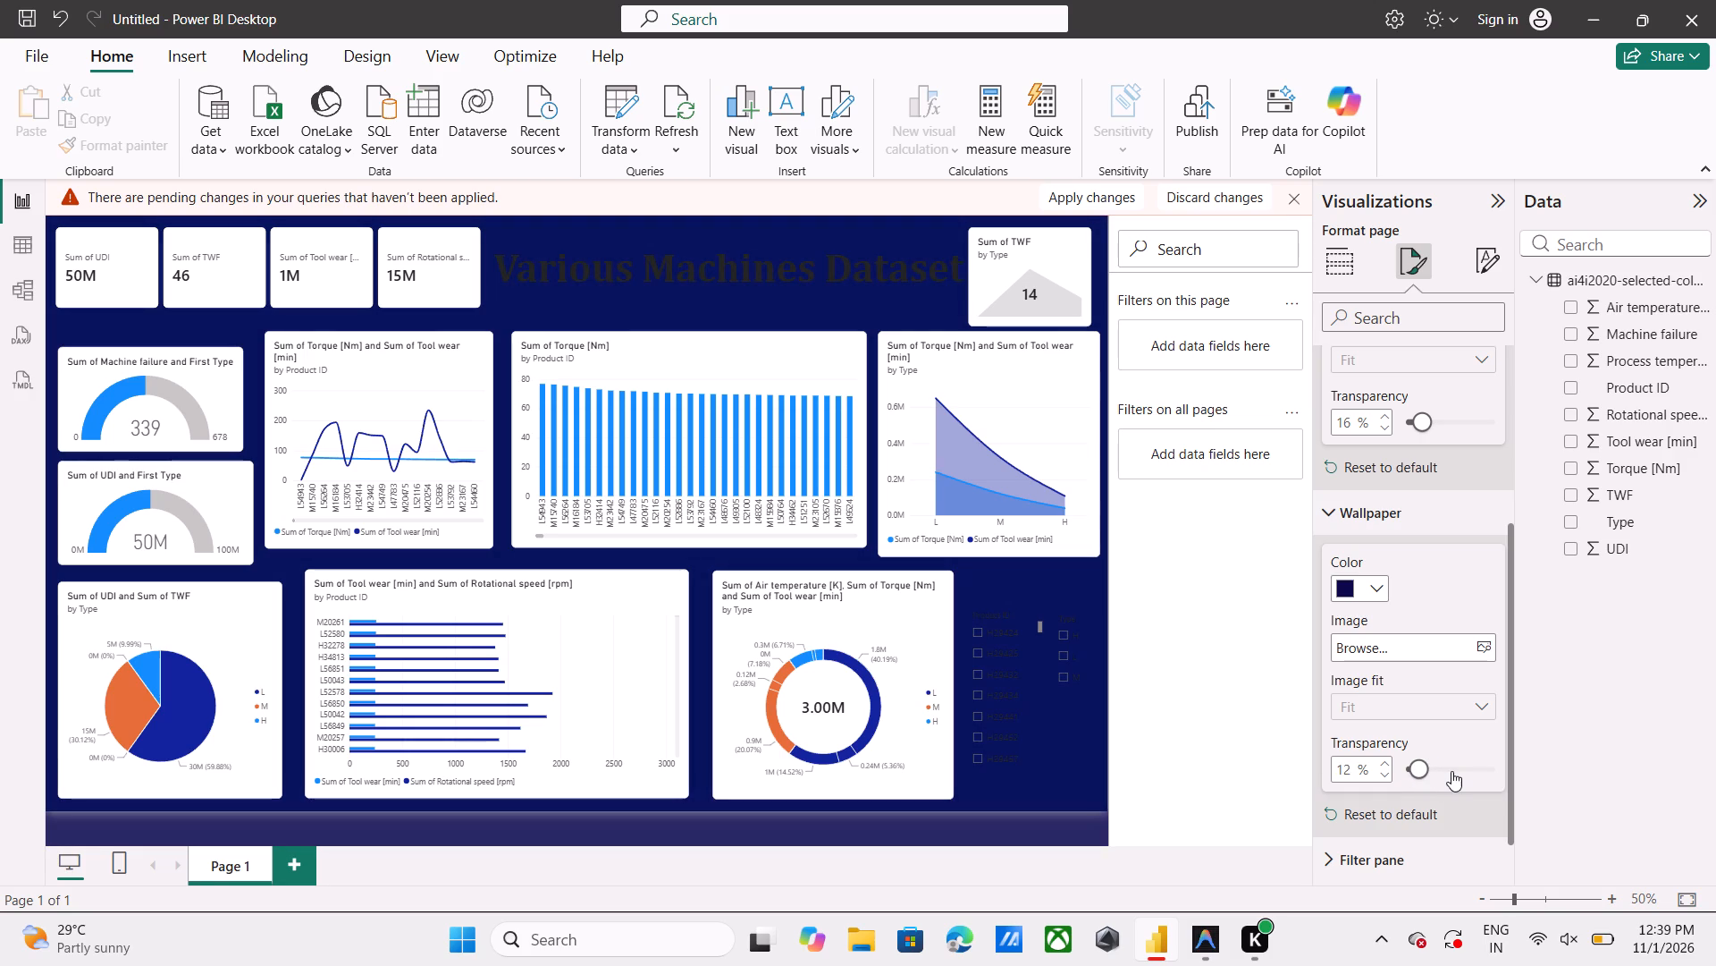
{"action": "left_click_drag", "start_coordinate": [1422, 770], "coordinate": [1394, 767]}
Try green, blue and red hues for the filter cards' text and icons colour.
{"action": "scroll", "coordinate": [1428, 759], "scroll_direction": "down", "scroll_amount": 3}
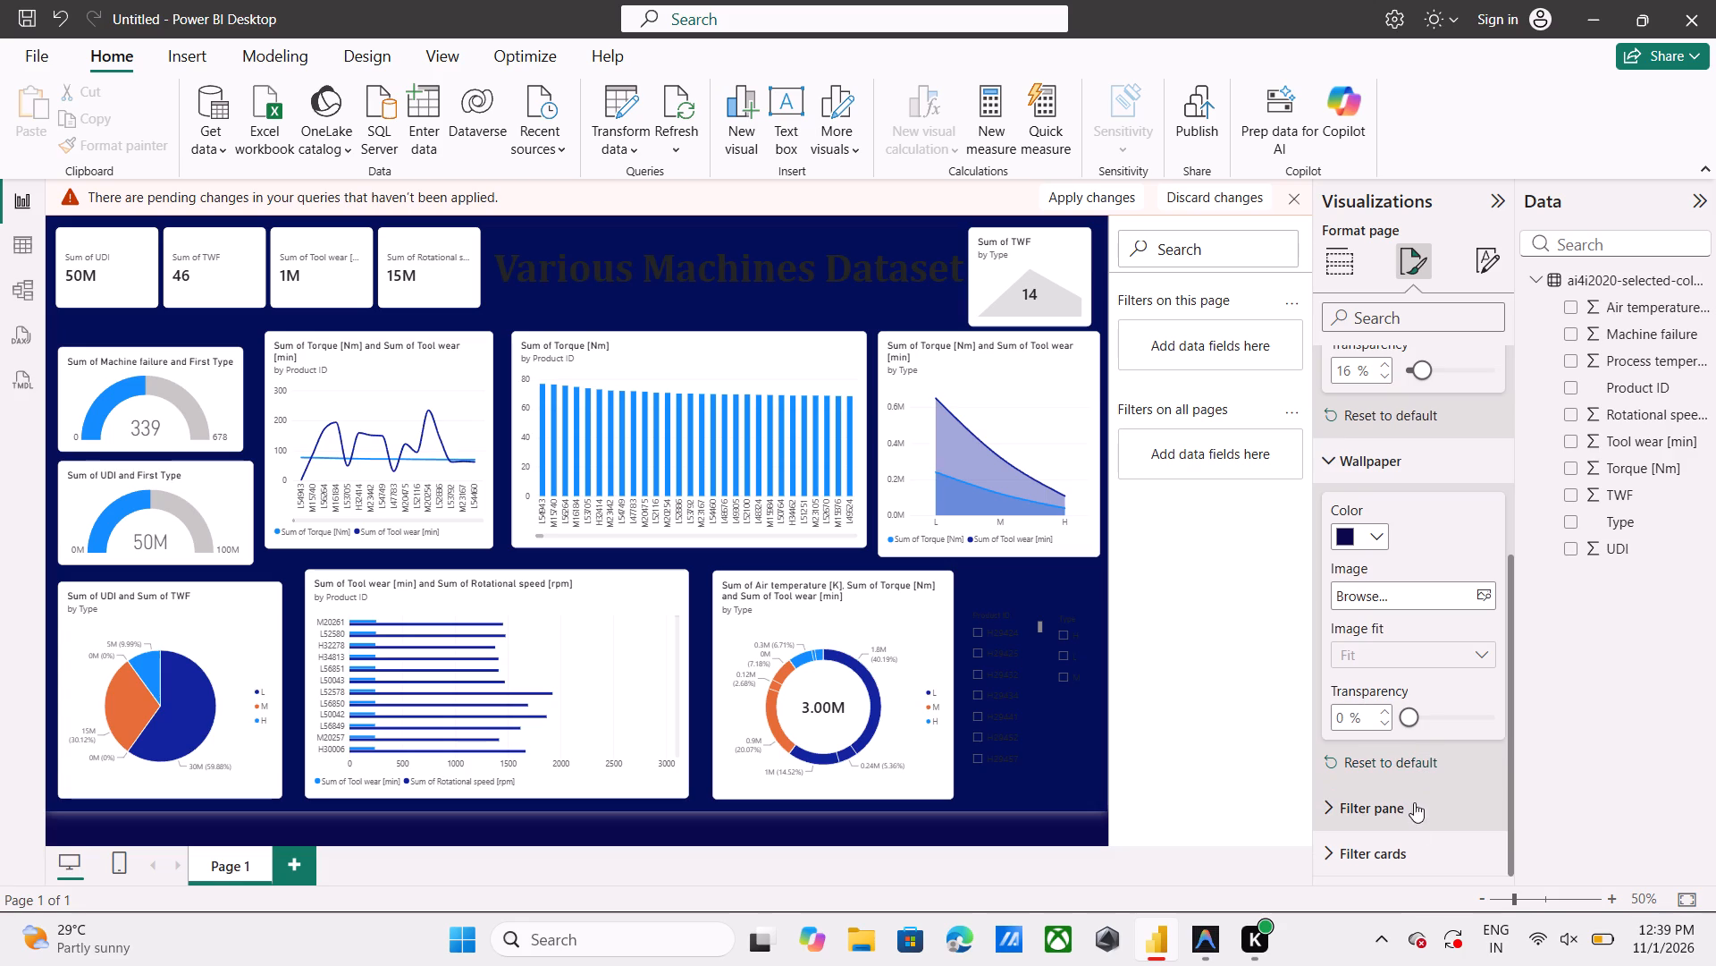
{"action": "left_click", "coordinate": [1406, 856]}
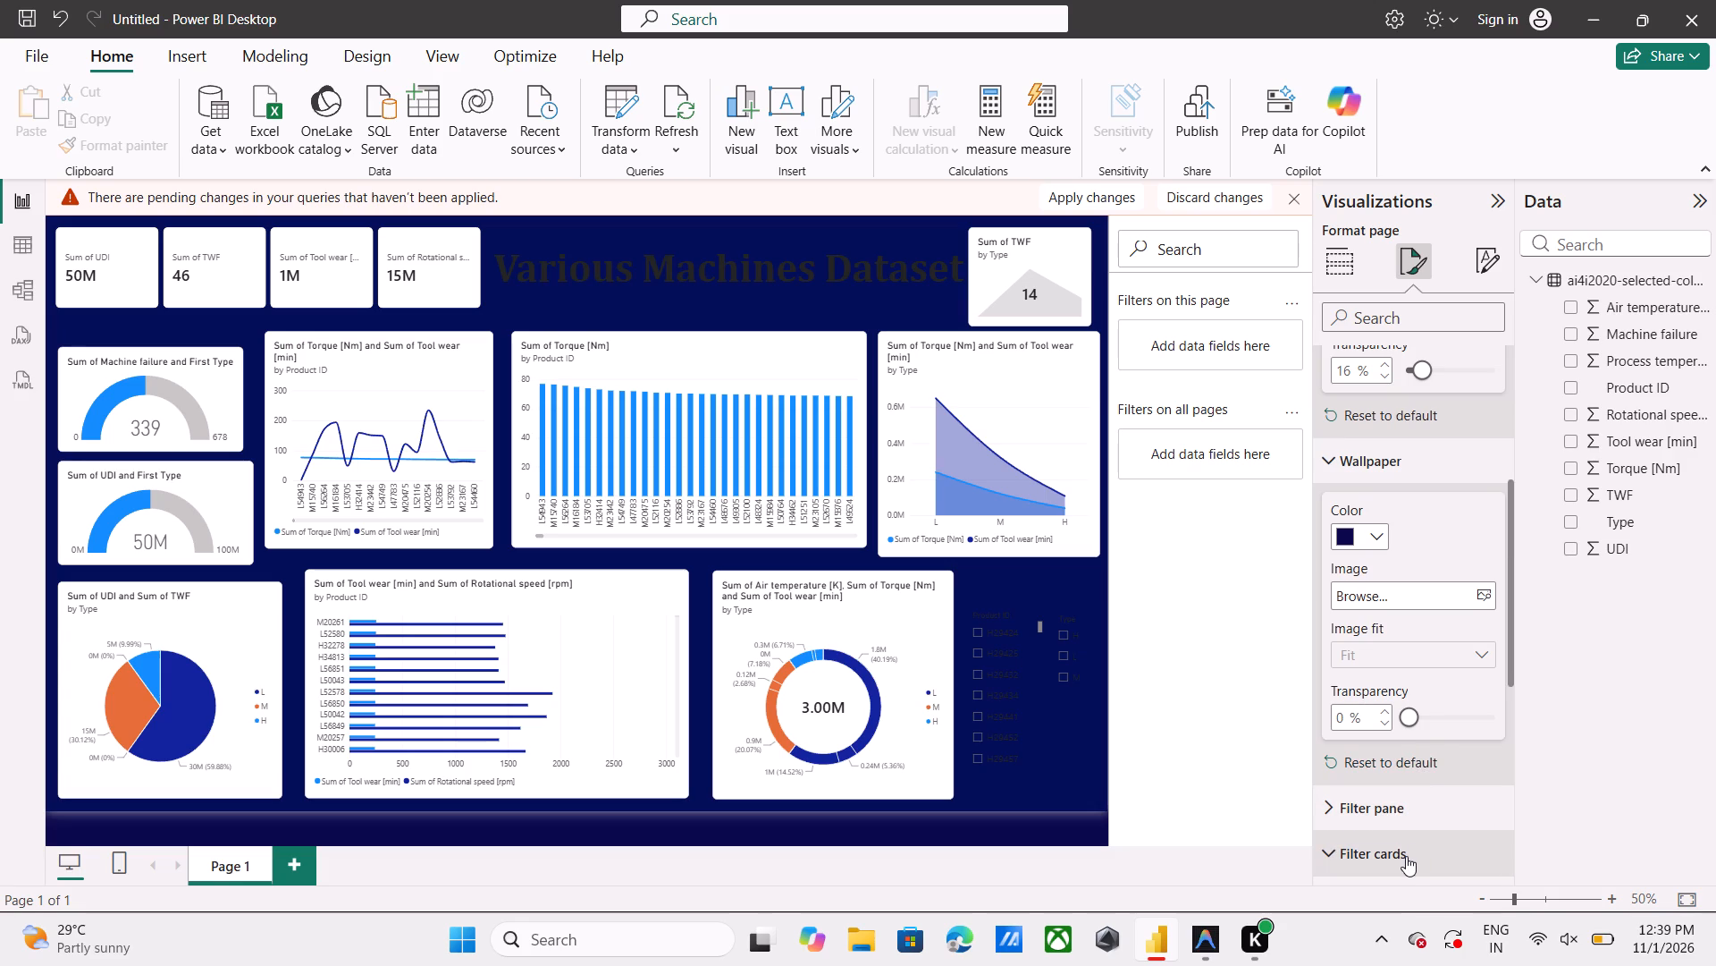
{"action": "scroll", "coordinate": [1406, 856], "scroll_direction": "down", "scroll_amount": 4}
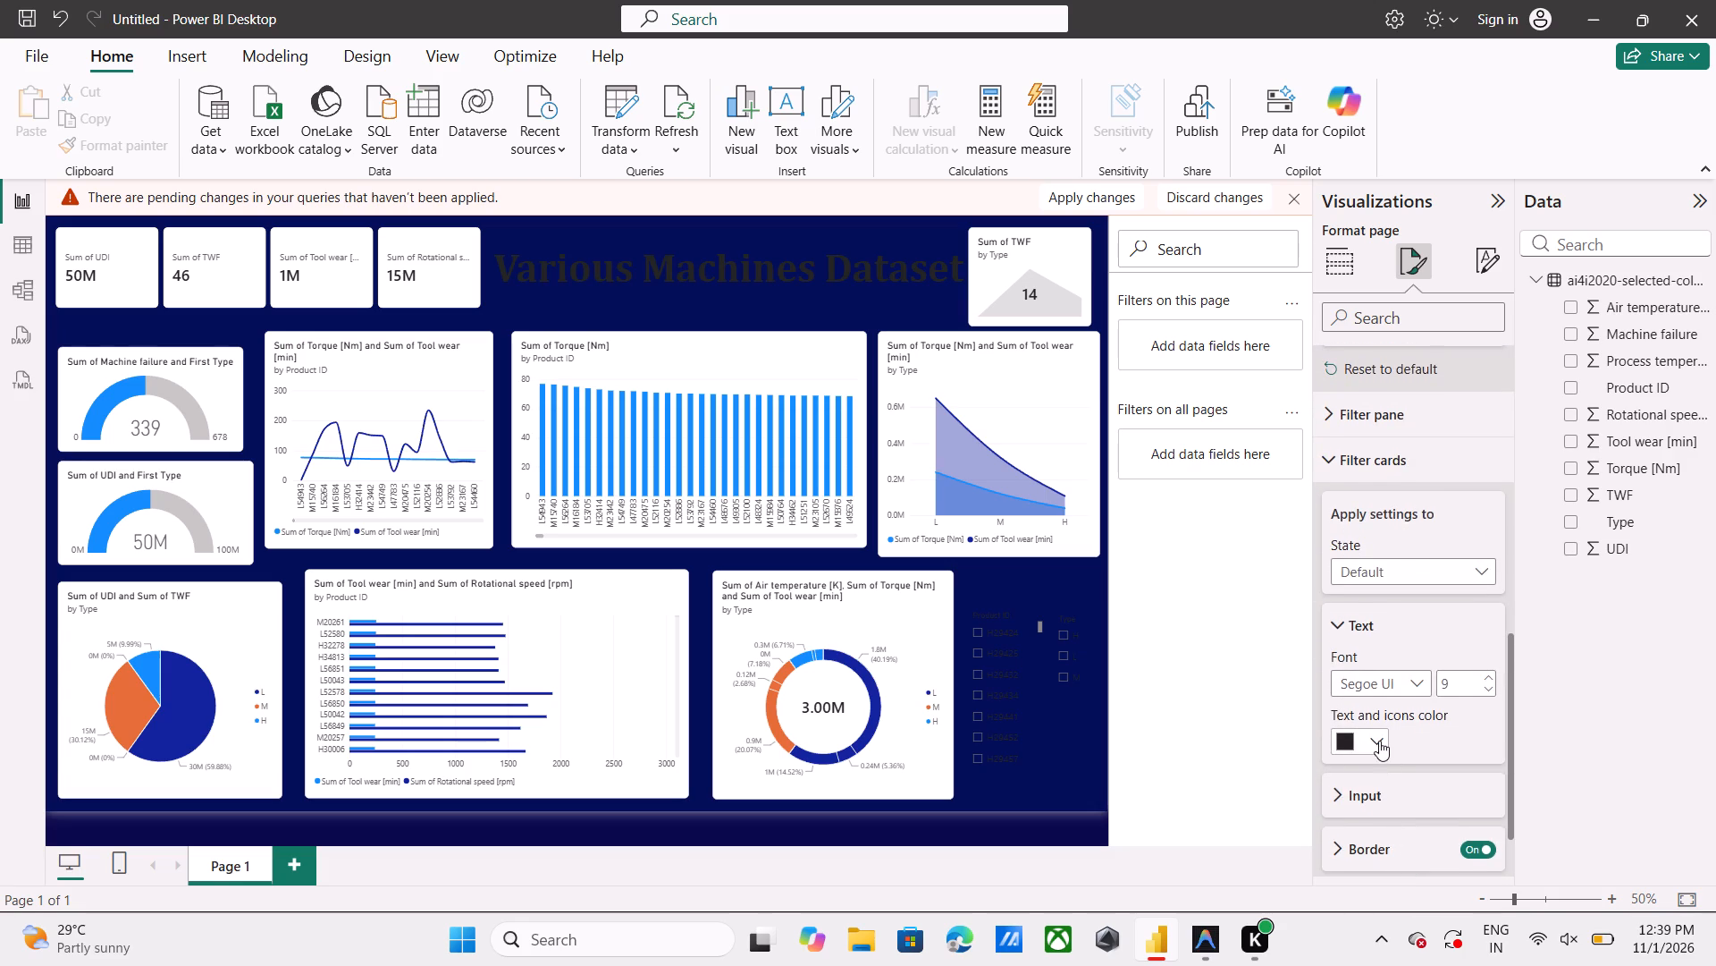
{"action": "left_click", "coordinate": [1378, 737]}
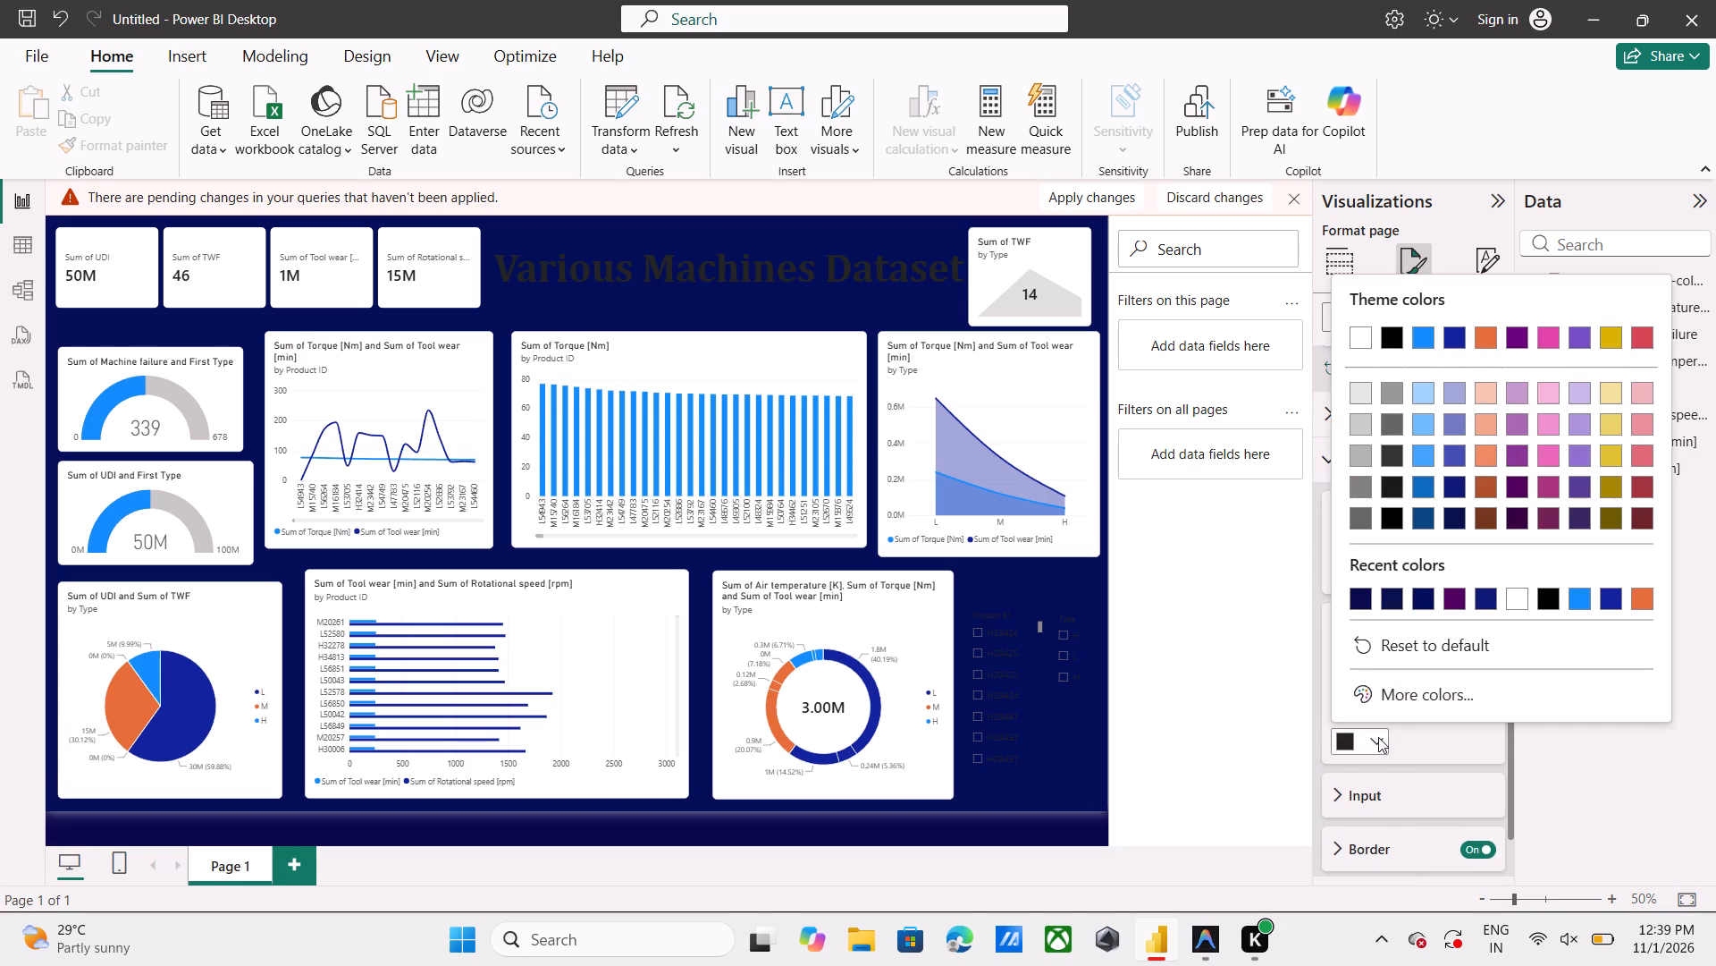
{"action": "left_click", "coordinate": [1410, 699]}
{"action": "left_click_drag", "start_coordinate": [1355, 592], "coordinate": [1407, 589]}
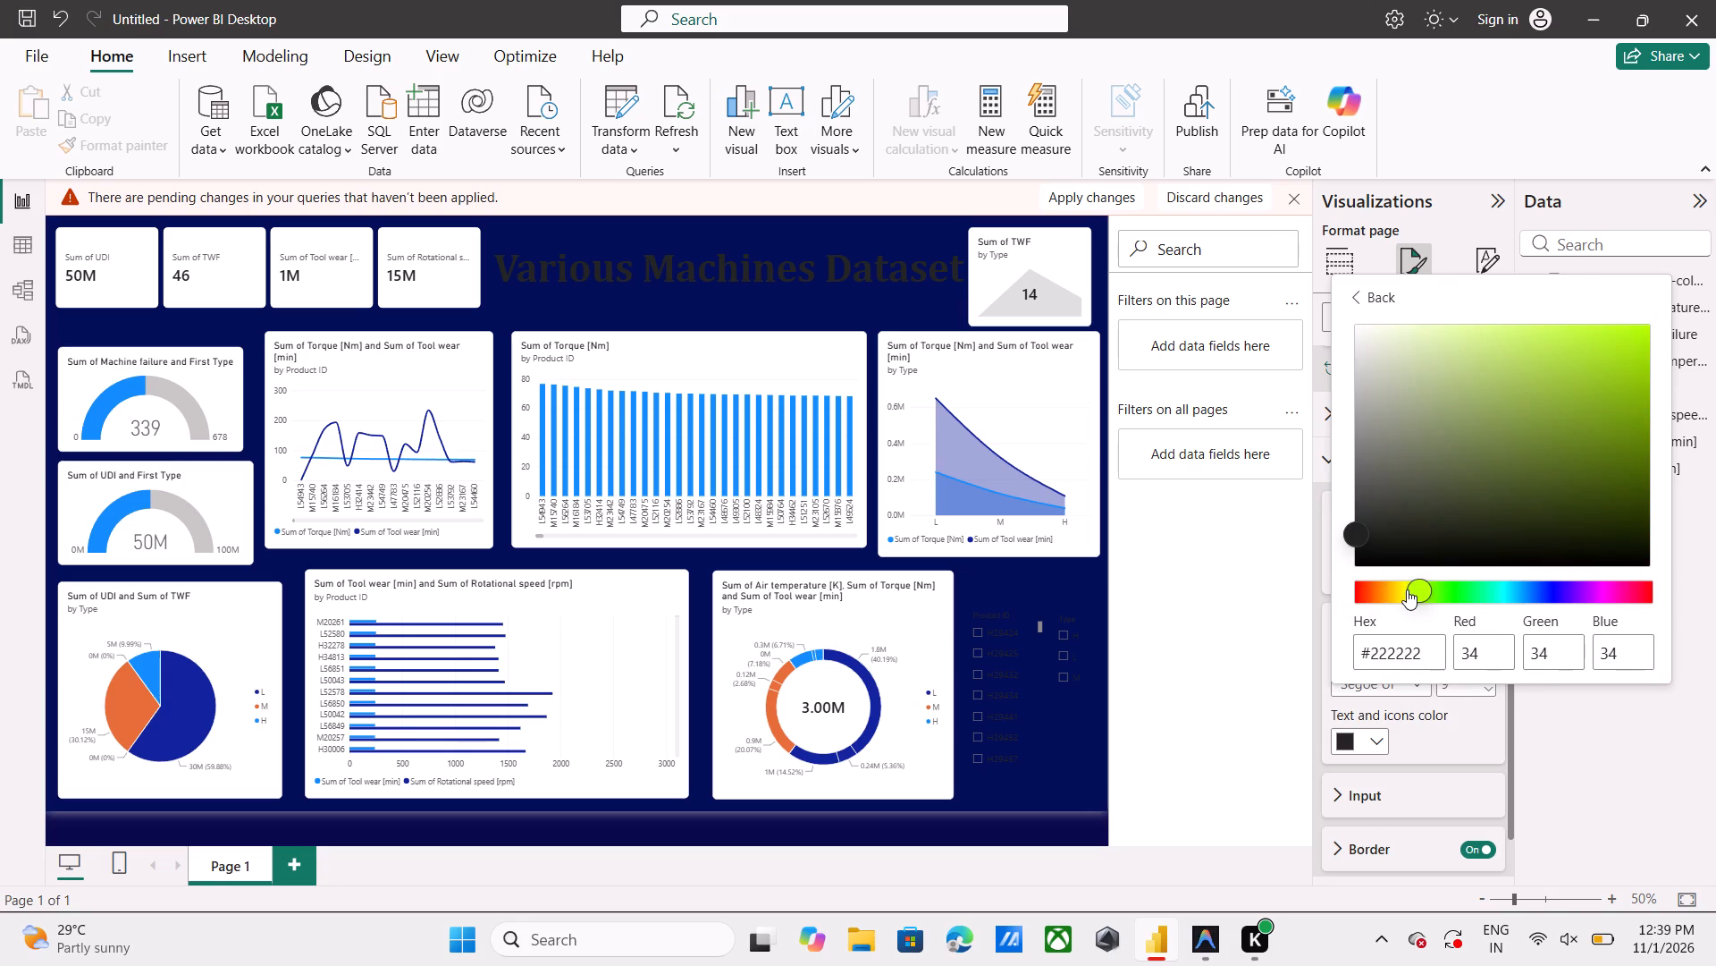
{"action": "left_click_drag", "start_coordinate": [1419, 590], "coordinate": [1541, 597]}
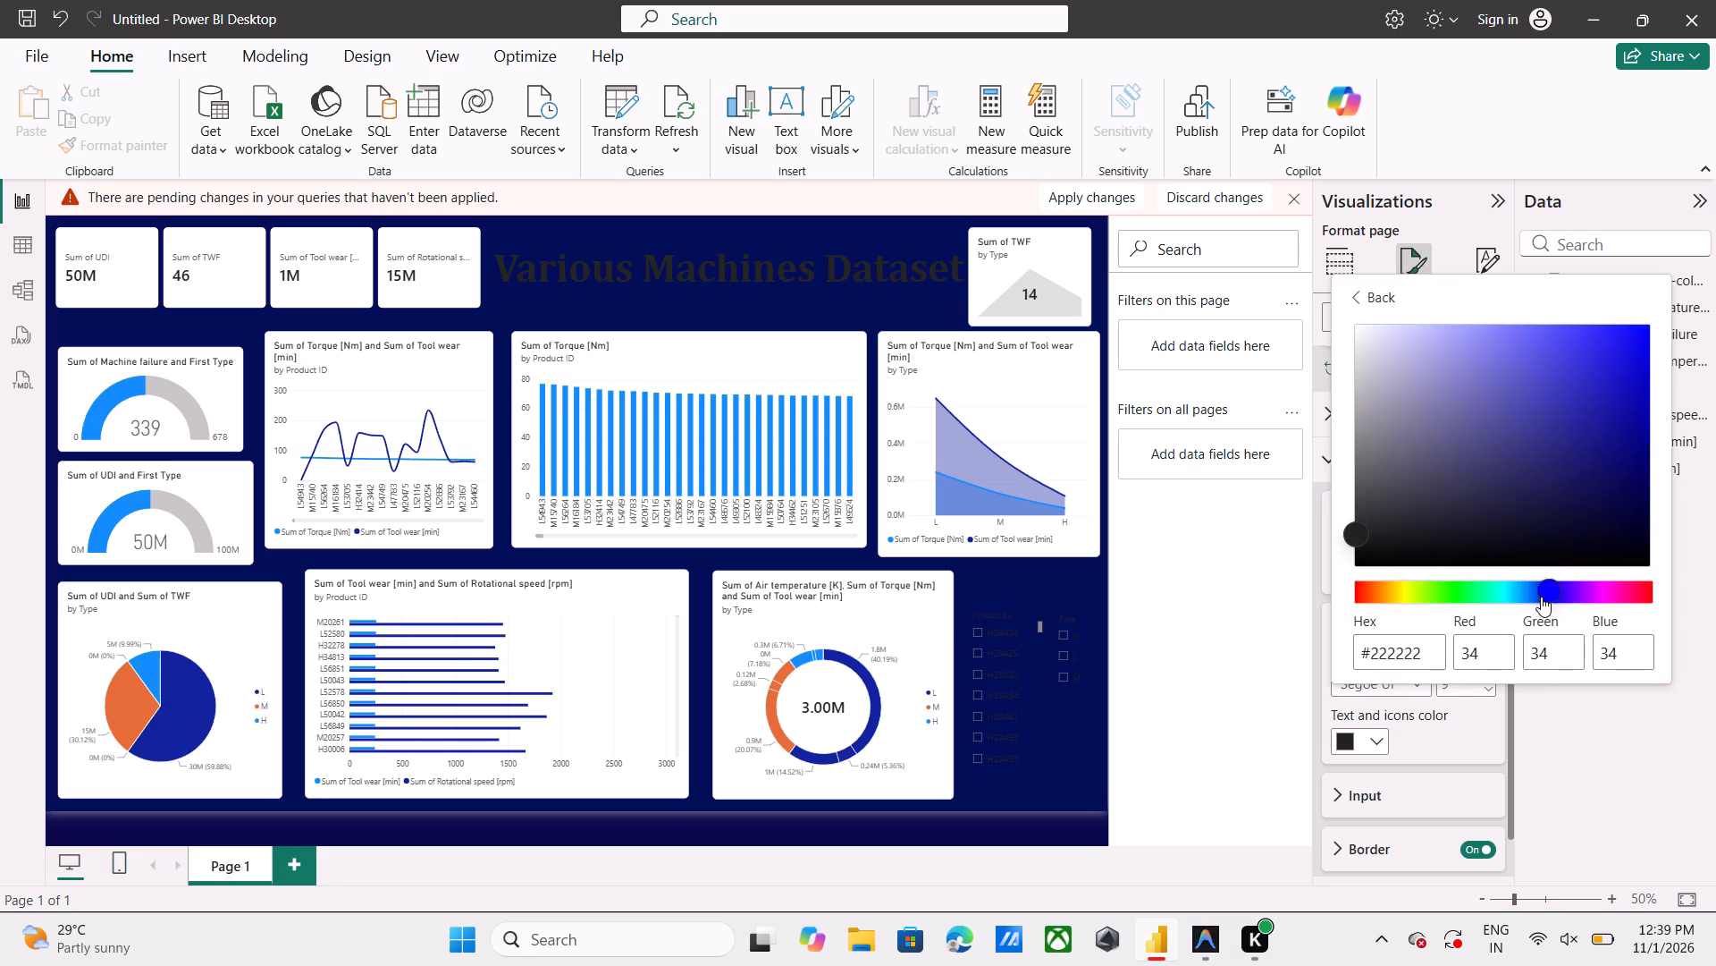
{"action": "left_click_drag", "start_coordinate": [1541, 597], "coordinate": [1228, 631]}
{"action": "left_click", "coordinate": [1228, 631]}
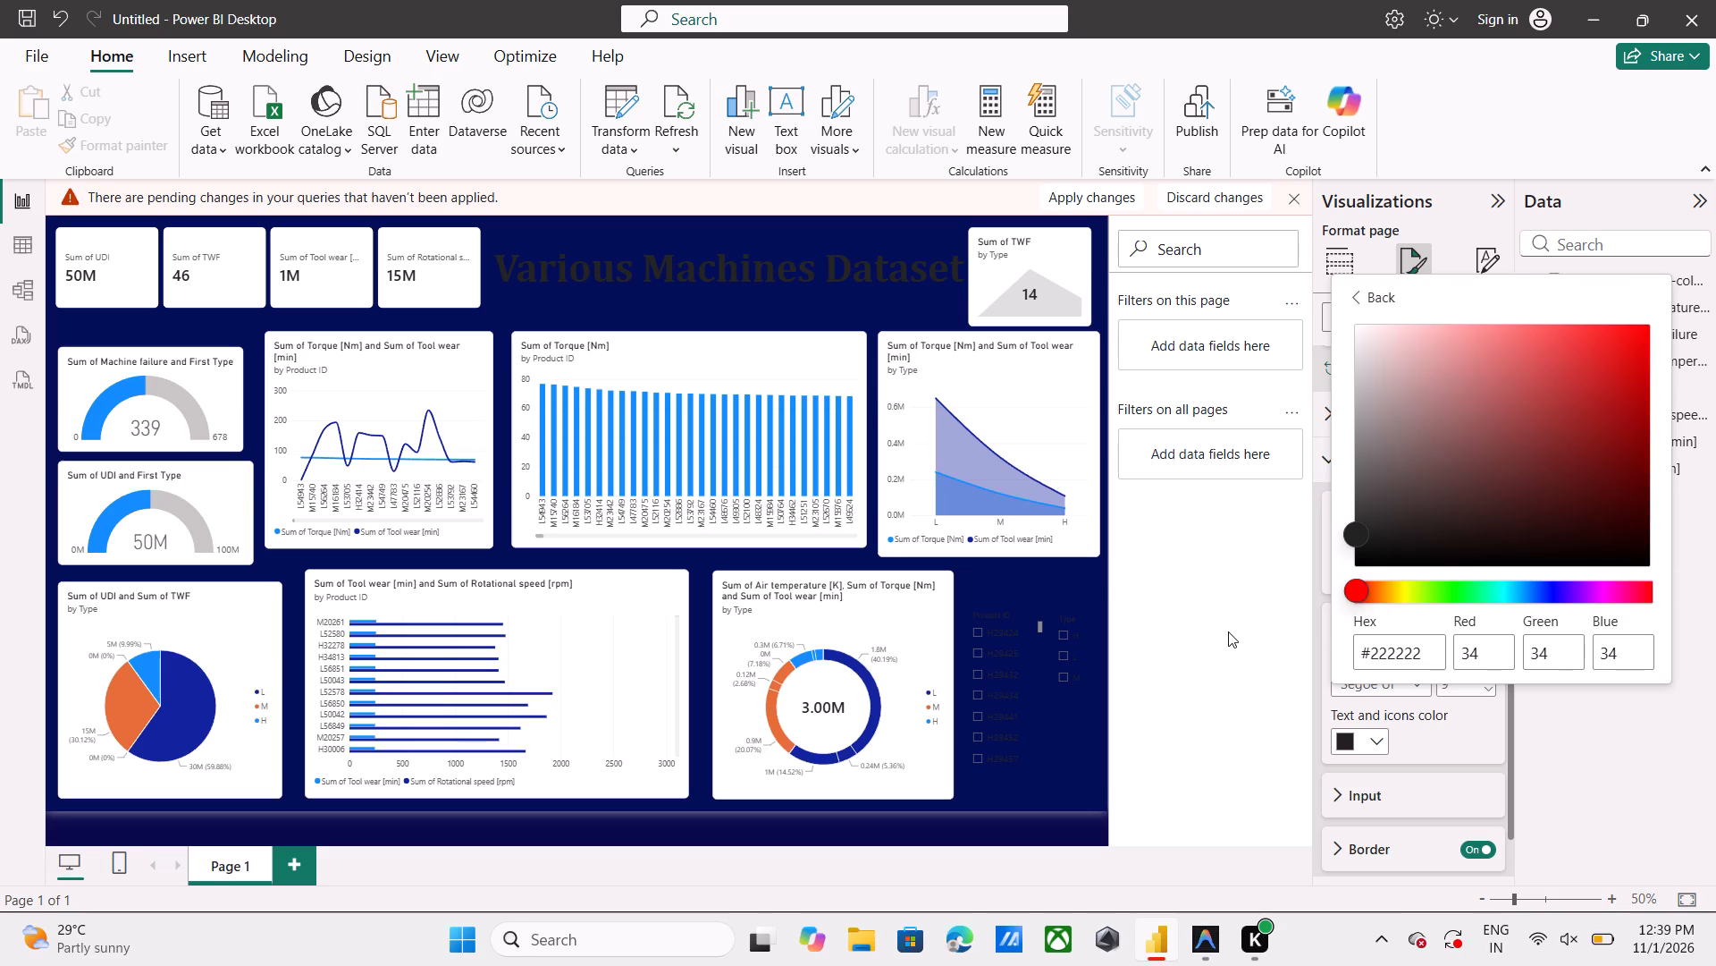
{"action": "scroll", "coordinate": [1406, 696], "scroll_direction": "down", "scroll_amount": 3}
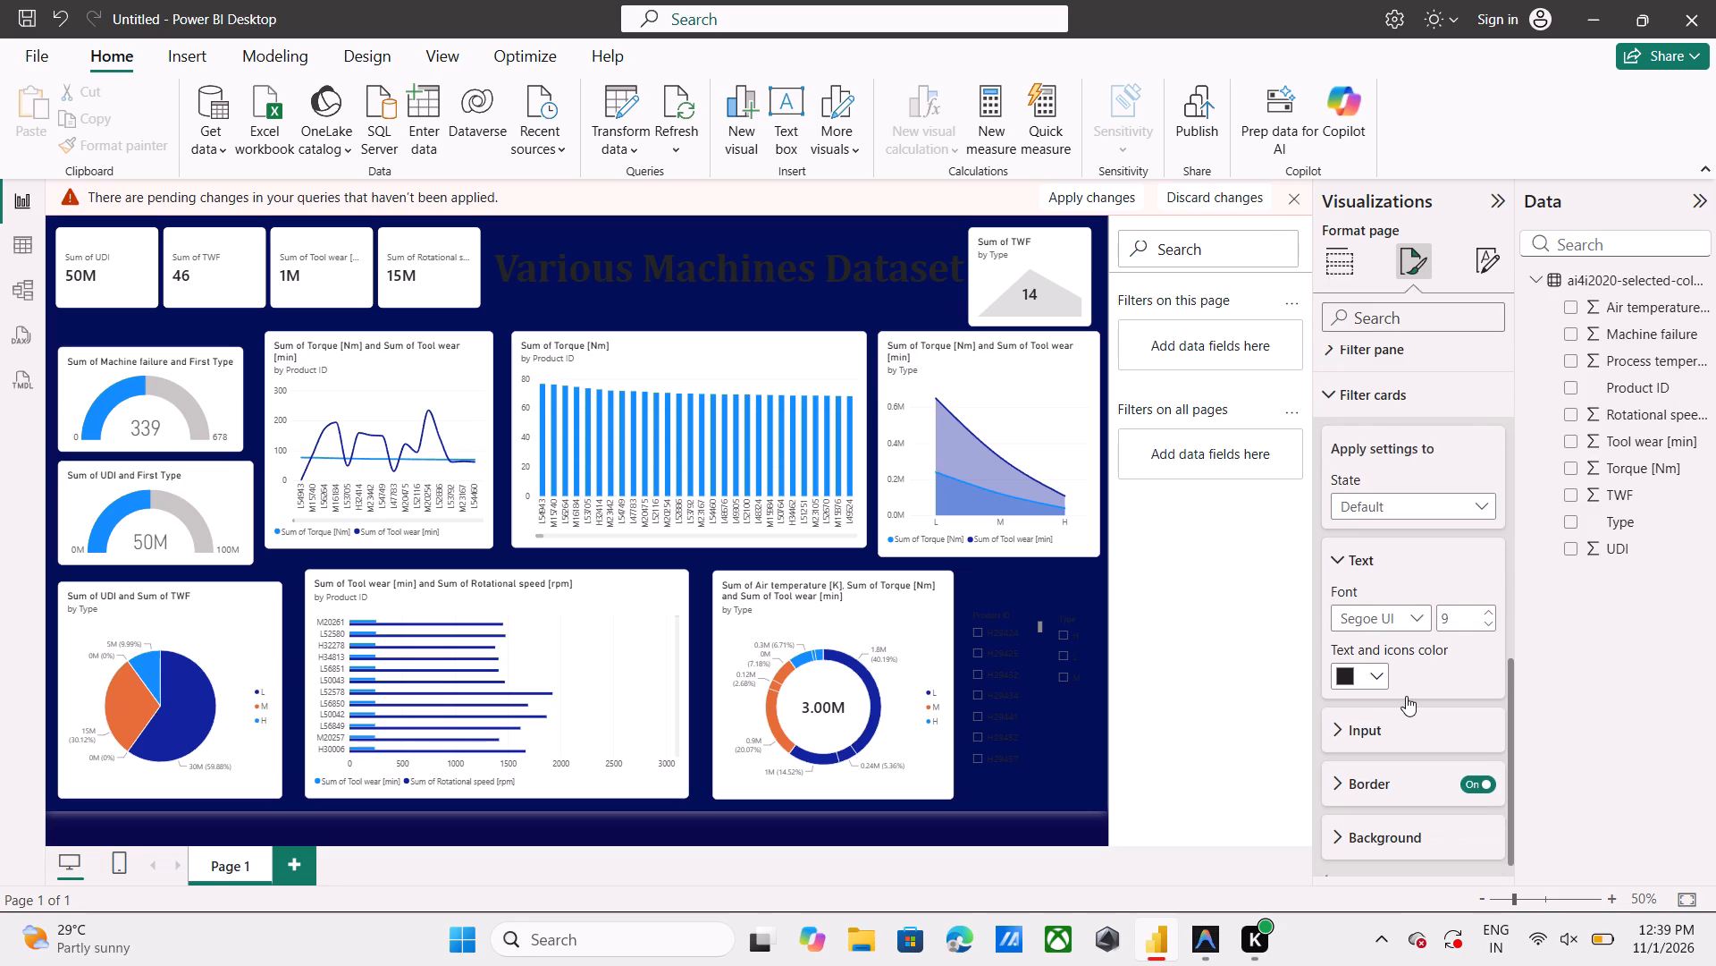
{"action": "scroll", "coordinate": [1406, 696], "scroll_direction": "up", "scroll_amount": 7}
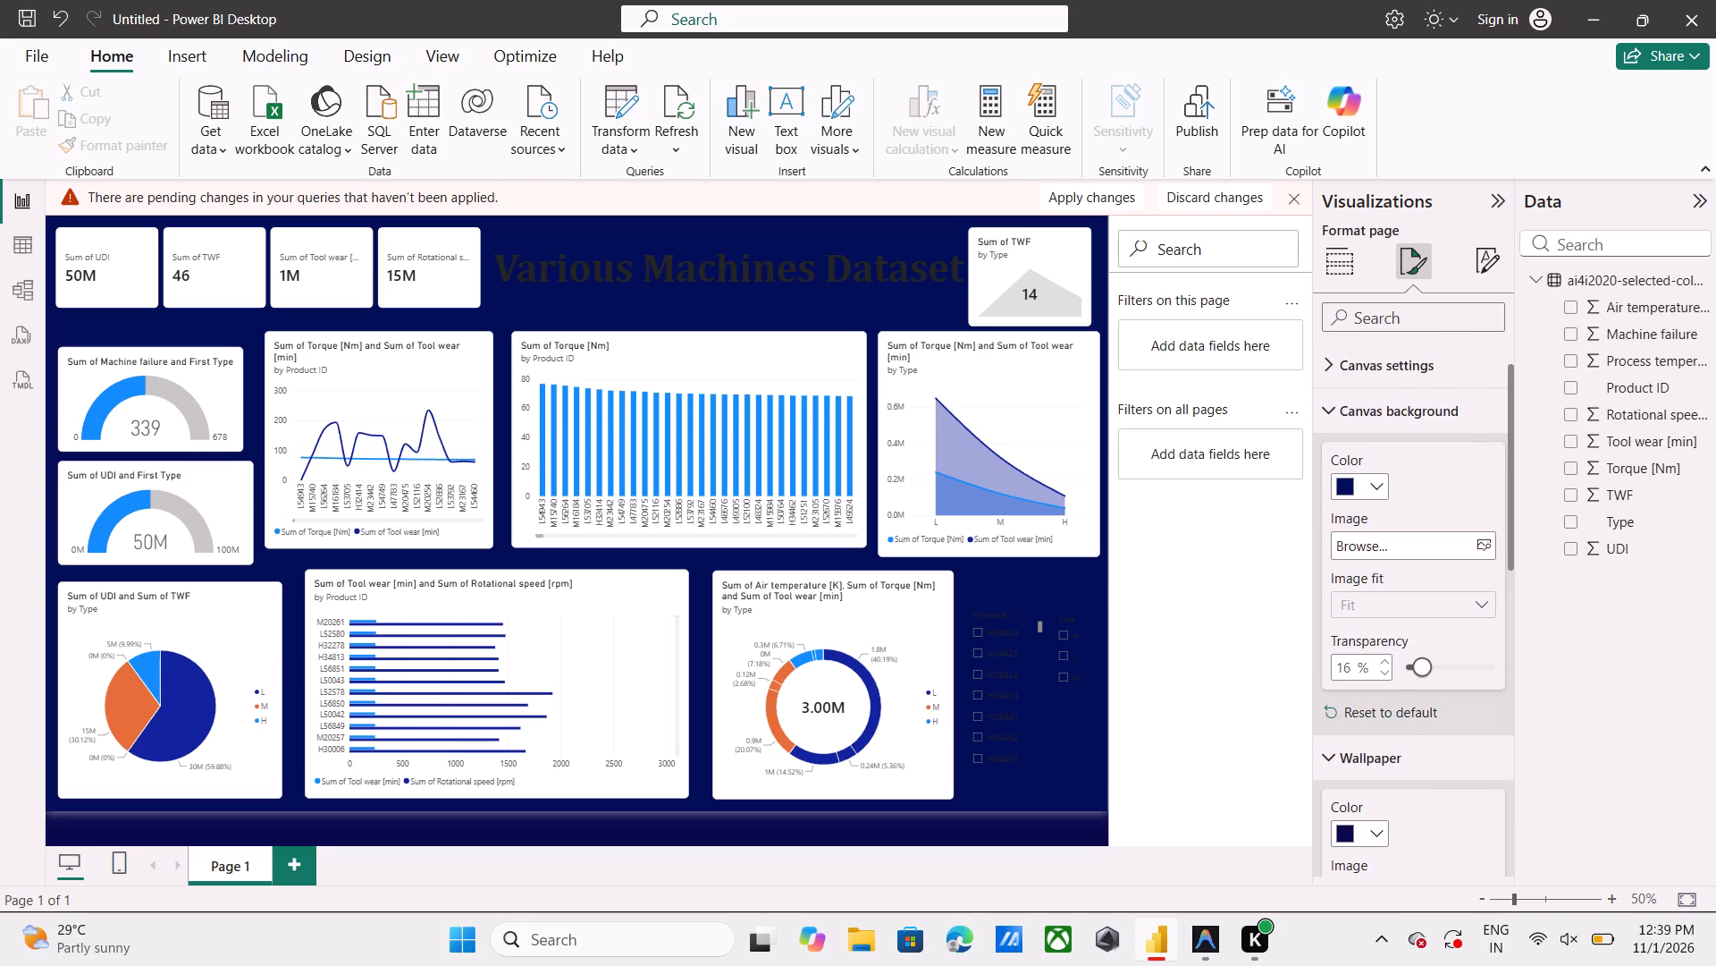
Set the Machine failure gauge's fill colour to the darker magenta theme shade after trying purple #893395 and pink #E669B9.
{"action": "left_click", "coordinate": [217, 392]}
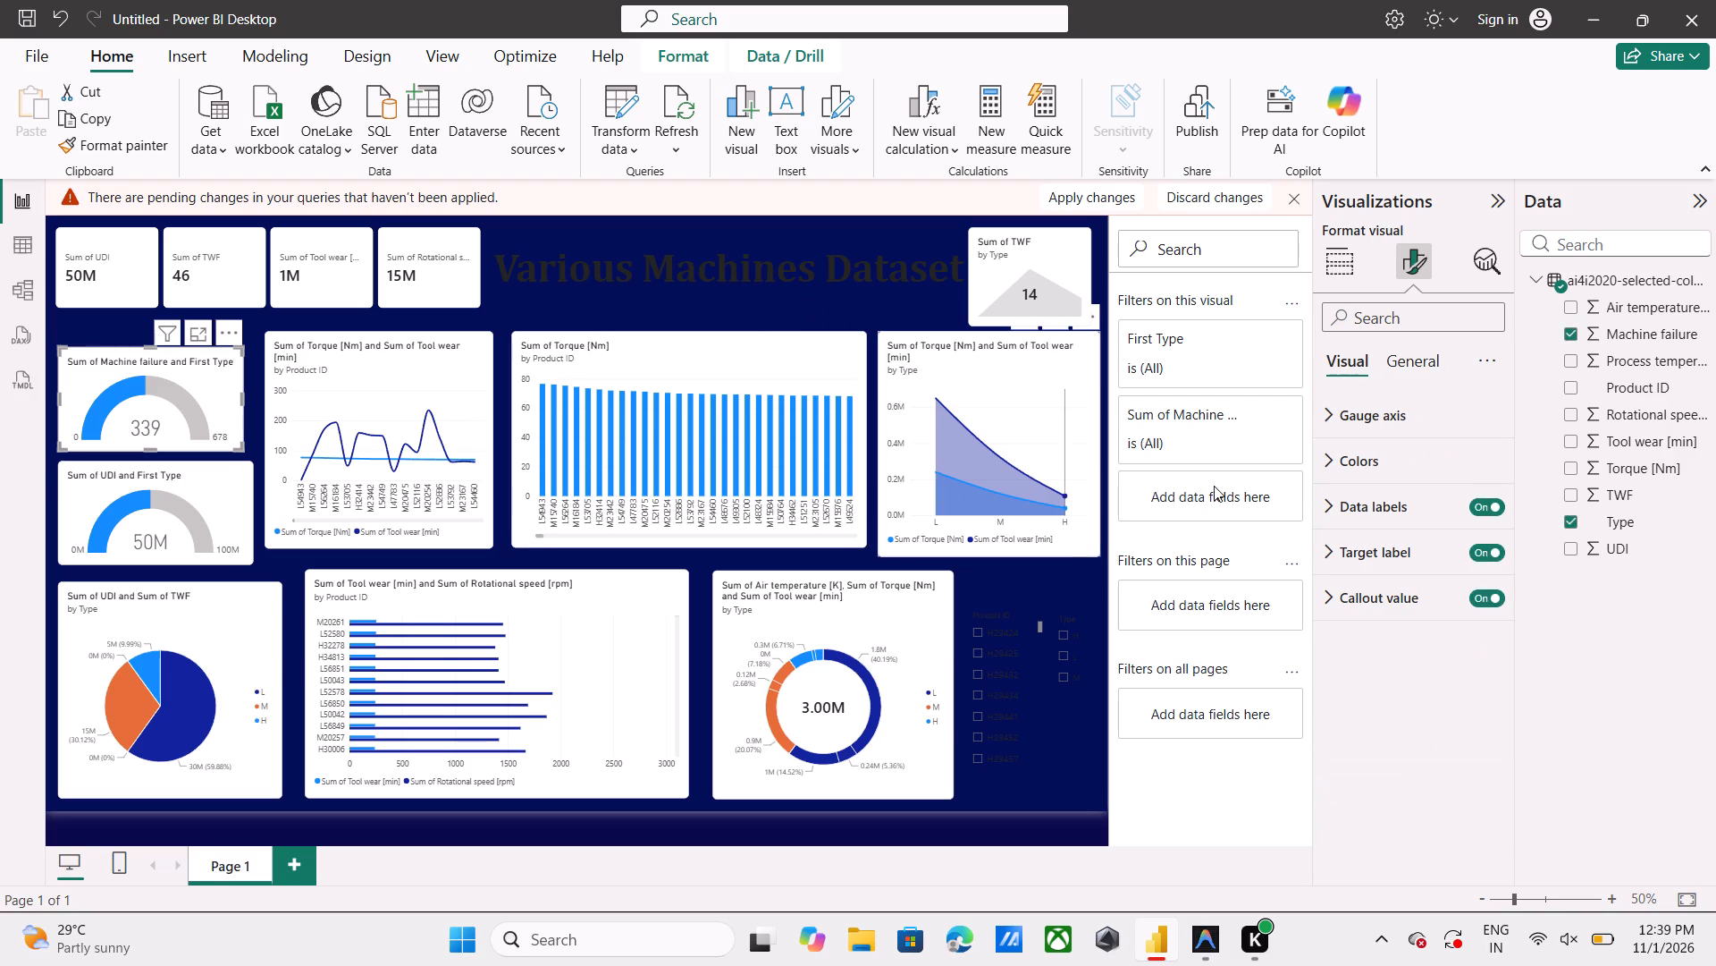
{"action": "left_click", "coordinate": [1395, 453]}
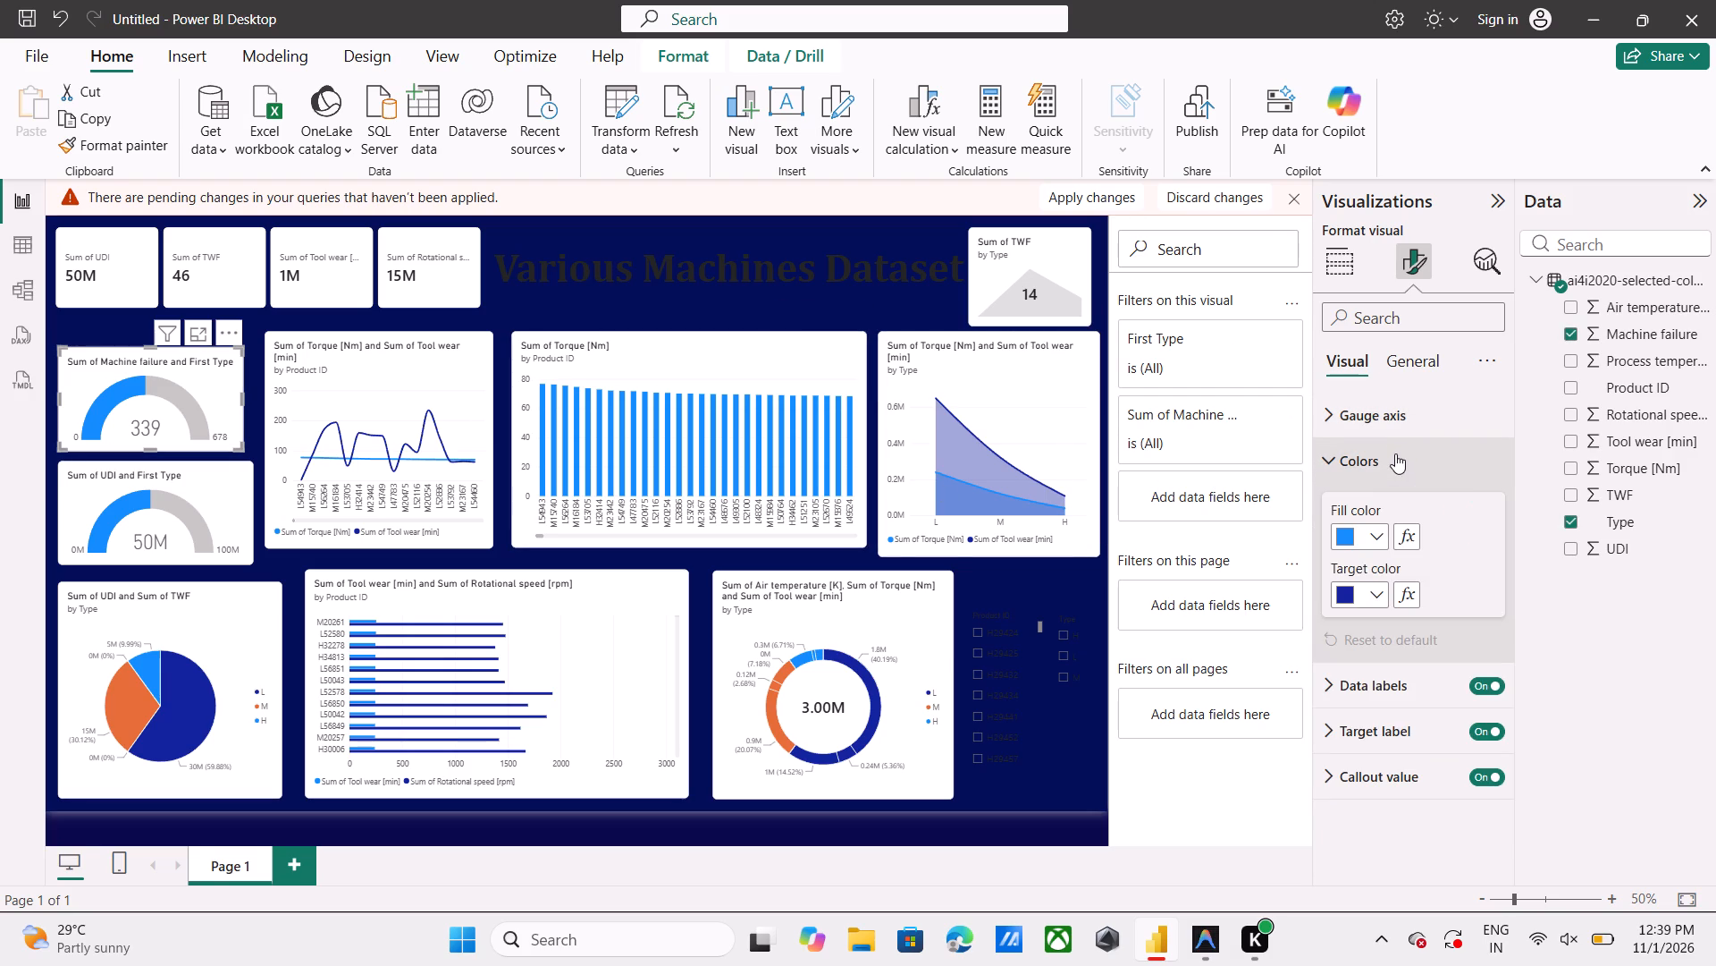
{"action": "left_click", "coordinate": [1374, 529]}
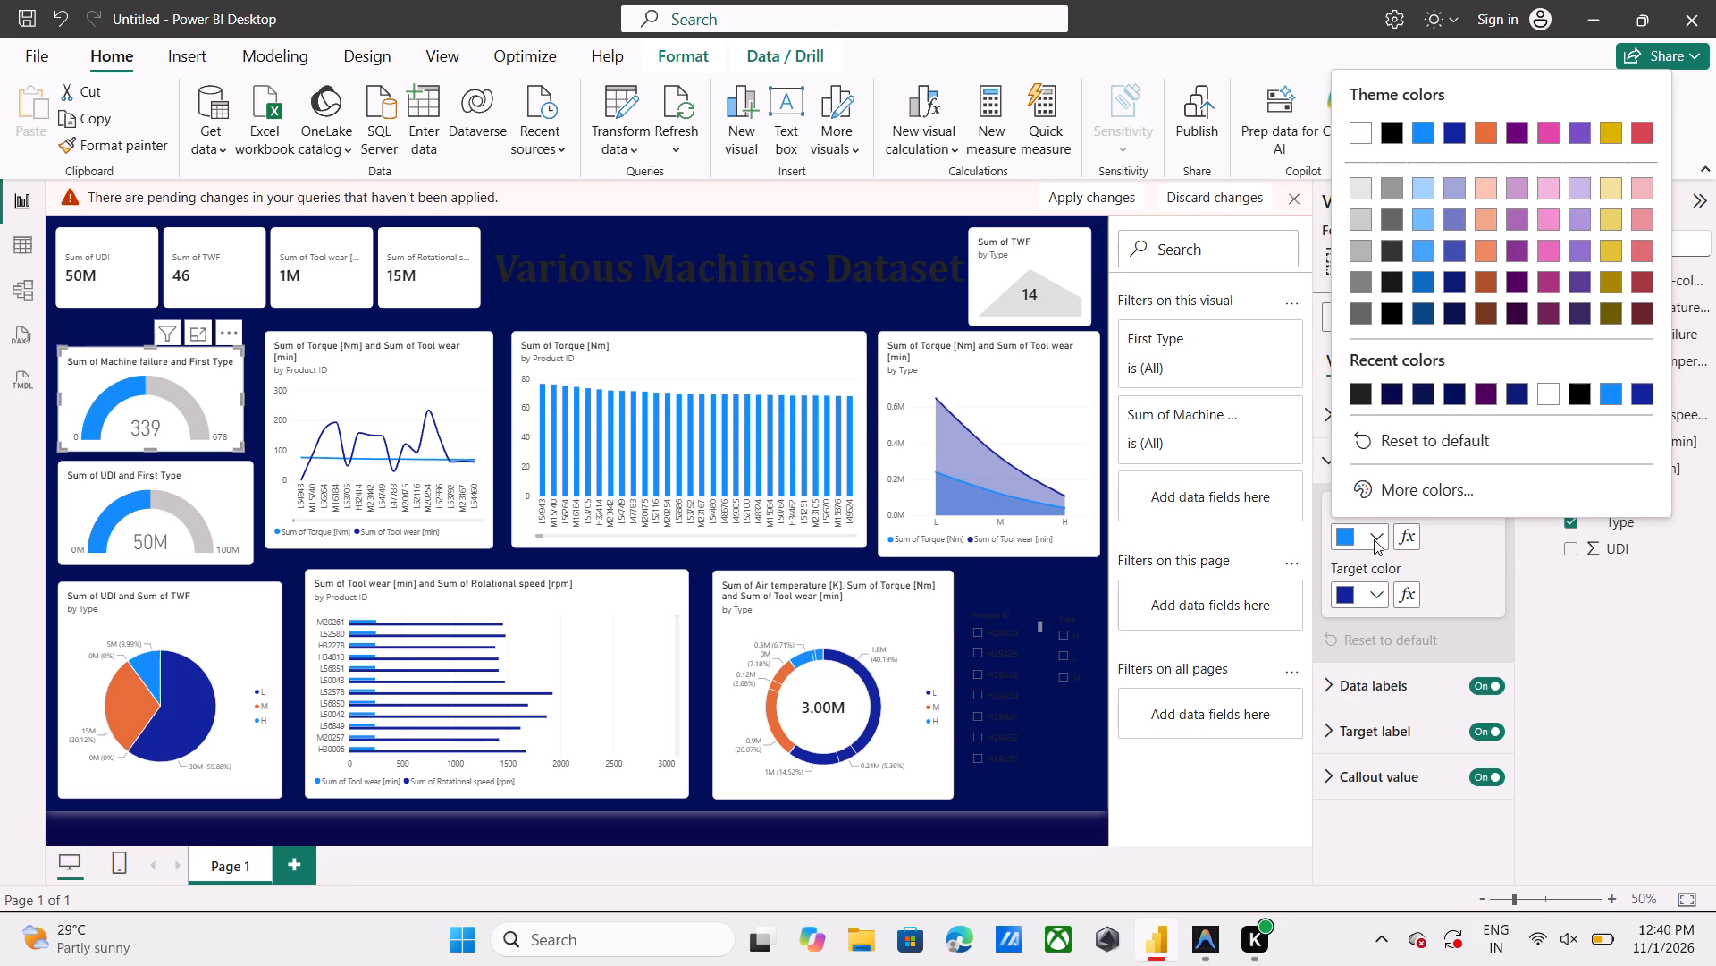
{"action": "left_click", "coordinate": [1517, 250]}
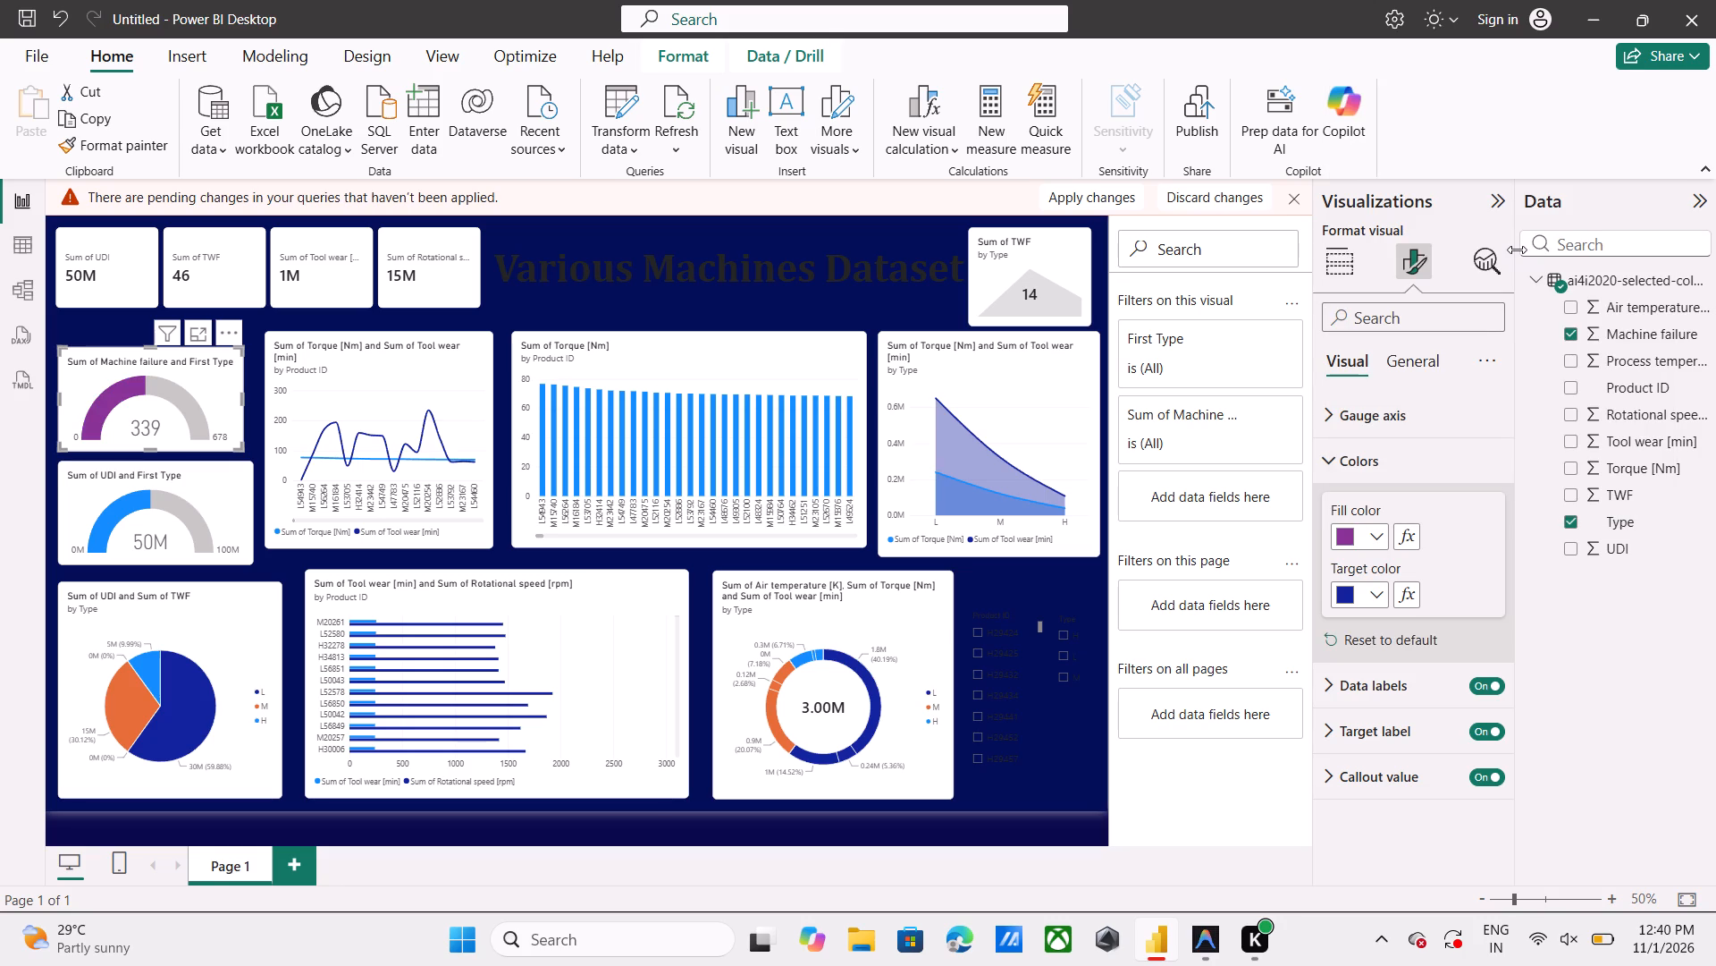
{"action": "left_click", "coordinate": [1375, 536]}
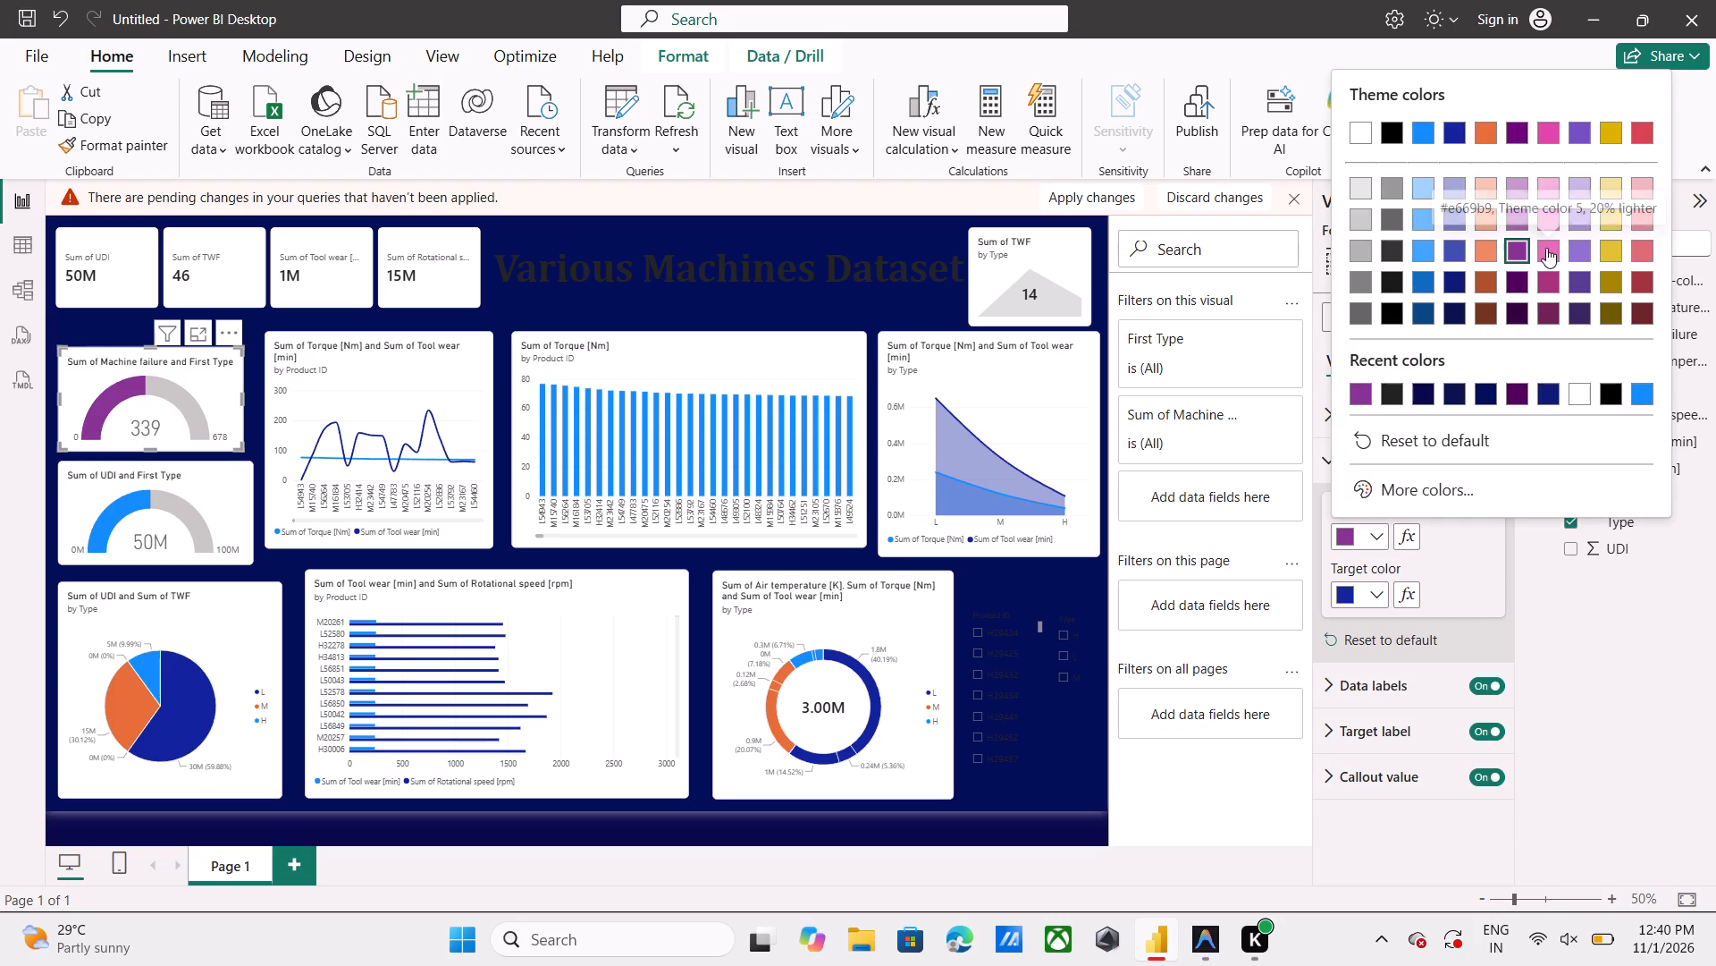
{"action": "left_click", "coordinate": [1546, 248]}
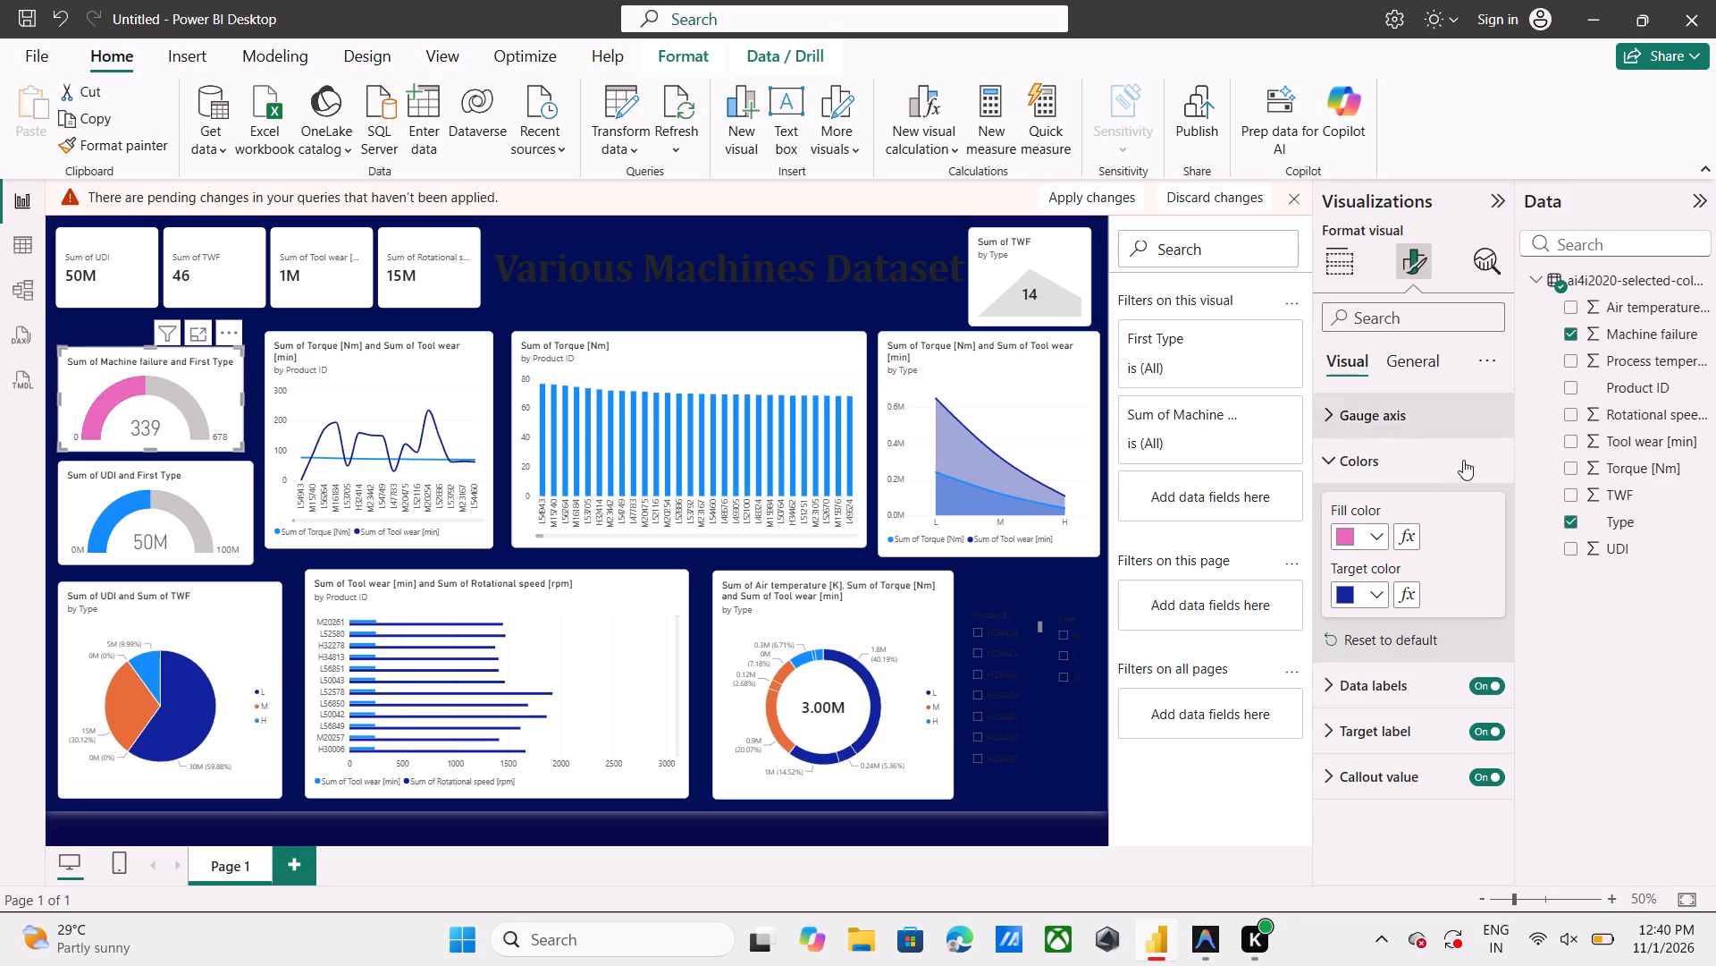
{"action": "left_click", "coordinate": [1380, 537]}
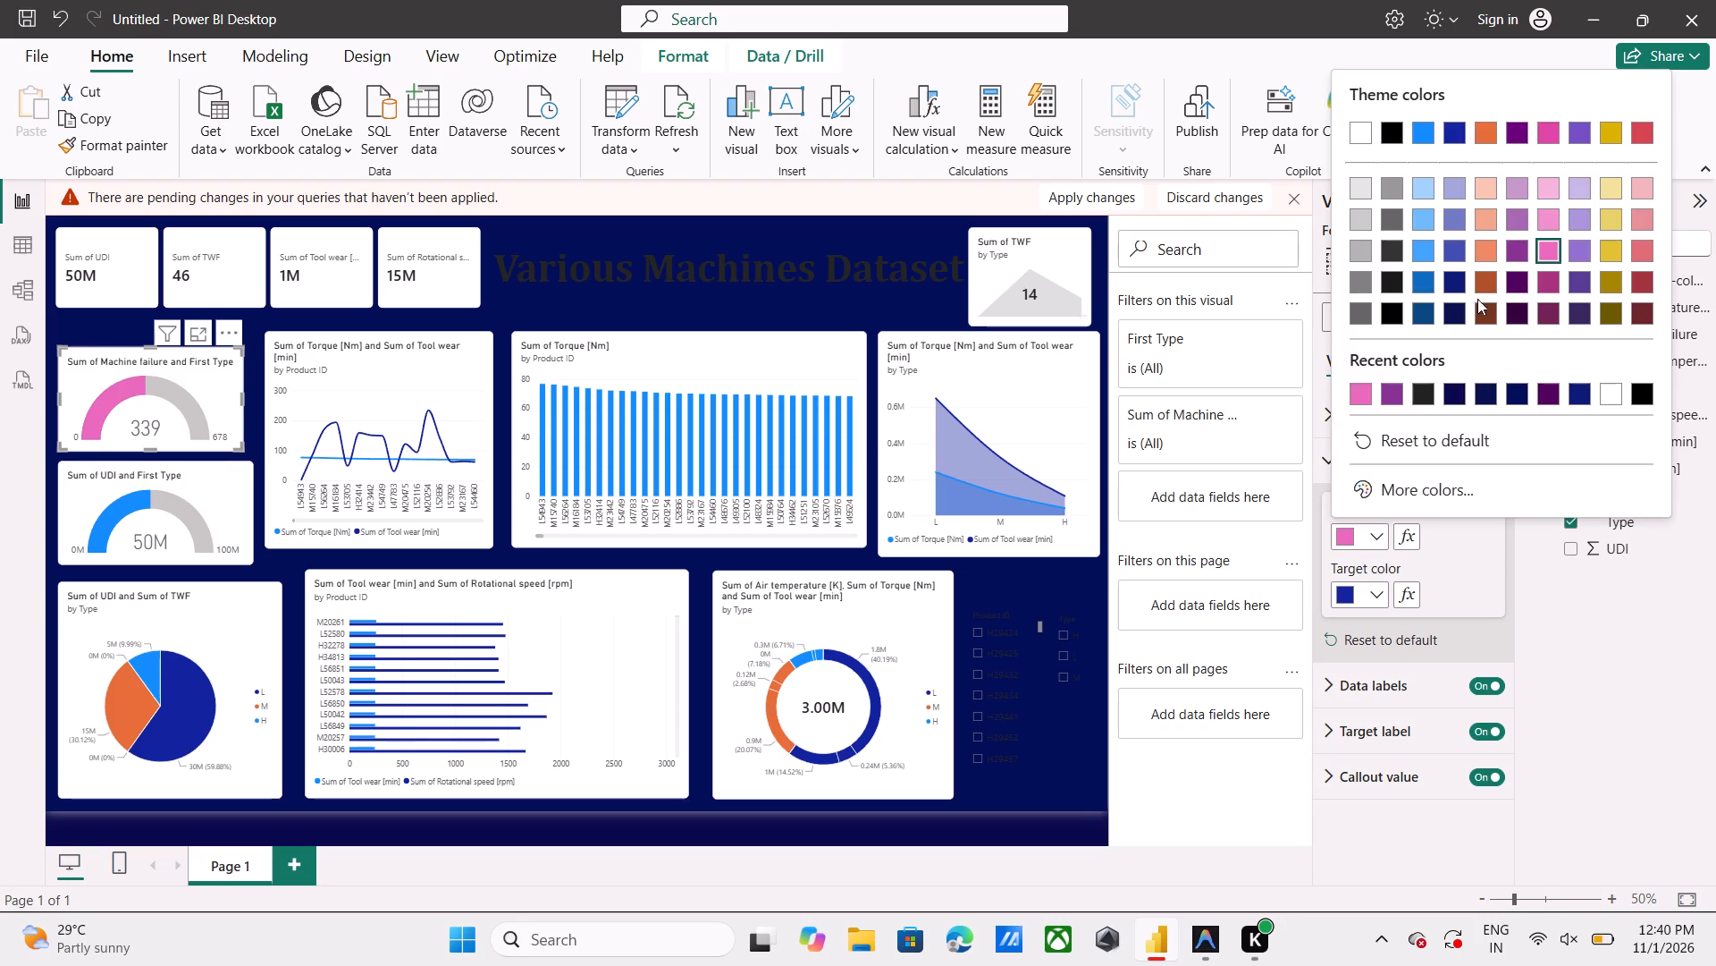
{"action": "left_click", "coordinate": [1548, 276]}
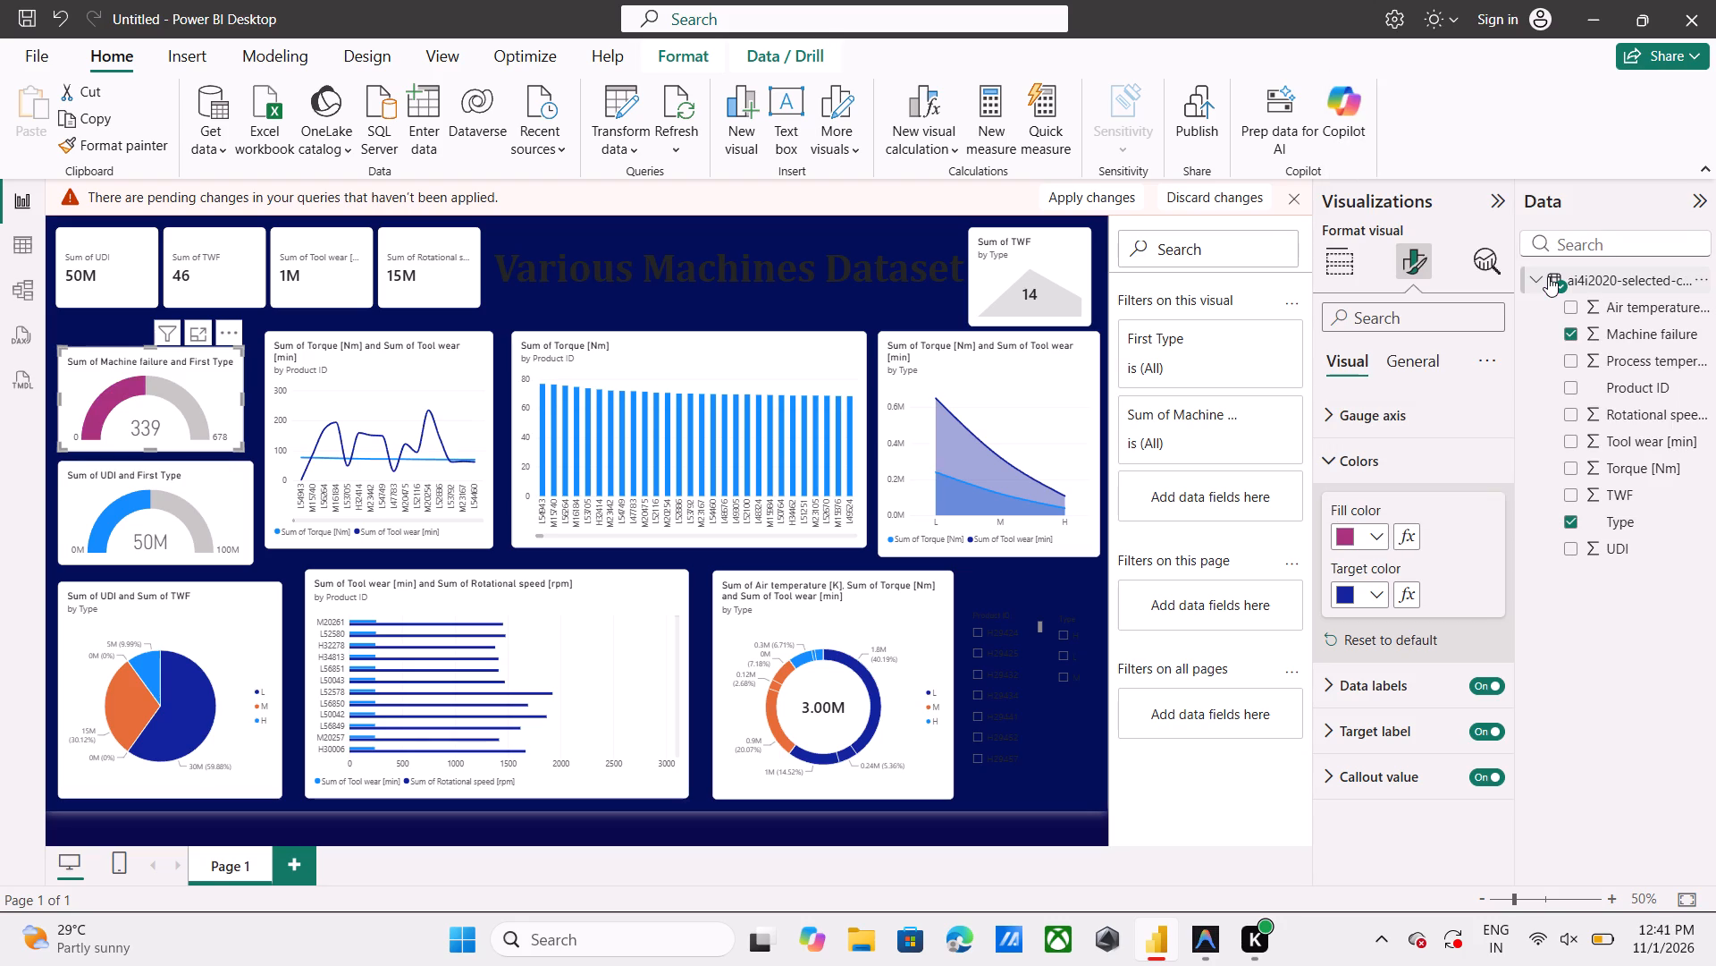
Set the Machine failure gauge's target colour to white after trying the recent pink shade.
{"action": "left_click", "coordinate": [1376, 591]}
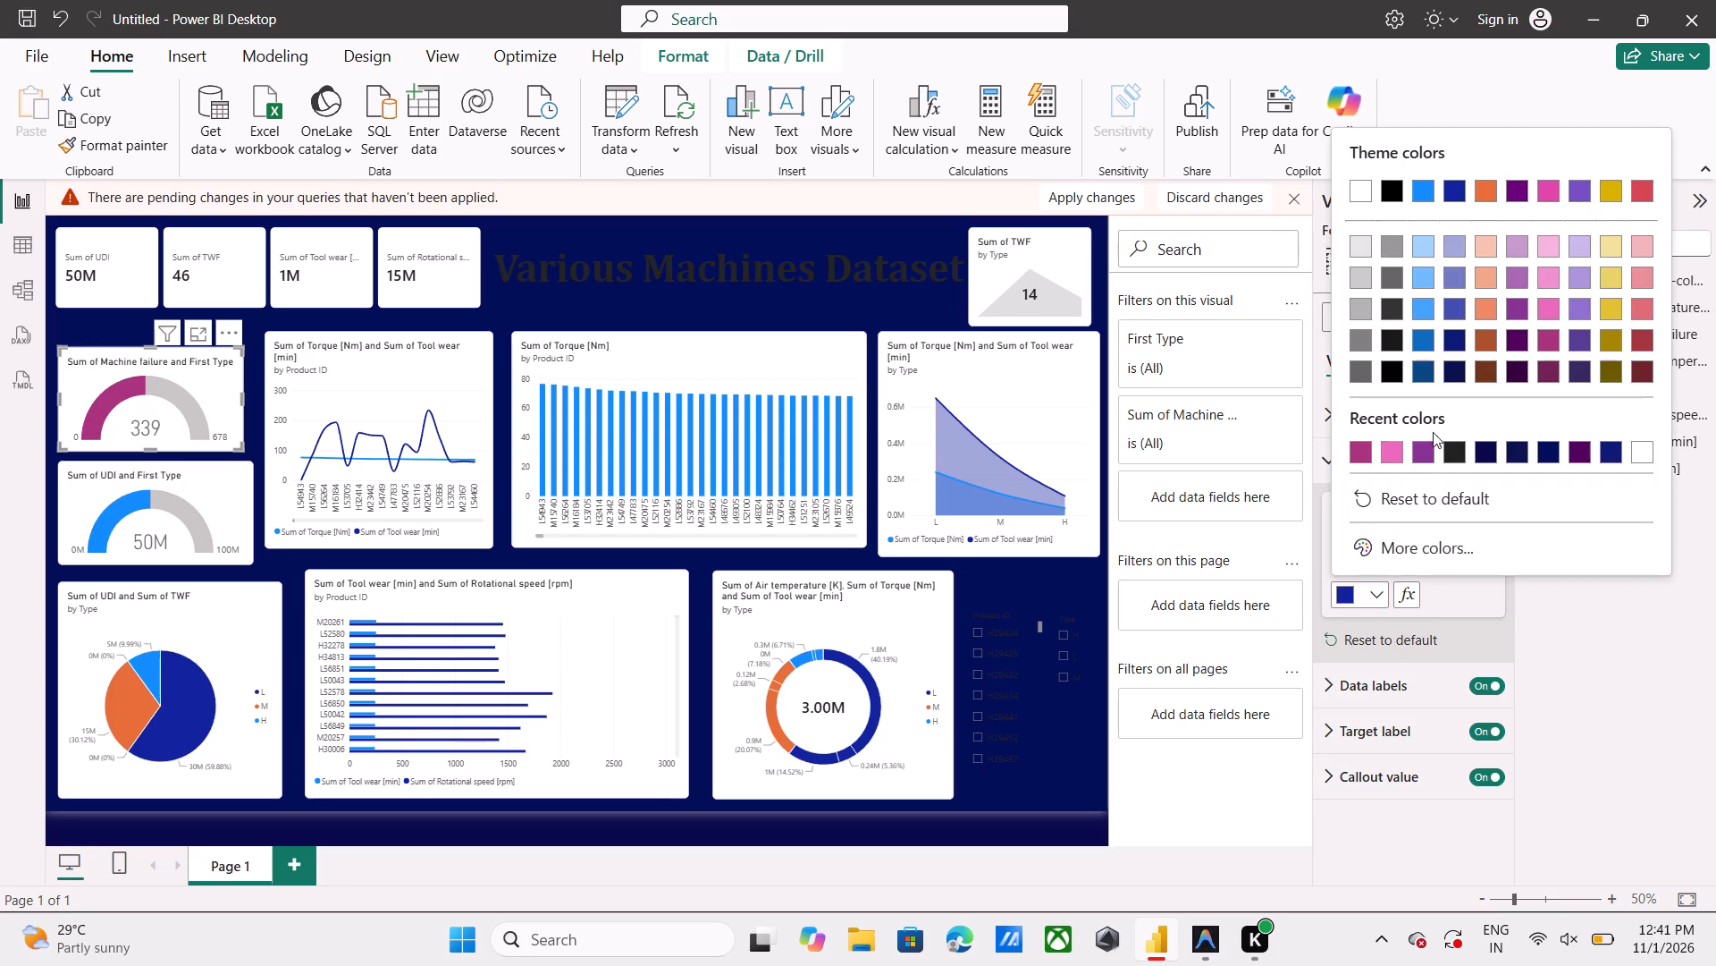
{"action": "left_click", "coordinate": [1393, 456]}
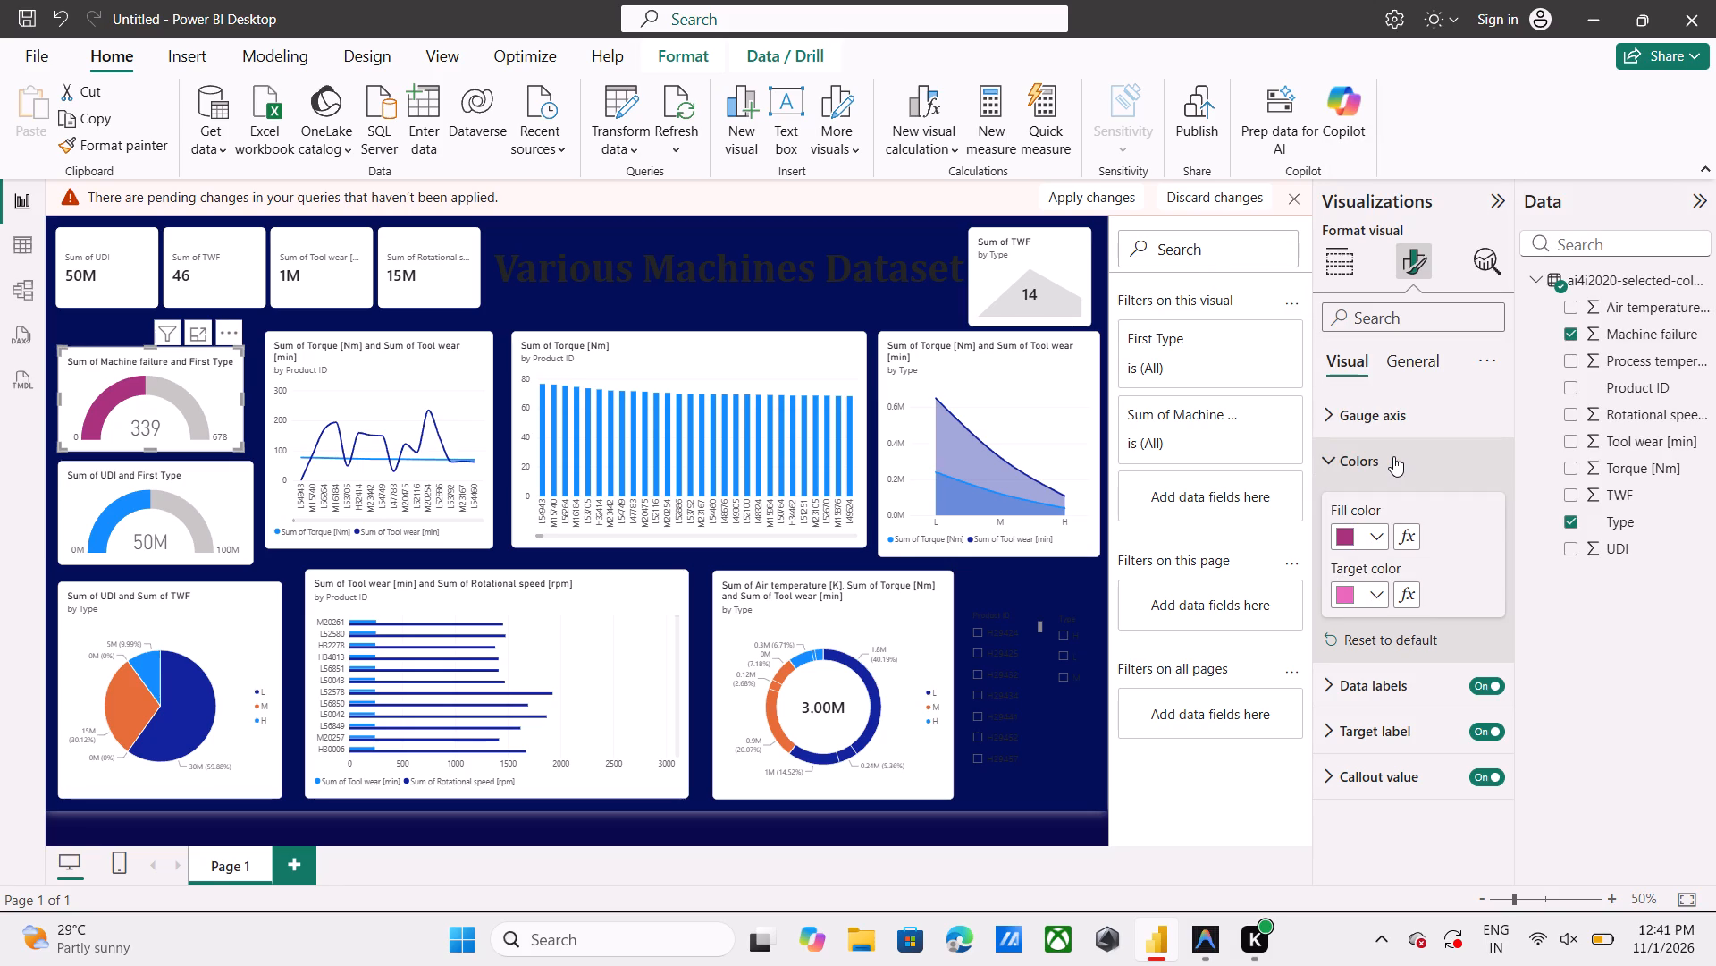
{"action": "left_click", "coordinate": [1384, 595]}
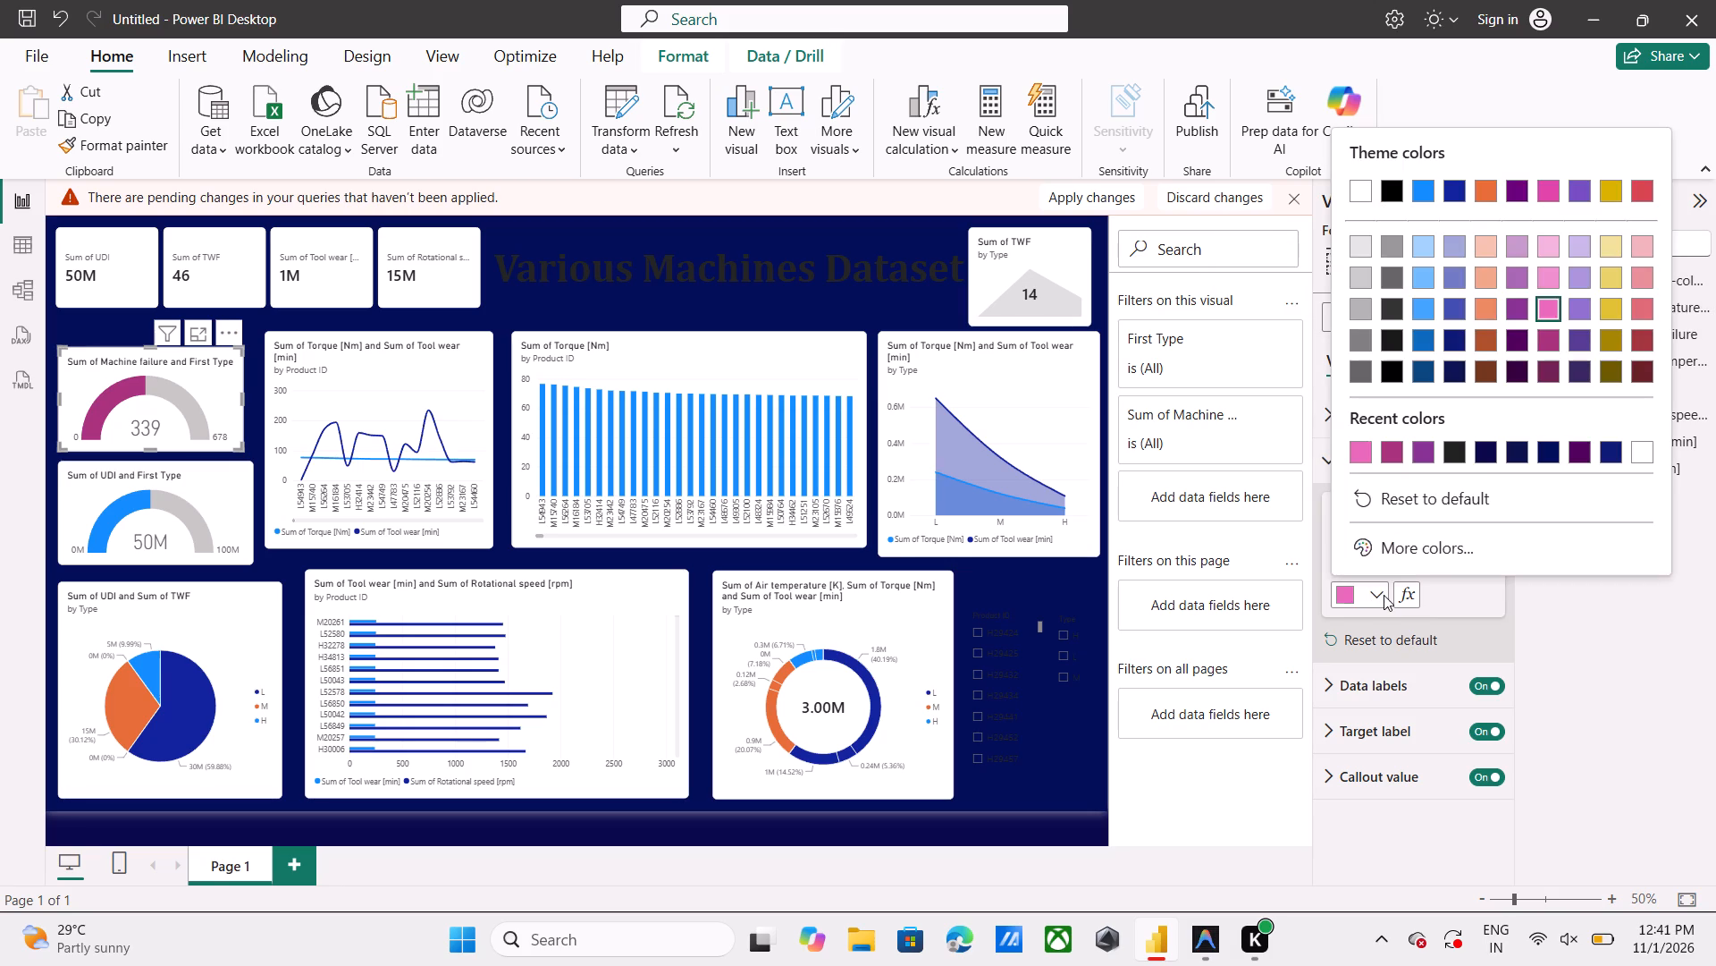
{"action": "left_click", "coordinate": [1644, 448]}
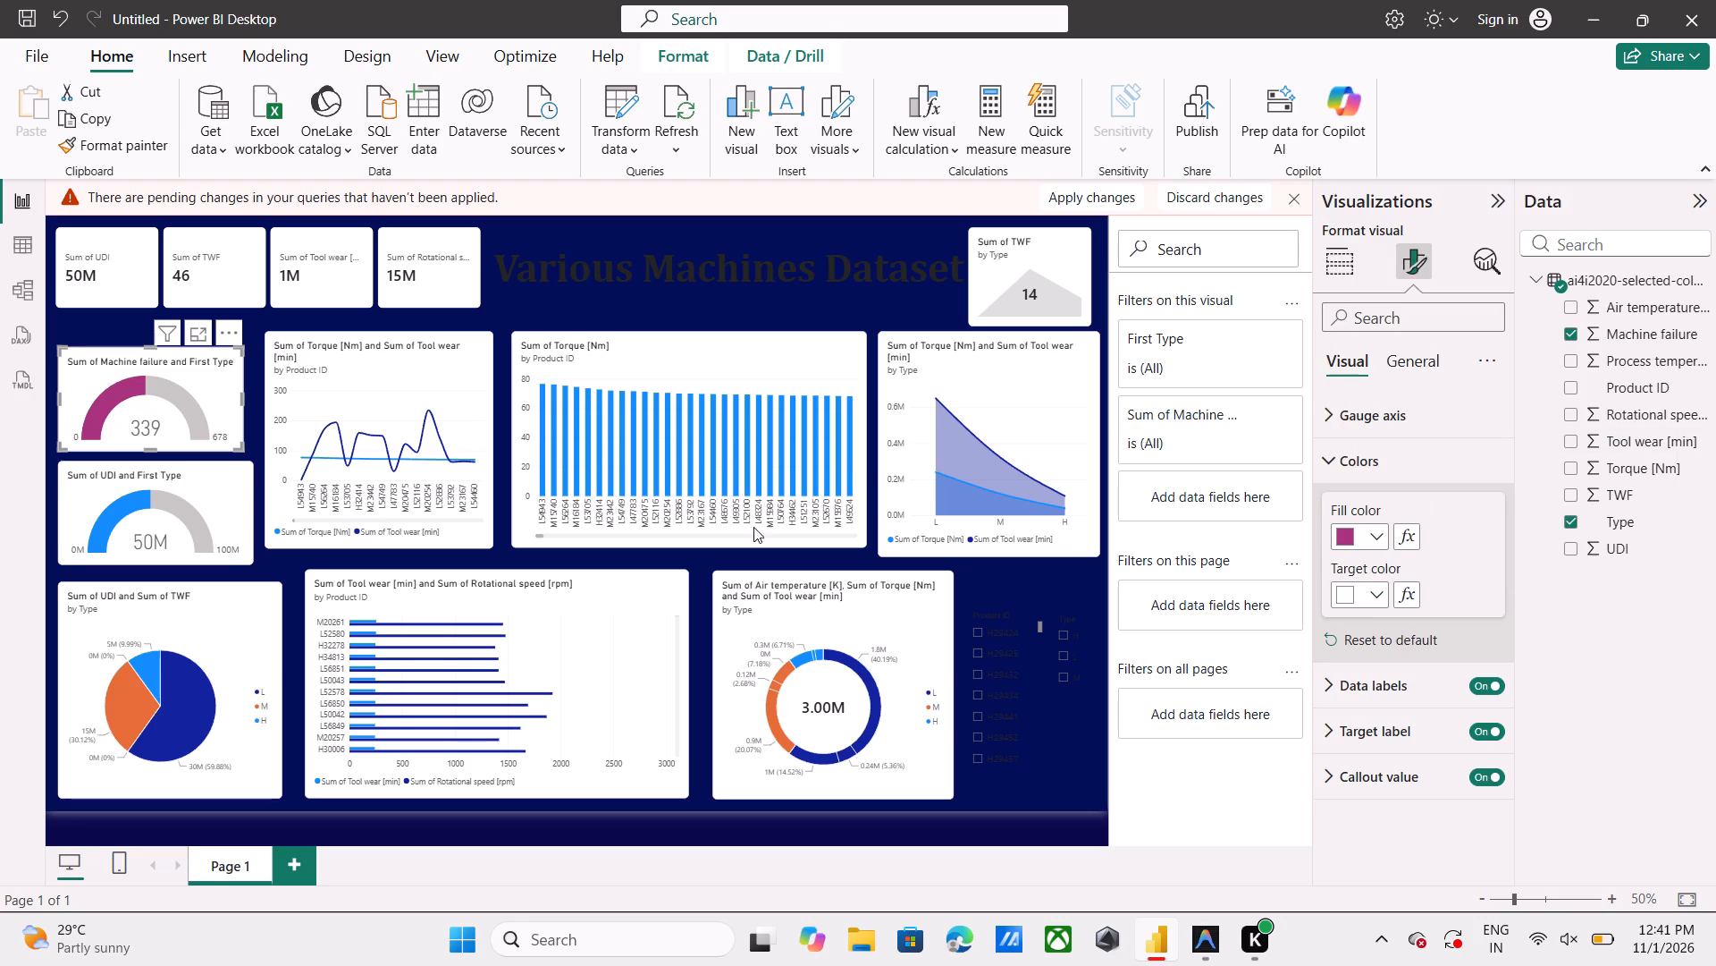
Copy the Machine failure gauge's formatting onto the Sum of UDI and First Type gauge with Format Painter.
{"action": "left_click", "coordinate": [212, 383]}
{"action": "left_click", "coordinate": [131, 148]}
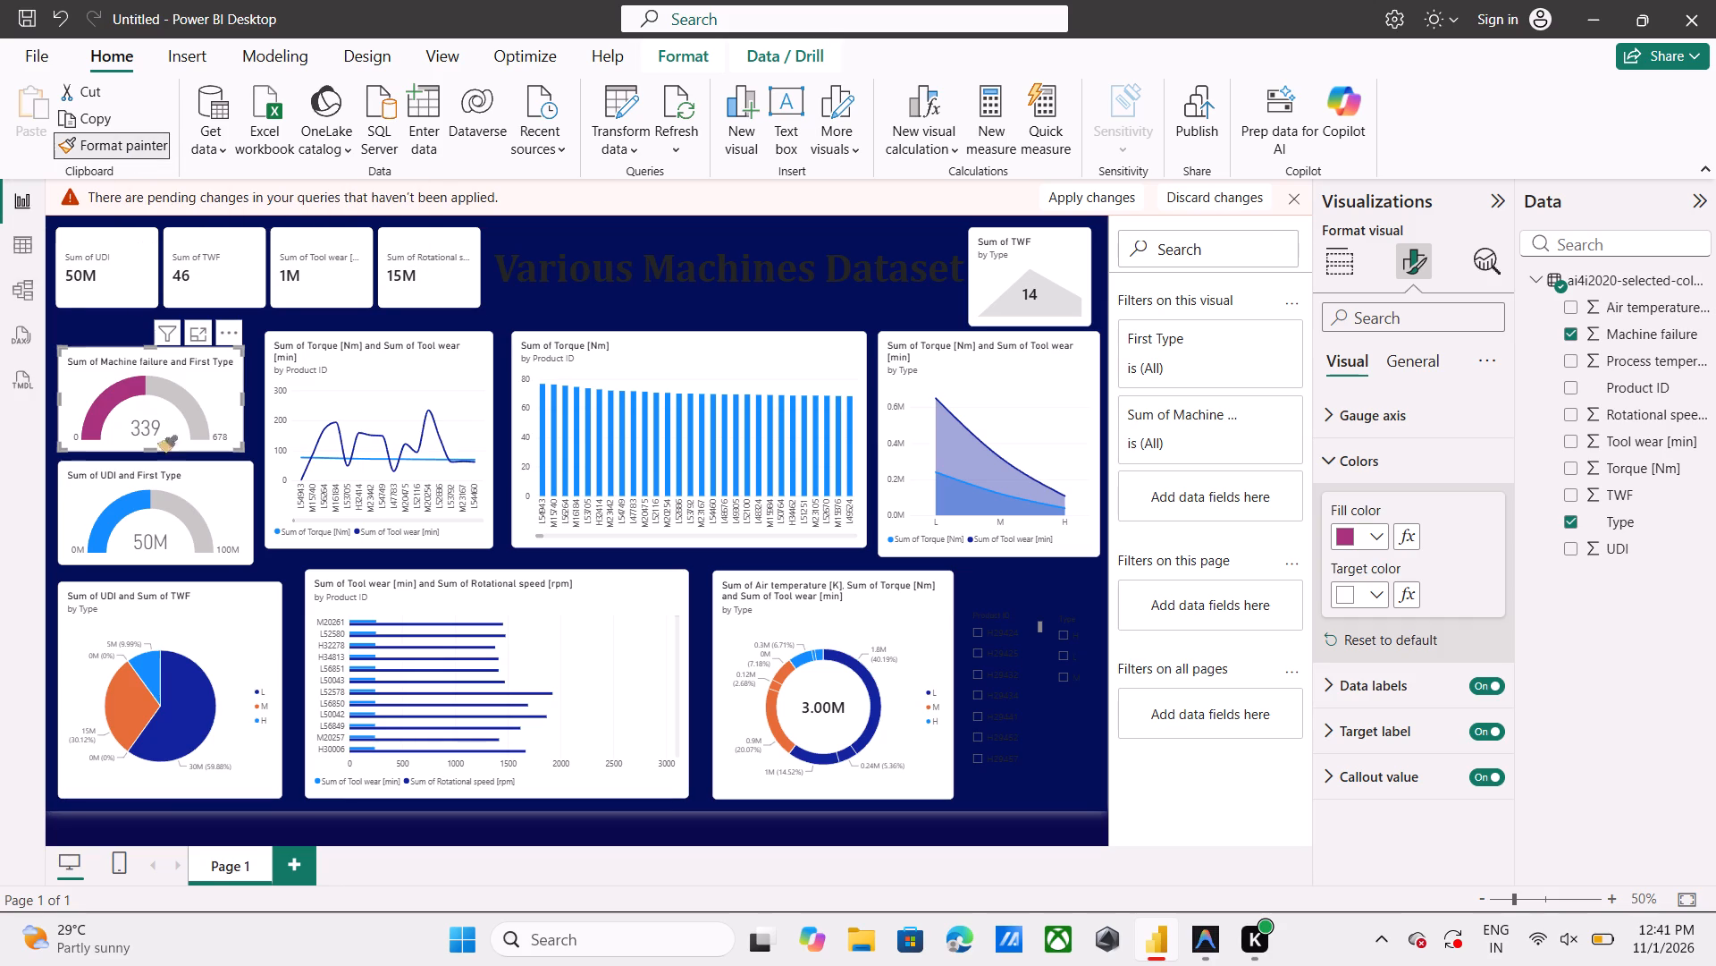
{"action": "left_click", "coordinate": [214, 484]}
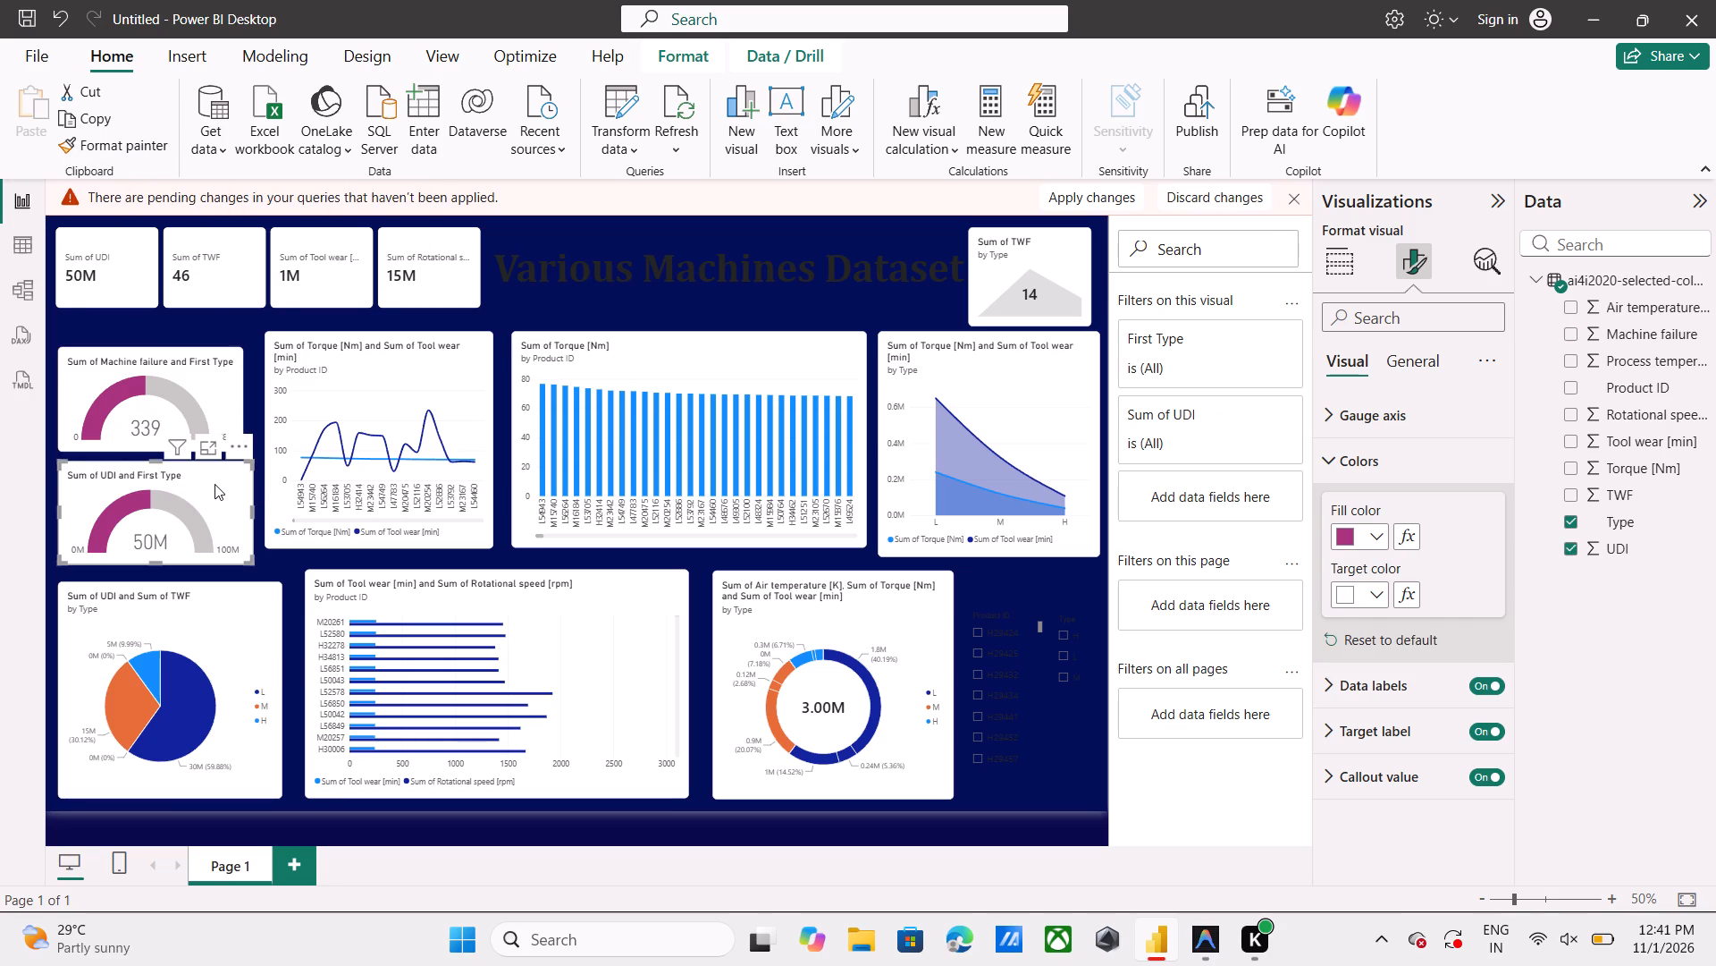
{"action": "key", "text": "ctrl+v"}
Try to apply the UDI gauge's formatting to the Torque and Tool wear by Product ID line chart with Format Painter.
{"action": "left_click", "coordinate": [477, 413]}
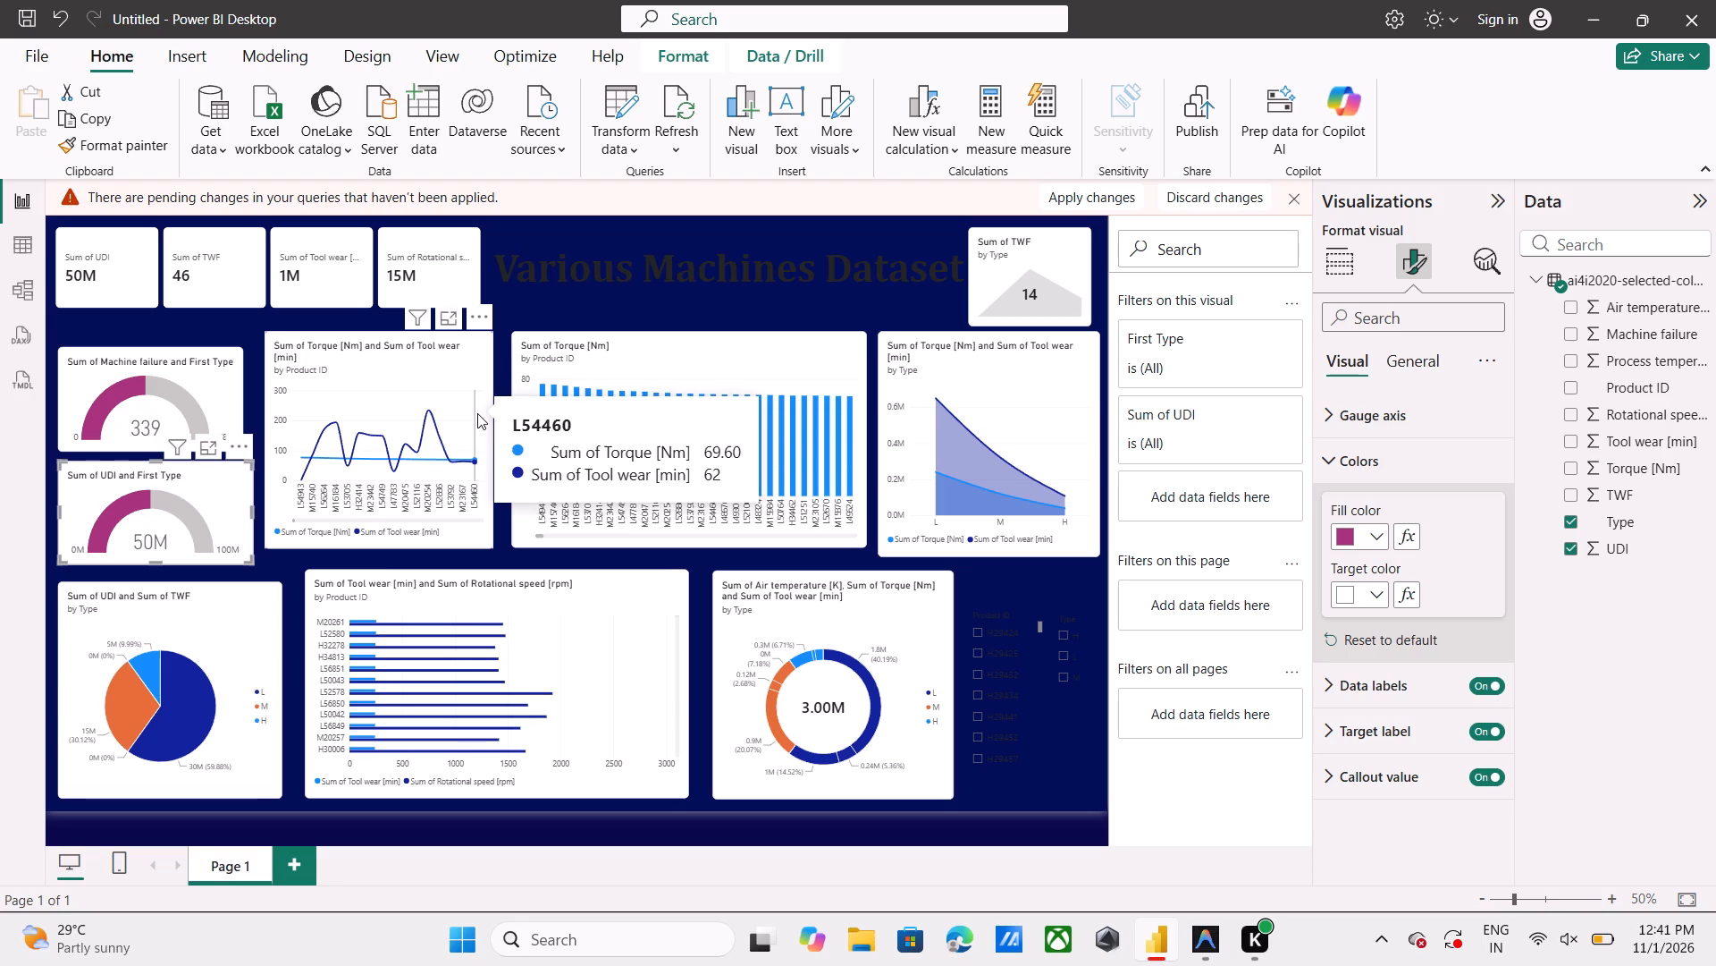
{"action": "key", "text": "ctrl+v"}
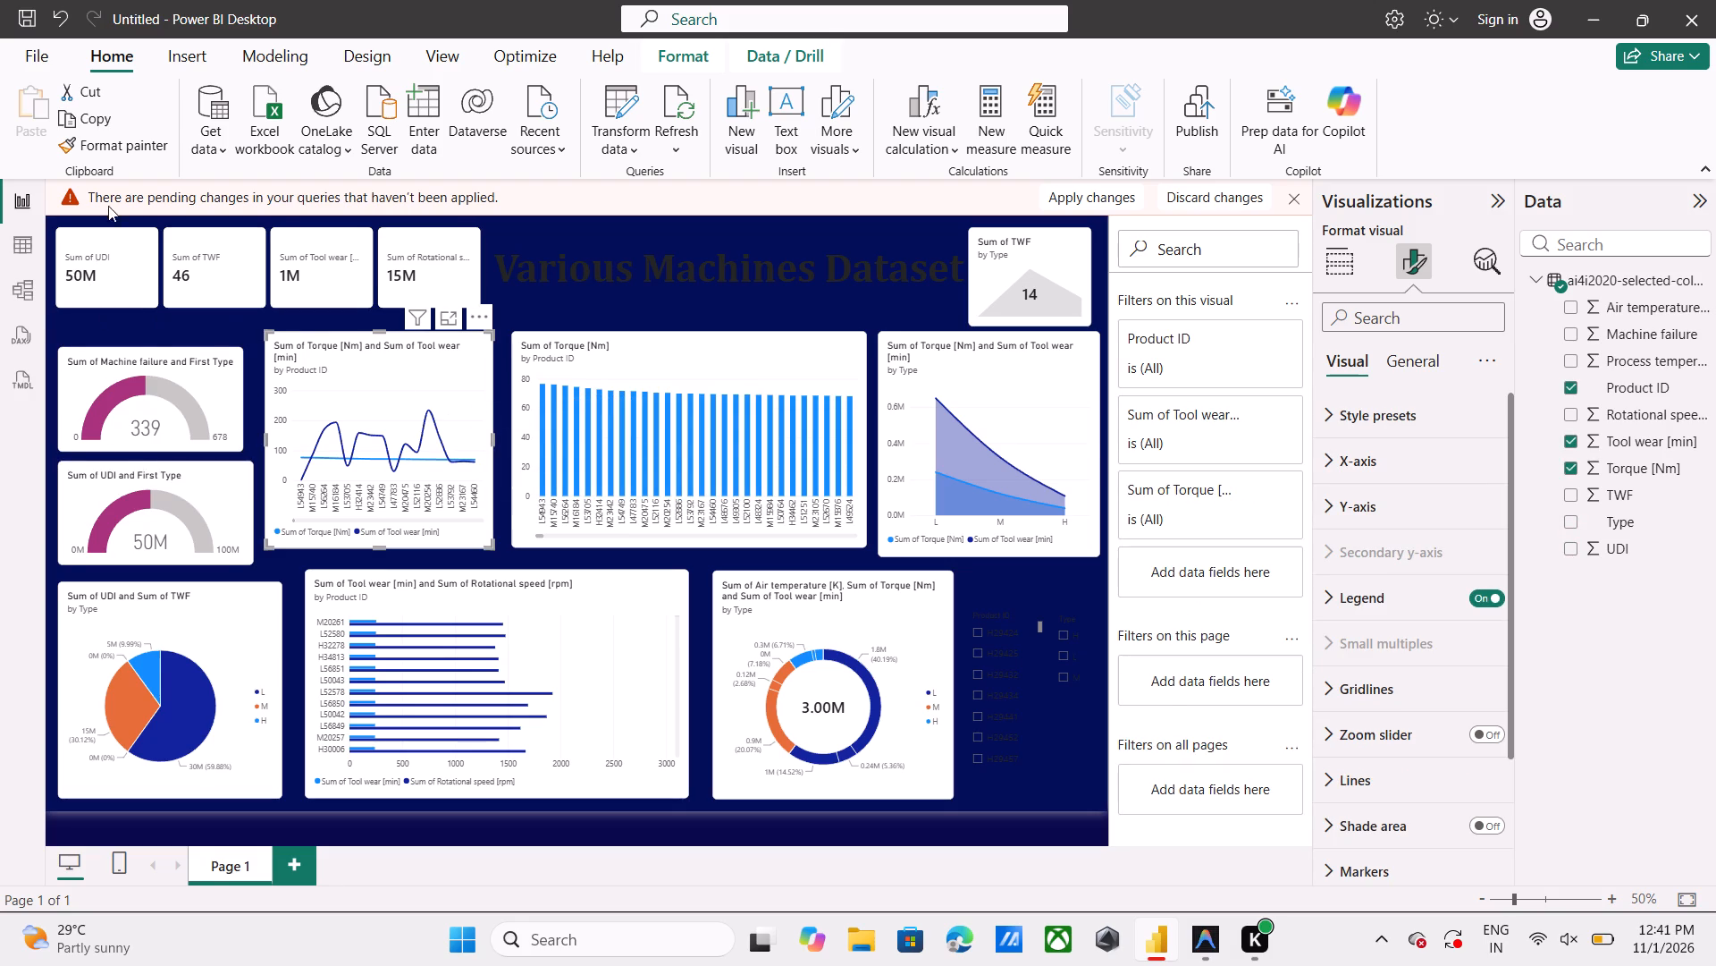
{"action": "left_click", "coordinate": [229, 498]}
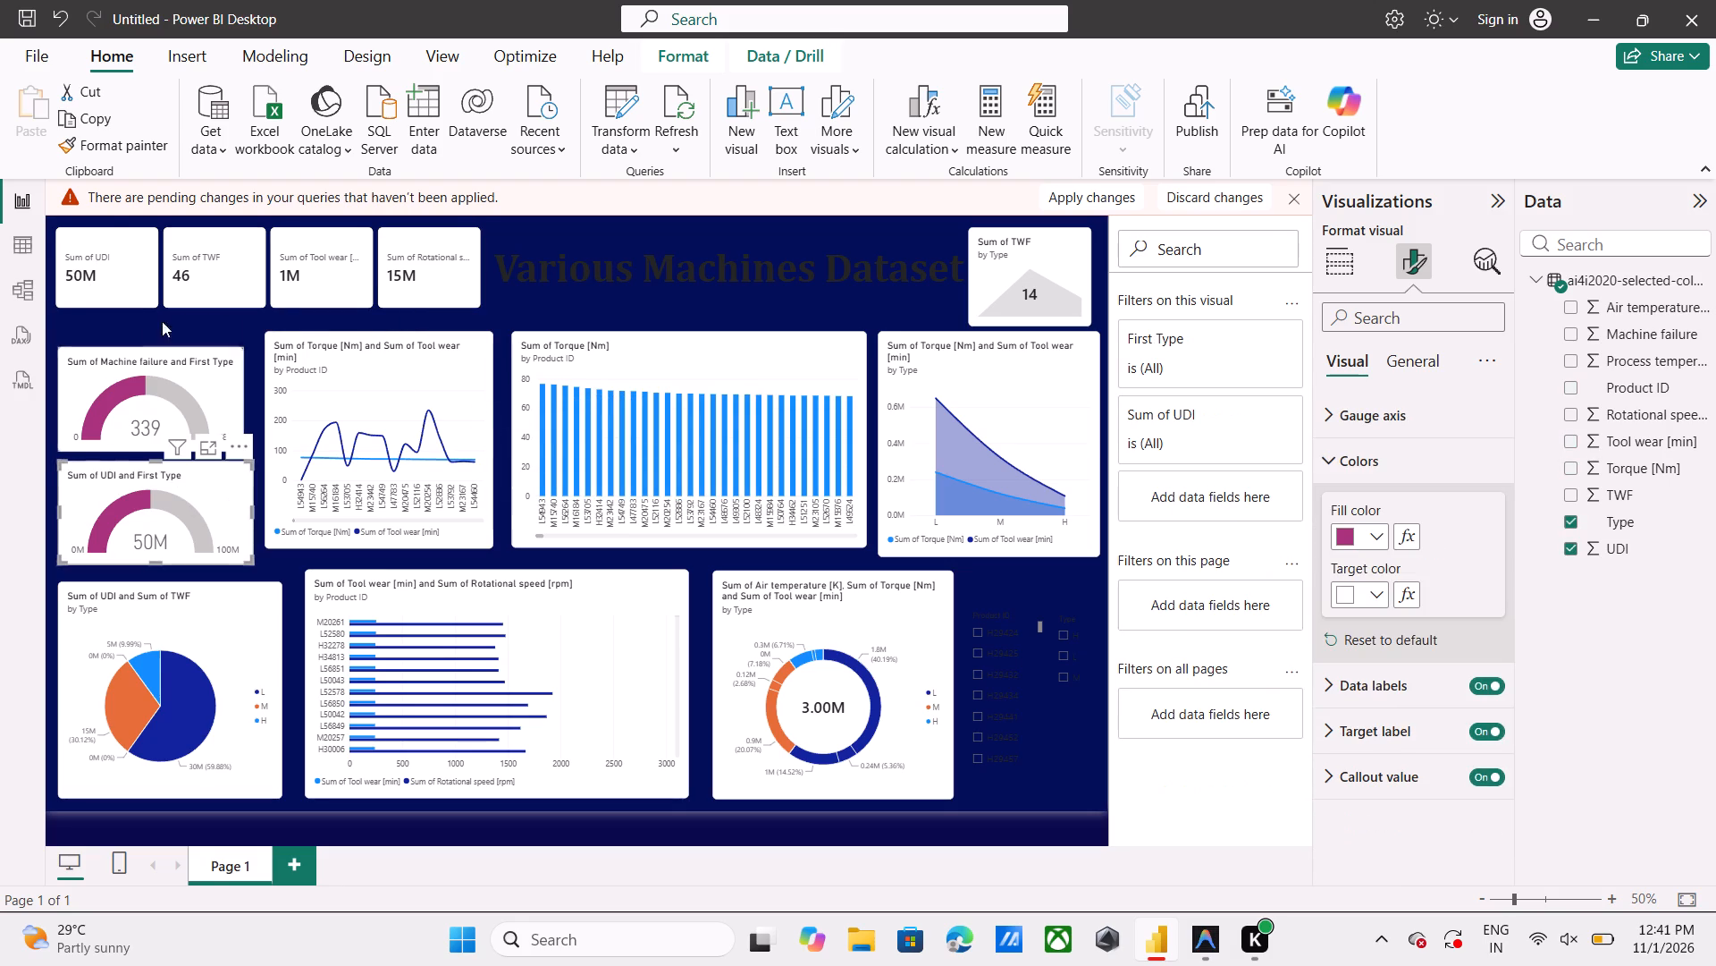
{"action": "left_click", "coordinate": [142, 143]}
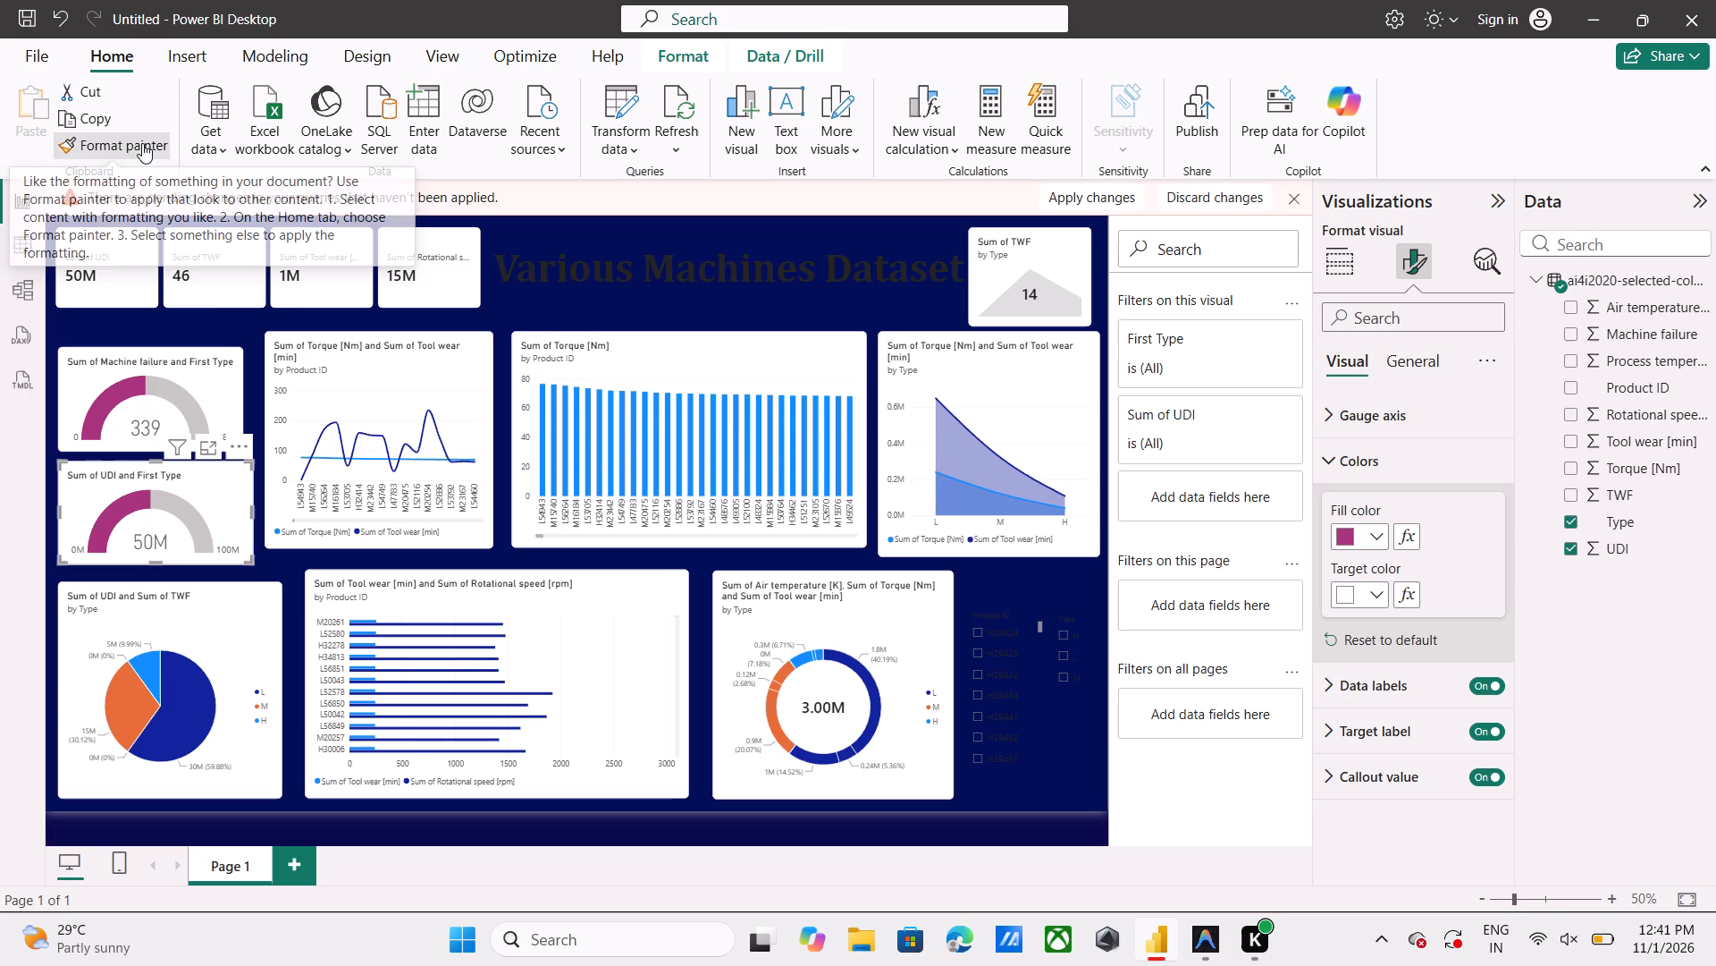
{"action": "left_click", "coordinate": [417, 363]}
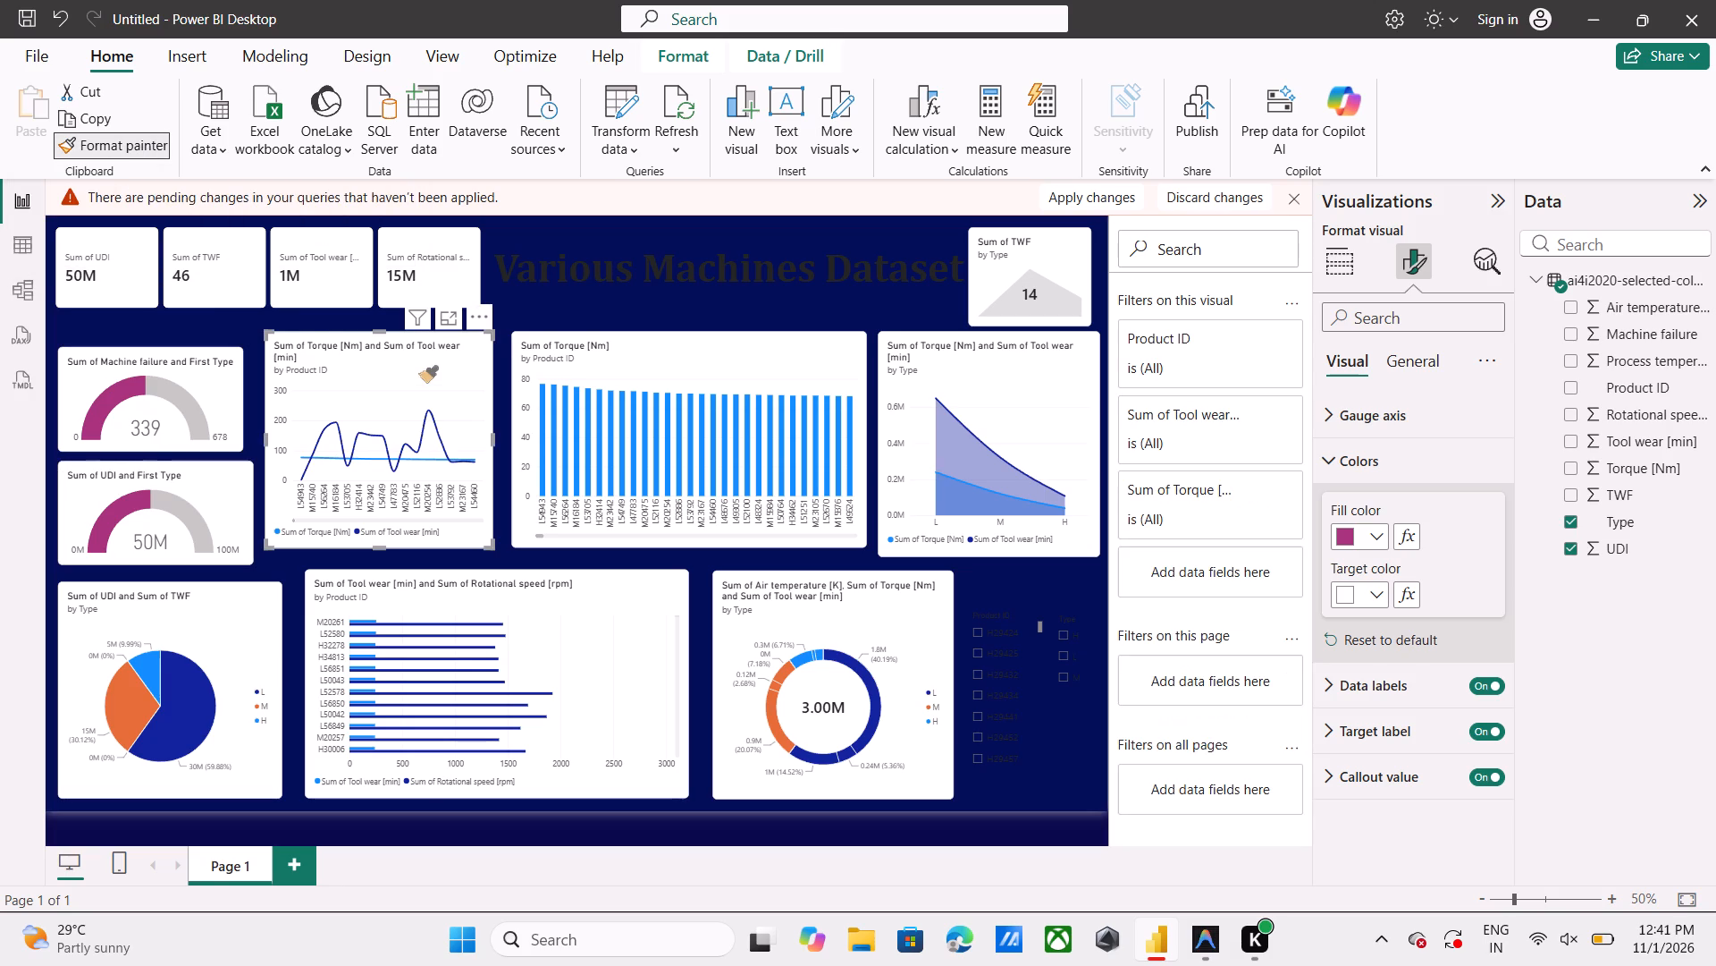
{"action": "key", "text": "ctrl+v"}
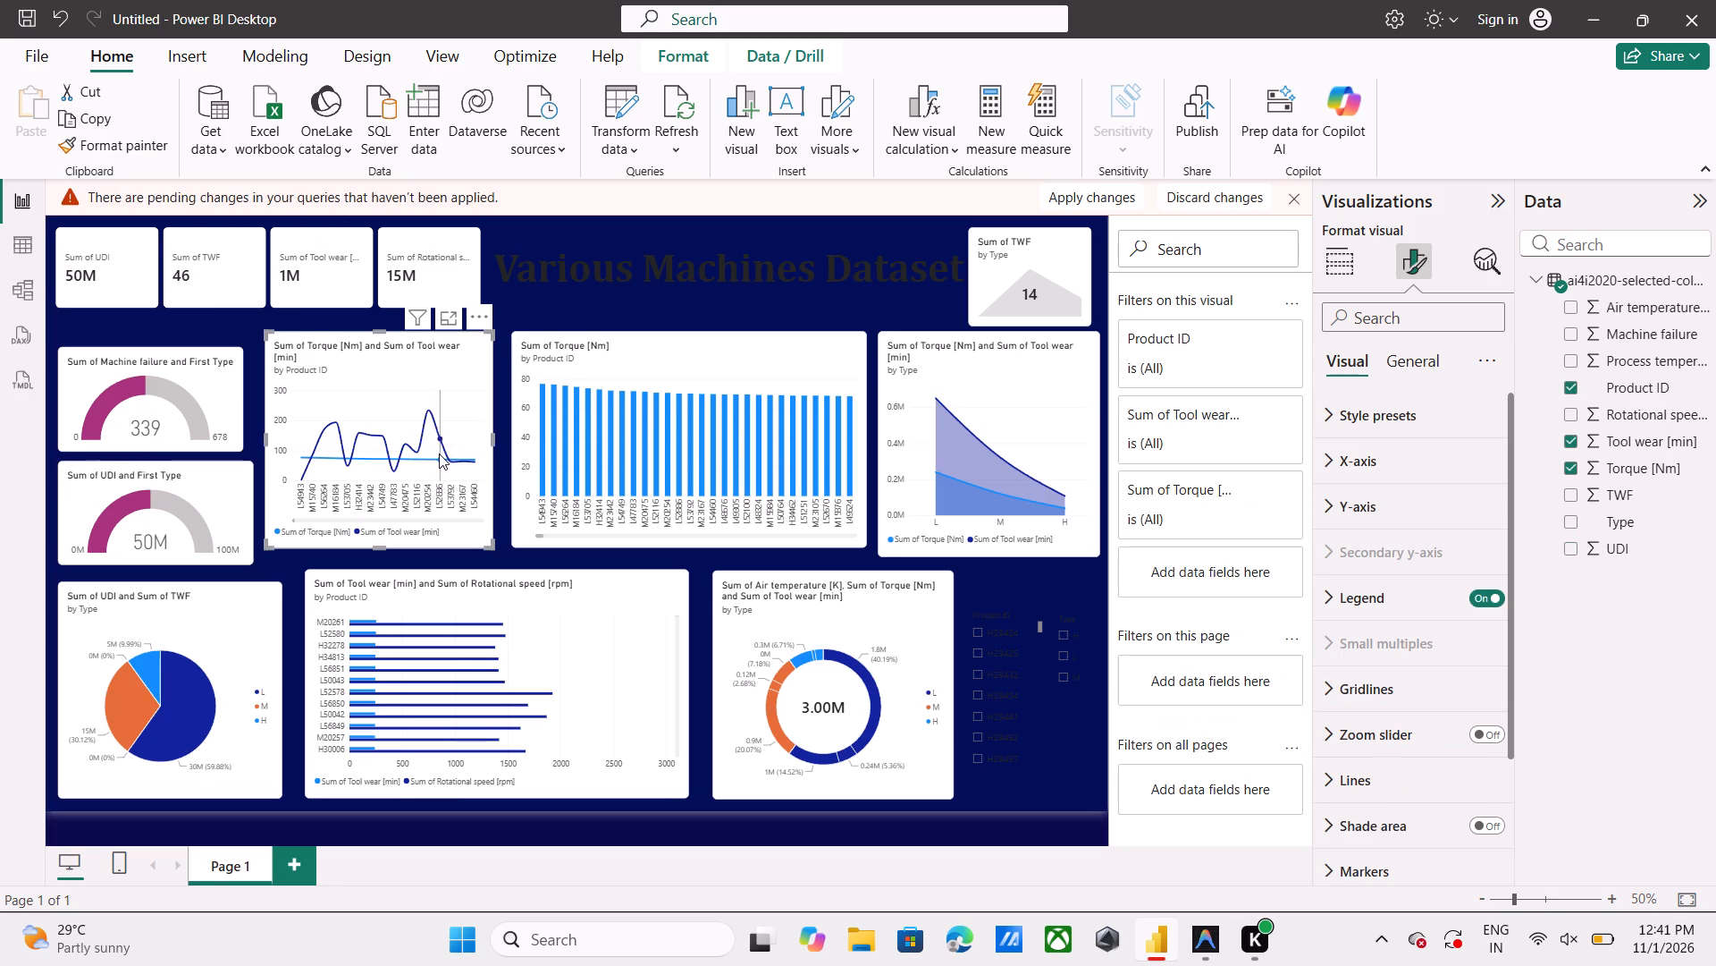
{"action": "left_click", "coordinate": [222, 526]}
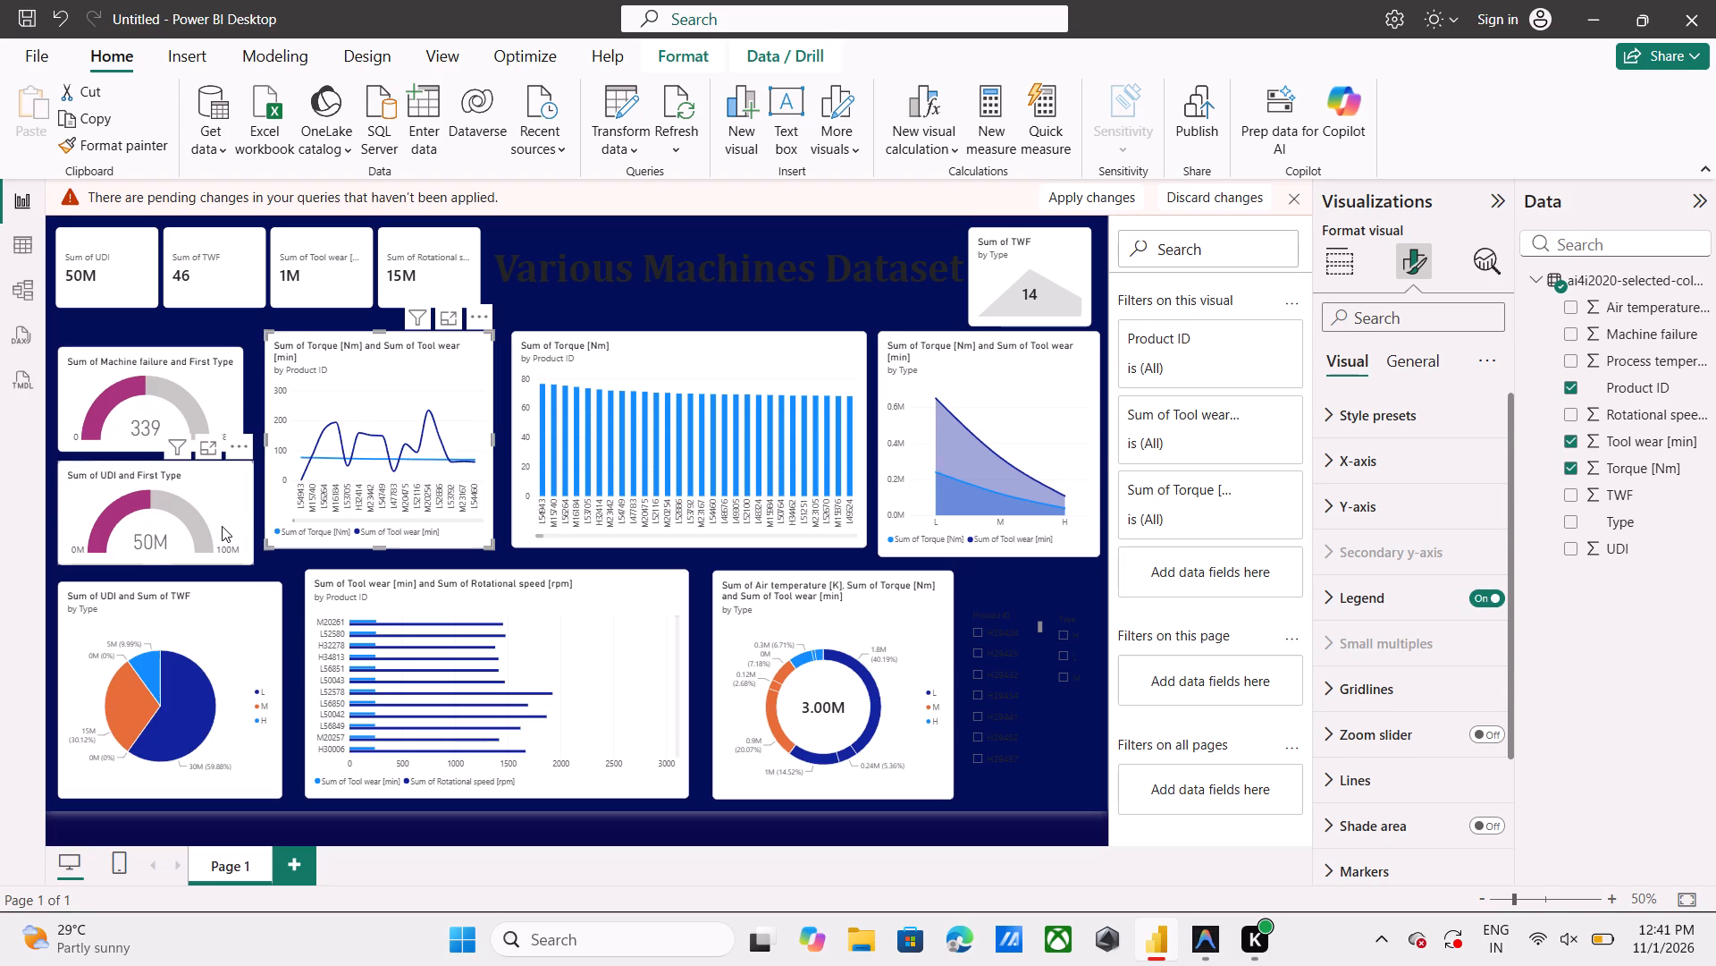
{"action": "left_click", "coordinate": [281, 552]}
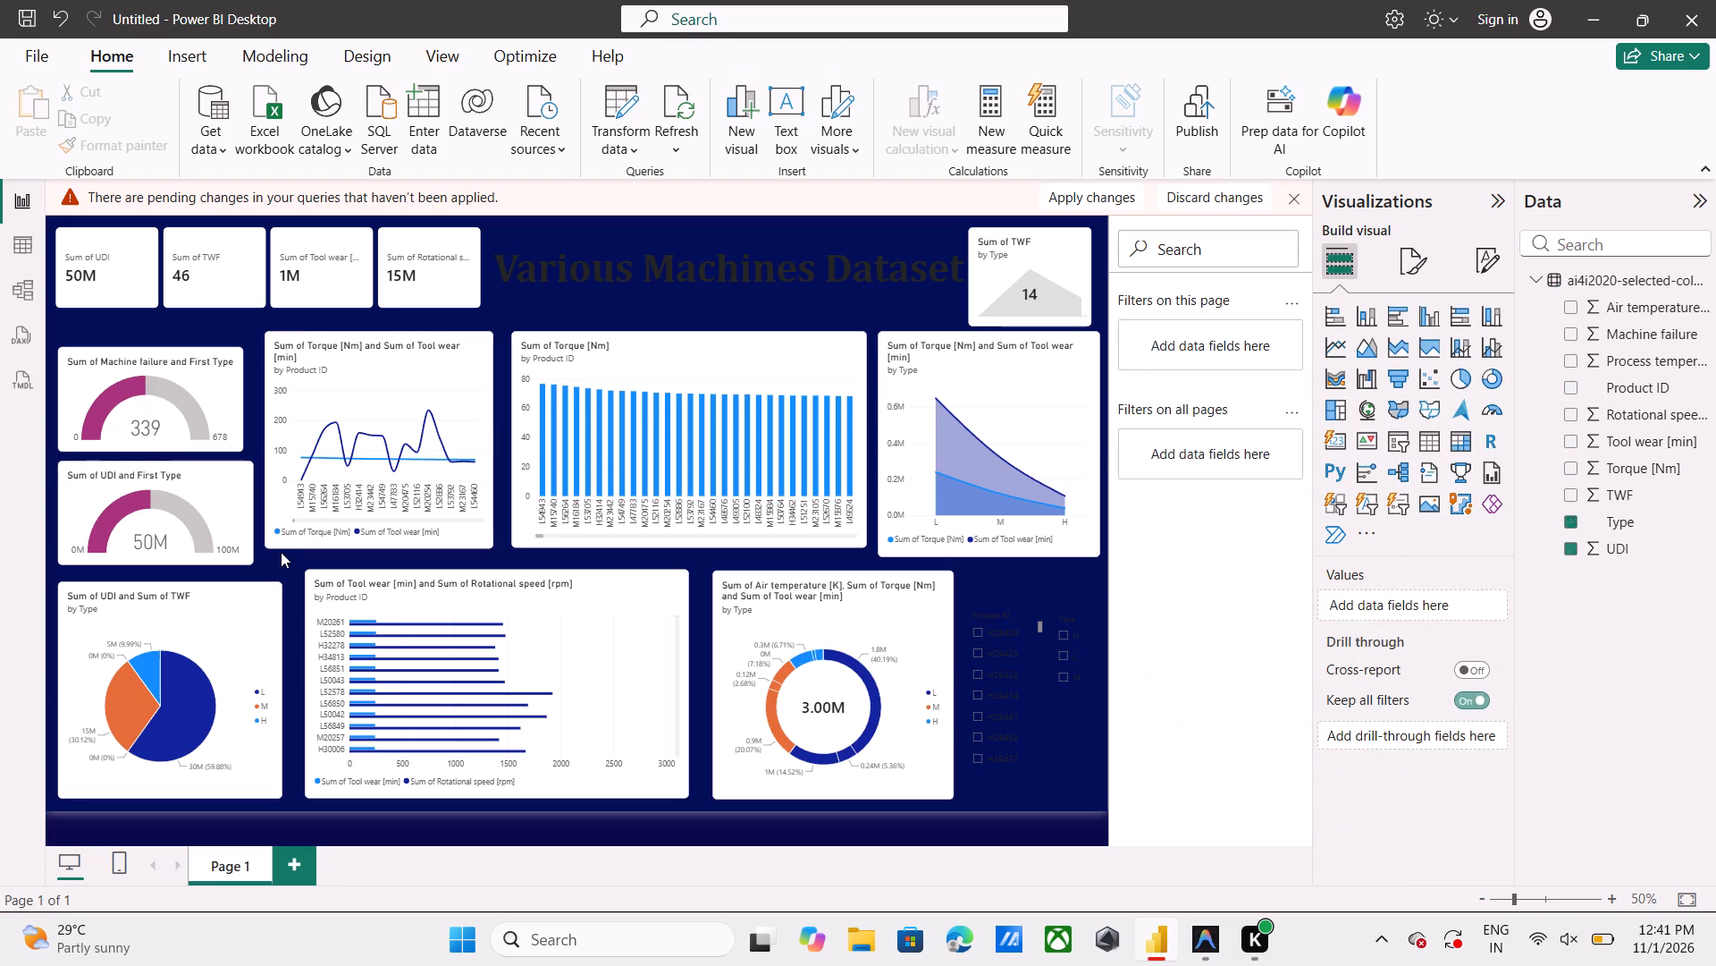
Target series L in the slice colour settings of the Sum of UDI and Sum of TWF pie chart.
{"action": "left_click", "coordinate": [215, 639]}
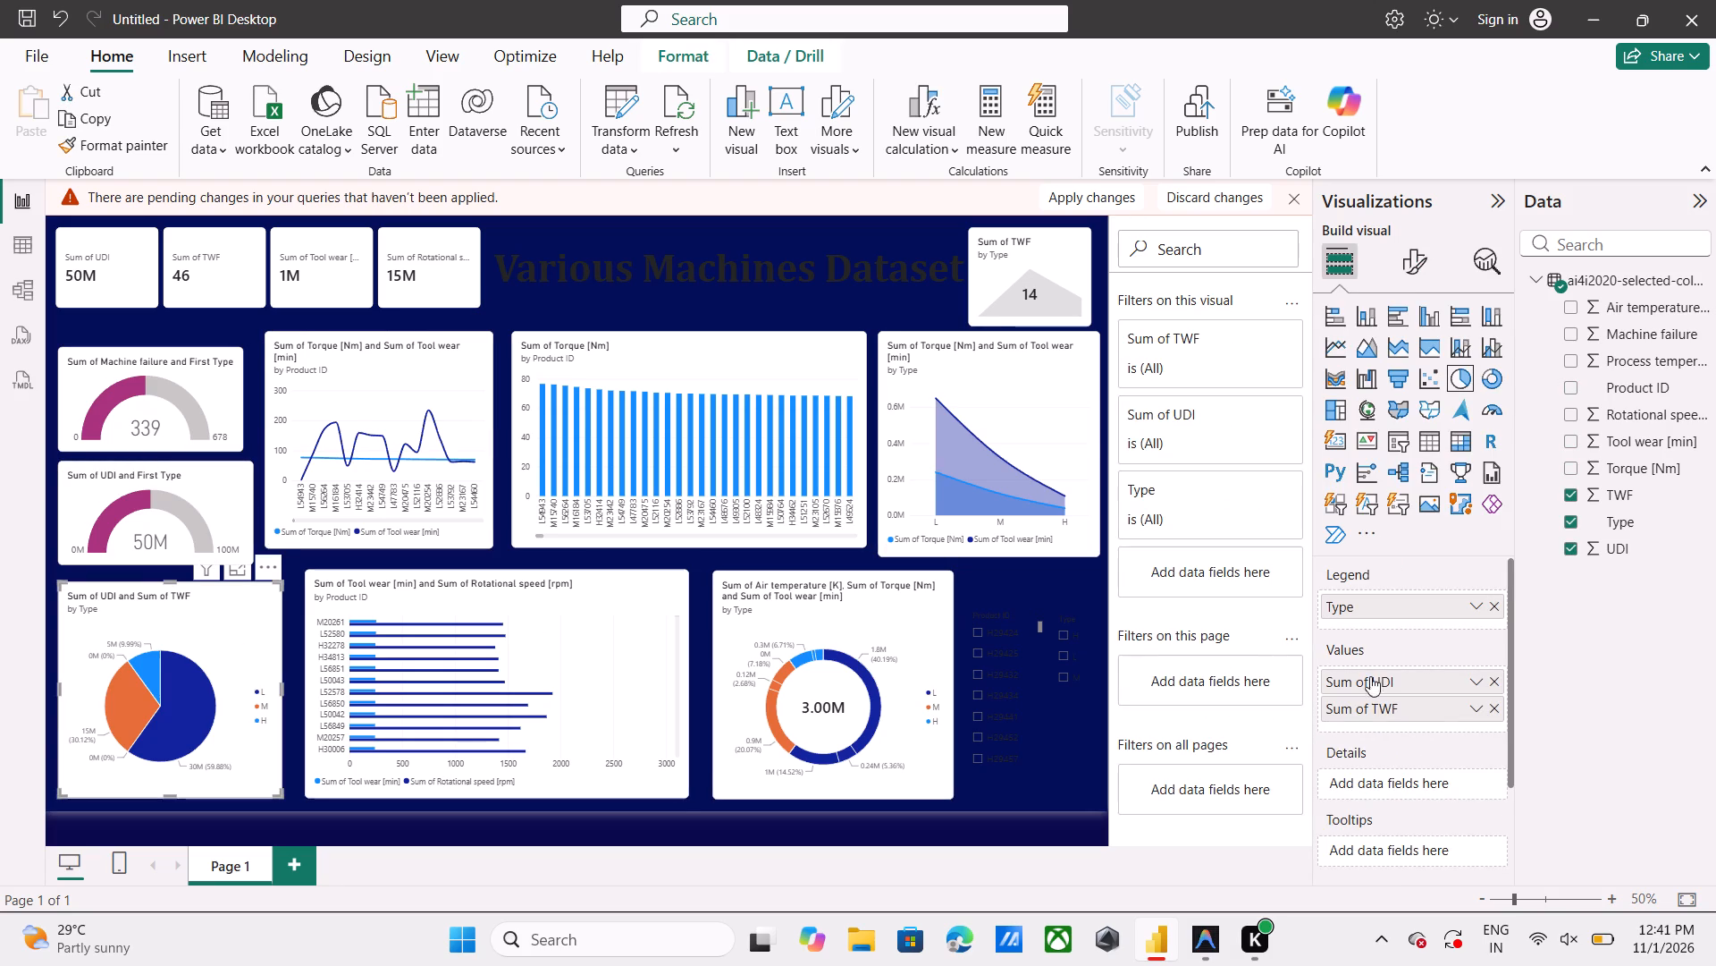
{"action": "left_click", "coordinate": [1425, 261]}
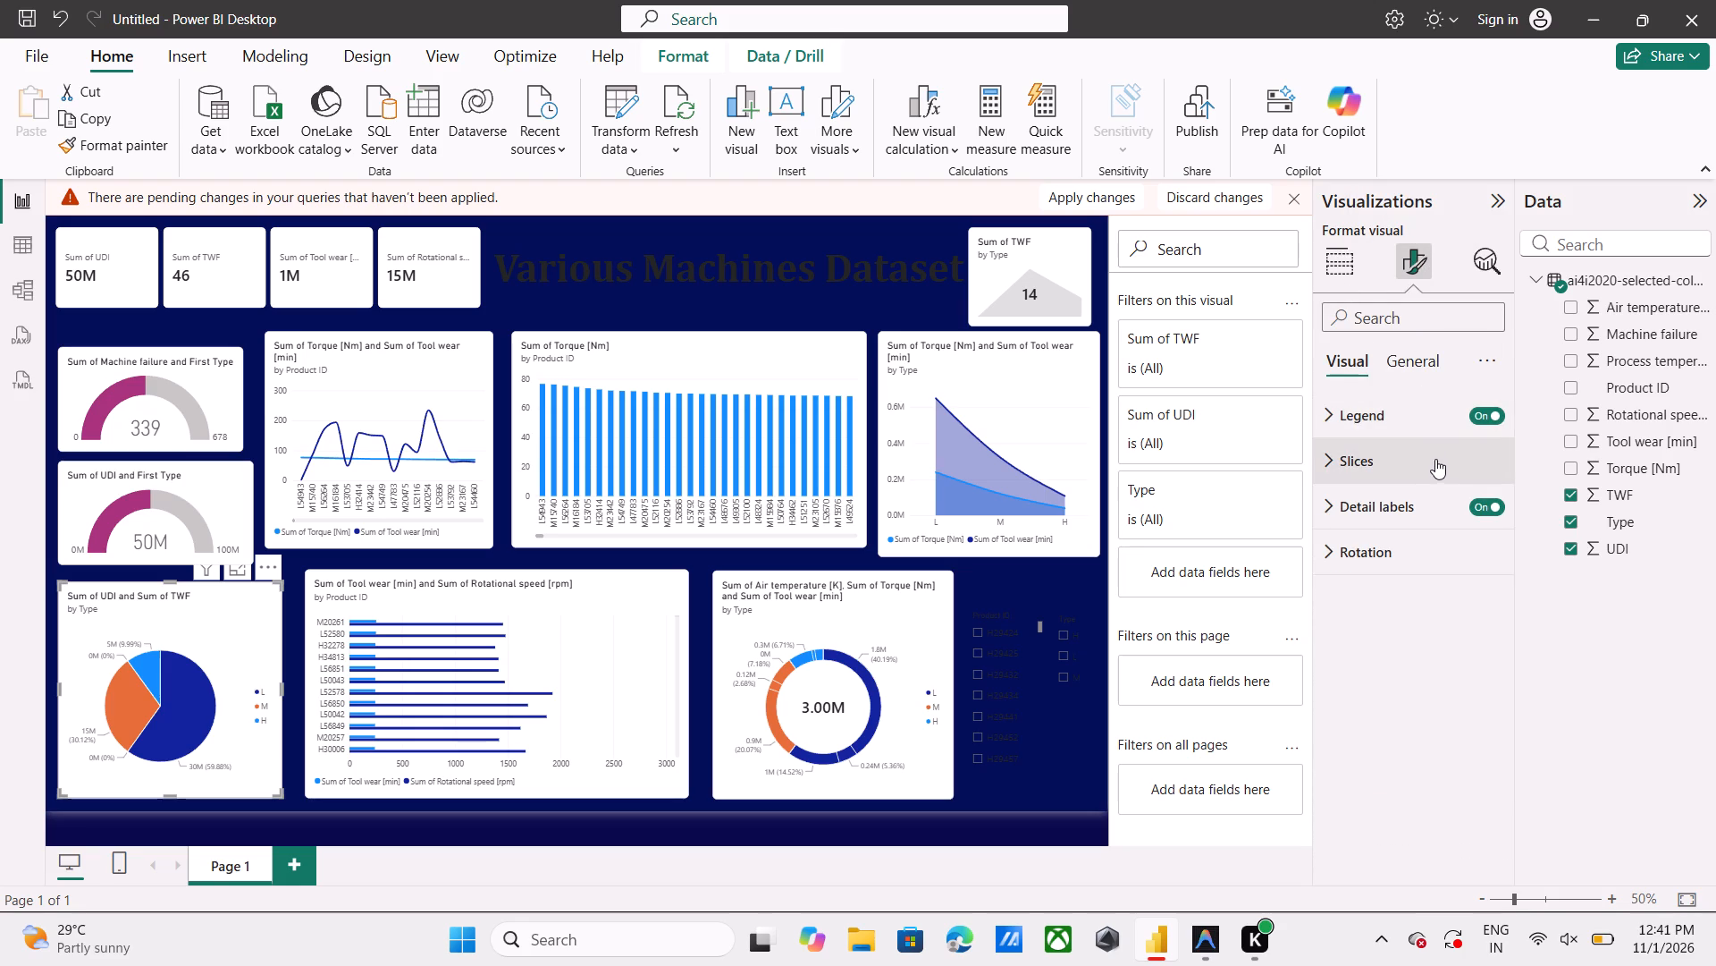
{"action": "left_click", "coordinate": [1435, 460]}
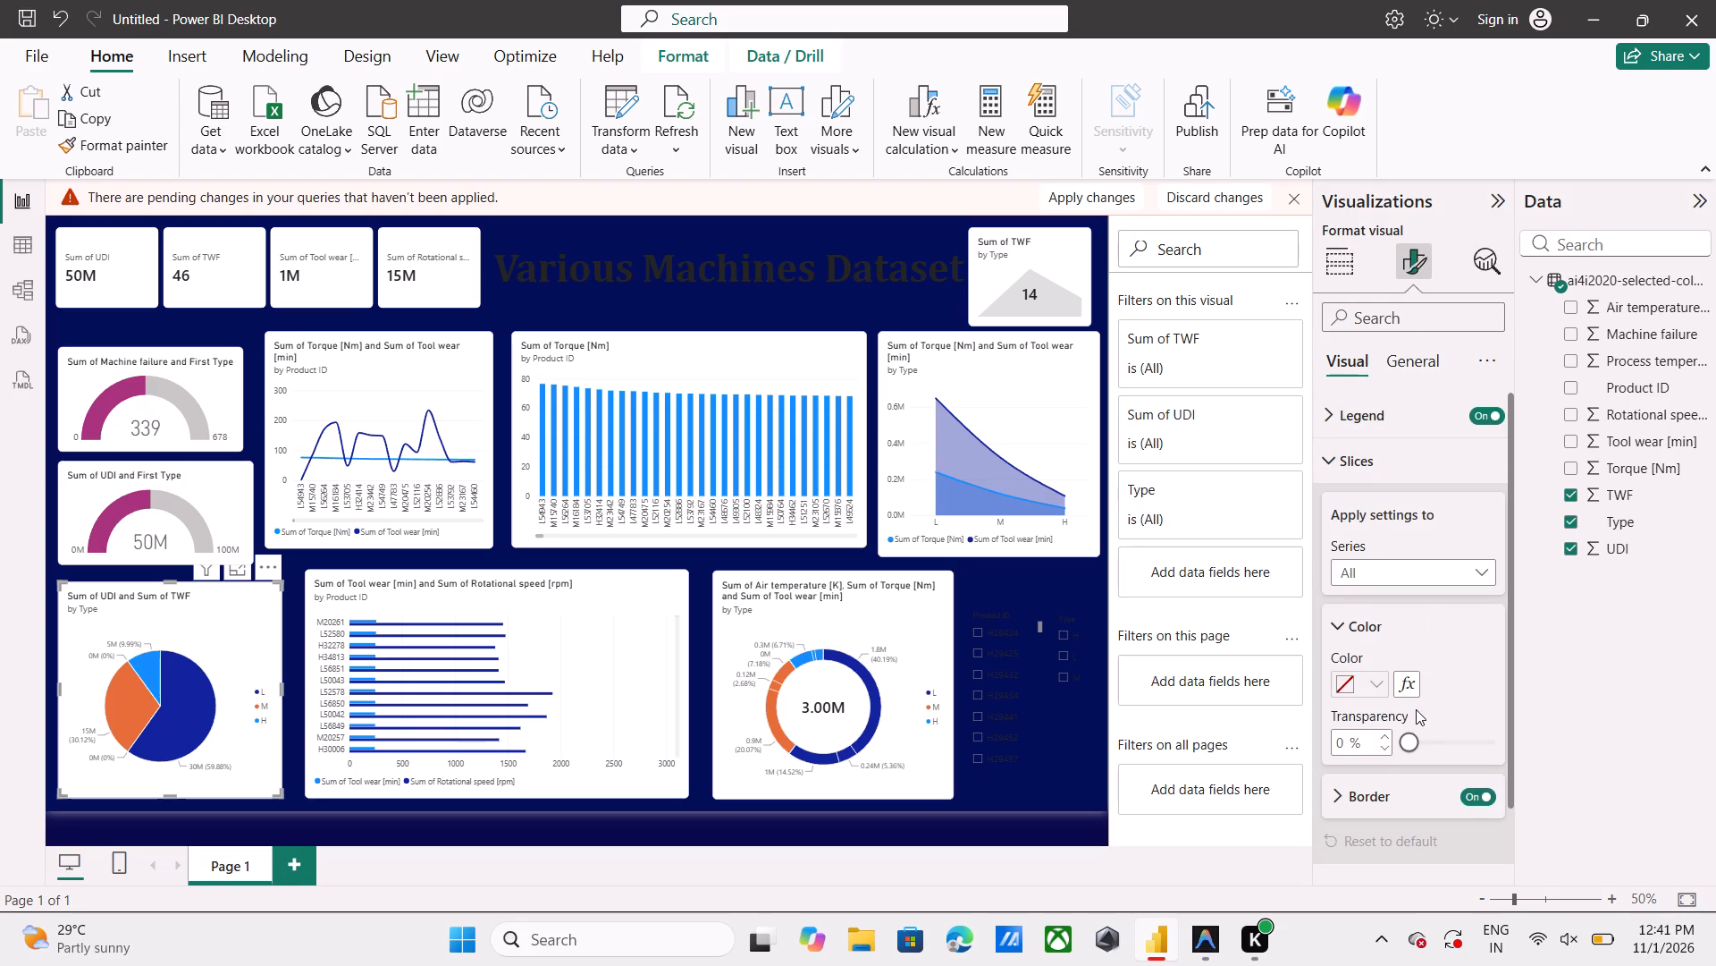
{"action": "scroll", "coordinate": [1416, 712], "scroll_direction": "down", "scroll_amount": 1}
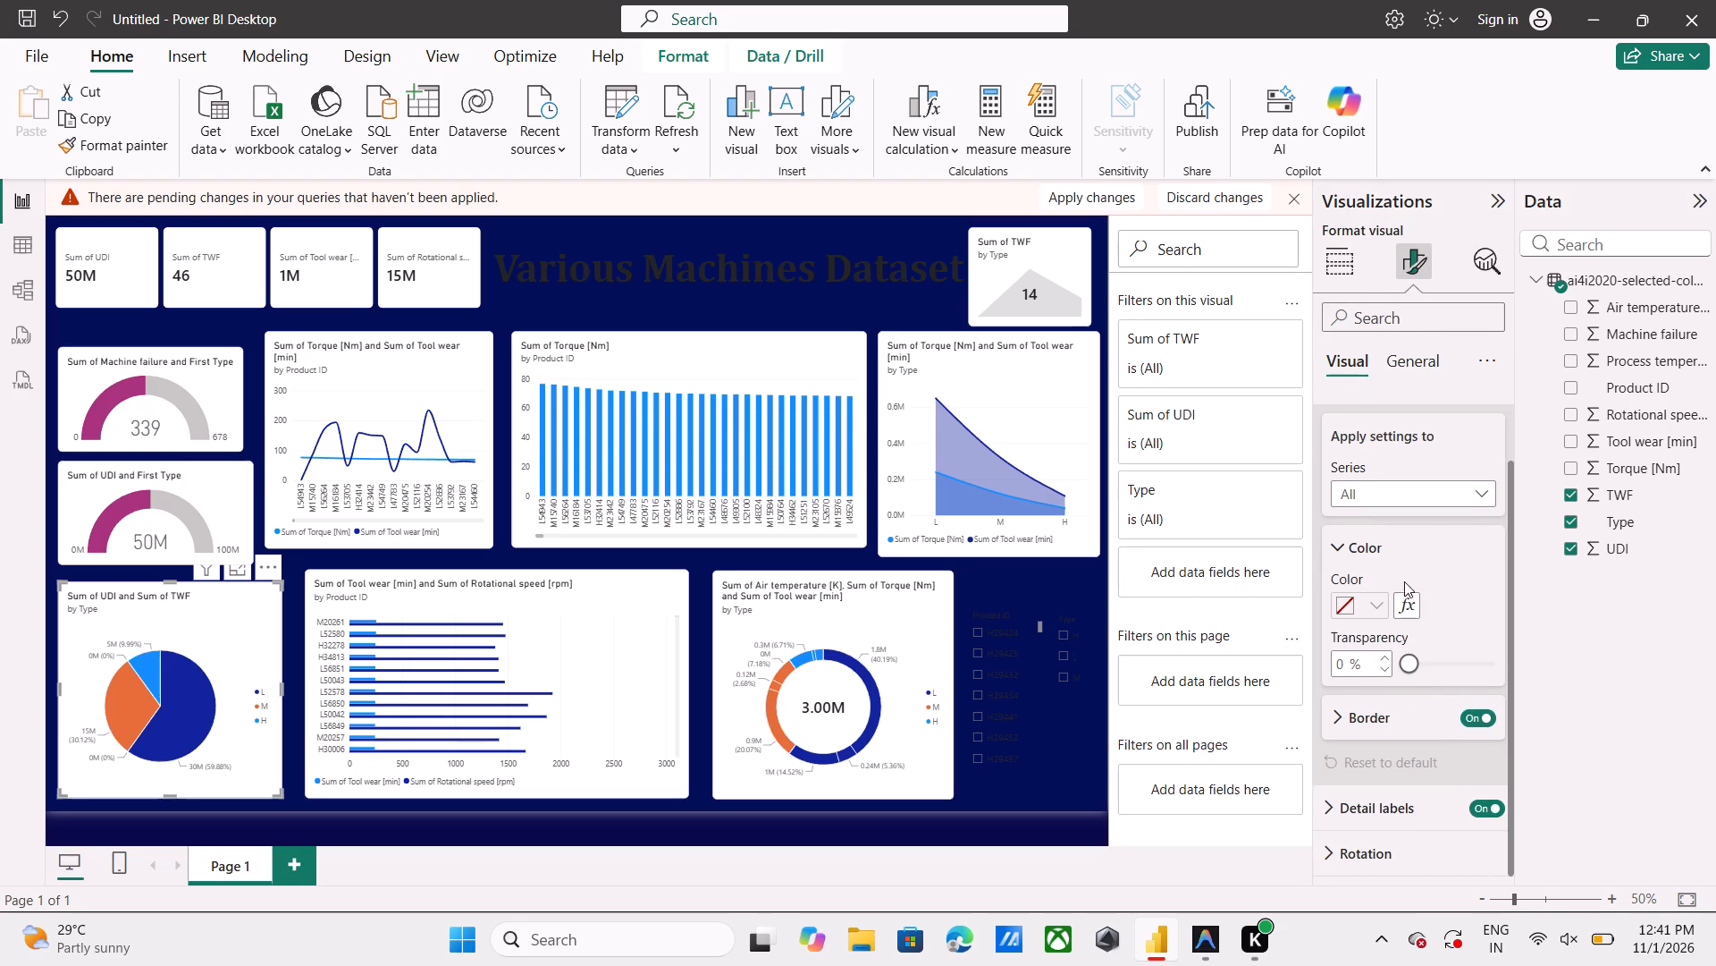
{"action": "left_click", "coordinate": [1382, 607]}
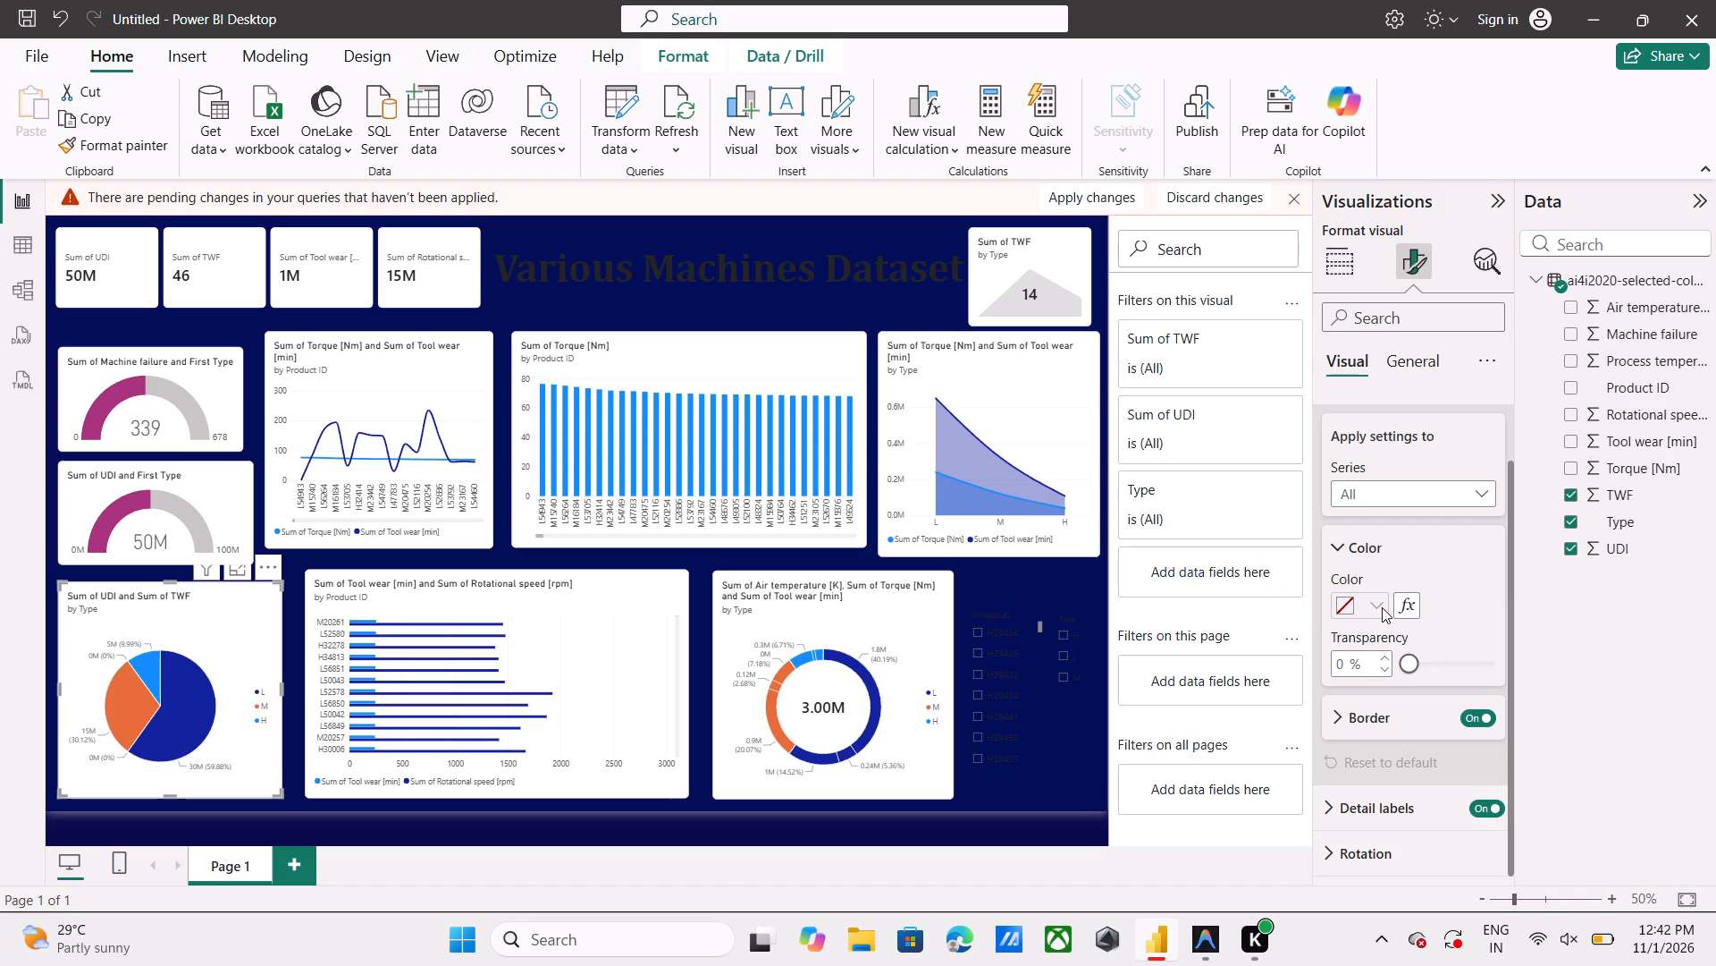
{"action": "left_click", "coordinate": [1379, 606]}
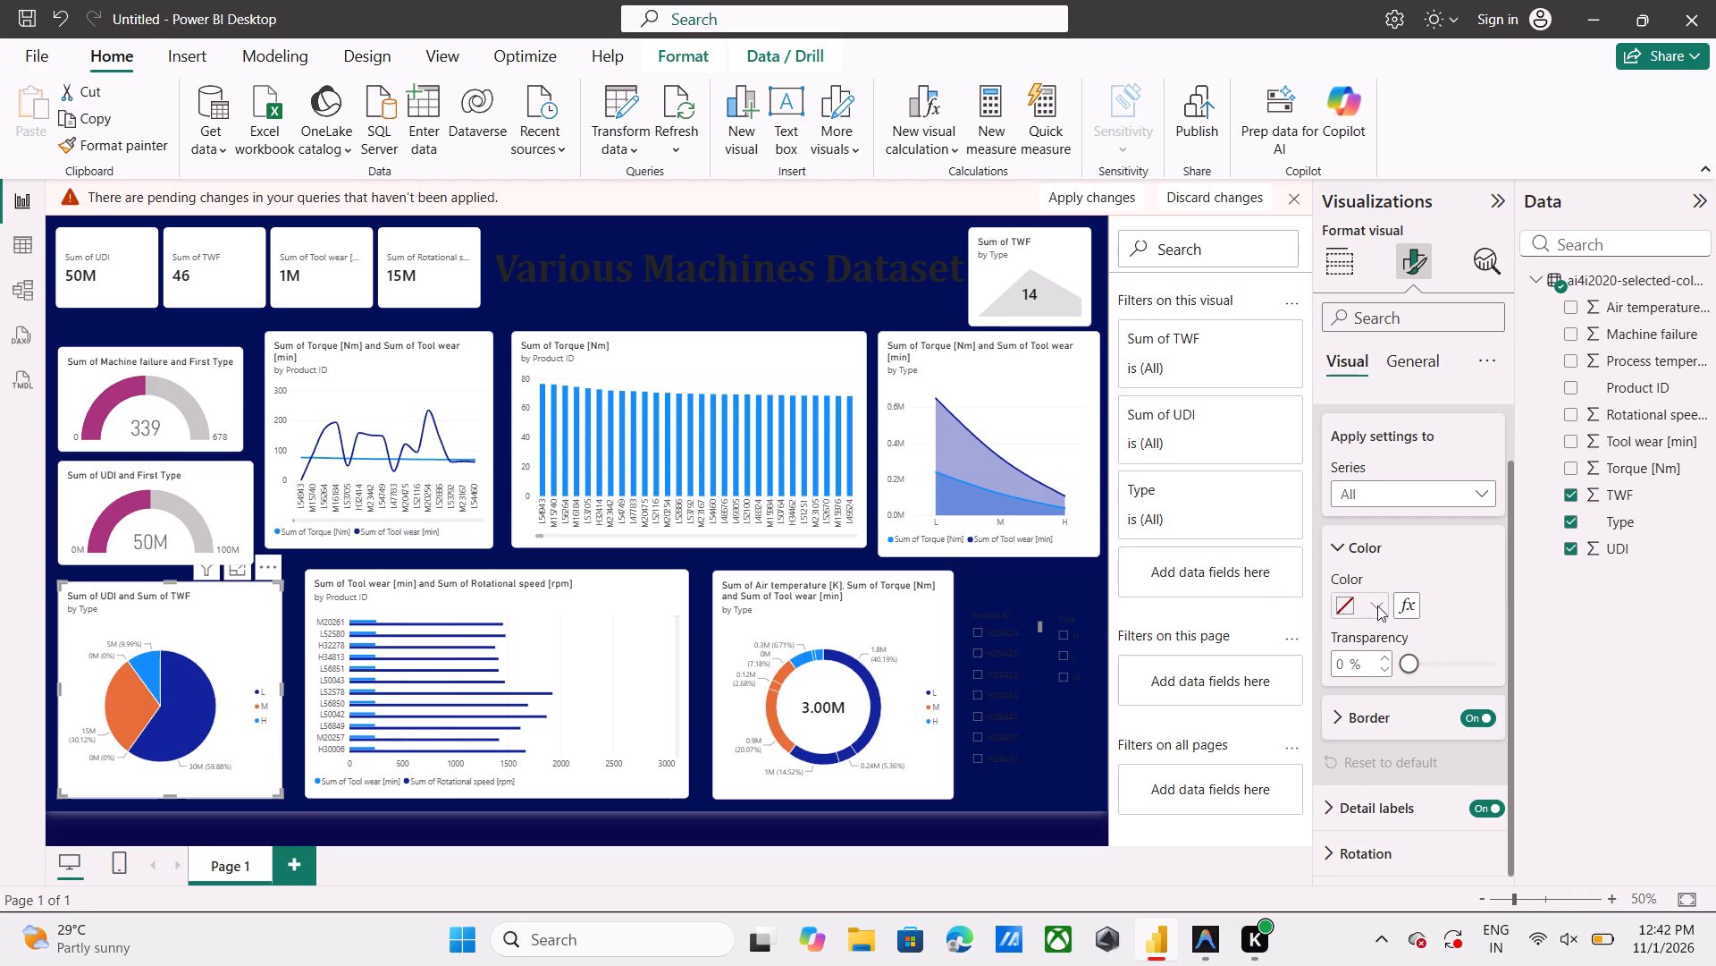
{"action": "left_click", "coordinate": [1377, 606]}
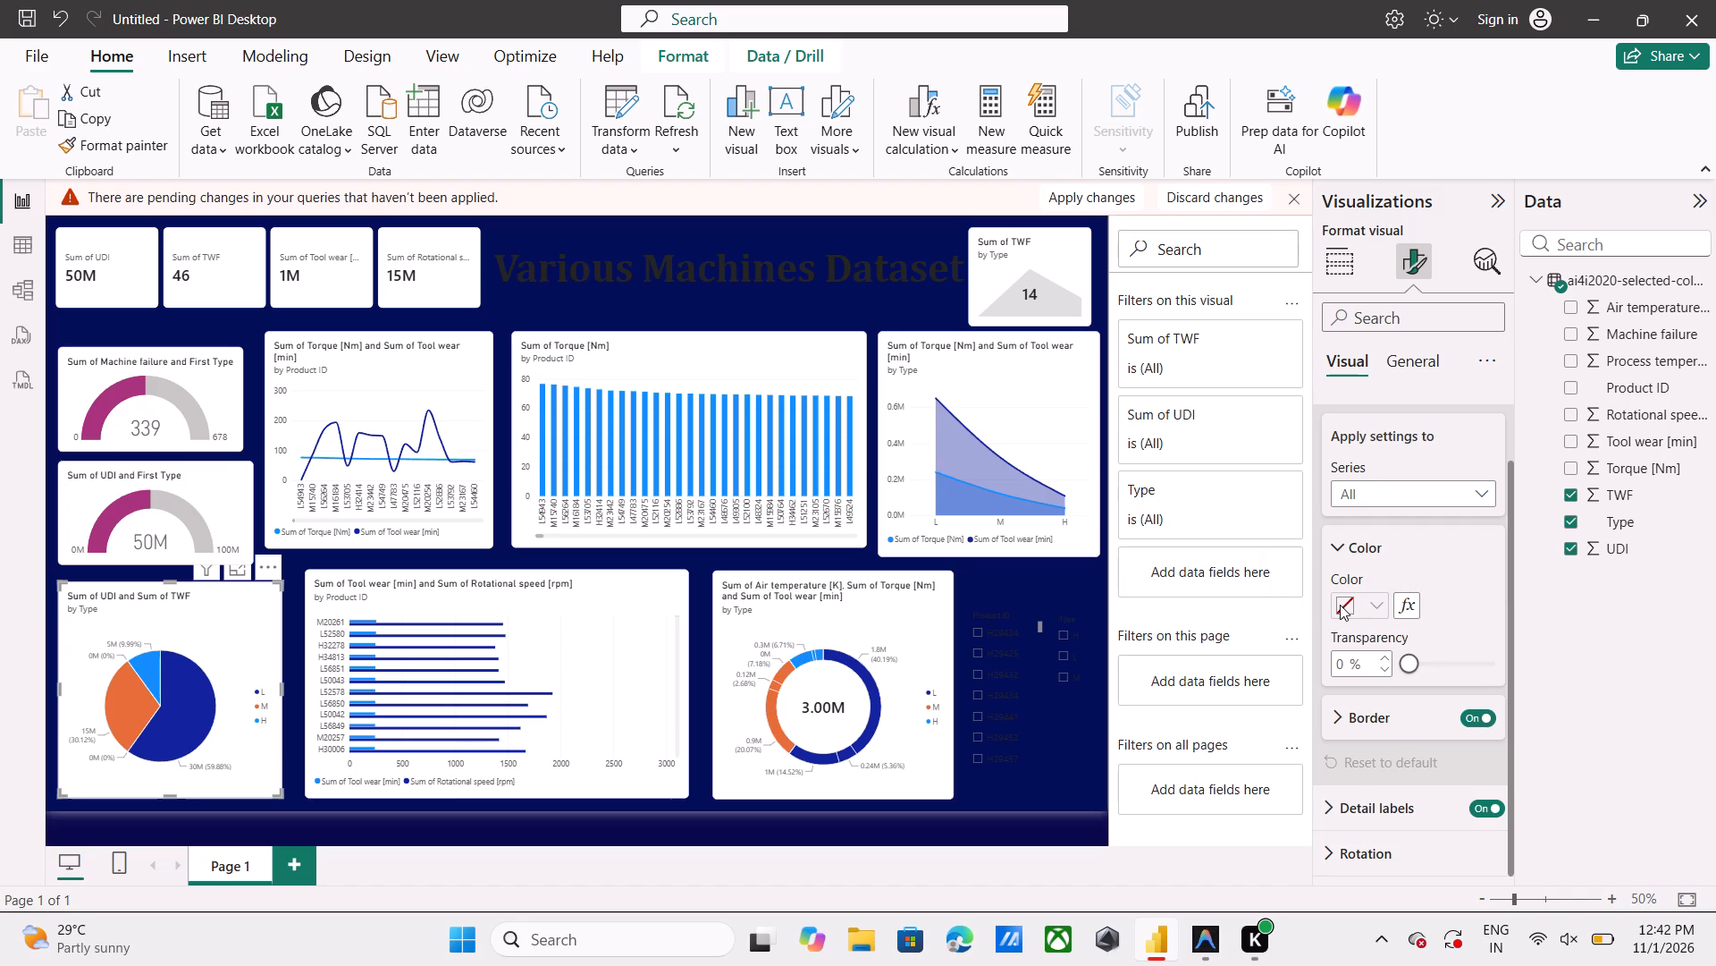
{"action": "left_click", "coordinate": [1340, 605]}
{"action": "scroll", "coordinate": [1381, 678], "scroll_direction": "down", "scroll_amount": 2}
{"action": "left_click", "coordinate": [1480, 489]}
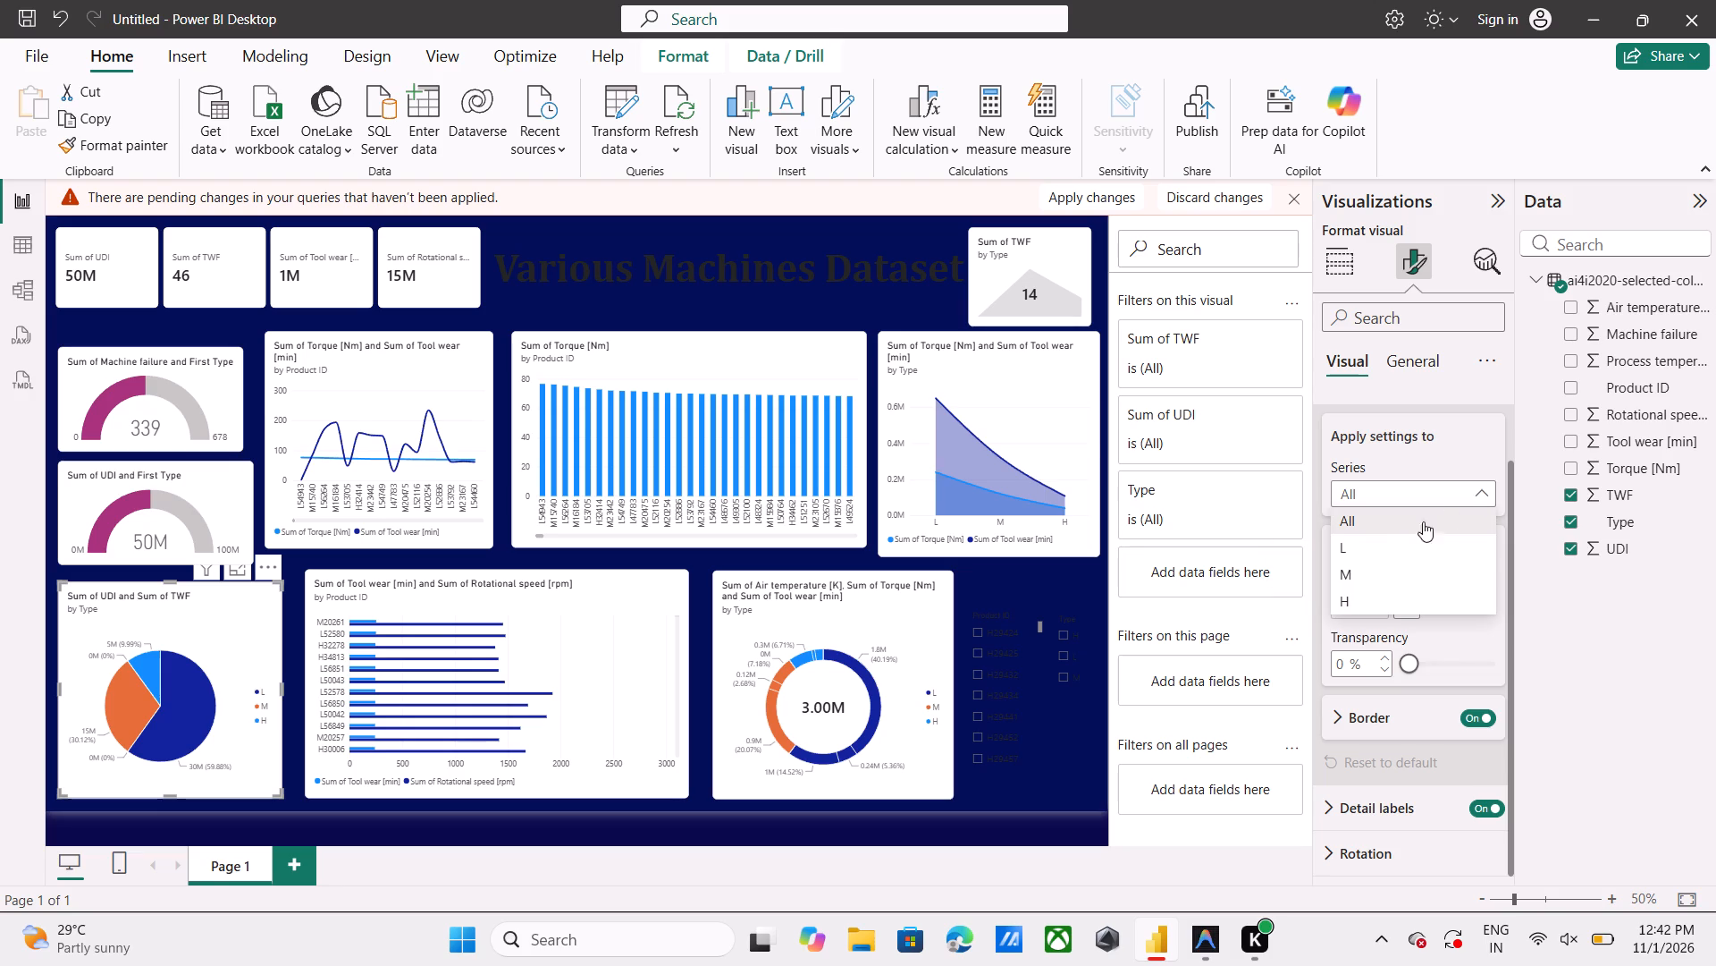
{"action": "left_click", "coordinate": [1381, 554]}
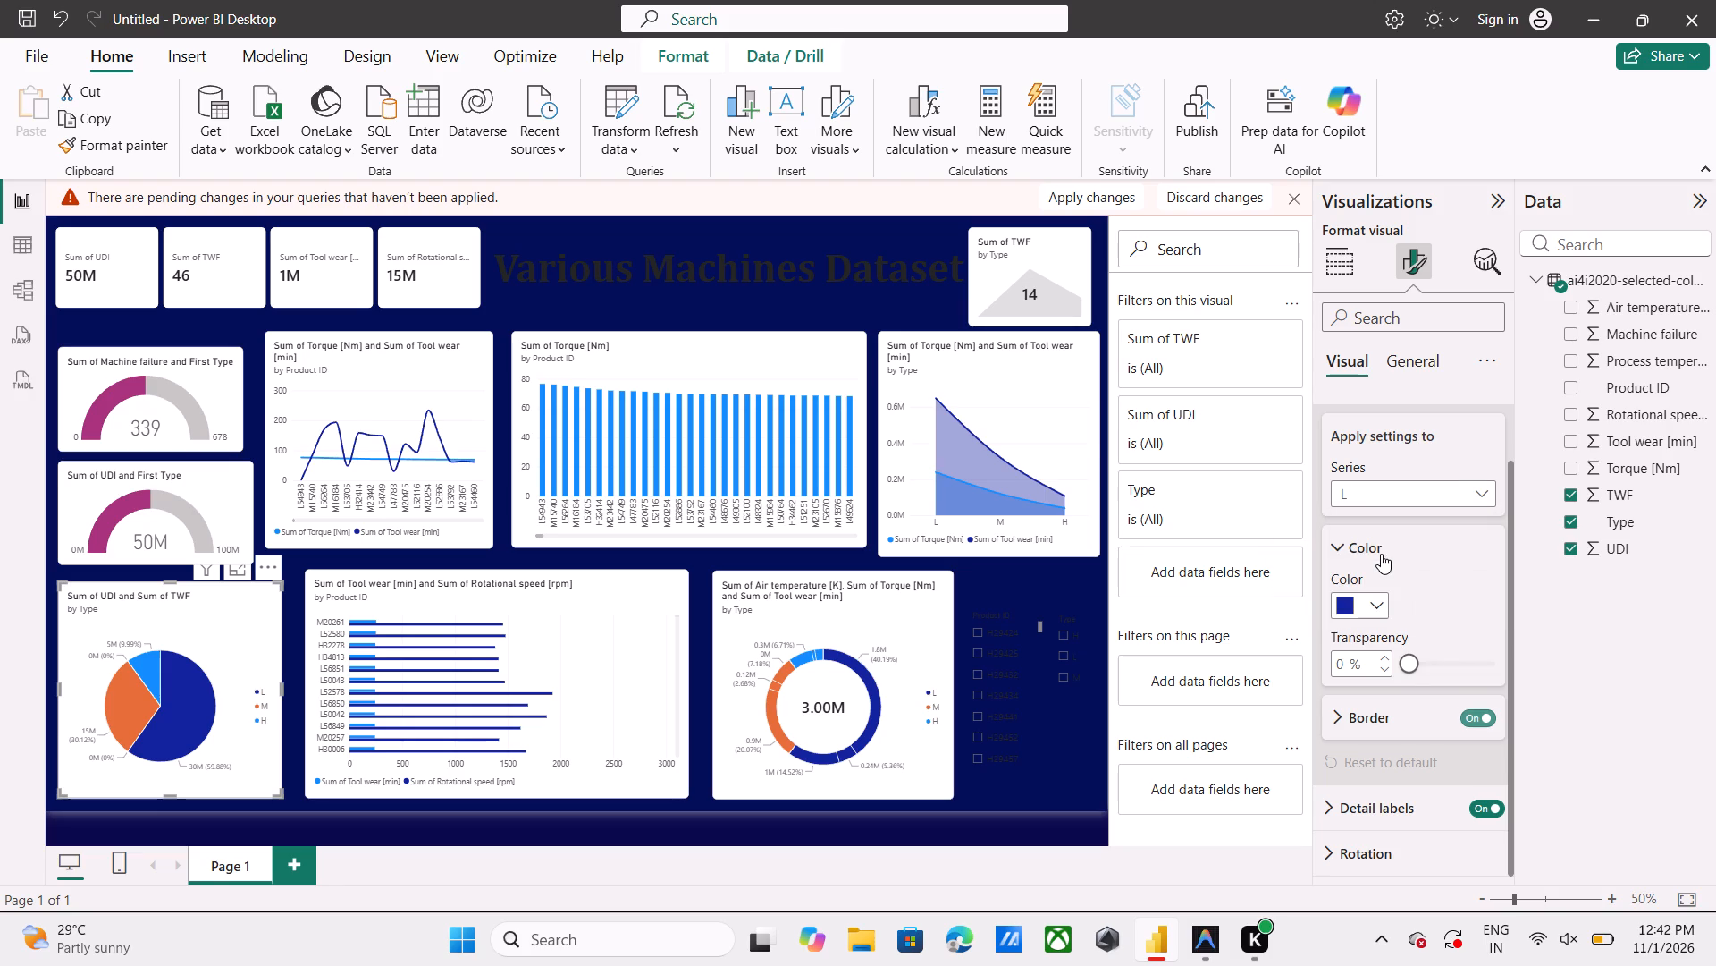
Set the L slice colour of the Sum of UDI and Sum of TWF pie chart to the medium-dark shade of the bright theme blue.
{"action": "left_click", "coordinate": [1377, 606]}
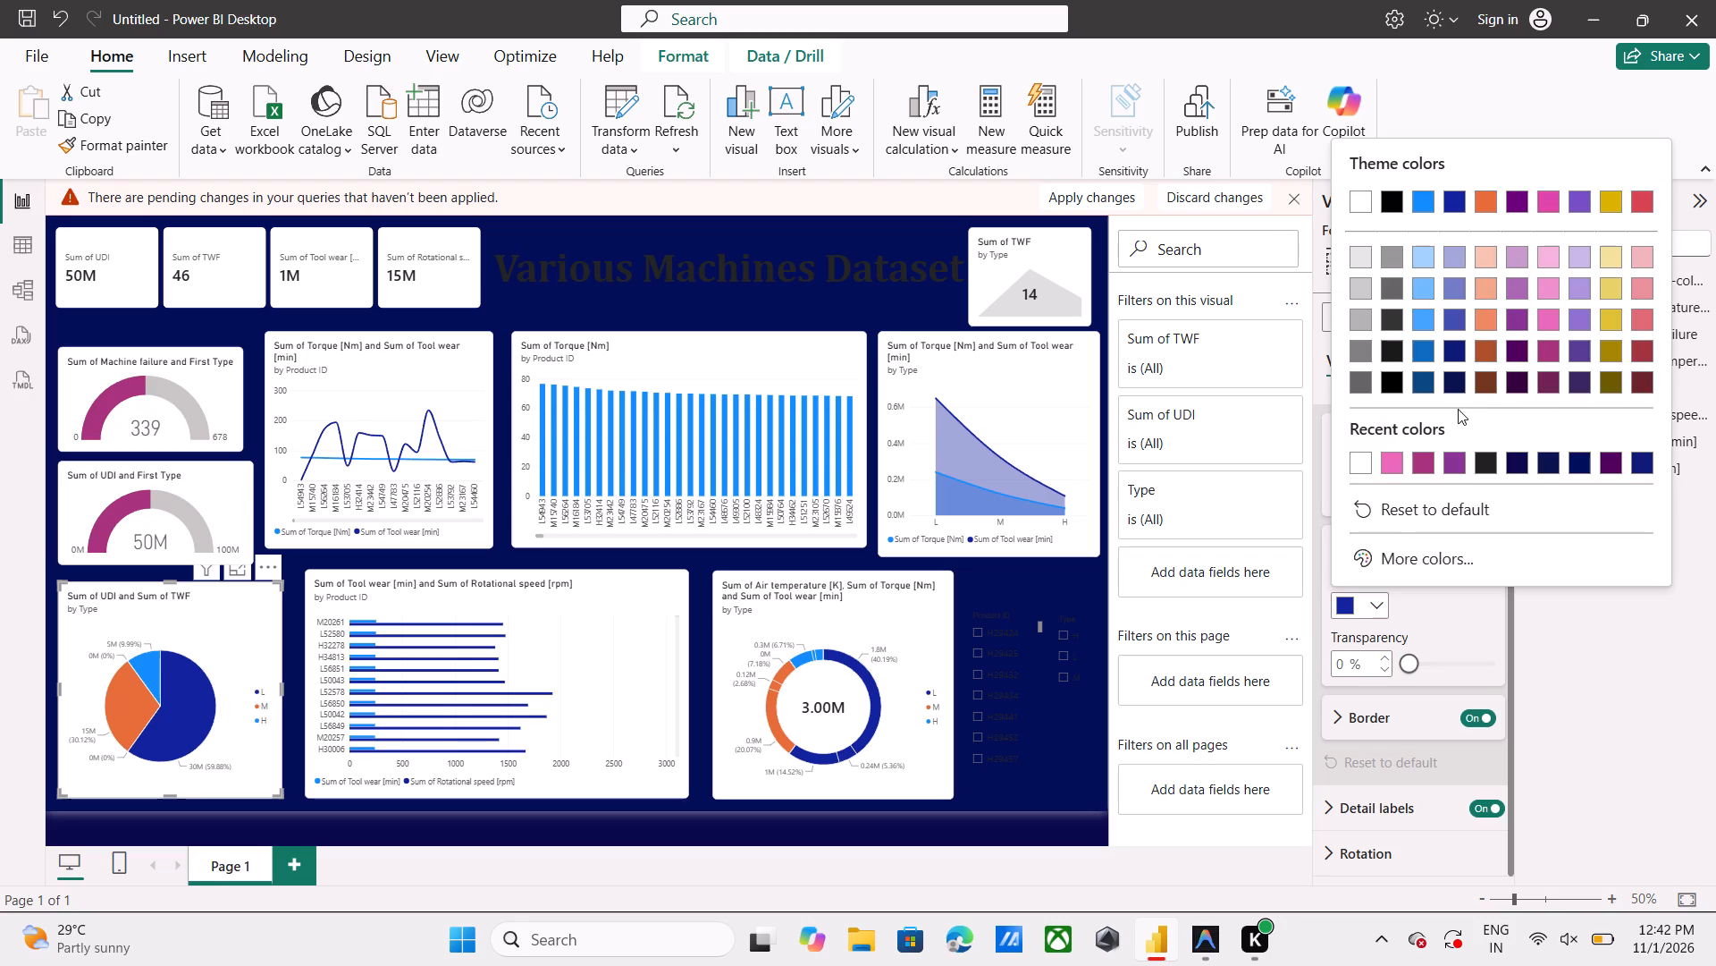
{"action": "left_click", "coordinate": [1417, 353]}
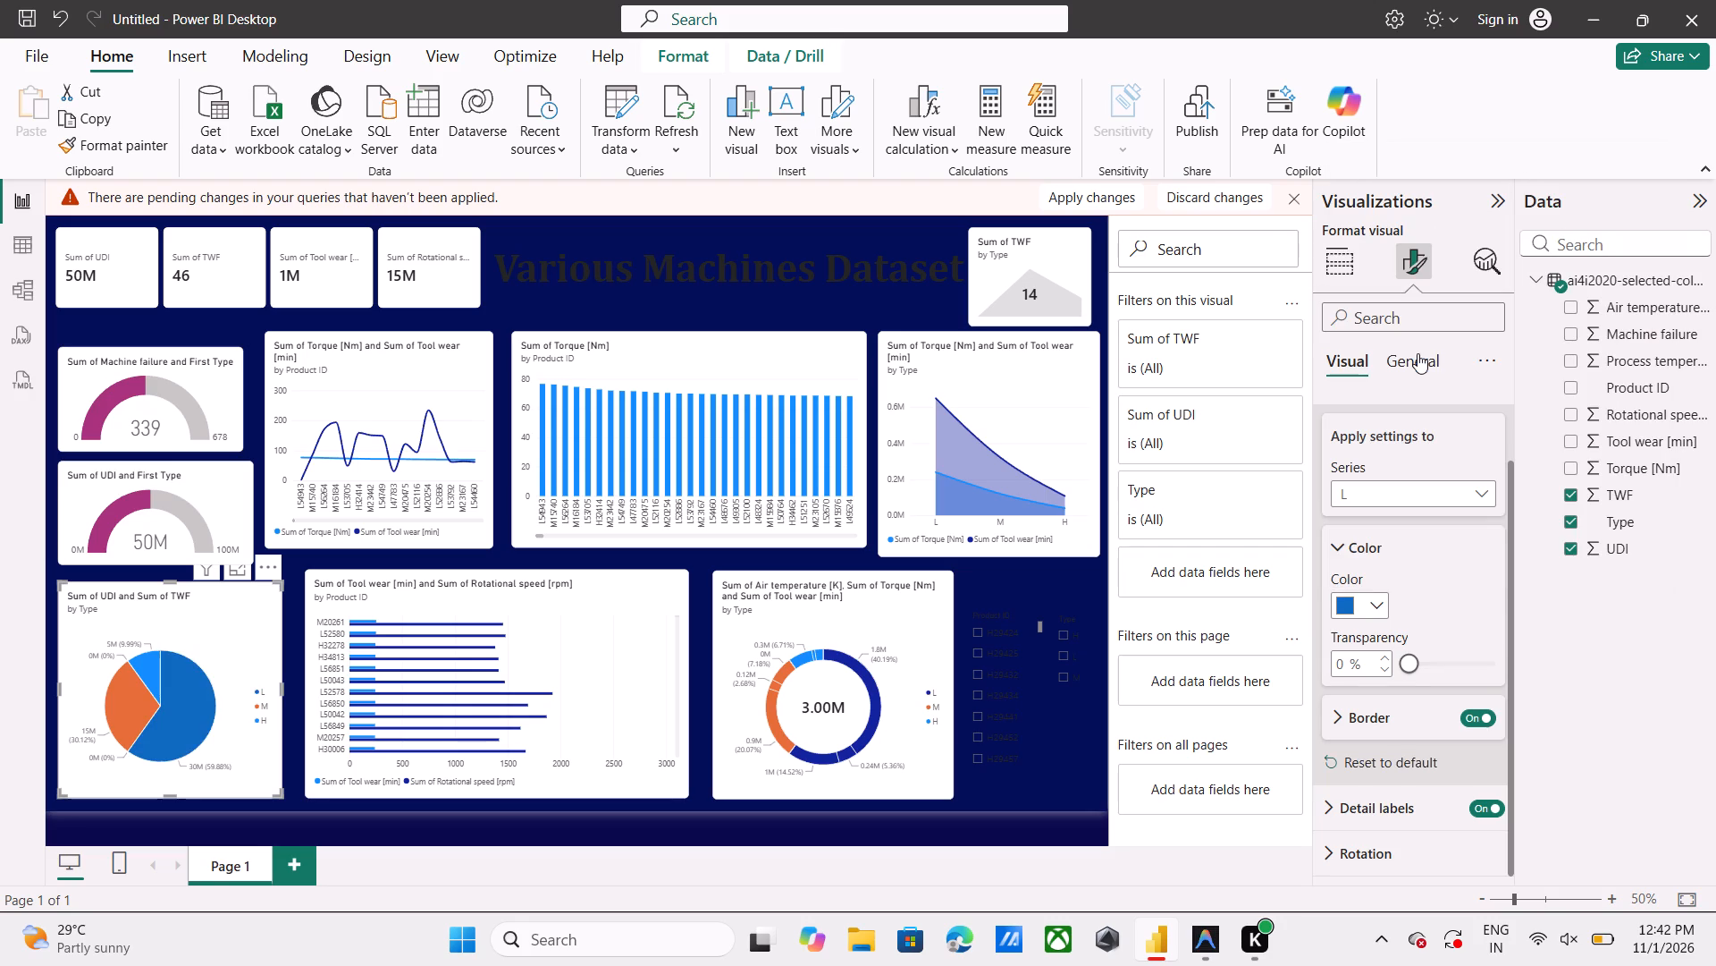
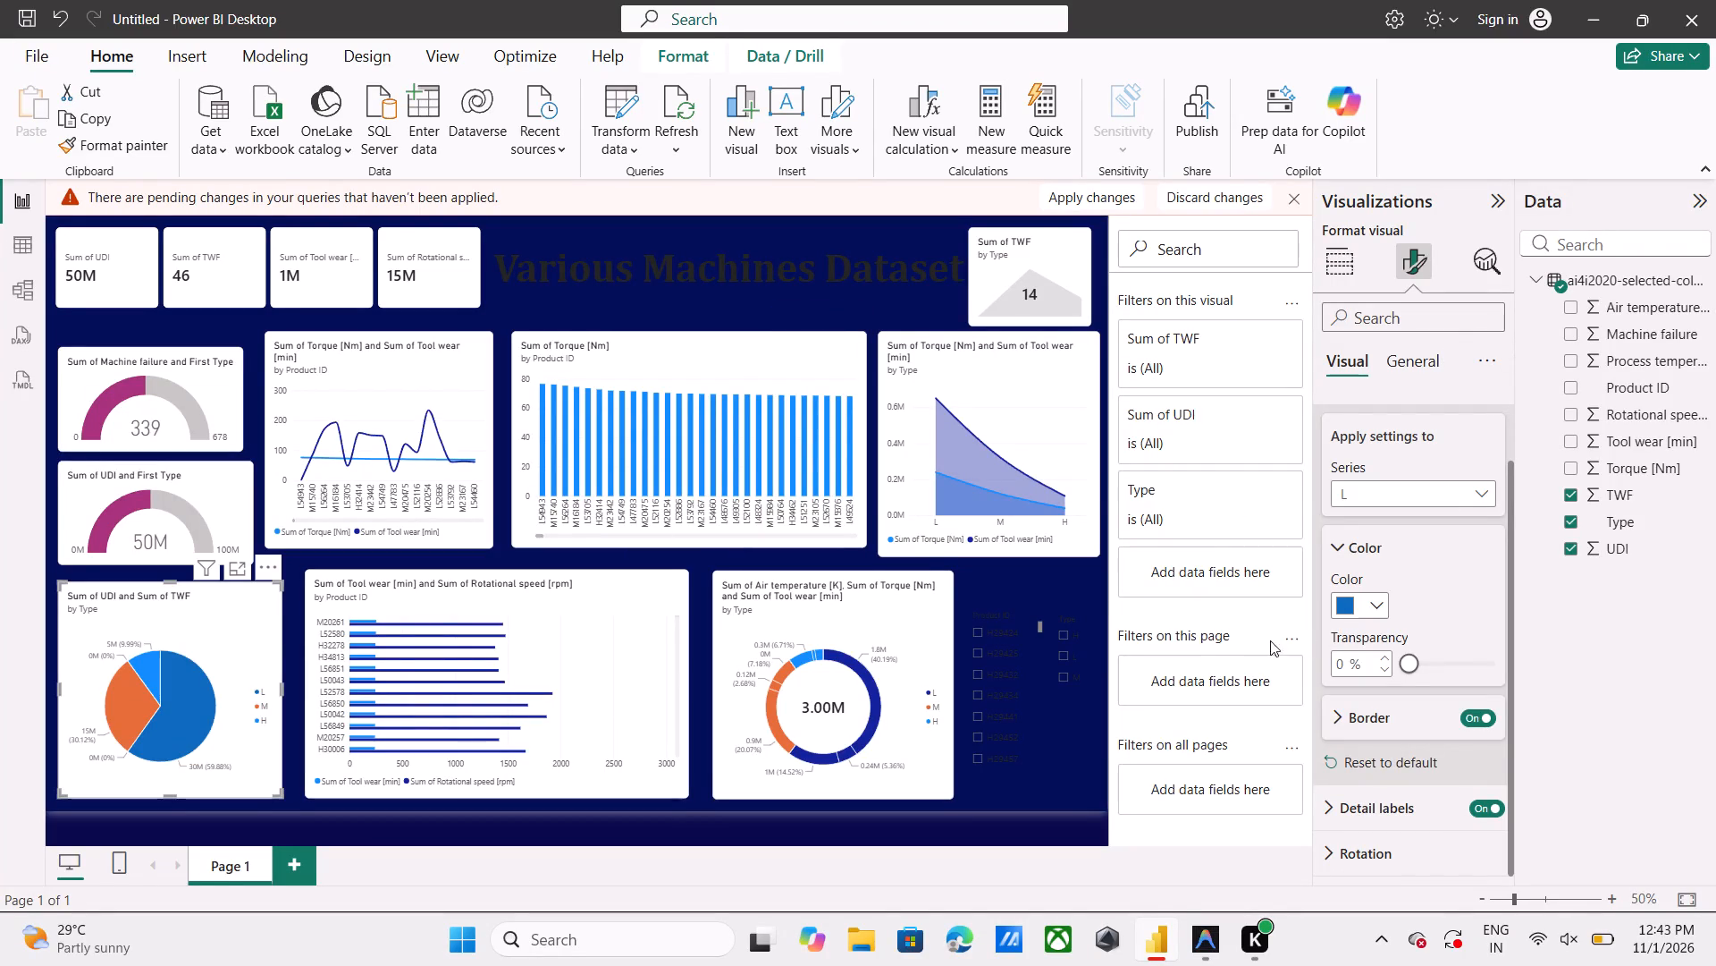
Recolour the M slice of the Sum of UDI and Sum of TWF pie chart to dark magenta #a8337d.
{"action": "left_click", "coordinate": [1485, 488]}
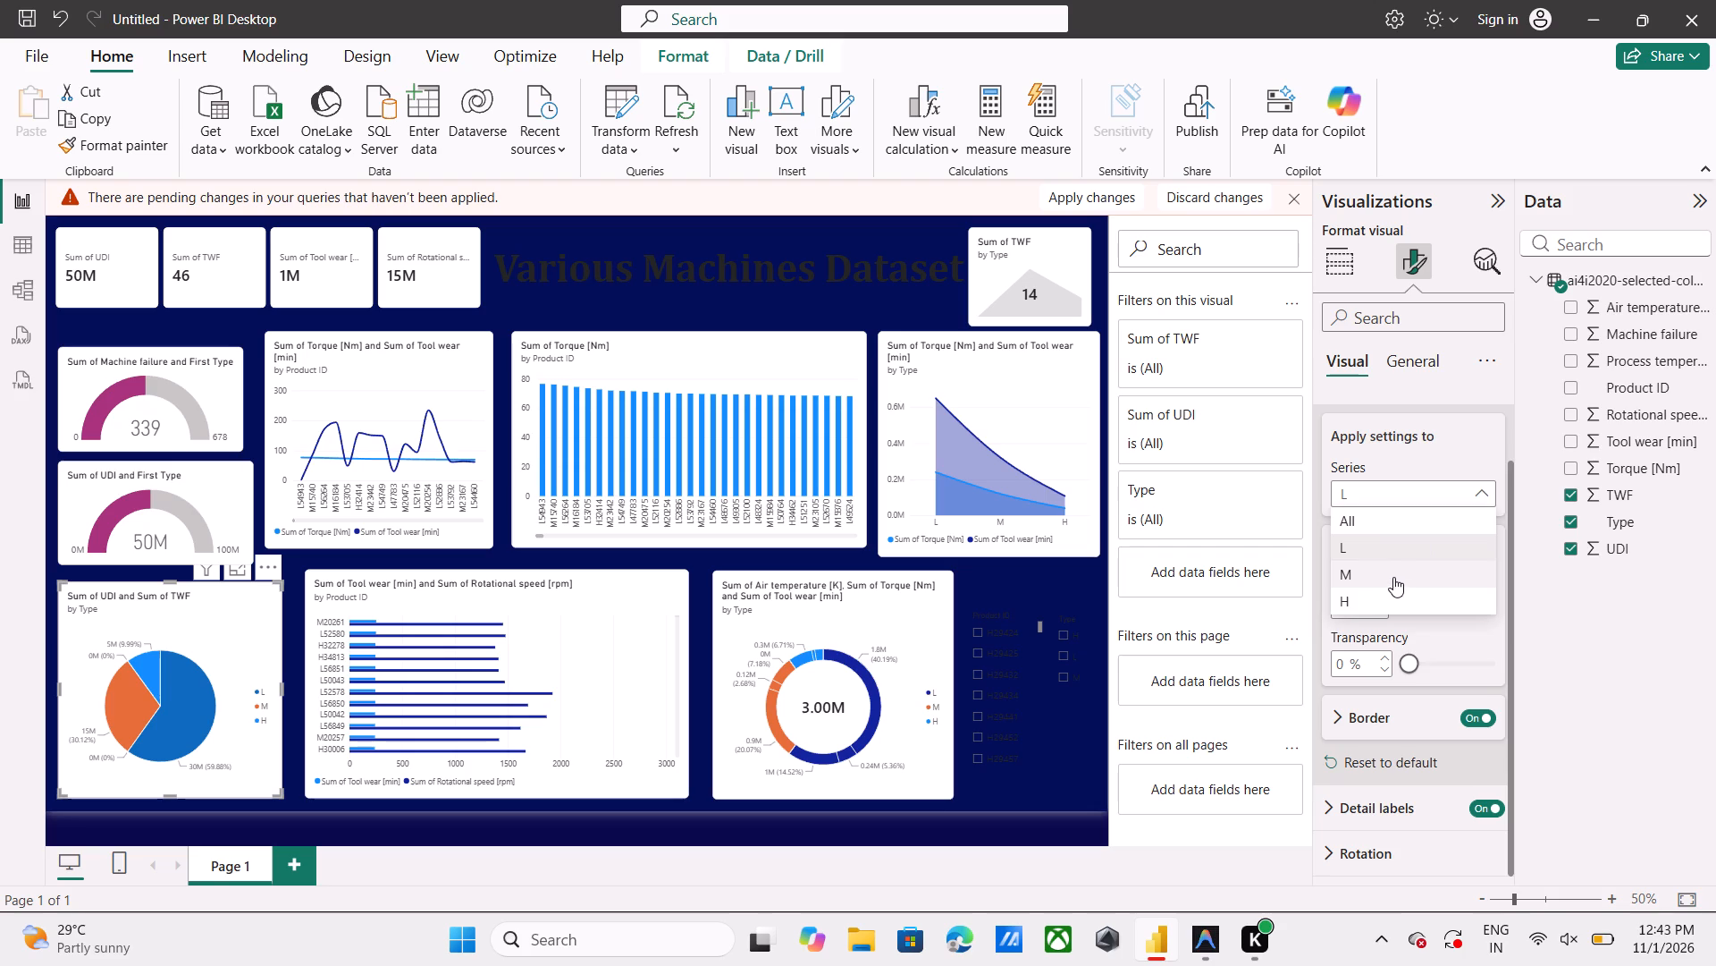
{"action": "left_click", "coordinate": [1402, 570]}
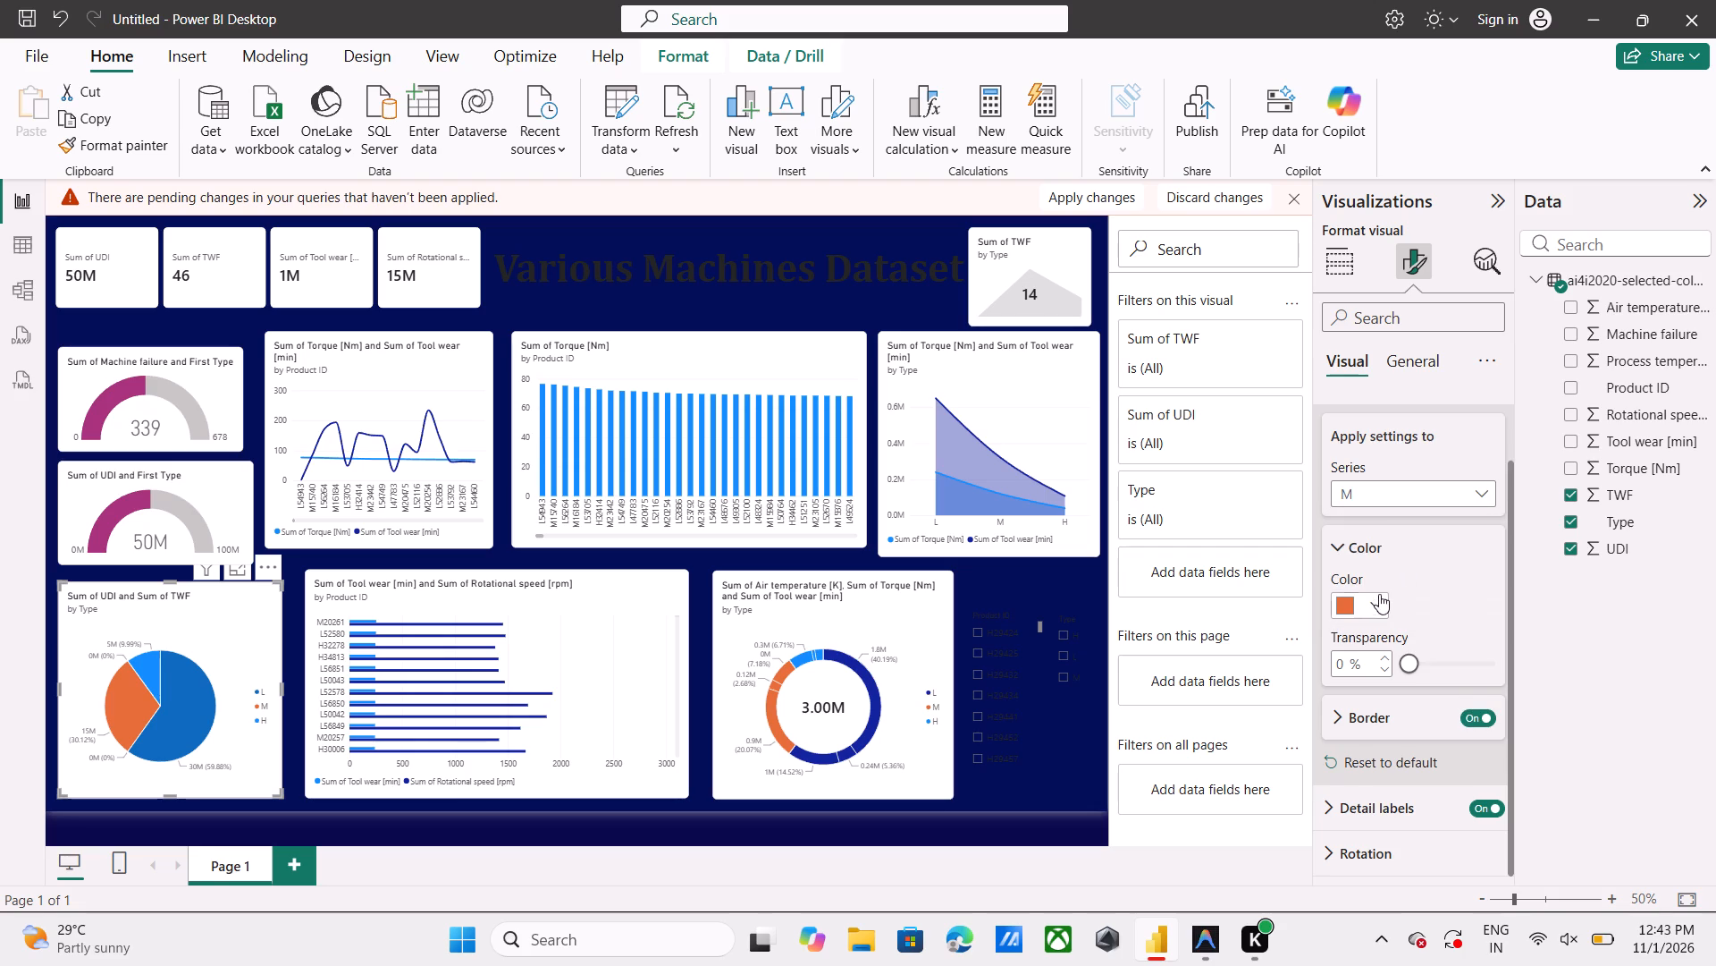
{"action": "left_click", "coordinate": [1380, 601]}
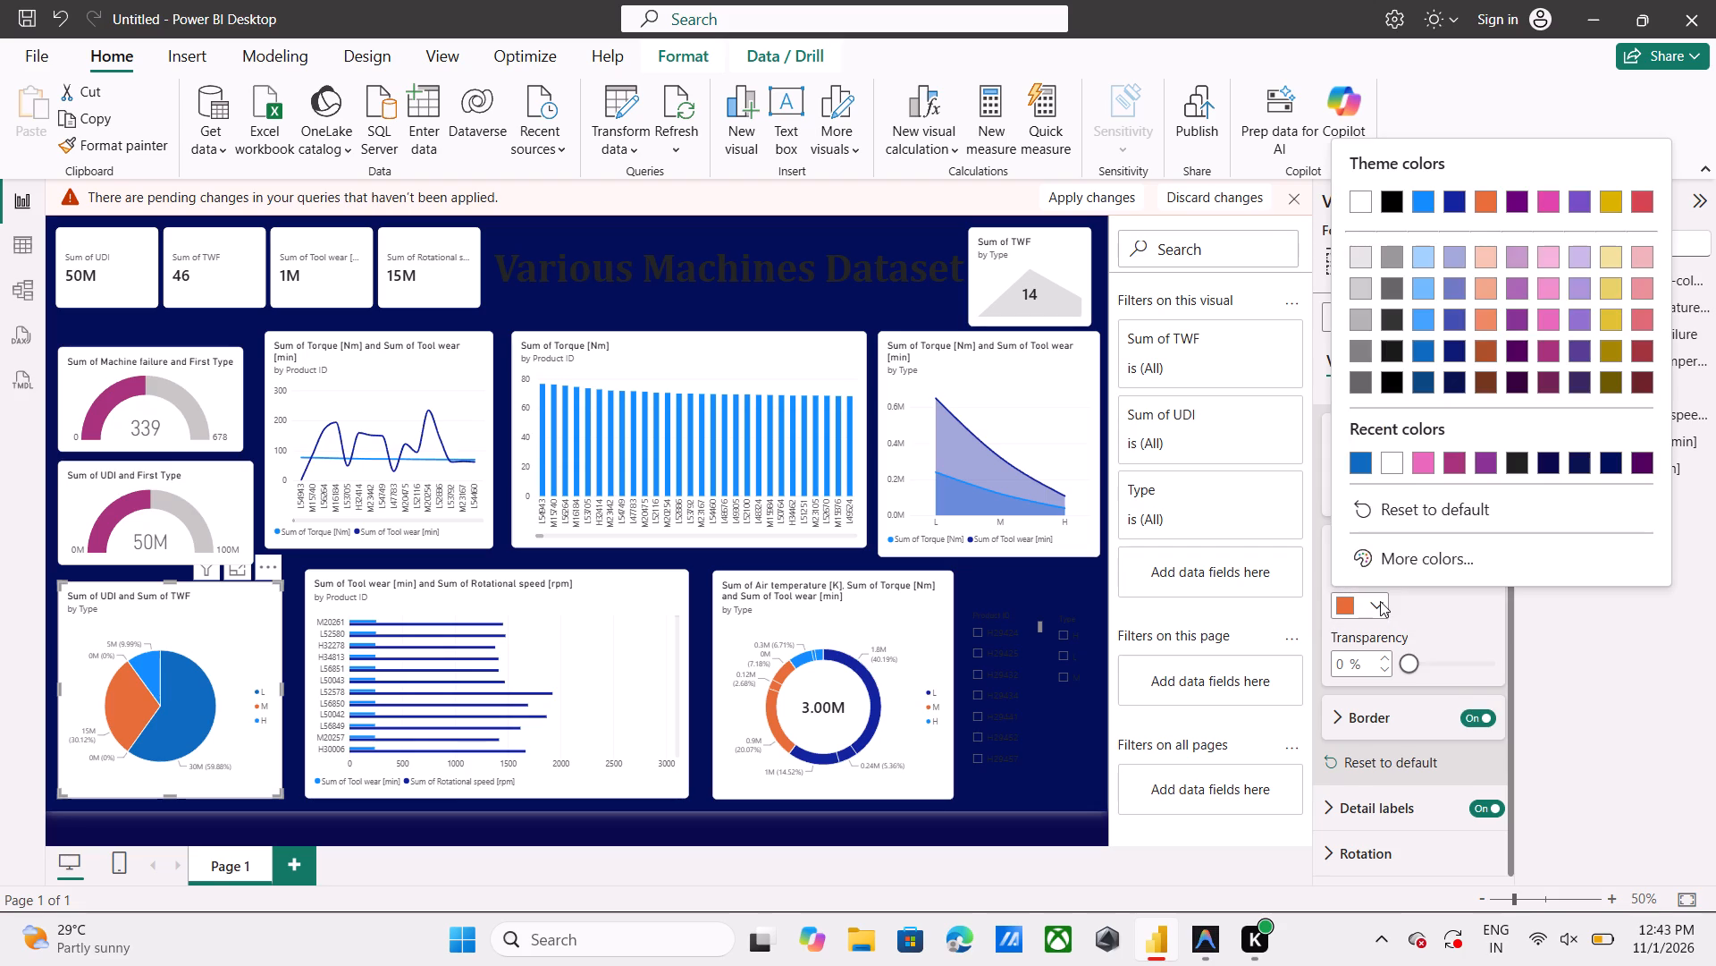
{"action": "left_click", "coordinate": [1549, 342]}
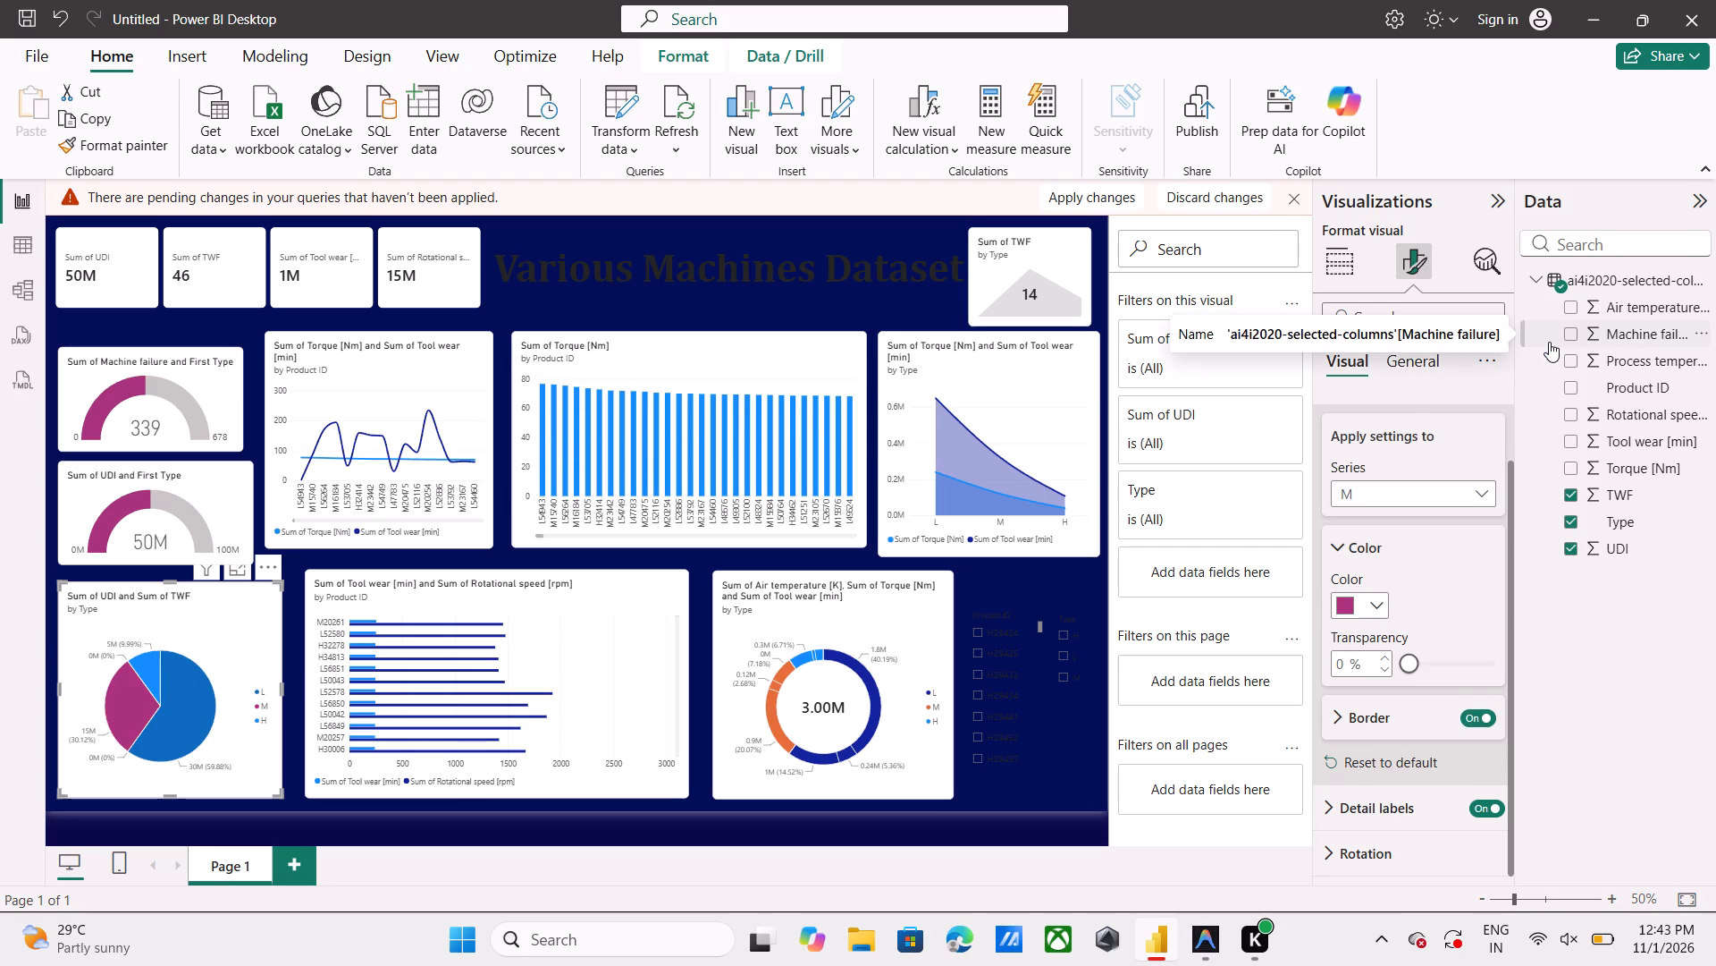
Recolour the pie chart's H slice to the lighter red theme shade after trying the recent purple #893395.
{"action": "left_click", "coordinate": [1473, 490]}
{"action": "left_click", "coordinate": [1434, 601]}
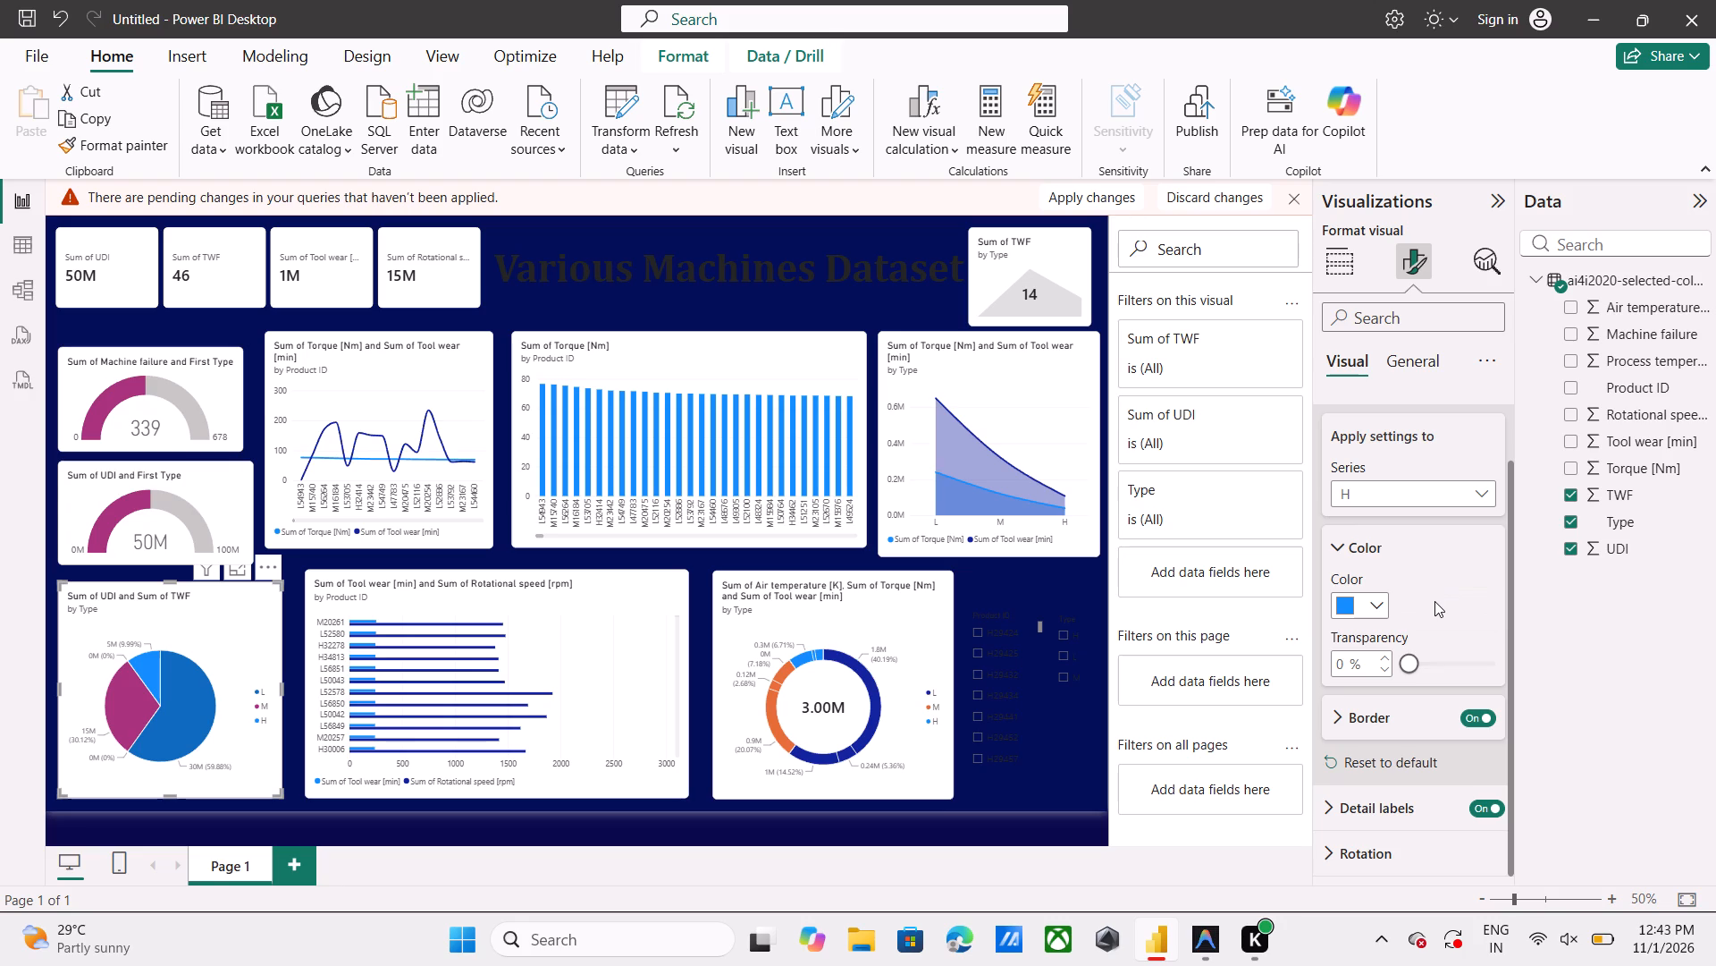
{"action": "left_click", "coordinate": [1377, 597]}
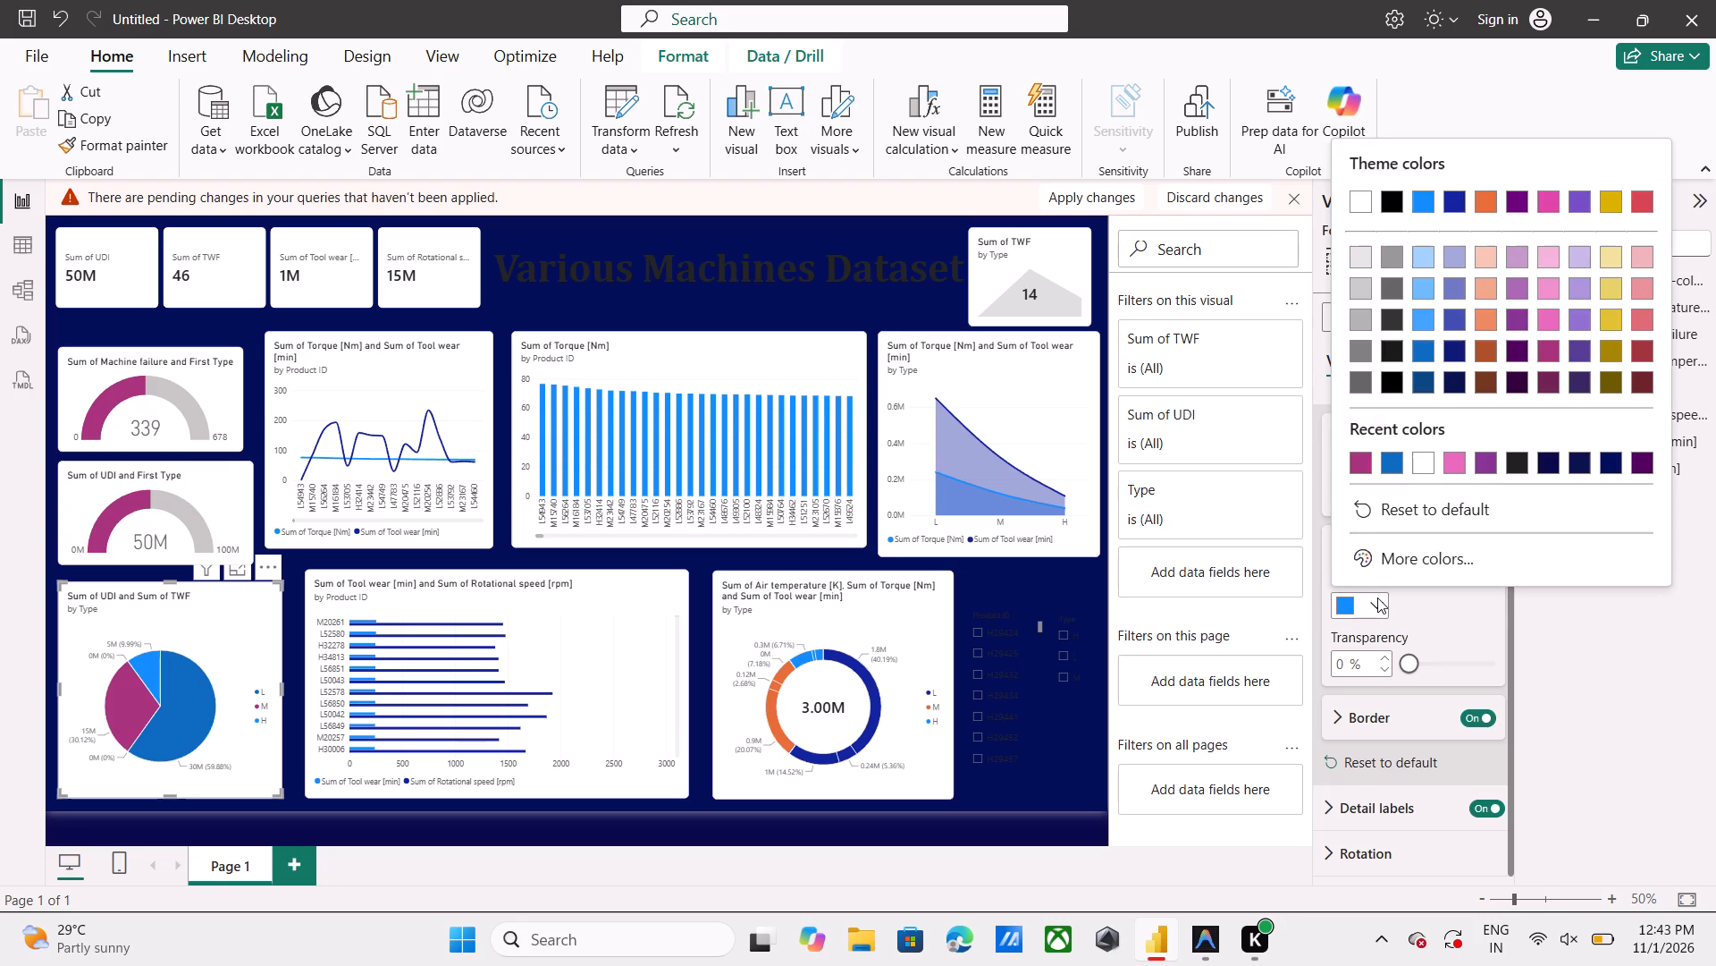
{"action": "left_click", "coordinate": [1485, 460]}
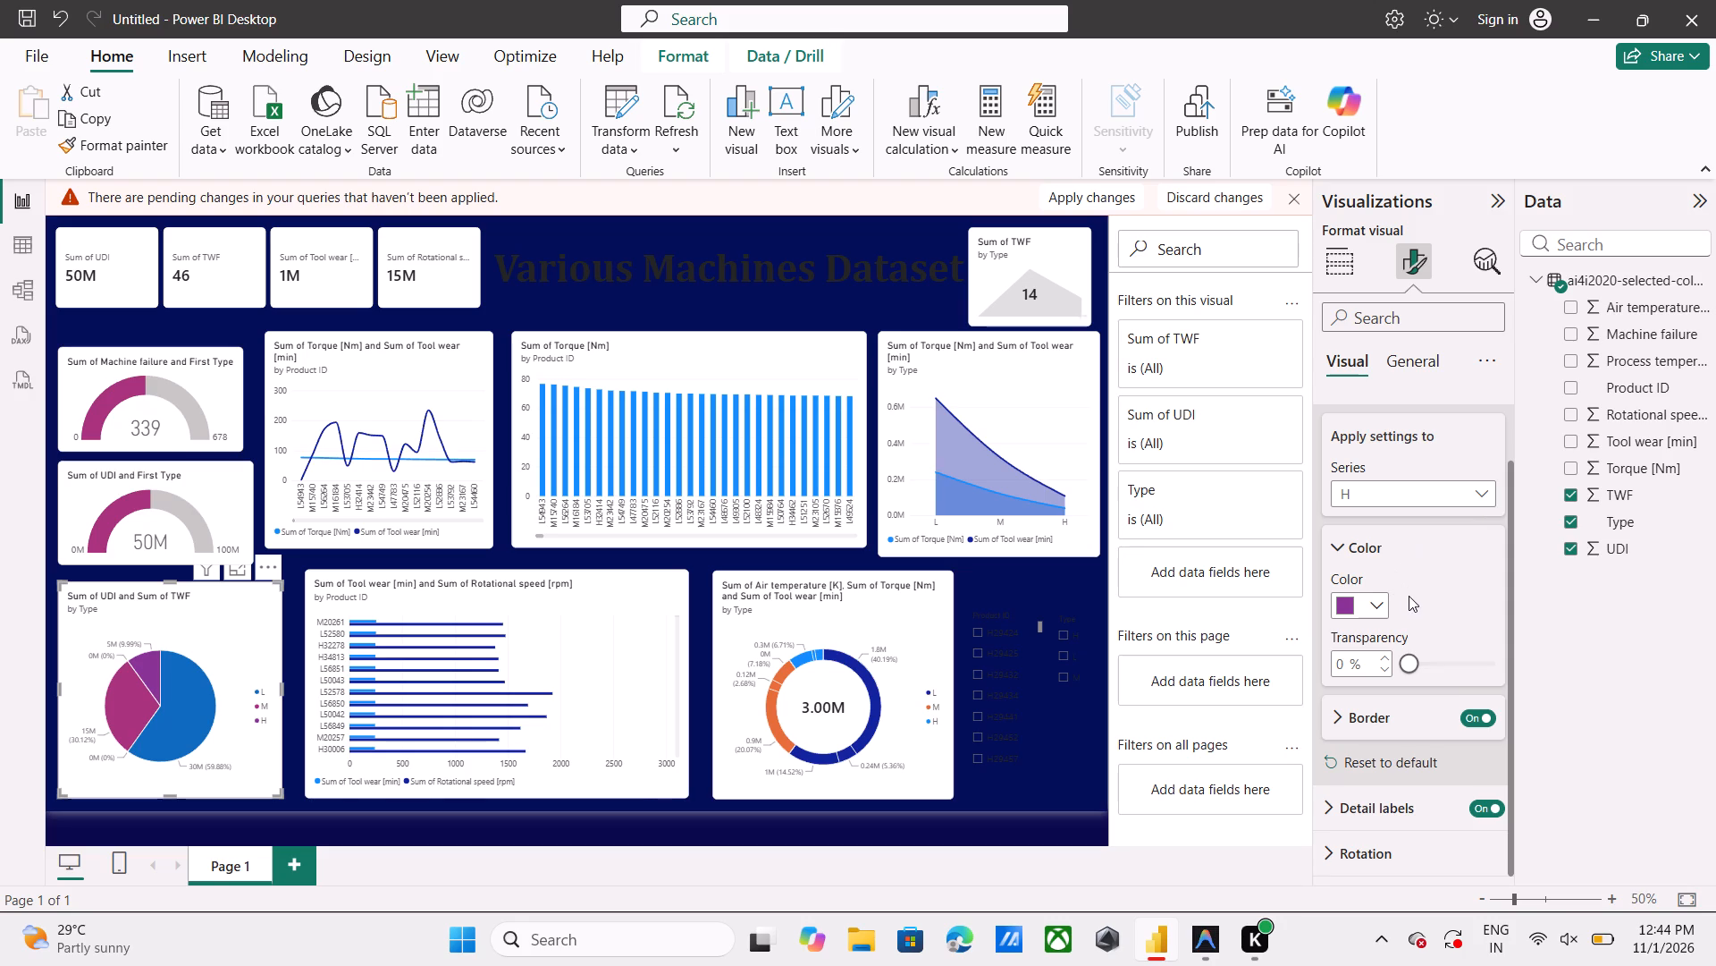
{"action": "left_click", "coordinate": [1375, 601]}
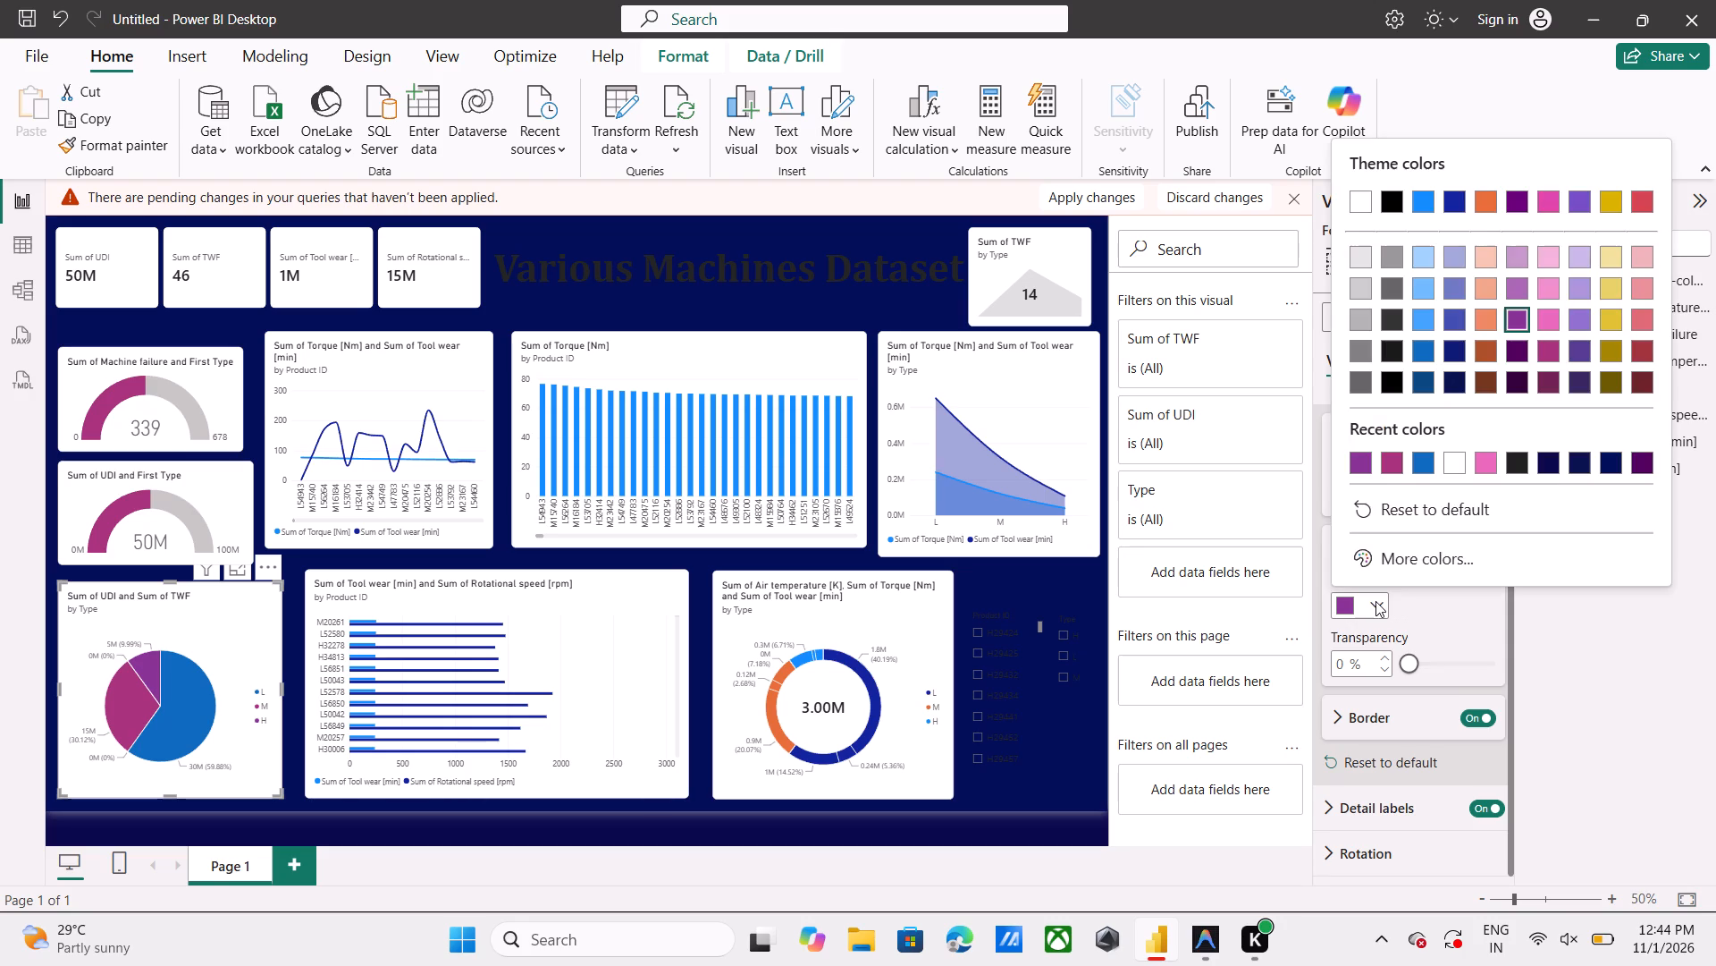
{"action": "left_click", "coordinate": [1651, 317]}
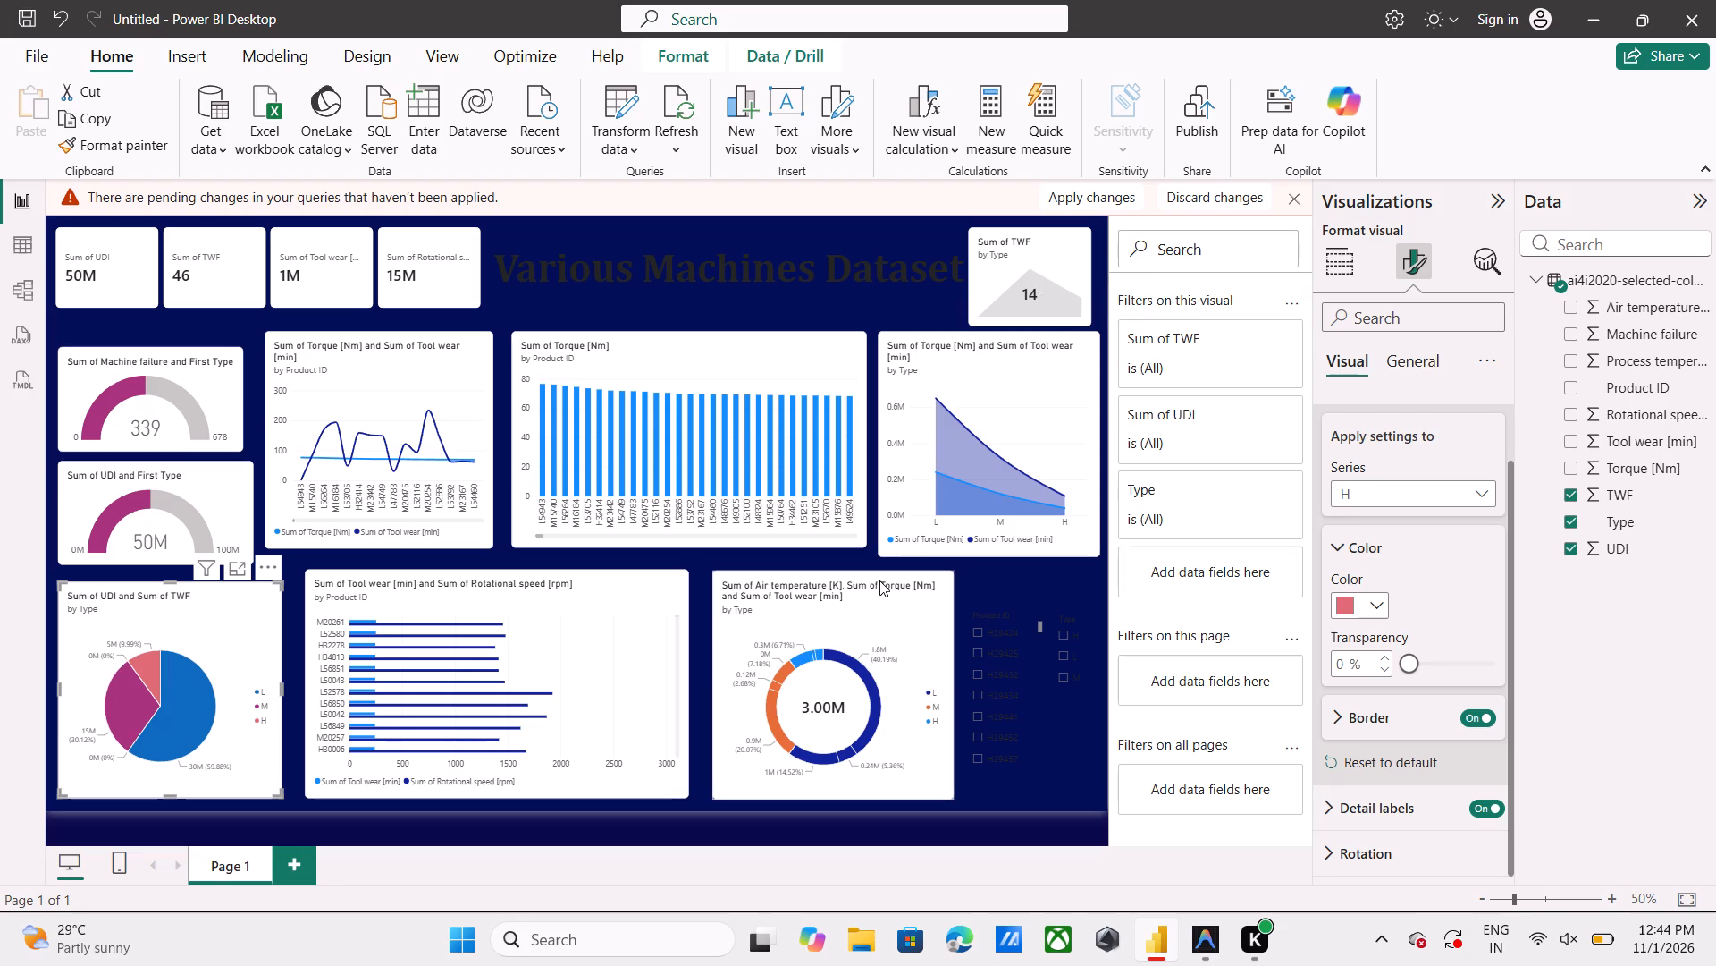
Set the Y-axis values of the Tool wear and Rotational speed bar chart to font size 14 and bold.
{"action": "left_click", "coordinate": [635, 677]}
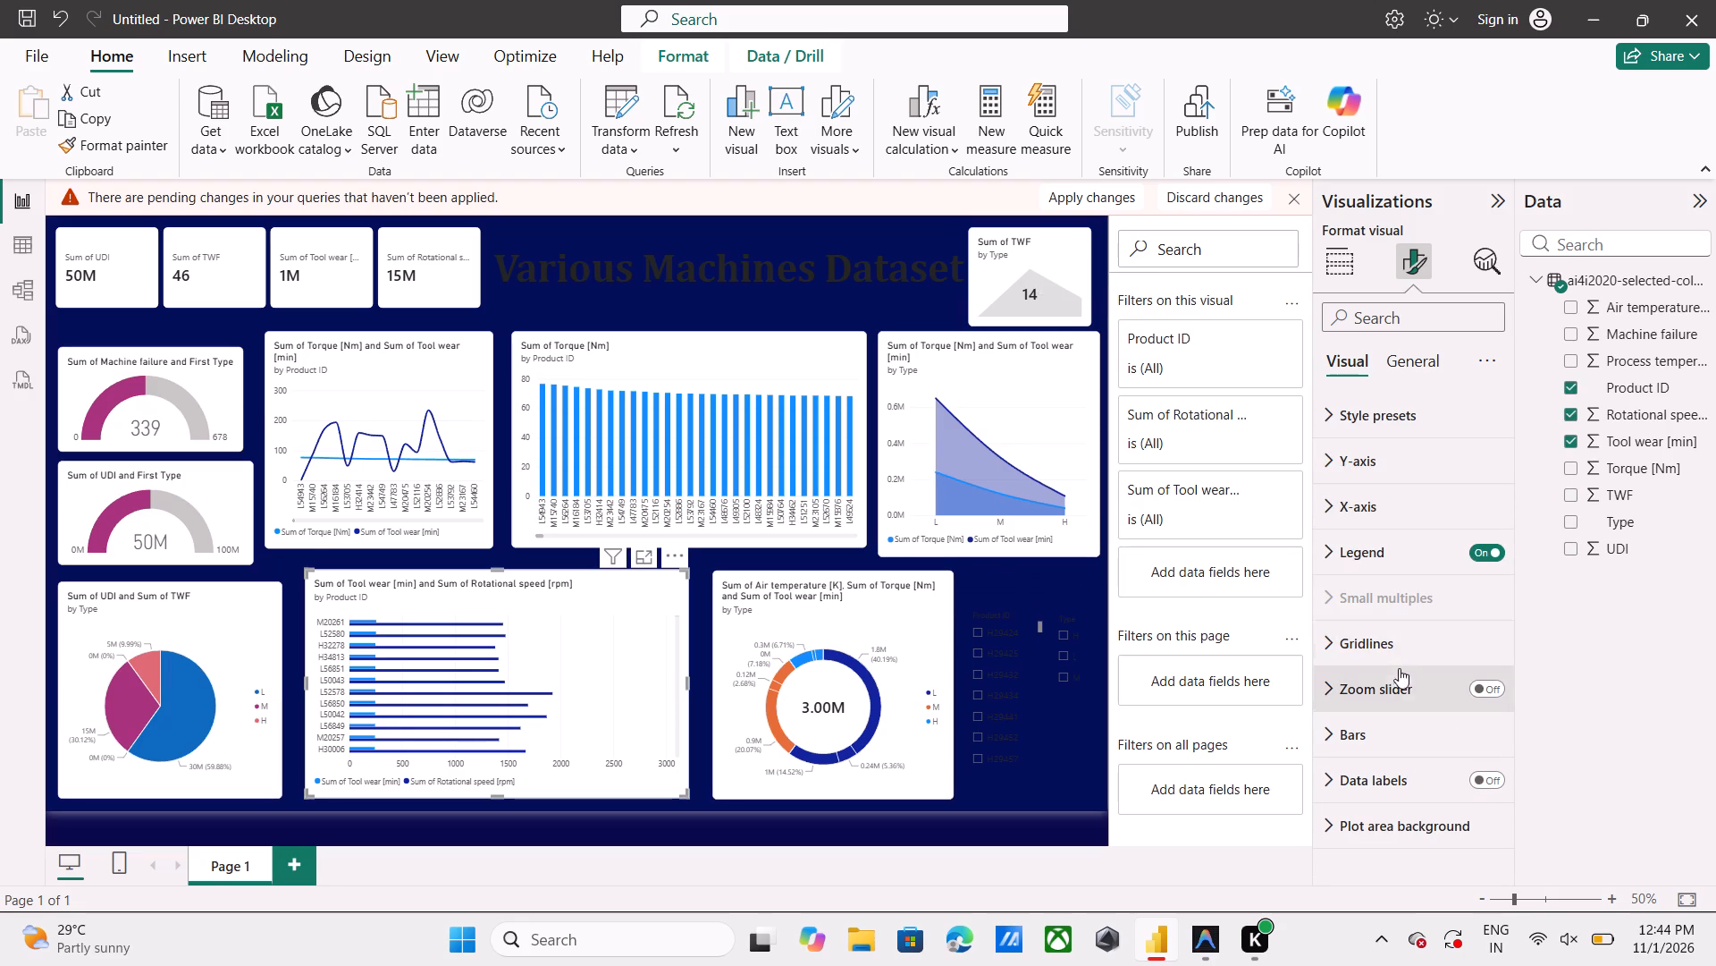
{"action": "left_click", "coordinate": [1397, 458]}
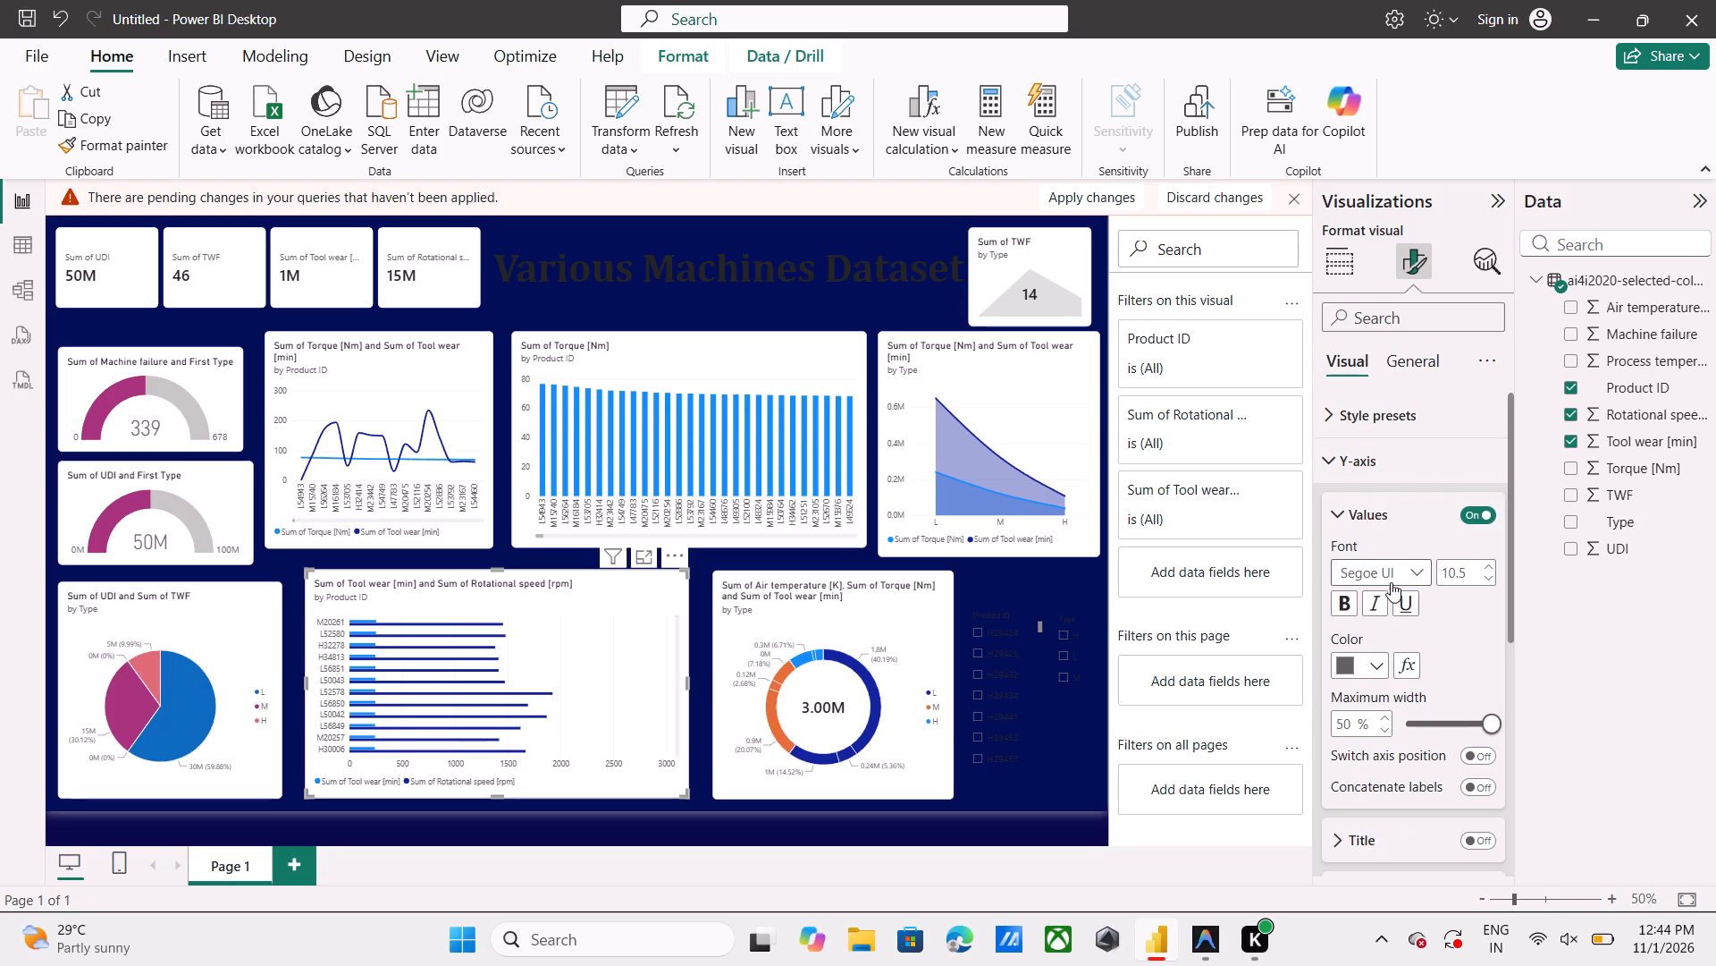
{"action": "left_click", "coordinate": [1487, 578]}
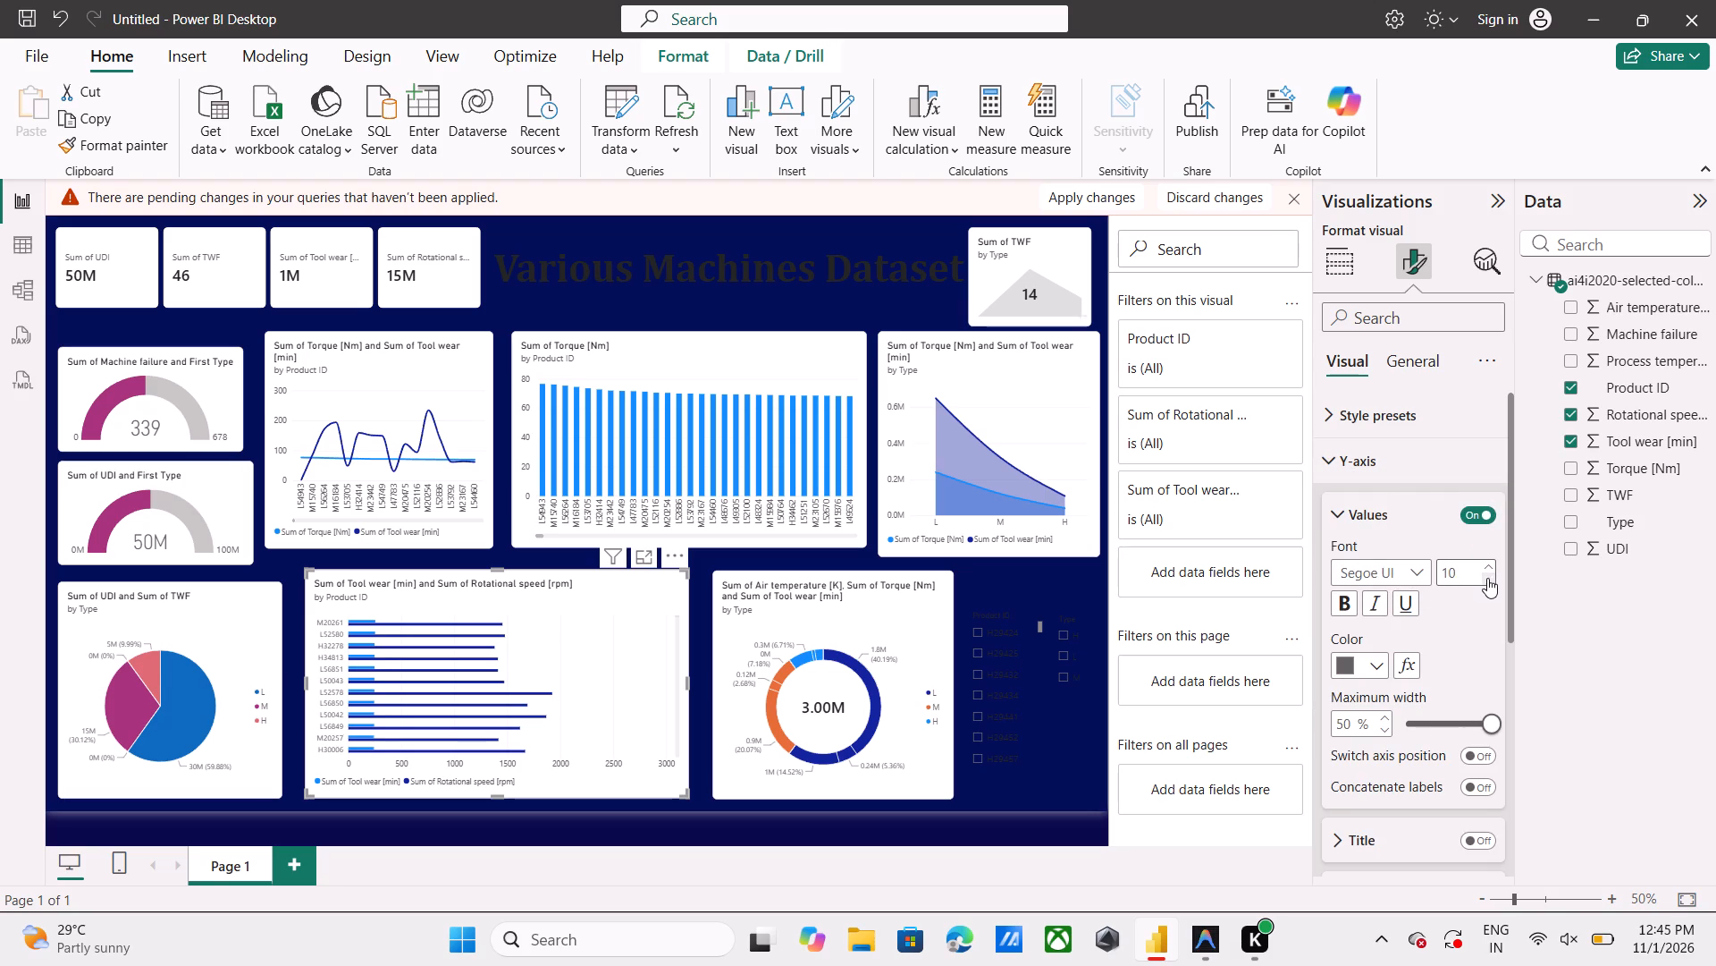
{"action": "left_click", "coordinate": [1491, 563]}
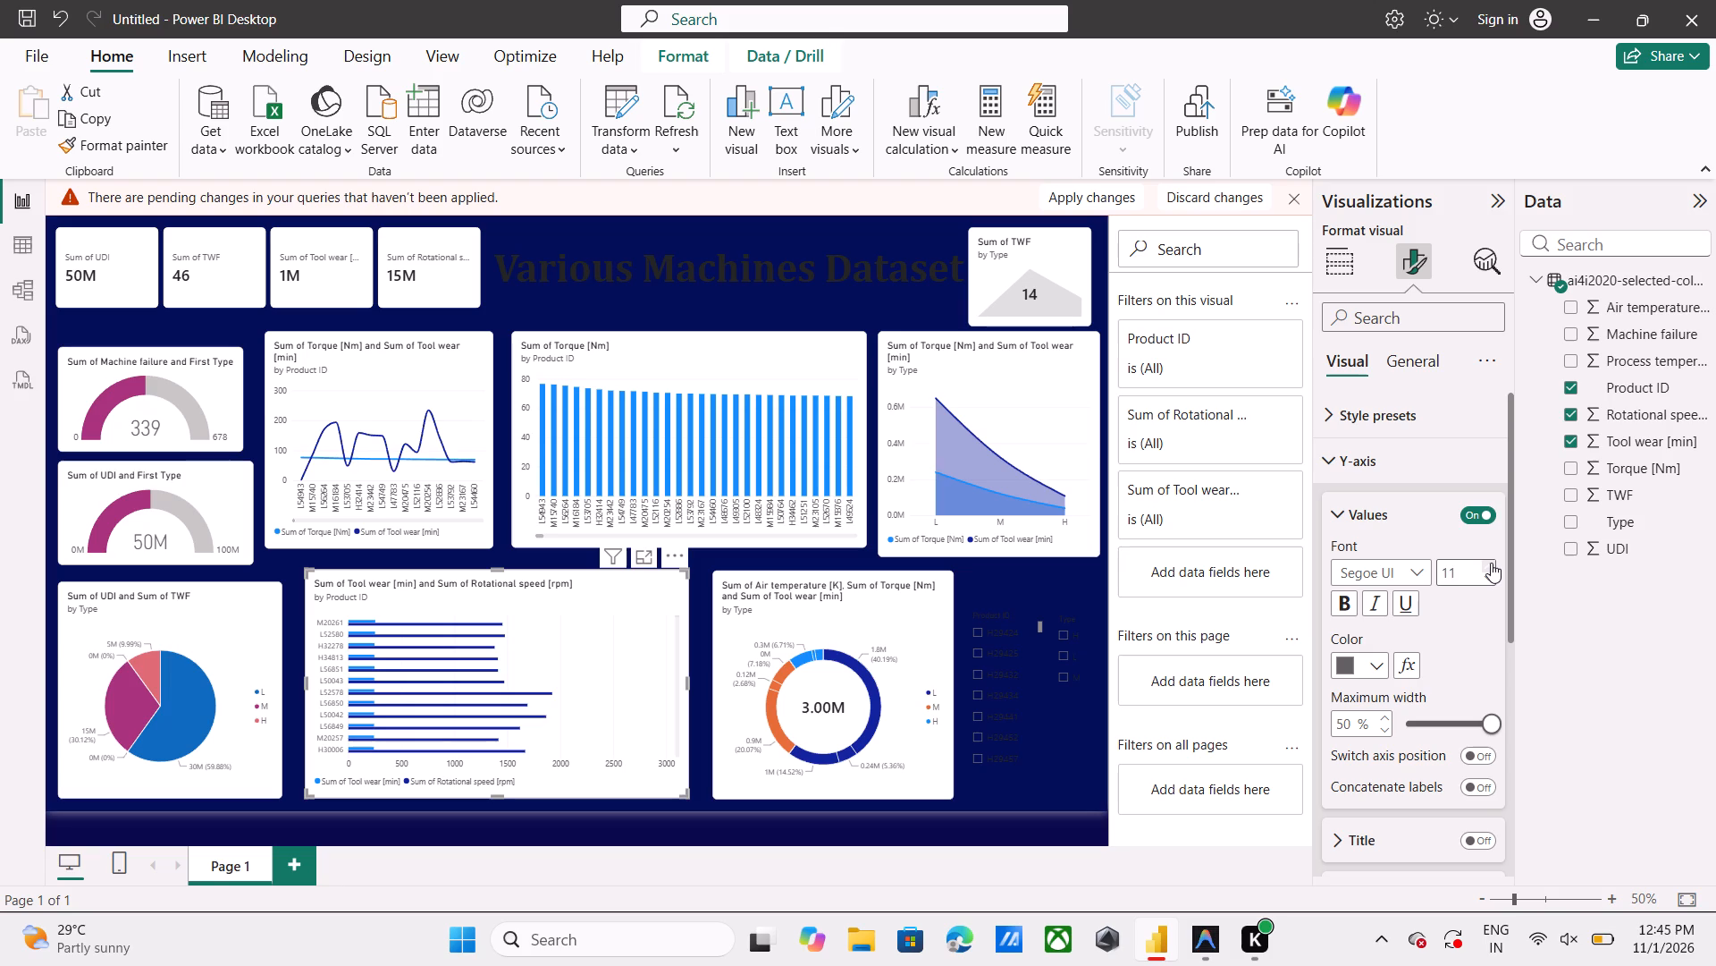
{"action": "triple_click", "coordinate": [1491, 563]}
{"action": "triple_click", "coordinate": [1491, 563]}
{"action": "triple_click", "coordinate": [1491, 563]}
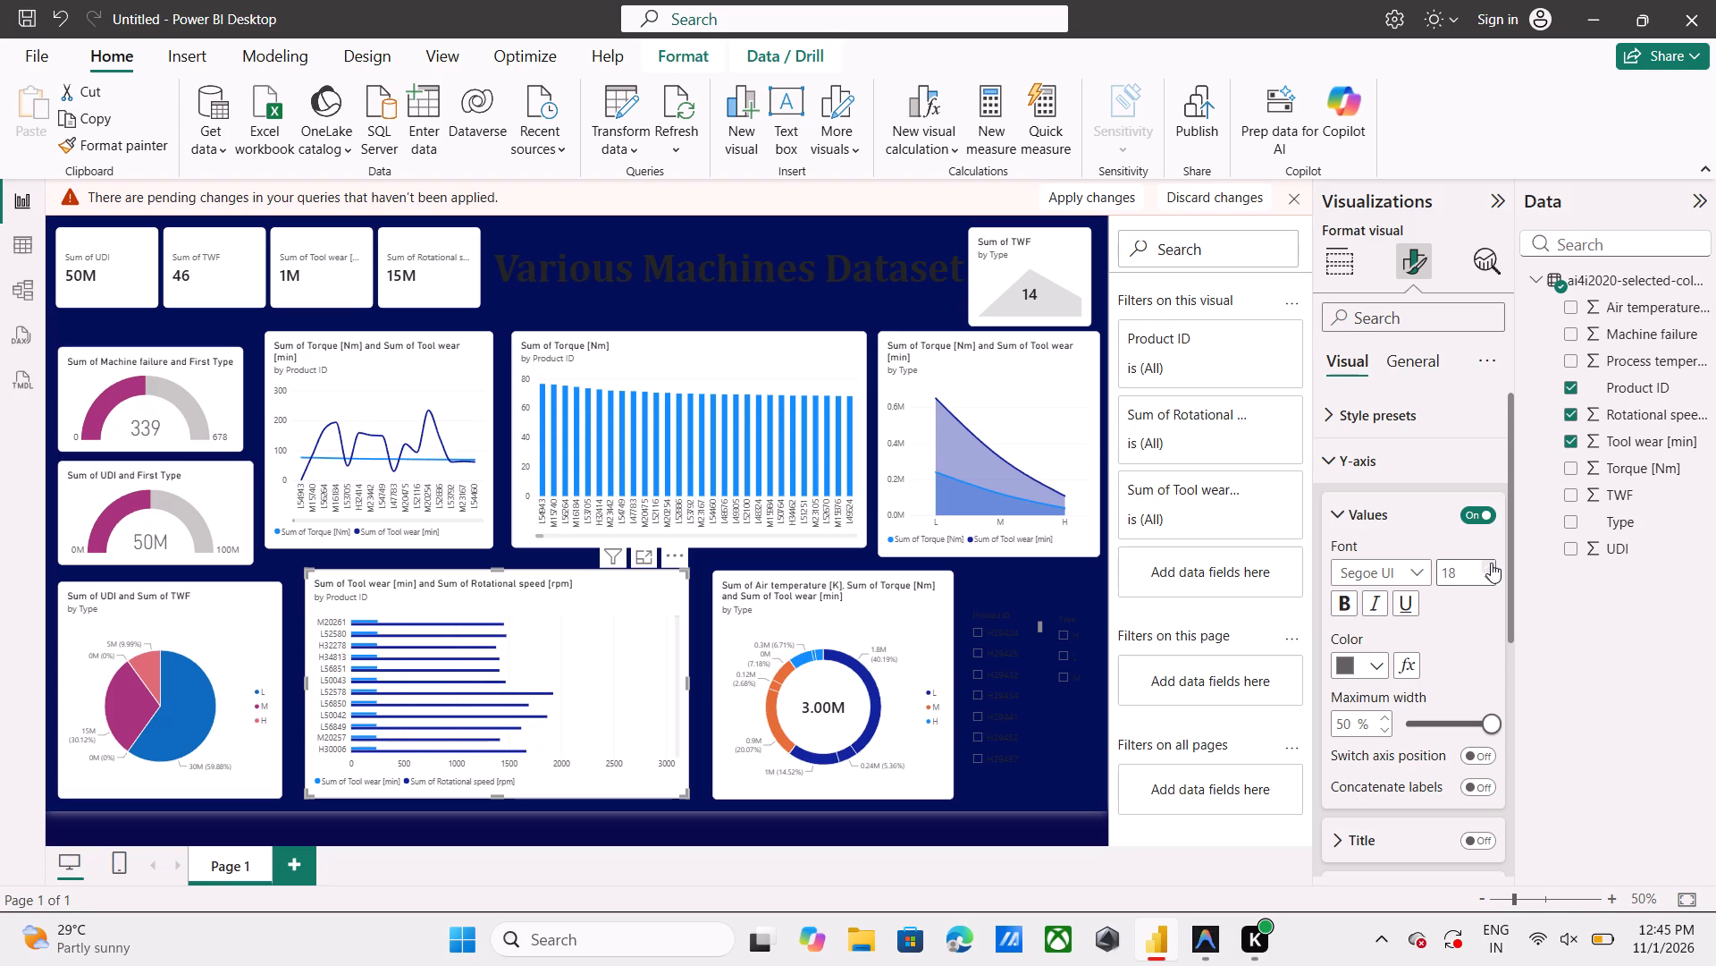
{"action": "left_click", "coordinate": [1491, 563]}
{"action": "left_click", "coordinate": [1491, 563]}
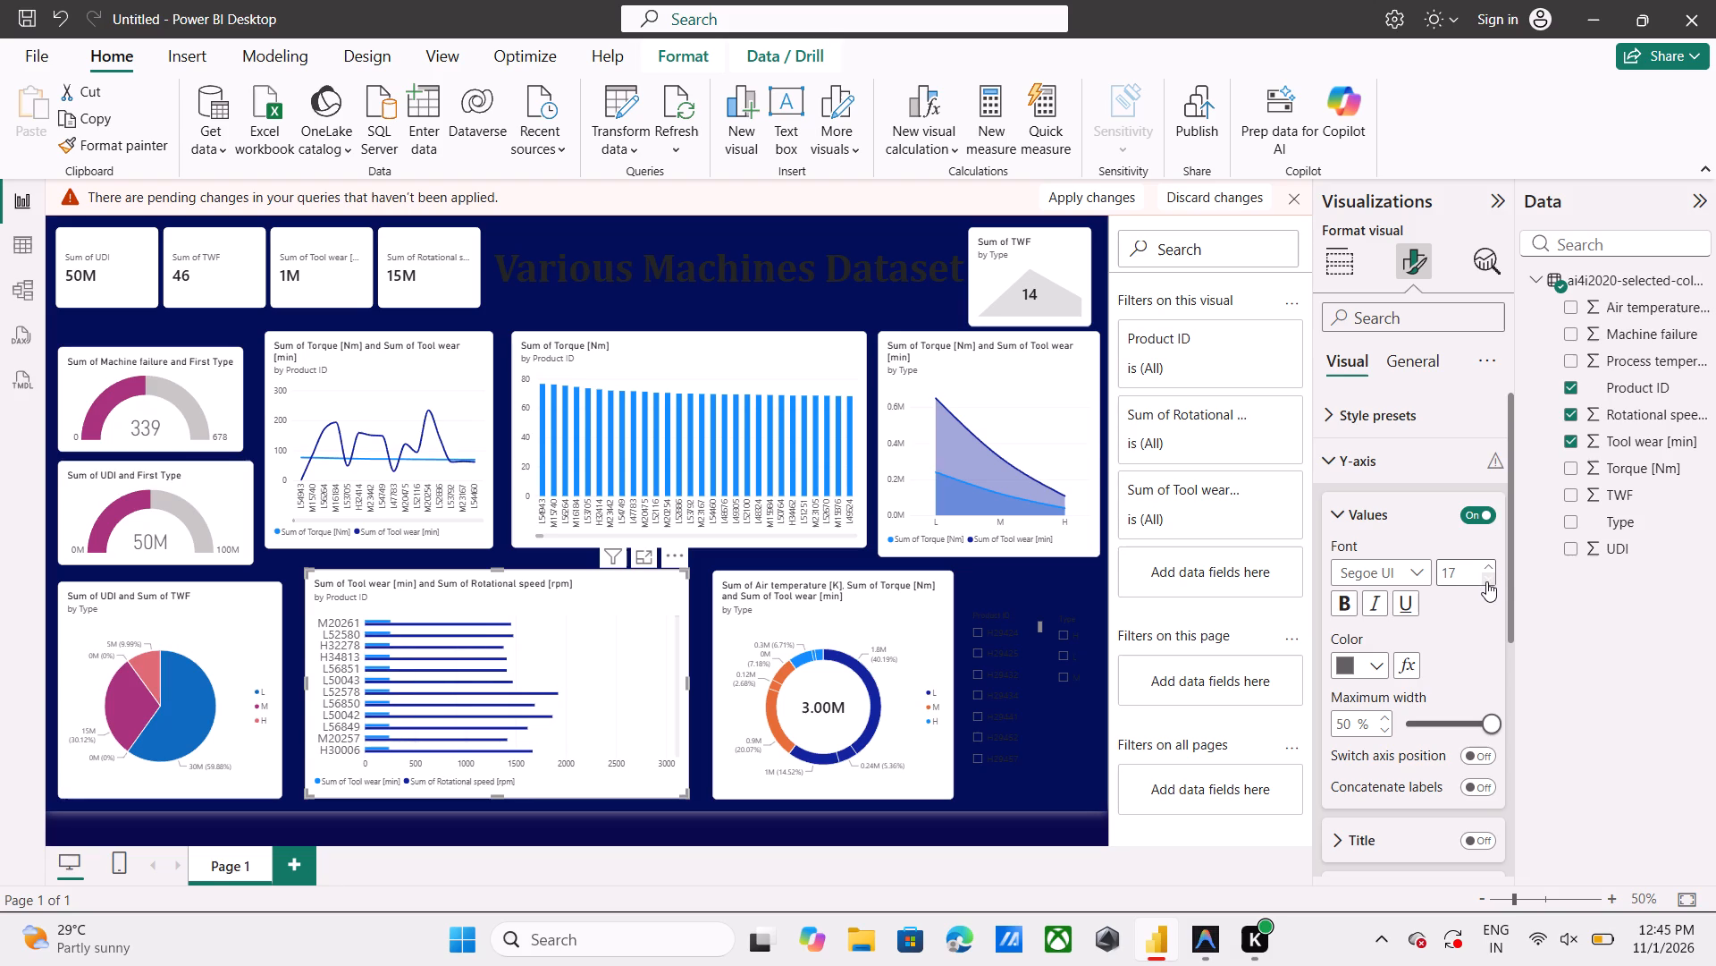
{"action": "left_click", "coordinate": [1486, 581]}
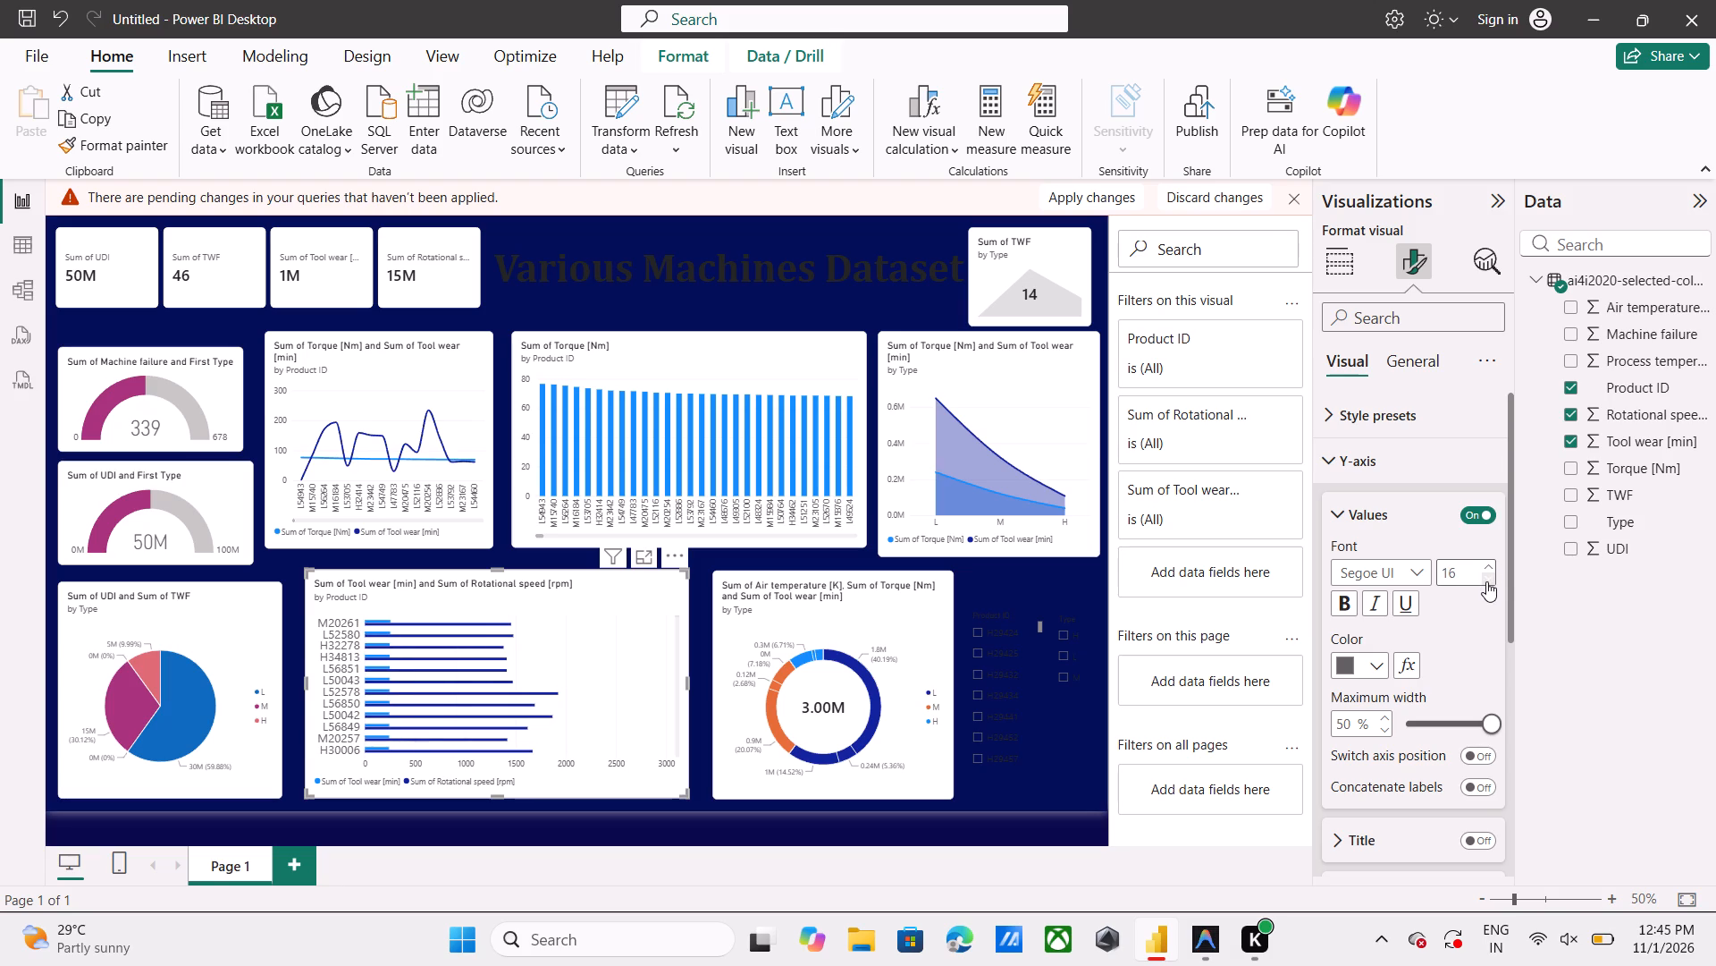
{"action": "left_click", "coordinate": [1486, 581]}
{"action": "left_click", "coordinate": [1486, 581]}
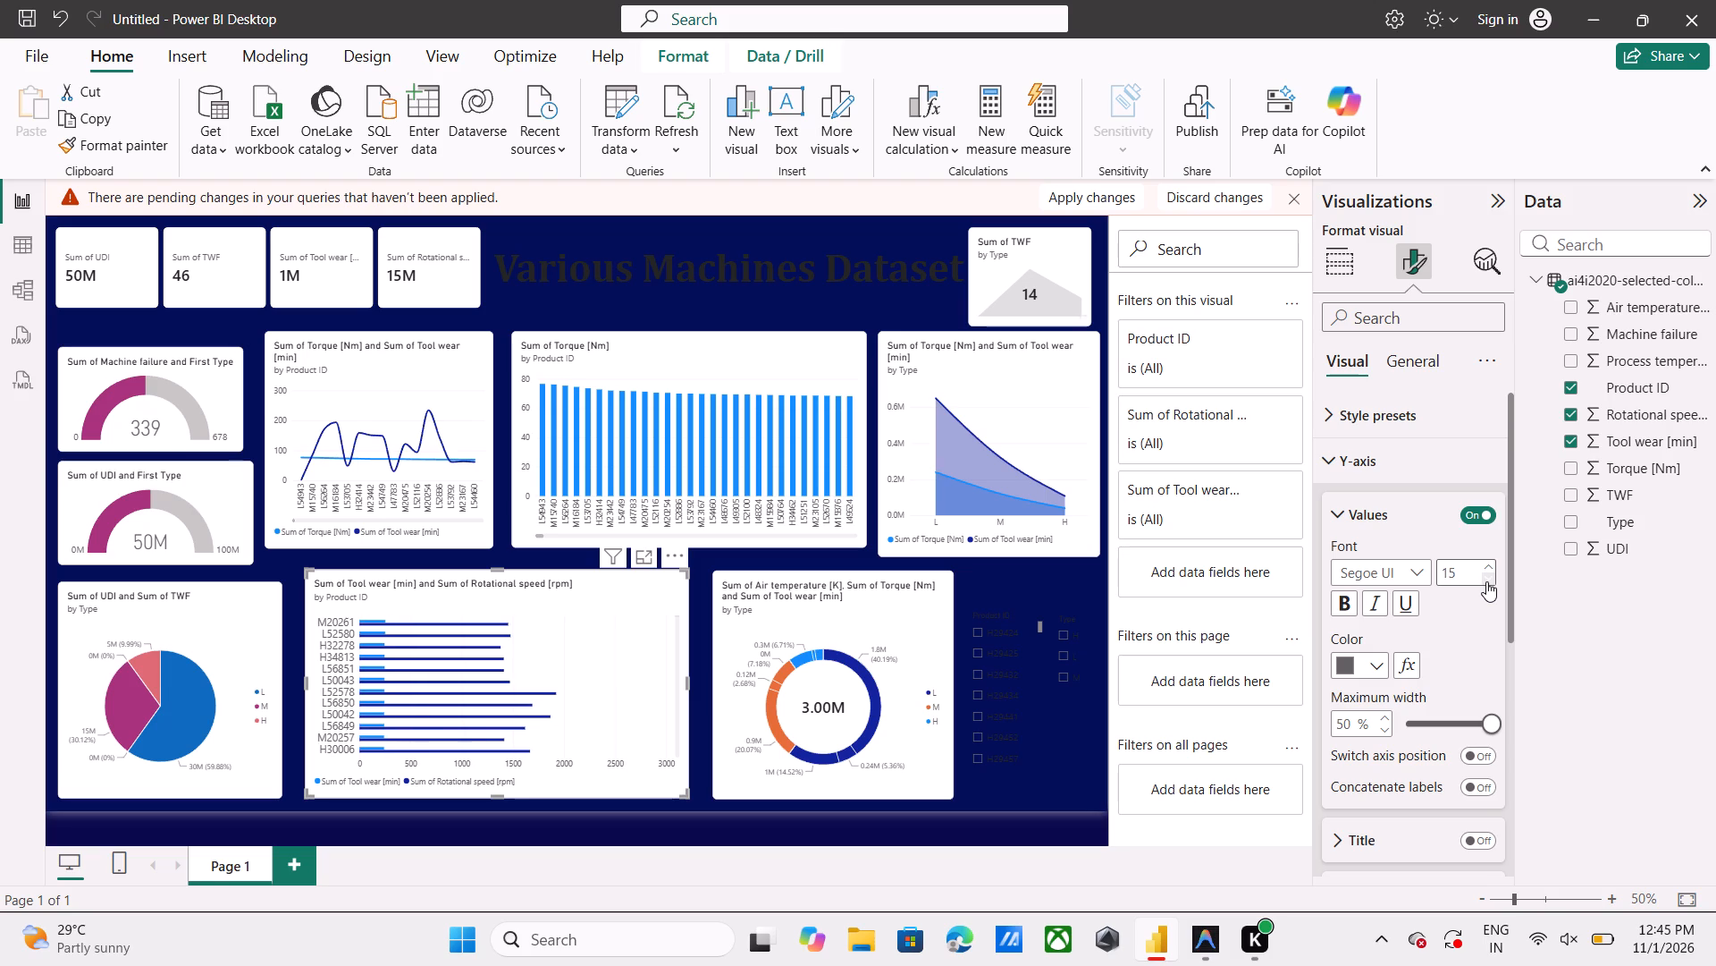
{"action": "left_click", "coordinate": [1348, 601]}
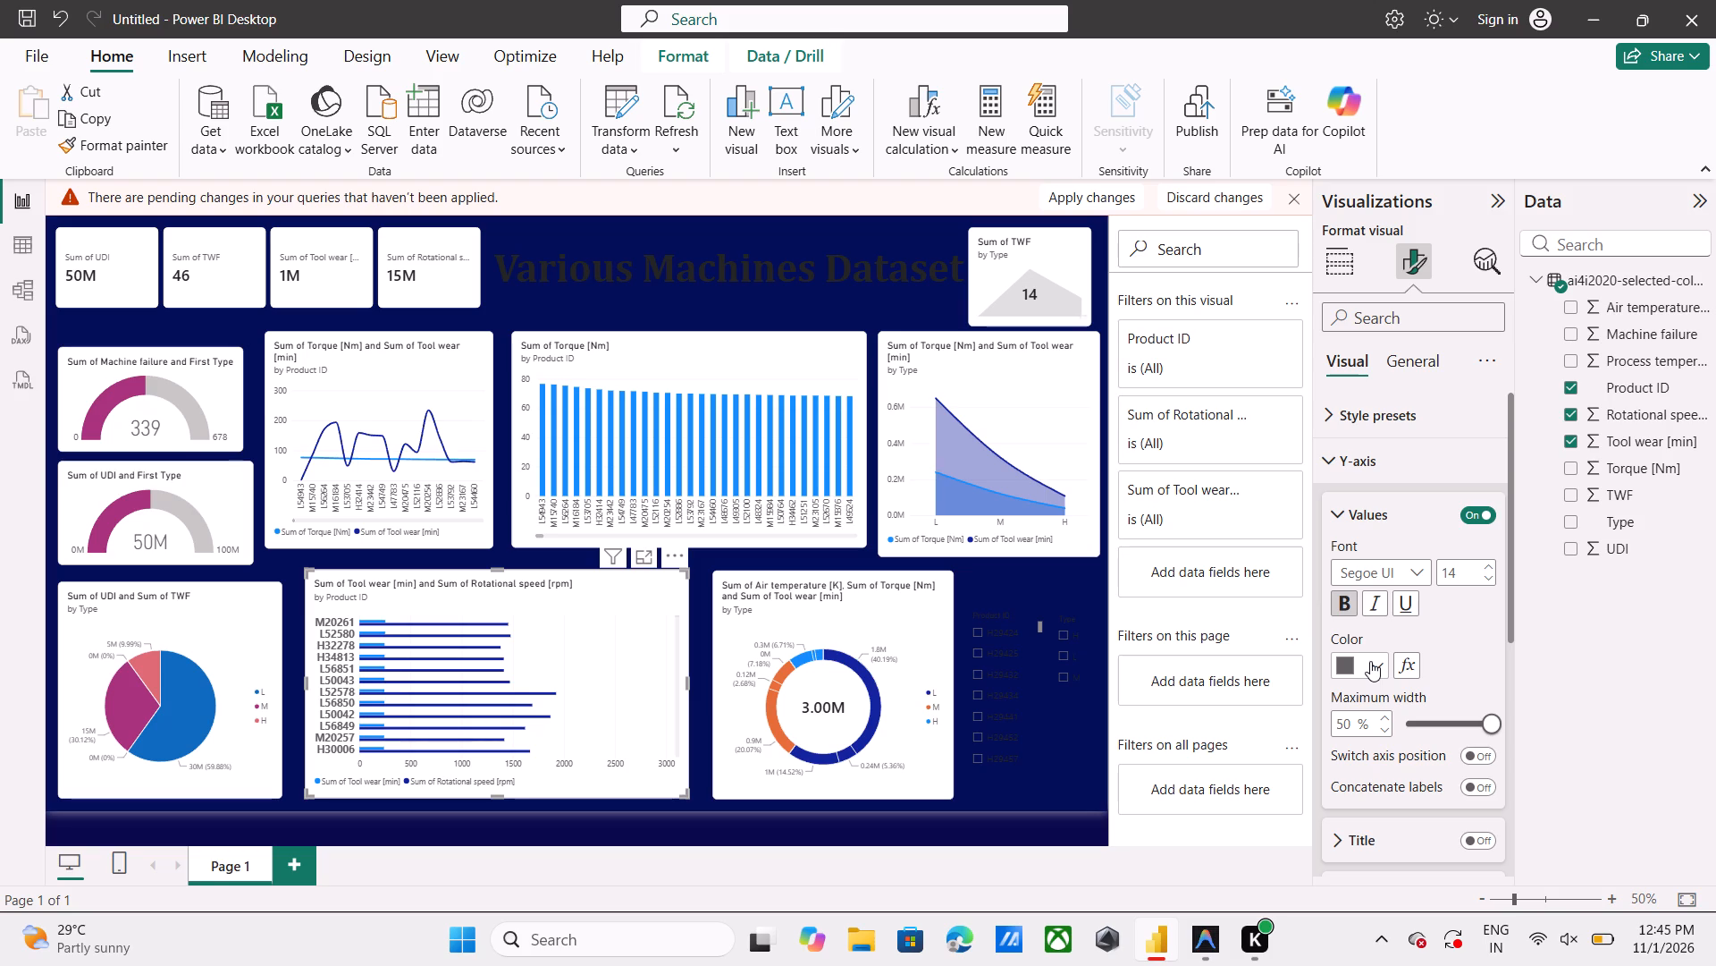
Set the maximum width of the bar chart's Y-axis values to 44%.
{"action": "left_click", "coordinate": [1476, 722]}
{"action": "scroll", "coordinate": [1476, 722], "scroll_direction": "down", "scroll_amount": 1}
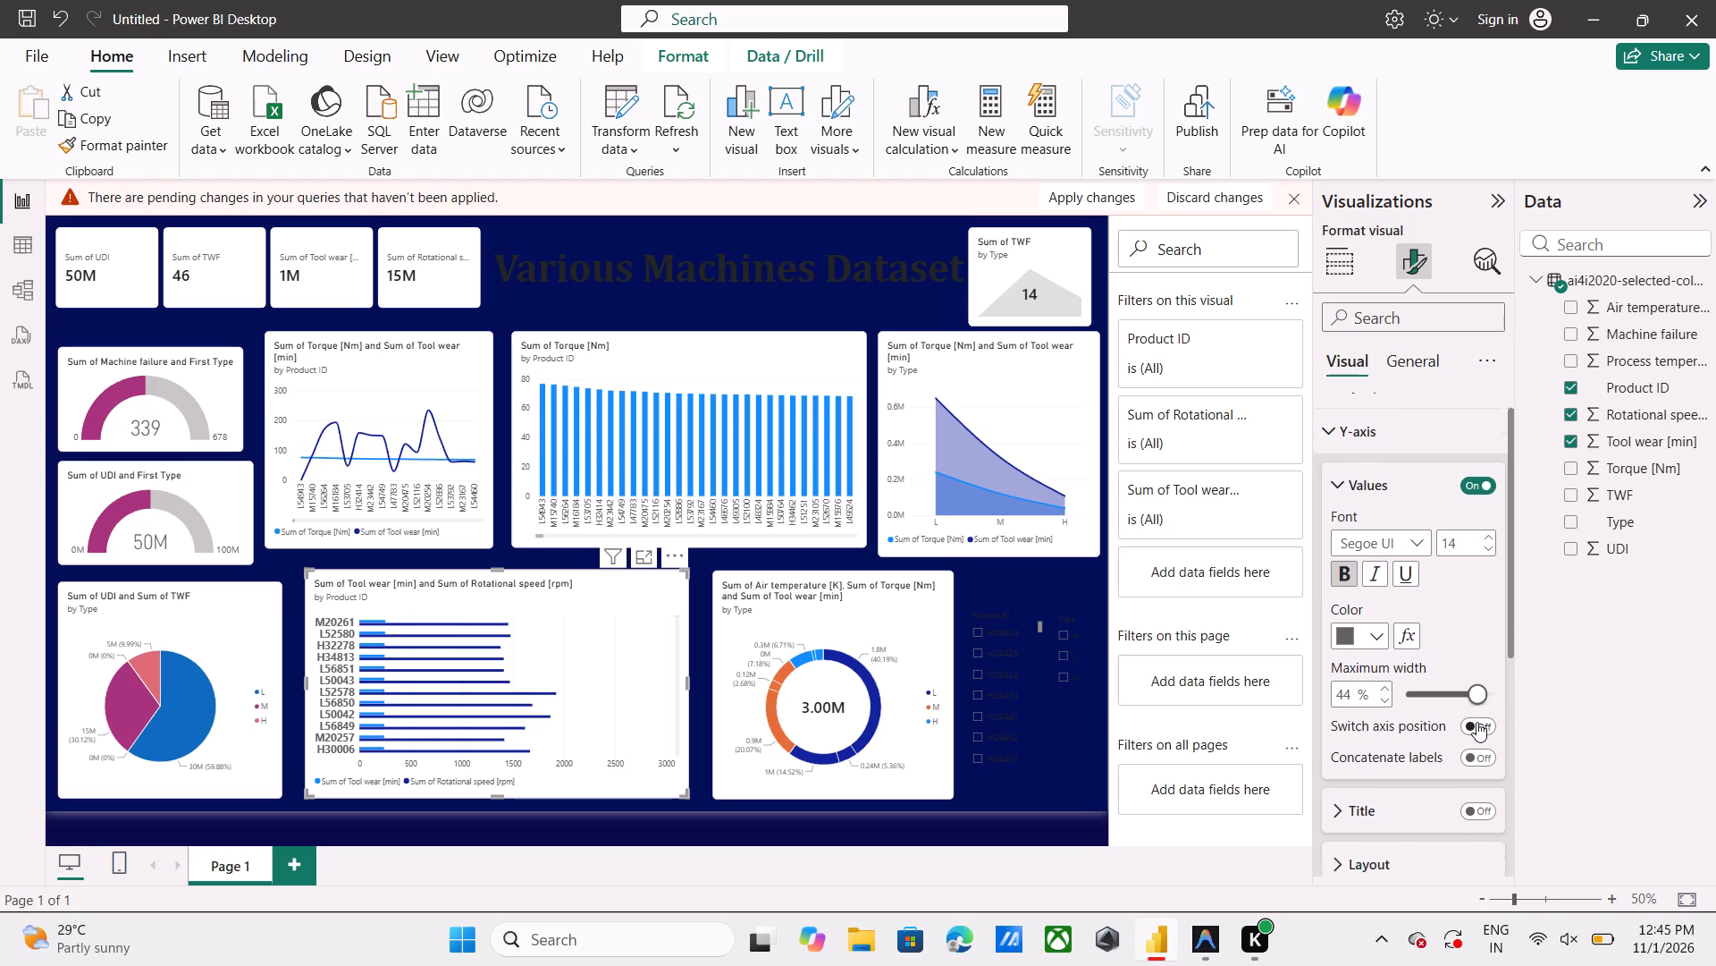
{"action": "scroll", "coordinate": [1476, 722], "scroll_direction": "down", "scroll_amount": 1}
{"action": "scroll", "coordinate": [1476, 722], "scroll_direction": "up", "scroll_amount": 2}
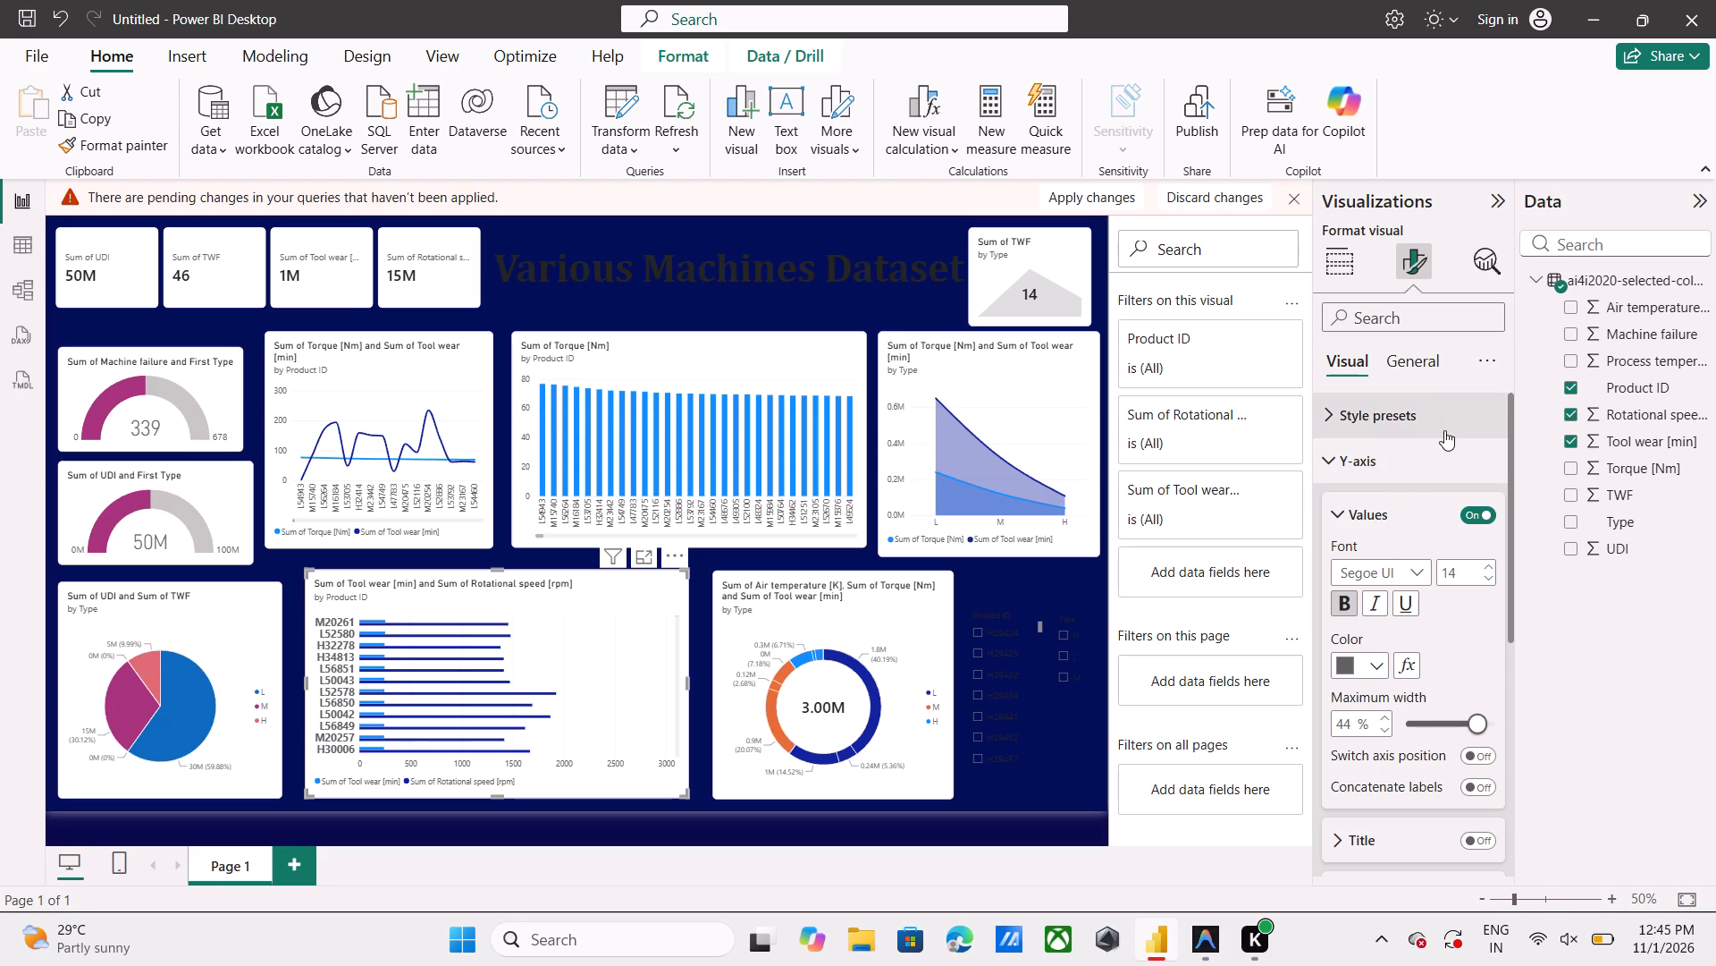
{"action": "left_click", "coordinate": [1439, 456]}
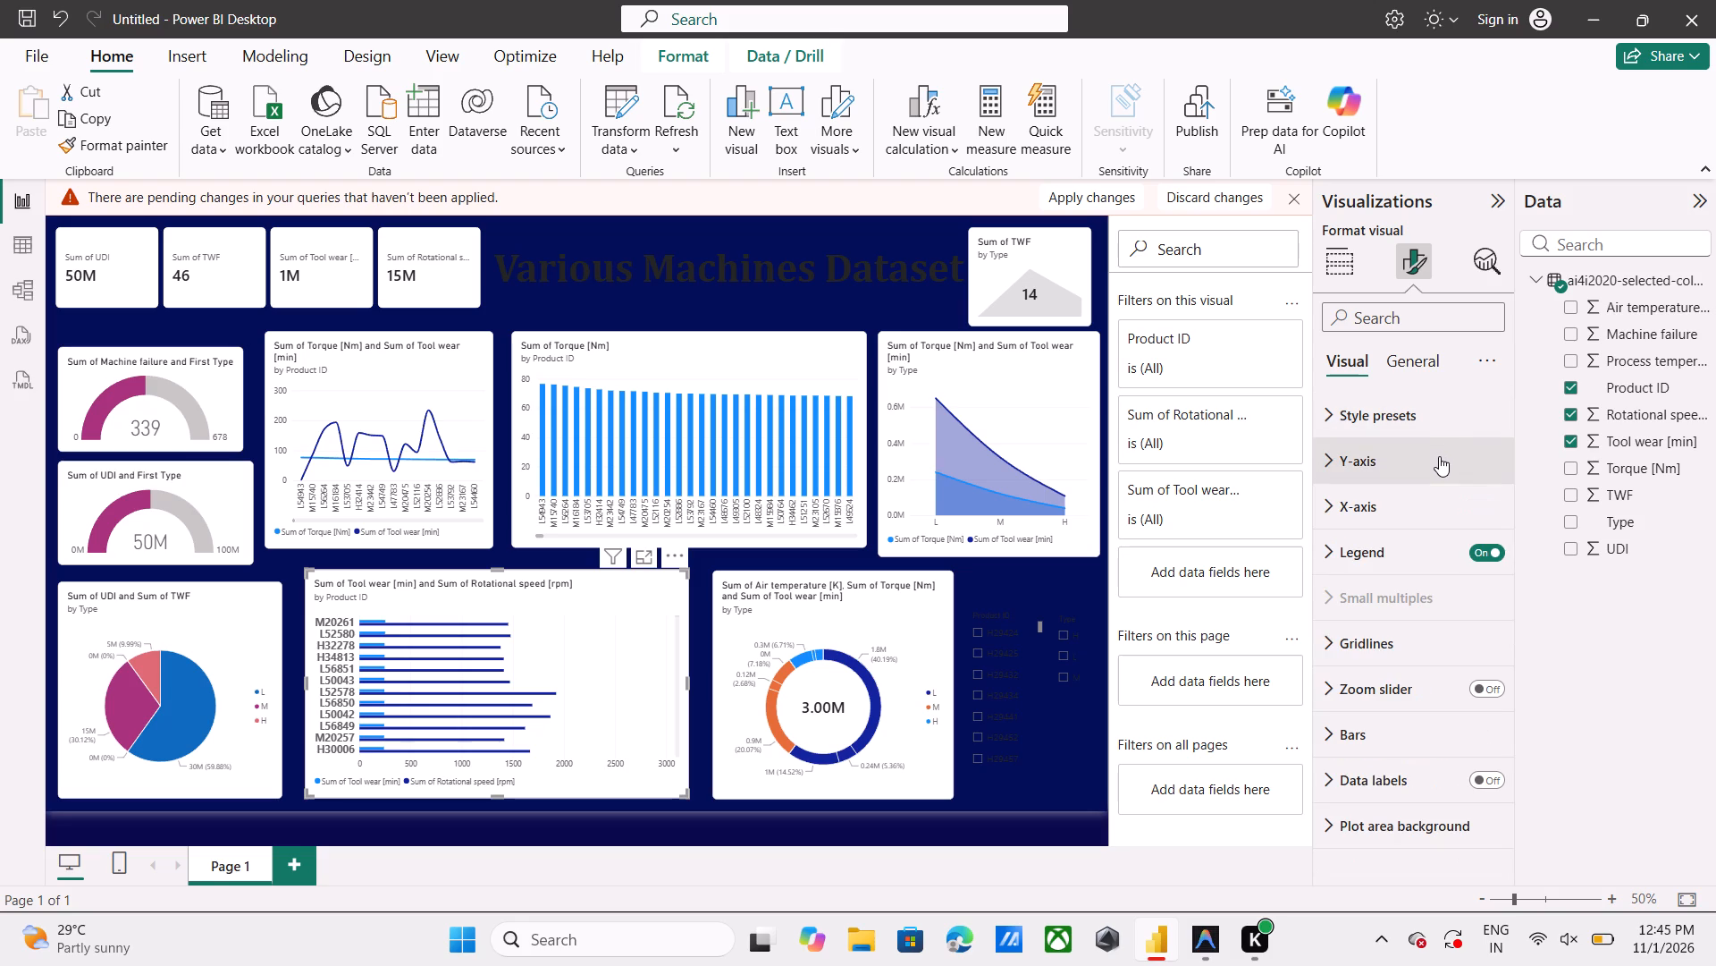
Set the minimum of the X-axis range to -14 on the Tool wear and Rotational speed bar chart.
{"action": "left_click", "coordinate": [1424, 496]}
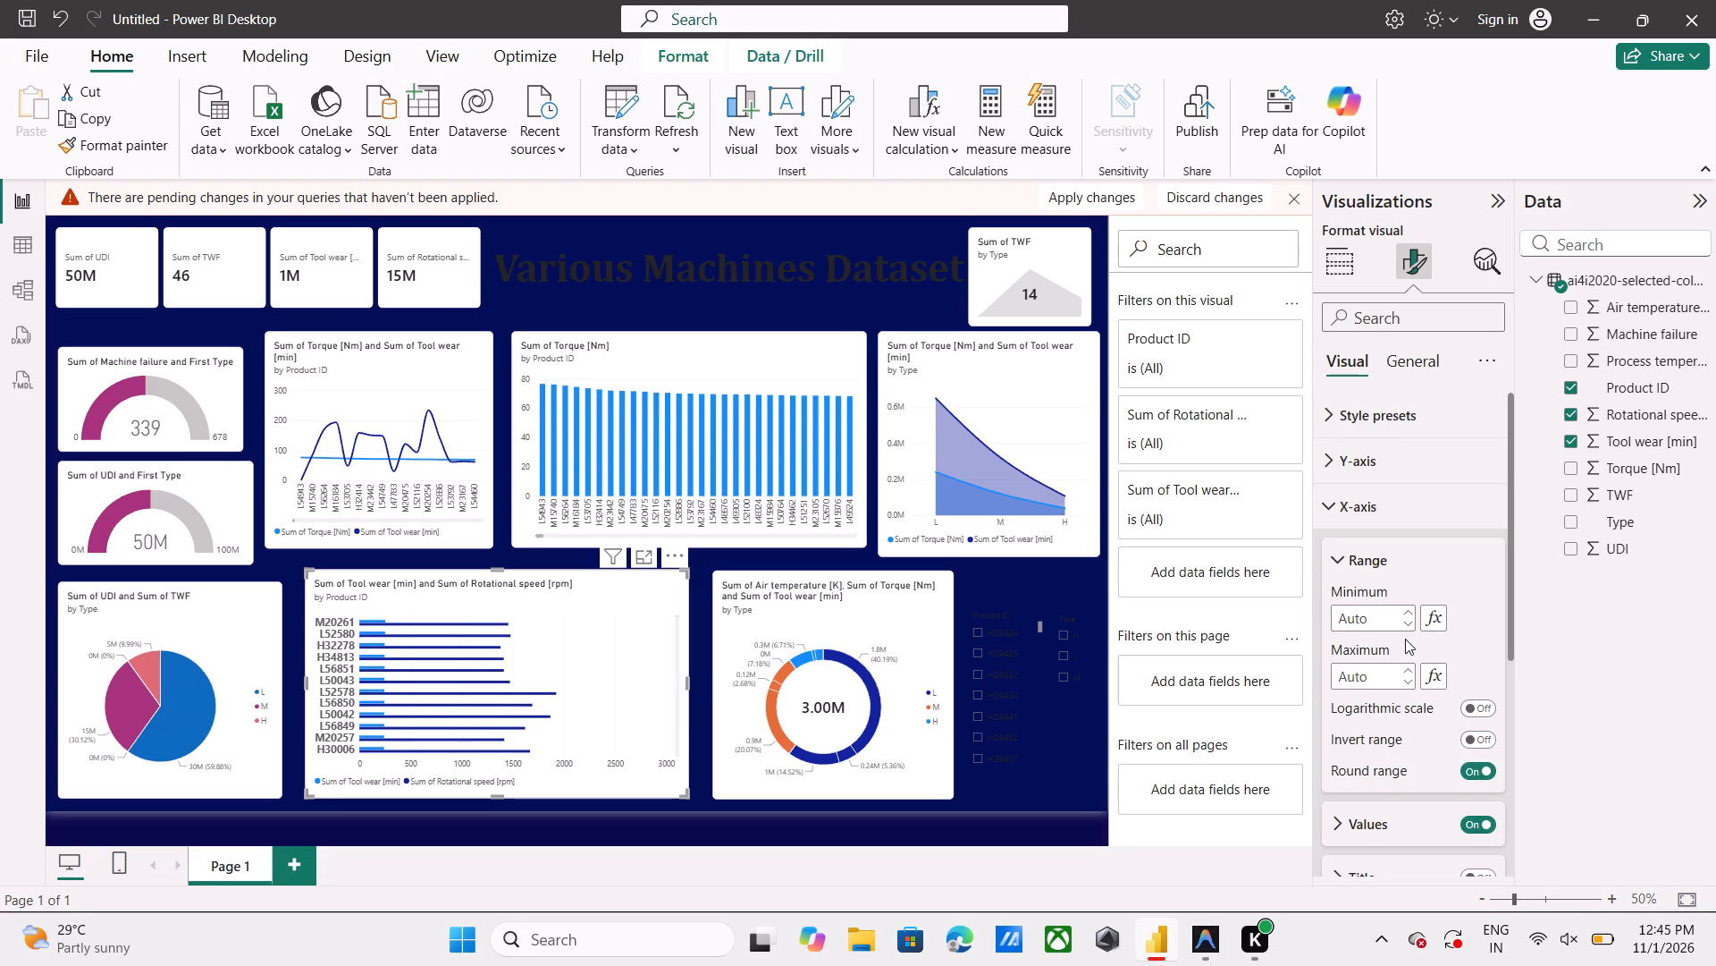
{"action": "scroll", "coordinate": [1405, 639], "scroll_direction": "down", "scroll_amount": 1}
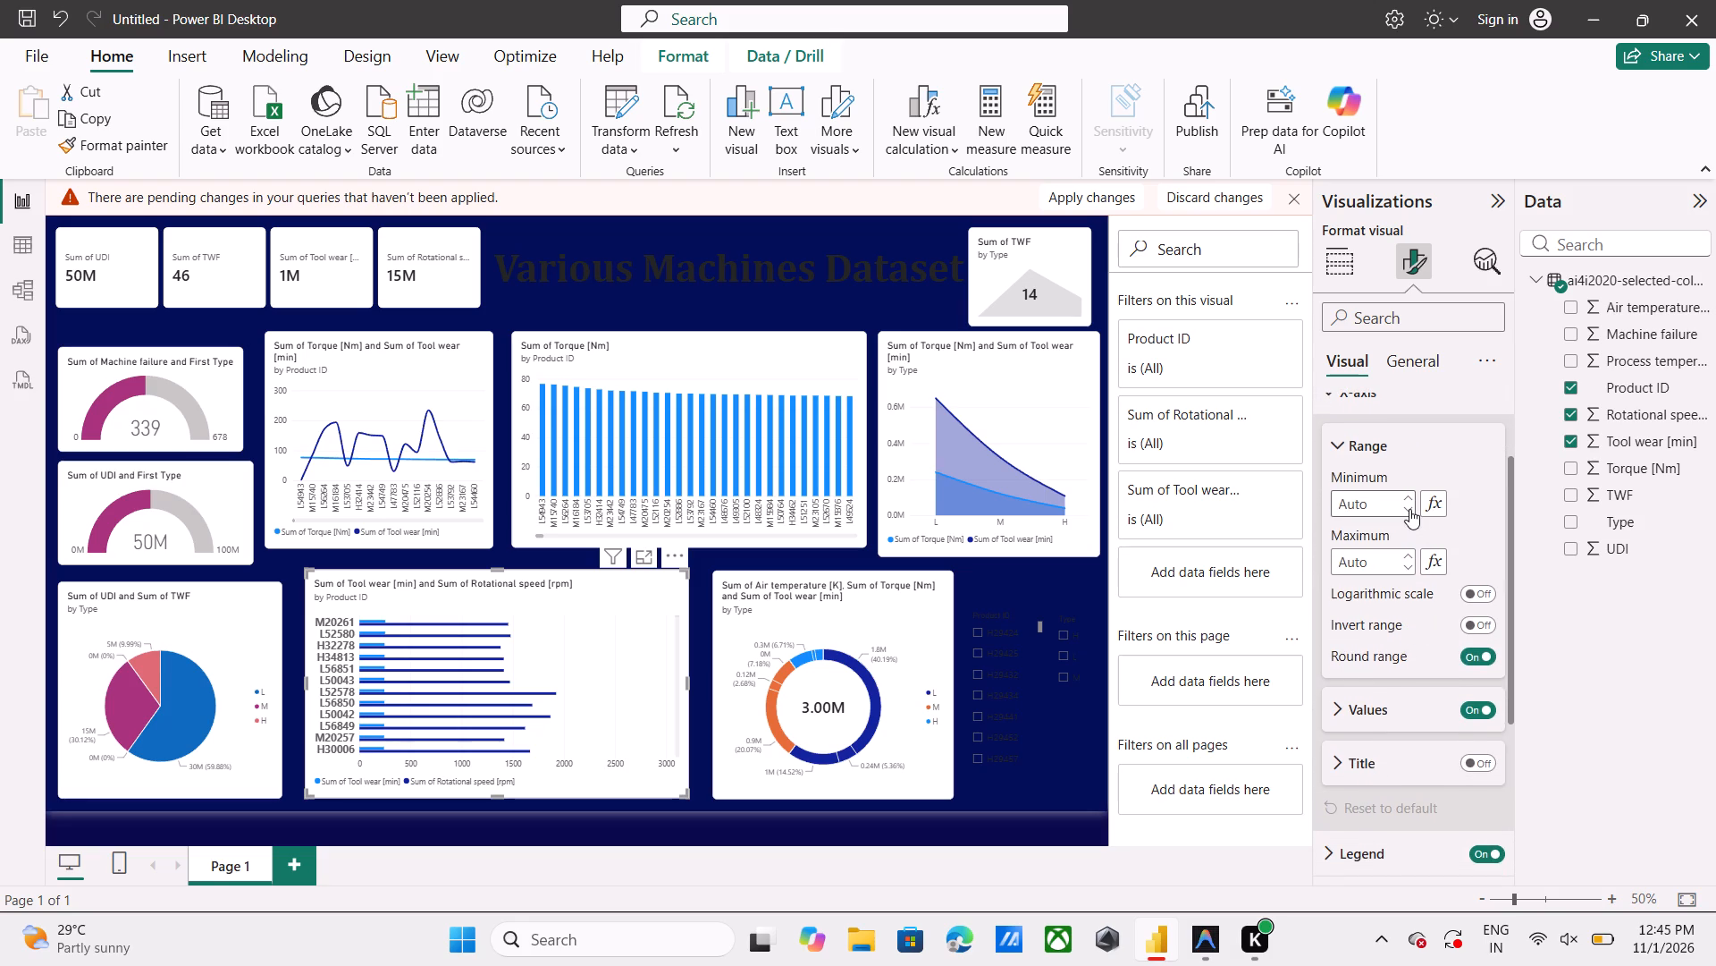
{"action": "left_click", "coordinate": [1409, 509]}
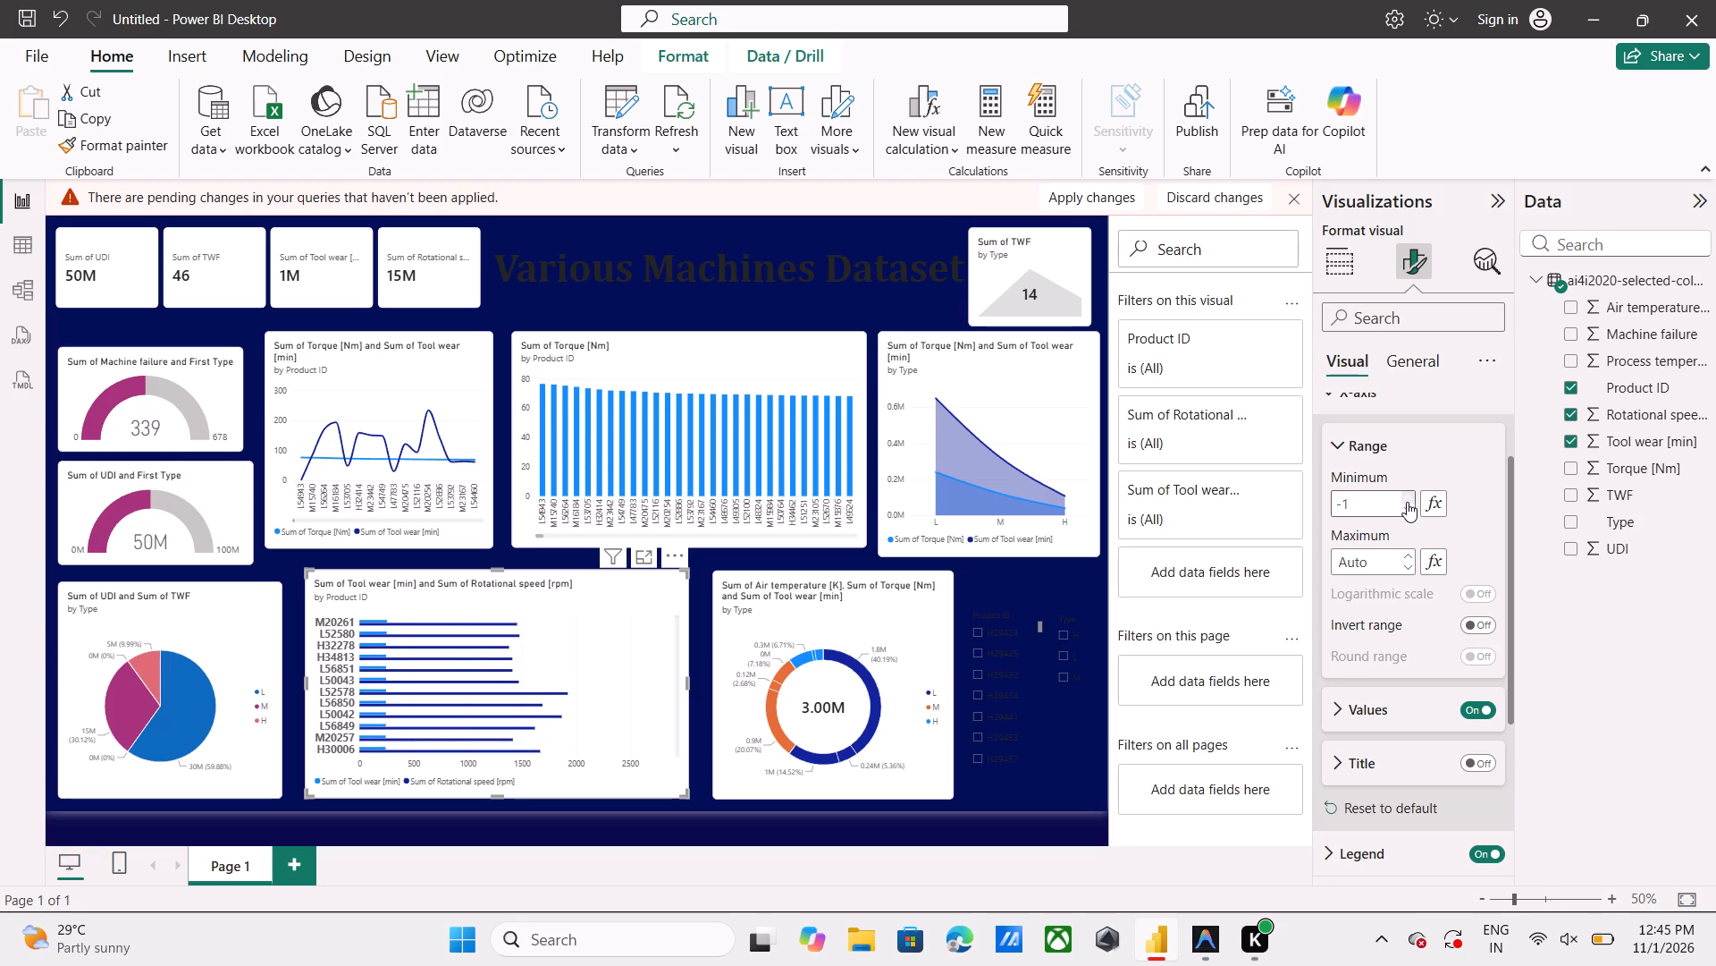
{"action": "left_click", "coordinate": [1407, 500]}
{"action": "left_click", "coordinate": [1407, 500]}
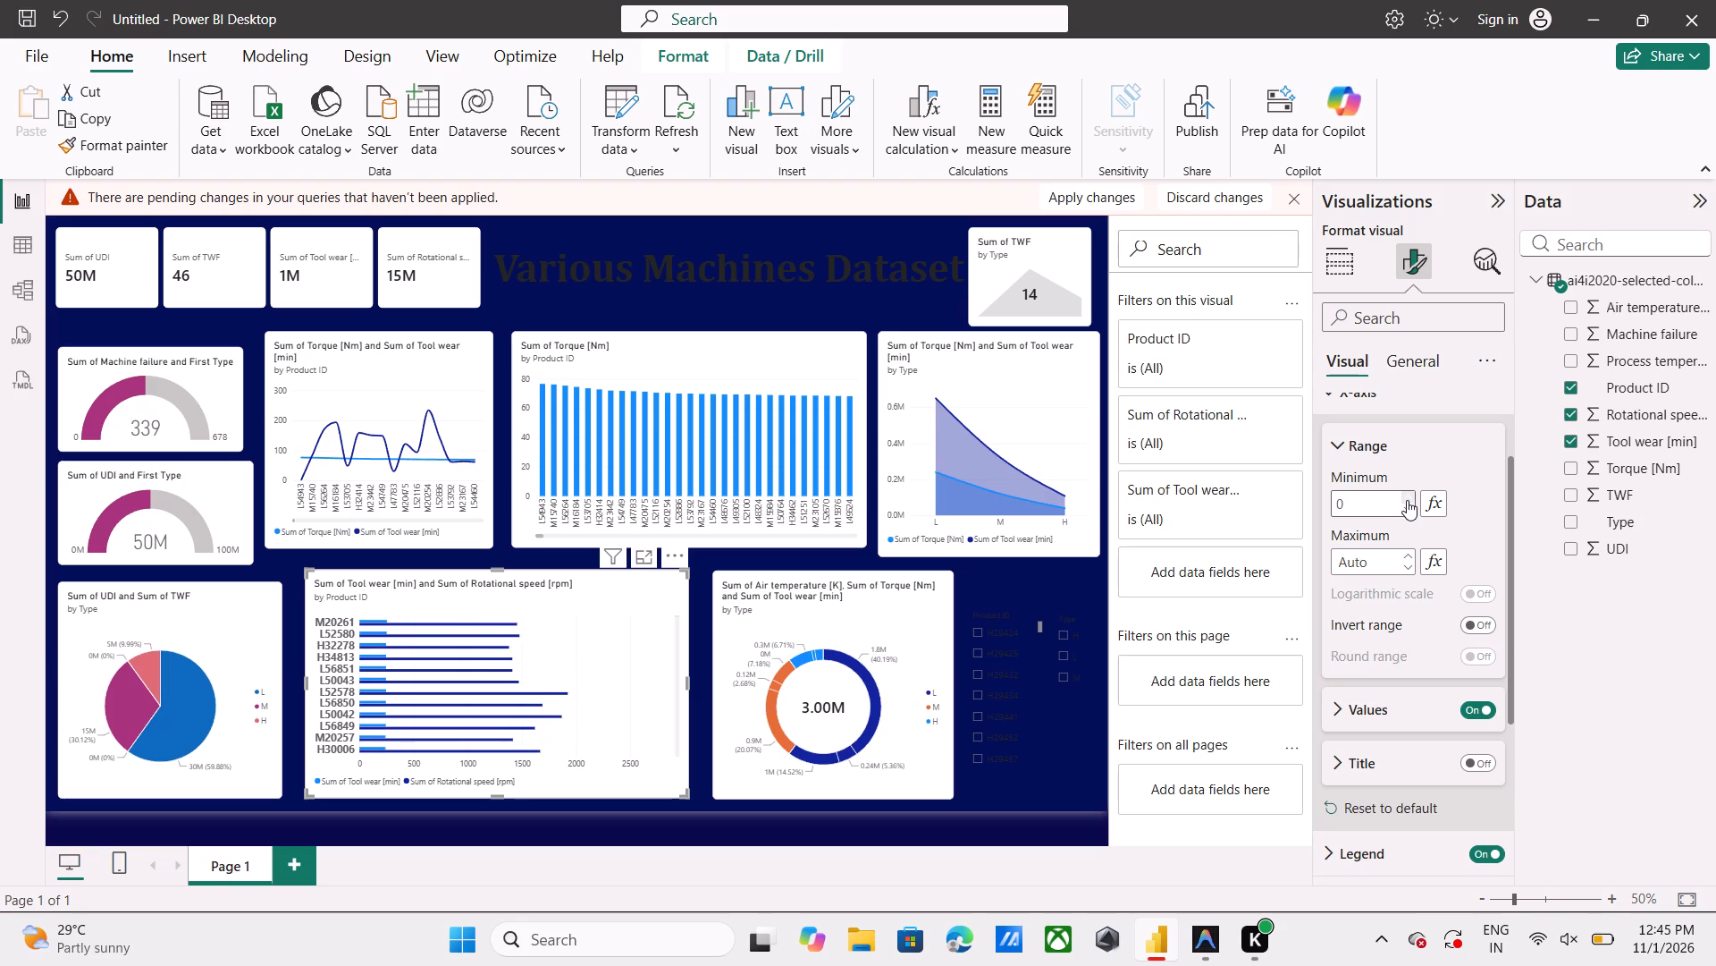
{"action": "left_click", "coordinate": [1408, 507]}
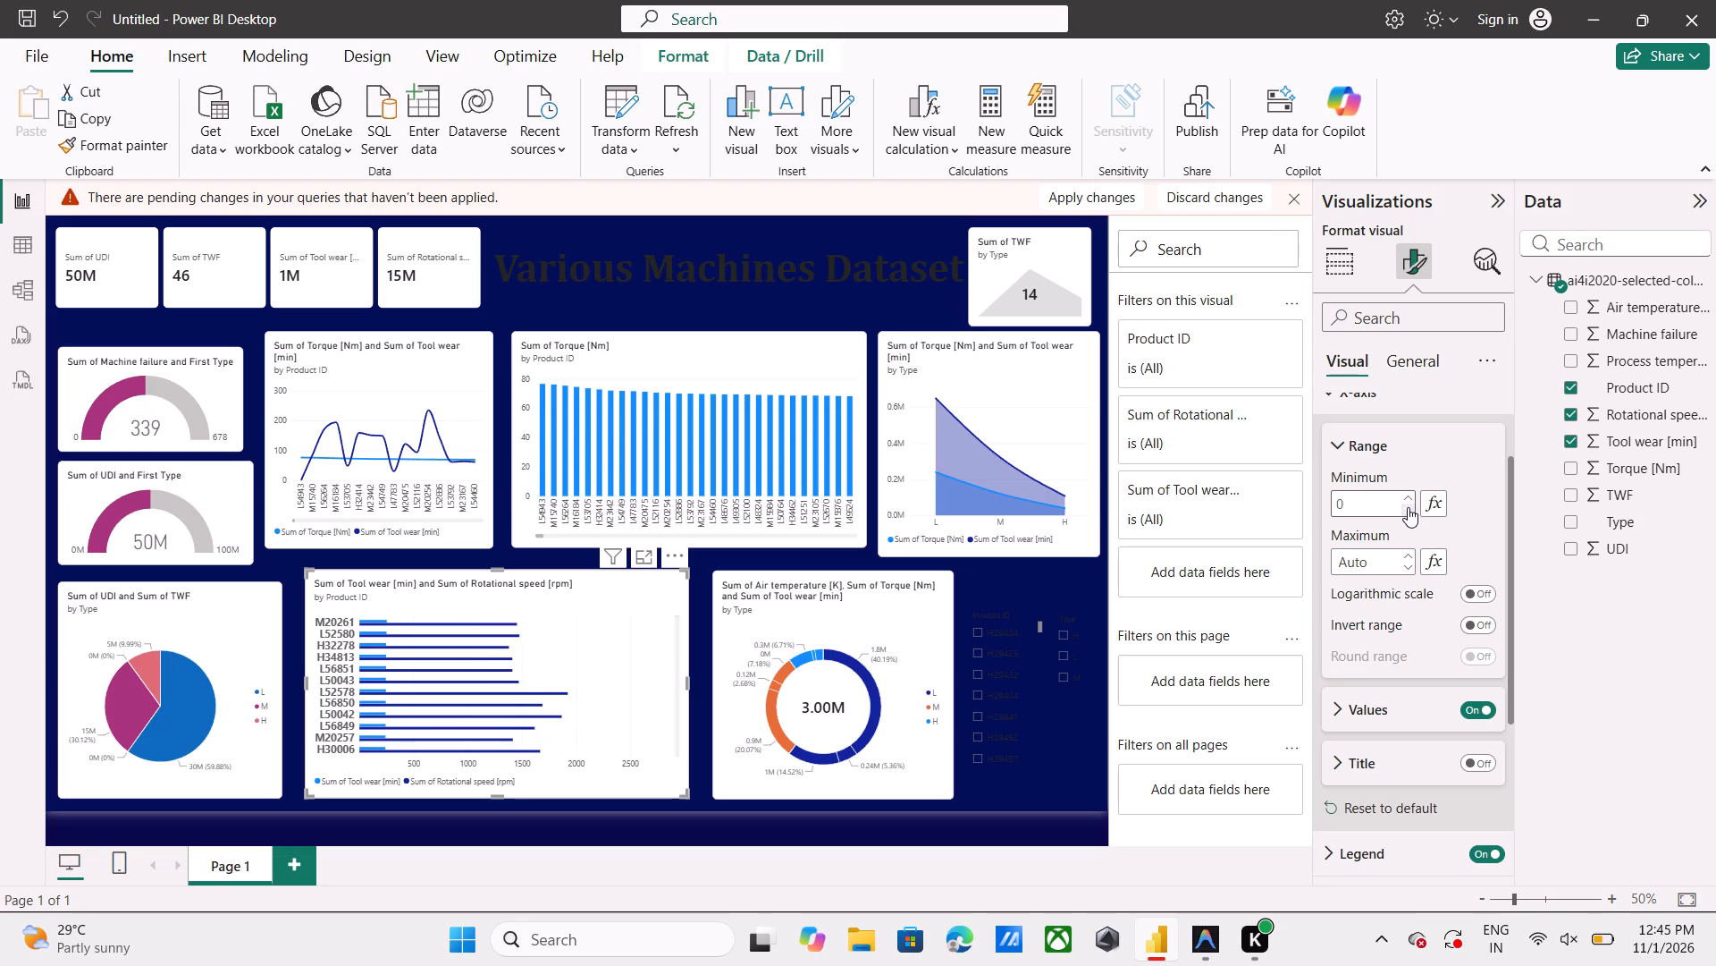
{"action": "triple_click", "coordinate": [1408, 507]}
{"action": "double_click", "coordinate": [1408, 507]}
{"action": "triple_click", "coordinate": [1408, 507]}
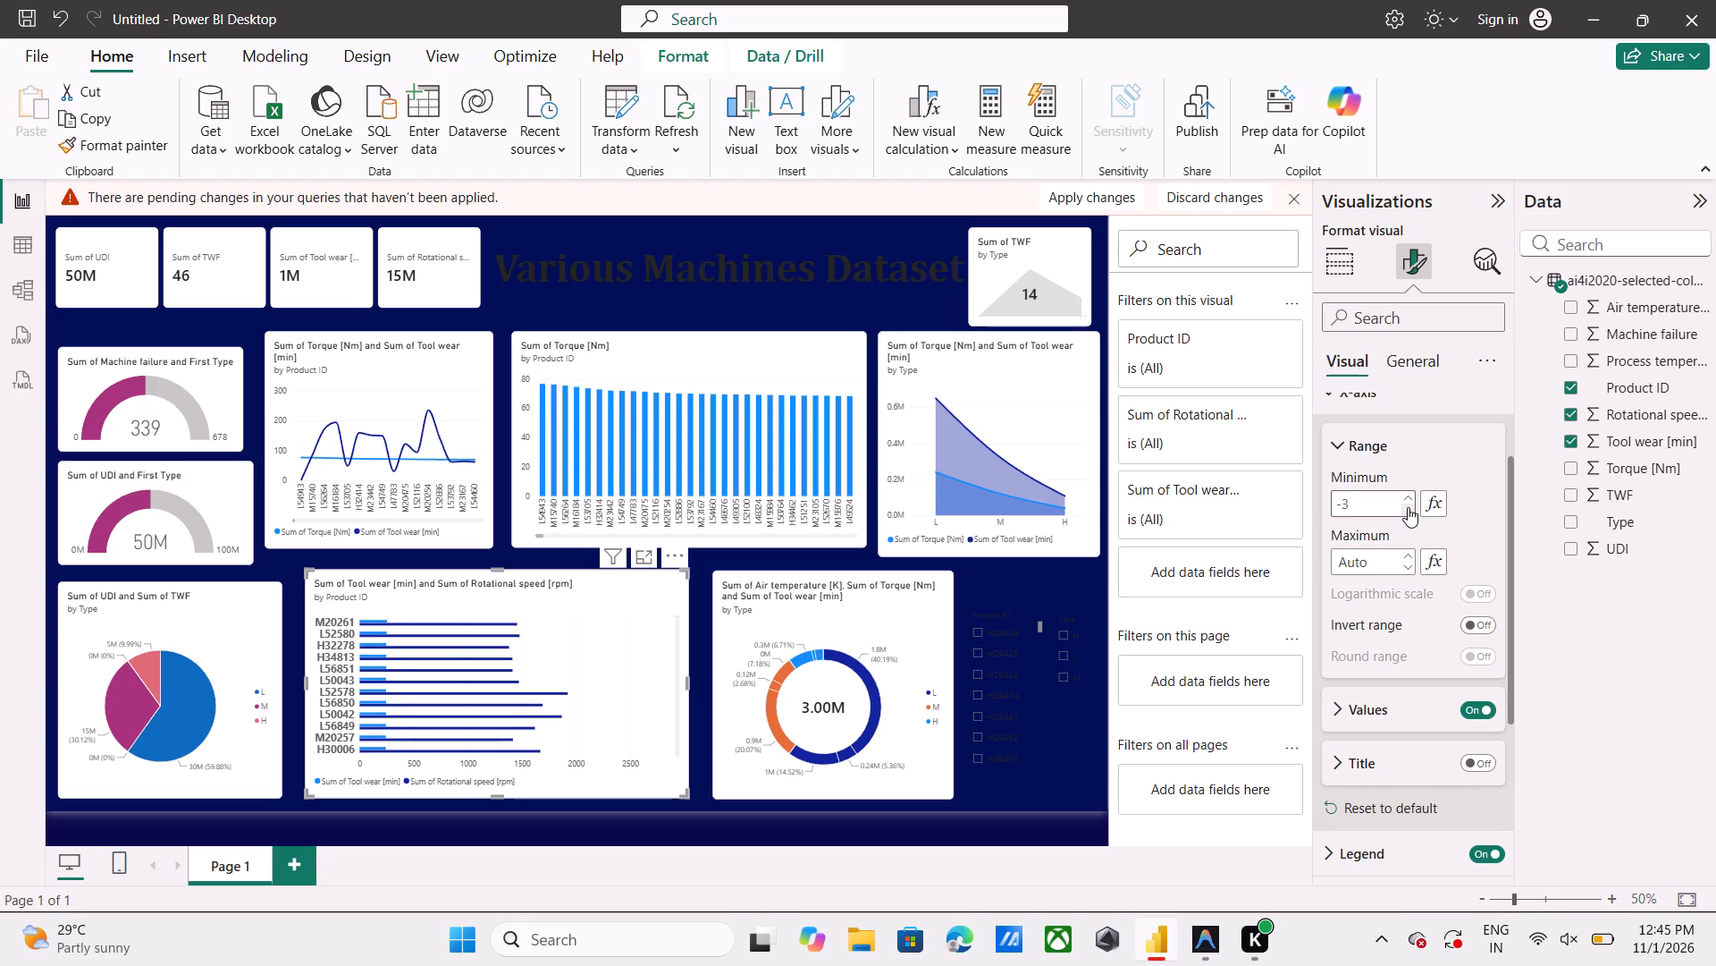
{"action": "triple_click", "coordinate": [1408, 507]}
{"action": "triple_click", "coordinate": [1408, 507]}
{"action": "triple_click", "coordinate": [1408, 507]}
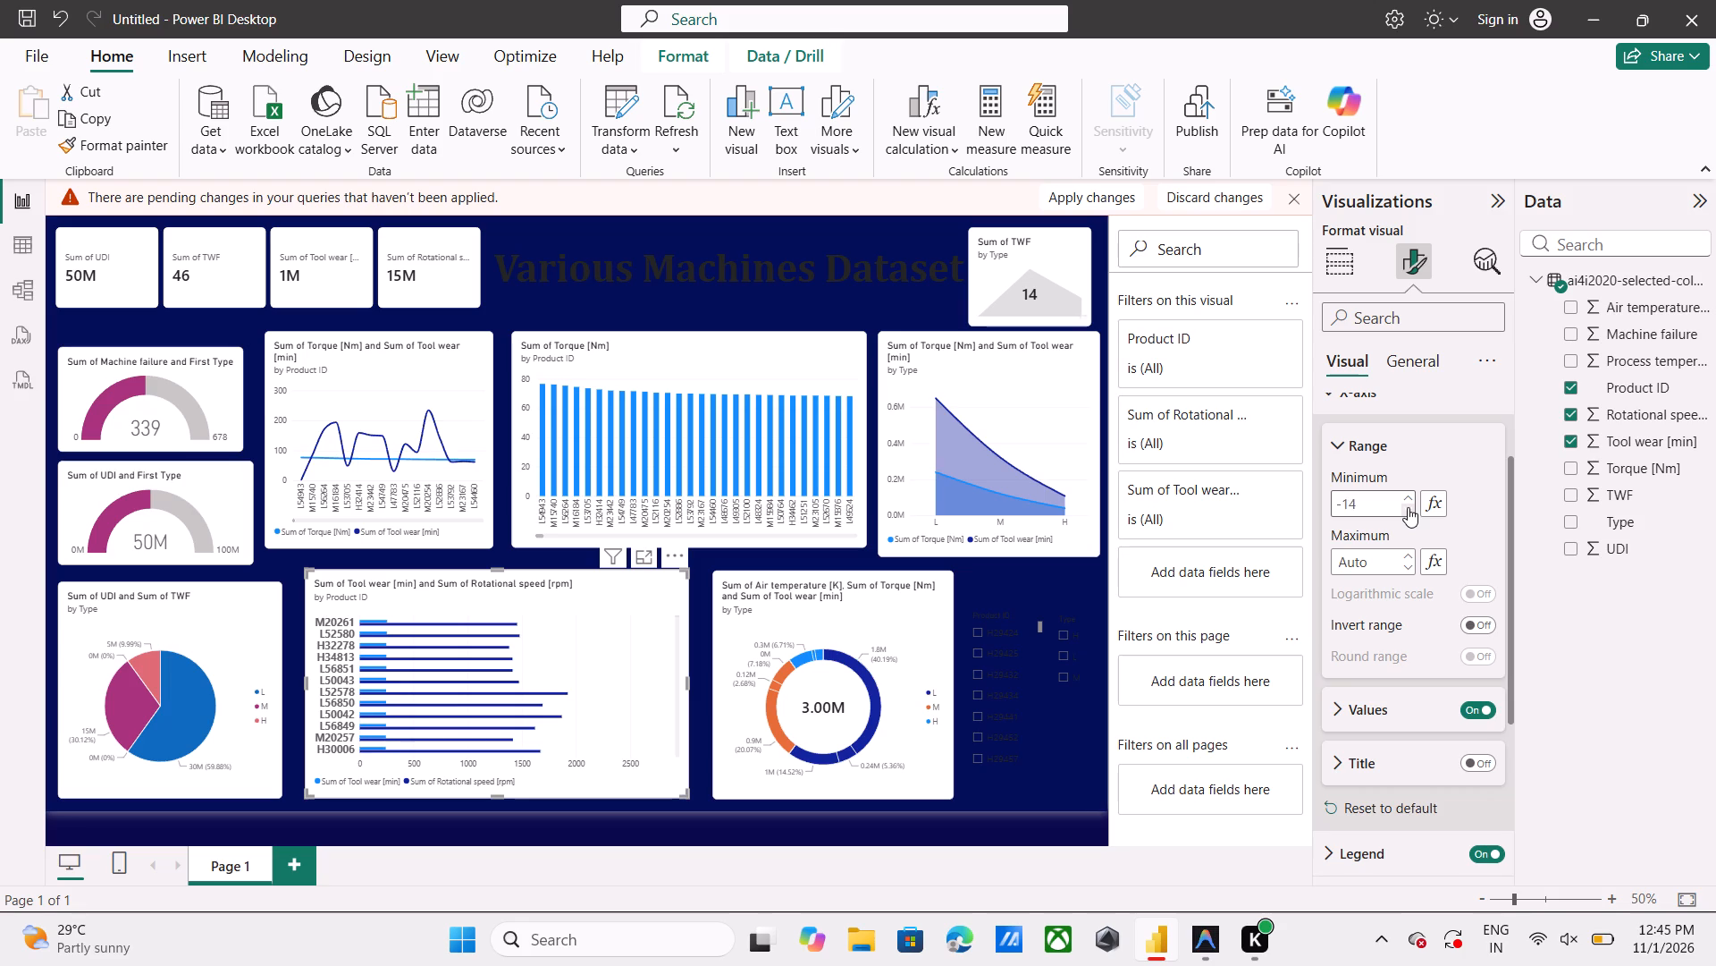
{"action": "triple_click", "coordinate": [1408, 507]}
{"action": "left_click", "coordinate": [1408, 507]}
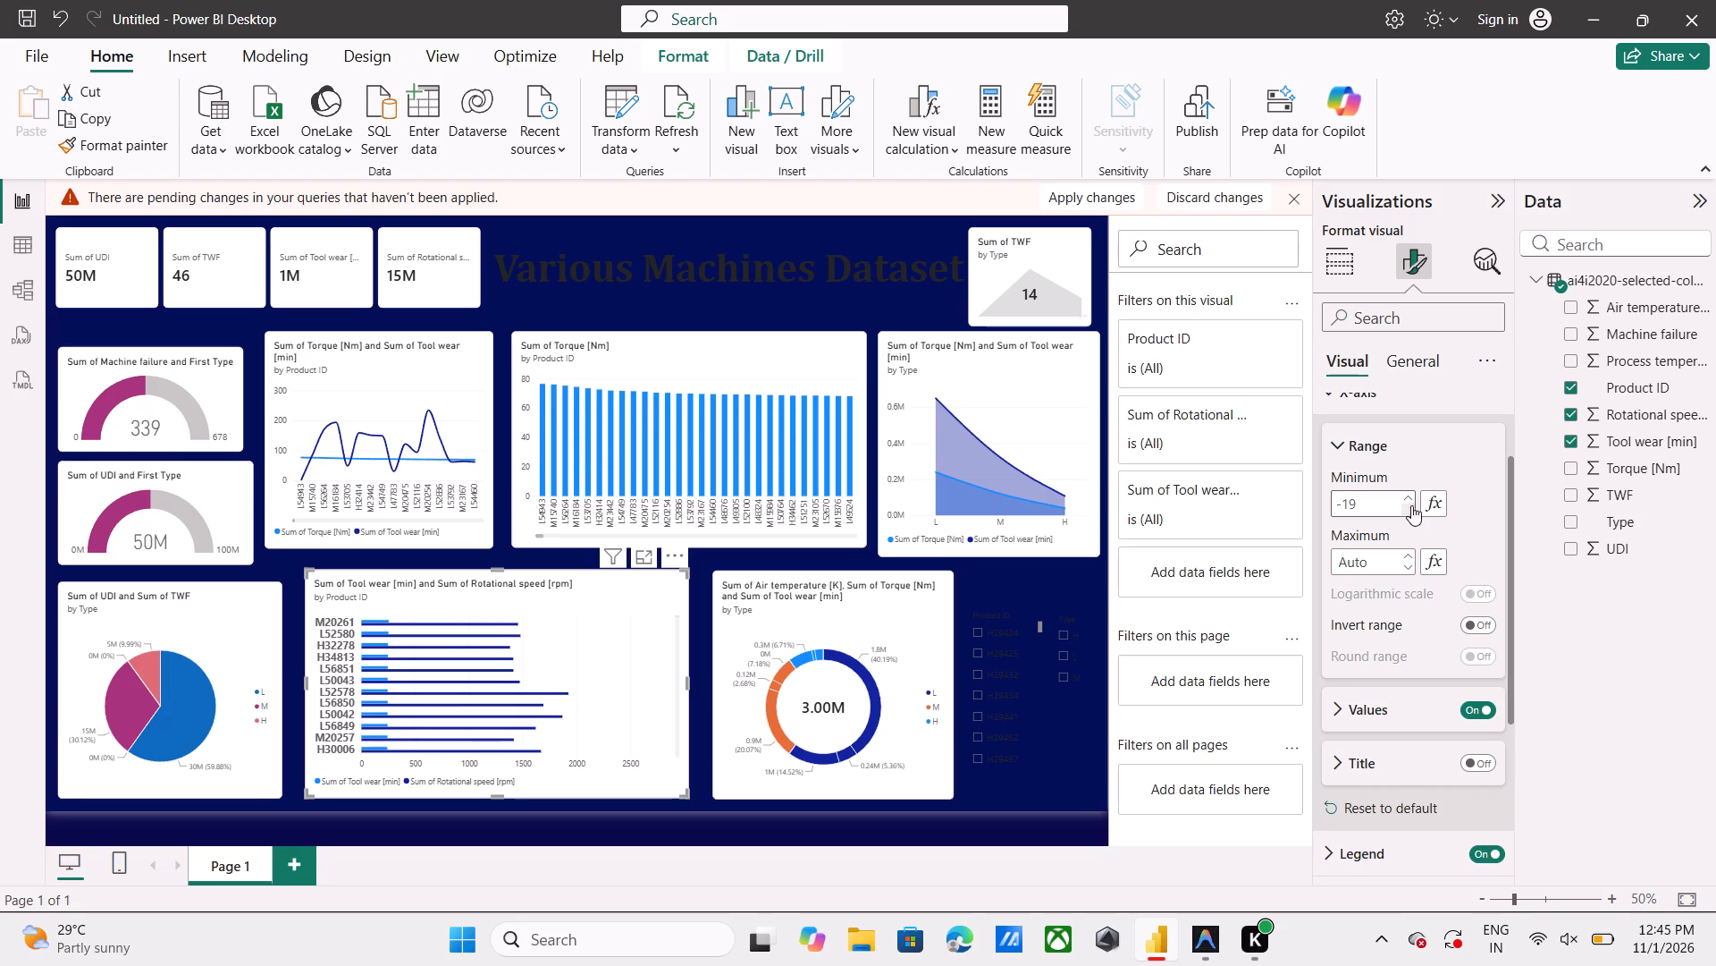
{"action": "triple_click", "coordinate": [1414, 494]}
{"action": "double_click", "coordinate": [1414, 494]}
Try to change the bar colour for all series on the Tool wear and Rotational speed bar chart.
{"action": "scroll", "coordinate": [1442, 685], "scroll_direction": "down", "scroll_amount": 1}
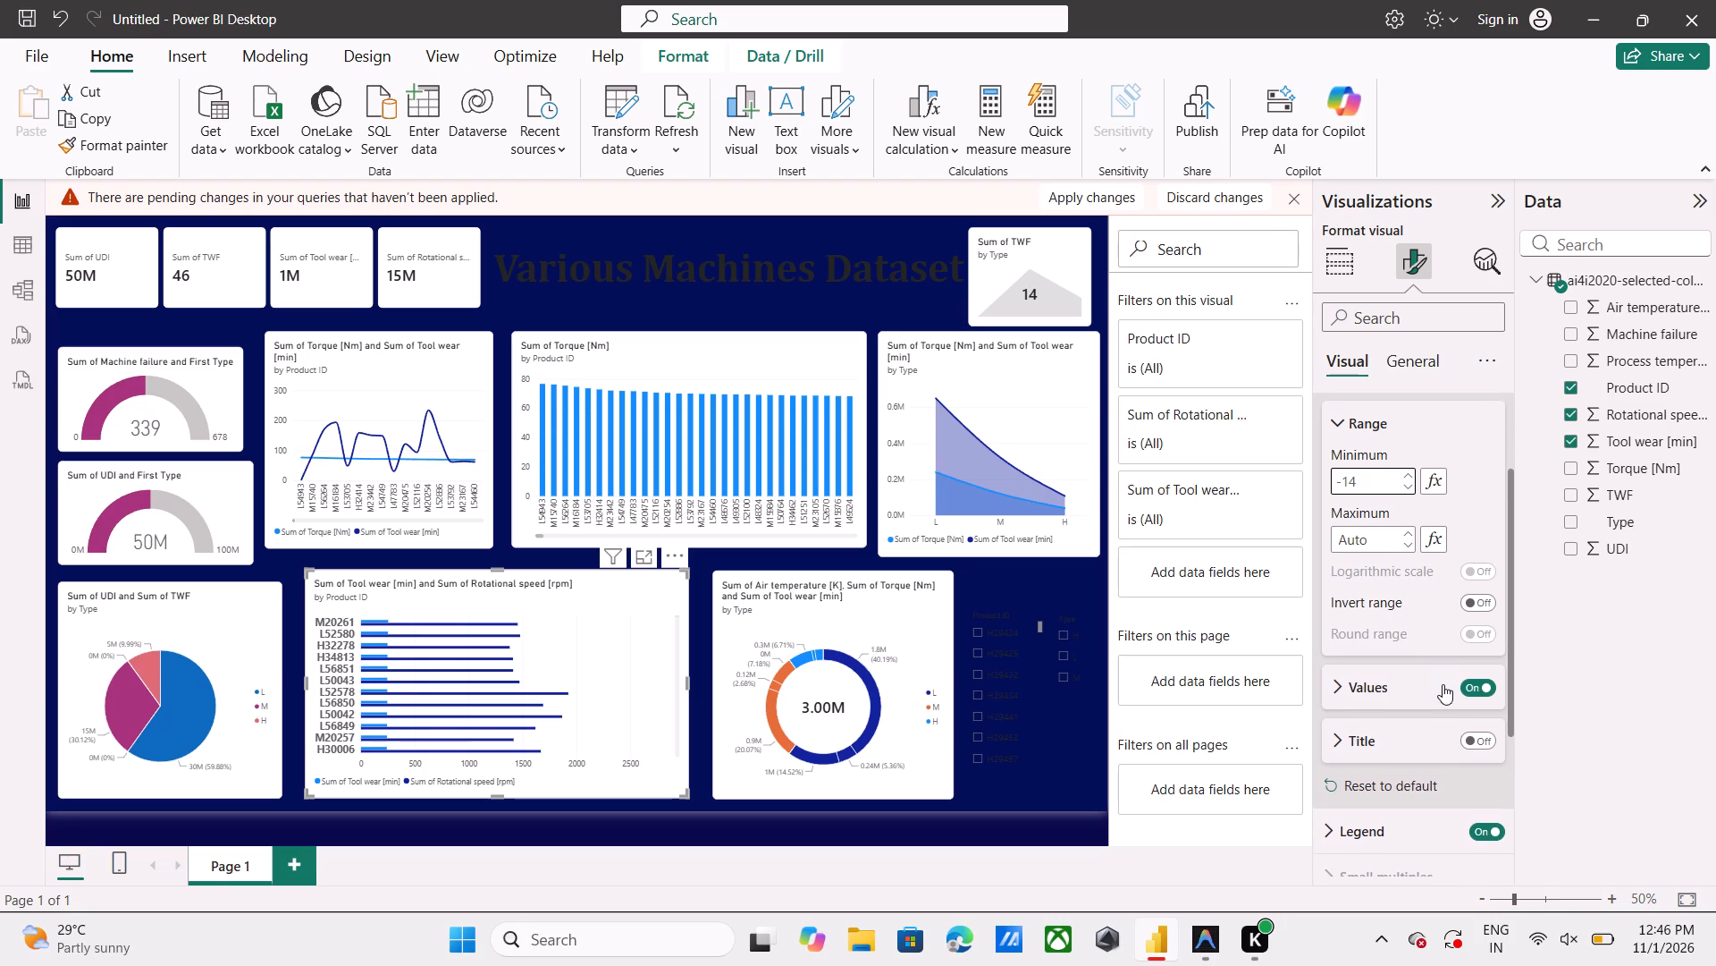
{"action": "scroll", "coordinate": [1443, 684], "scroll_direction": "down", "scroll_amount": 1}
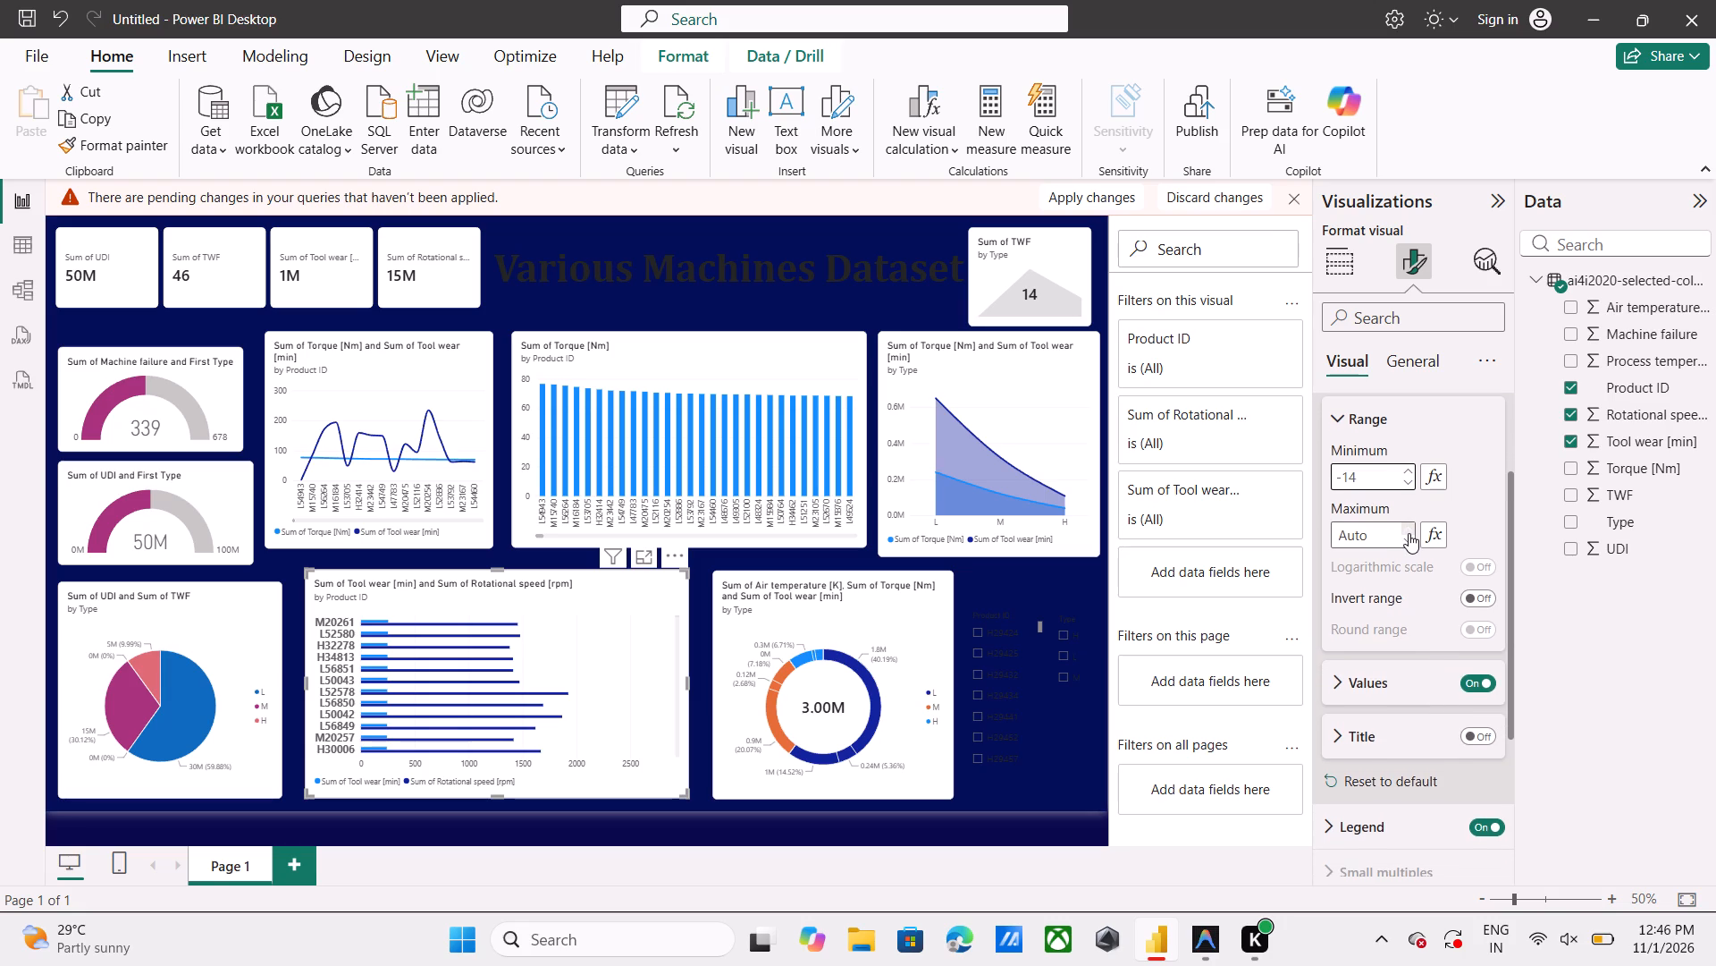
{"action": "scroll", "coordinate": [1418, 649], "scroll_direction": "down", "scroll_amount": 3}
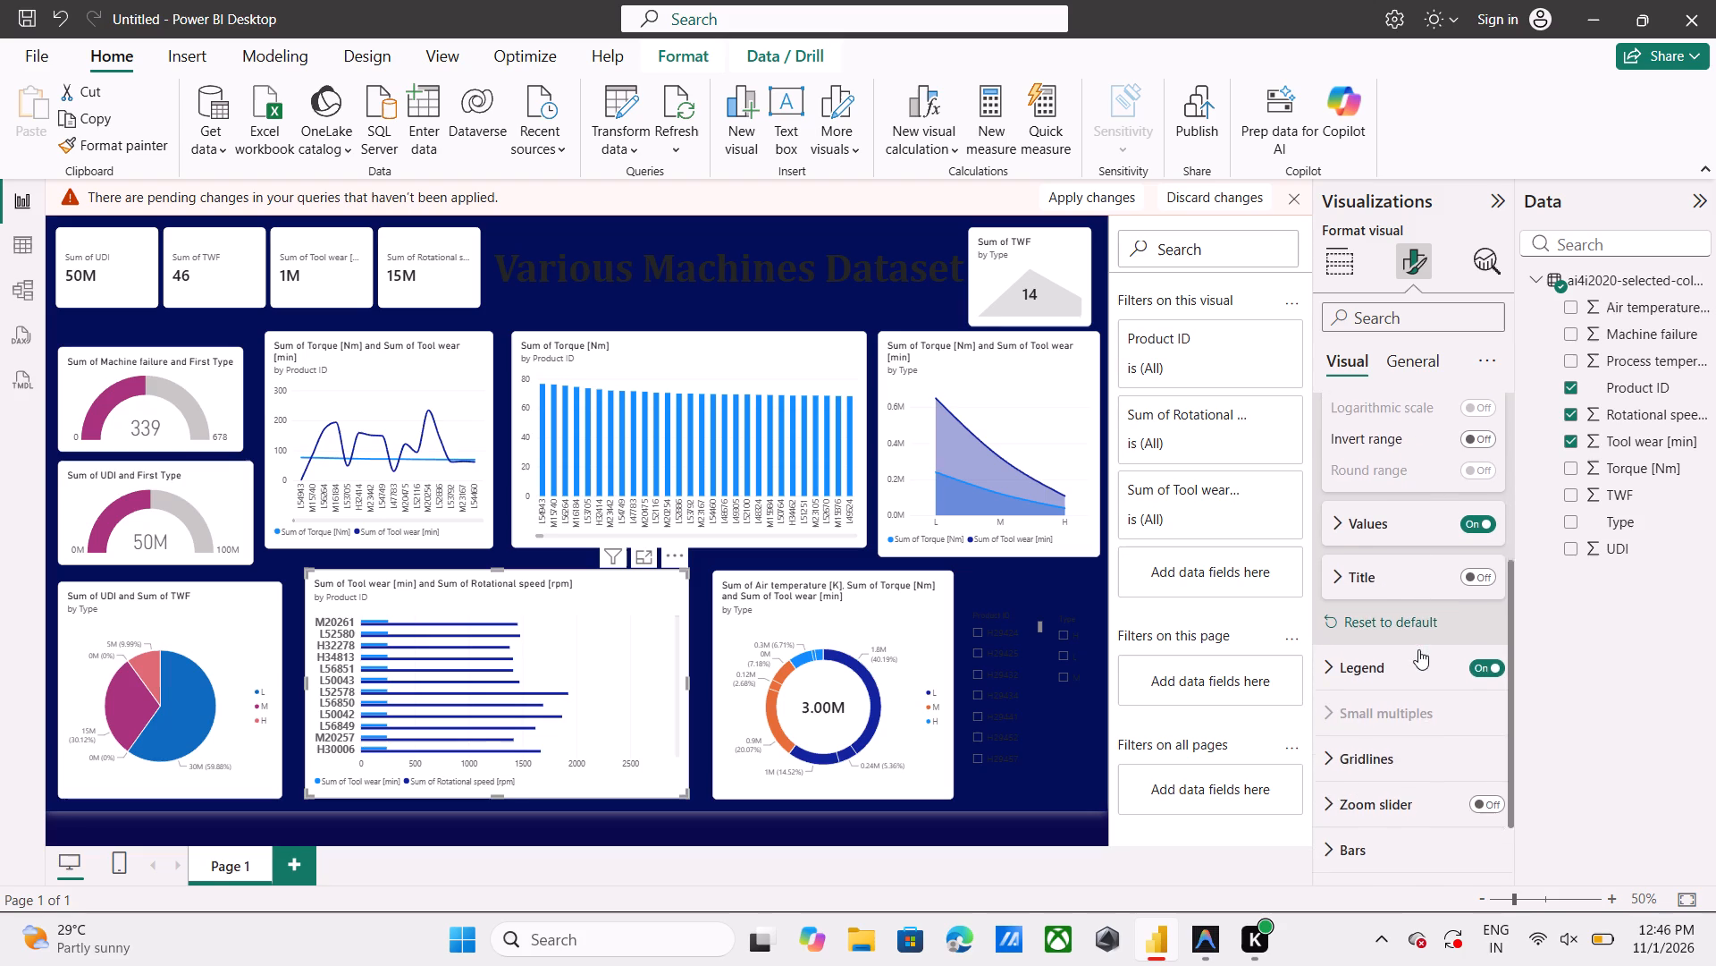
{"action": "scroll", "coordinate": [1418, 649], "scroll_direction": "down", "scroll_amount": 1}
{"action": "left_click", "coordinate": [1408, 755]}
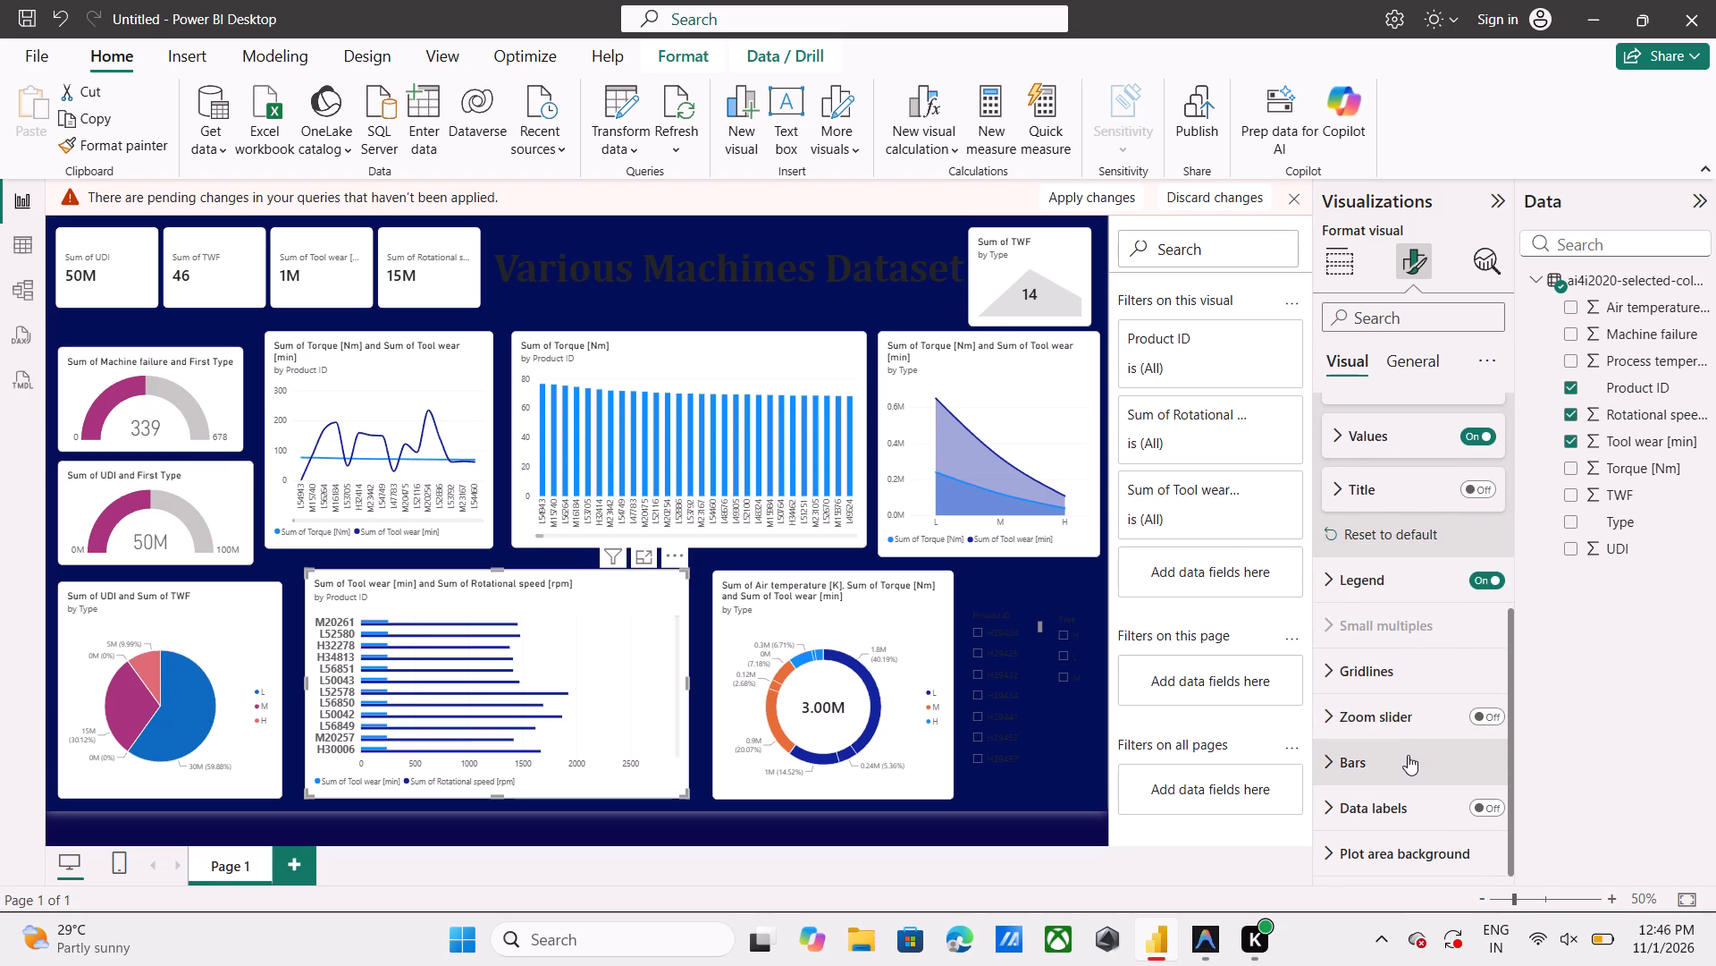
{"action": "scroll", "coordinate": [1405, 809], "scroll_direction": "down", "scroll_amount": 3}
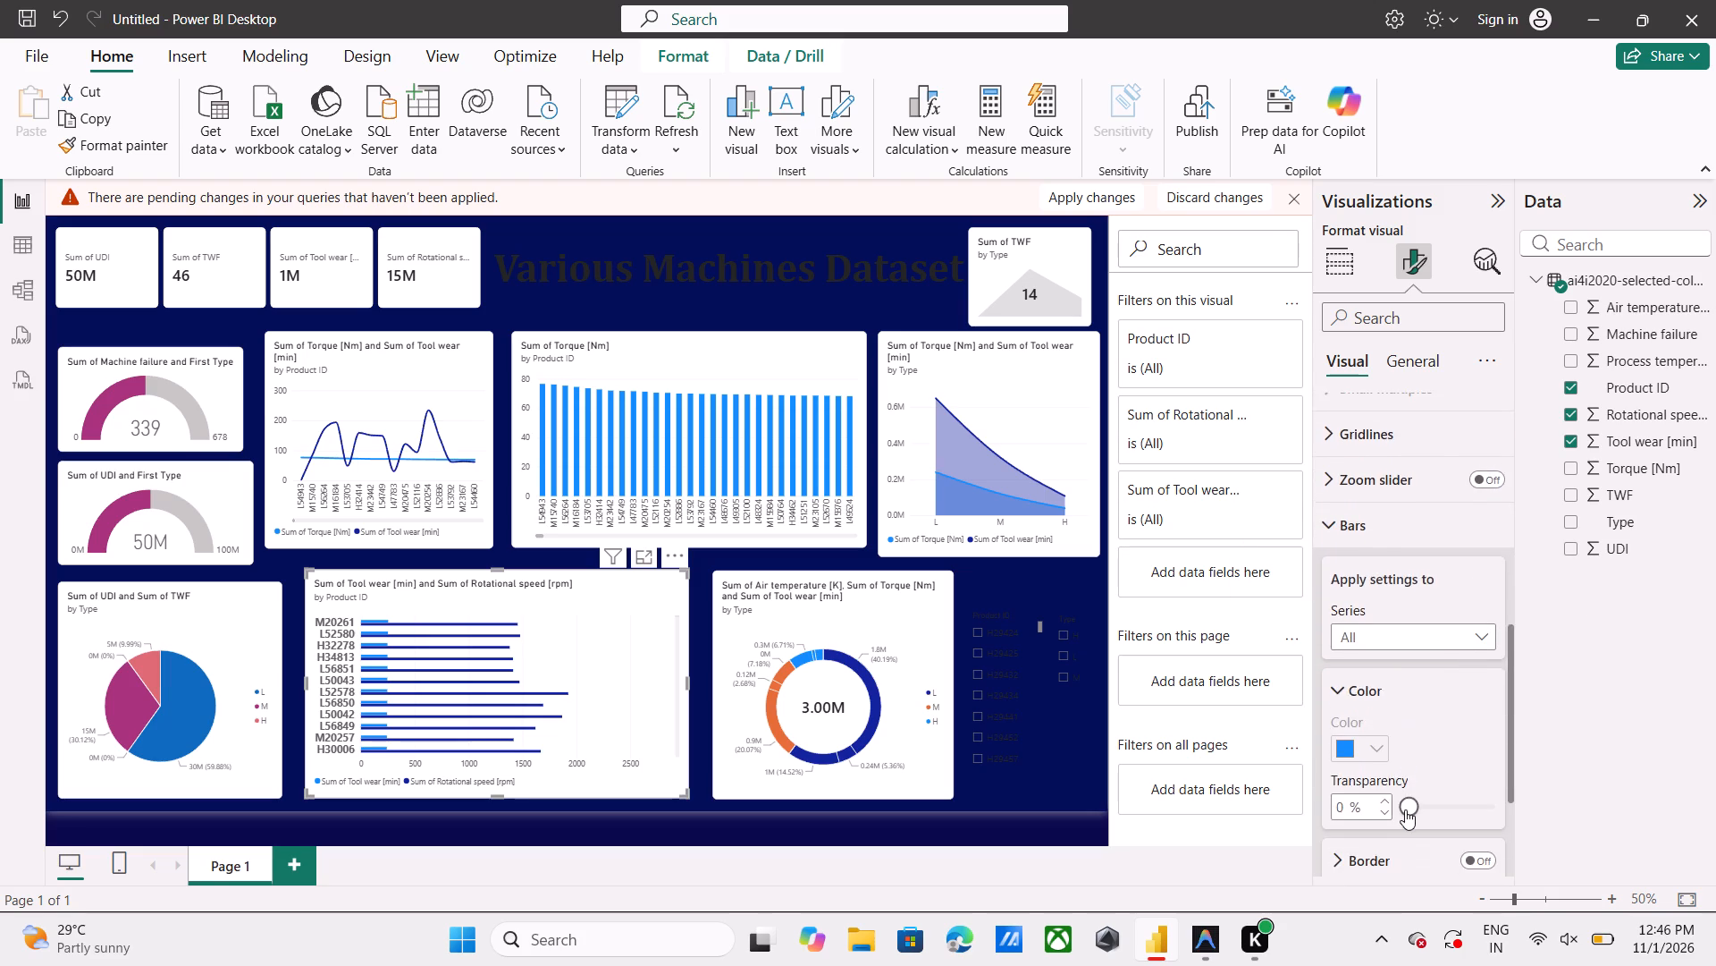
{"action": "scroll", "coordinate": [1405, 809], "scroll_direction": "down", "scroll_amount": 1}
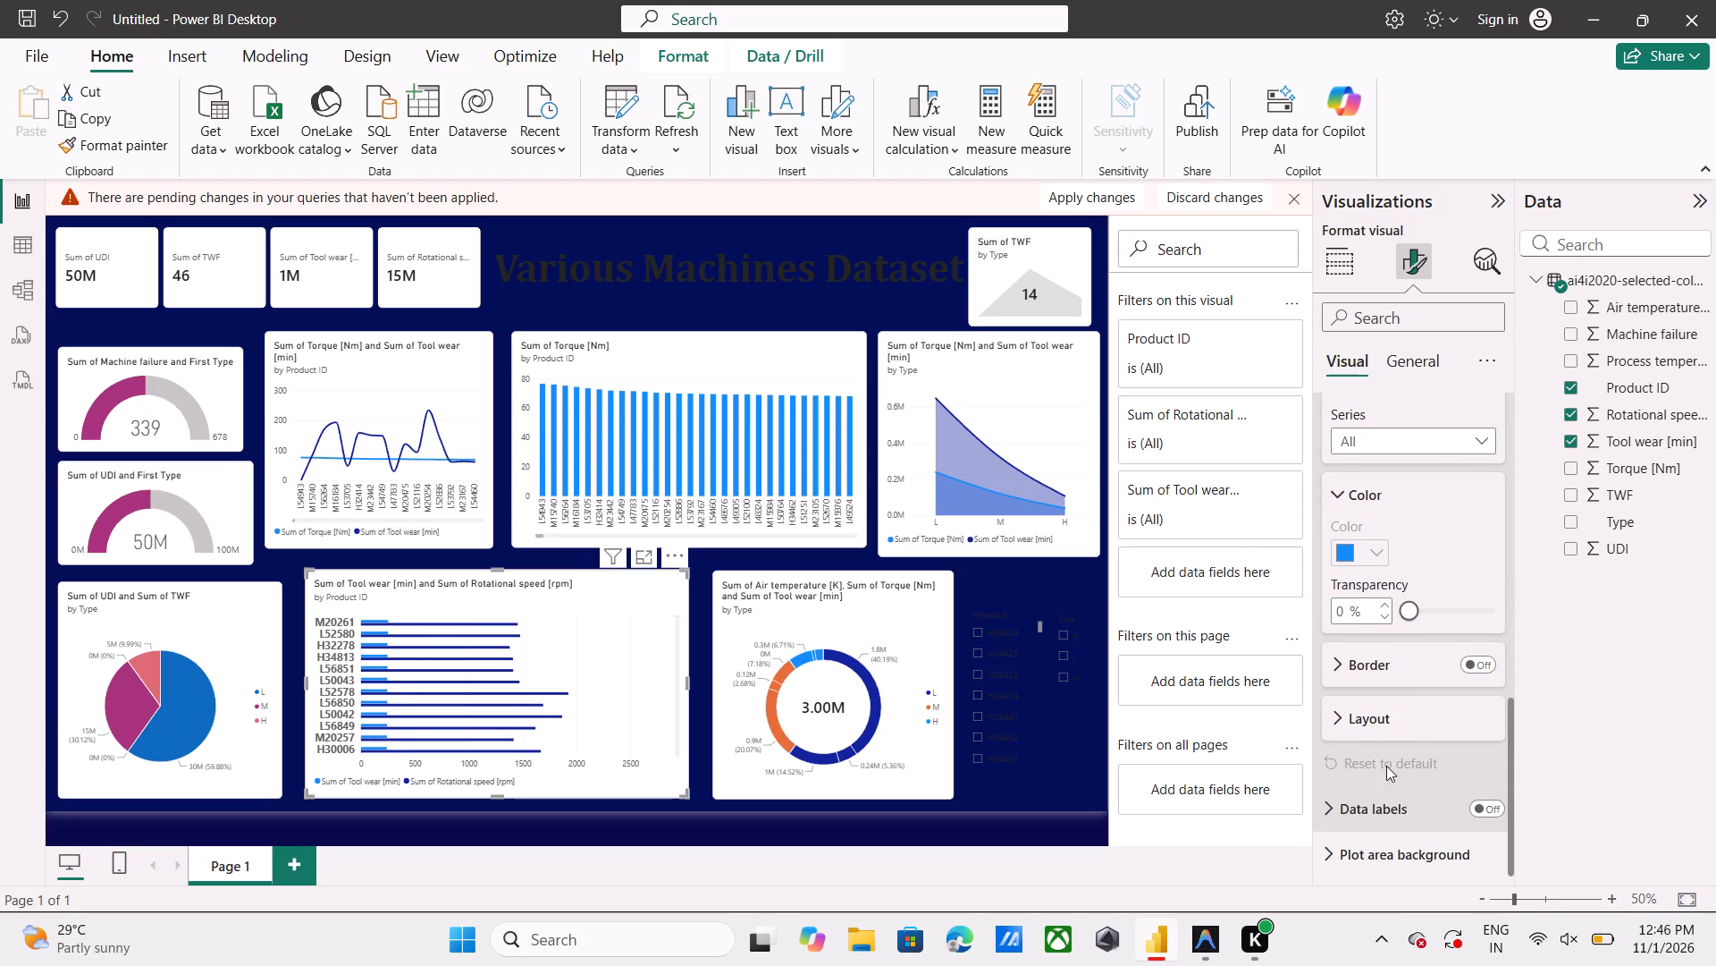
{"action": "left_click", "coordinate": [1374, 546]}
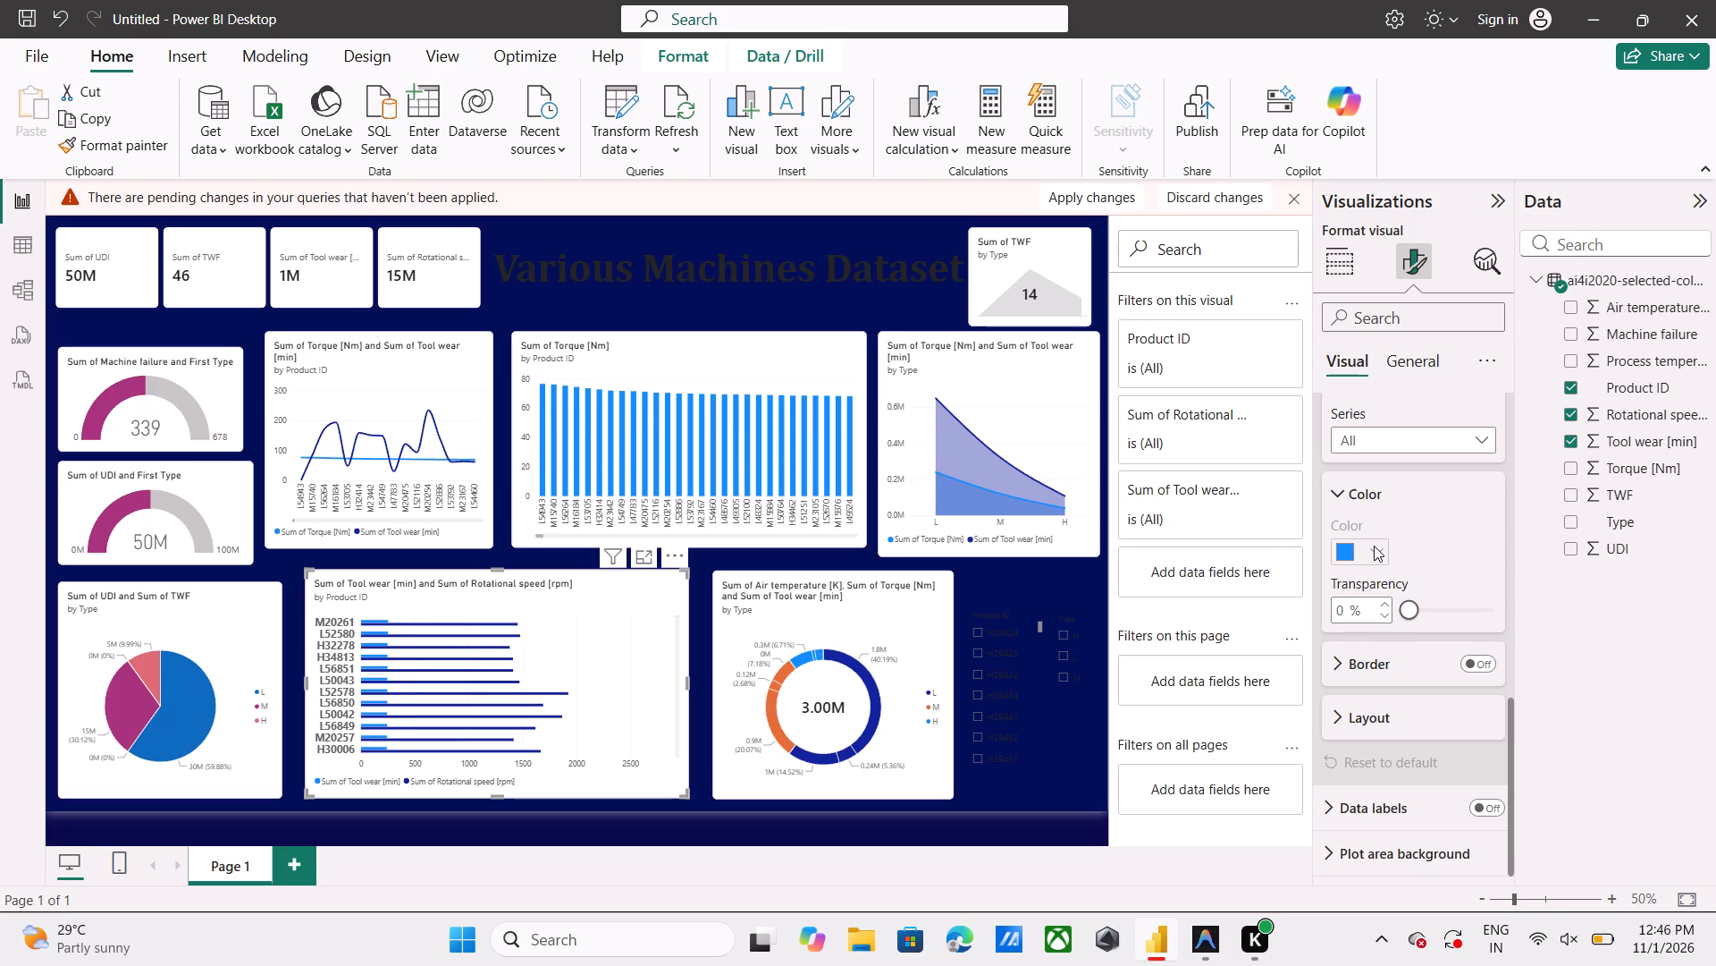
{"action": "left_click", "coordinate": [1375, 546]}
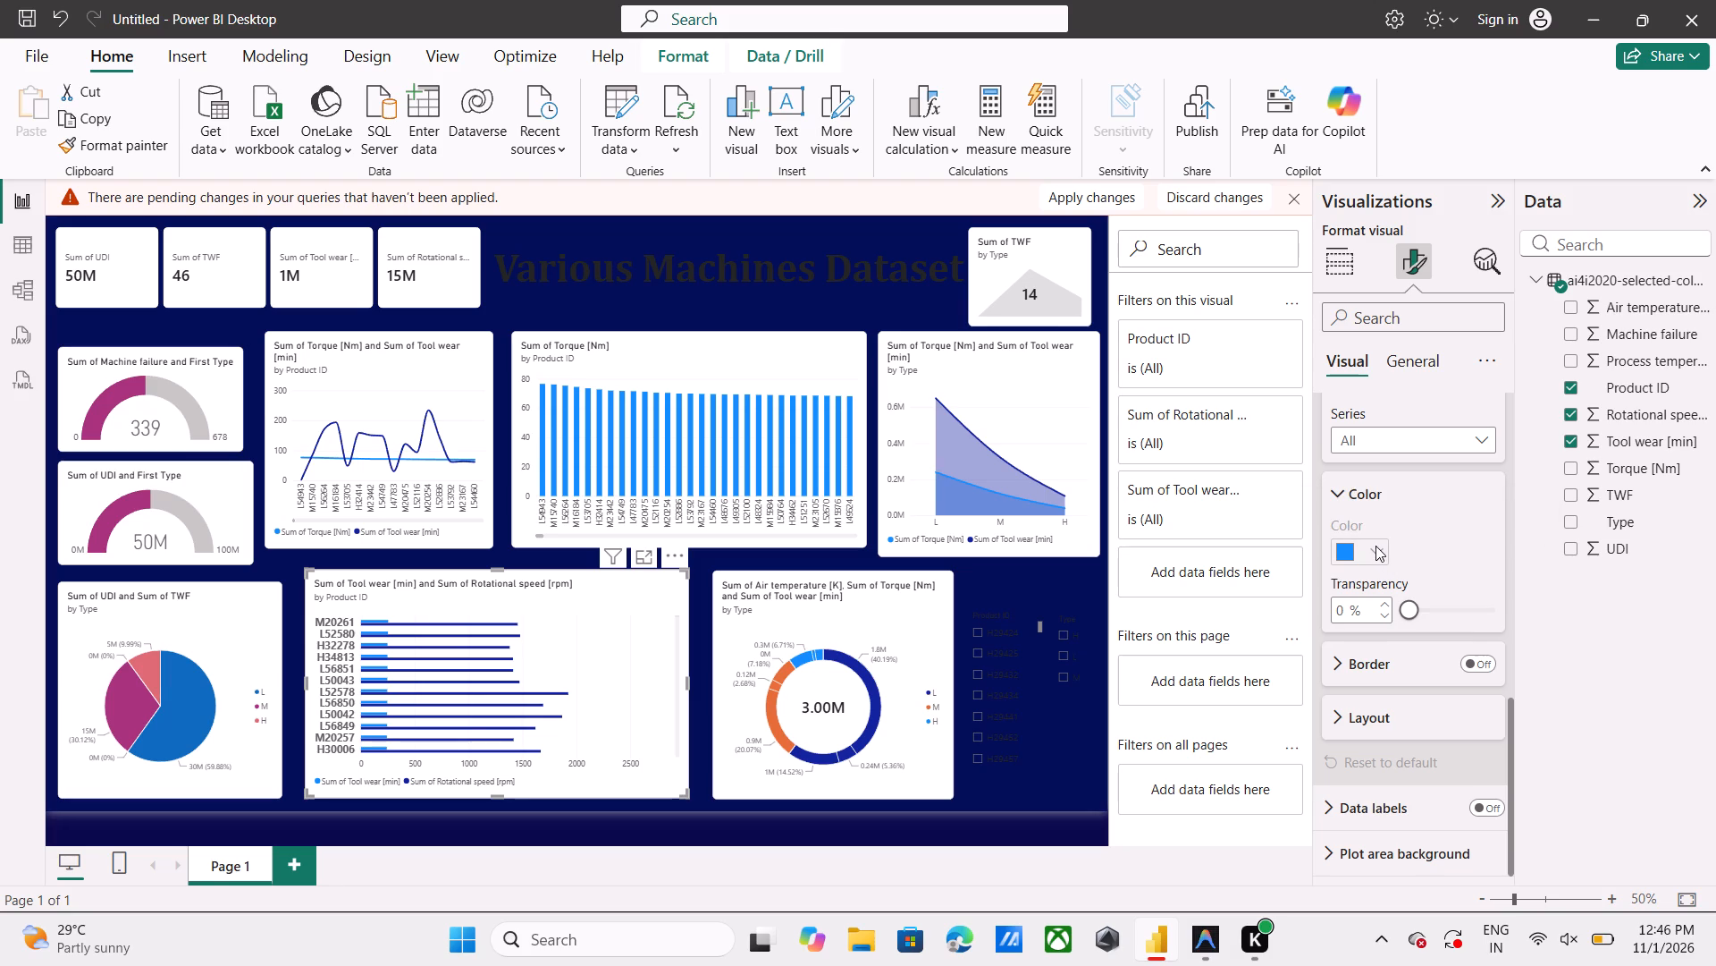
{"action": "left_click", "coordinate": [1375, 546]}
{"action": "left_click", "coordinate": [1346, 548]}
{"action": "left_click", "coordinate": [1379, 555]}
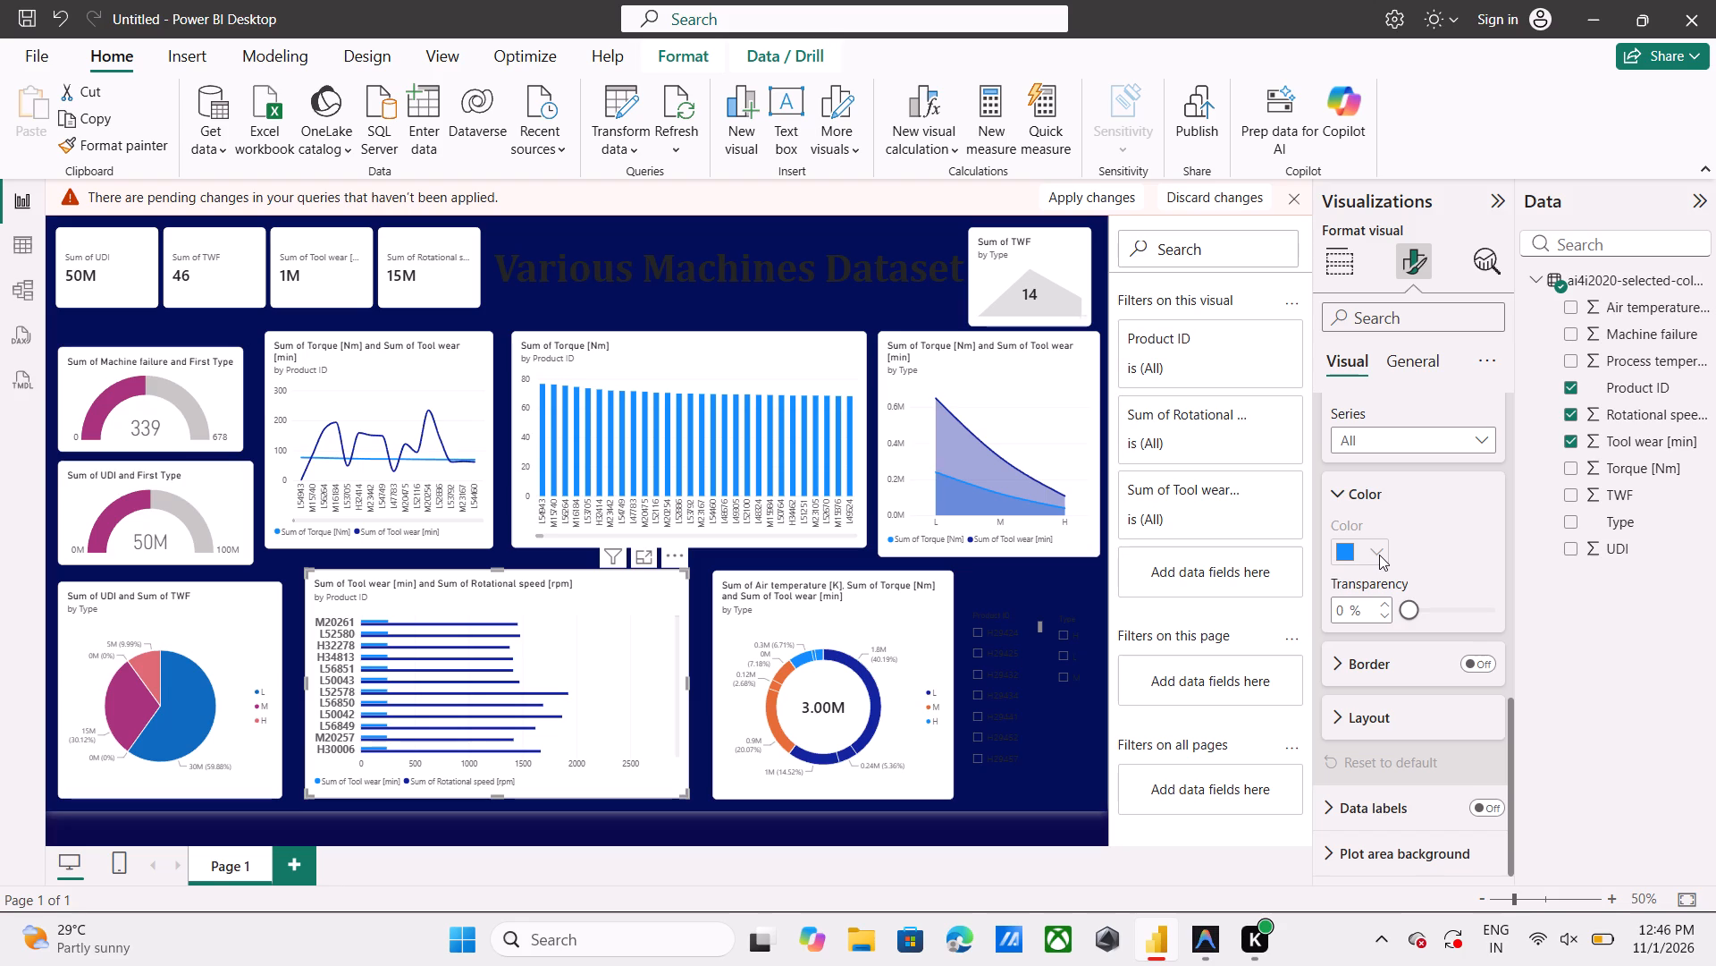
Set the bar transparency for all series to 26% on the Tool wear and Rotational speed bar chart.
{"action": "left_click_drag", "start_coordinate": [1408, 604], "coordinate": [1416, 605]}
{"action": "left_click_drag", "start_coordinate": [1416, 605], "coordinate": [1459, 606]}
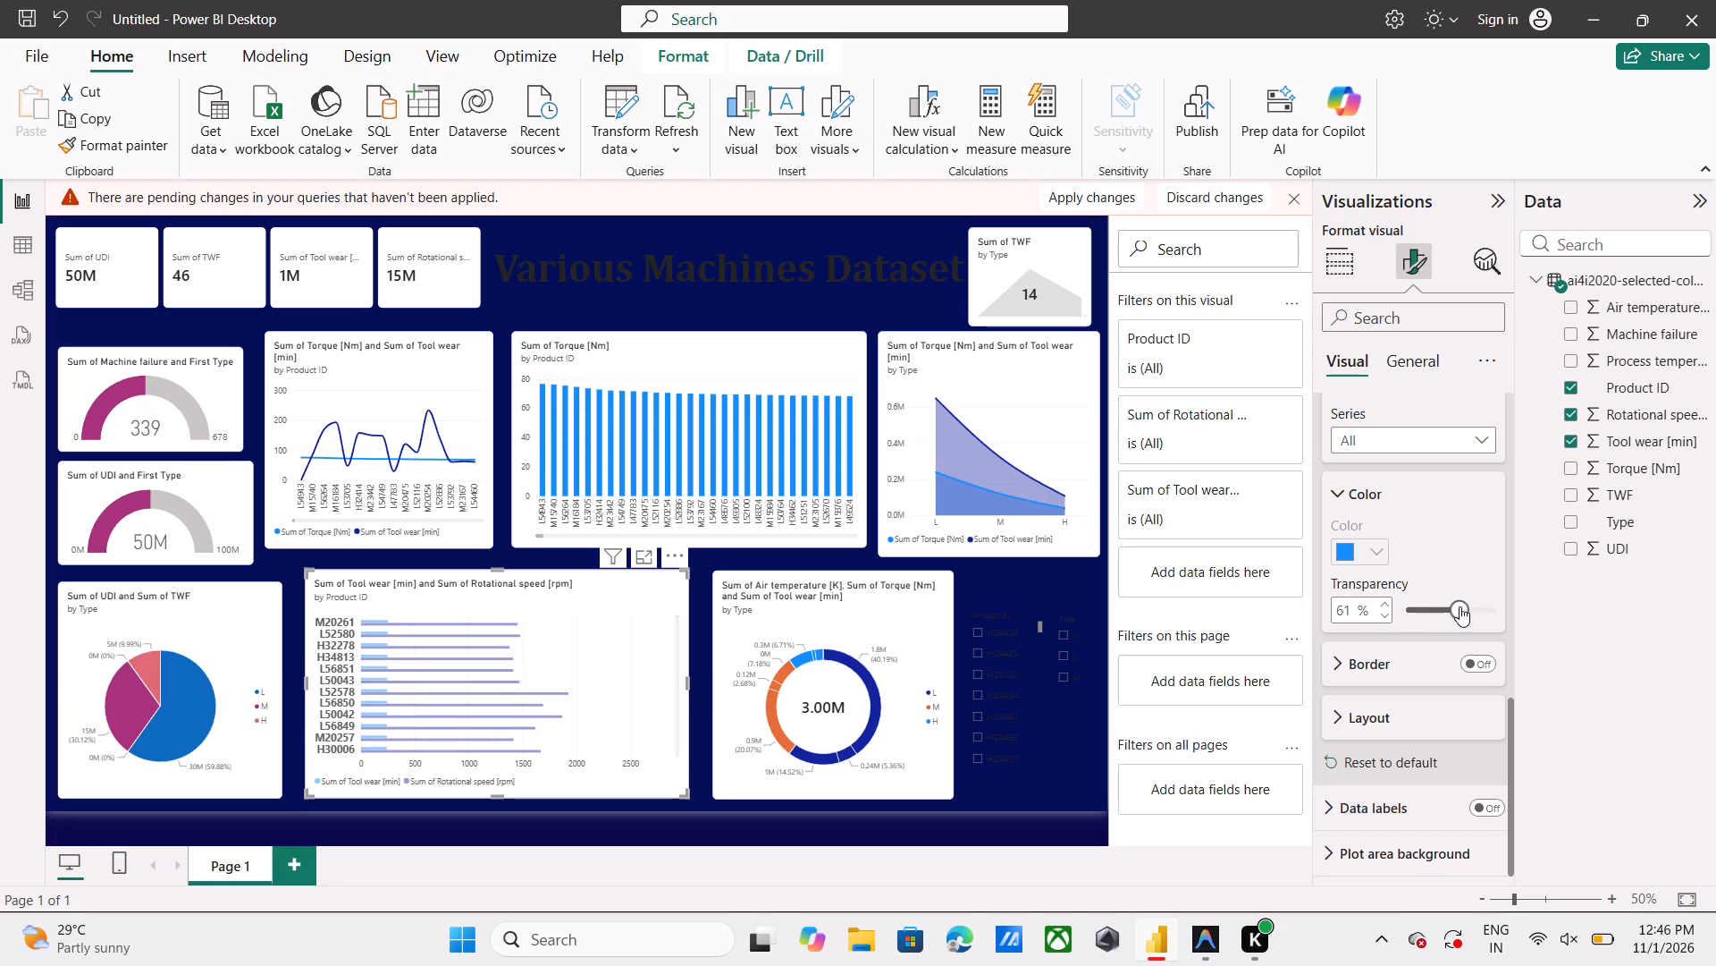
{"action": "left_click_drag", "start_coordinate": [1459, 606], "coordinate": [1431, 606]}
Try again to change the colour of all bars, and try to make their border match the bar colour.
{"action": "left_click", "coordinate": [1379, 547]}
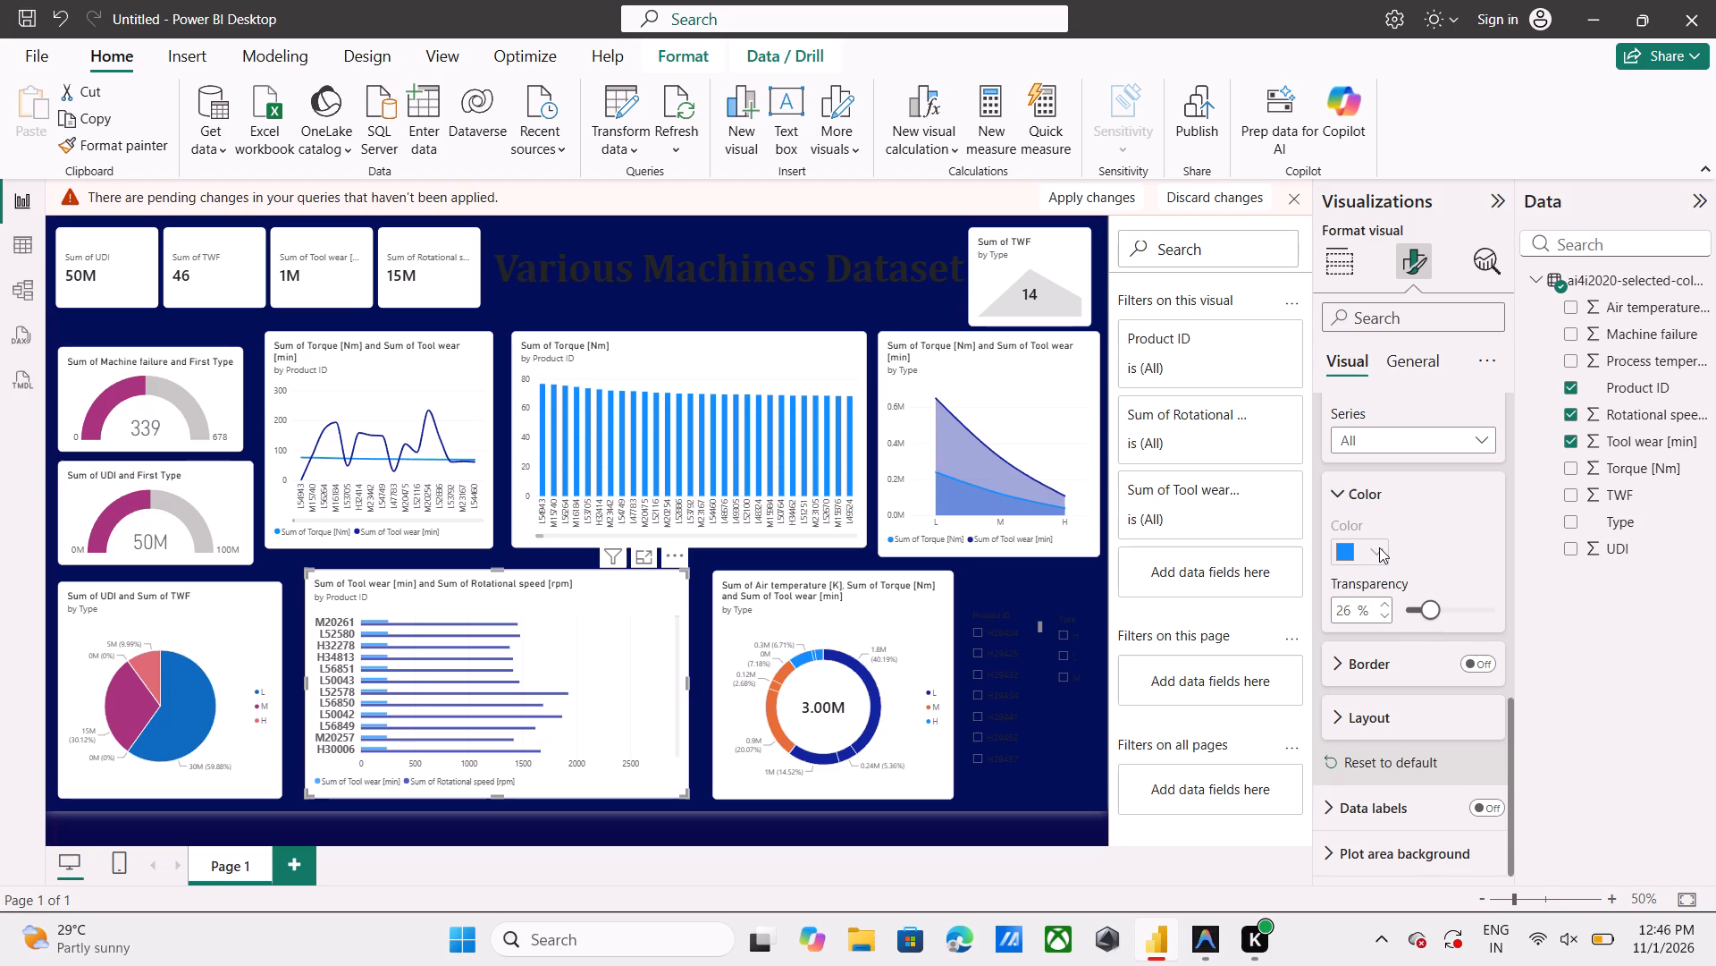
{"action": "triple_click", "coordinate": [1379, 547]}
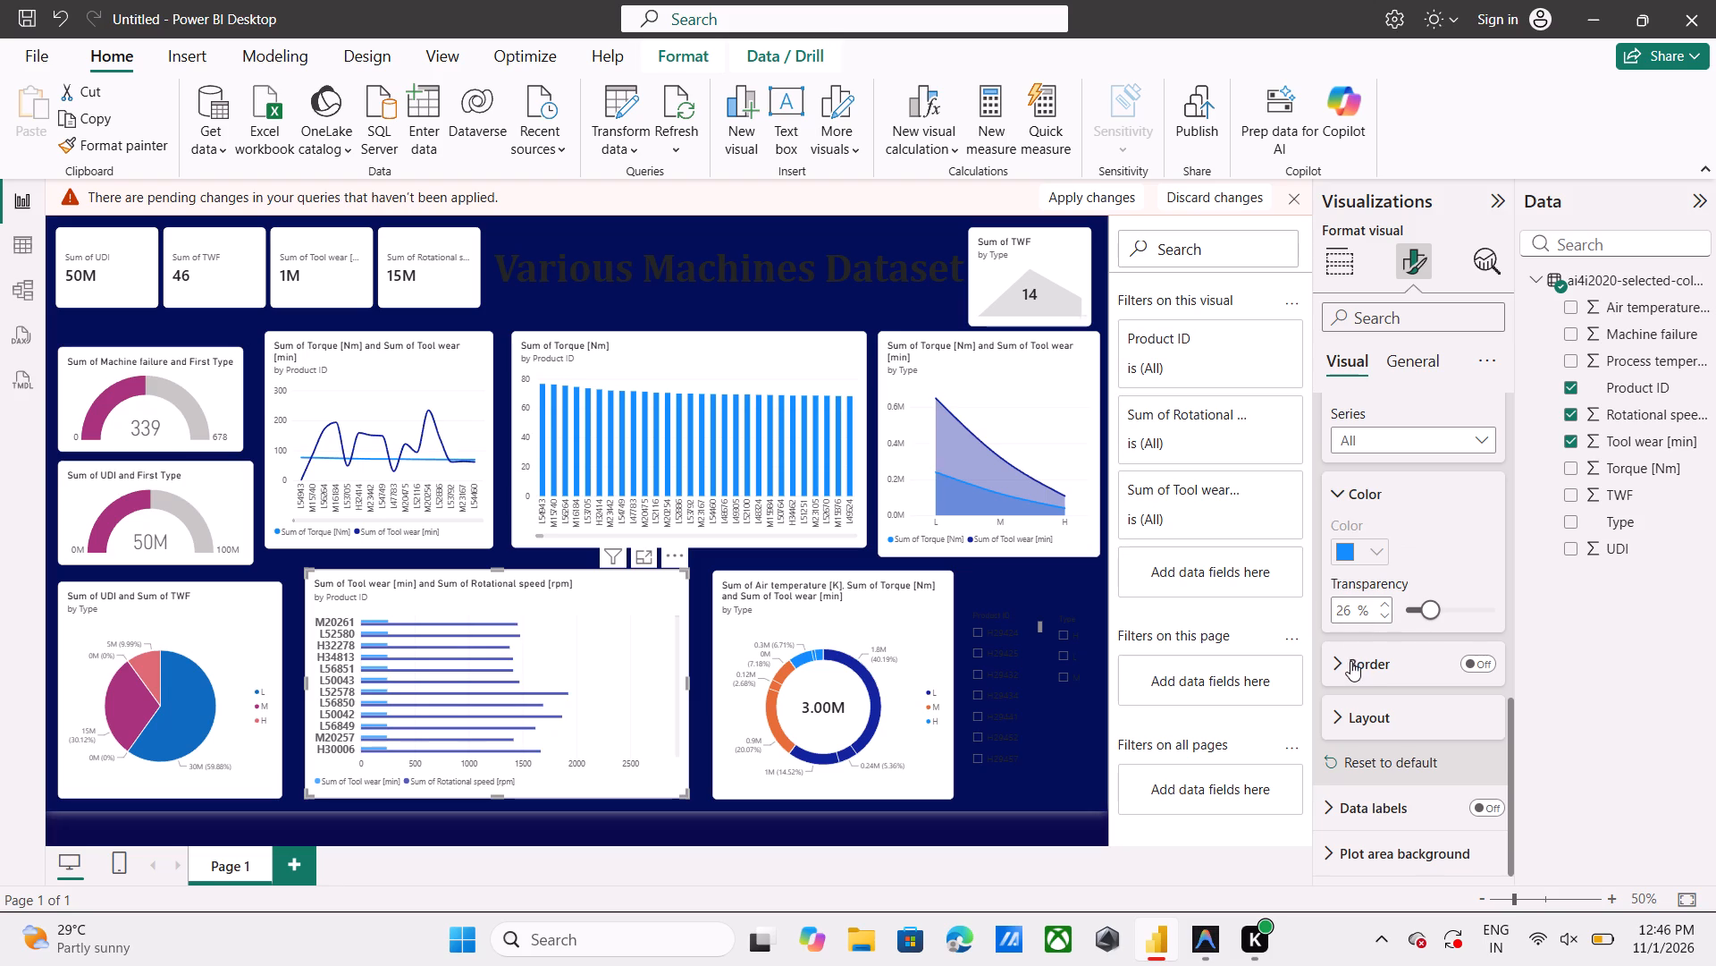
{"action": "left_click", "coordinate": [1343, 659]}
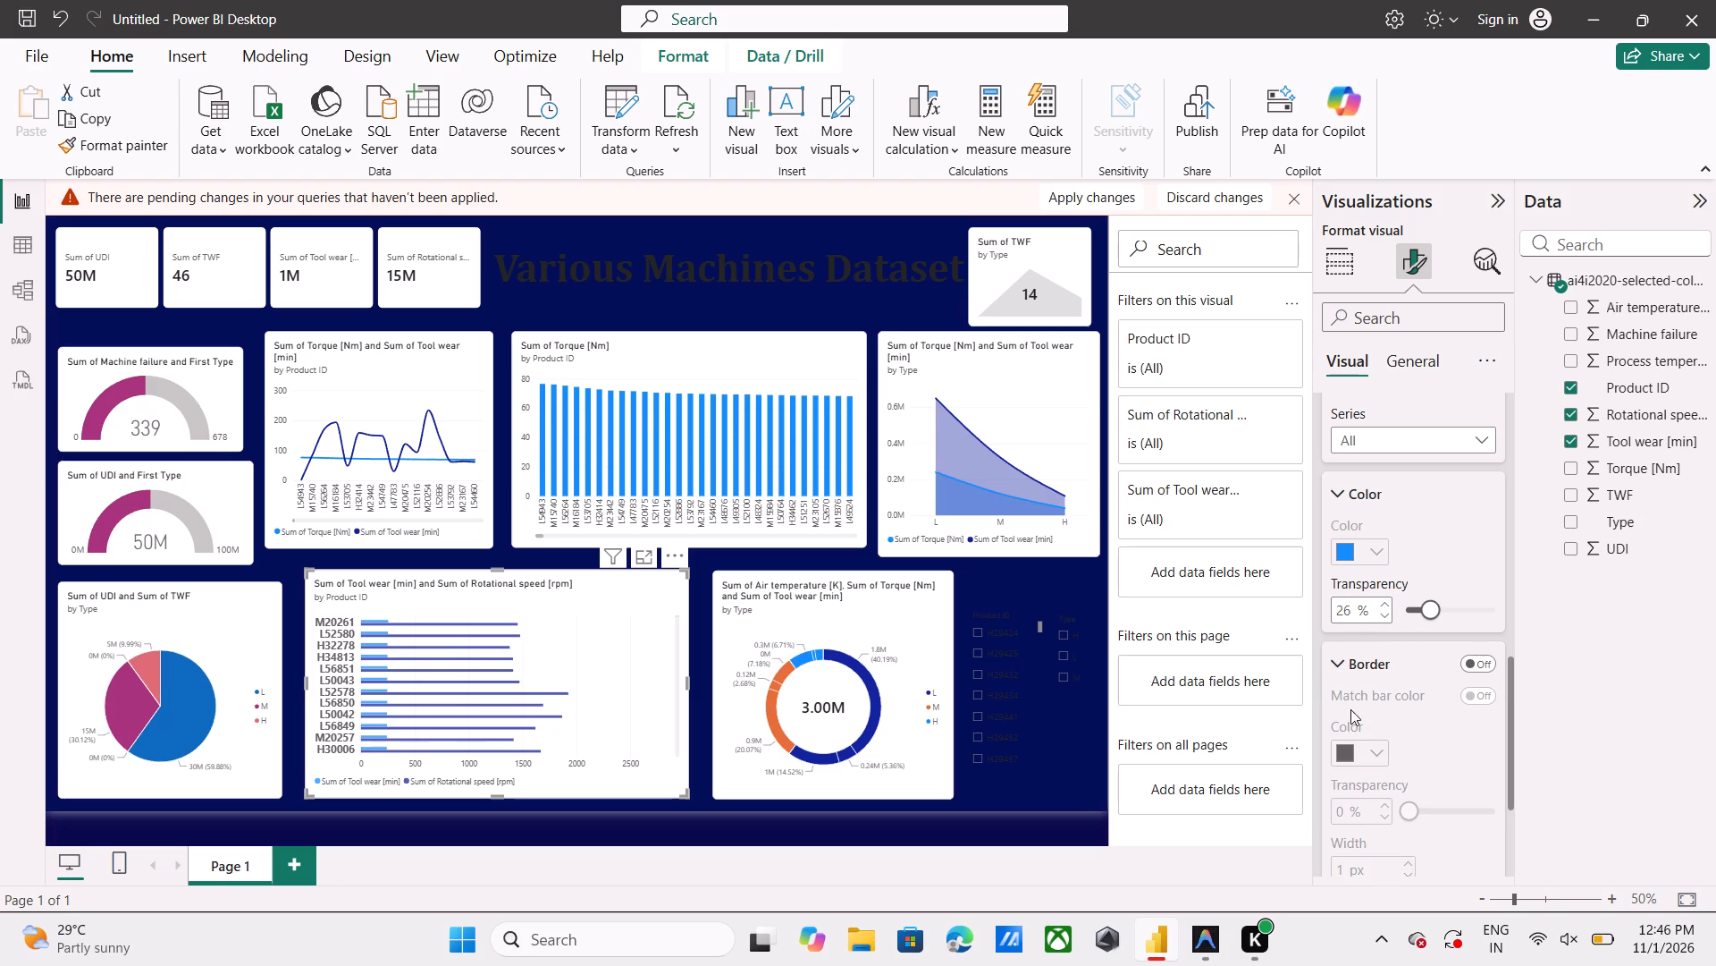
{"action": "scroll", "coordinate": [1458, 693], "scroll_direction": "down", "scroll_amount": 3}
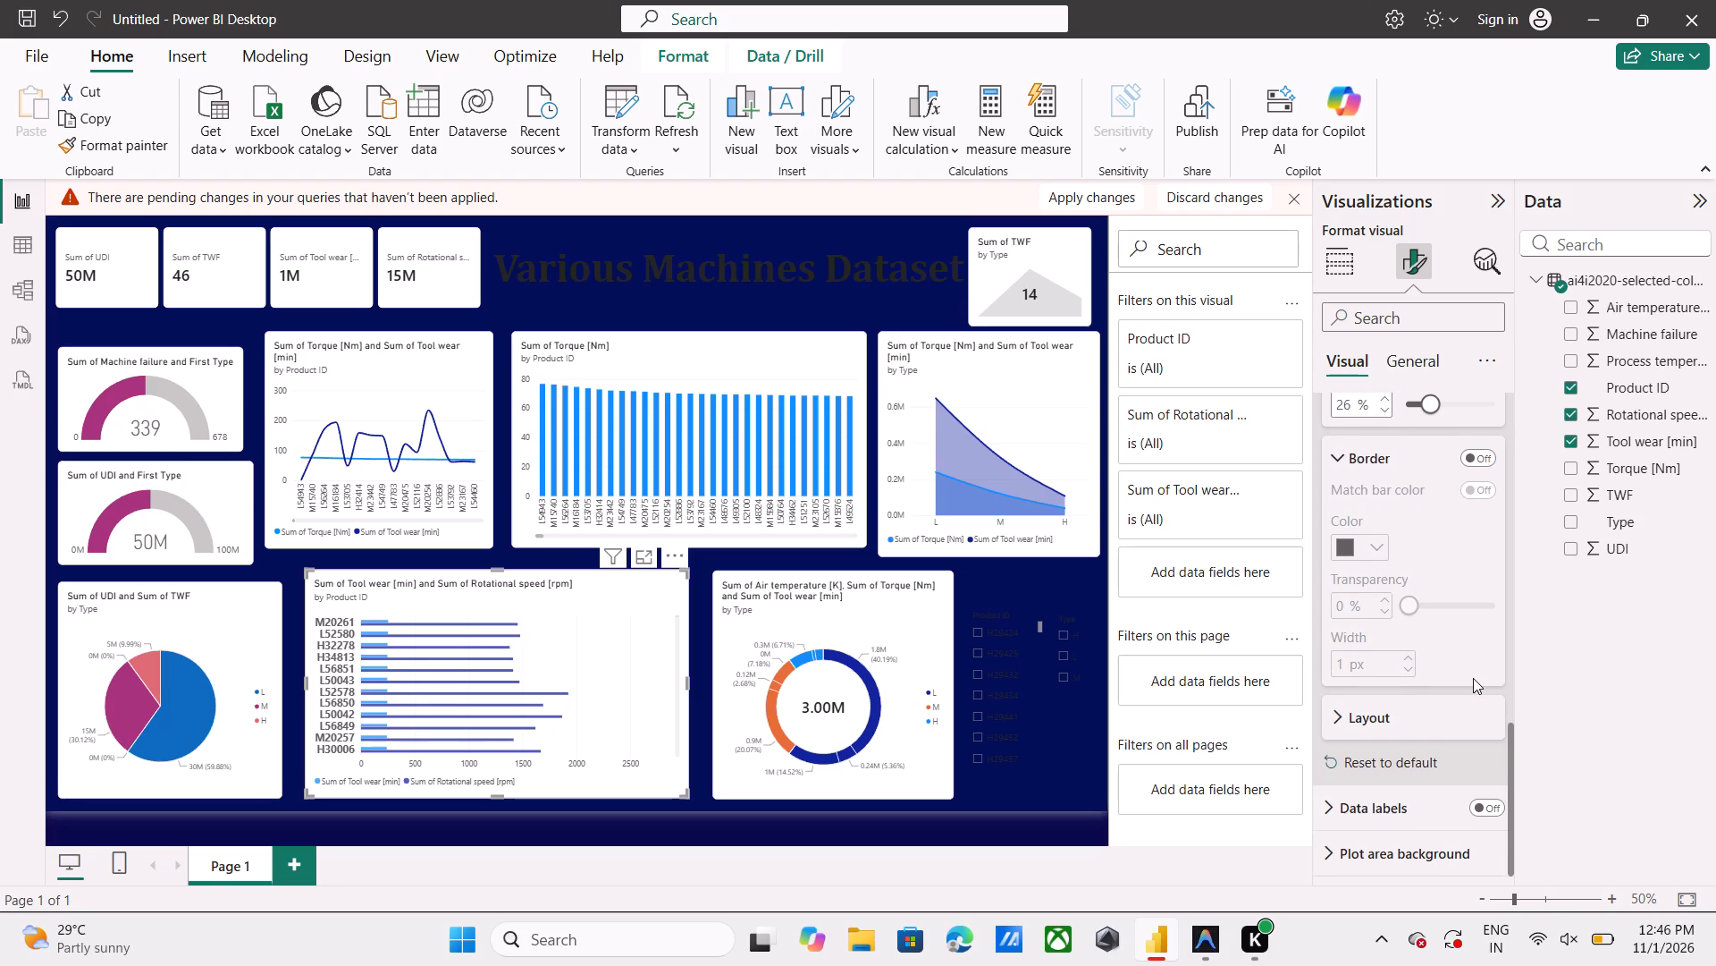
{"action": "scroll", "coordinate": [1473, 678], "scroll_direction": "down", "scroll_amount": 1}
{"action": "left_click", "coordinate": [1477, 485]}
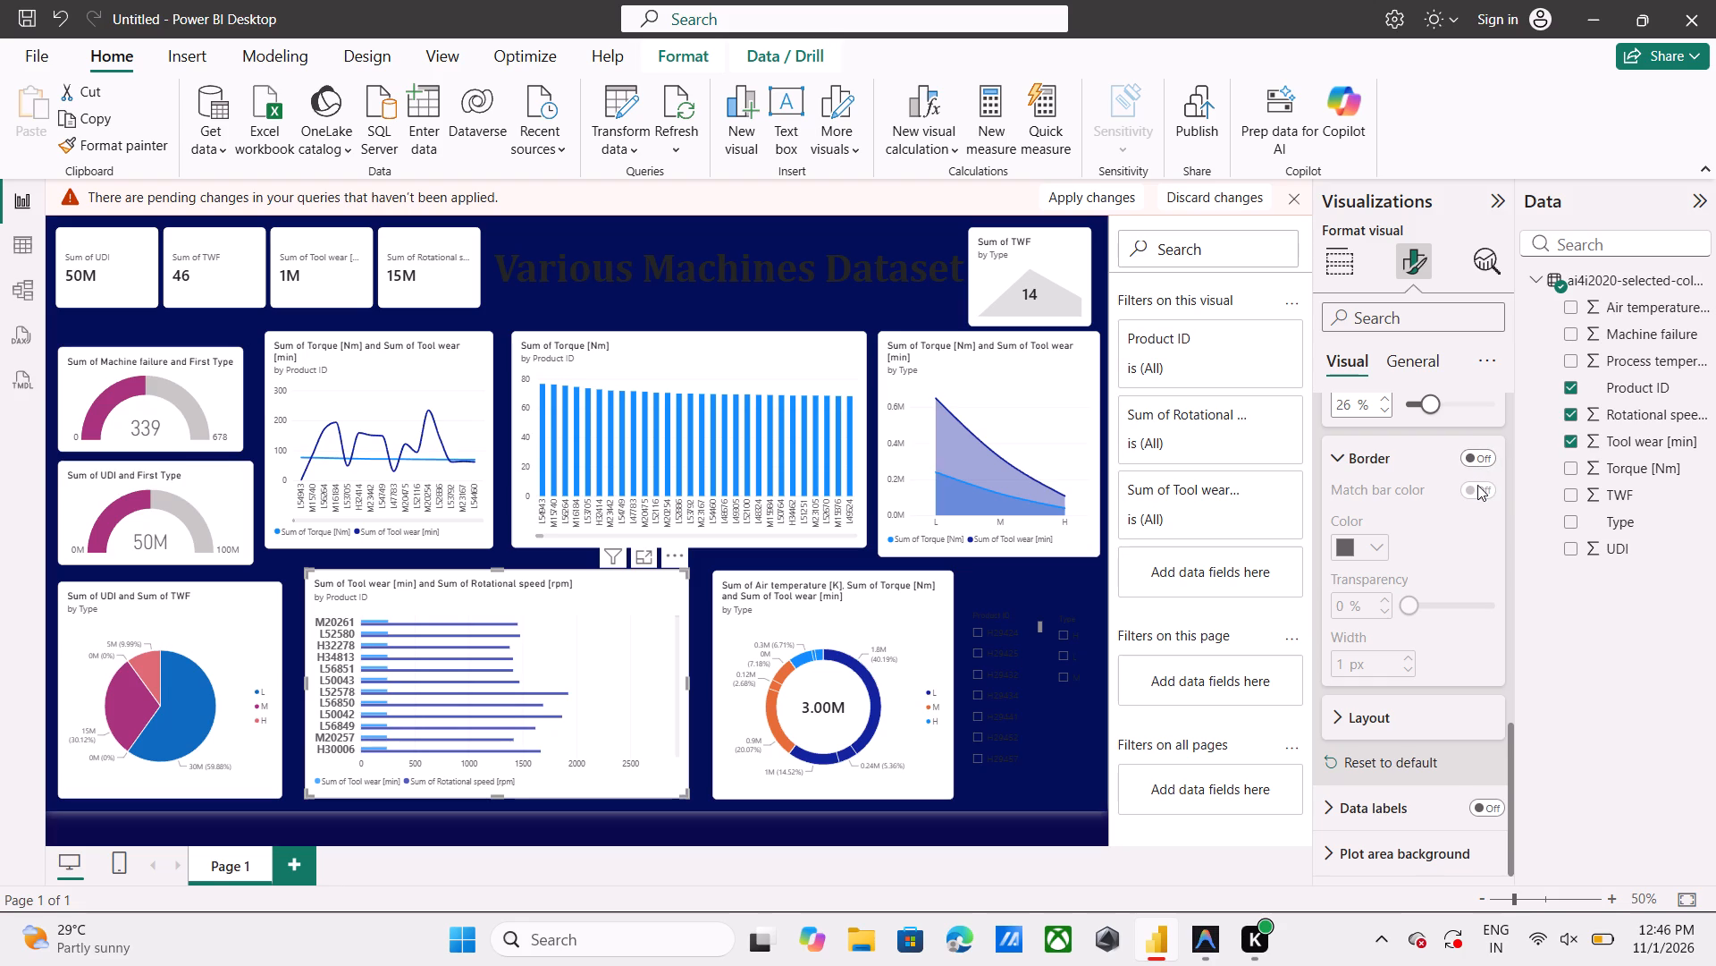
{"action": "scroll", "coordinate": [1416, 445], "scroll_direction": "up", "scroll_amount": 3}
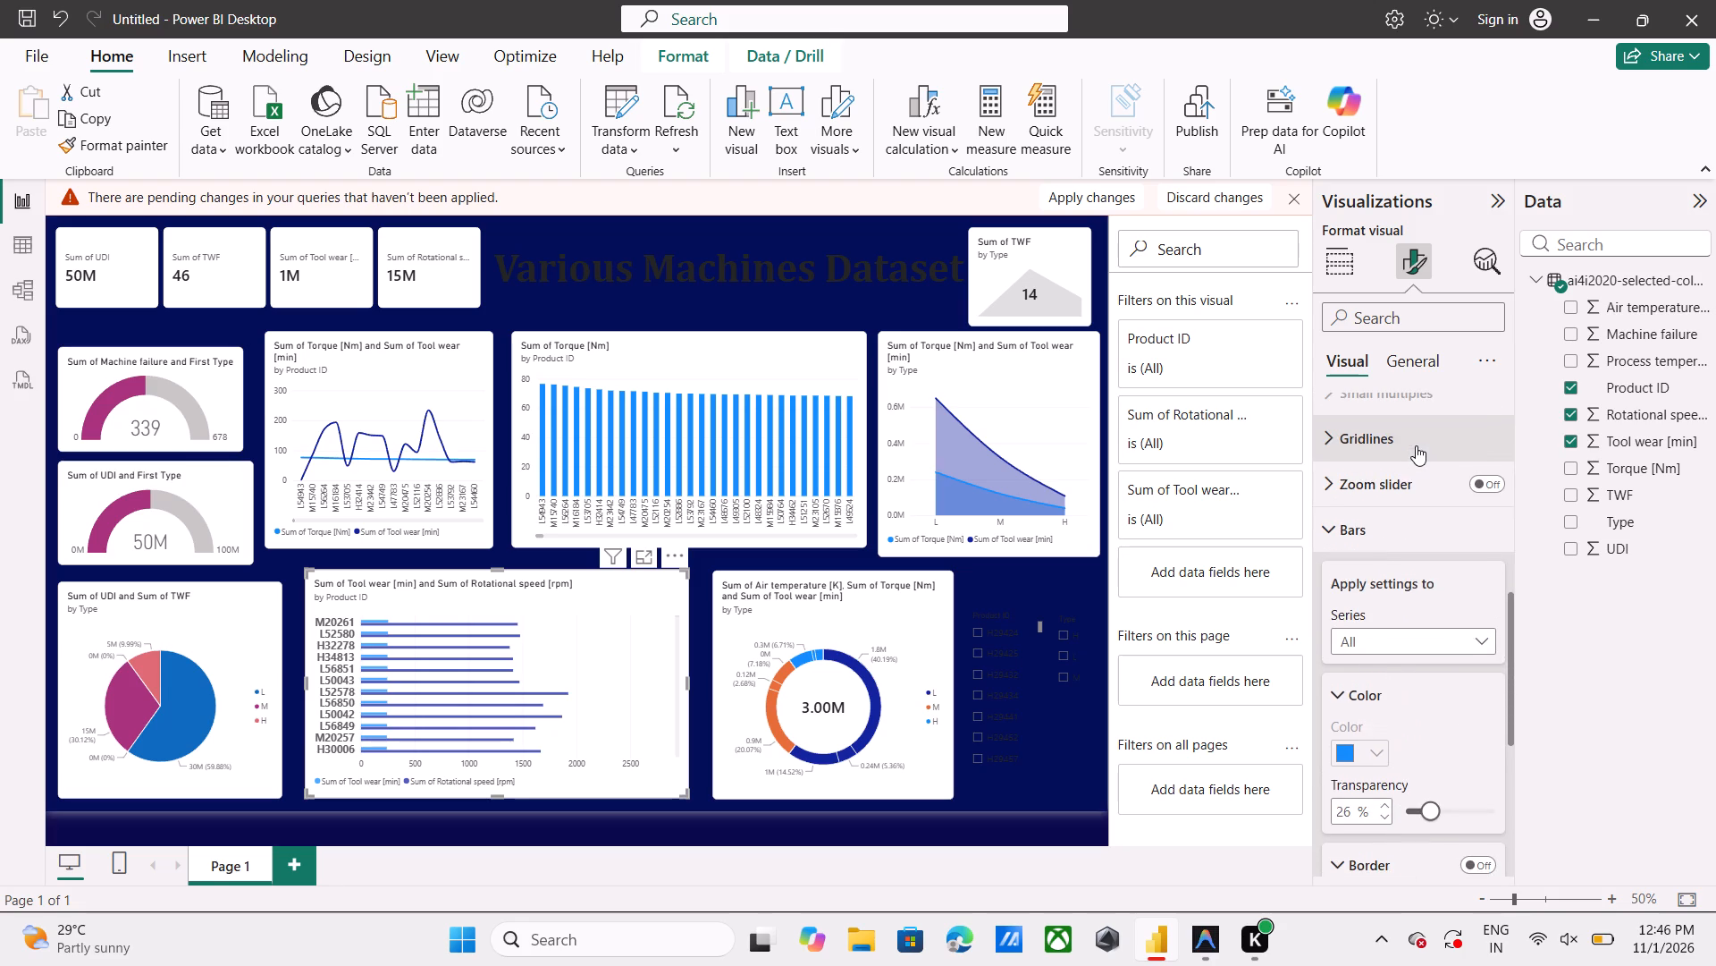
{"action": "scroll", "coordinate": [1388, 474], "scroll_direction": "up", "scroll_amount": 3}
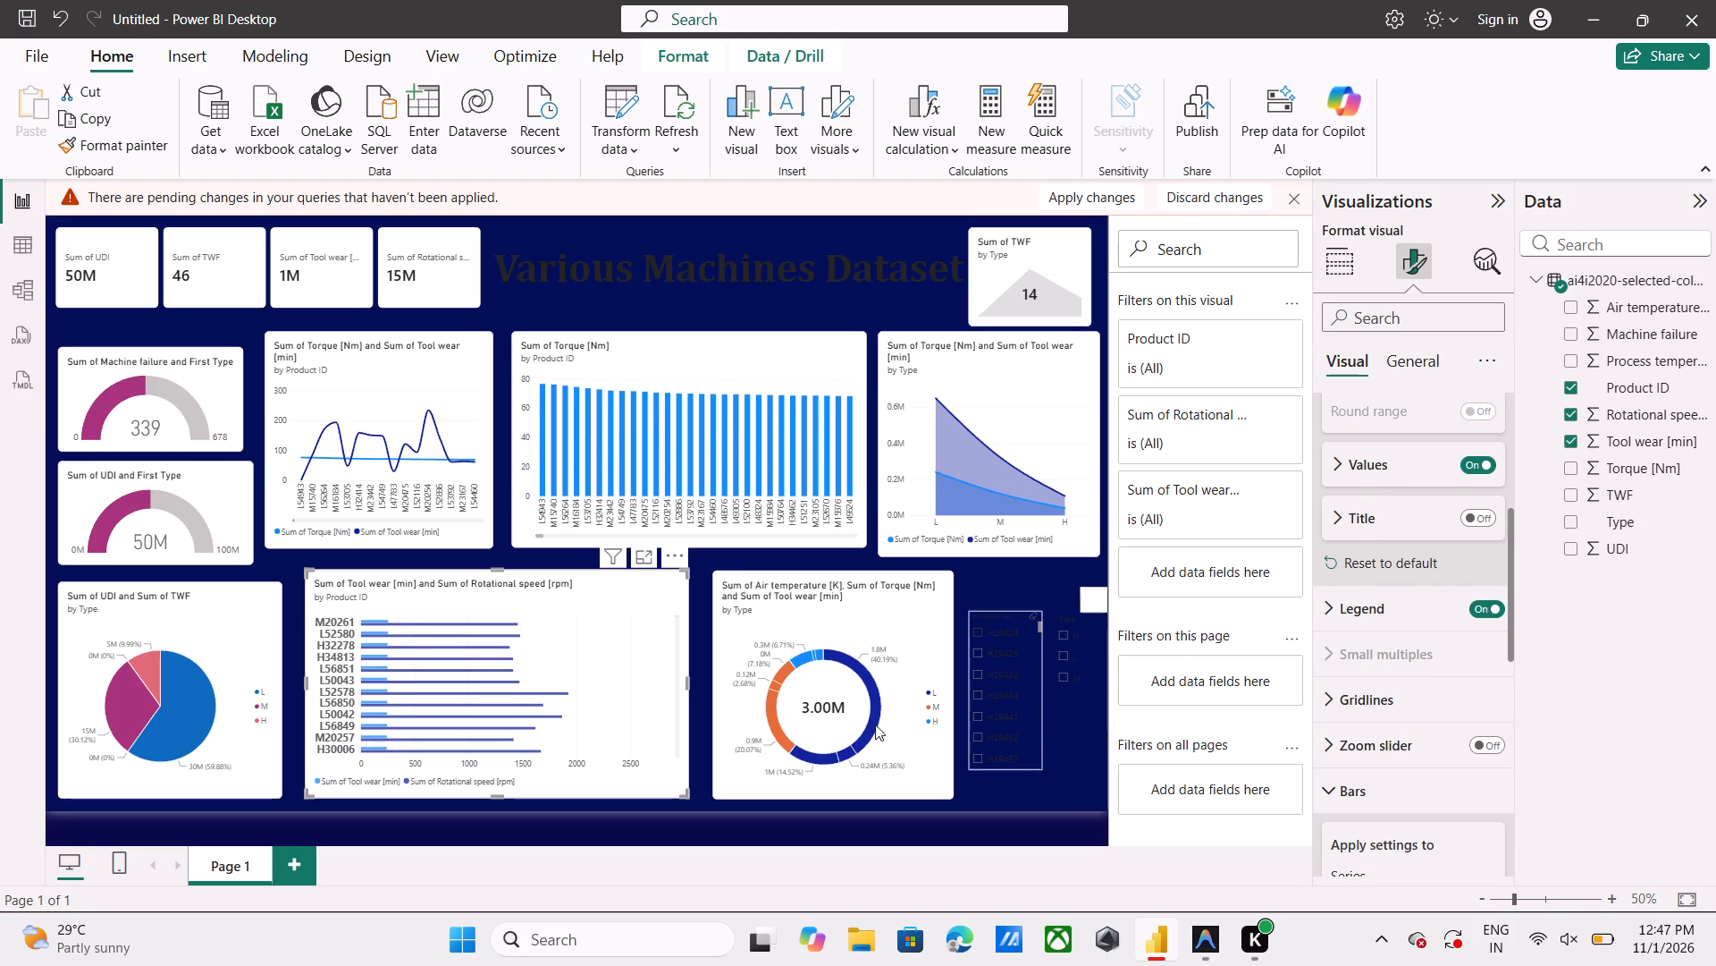
Cross-highlight the report by the L, H and M slices of the UDI and TWF pie chart in turn.
{"action": "left_click", "coordinate": [202, 727]}
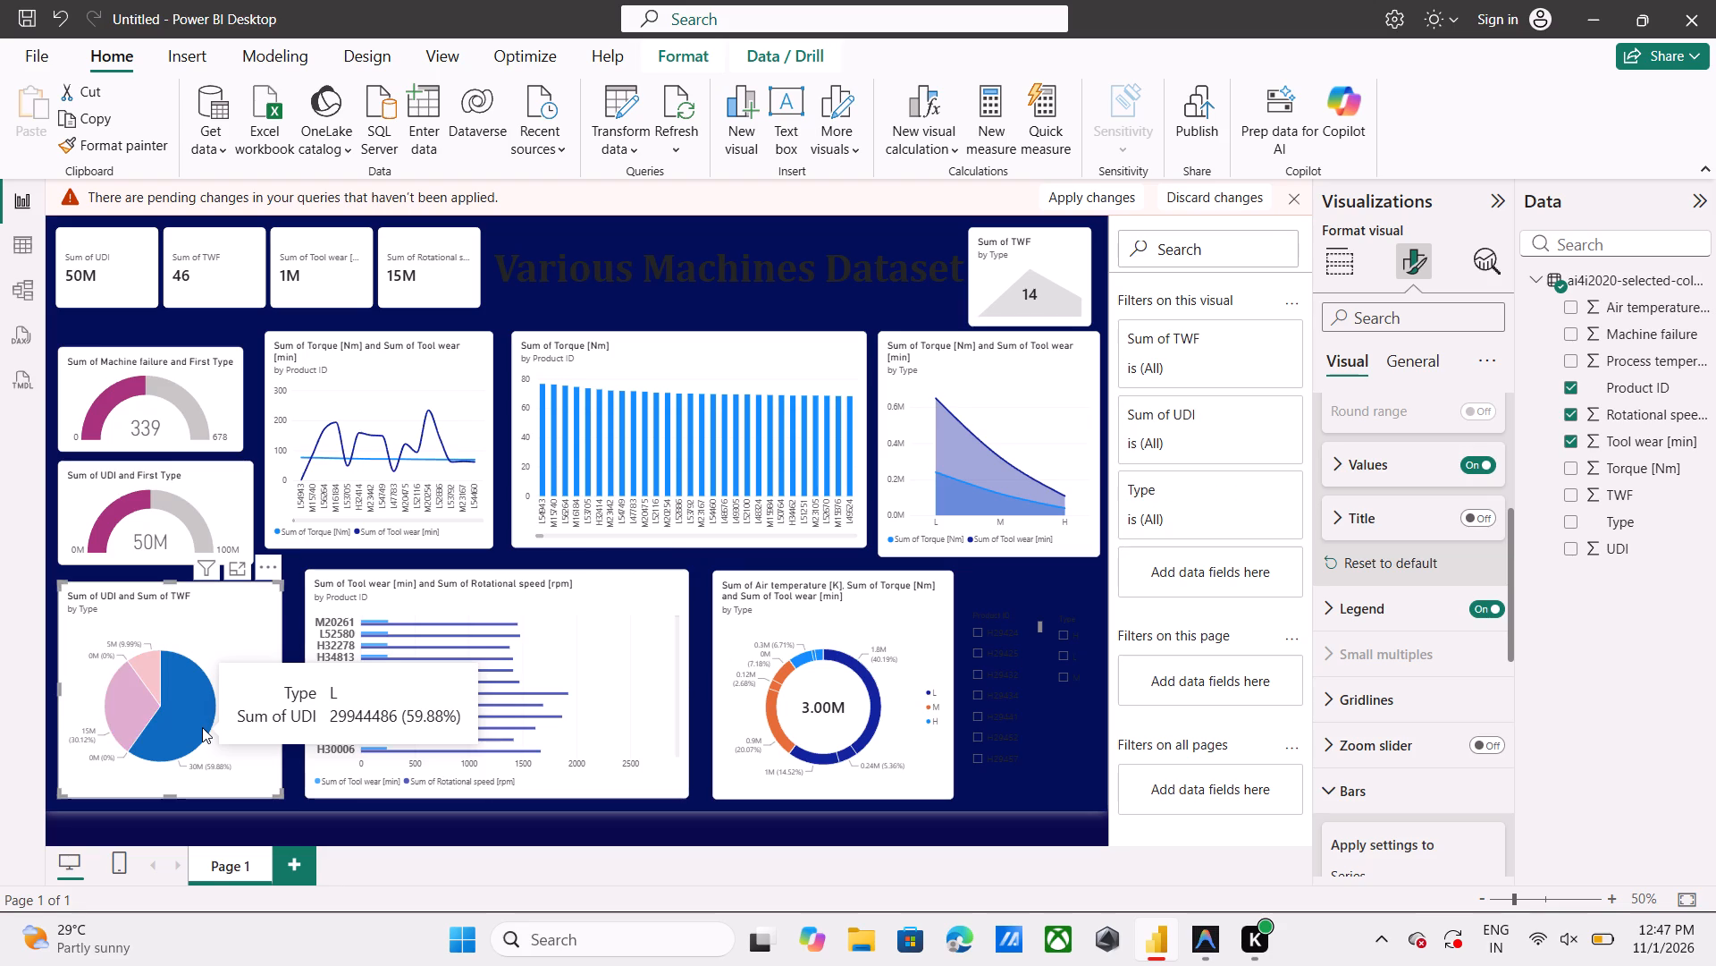
{"action": "left_click", "coordinate": [250, 617]}
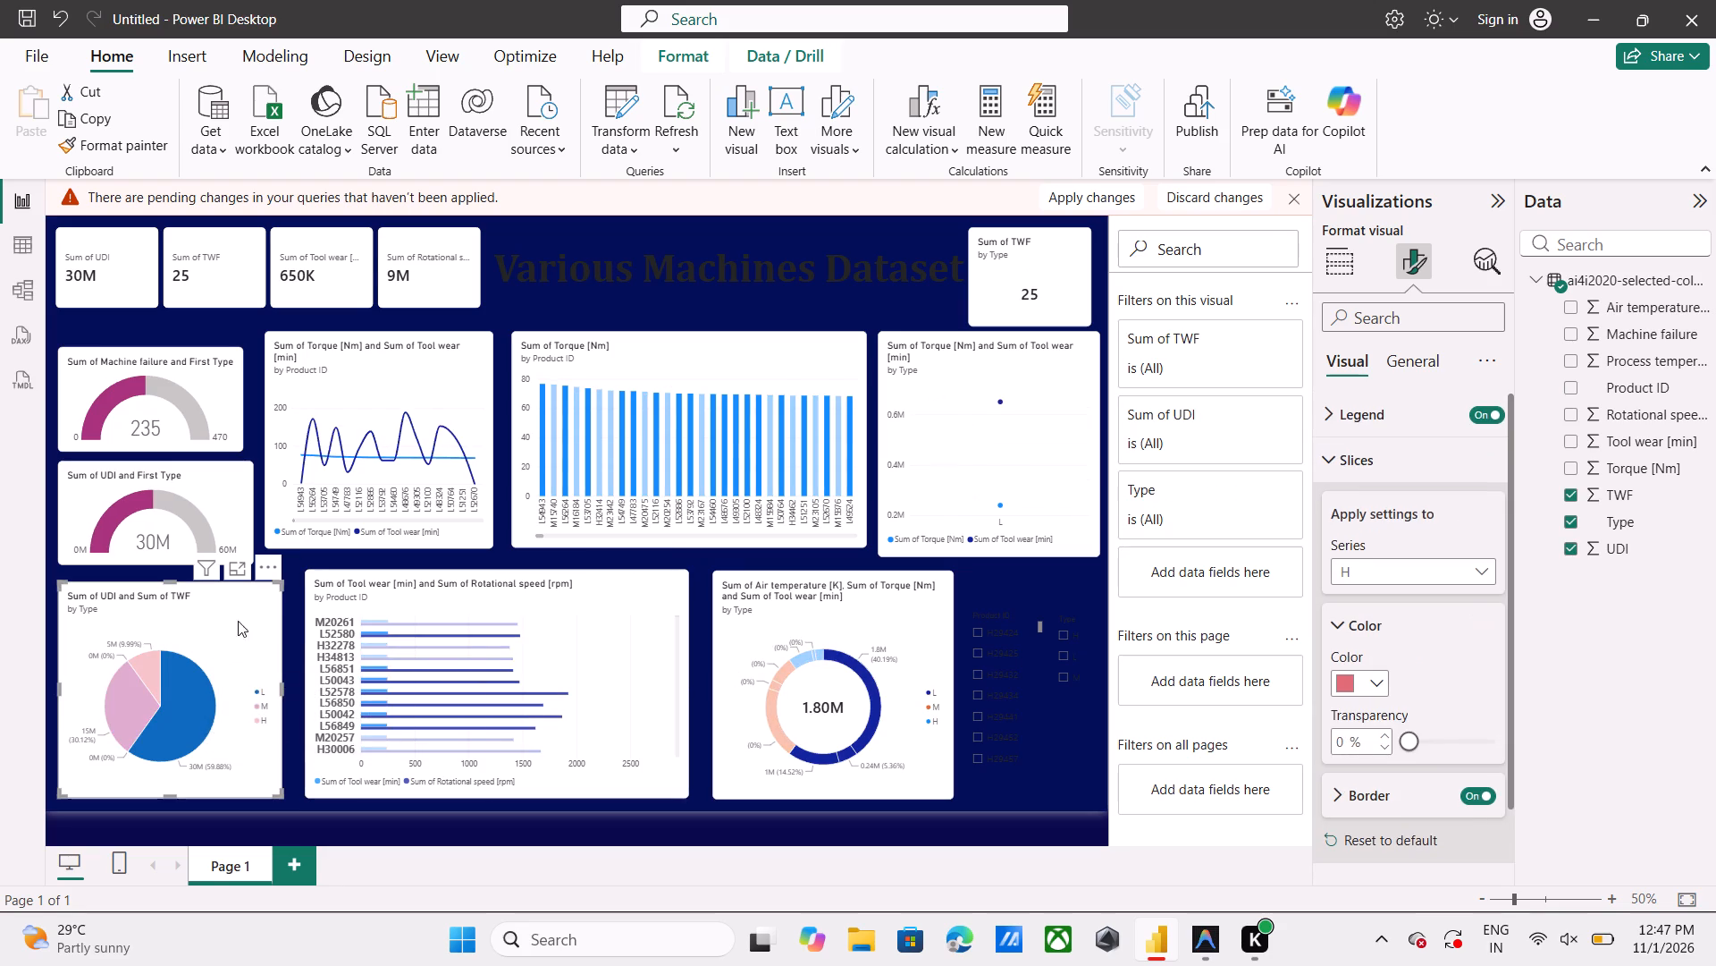
{"action": "left_click", "coordinate": [149, 670]}
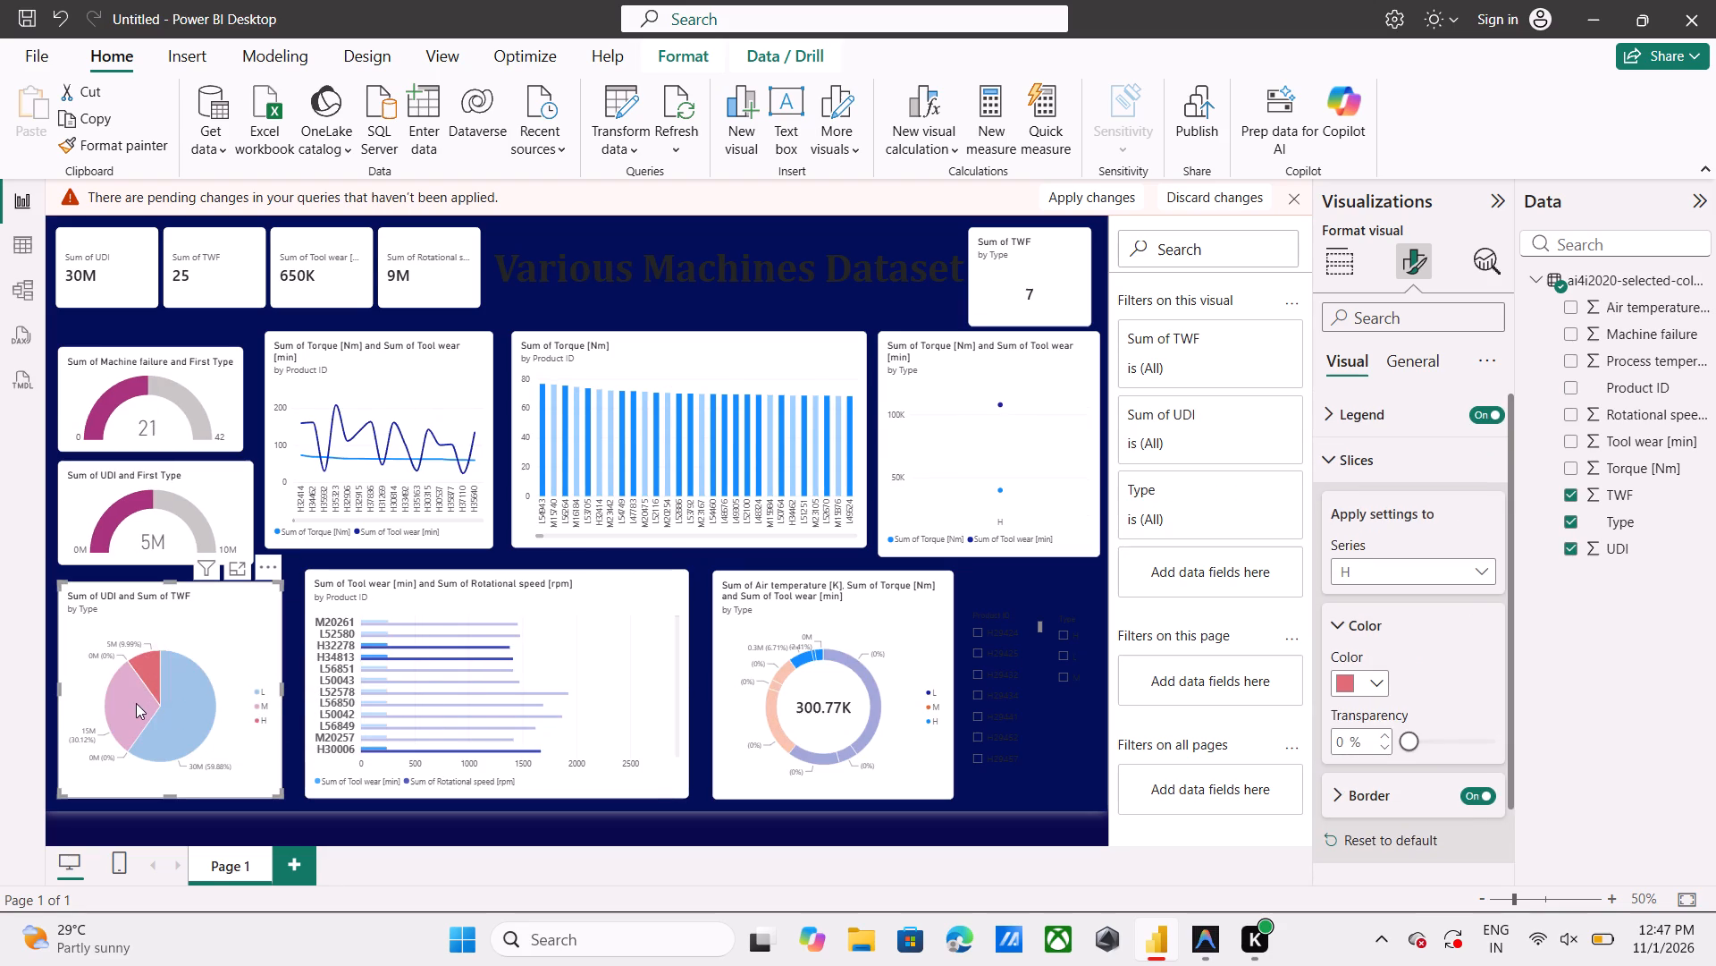
{"action": "left_click", "coordinate": [136, 703]}
{"action": "left_click", "coordinate": [197, 735]}
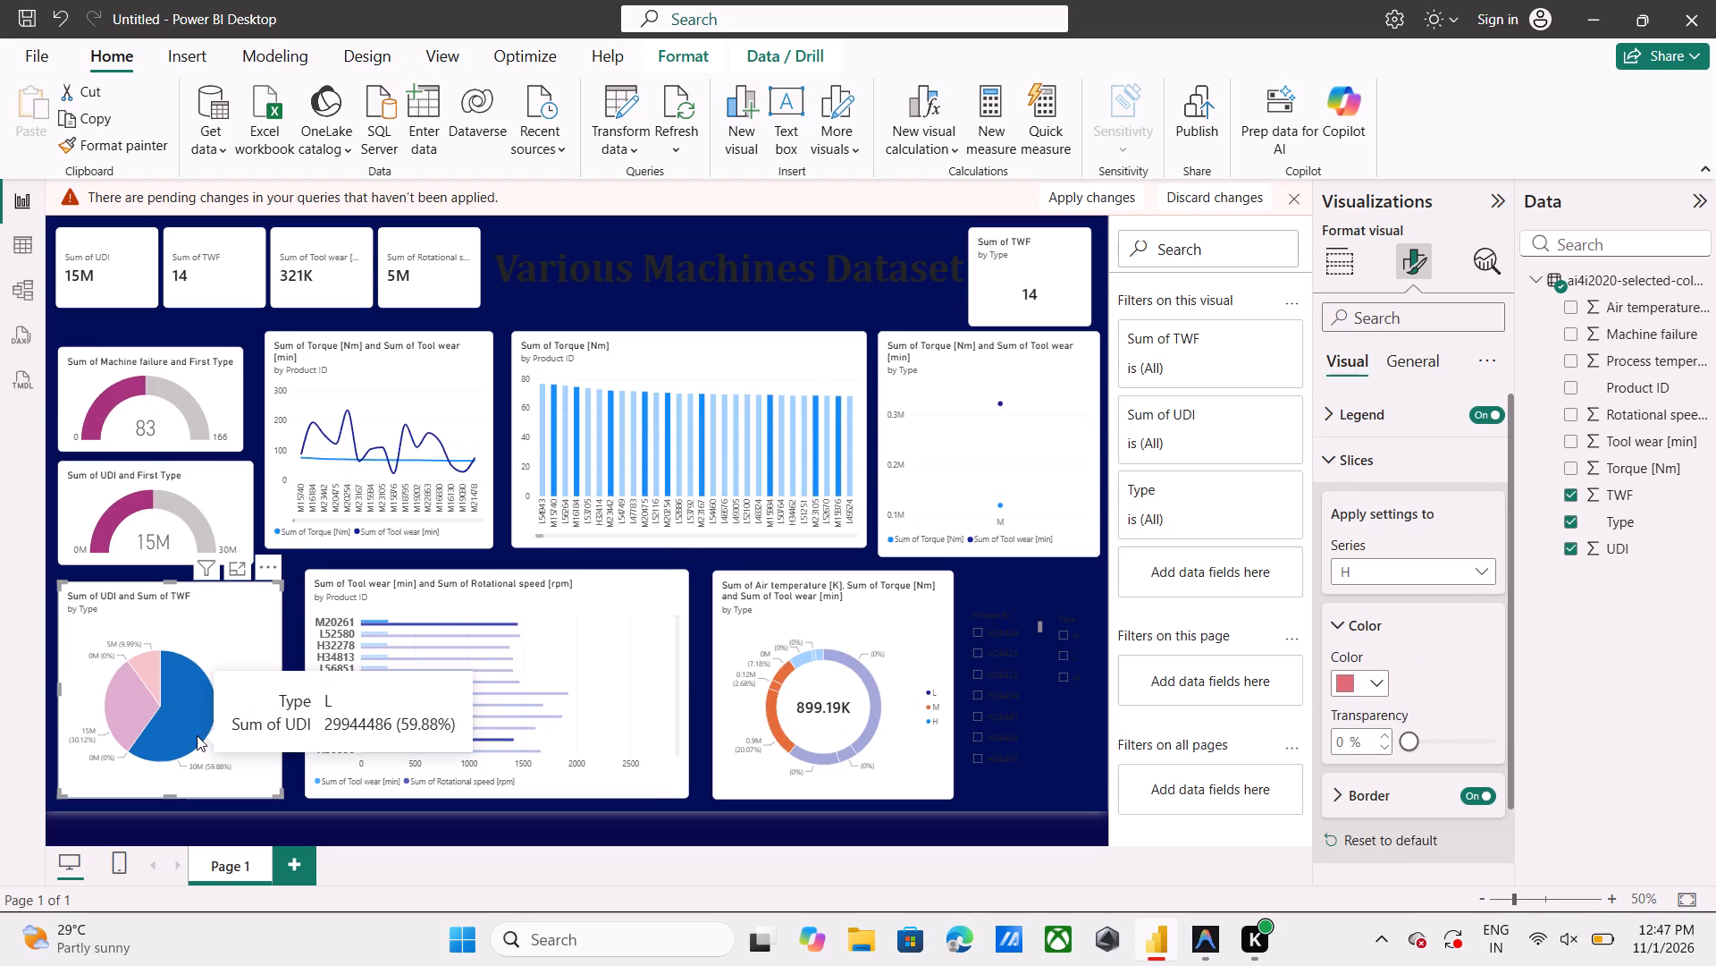
{"action": "left_click", "coordinate": [294, 775]}
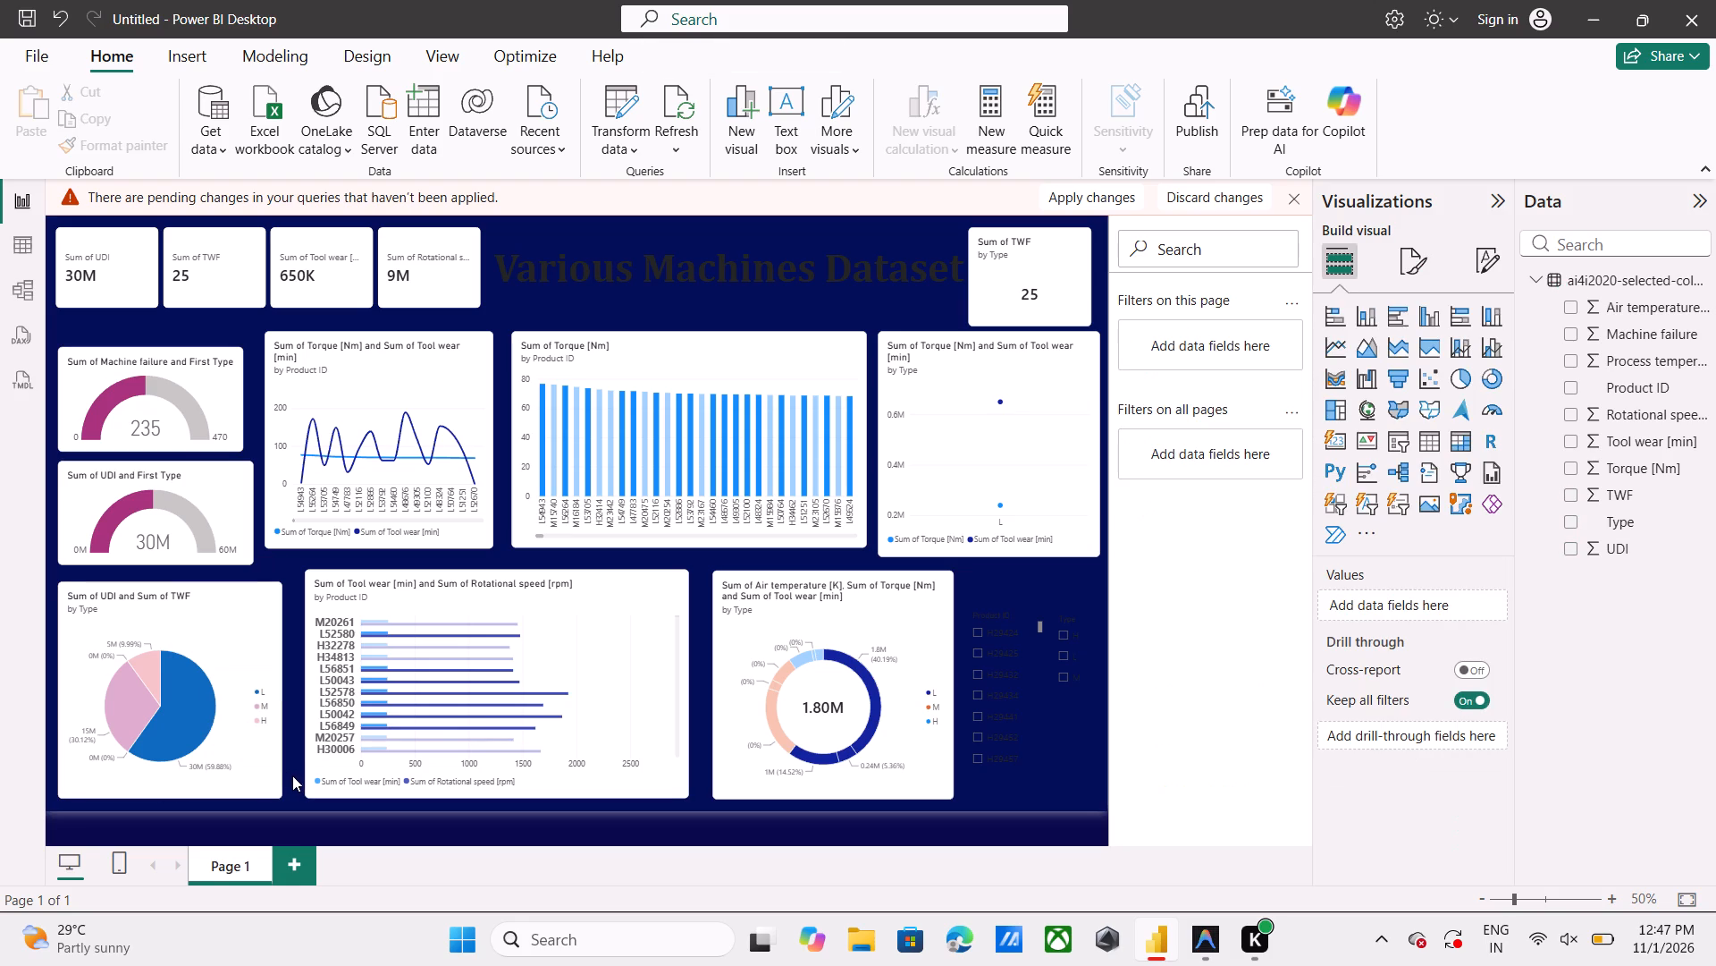
Clear the slice highlight and copy the pie chart's formatting onto the Air temperature, Torque and Tool wear doughnut chart with Format painter.
{"action": "left_click", "coordinate": [270, 773]}
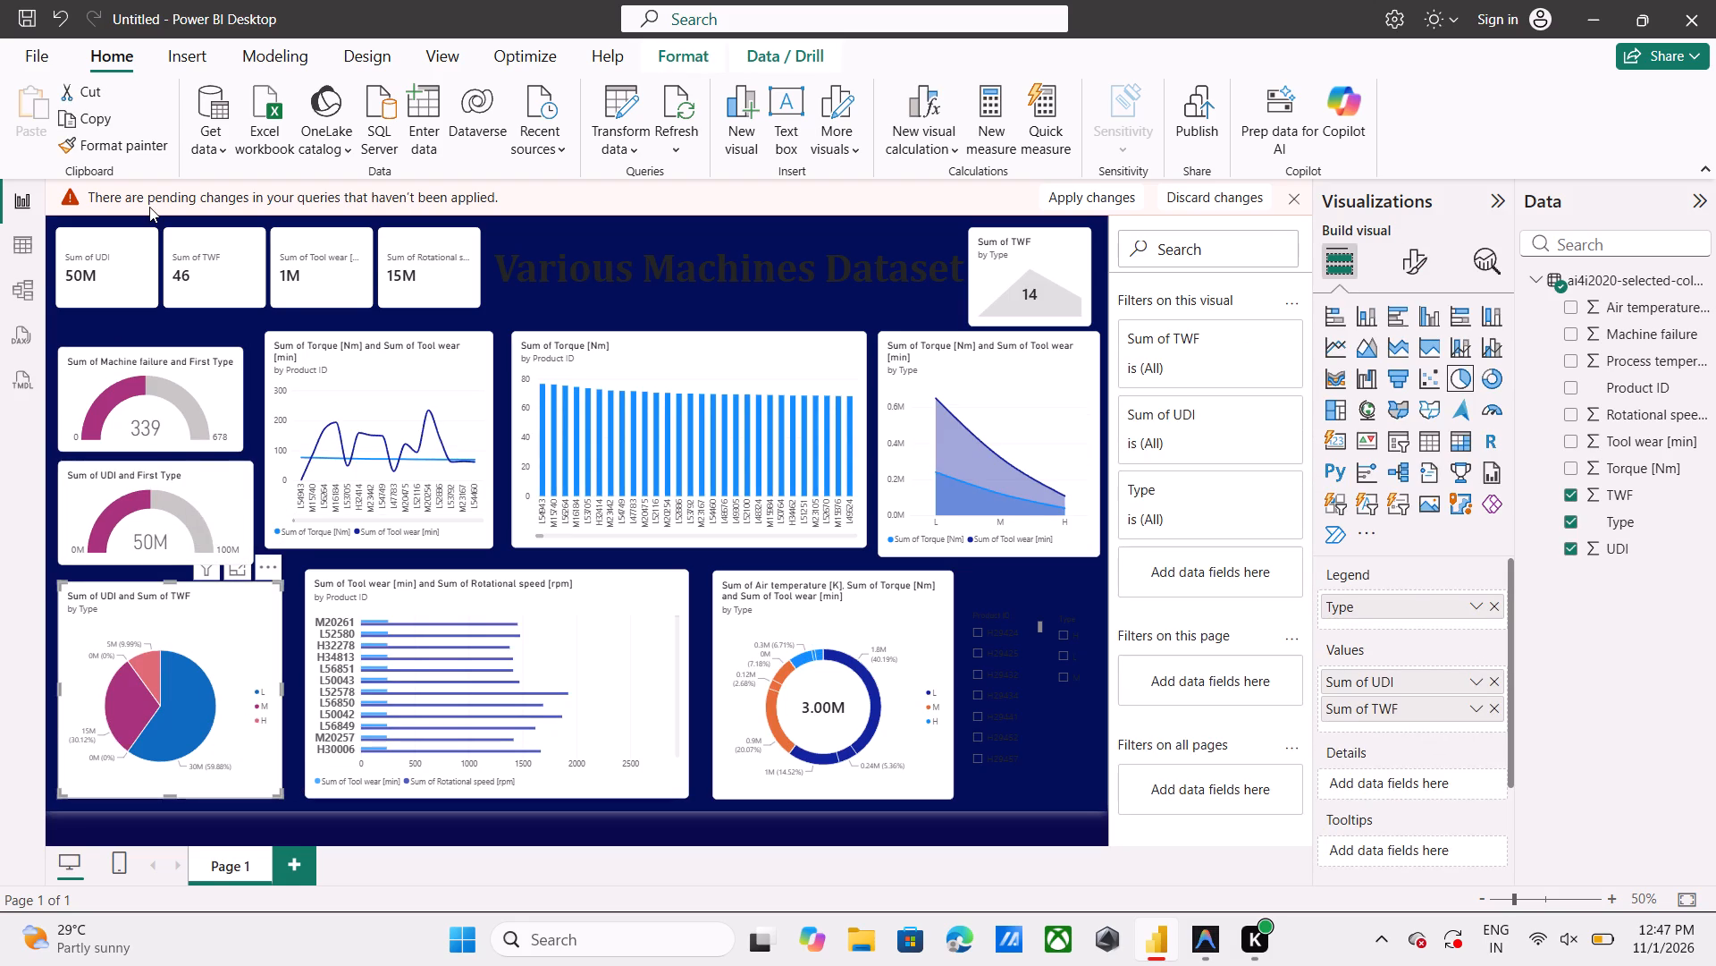
{"action": "left_click", "coordinate": [124, 141]}
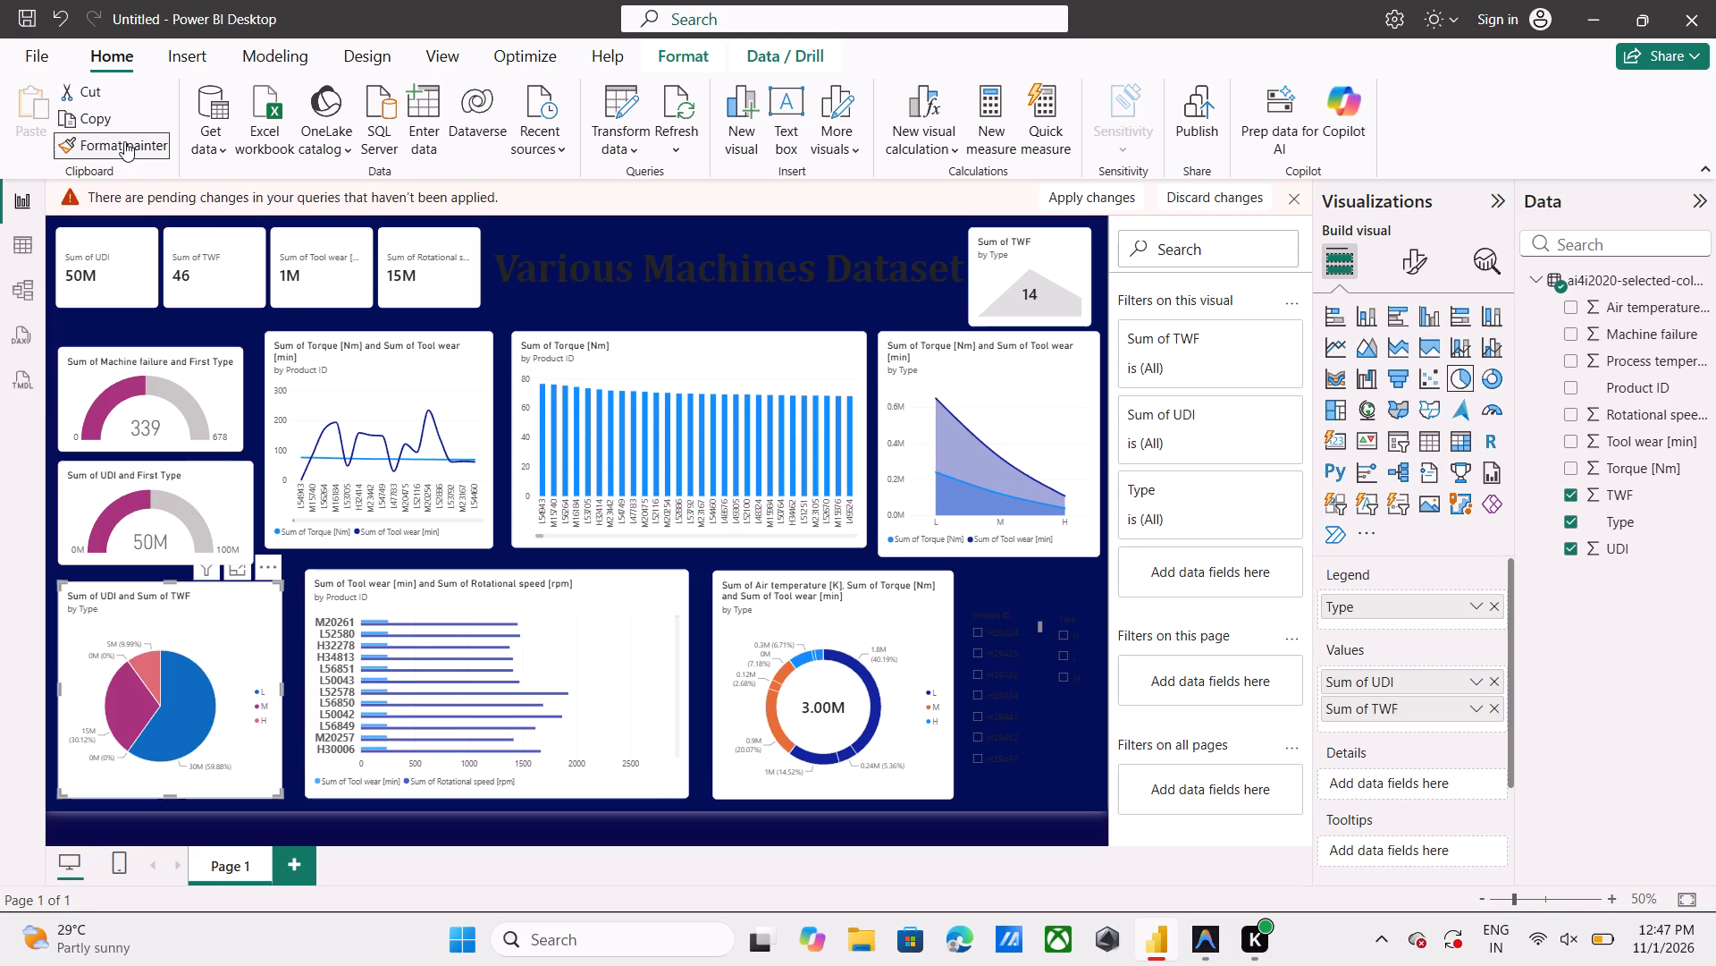
{"action": "left_click", "coordinate": [839, 607]}
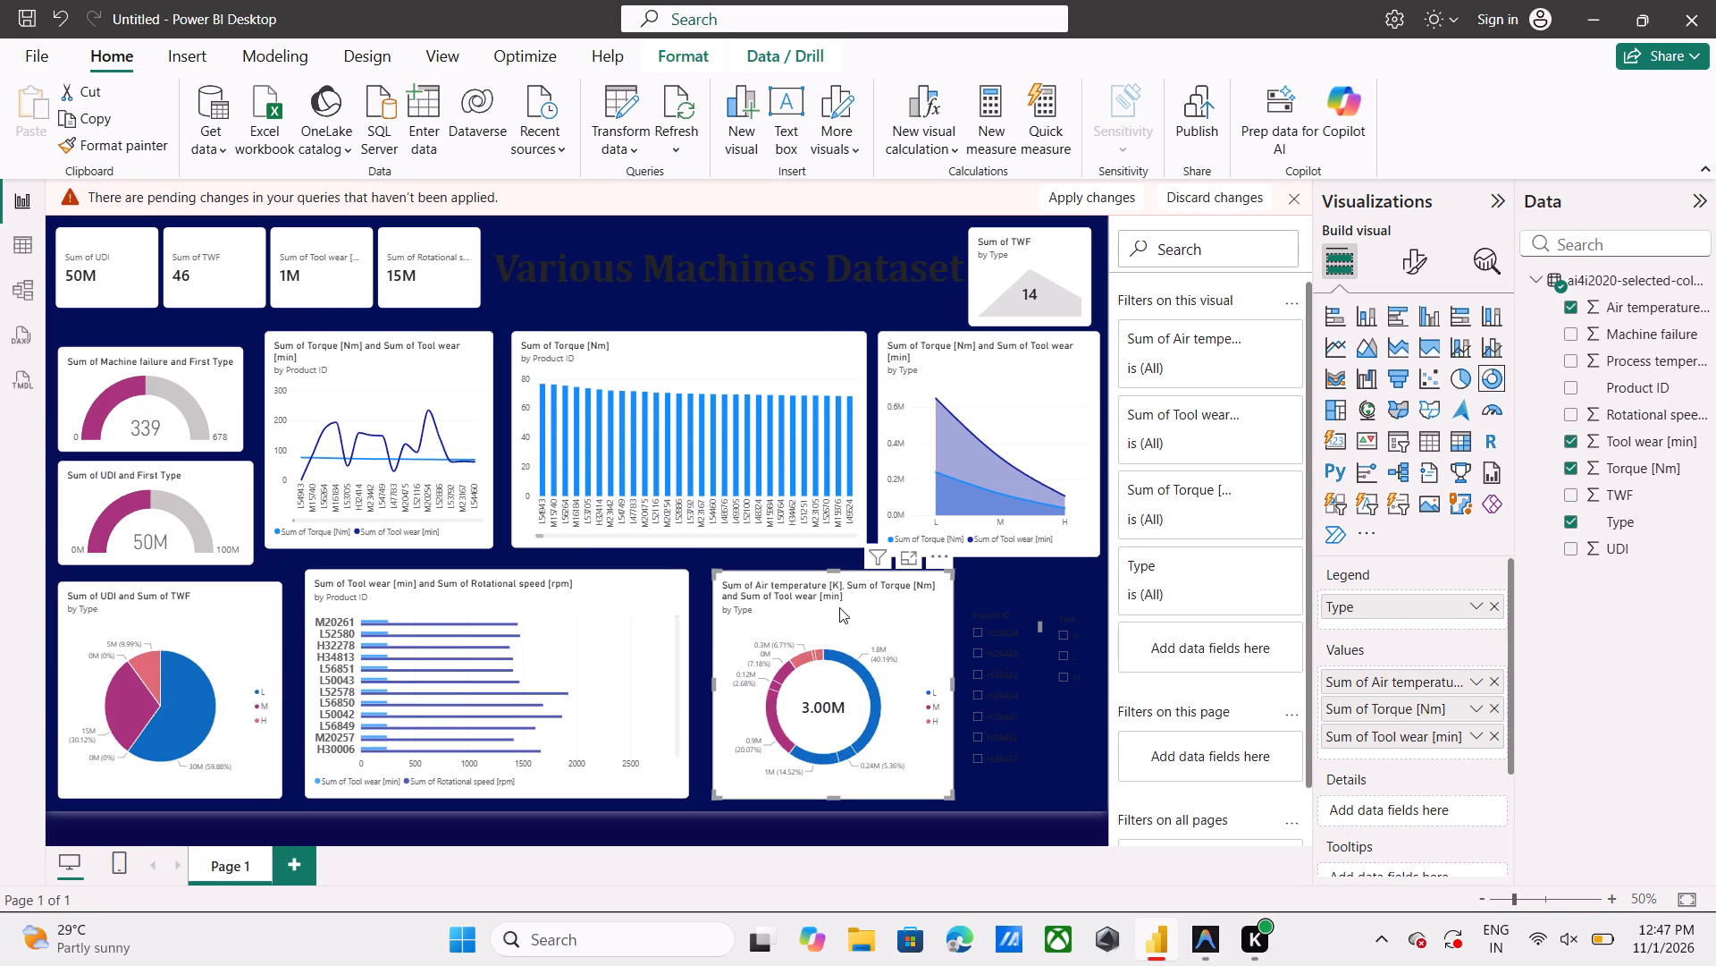
{"action": "key", "text": "ctrl+v"}
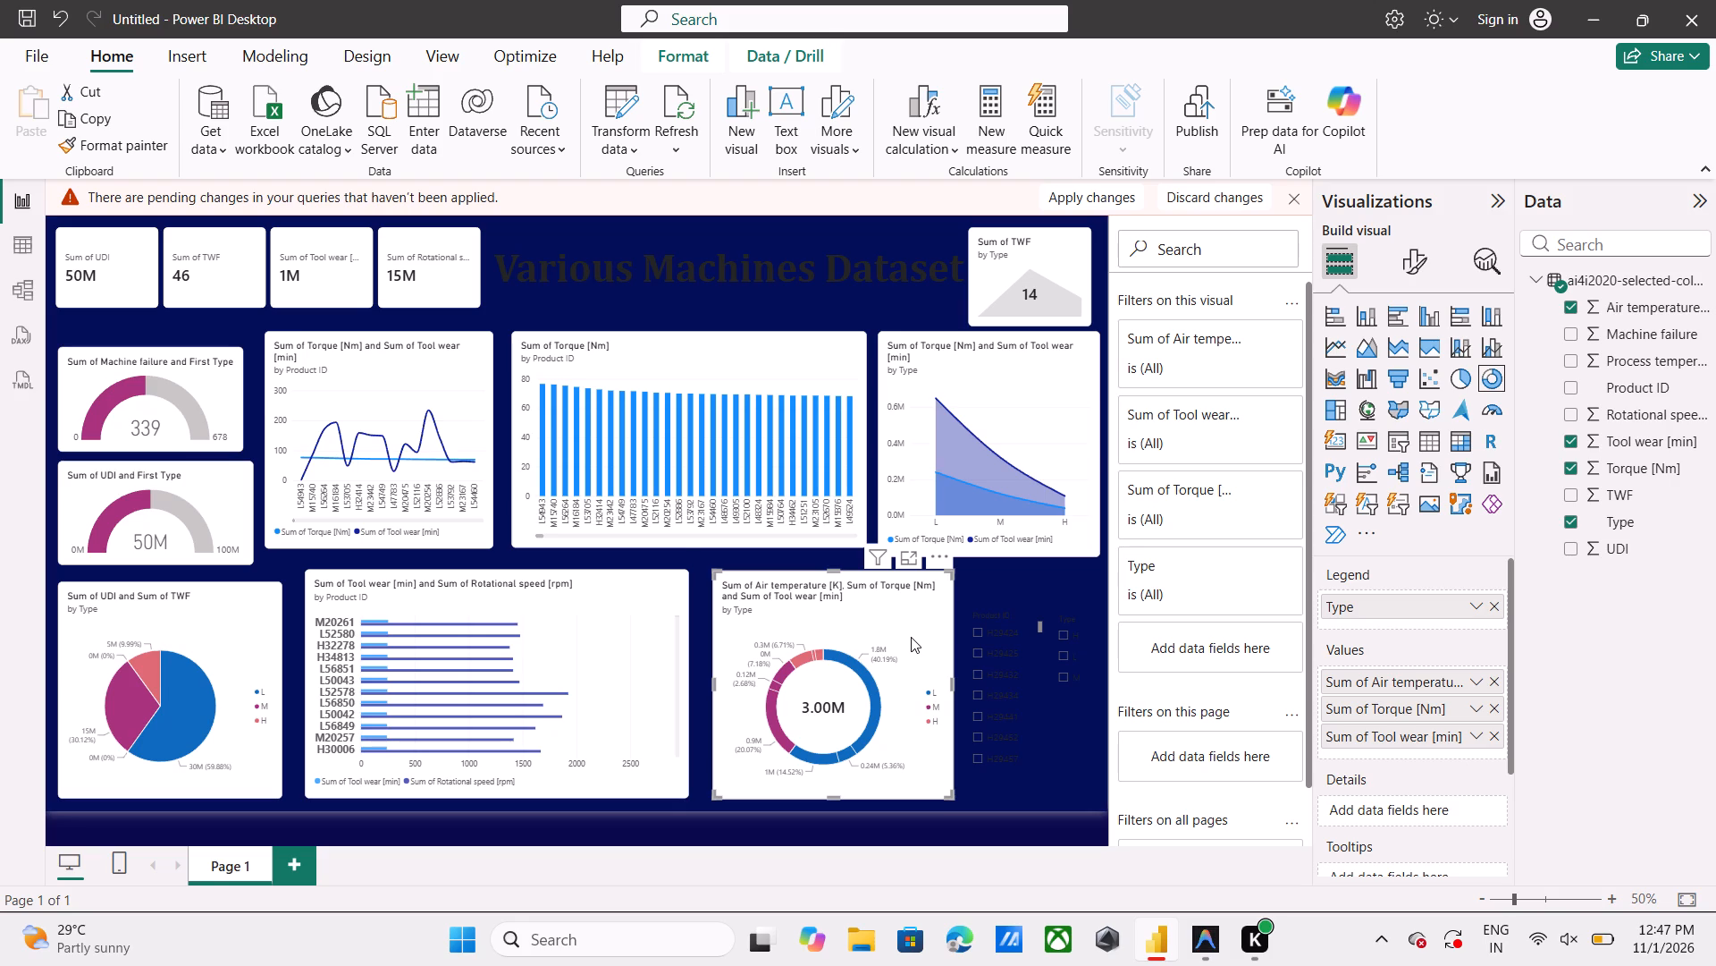
{"action": "left_click", "coordinate": [872, 606]}
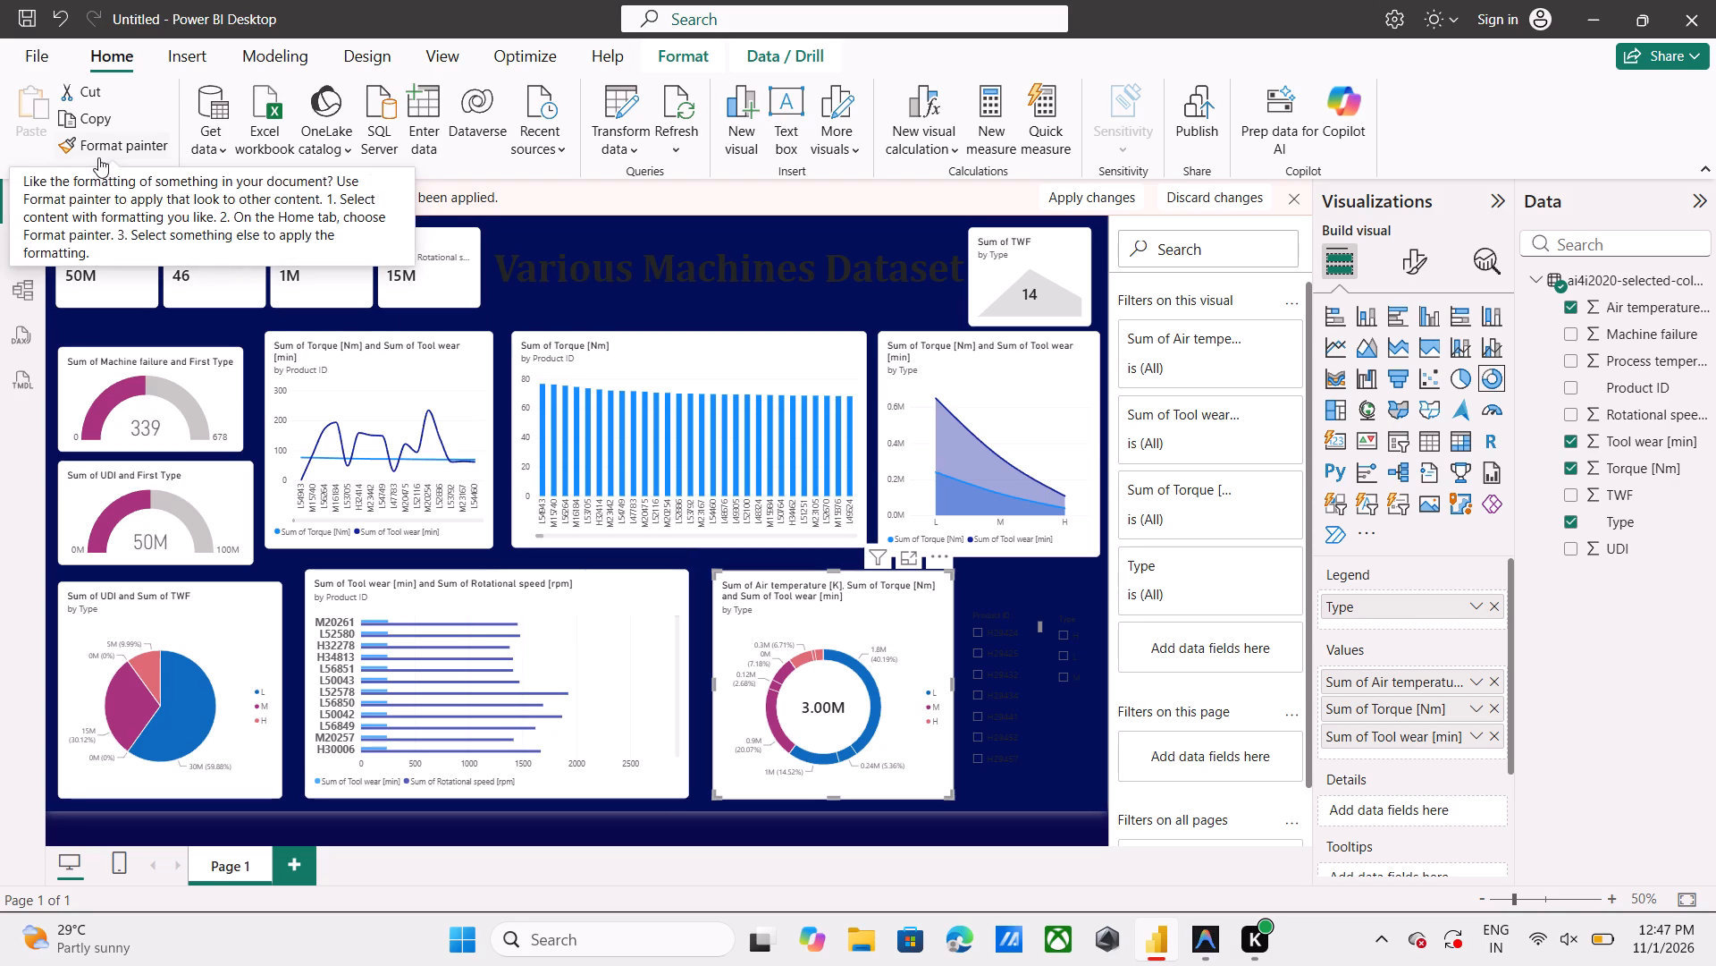
Apply the doughnut chart's formatting to the Tool wear and Rotational speed bar chart with Format painter.
{"action": "left_click", "coordinate": [114, 141]}
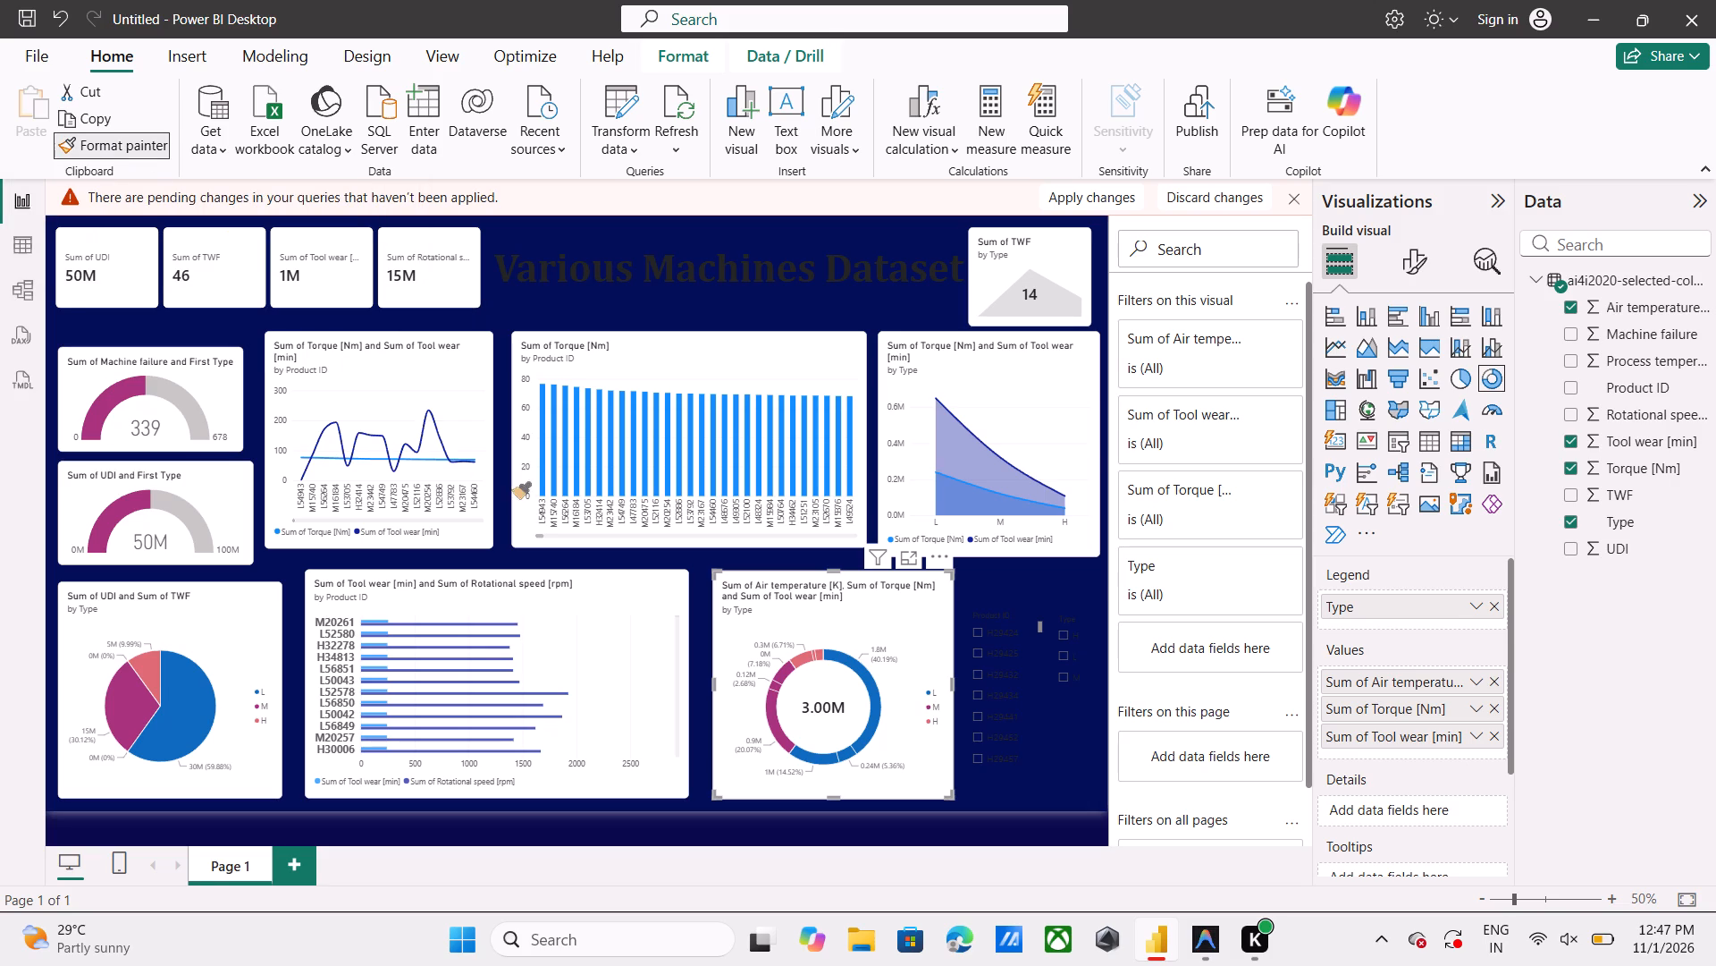
{"action": "left_click", "coordinate": [593, 598]}
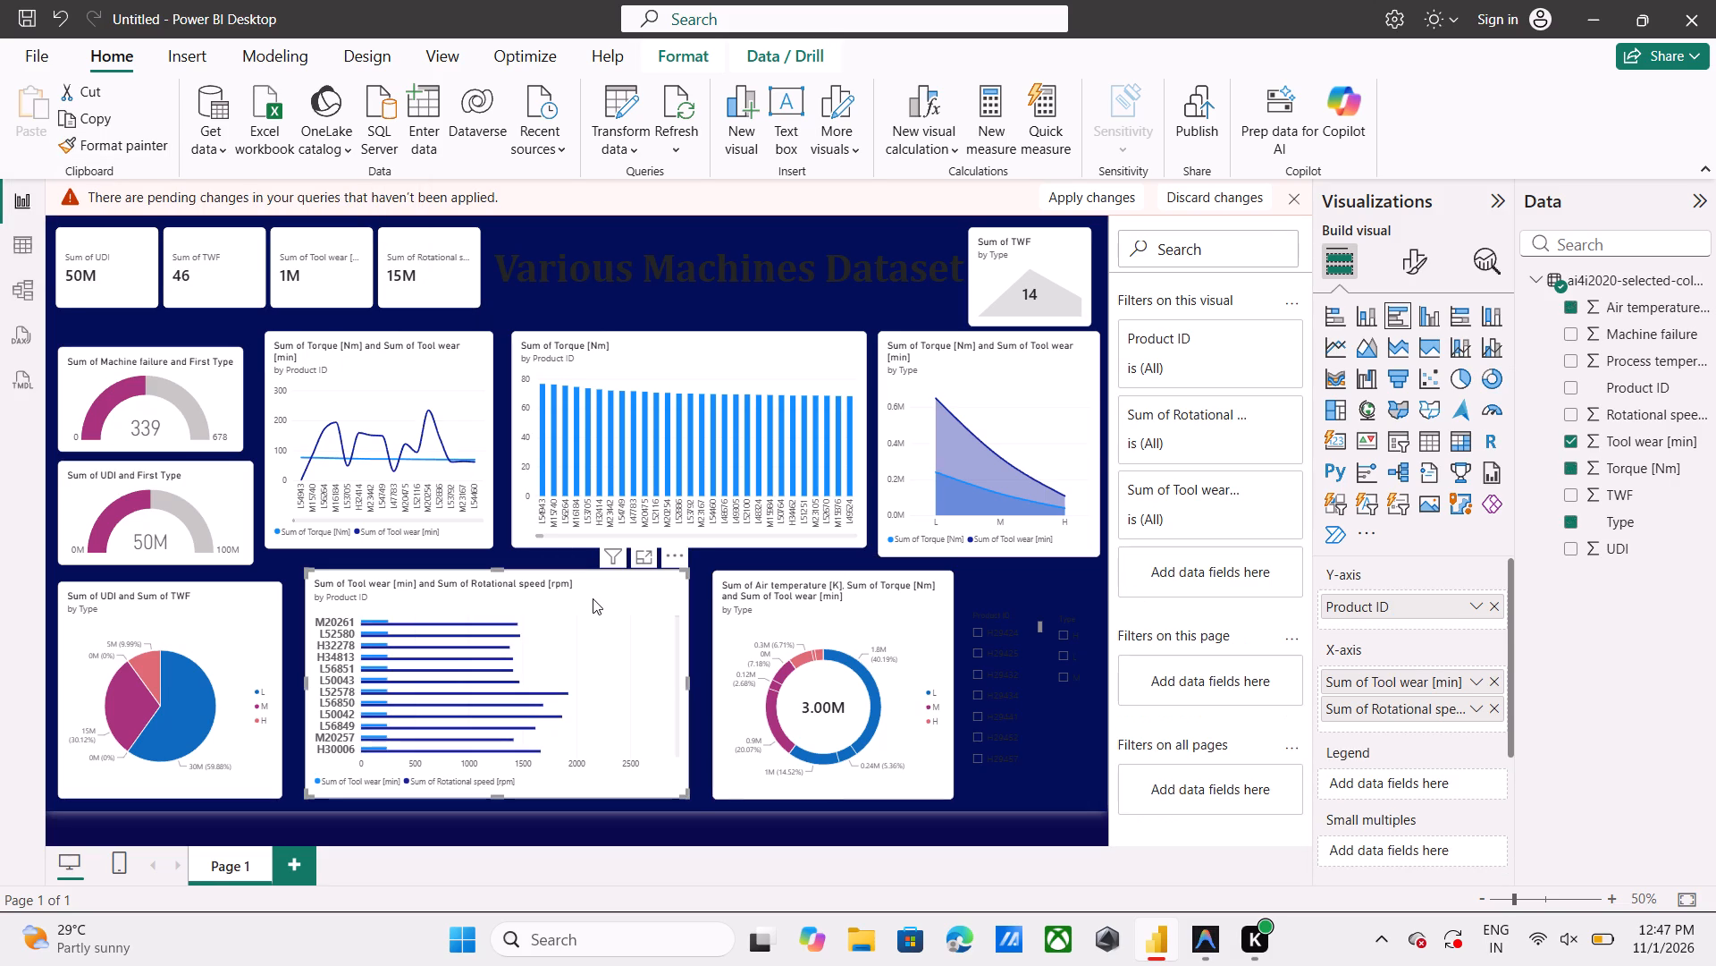
{"action": "key", "text": "ctrl+v"}
Copy the UDI and TWF pie chart's formatting onto the Torque and Tool wear area chart with Format painter.
{"action": "left_click", "coordinate": [255, 651]}
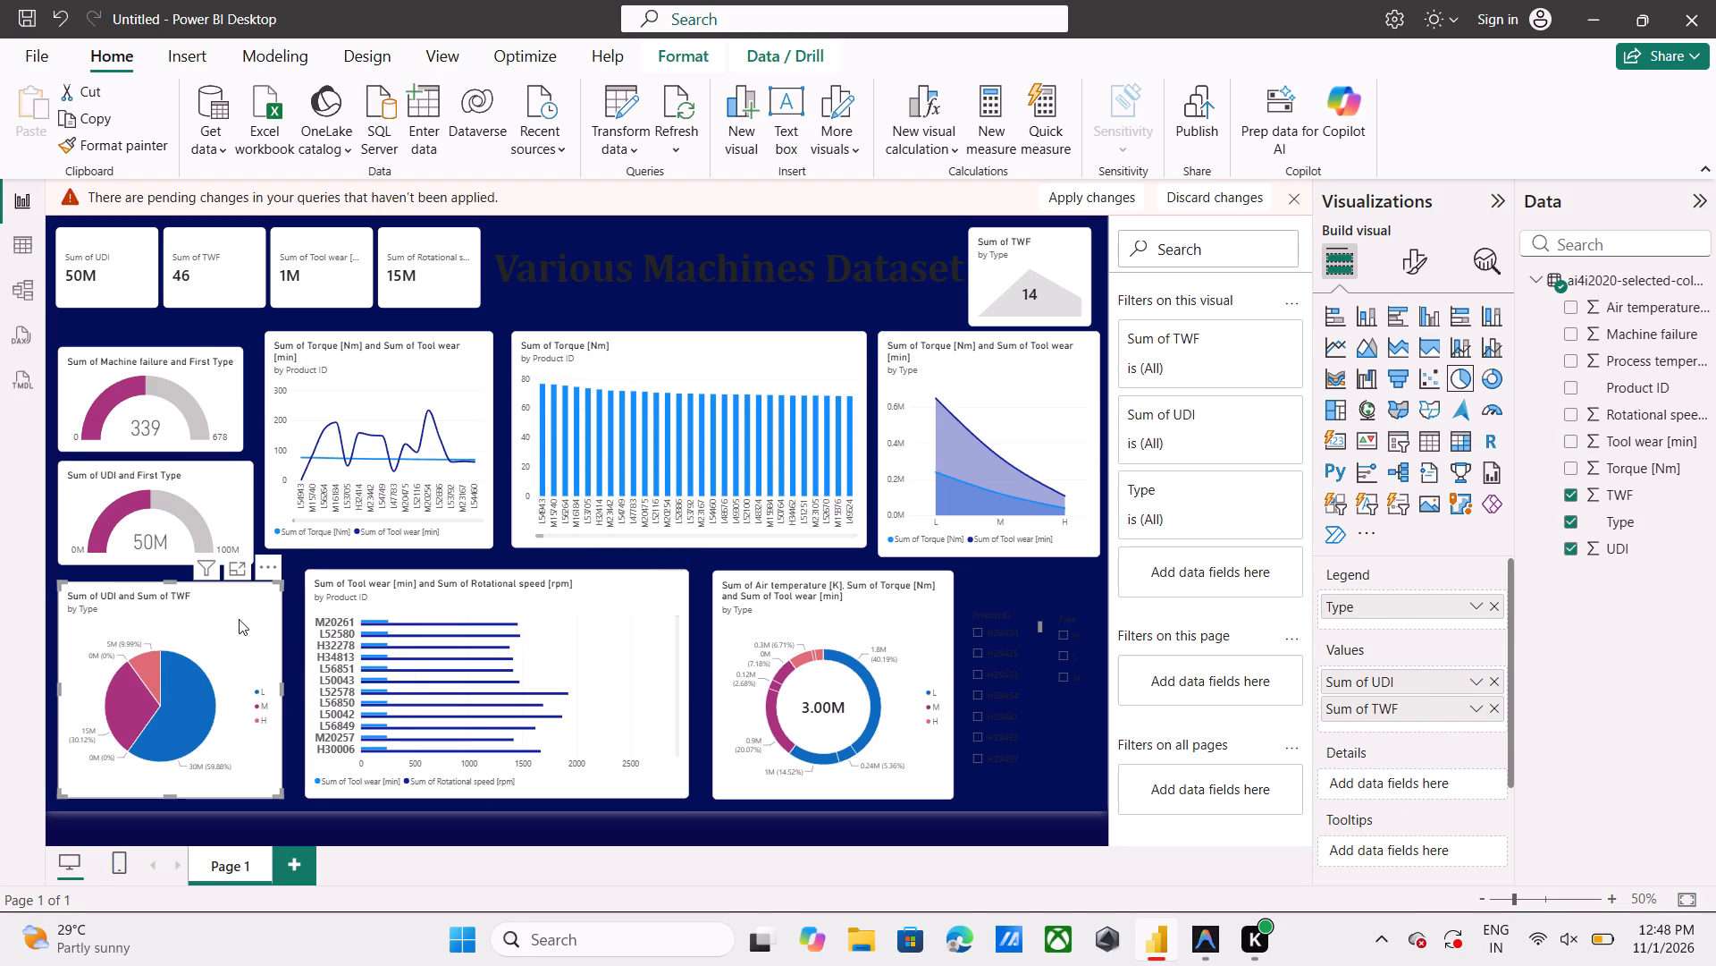
{"action": "left_click", "coordinate": [109, 148]}
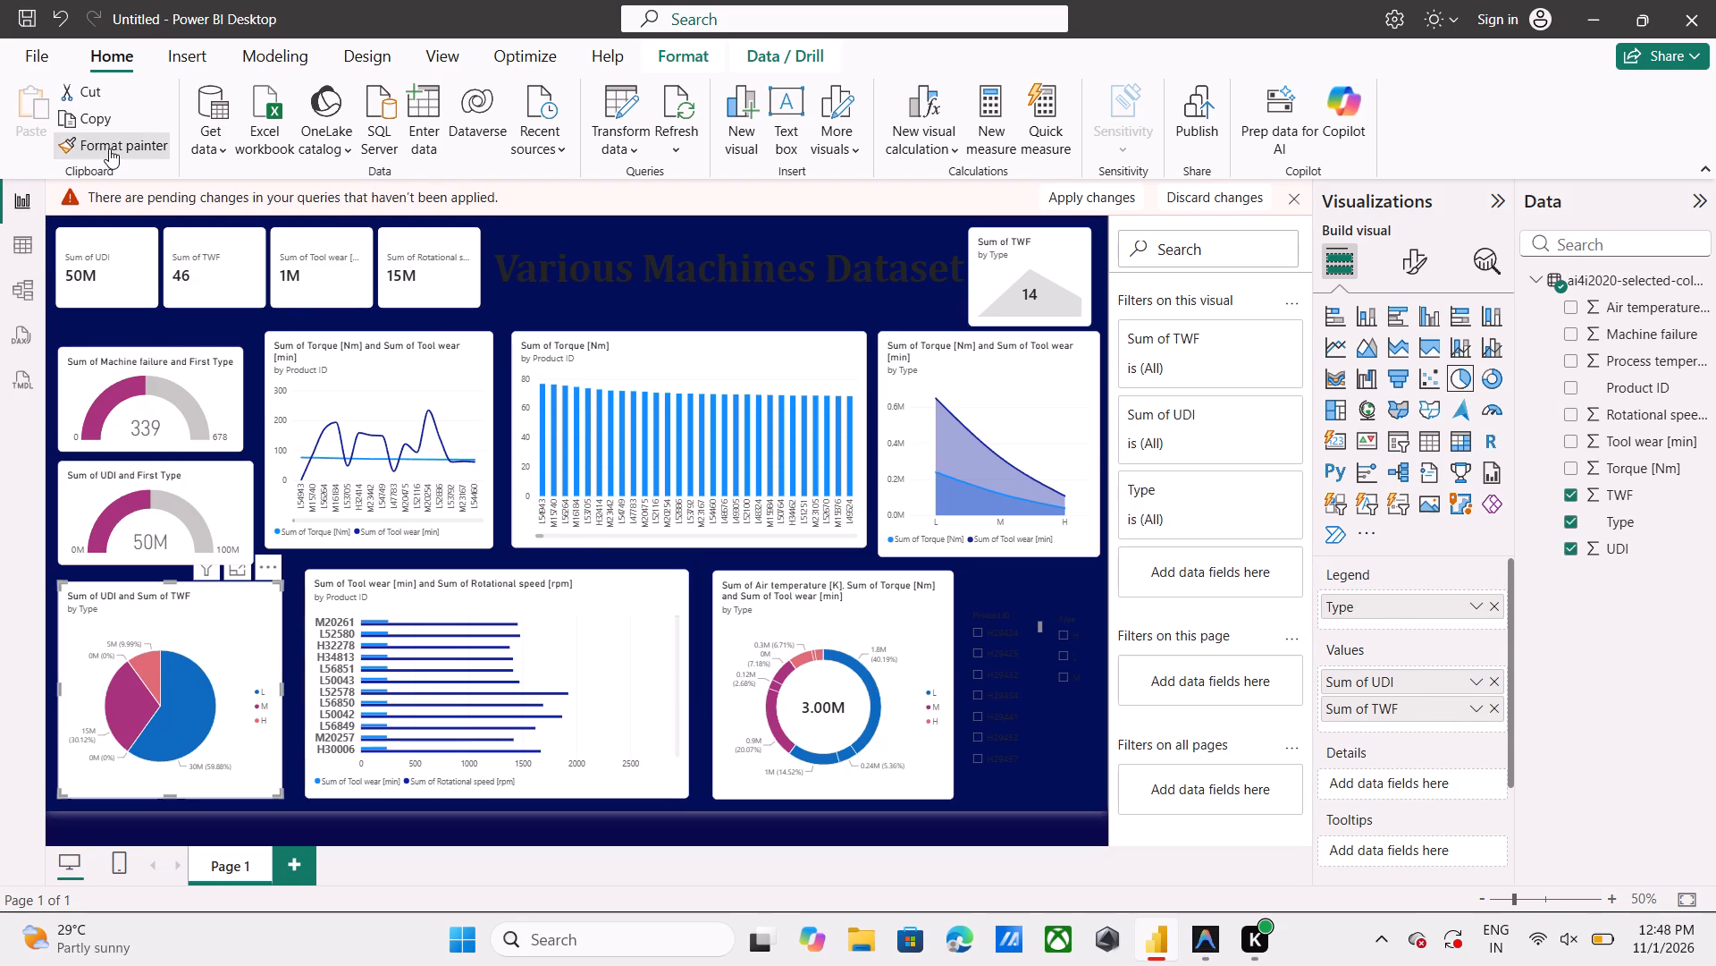
{"action": "left_click", "coordinate": [1005, 364]}
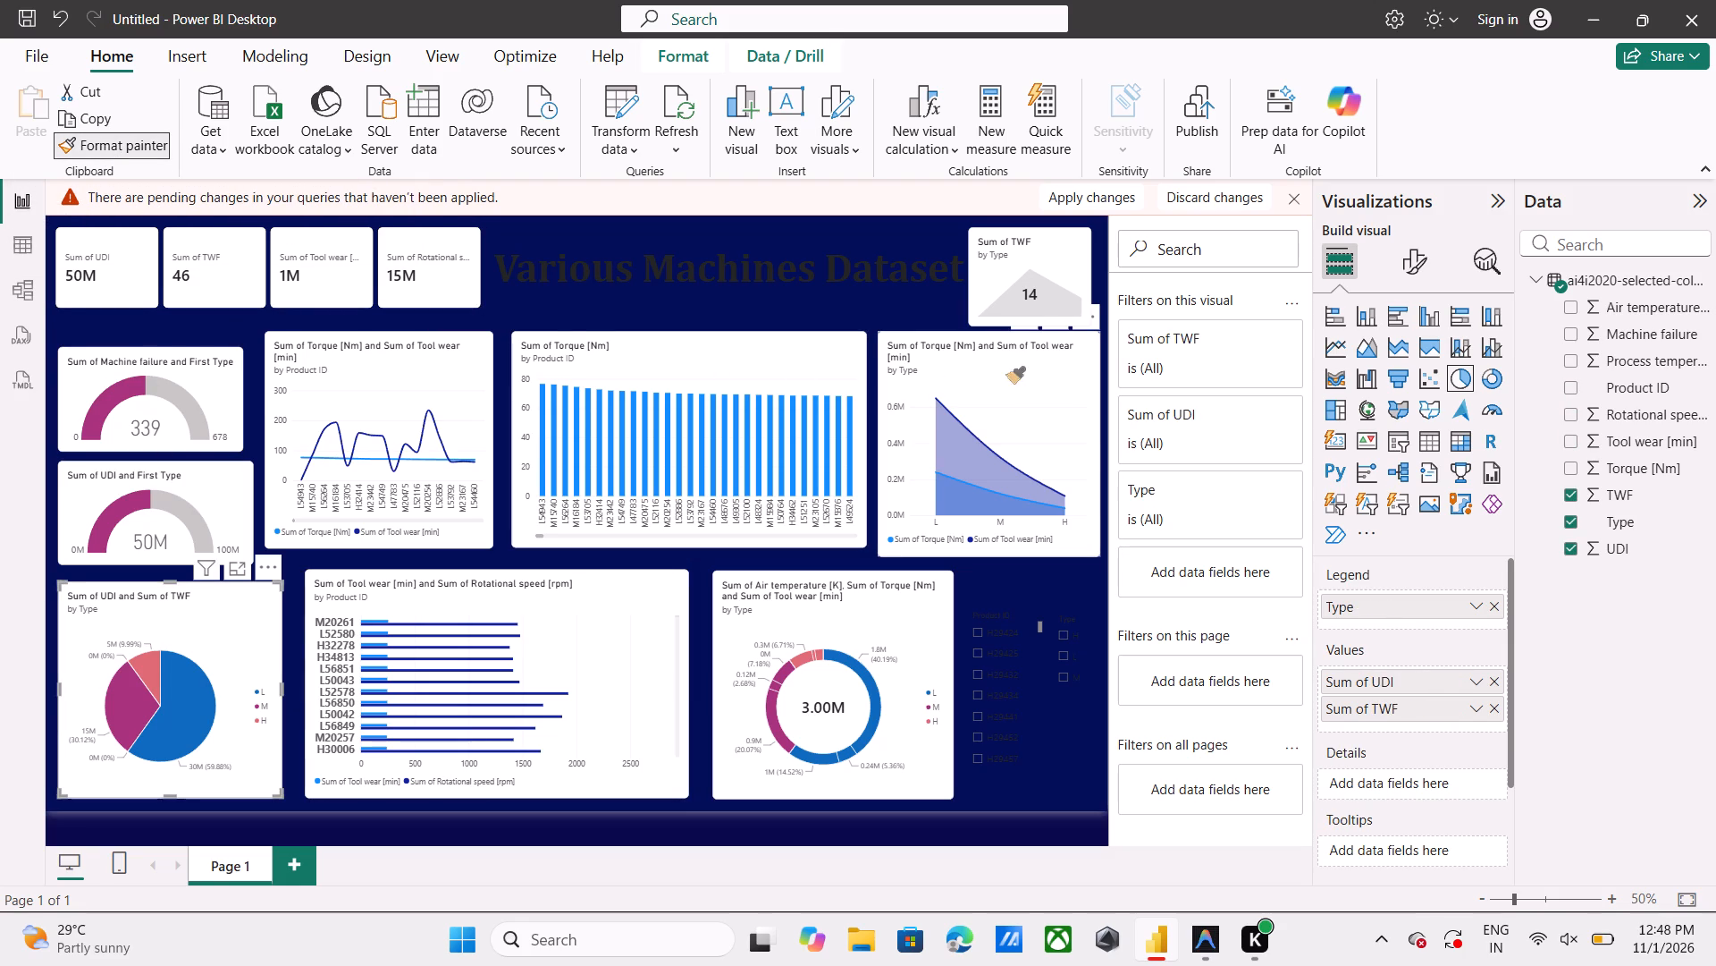
{"action": "key", "text": "ctrl+v"}
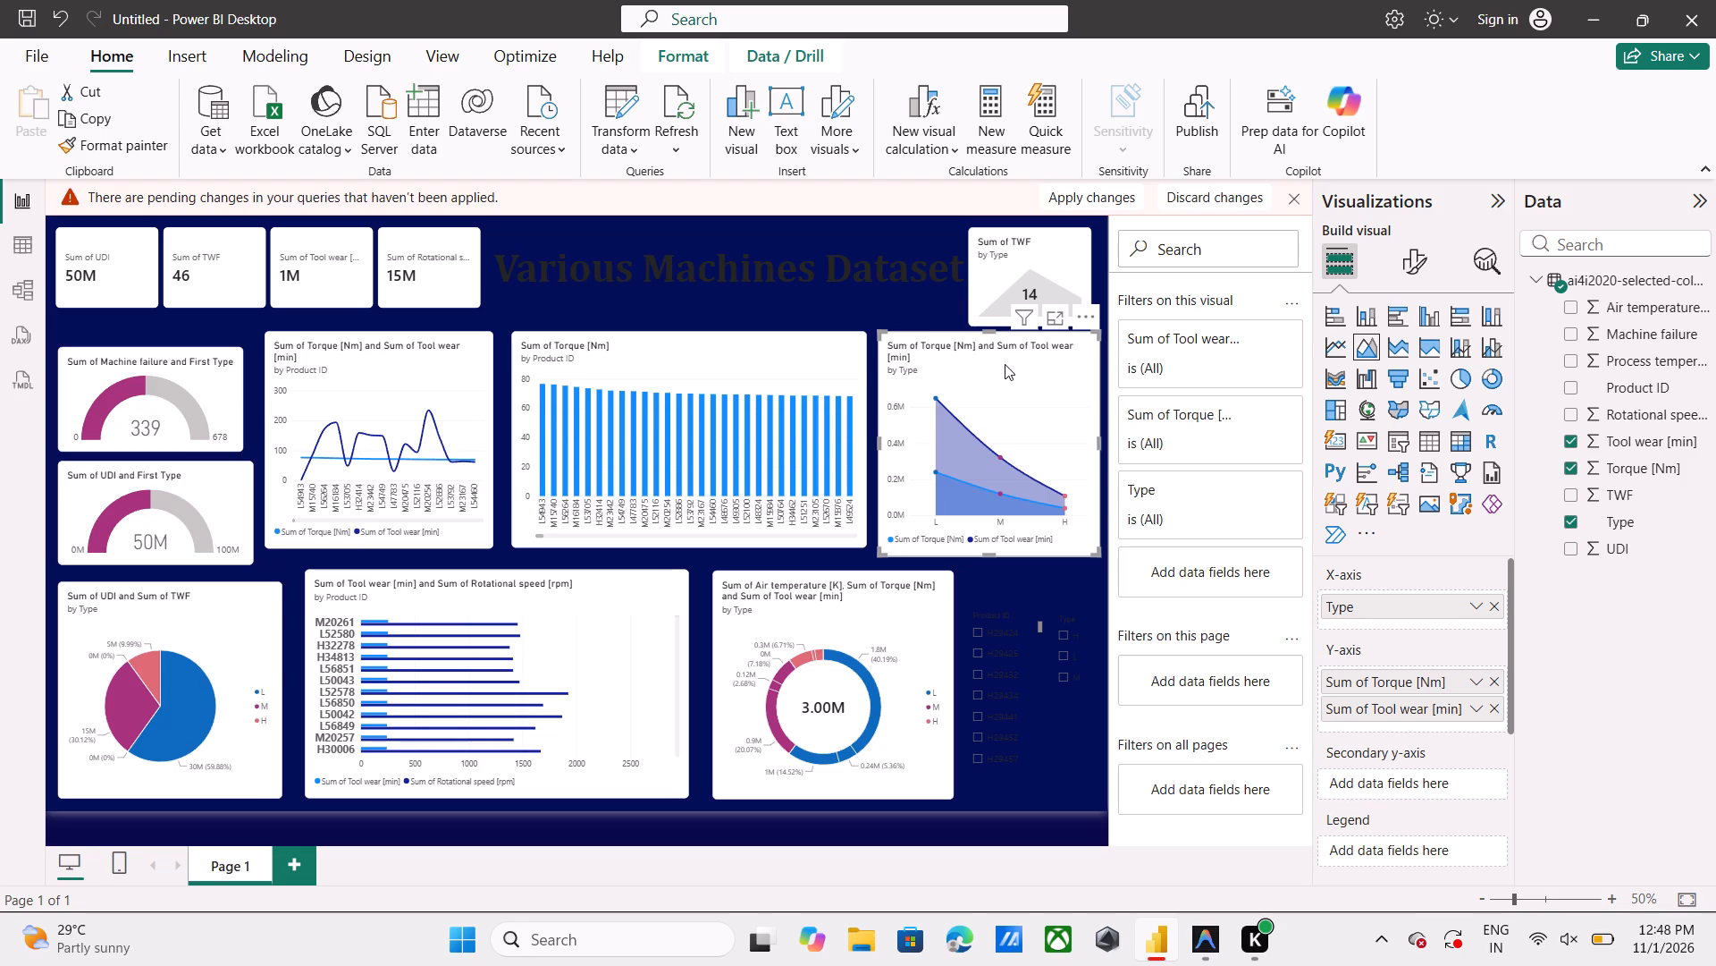
{"action": "left_click", "coordinate": [1031, 373]}
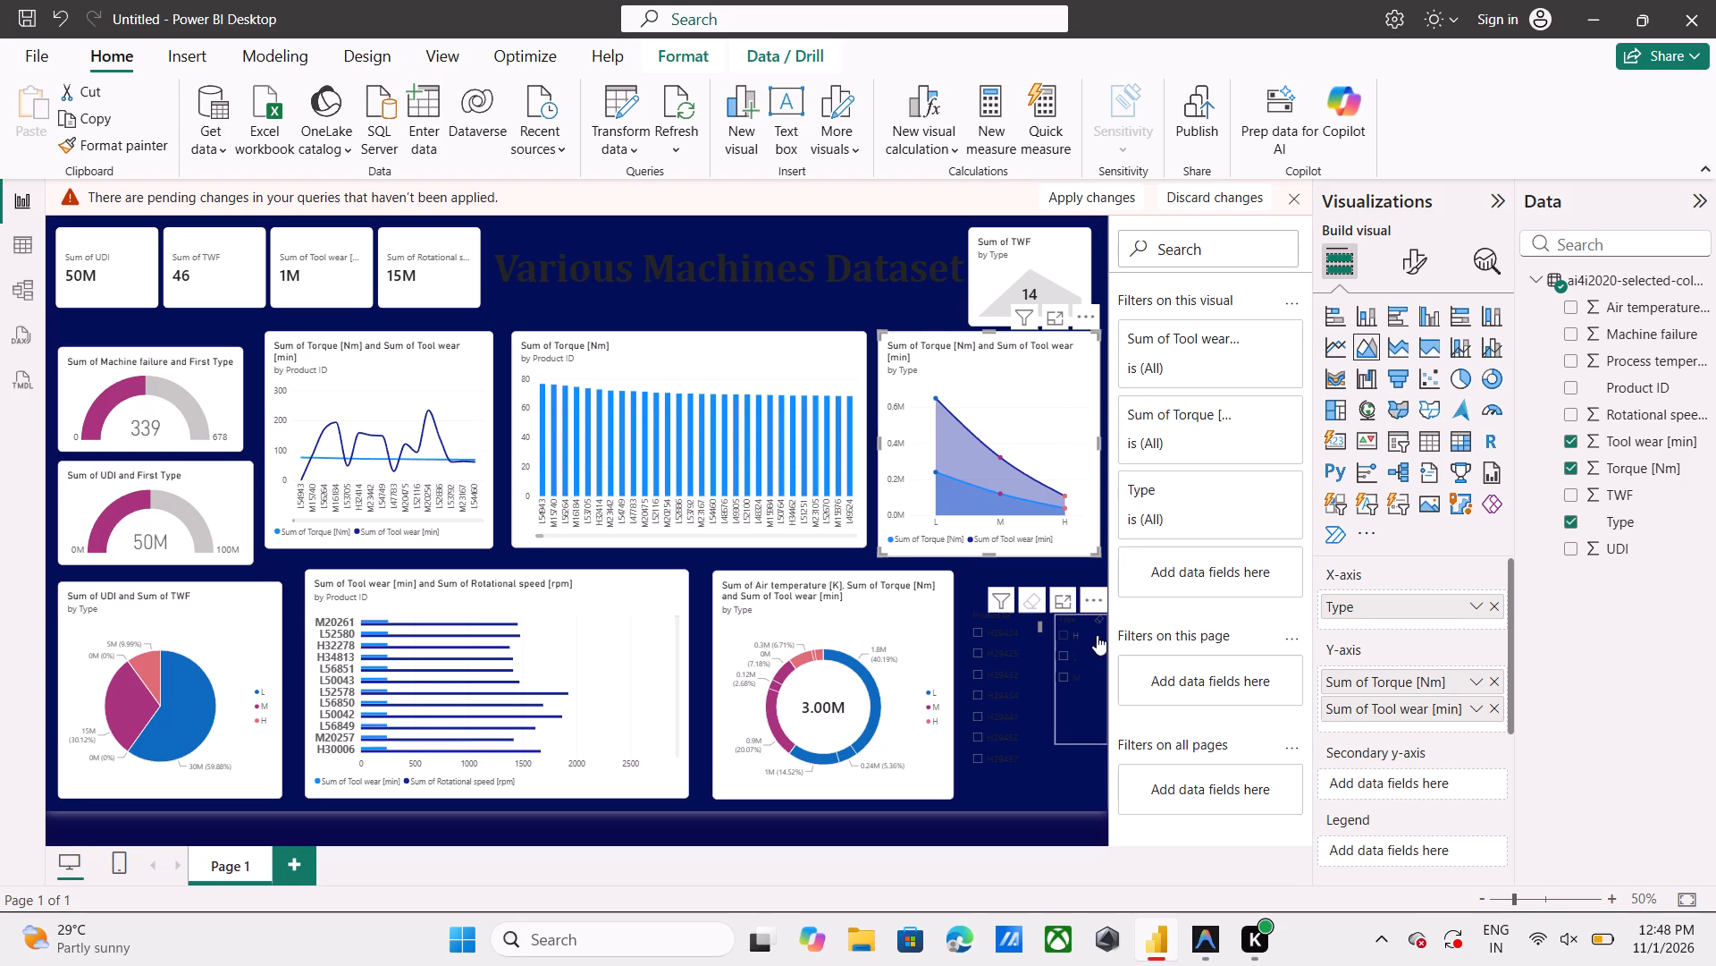
{"action": "left_click", "coordinate": [1051, 790]}
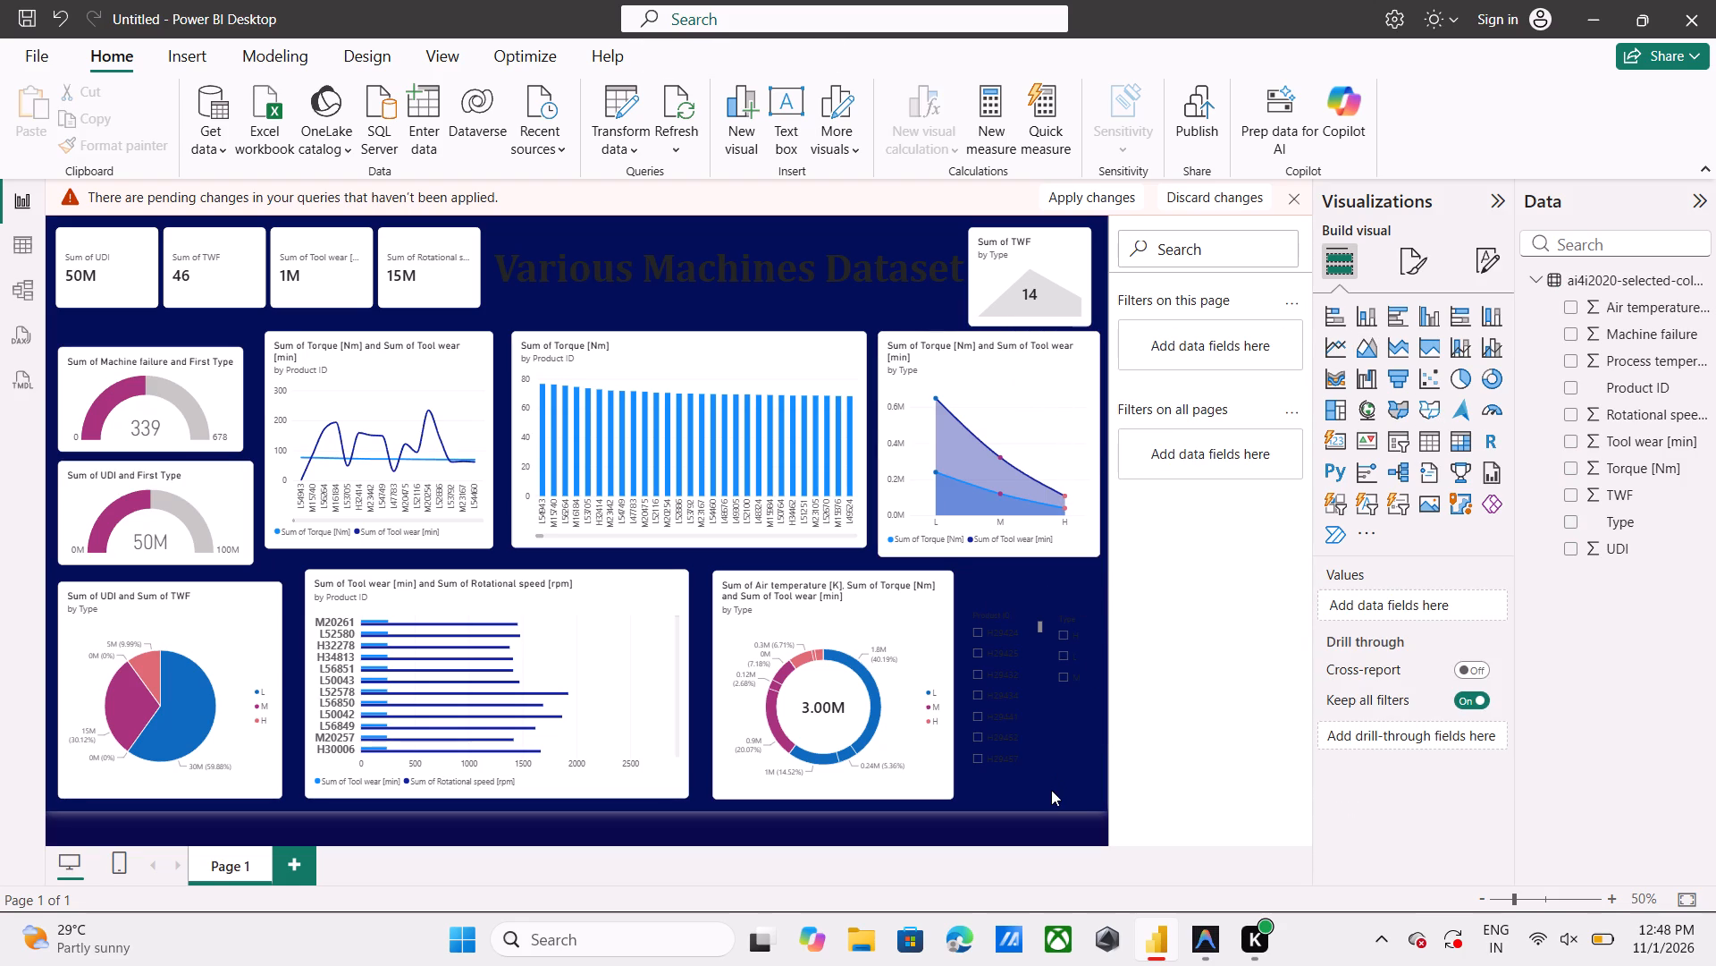
Examine the visual formatting options of the Torque and Tool wear area chart and the doughnut chart's slice settings.
{"action": "left_click", "coordinate": [1054, 476]}
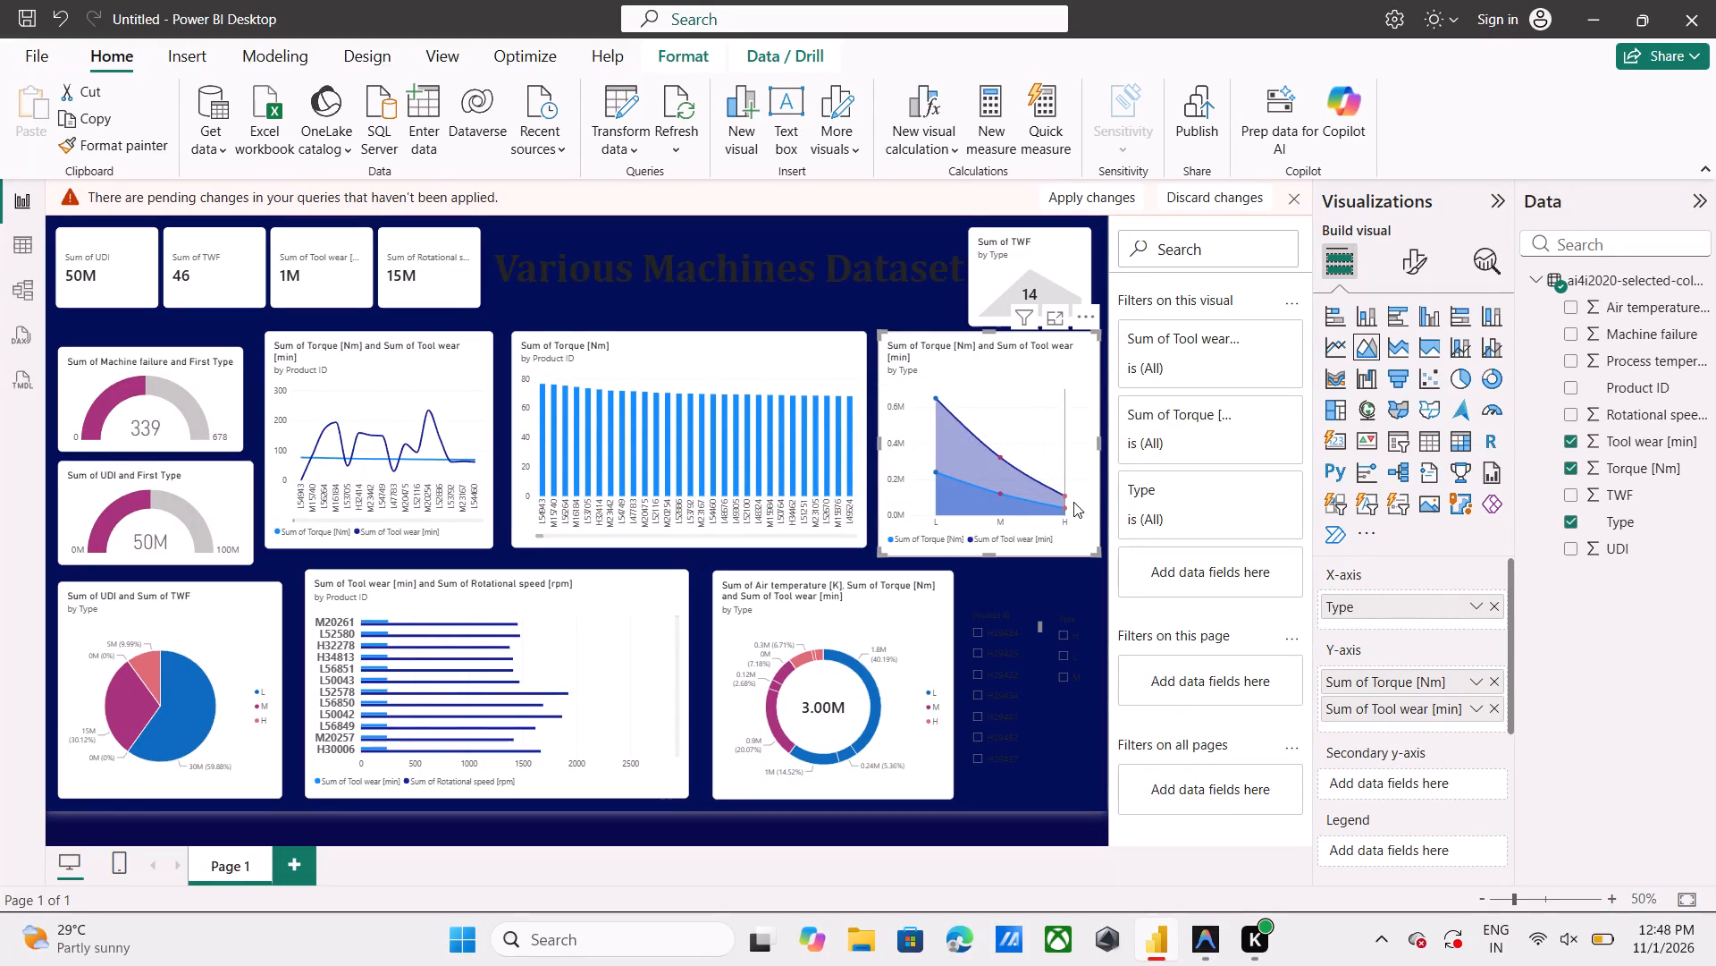
{"action": "left_click", "coordinate": [1420, 247]}
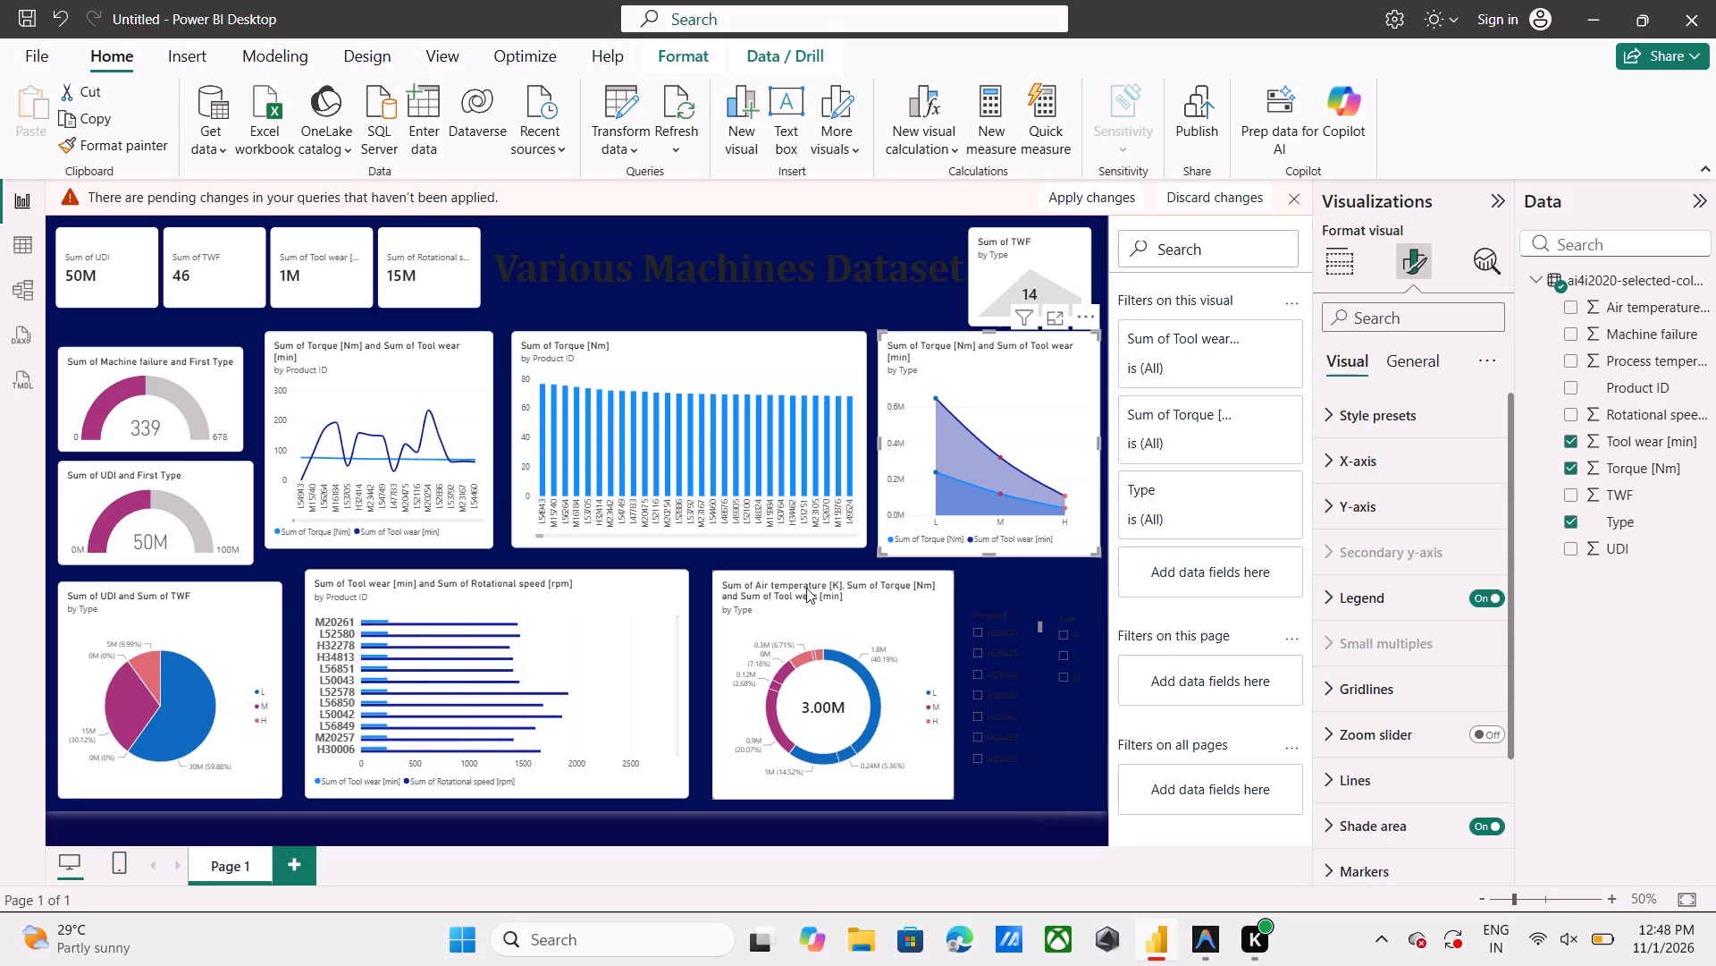
{"action": "left_click", "coordinate": [879, 628]}
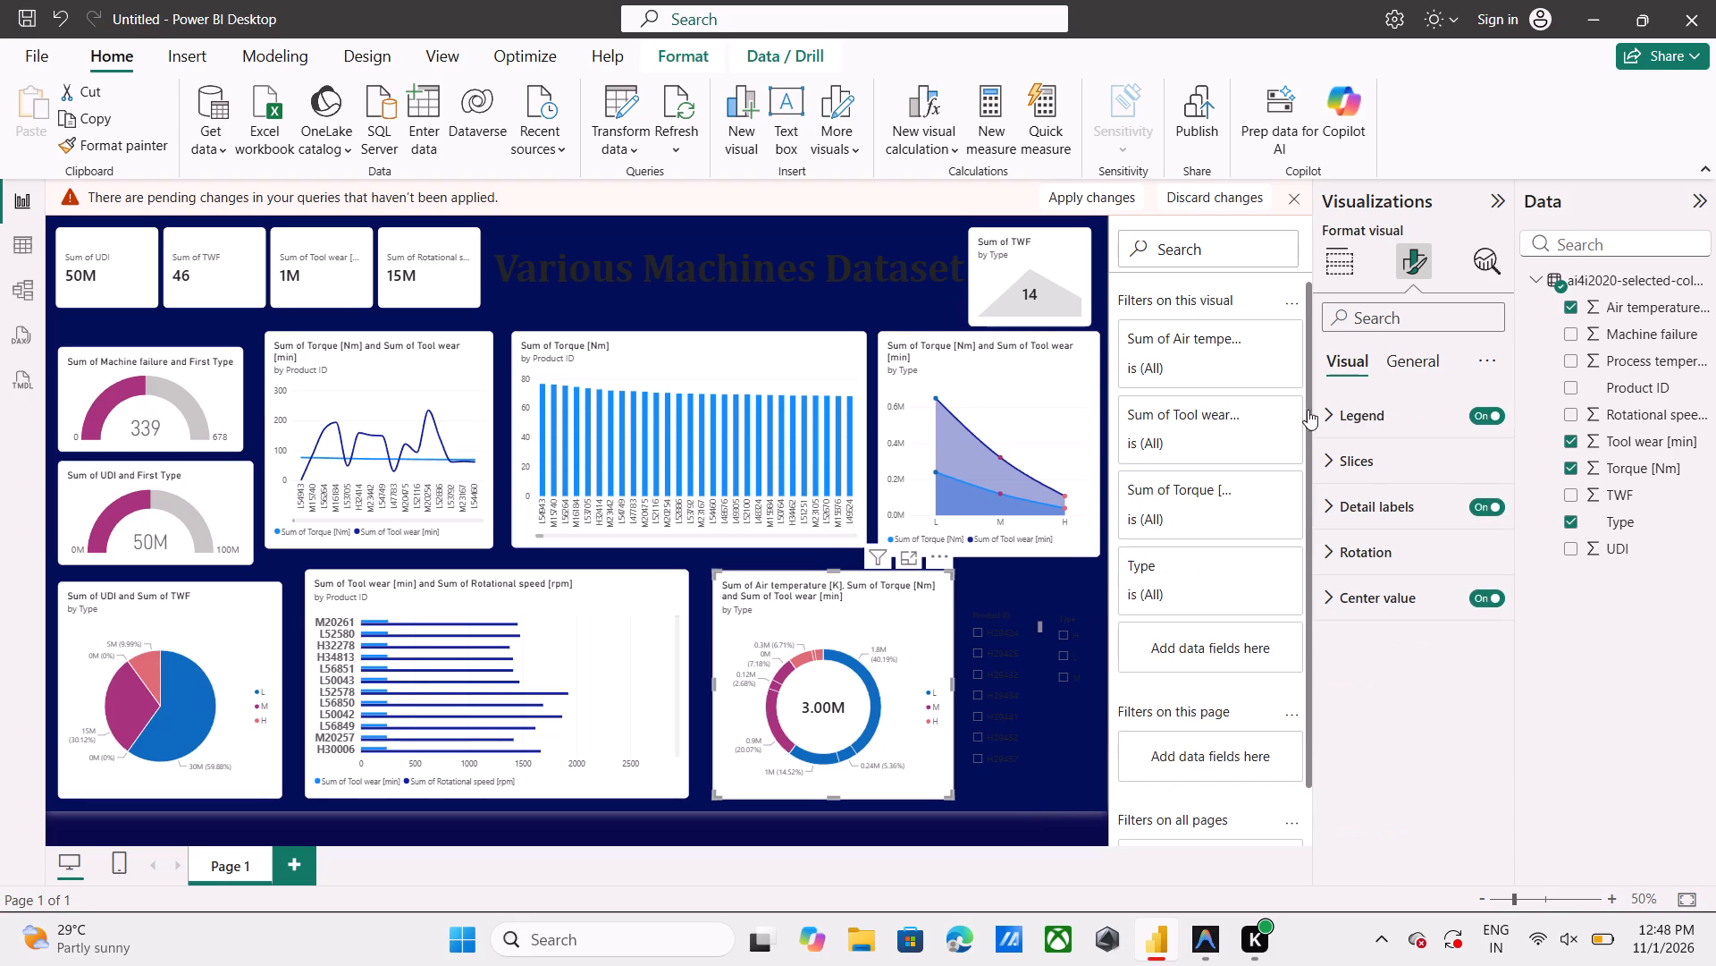
{"action": "left_click", "coordinate": [1414, 358]}
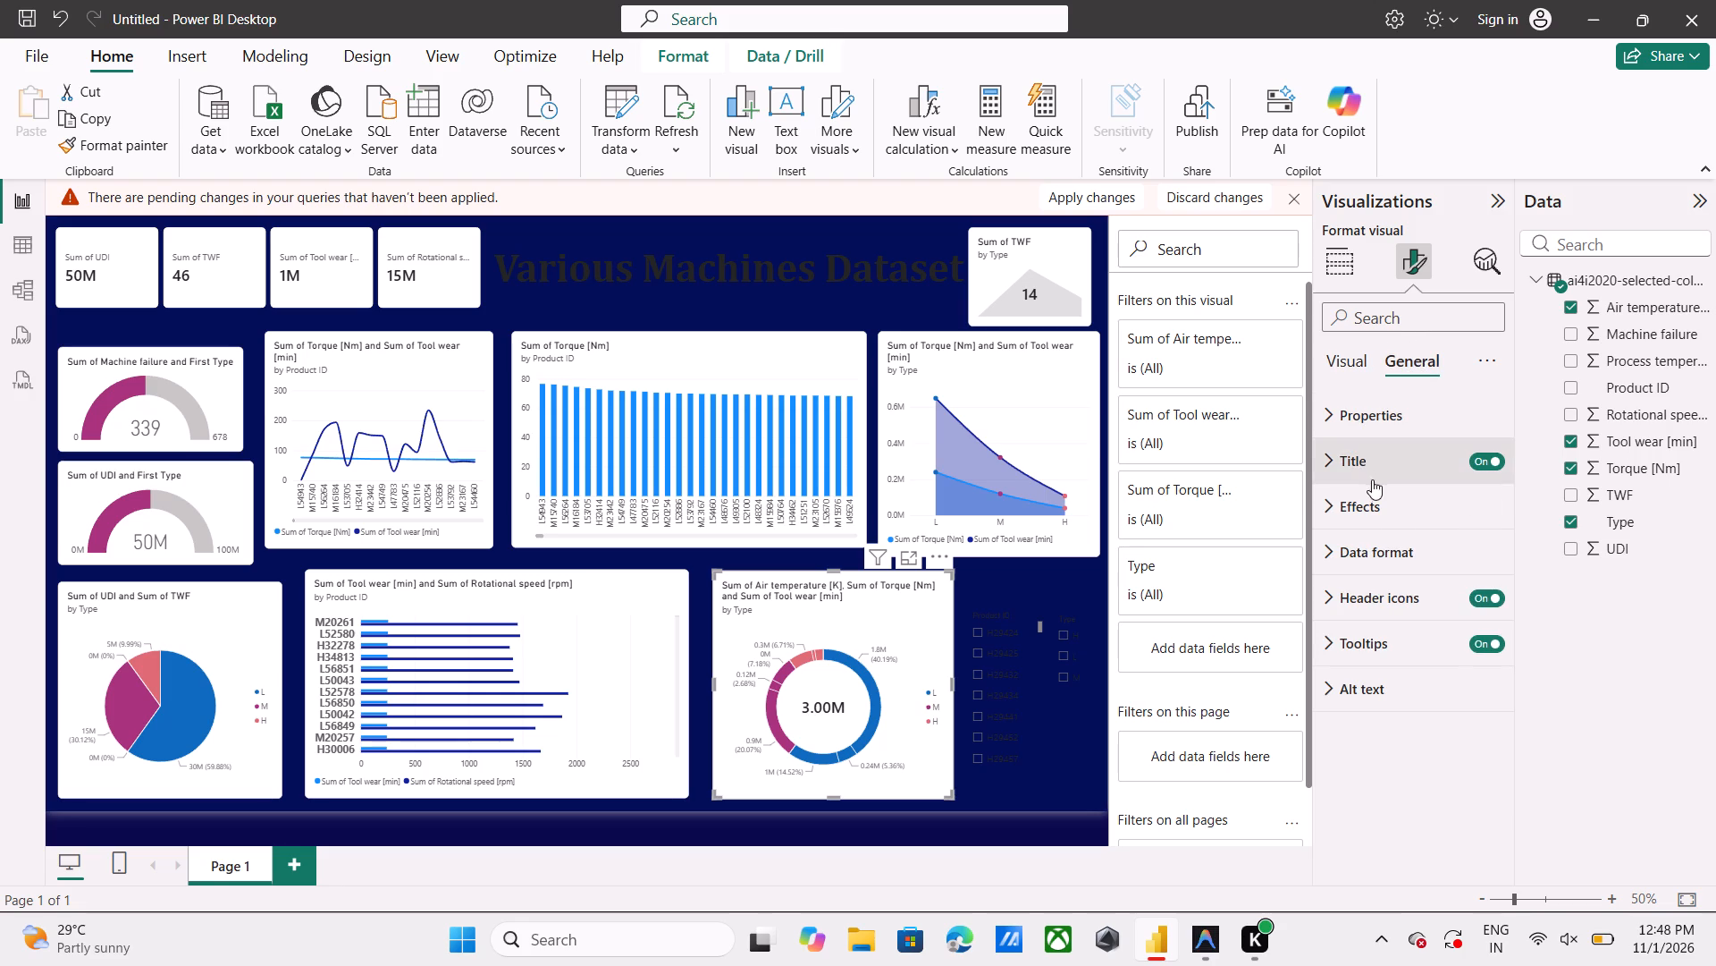
{"action": "left_click", "coordinate": [1347, 370]}
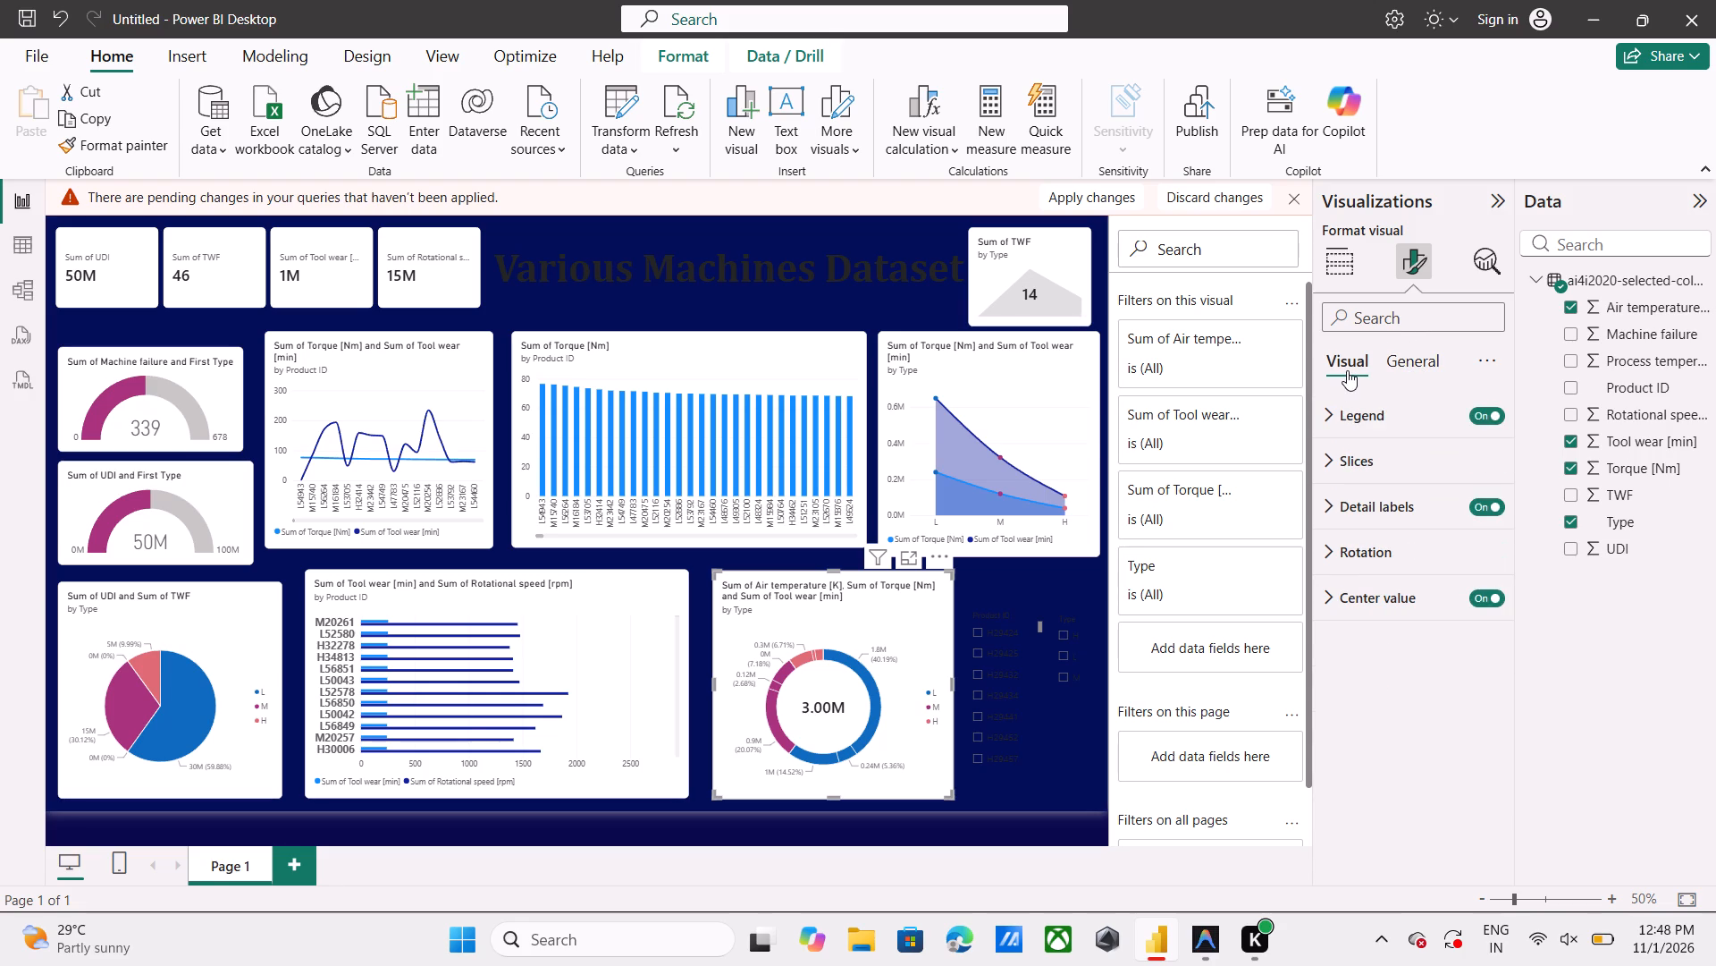
{"action": "left_click", "coordinate": [1427, 458]}
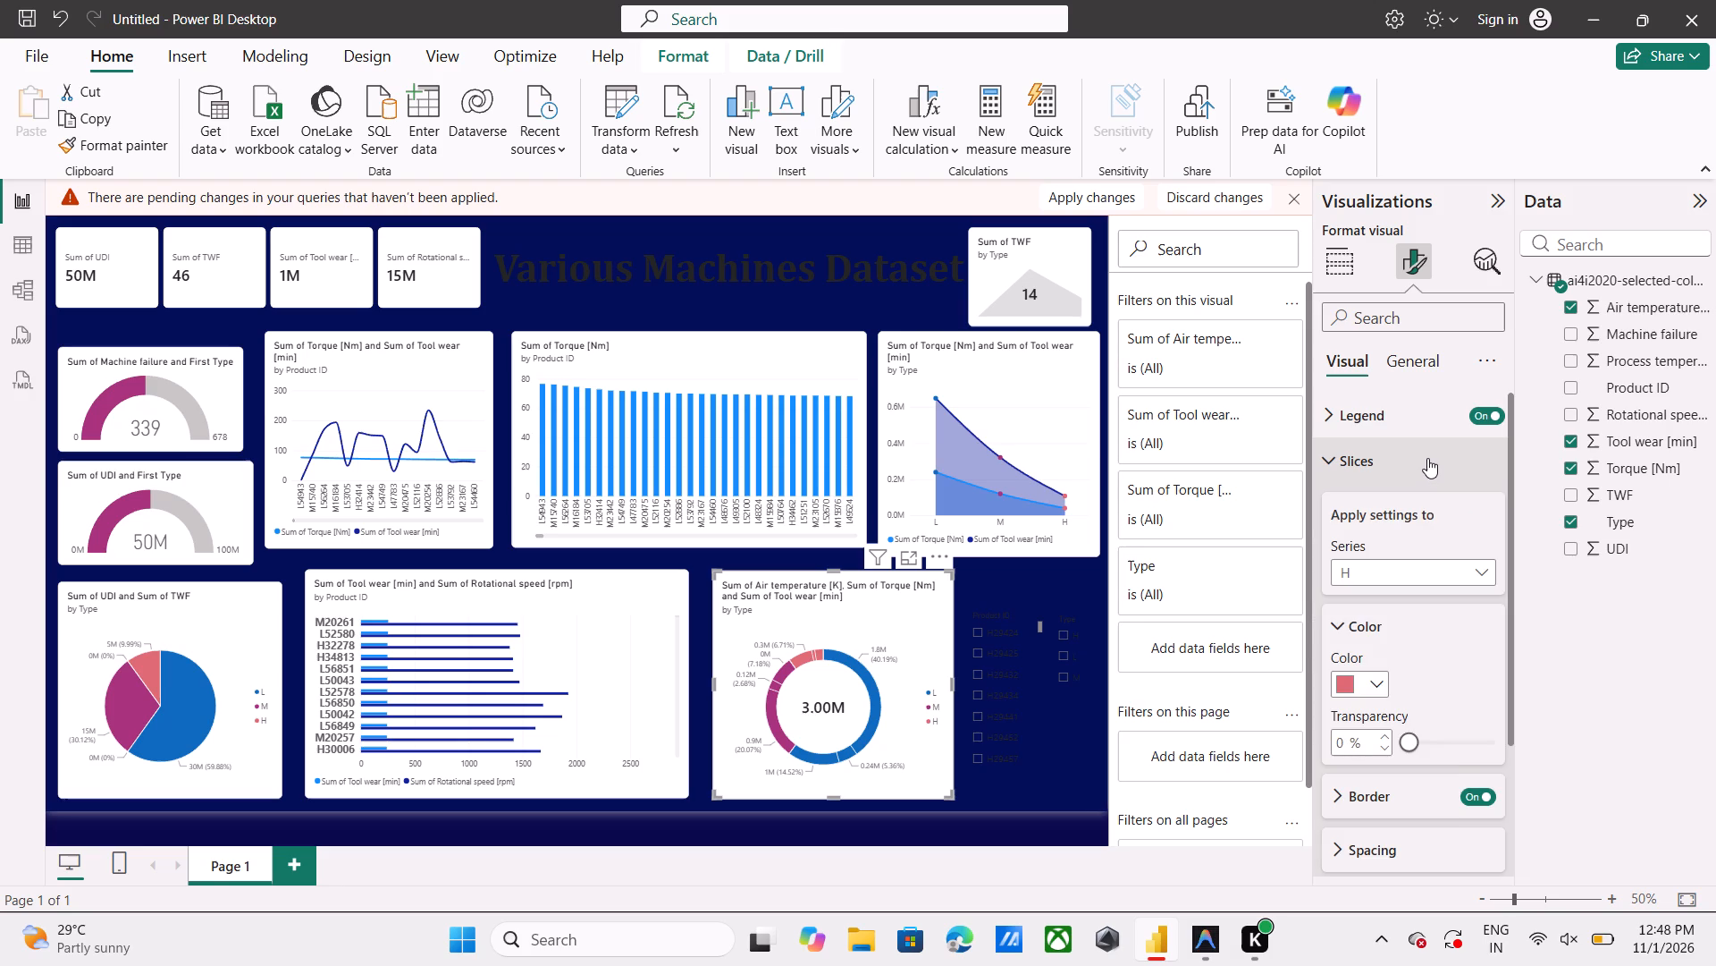
{"action": "scroll", "coordinate": [1422, 757], "scroll_direction": "down", "scroll_amount": 1}
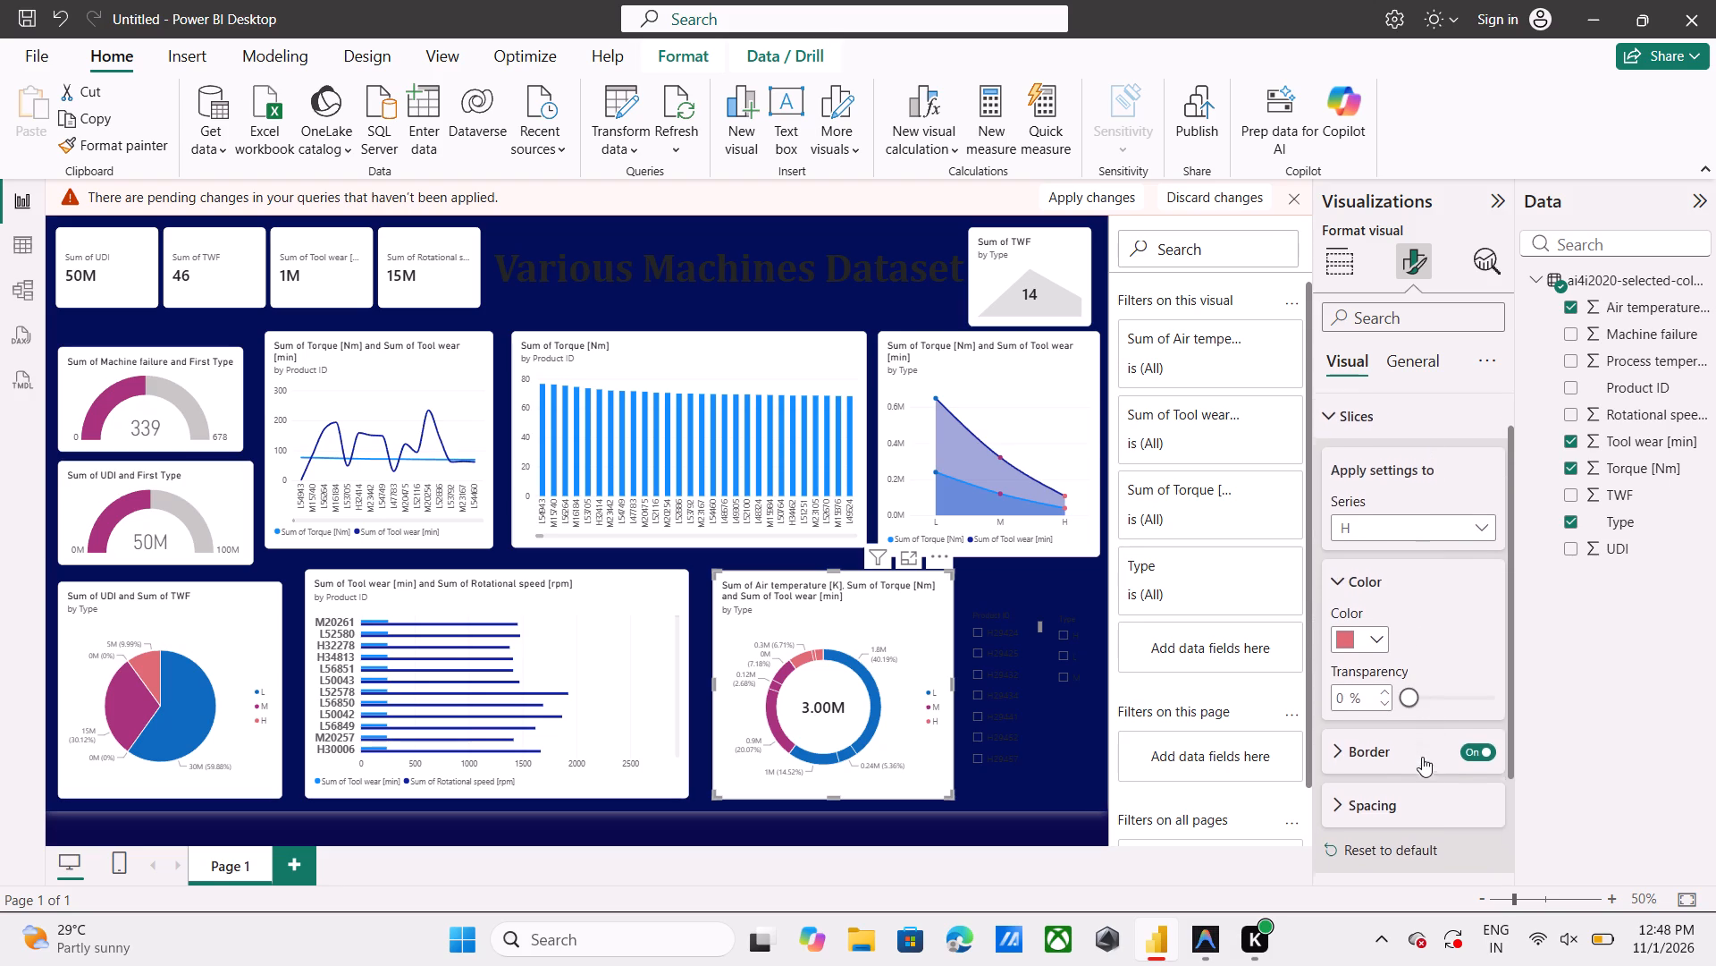
{"action": "scroll", "coordinate": [1422, 757], "scroll_direction": "down", "scroll_amount": 1}
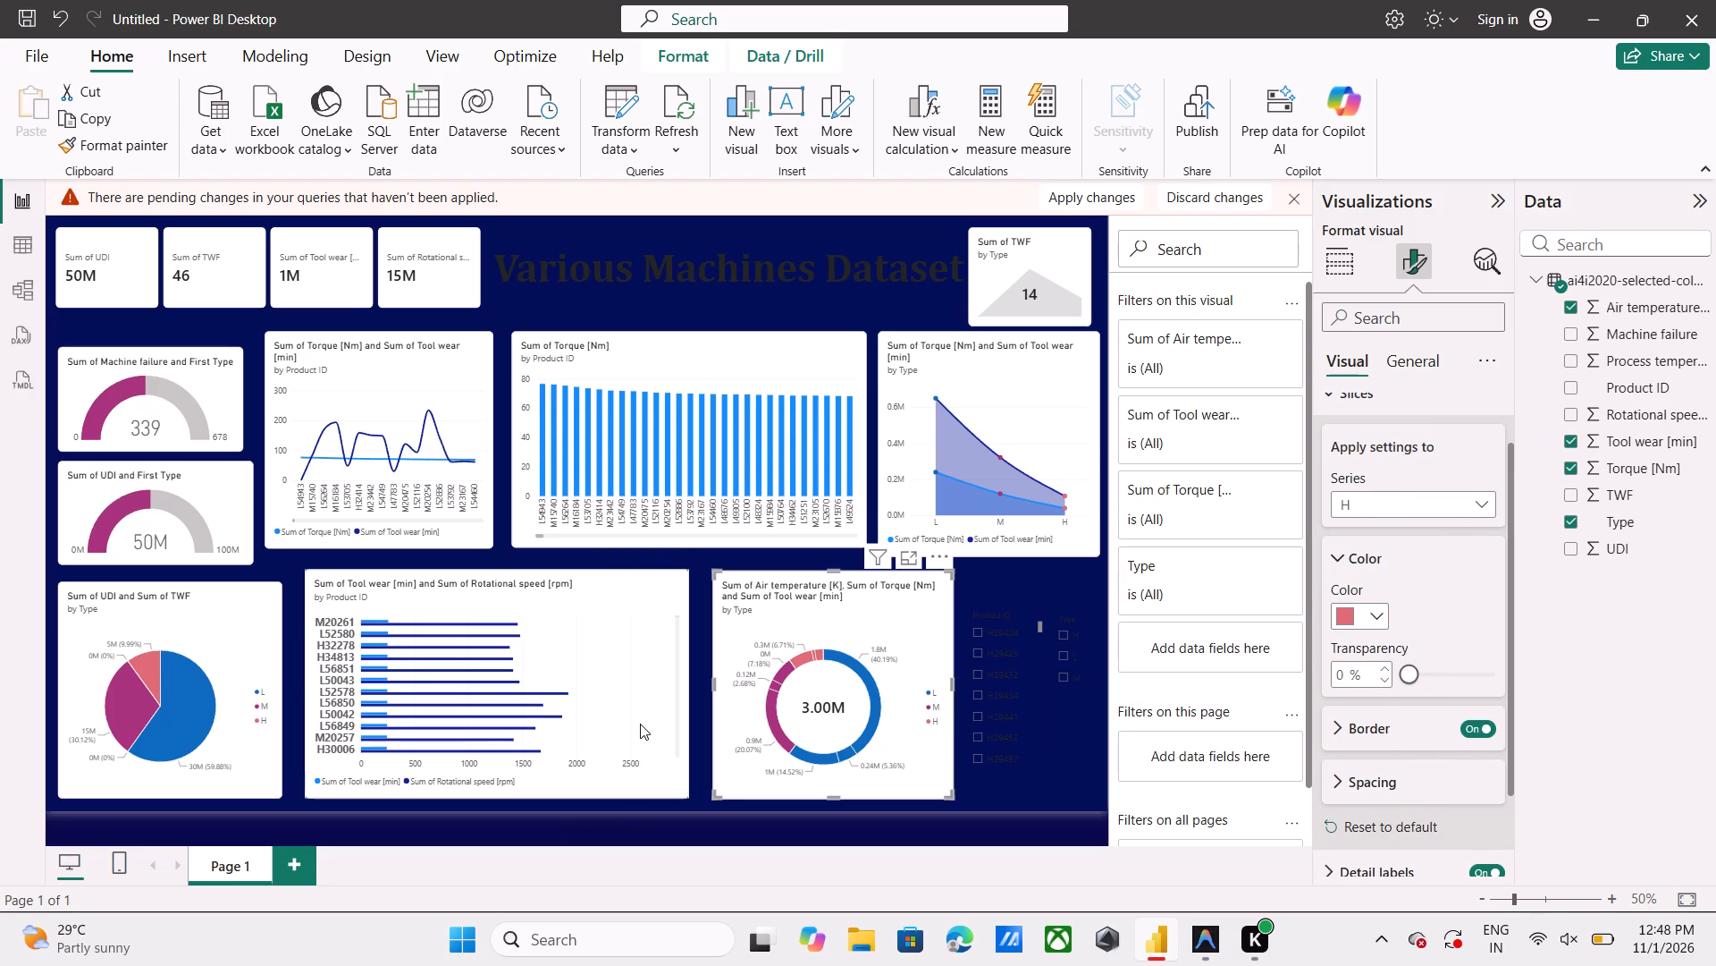
Set the Y-axis values font size to 13 on the Tool wear and Rotational speed bar chart.
{"action": "left_click", "coordinate": [640, 724]}
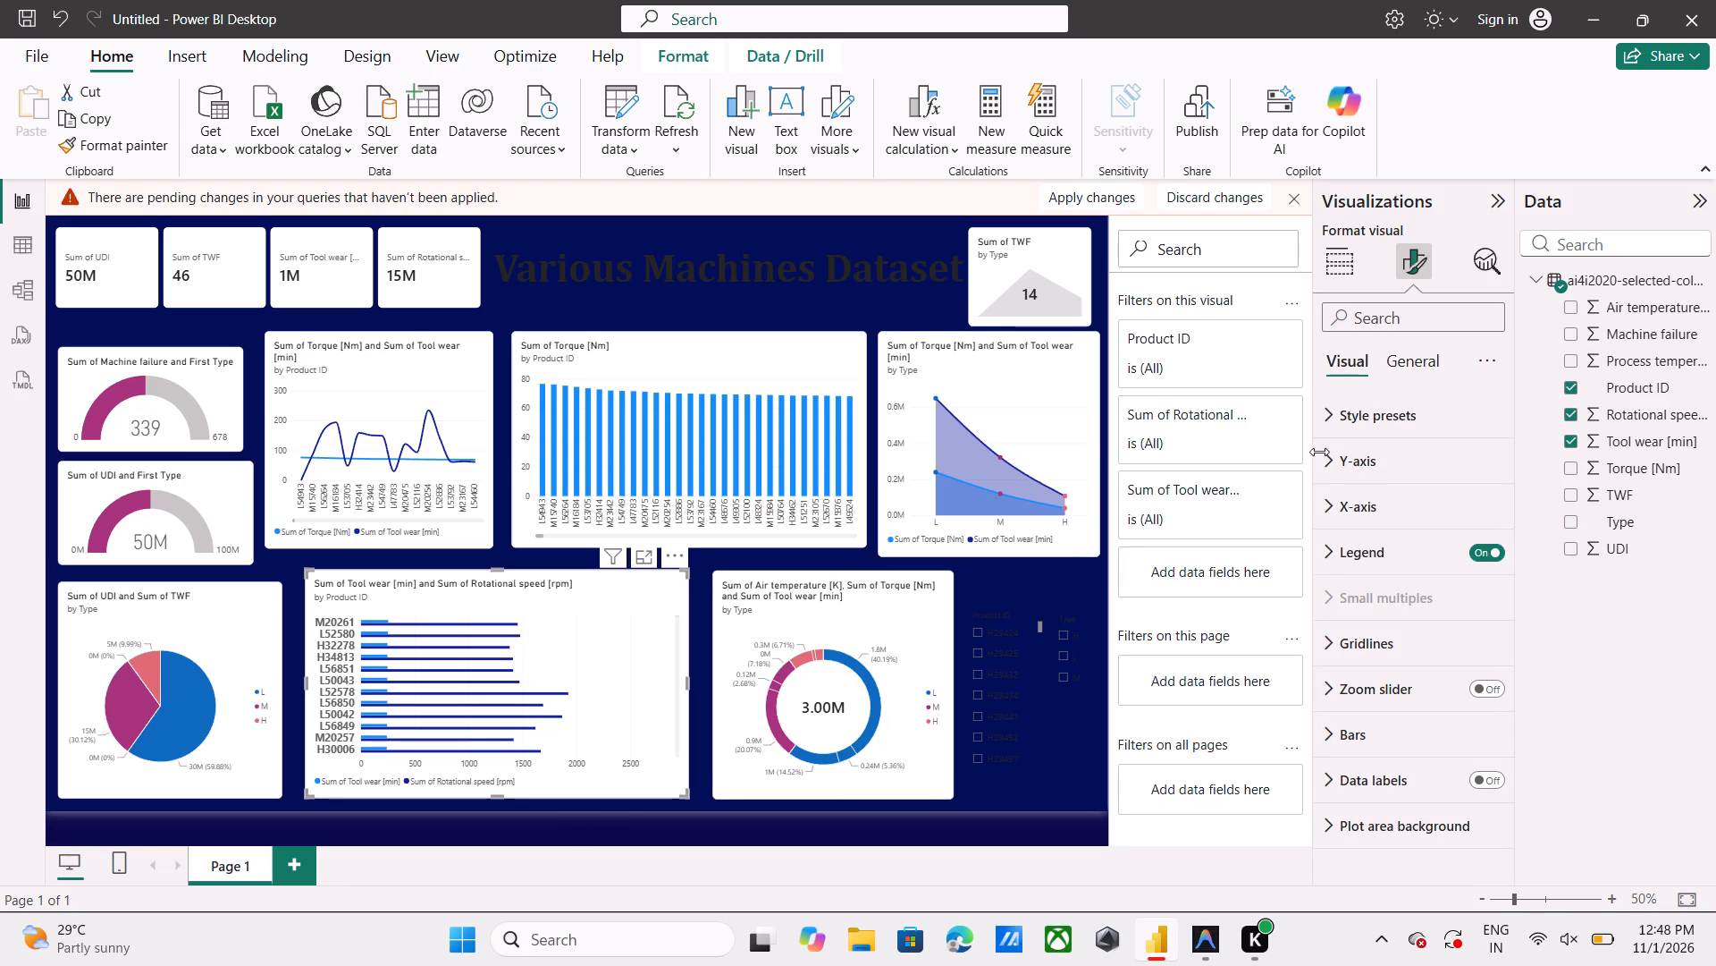
{"action": "left_click", "coordinate": [1432, 470]}
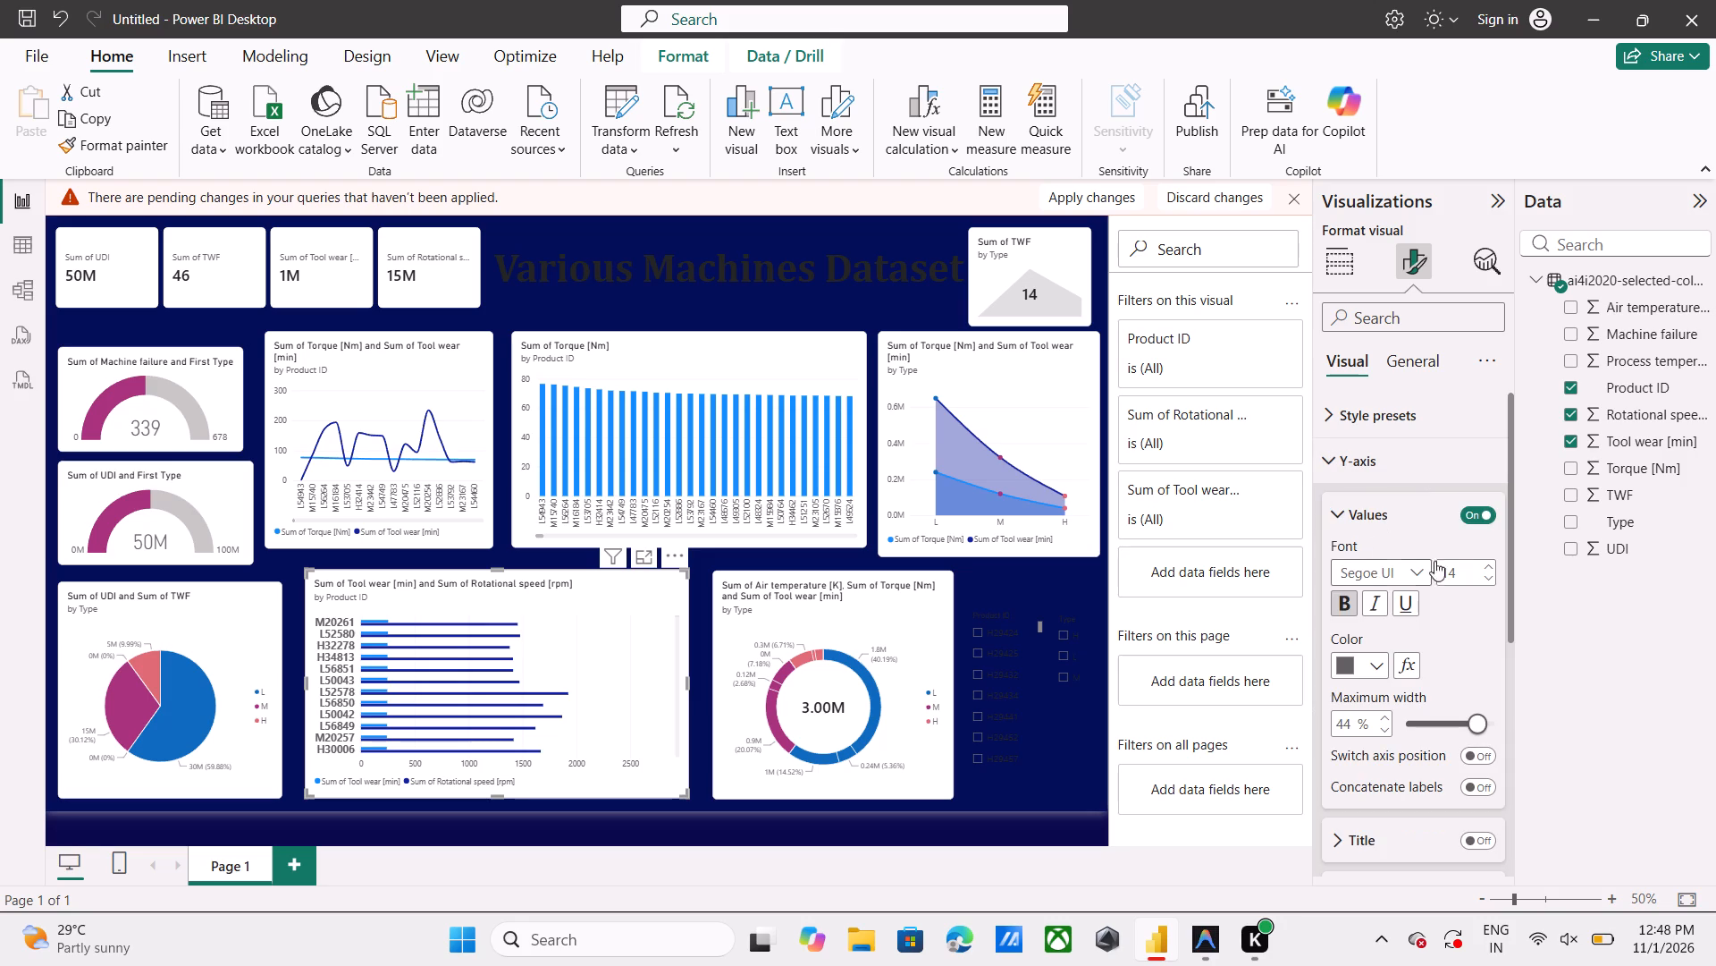
{"action": "left_click", "coordinate": [1491, 564]}
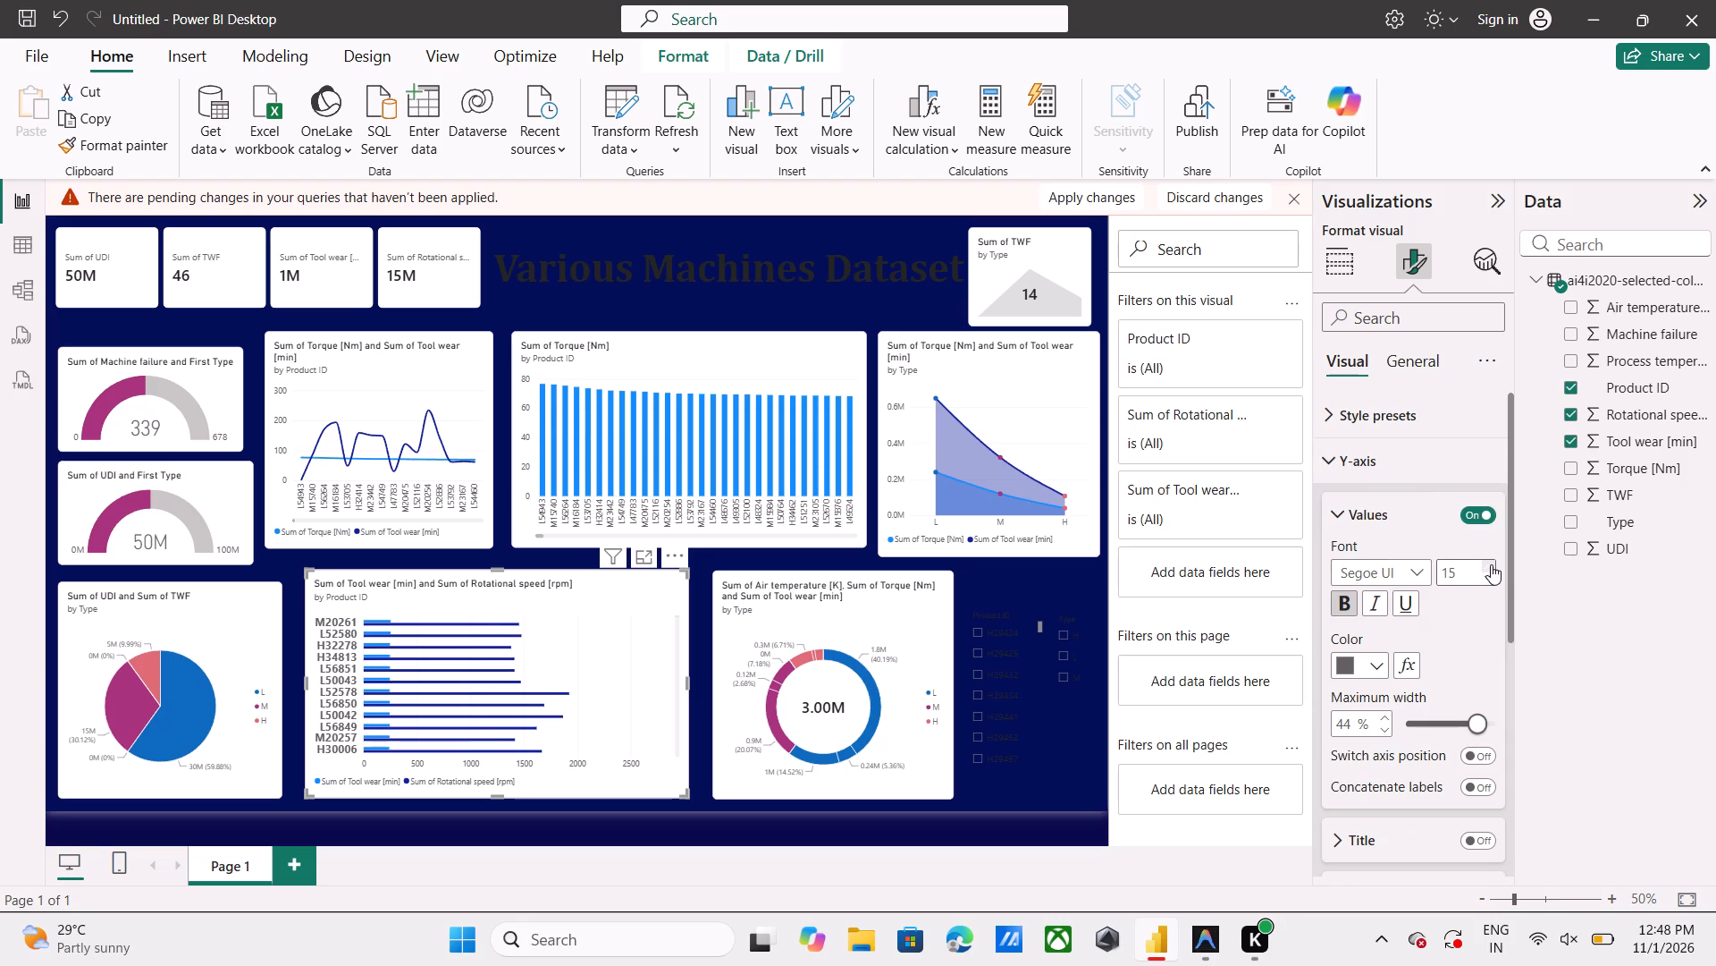
{"action": "left_click", "coordinate": [1490, 573]}
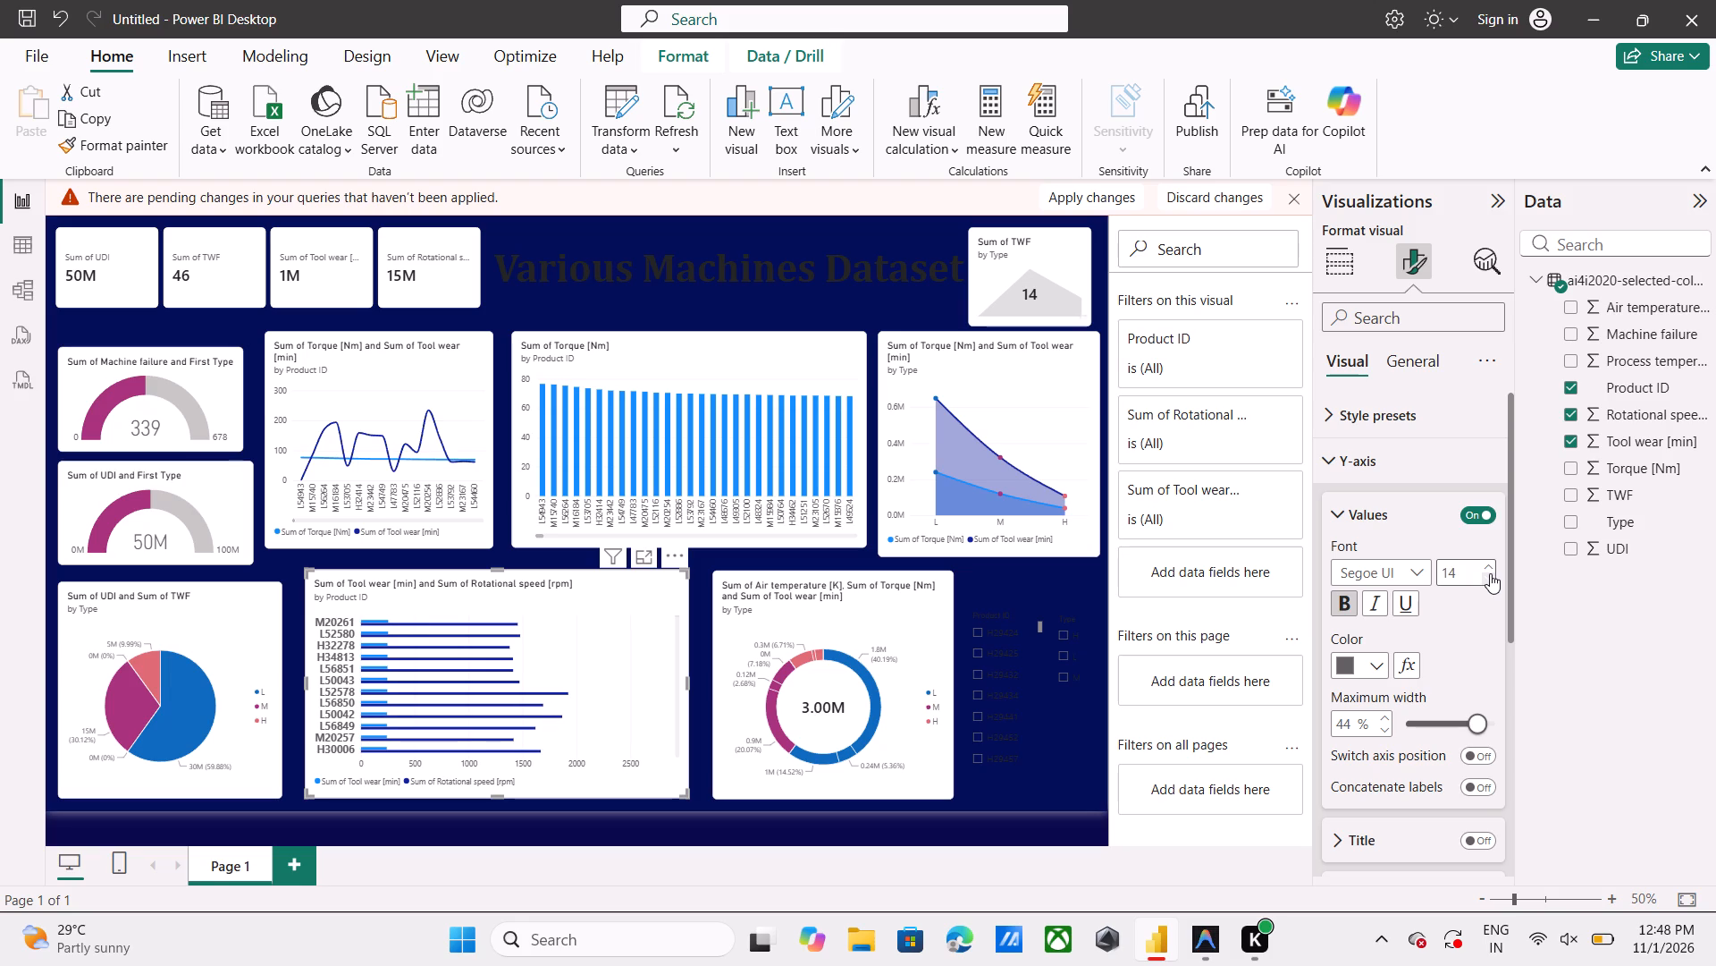
{"action": "left_click", "coordinate": [1490, 573]}
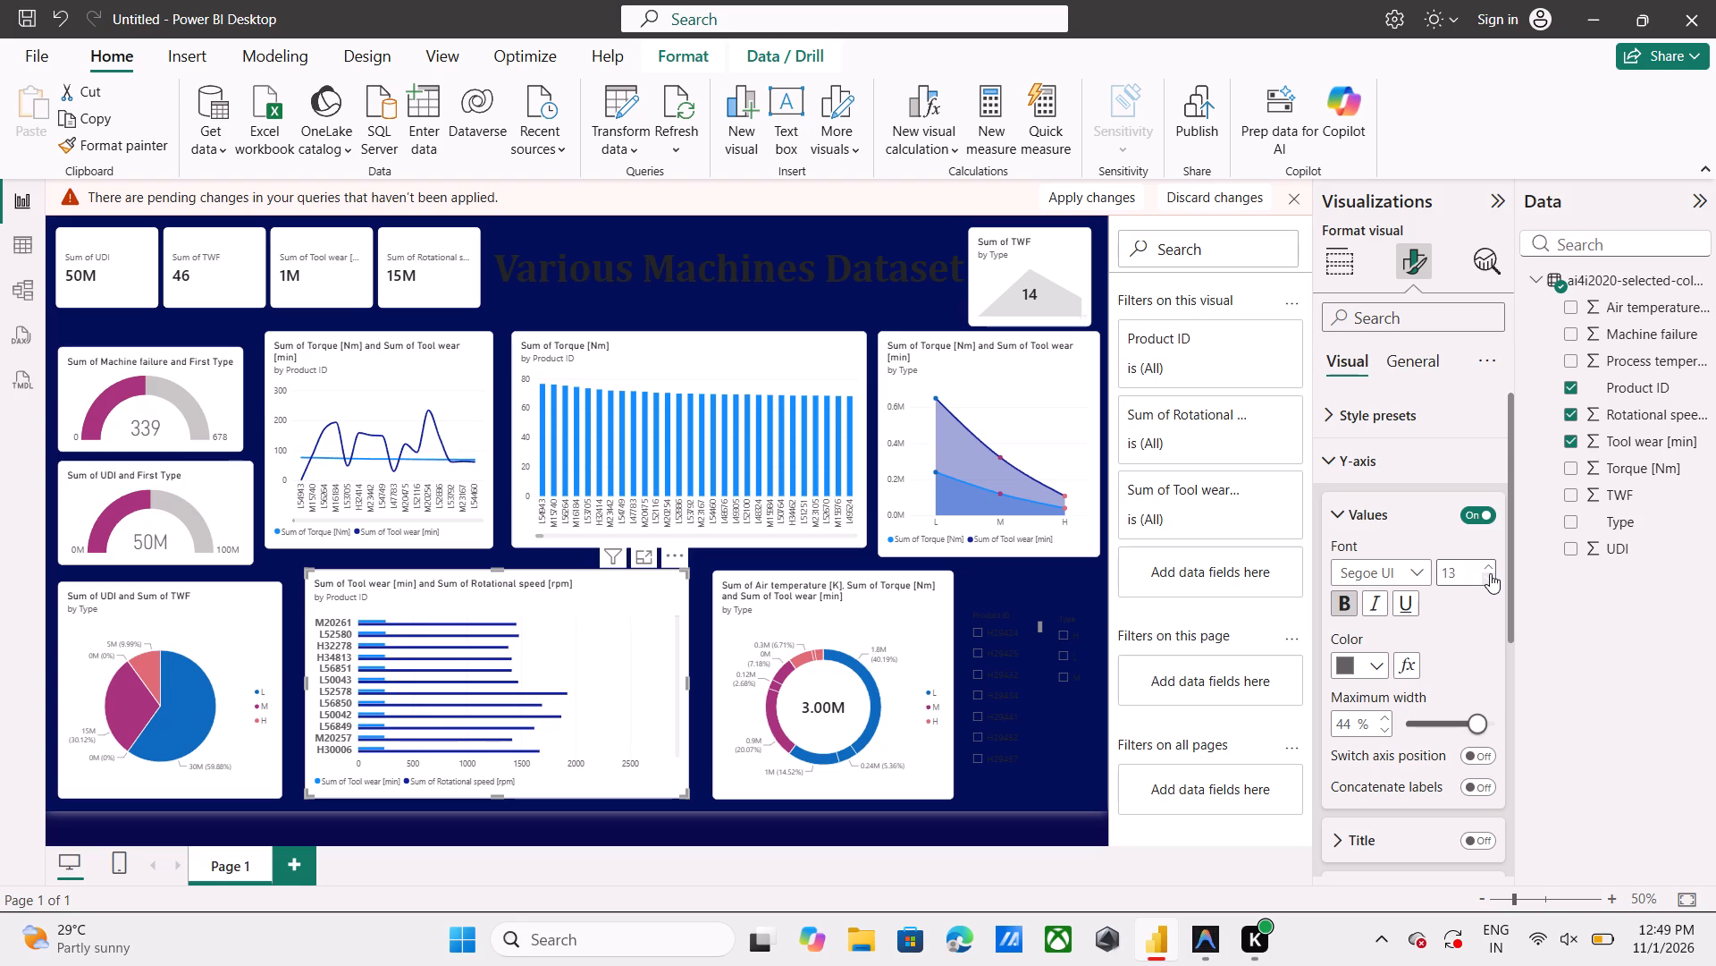
{"action": "double_click", "coordinate": [1490, 573]}
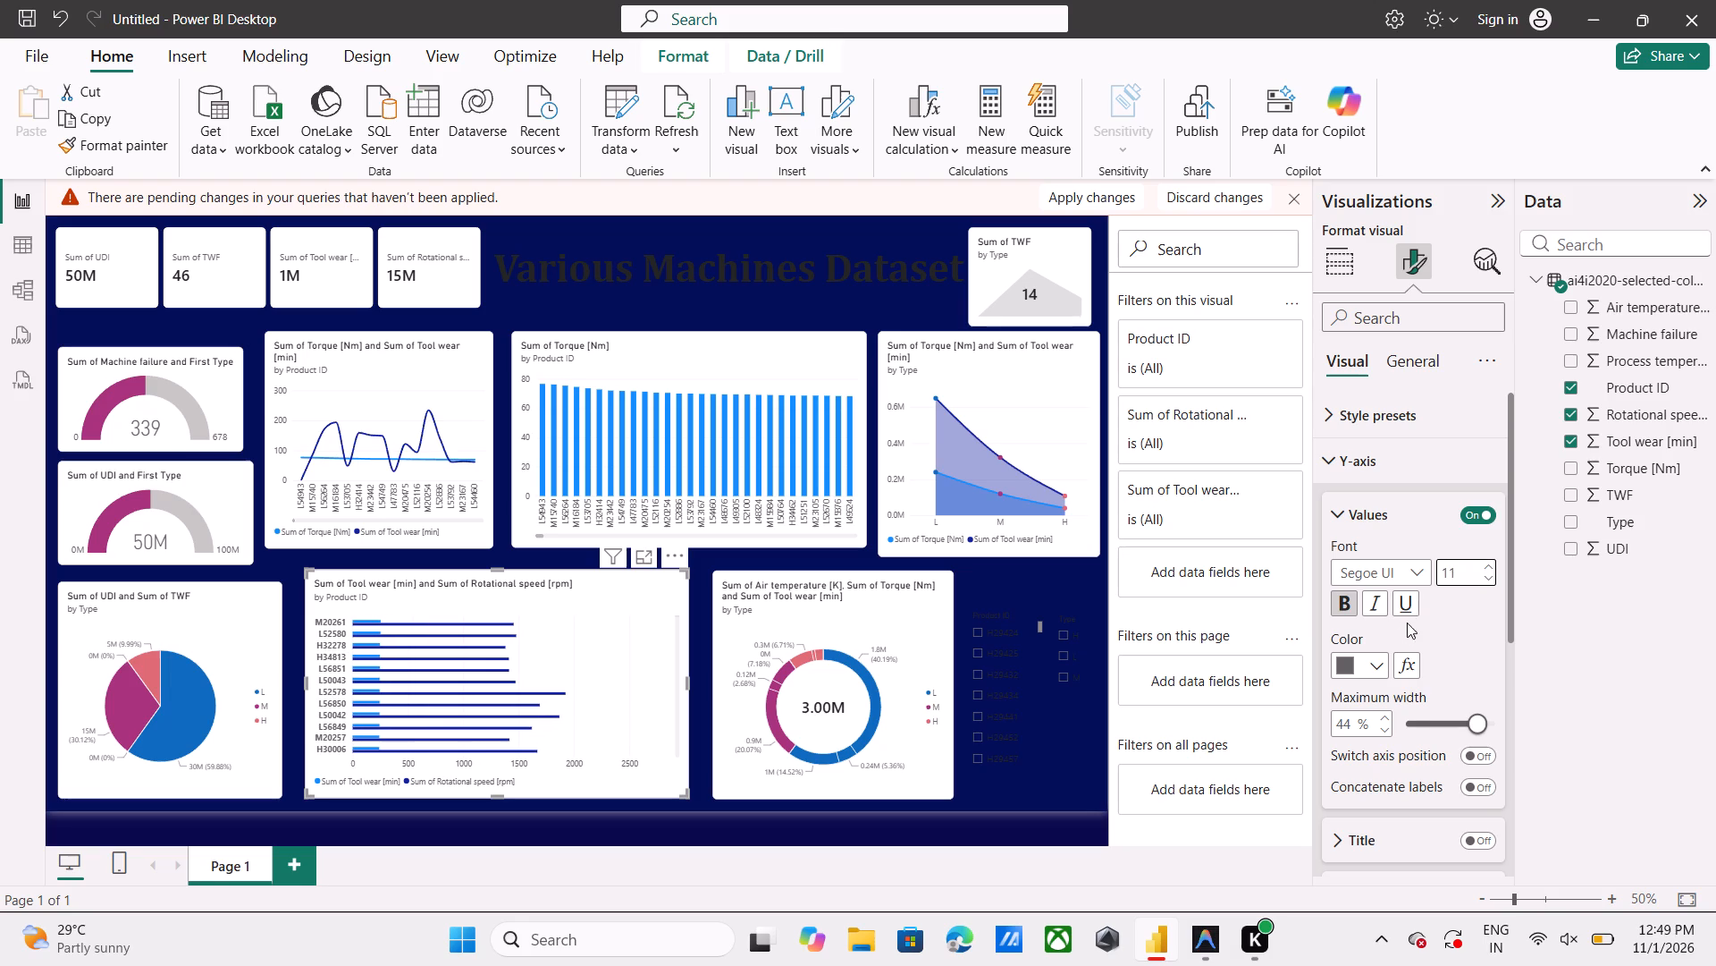
{"action": "left_click", "coordinate": [1489, 563]}
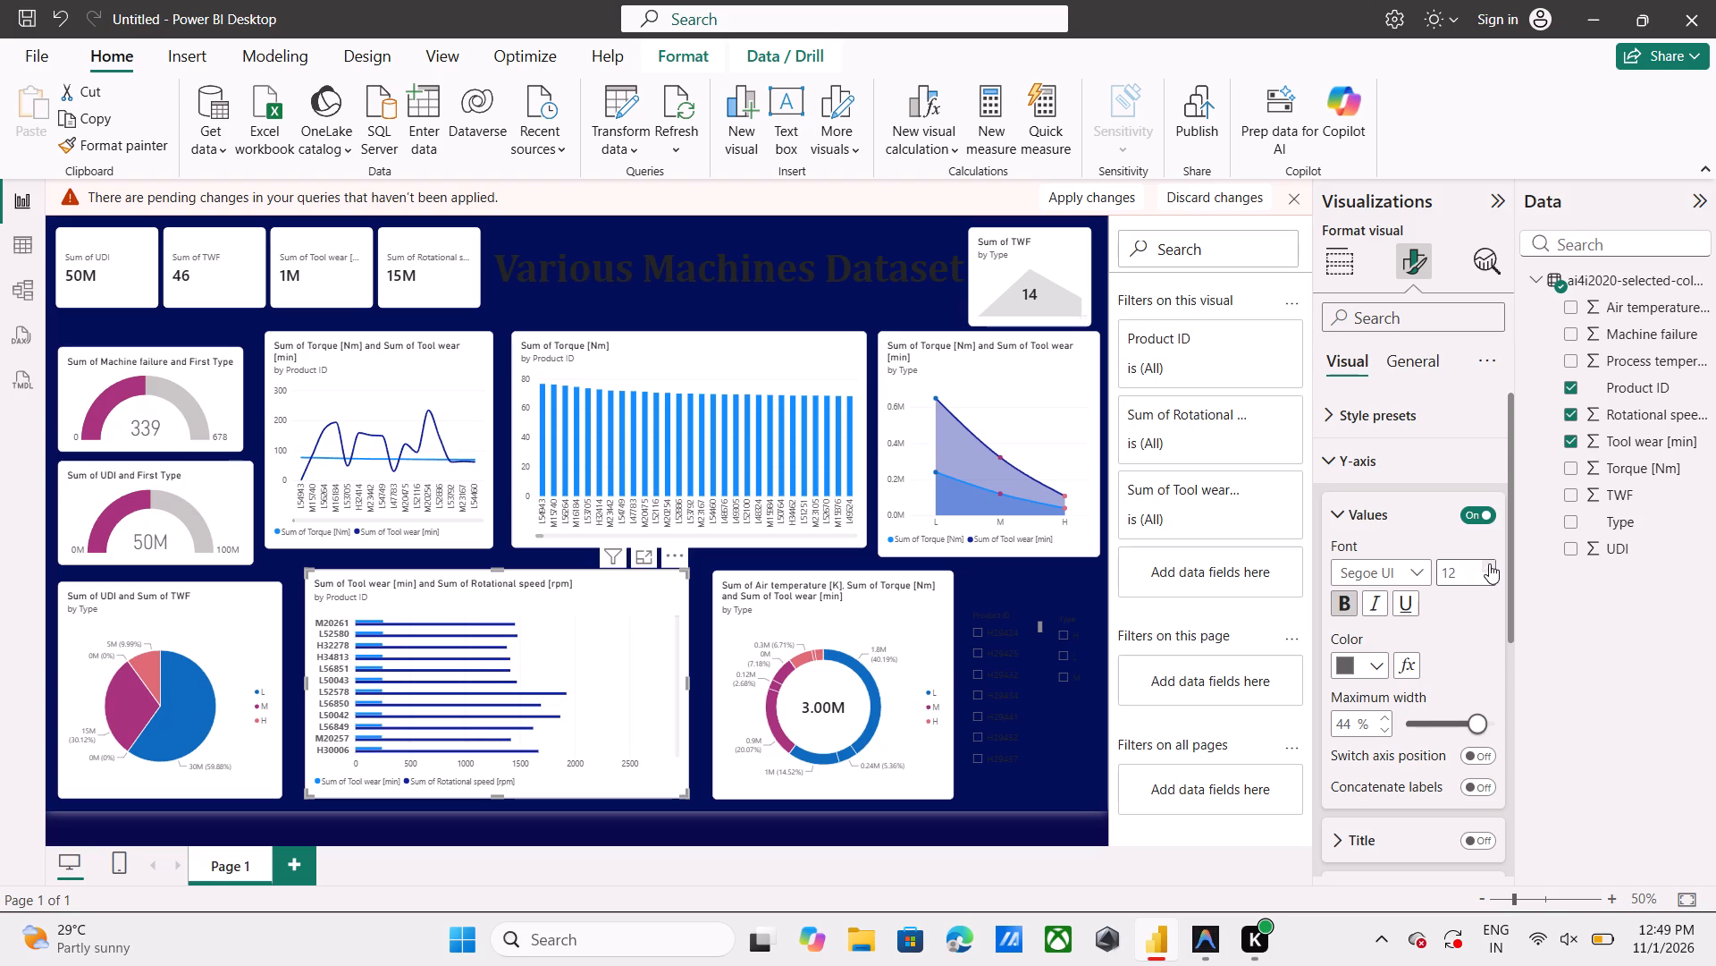
{"action": "left_click", "coordinate": [1489, 563]}
{"action": "left_click", "coordinate": [1482, 651]}
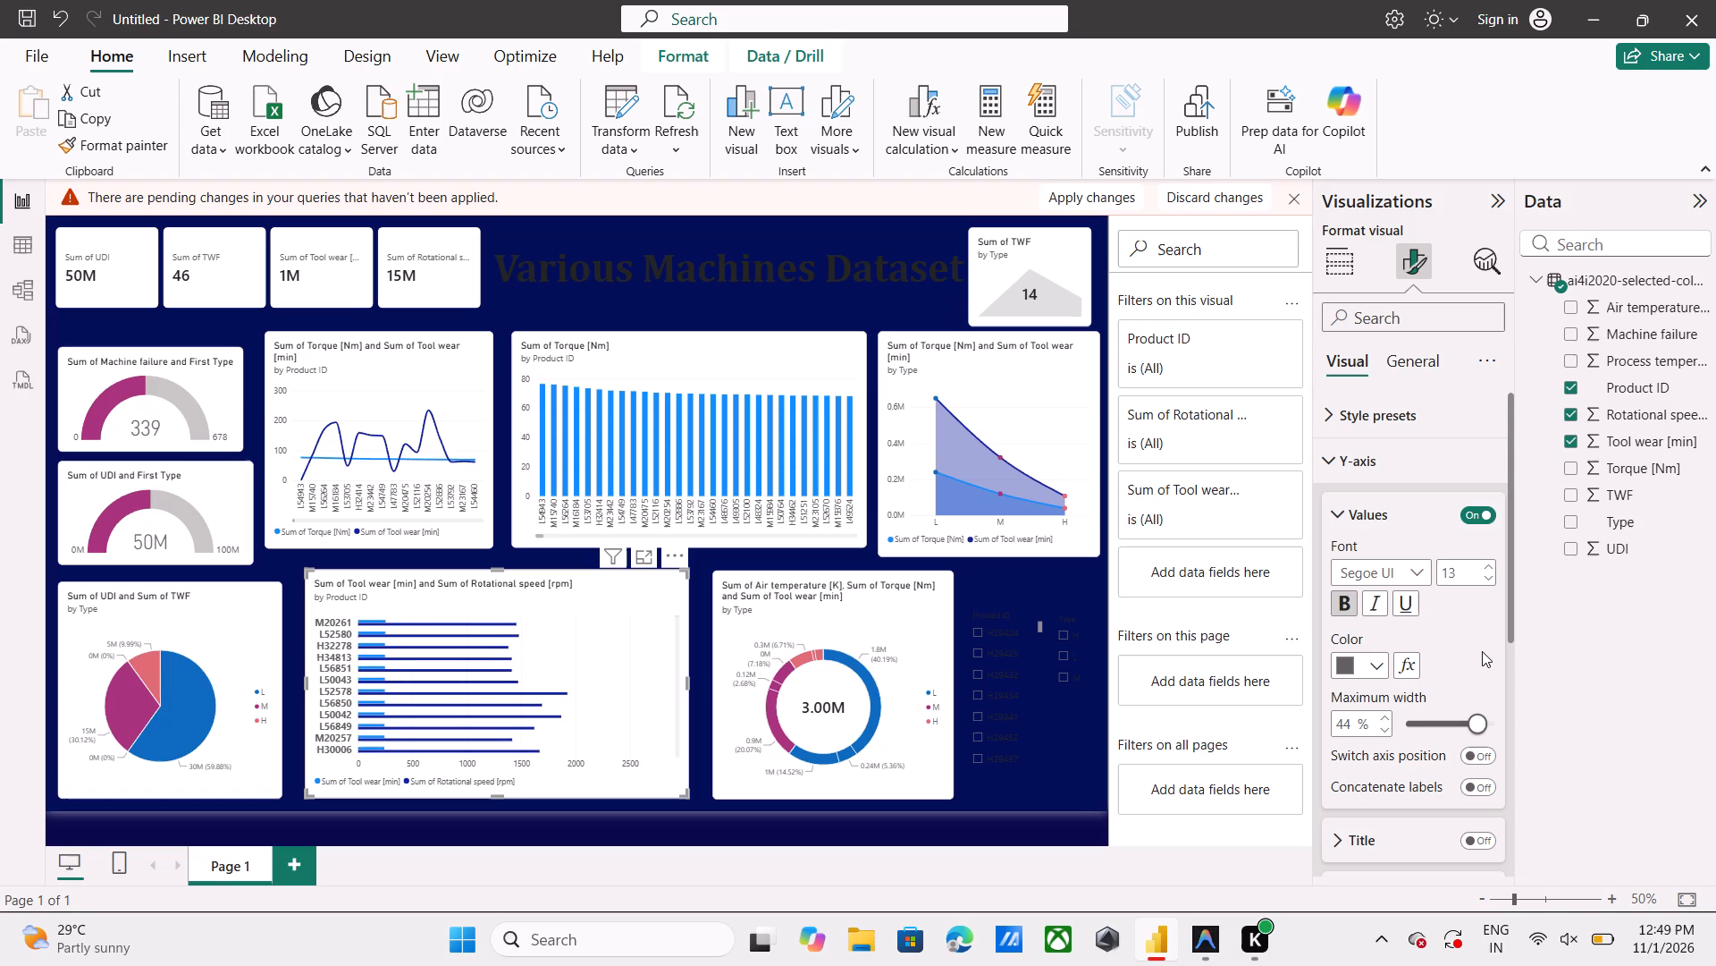
{"action": "scroll", "coordinate": [1422, 726], "scroll_direction": "down", "scroll_amount": 1}
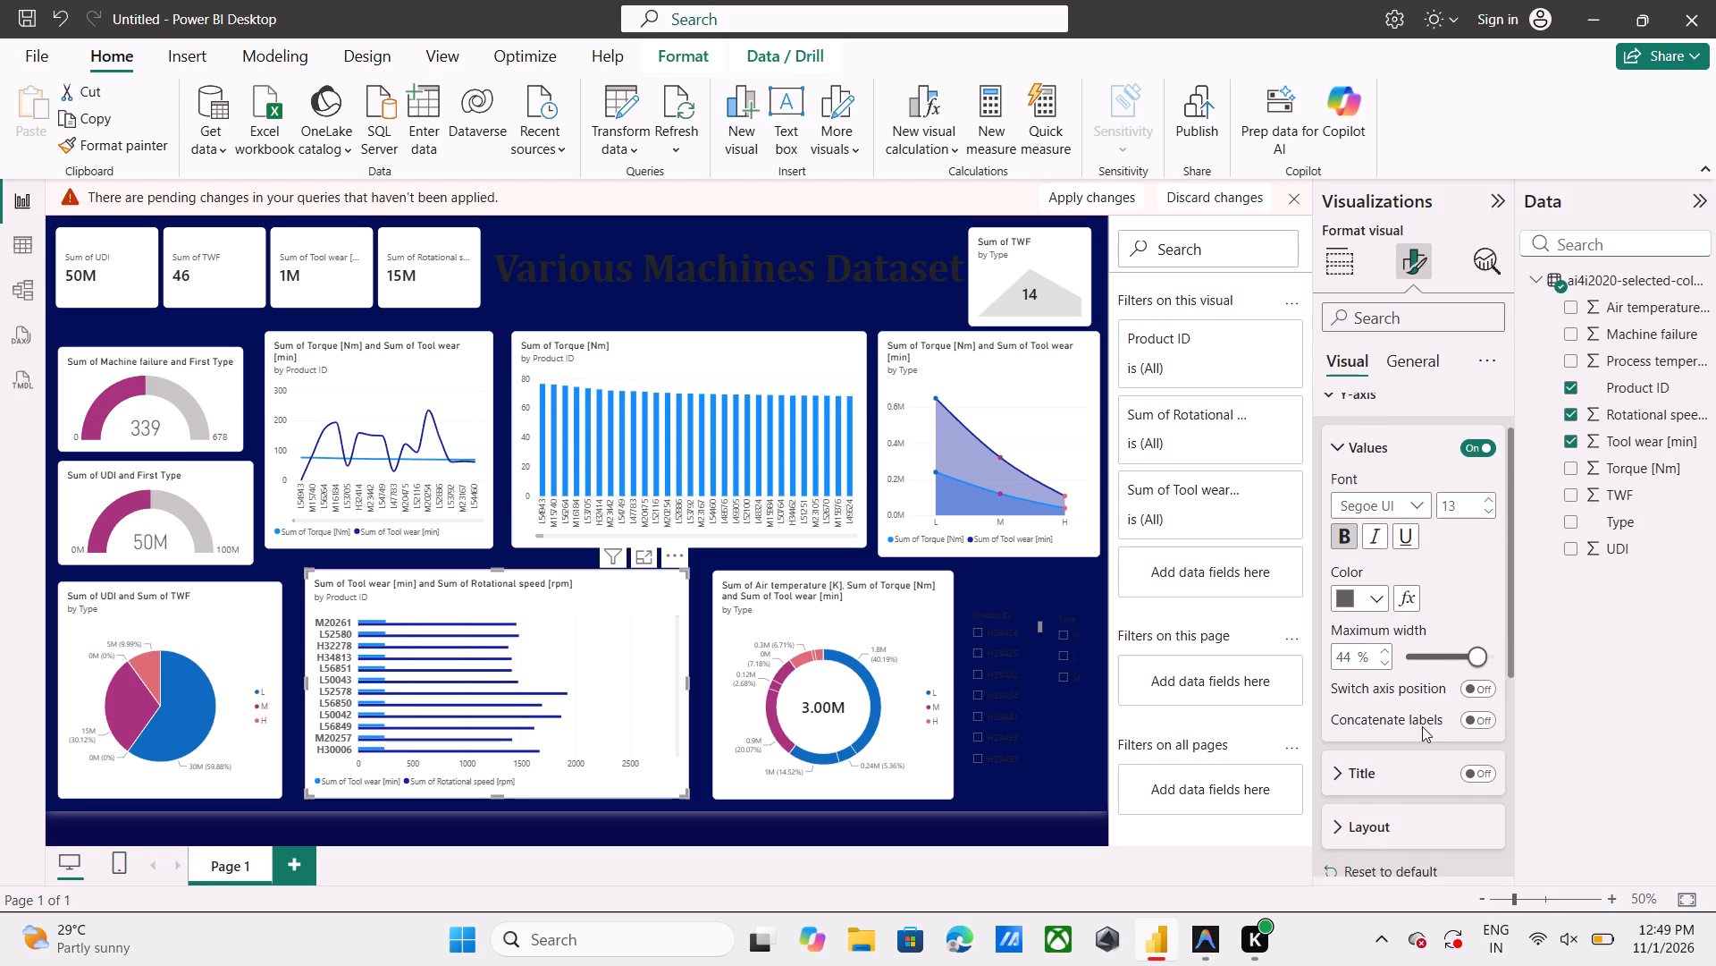
{"action": "scroll", "coordinate": [1422, 726], "scroll_direction": "down", "scroll_amount": 1}
{"action": "scroll", "coordinate": [1422, 726], "scroll_direction": "up", "scroll_amount": 4}
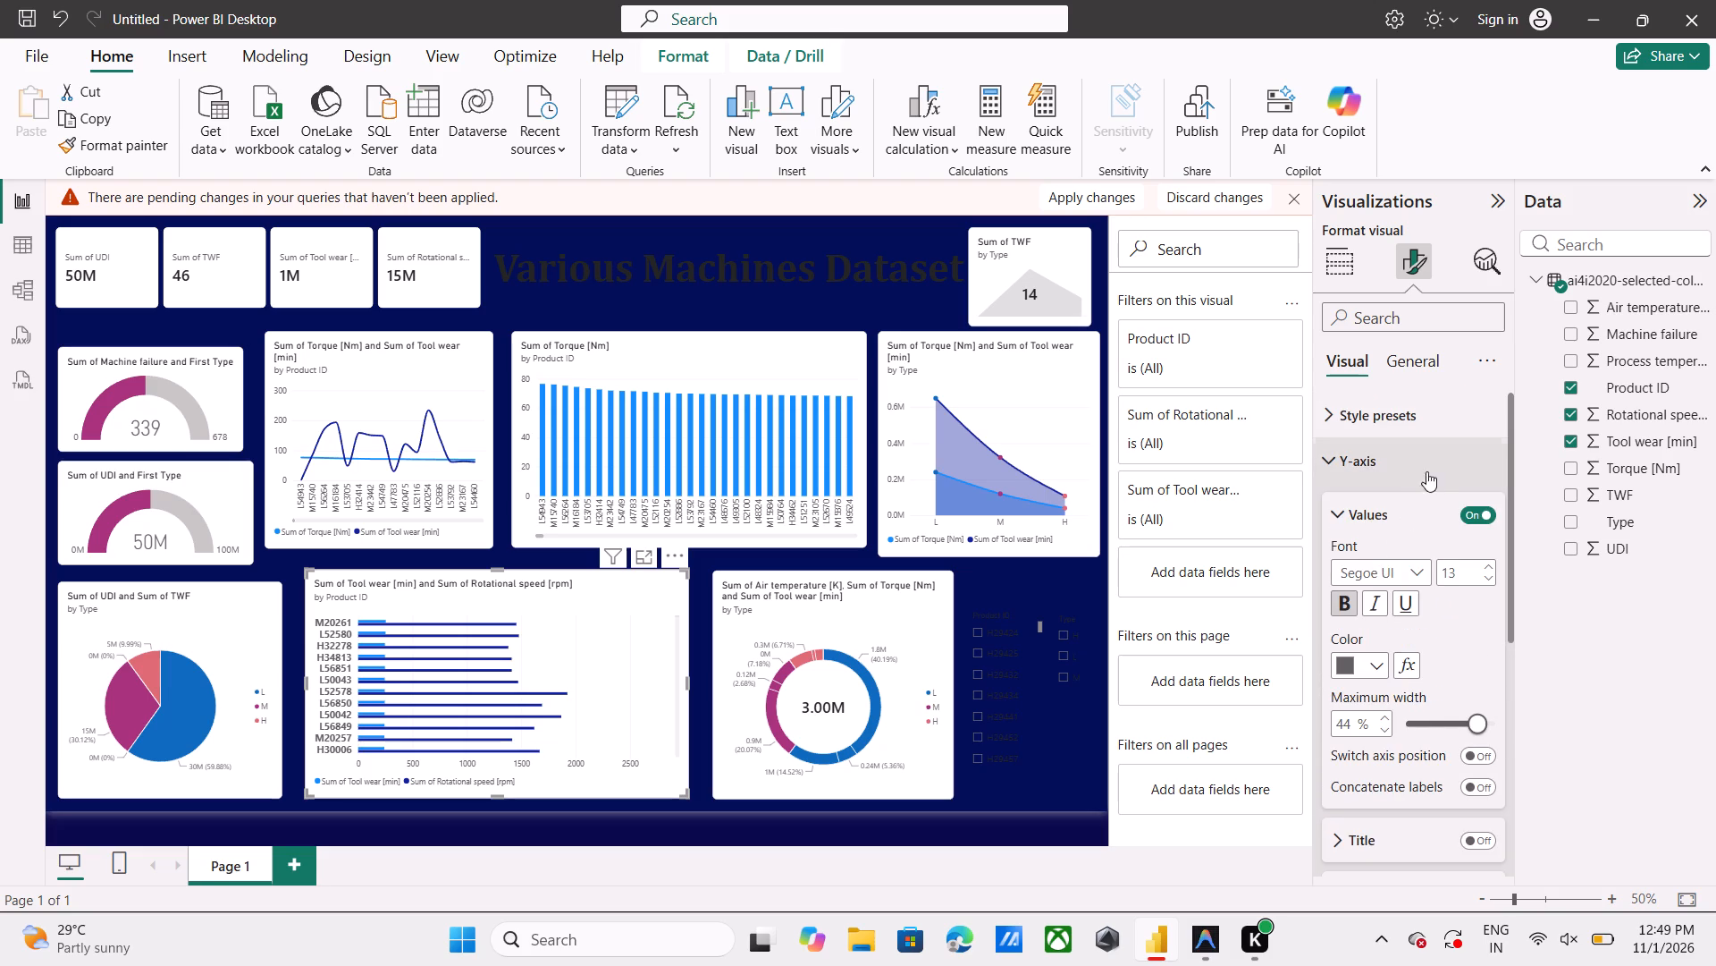
{"action": "left_click", "coordinate": [1431, 463]}
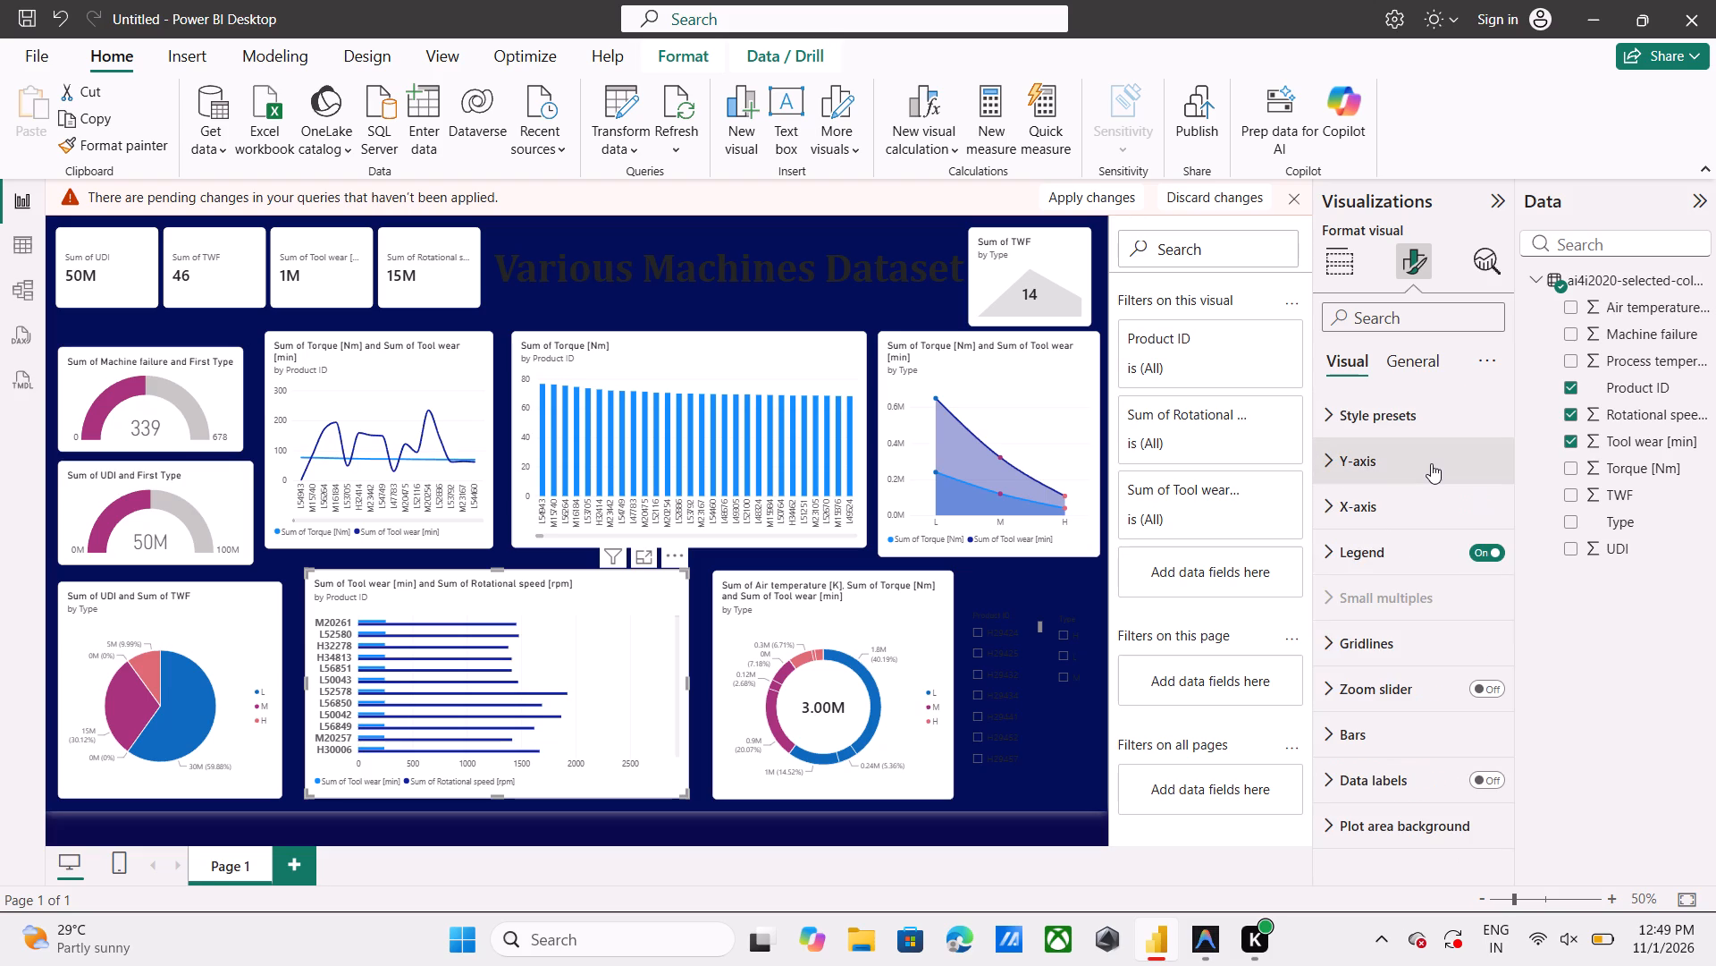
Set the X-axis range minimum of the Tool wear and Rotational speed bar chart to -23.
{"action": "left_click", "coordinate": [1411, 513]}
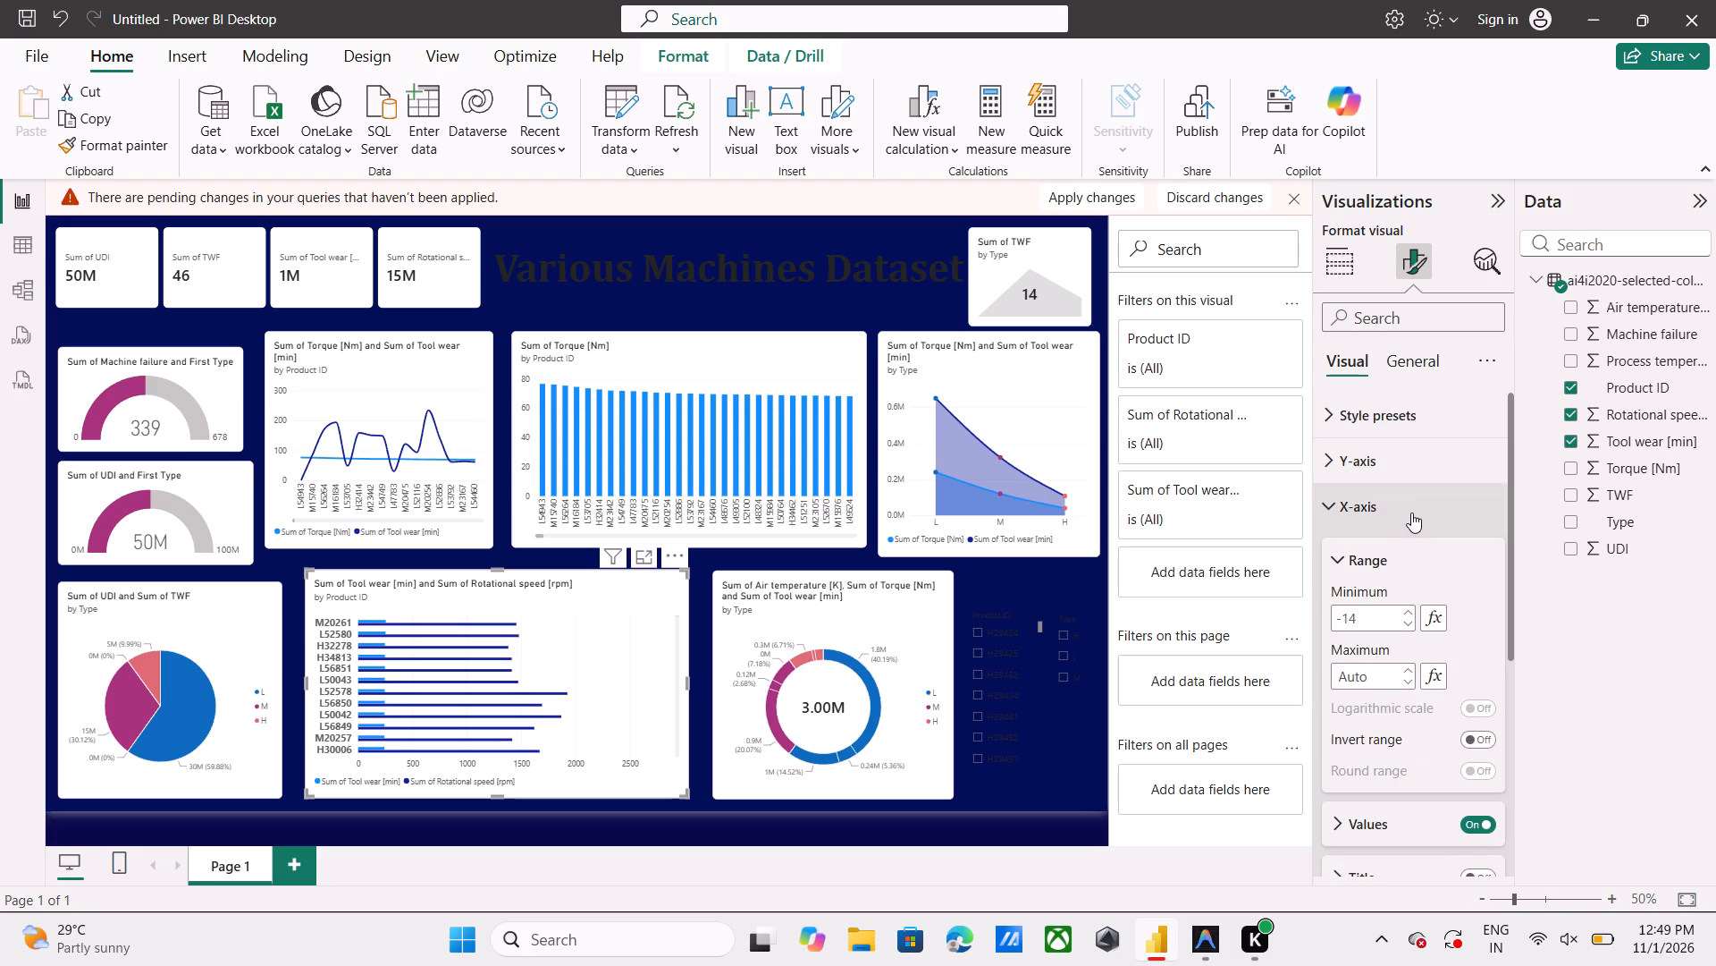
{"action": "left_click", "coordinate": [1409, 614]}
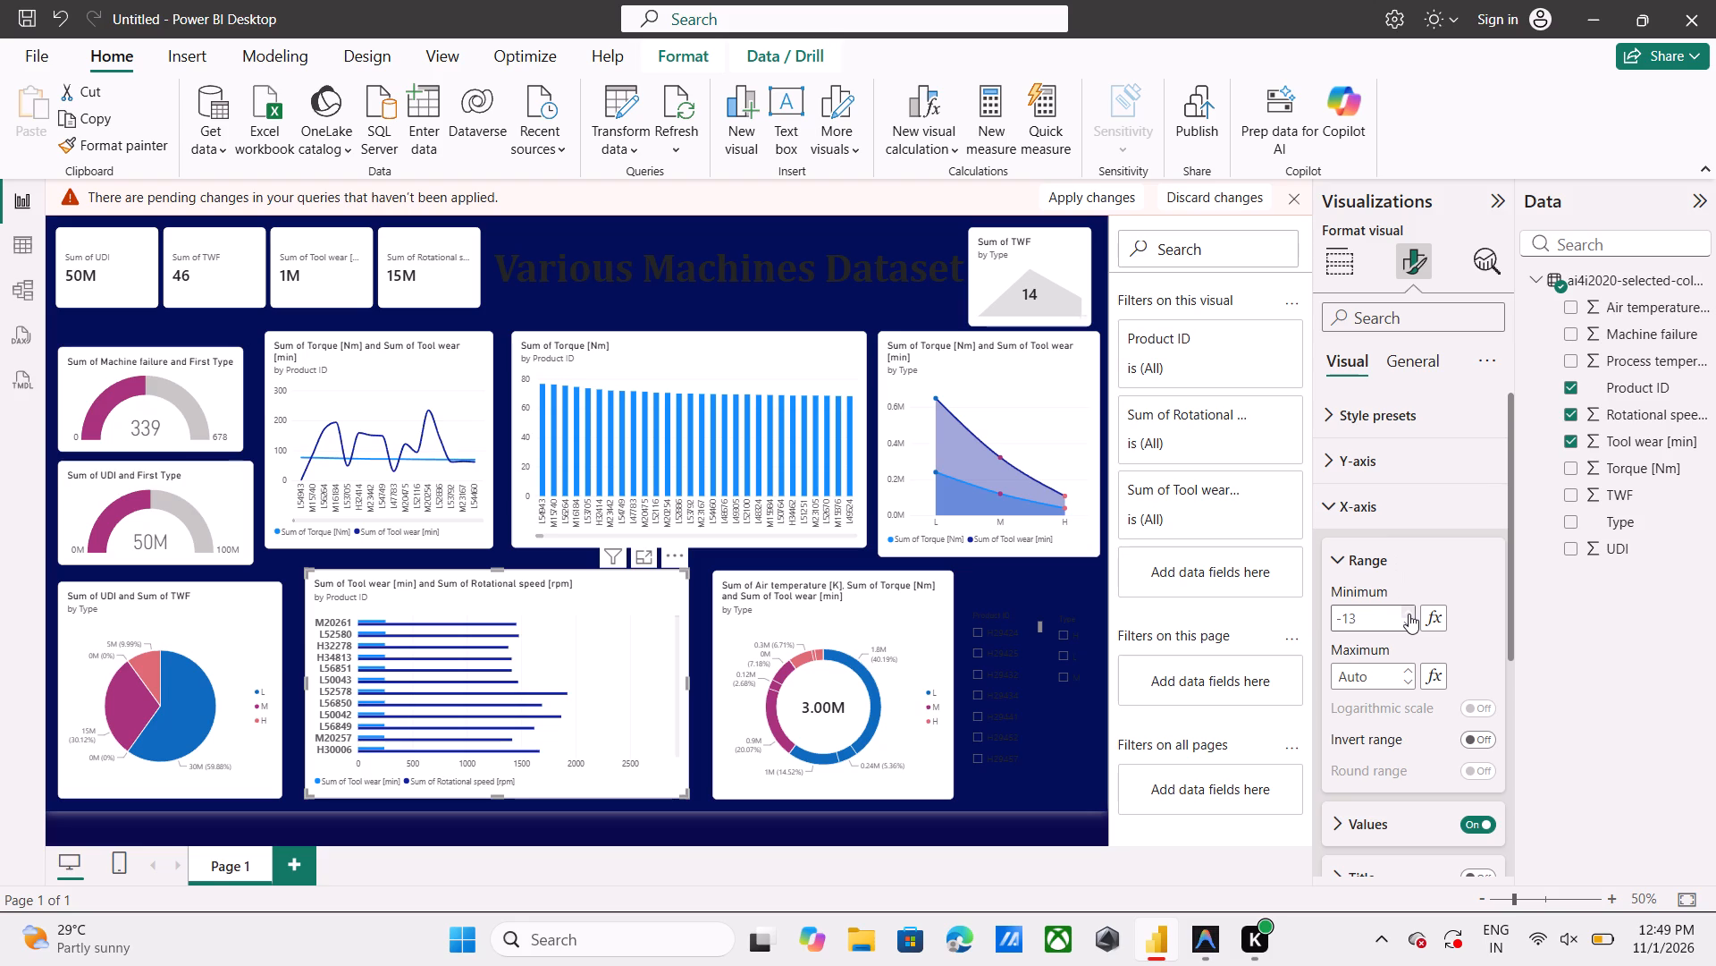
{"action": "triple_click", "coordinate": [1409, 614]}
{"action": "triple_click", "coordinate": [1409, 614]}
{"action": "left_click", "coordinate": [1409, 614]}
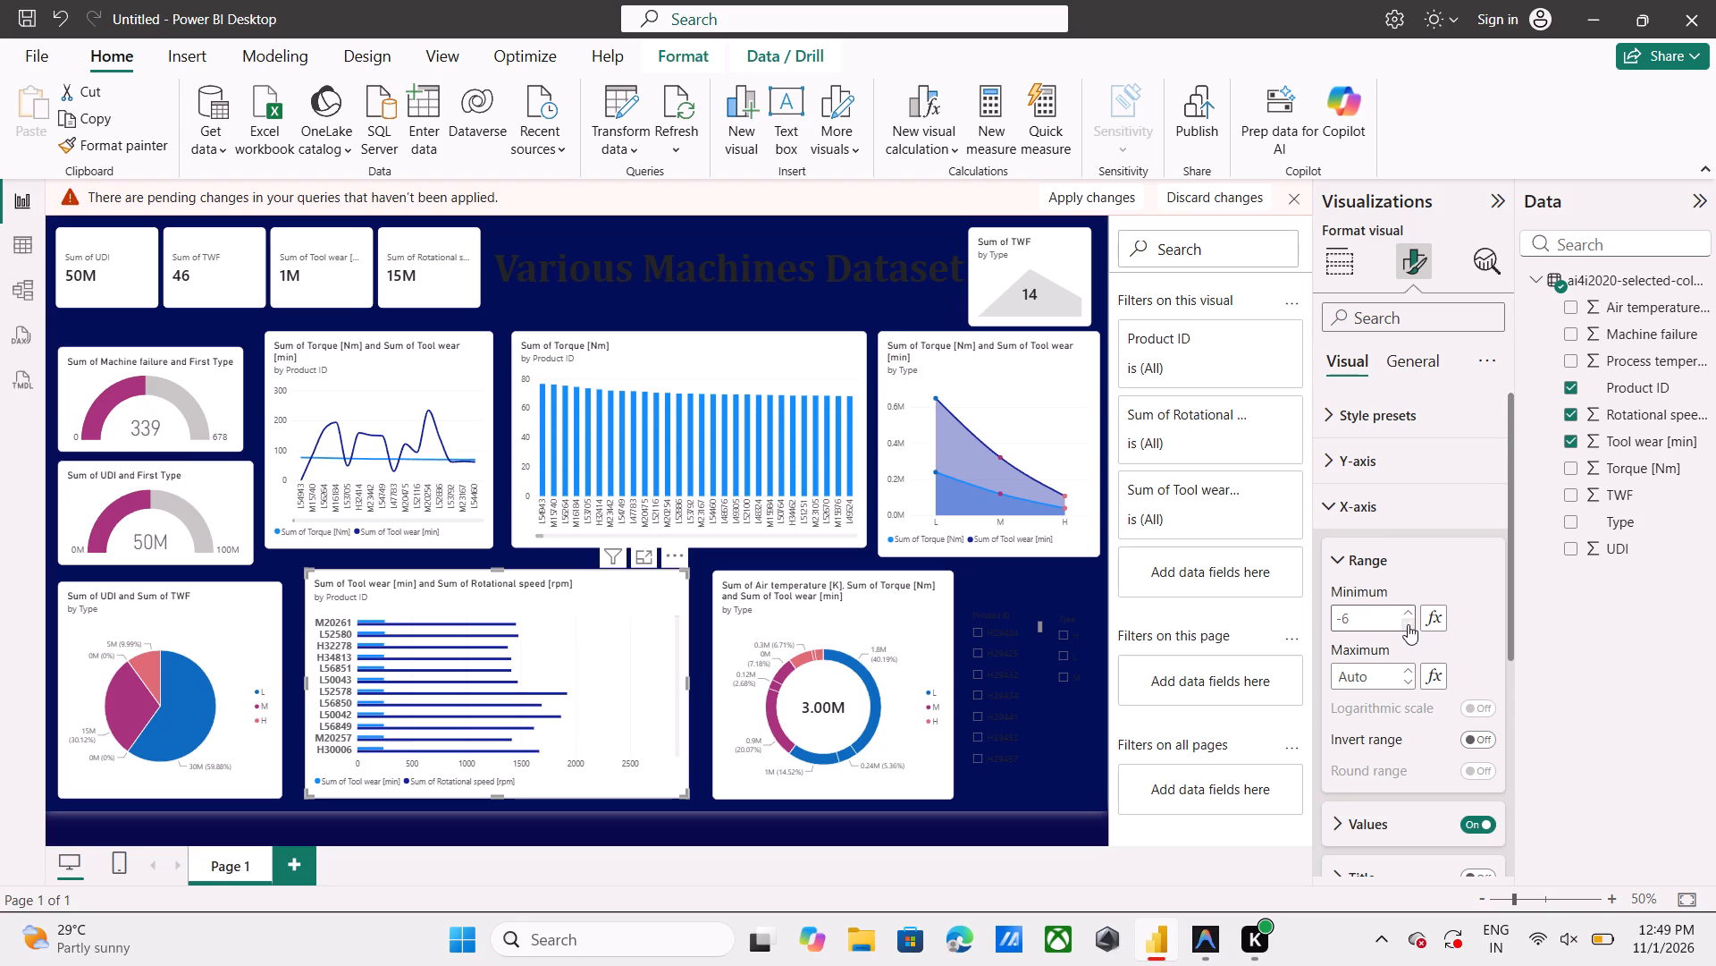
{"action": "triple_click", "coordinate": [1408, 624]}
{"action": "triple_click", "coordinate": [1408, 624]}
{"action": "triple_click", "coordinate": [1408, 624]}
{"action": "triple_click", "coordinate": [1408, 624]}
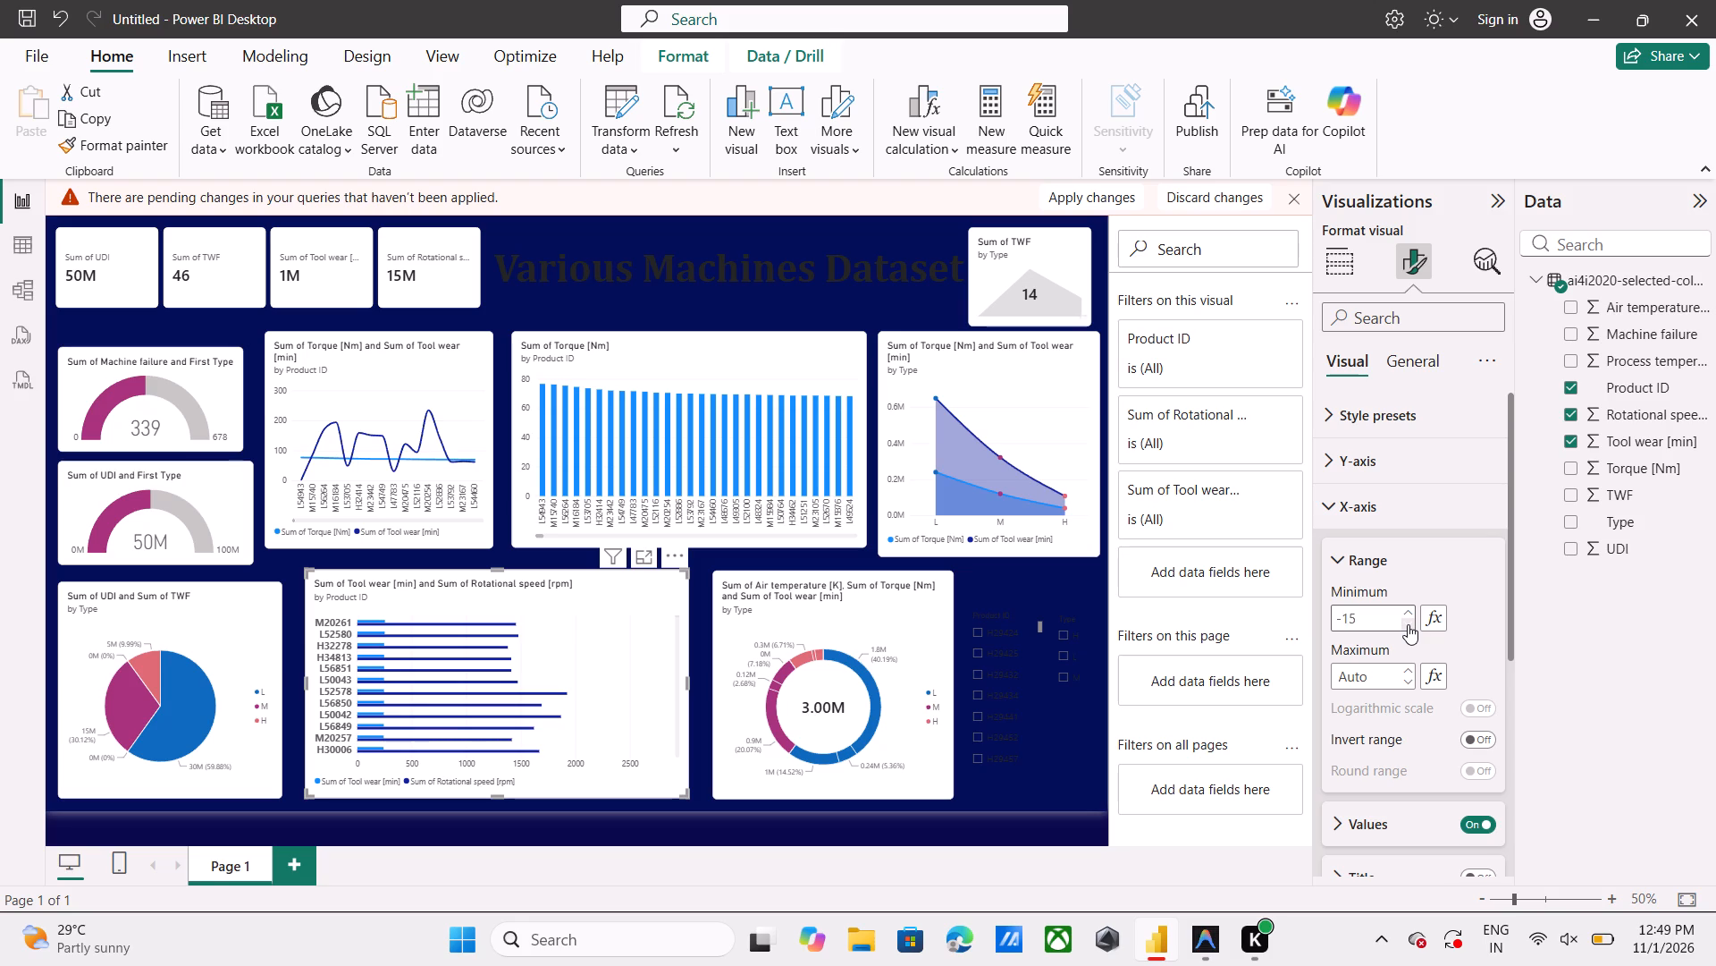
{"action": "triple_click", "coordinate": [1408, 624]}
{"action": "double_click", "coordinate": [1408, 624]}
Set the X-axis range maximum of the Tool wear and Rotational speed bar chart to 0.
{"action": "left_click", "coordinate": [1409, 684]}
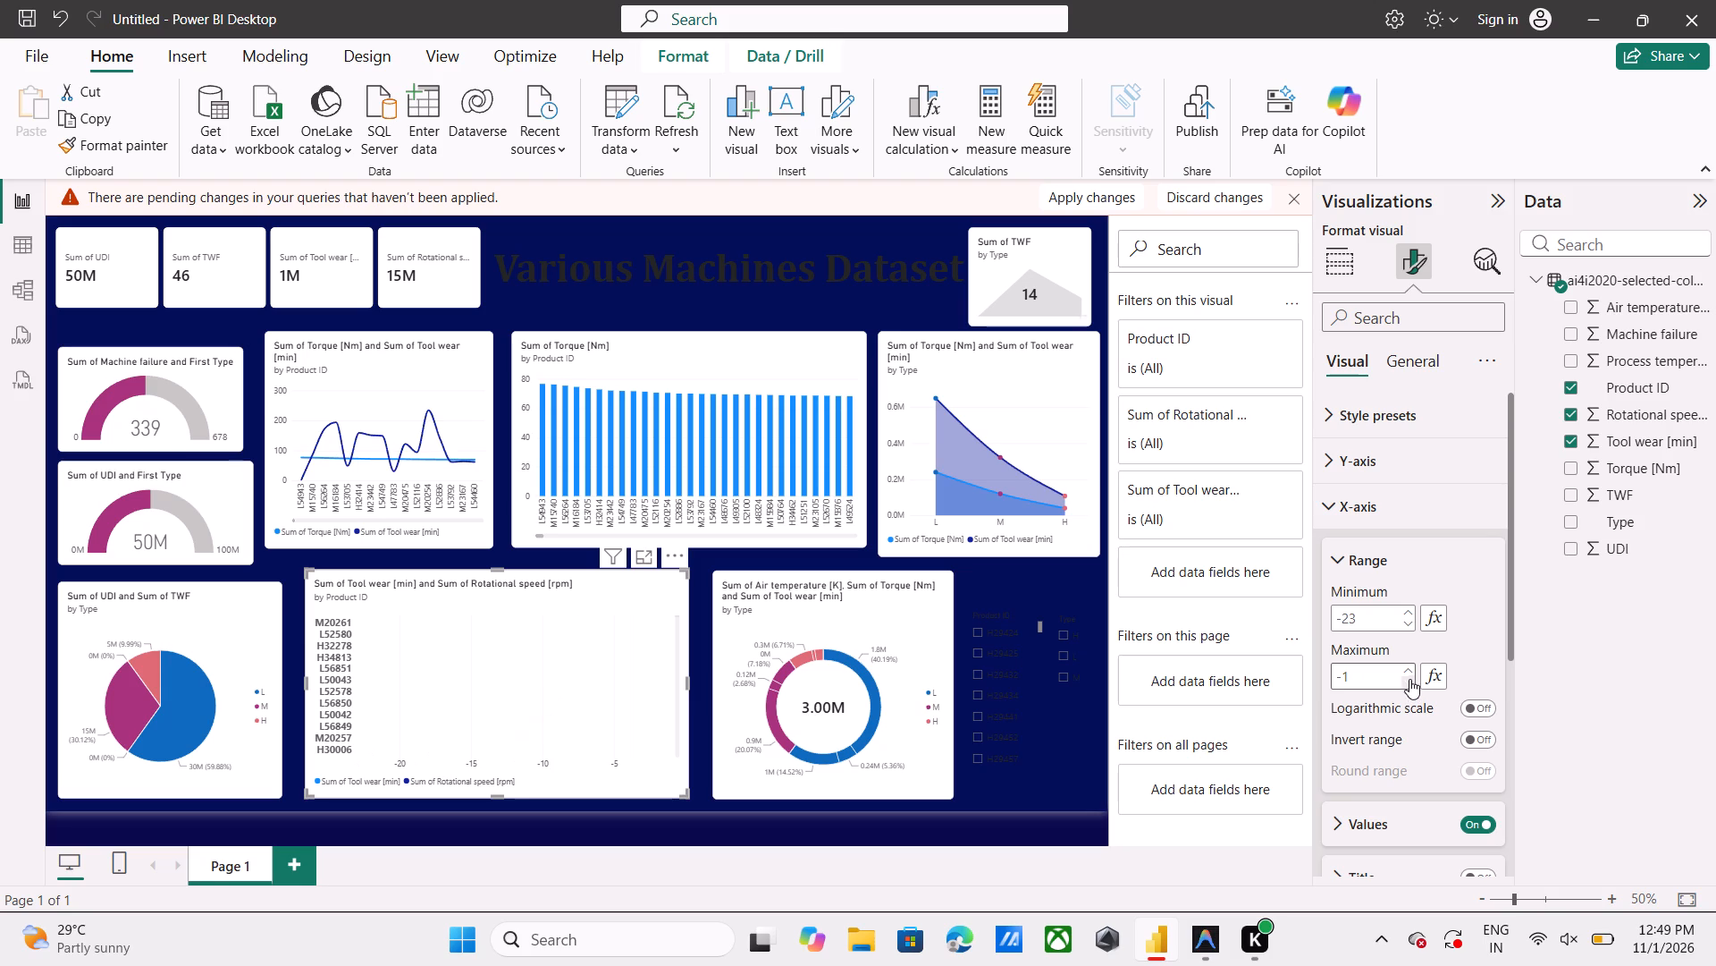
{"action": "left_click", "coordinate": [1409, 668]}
Set the X-axis range minimum of the Tool wear and Rotational speed bar chart to 0.
{"action": "triple_click", "coordinate": [1409, 609]}
{"action": "triple_click", "coordinate": [1409, 609]}
{"action": "triple_click", "coordinate": [1409, 609]}
{"action": "triple_click", "coordinate": [1409, 609]}
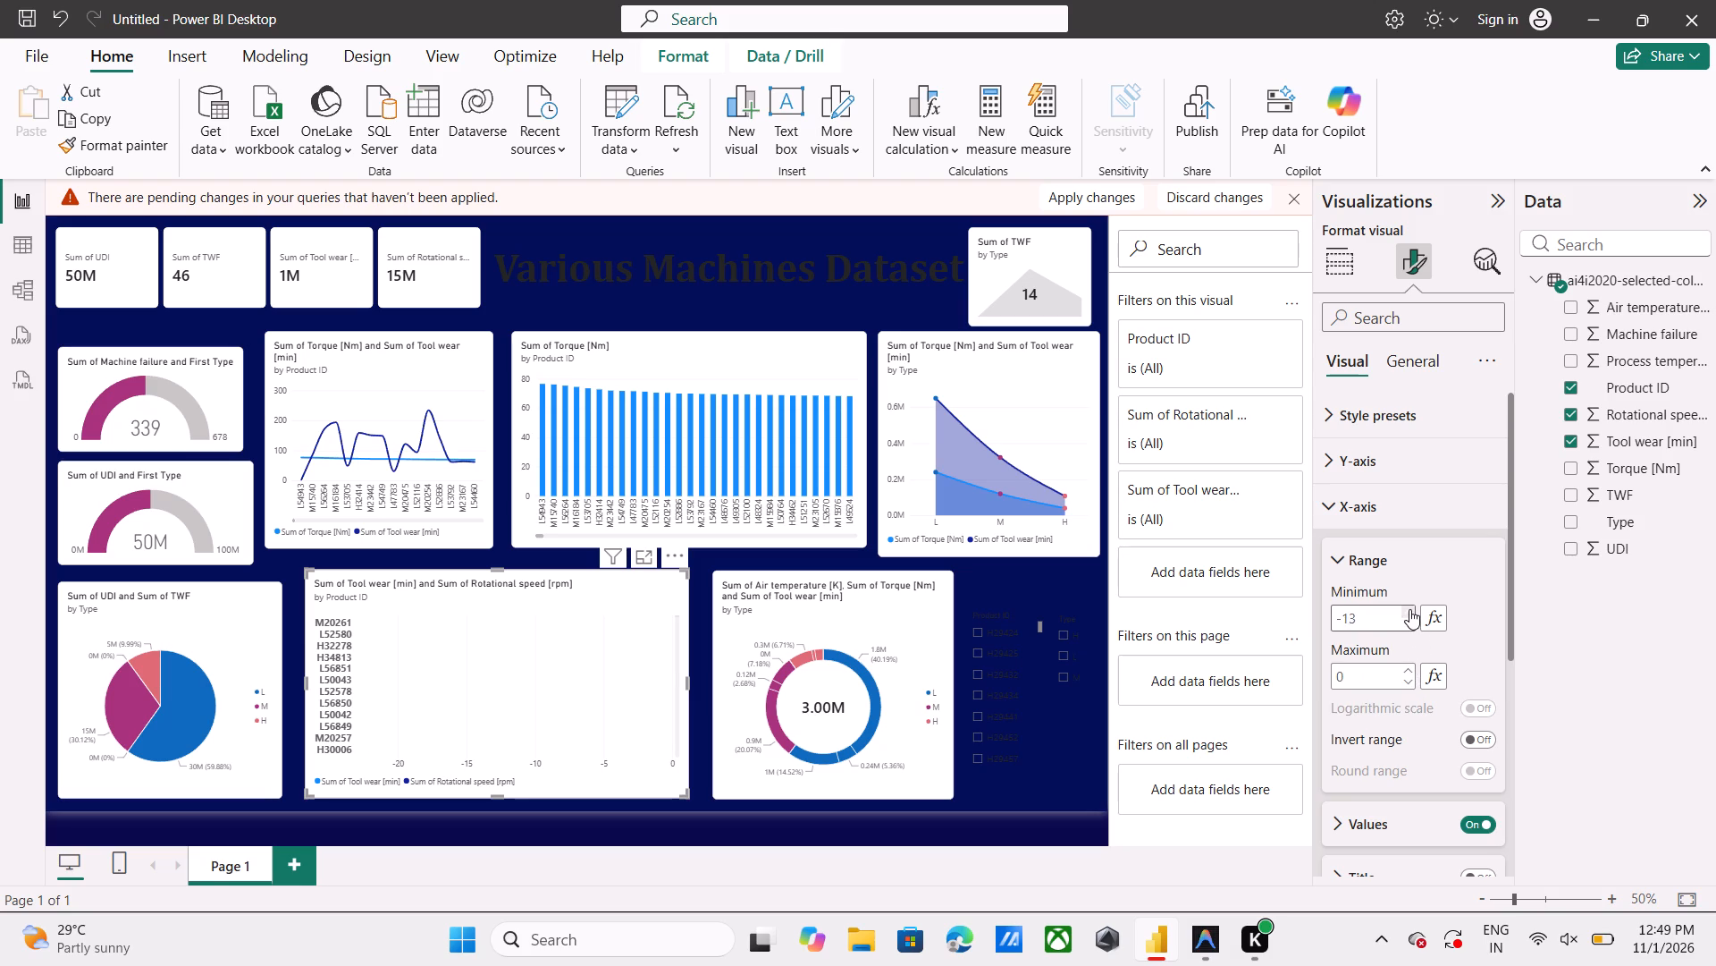
{"action": "triple_click", "coordinate": [1409, 609]}
{"action": "triple_click", "coordinate": [1409, 609]}
{"action": "double_click", "coordinate": [1409, 609]}
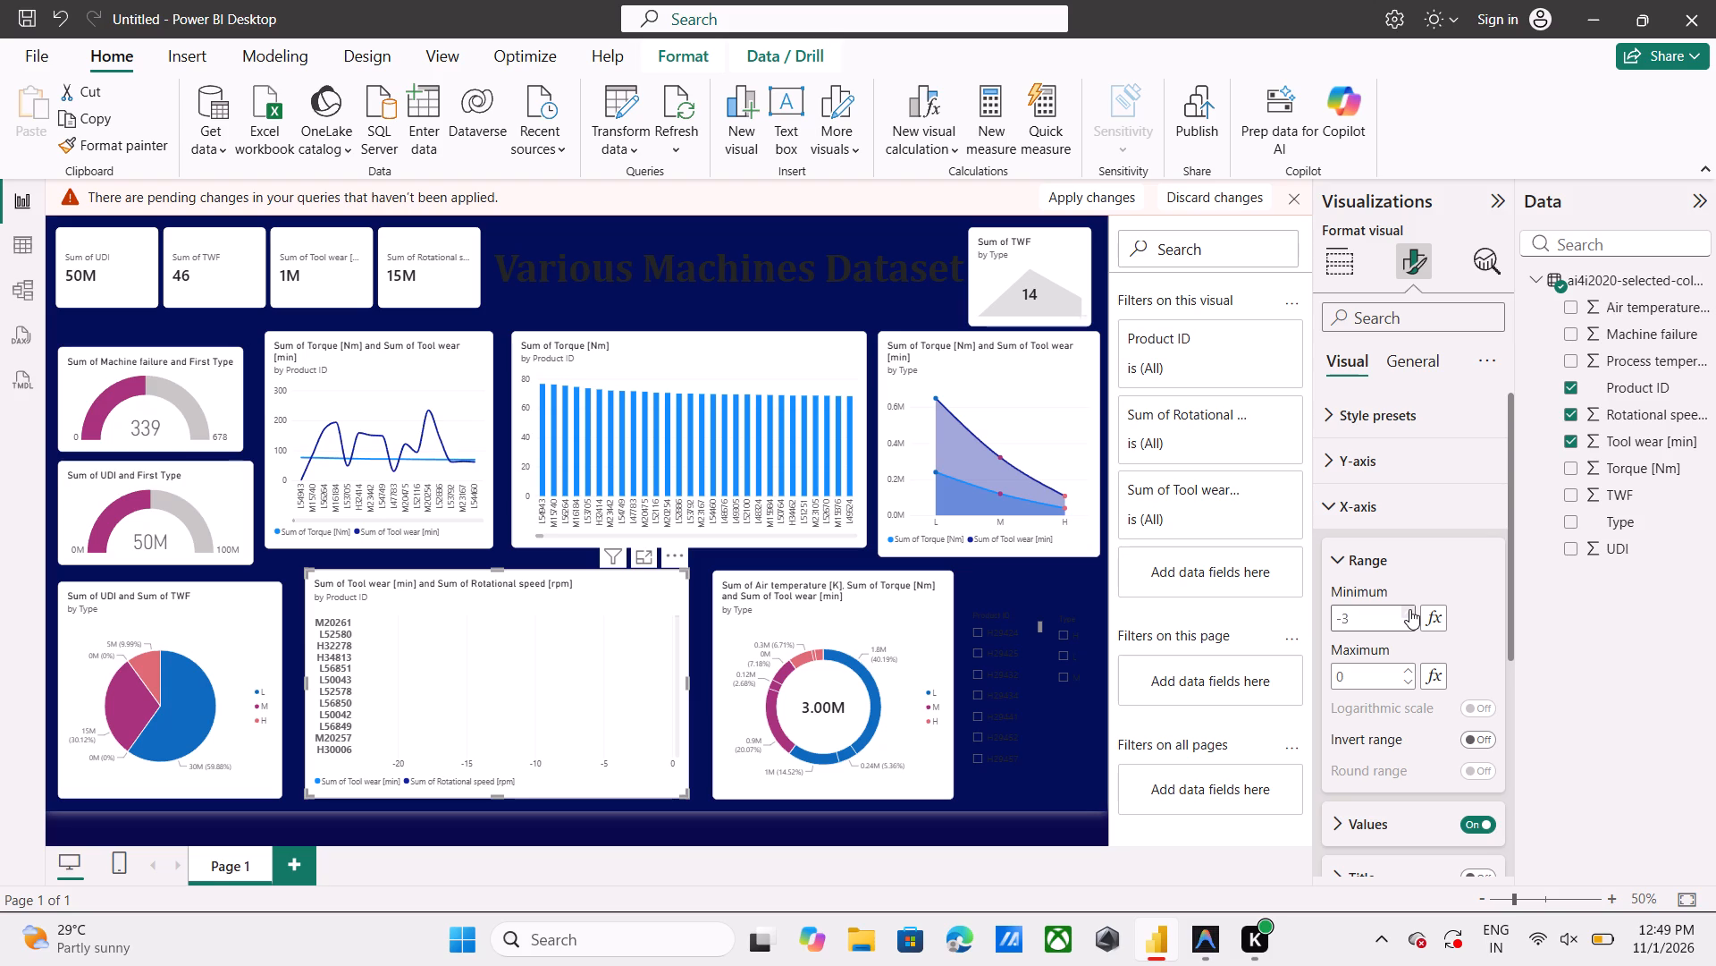
{"action": "left_click", "coordinate": [1409, 609]}
{"action": "left_click", "coordinate": [1409, 609]}
{"action": "left_click", "coordinate": [1409, 609]}
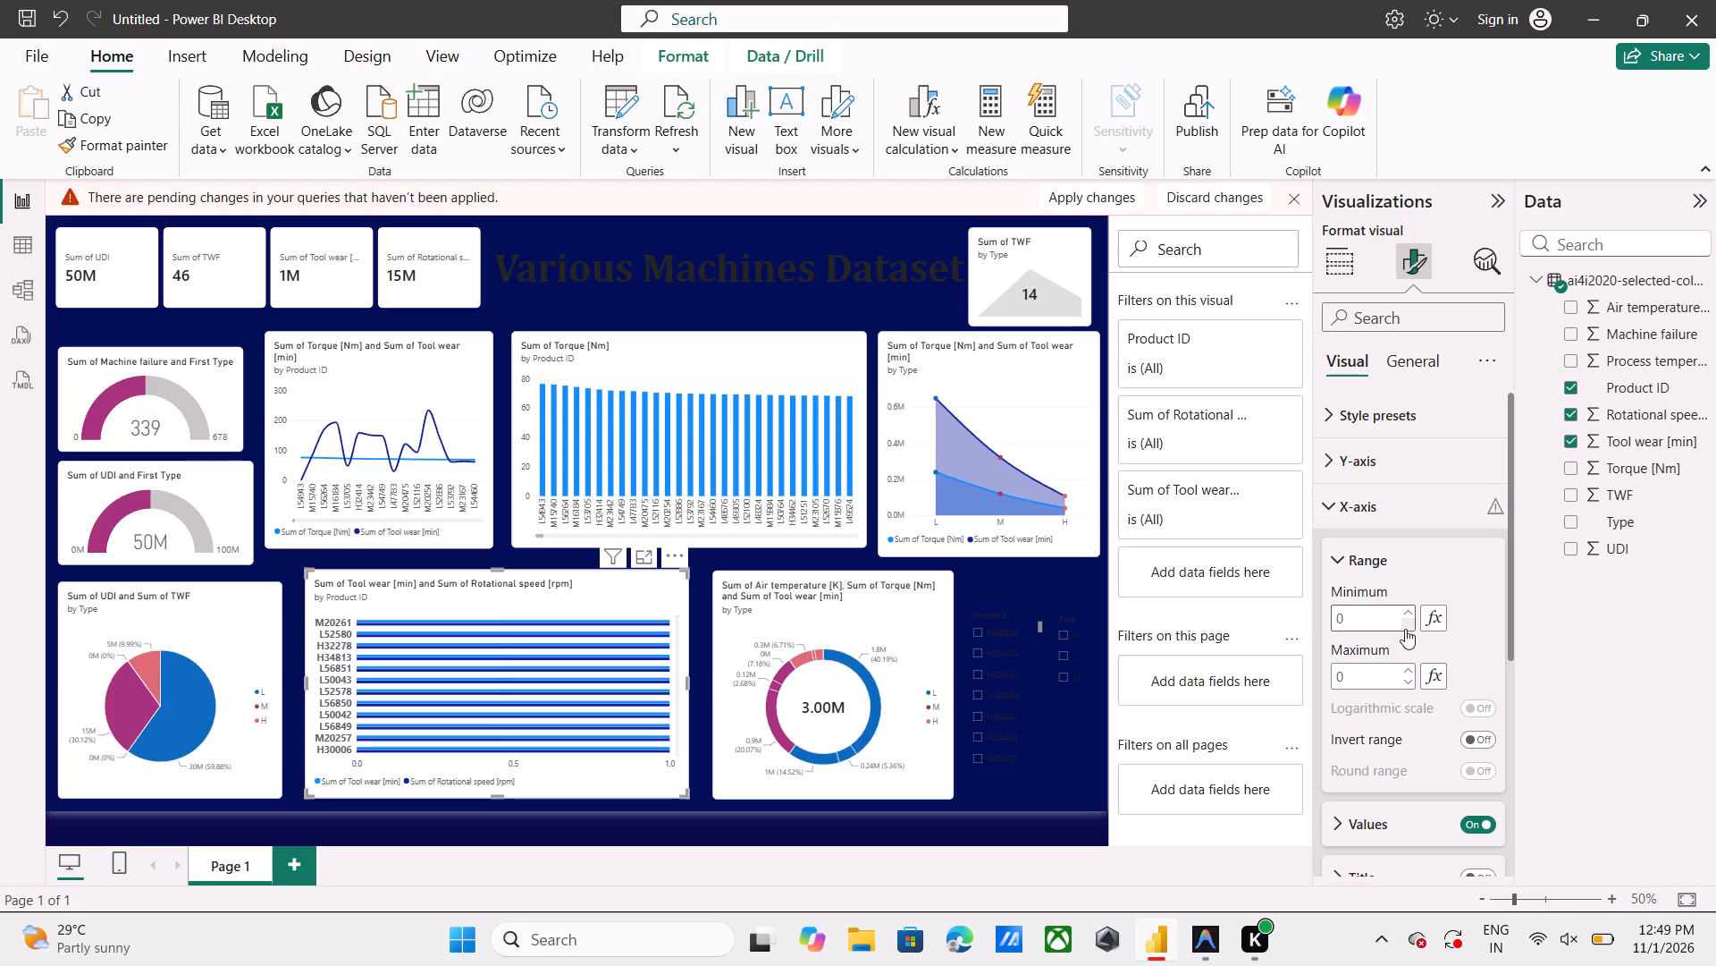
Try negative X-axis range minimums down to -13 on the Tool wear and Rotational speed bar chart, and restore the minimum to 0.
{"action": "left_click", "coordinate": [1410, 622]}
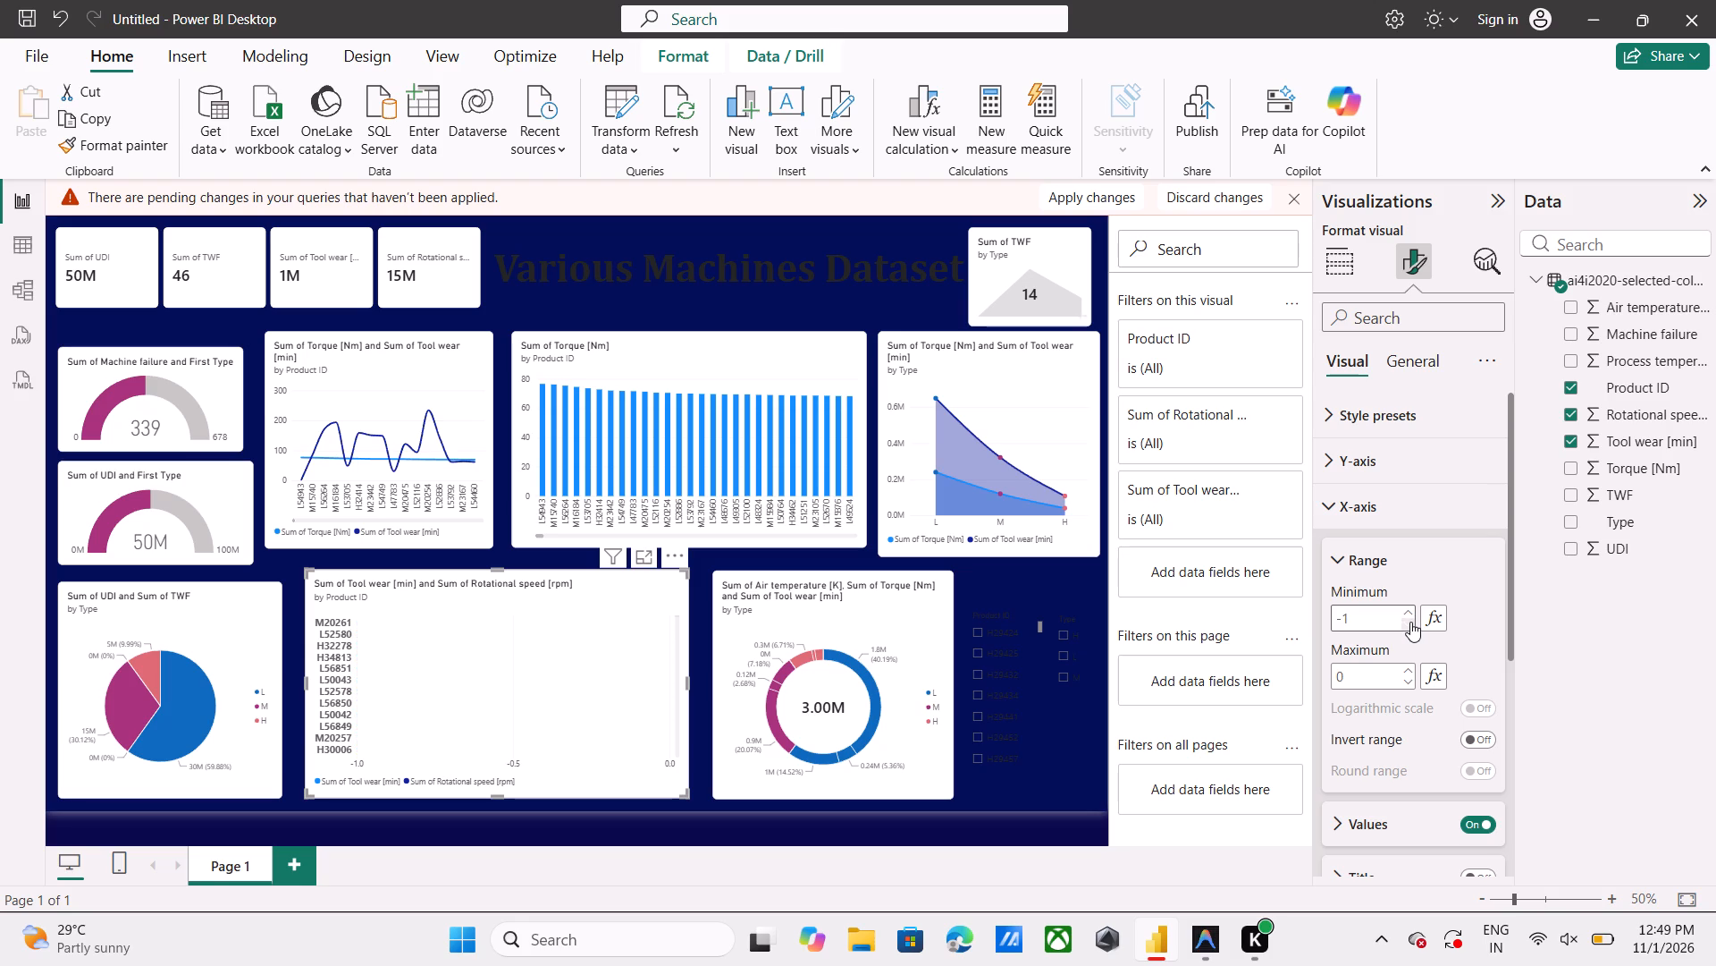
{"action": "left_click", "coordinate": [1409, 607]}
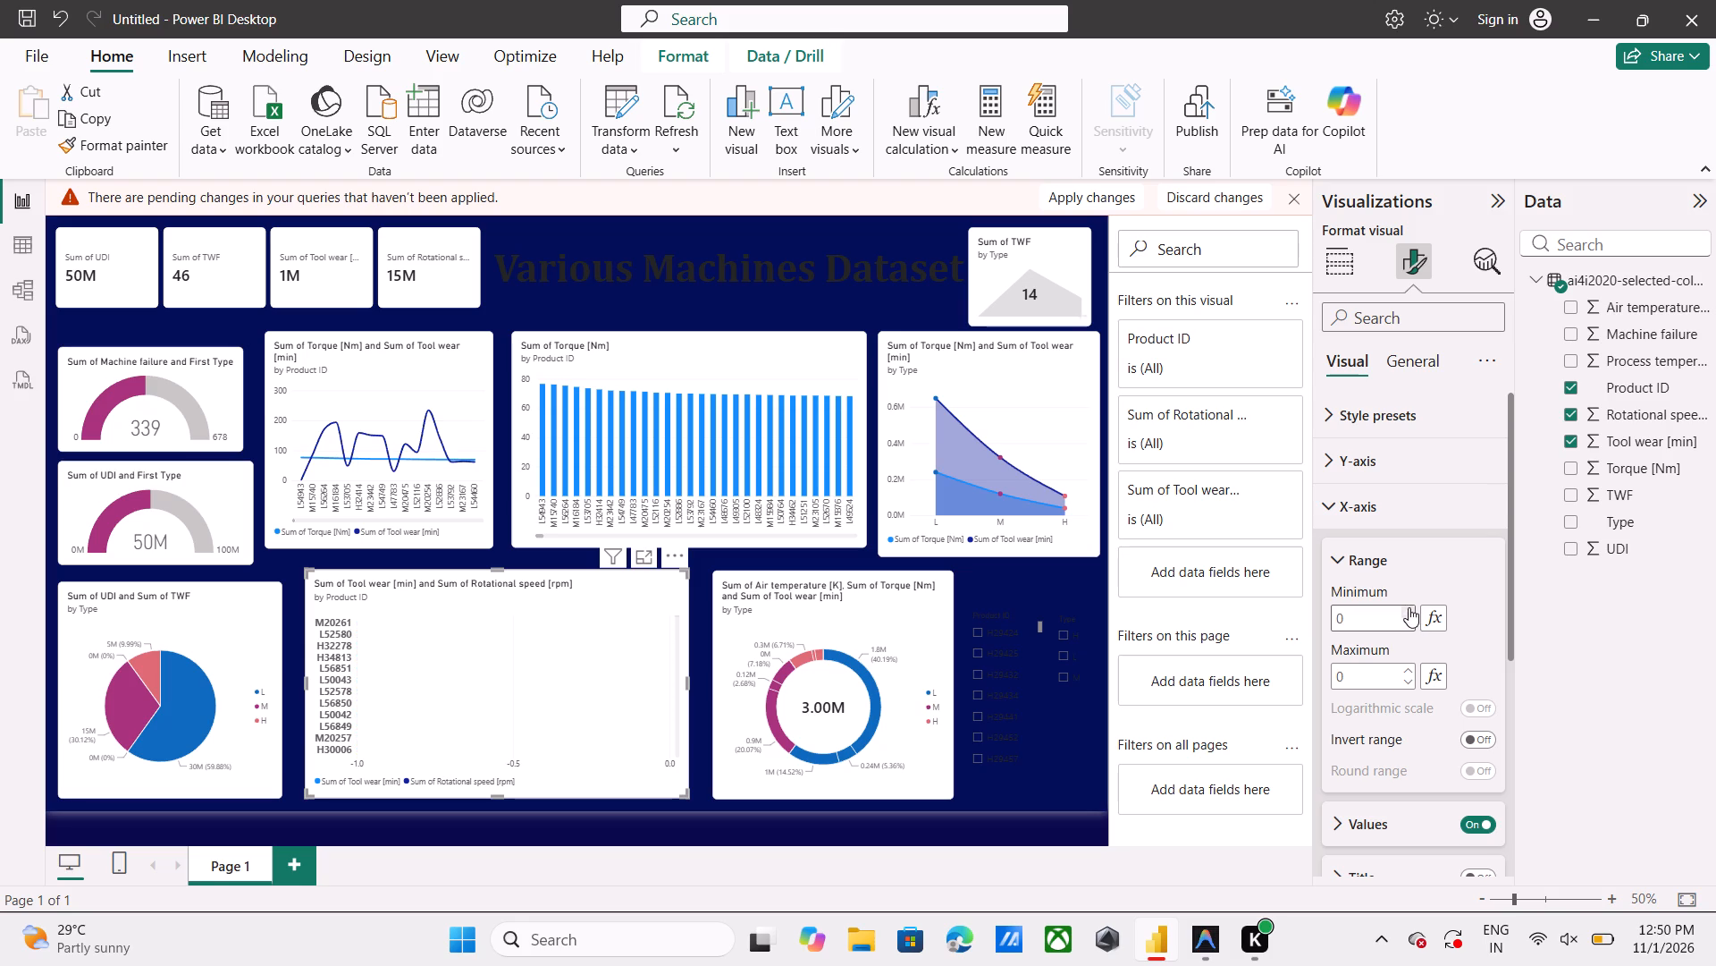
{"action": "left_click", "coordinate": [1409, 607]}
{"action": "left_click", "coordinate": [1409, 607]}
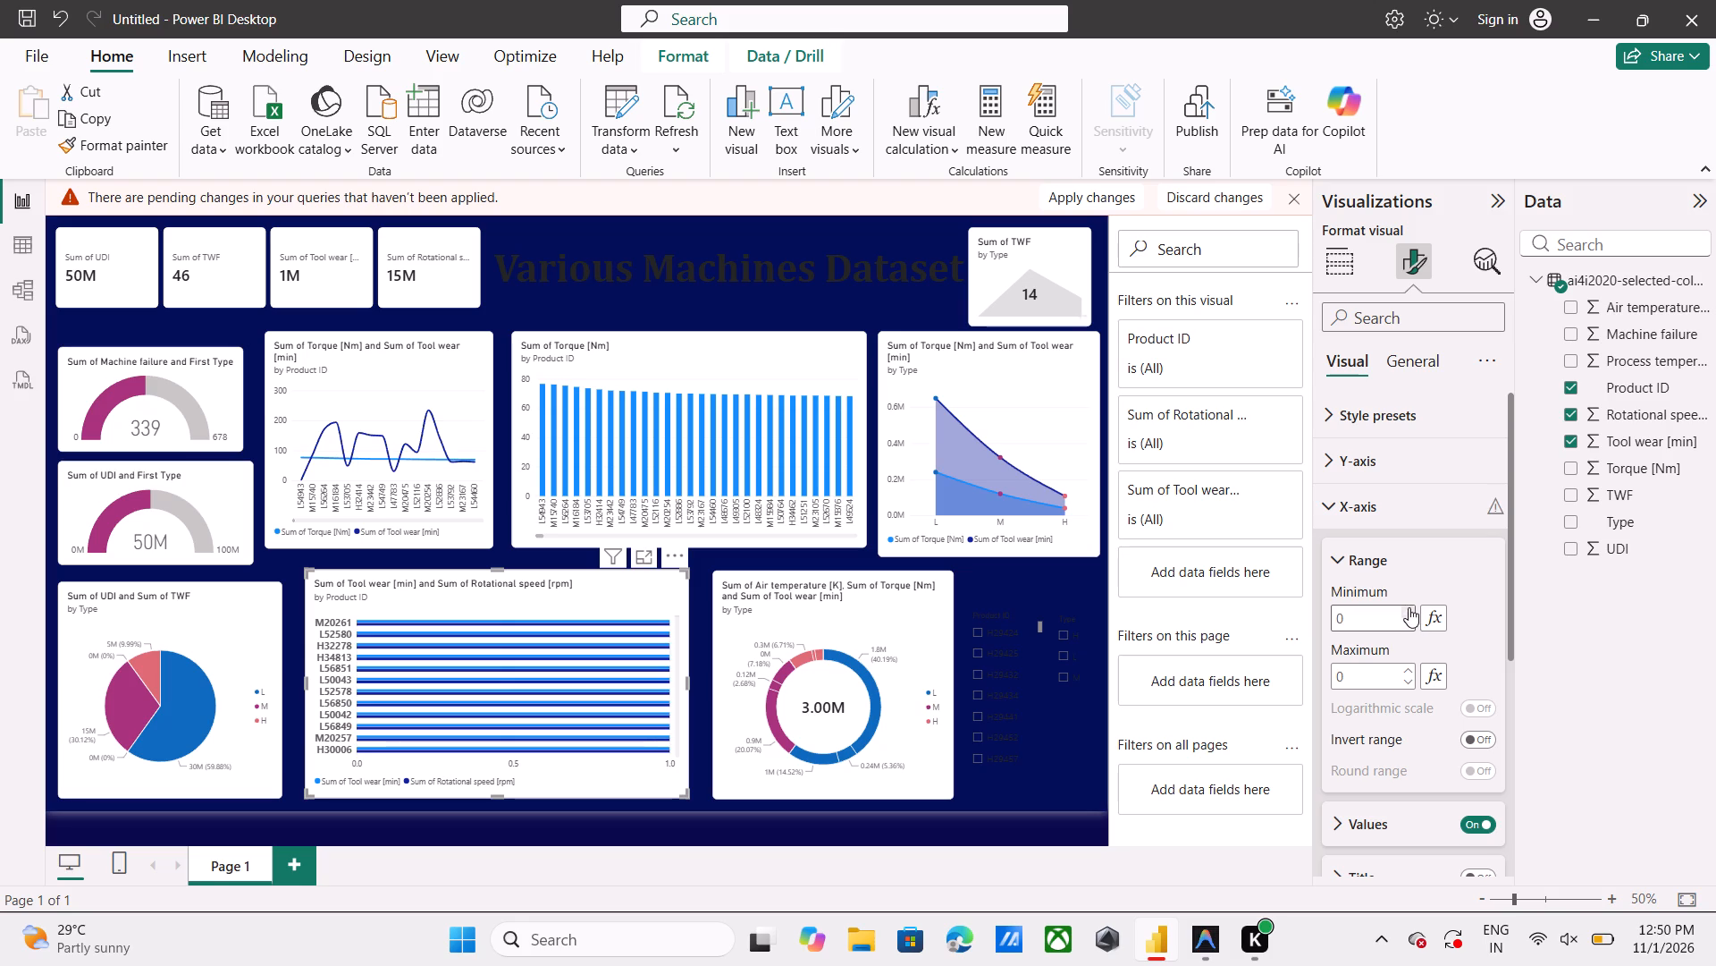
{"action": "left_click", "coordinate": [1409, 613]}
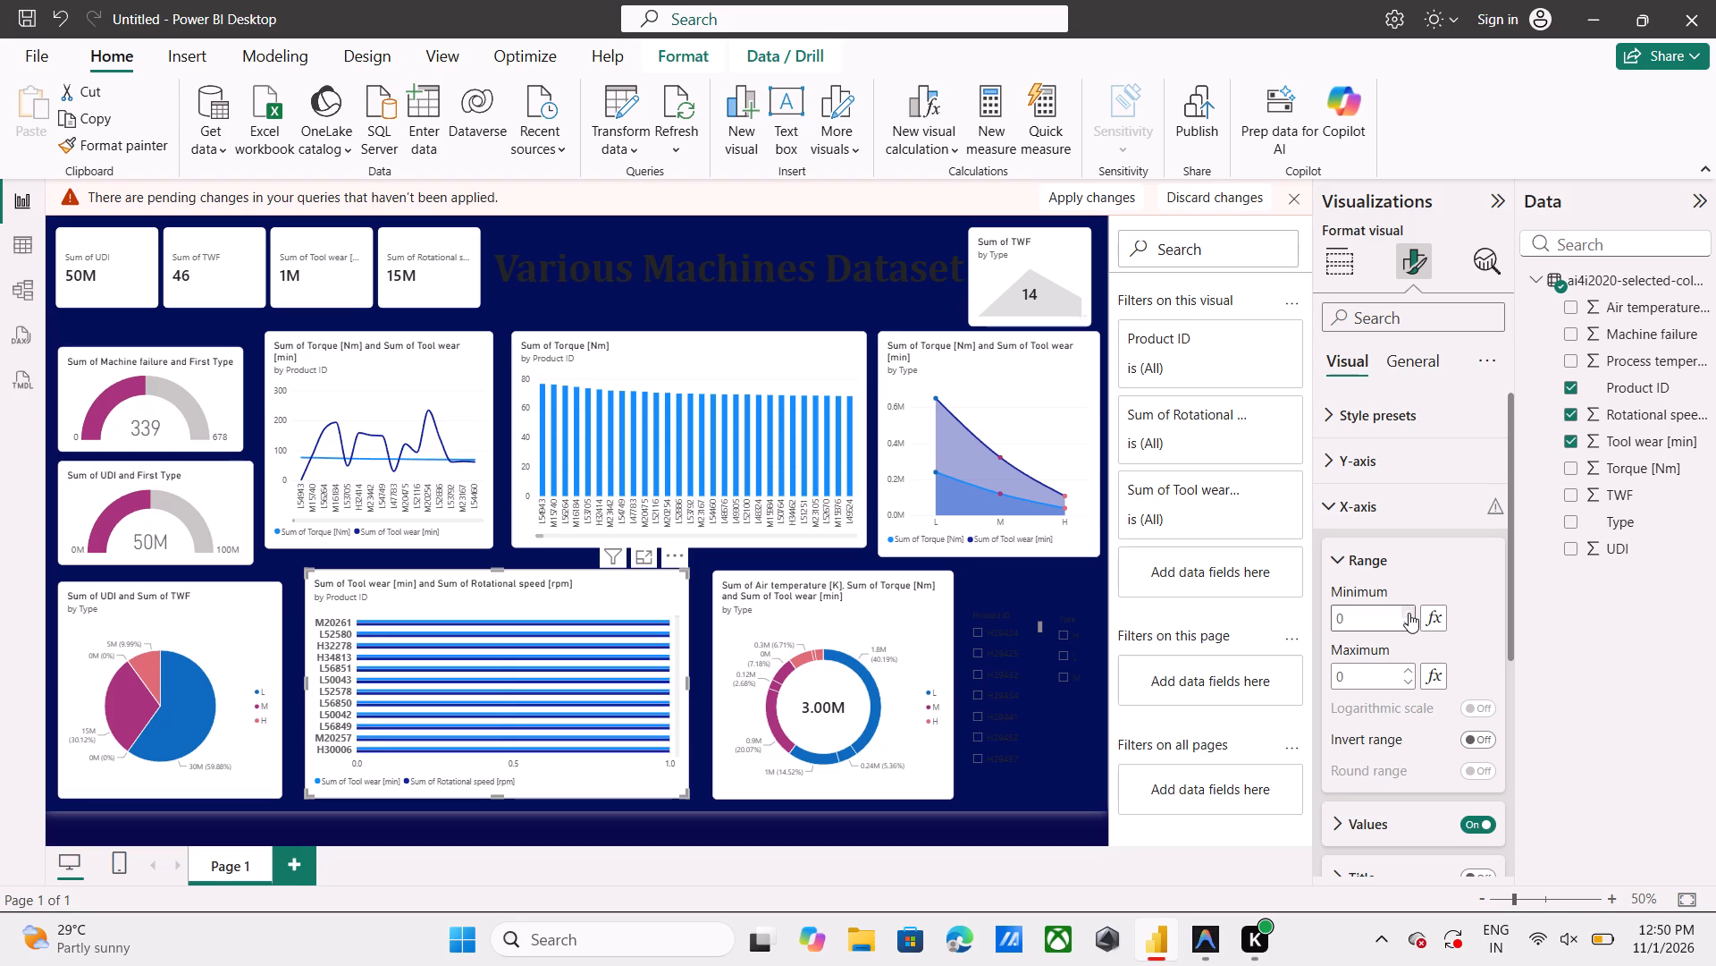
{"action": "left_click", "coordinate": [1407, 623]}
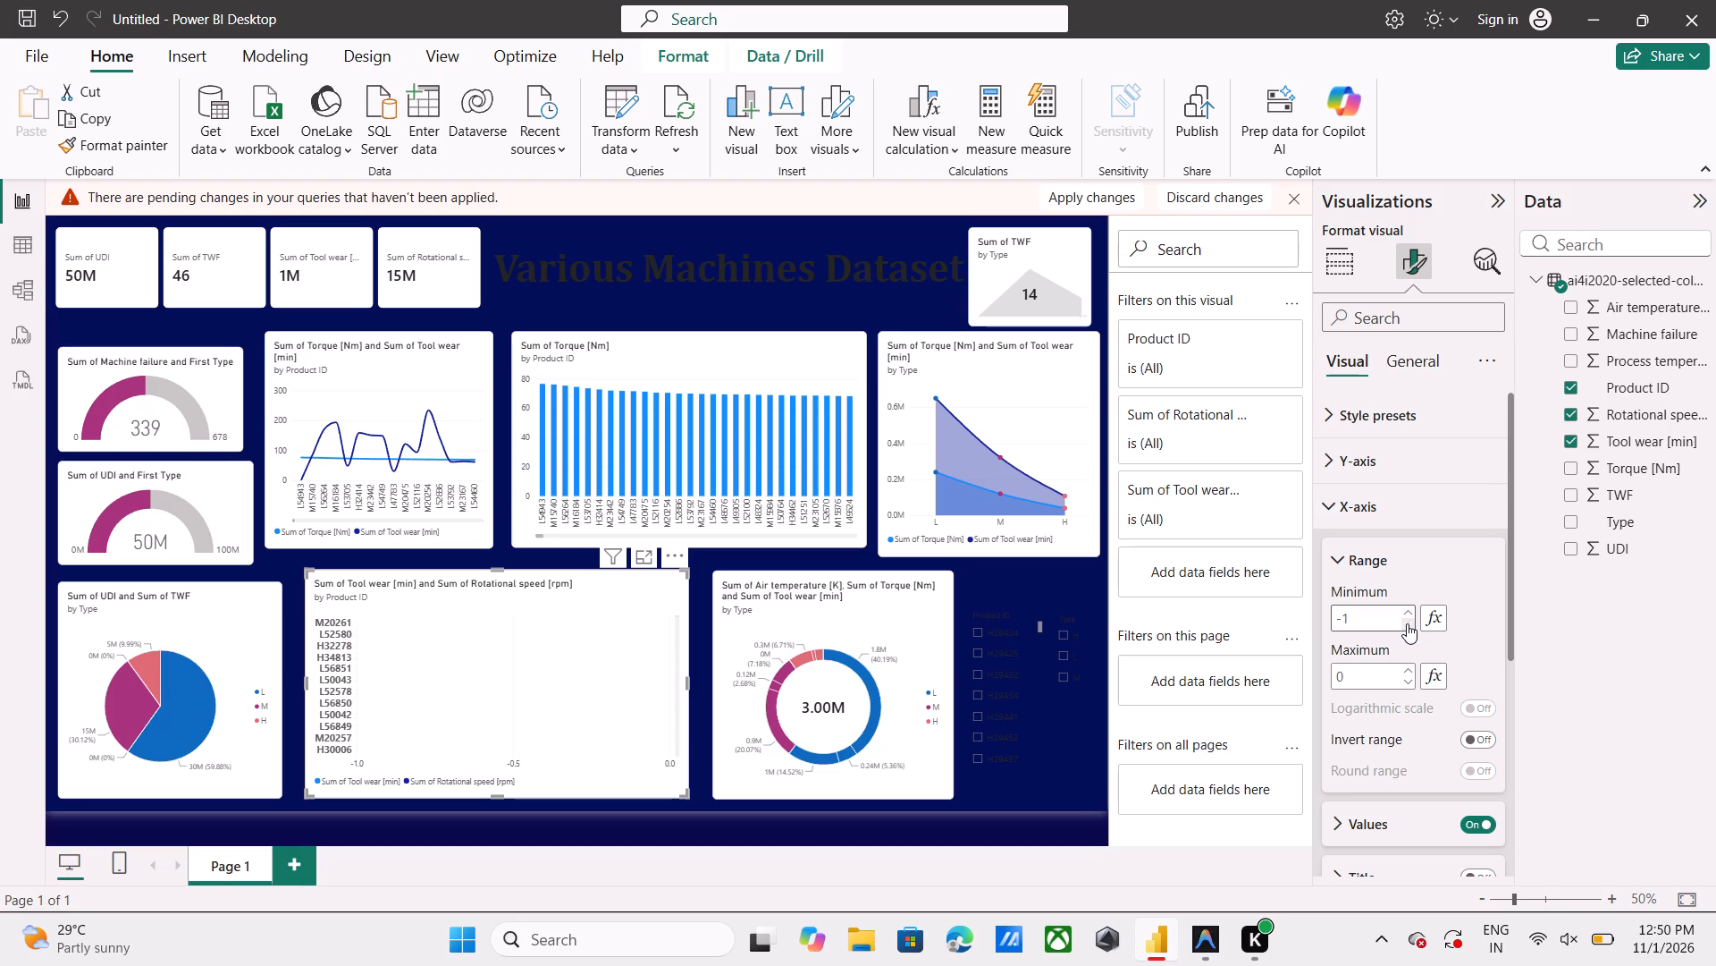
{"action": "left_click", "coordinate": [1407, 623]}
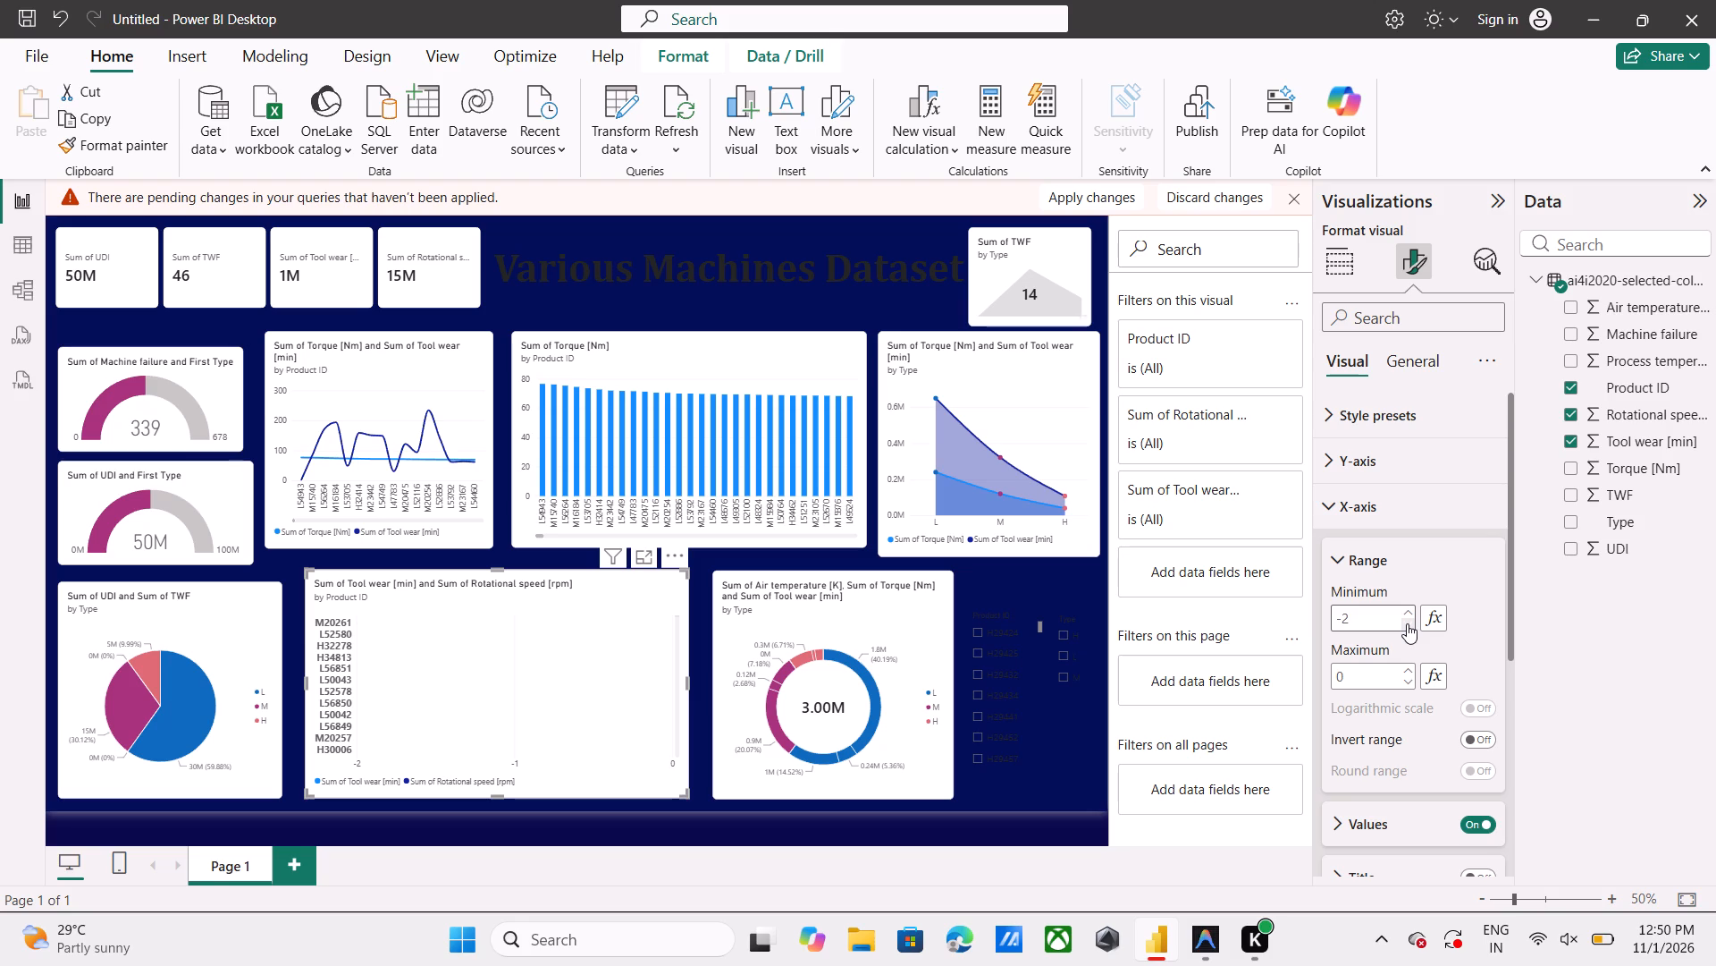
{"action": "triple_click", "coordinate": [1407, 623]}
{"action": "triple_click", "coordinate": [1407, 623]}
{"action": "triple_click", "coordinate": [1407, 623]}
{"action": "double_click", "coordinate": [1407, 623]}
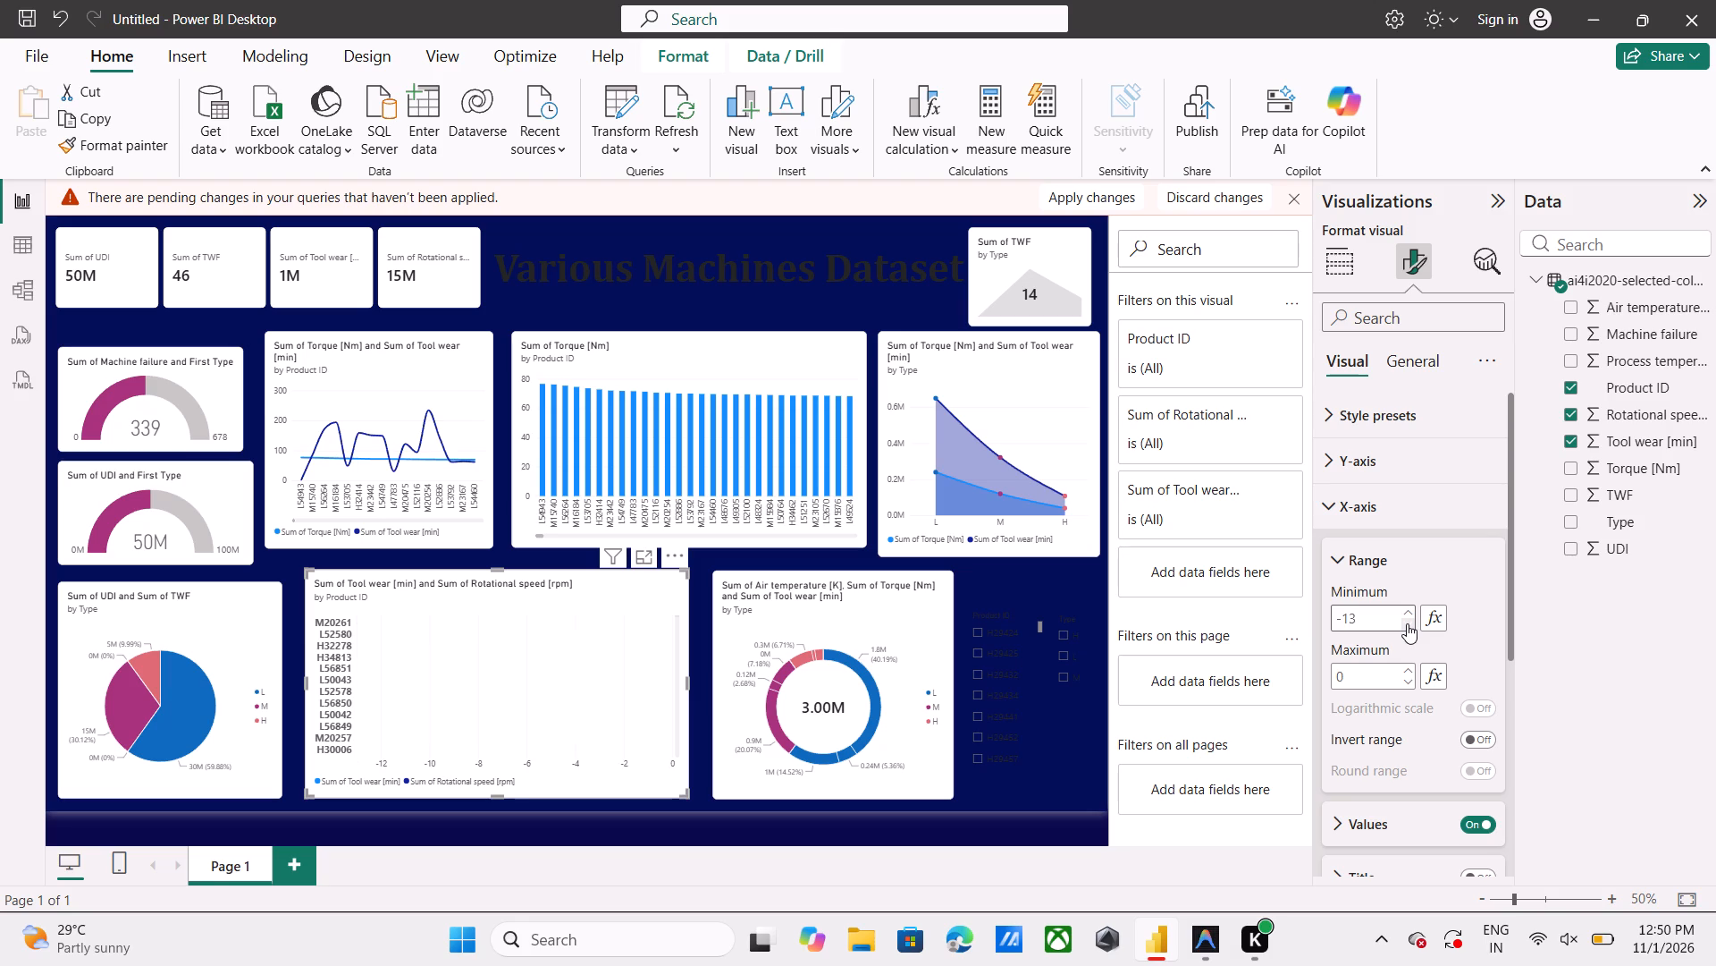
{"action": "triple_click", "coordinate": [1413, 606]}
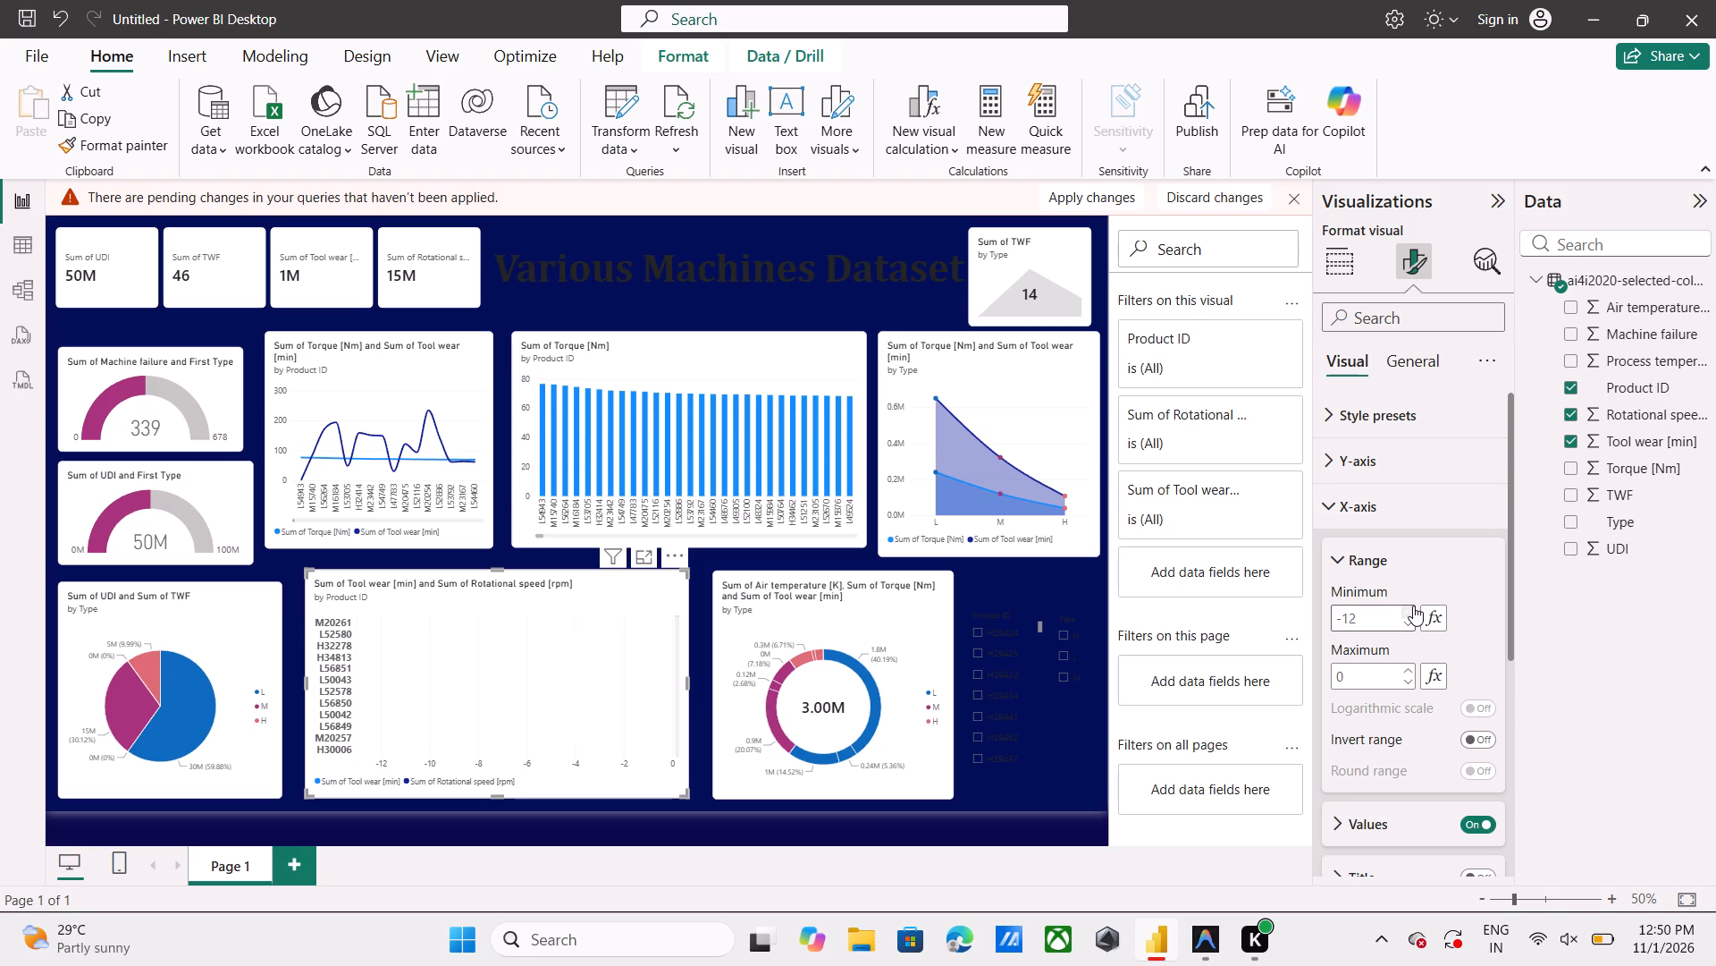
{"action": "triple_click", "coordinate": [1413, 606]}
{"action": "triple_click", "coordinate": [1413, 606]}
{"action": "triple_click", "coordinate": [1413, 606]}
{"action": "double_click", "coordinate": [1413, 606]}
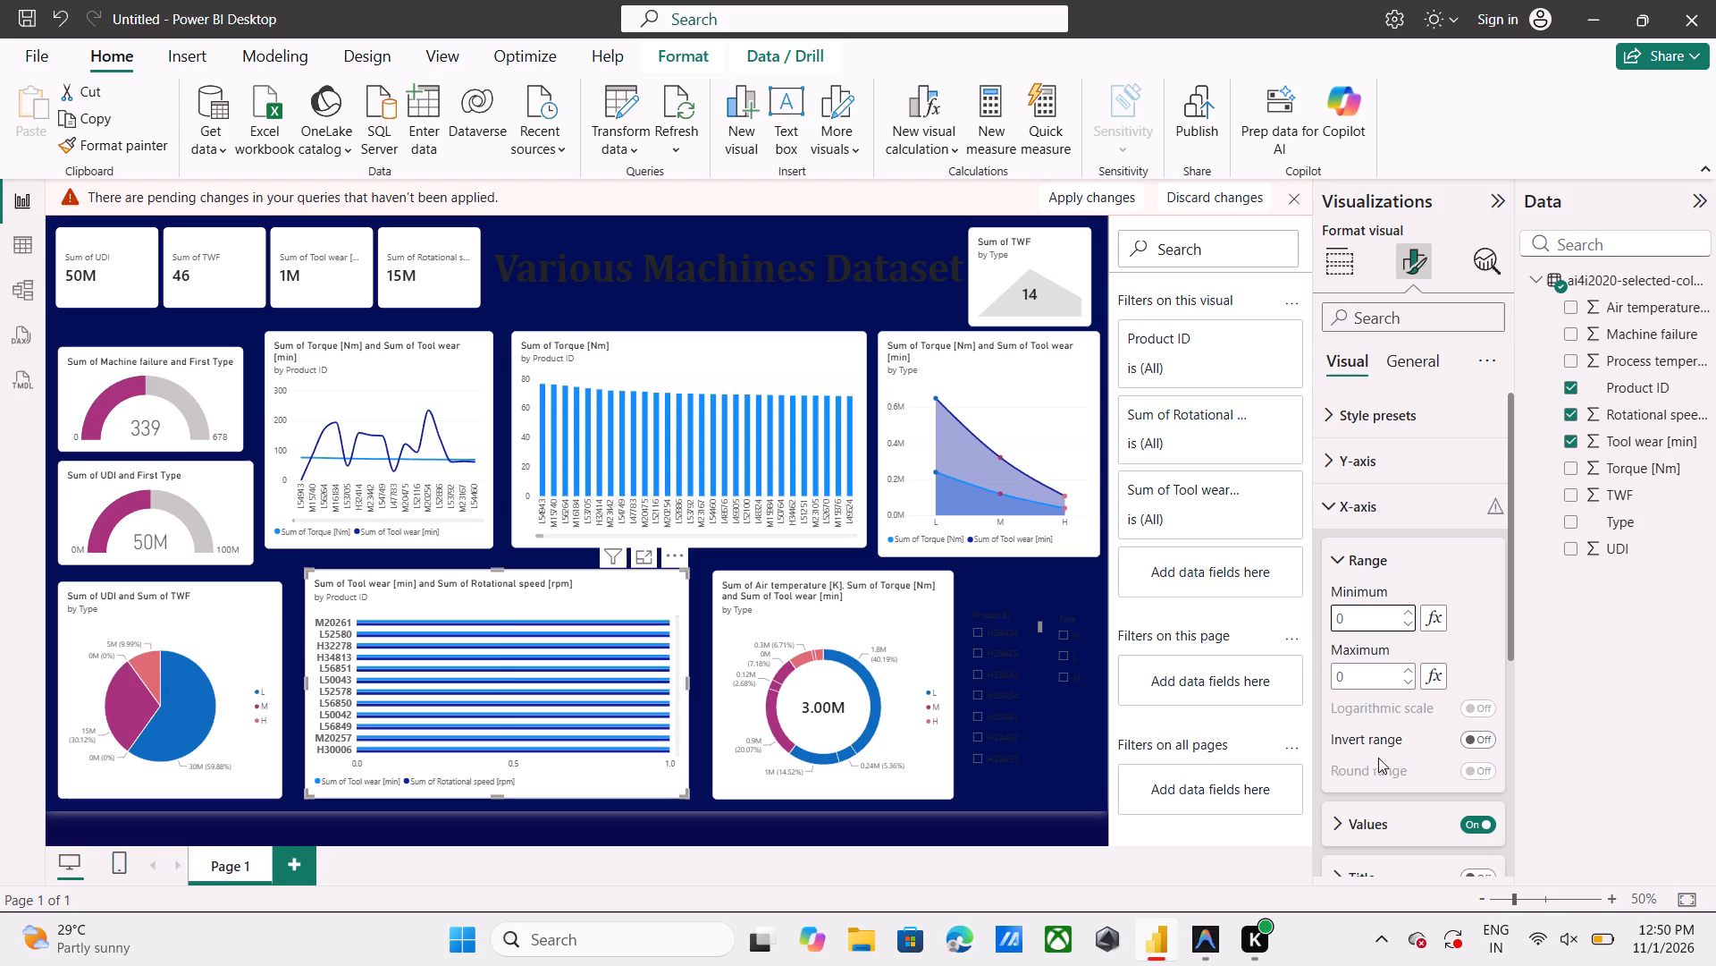
Set the X-axis range maximum of the Tool wear and Rotational speed bar chart to 1.
{"action": "left_click", "coordinate": [1410, 678]}
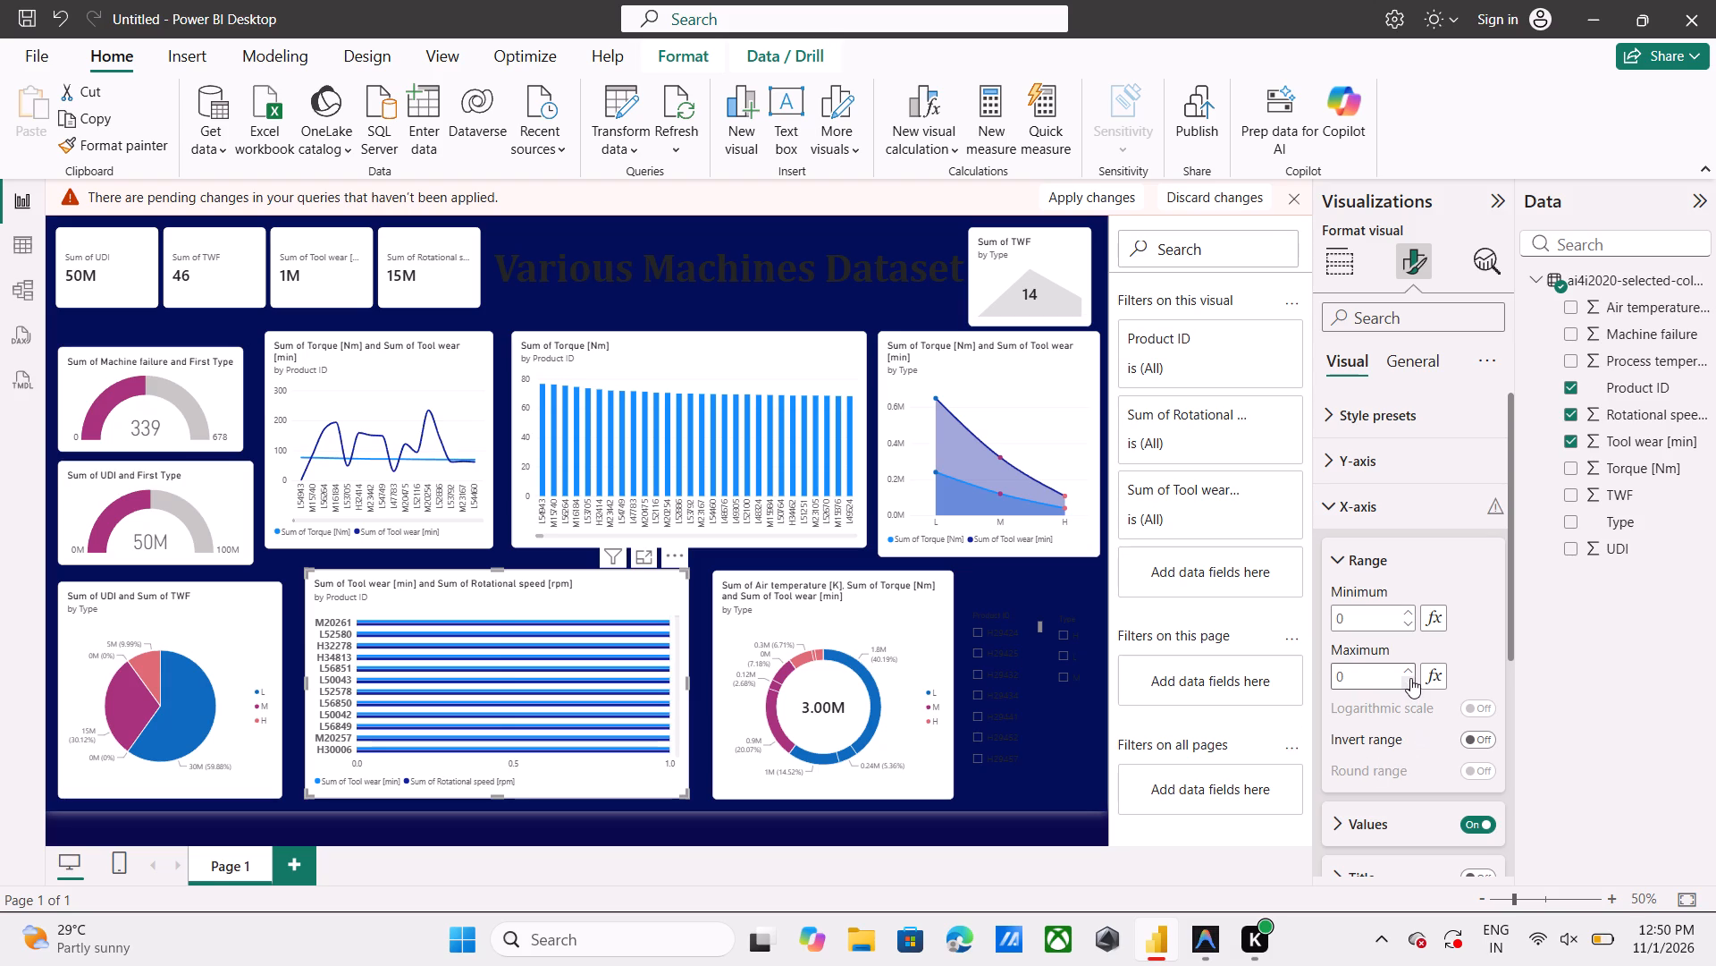
{"action": "left_click", "coordinate": [1409, 671]}
Examine the X-axis title settings and the remaining visual formatting options of the Tool wear and Rotational speed bar chart.
{"action": "scroll", "coordinate": [1422, 719], "scroll_direction": "down", "scroll_amount": 1}
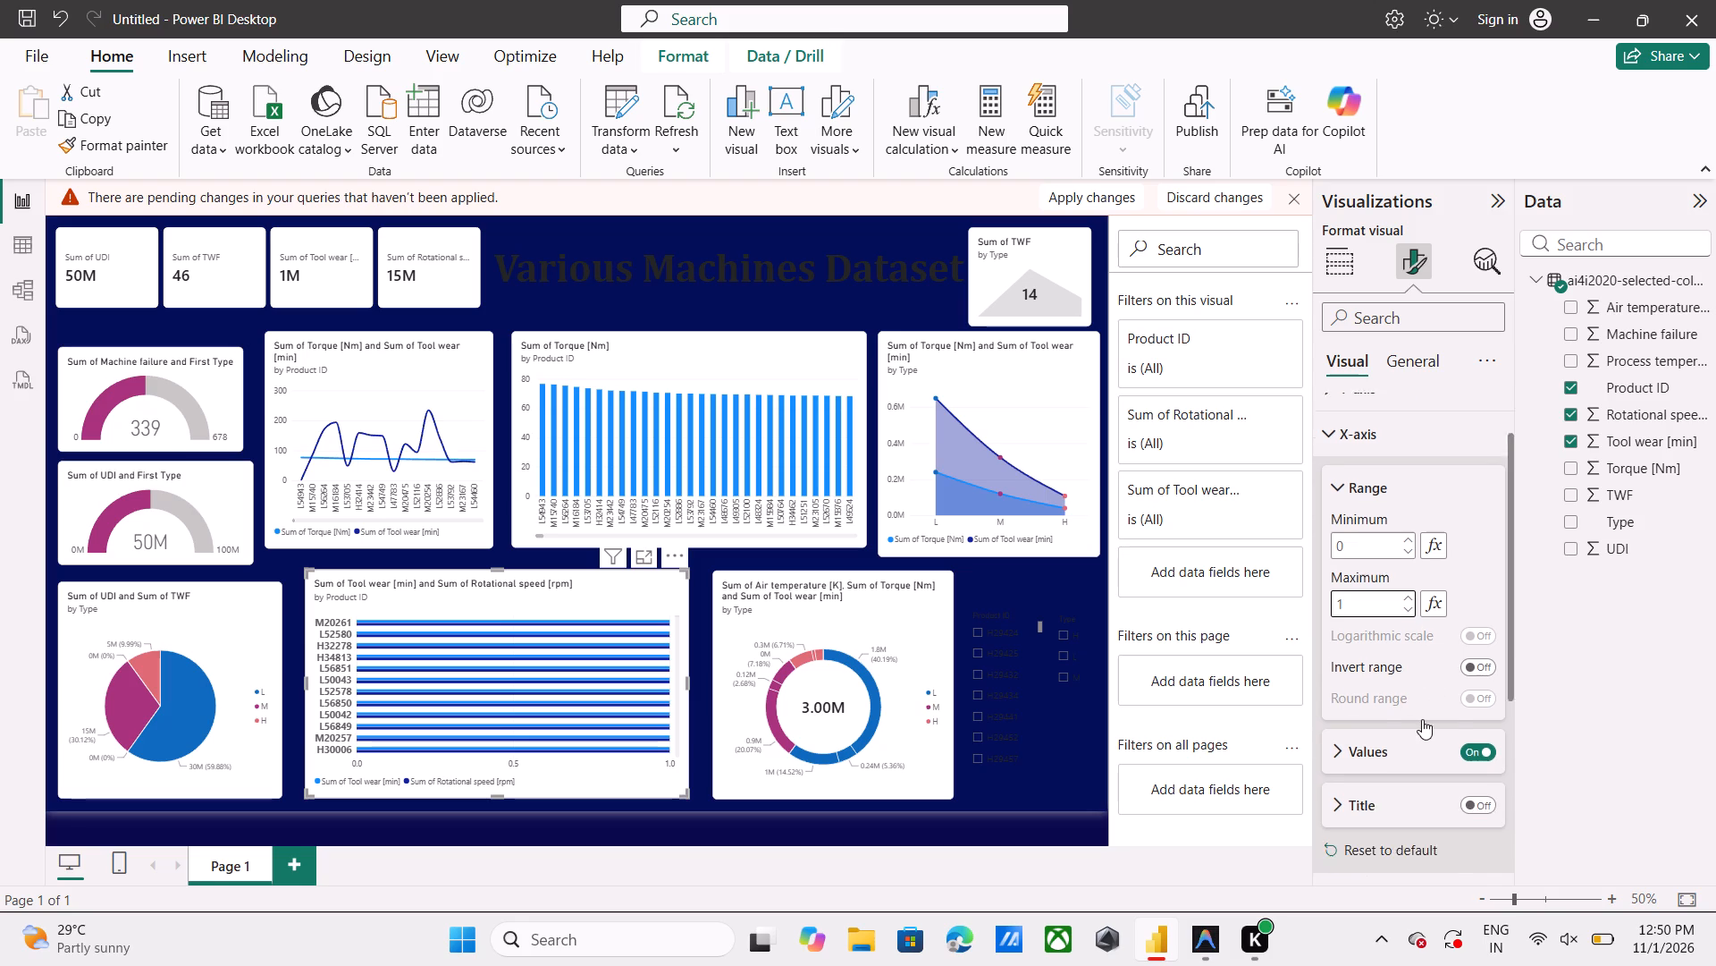
{"action": "scroll", "coordinate": [1422, 719], "scroll_direction": "down", "scroll_amount": 1}
{"action": "scroll", "coordinate": [1422, 719], "scroll_direction": "up", "scroll_amount": 3}
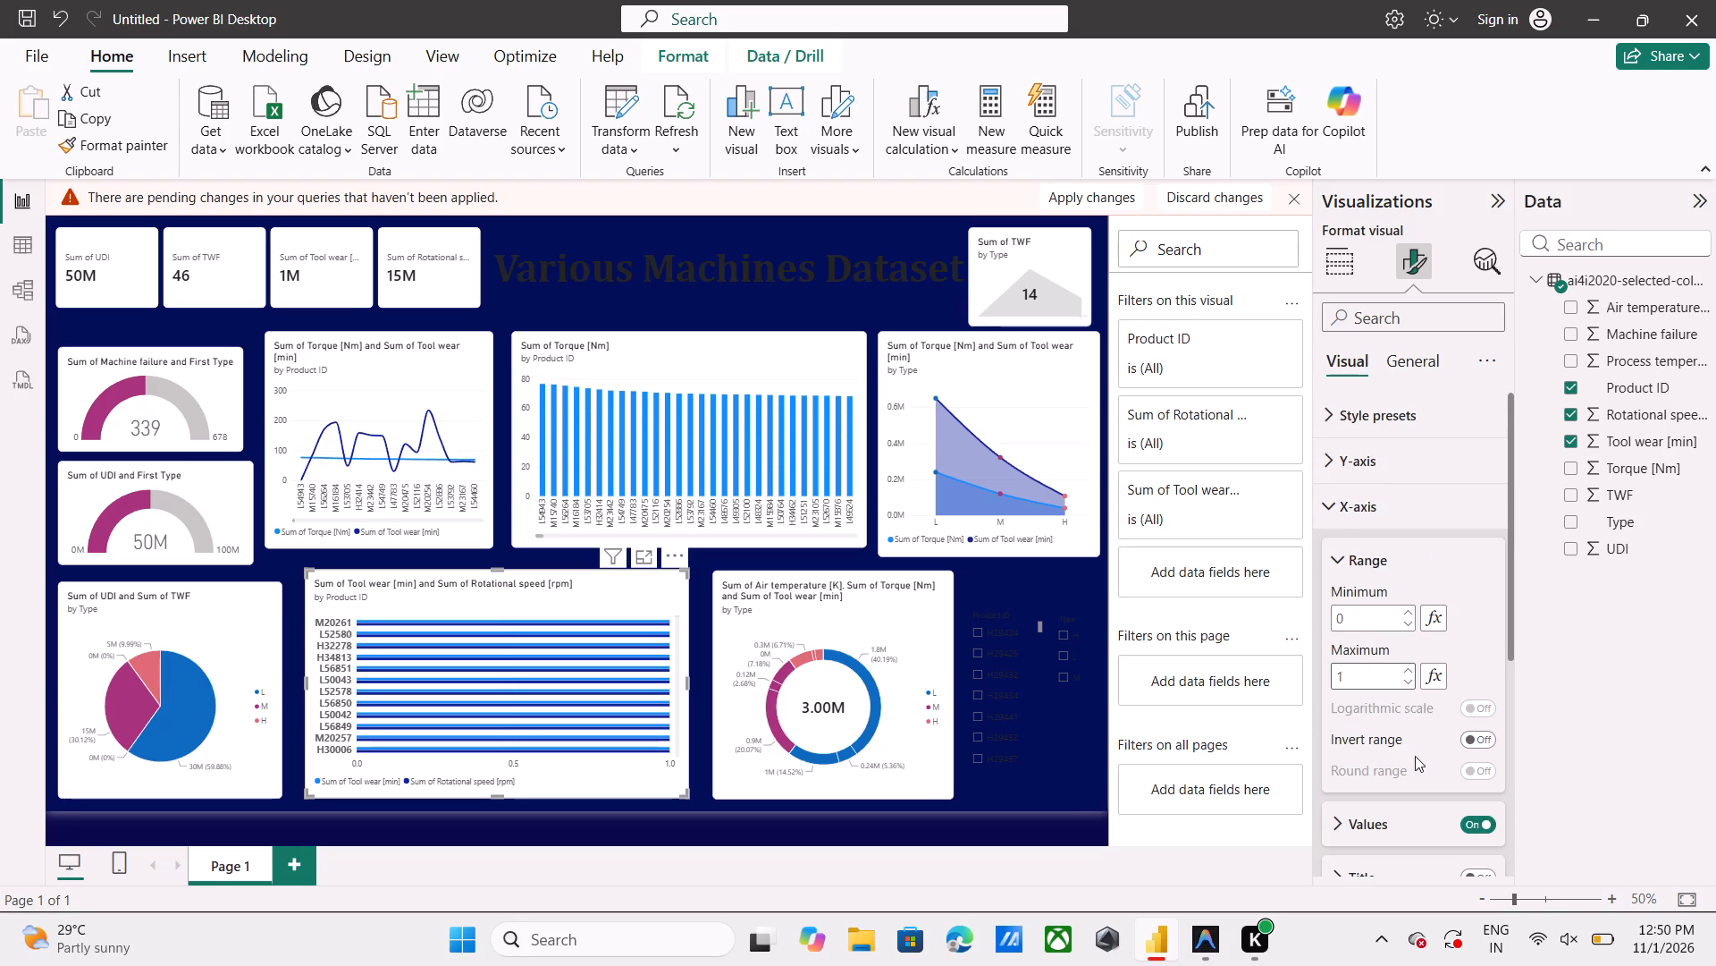
{"action": "scroll", "coordinate": [1415, 756], "scroll_direction": "down", "scroll_amount": 3}
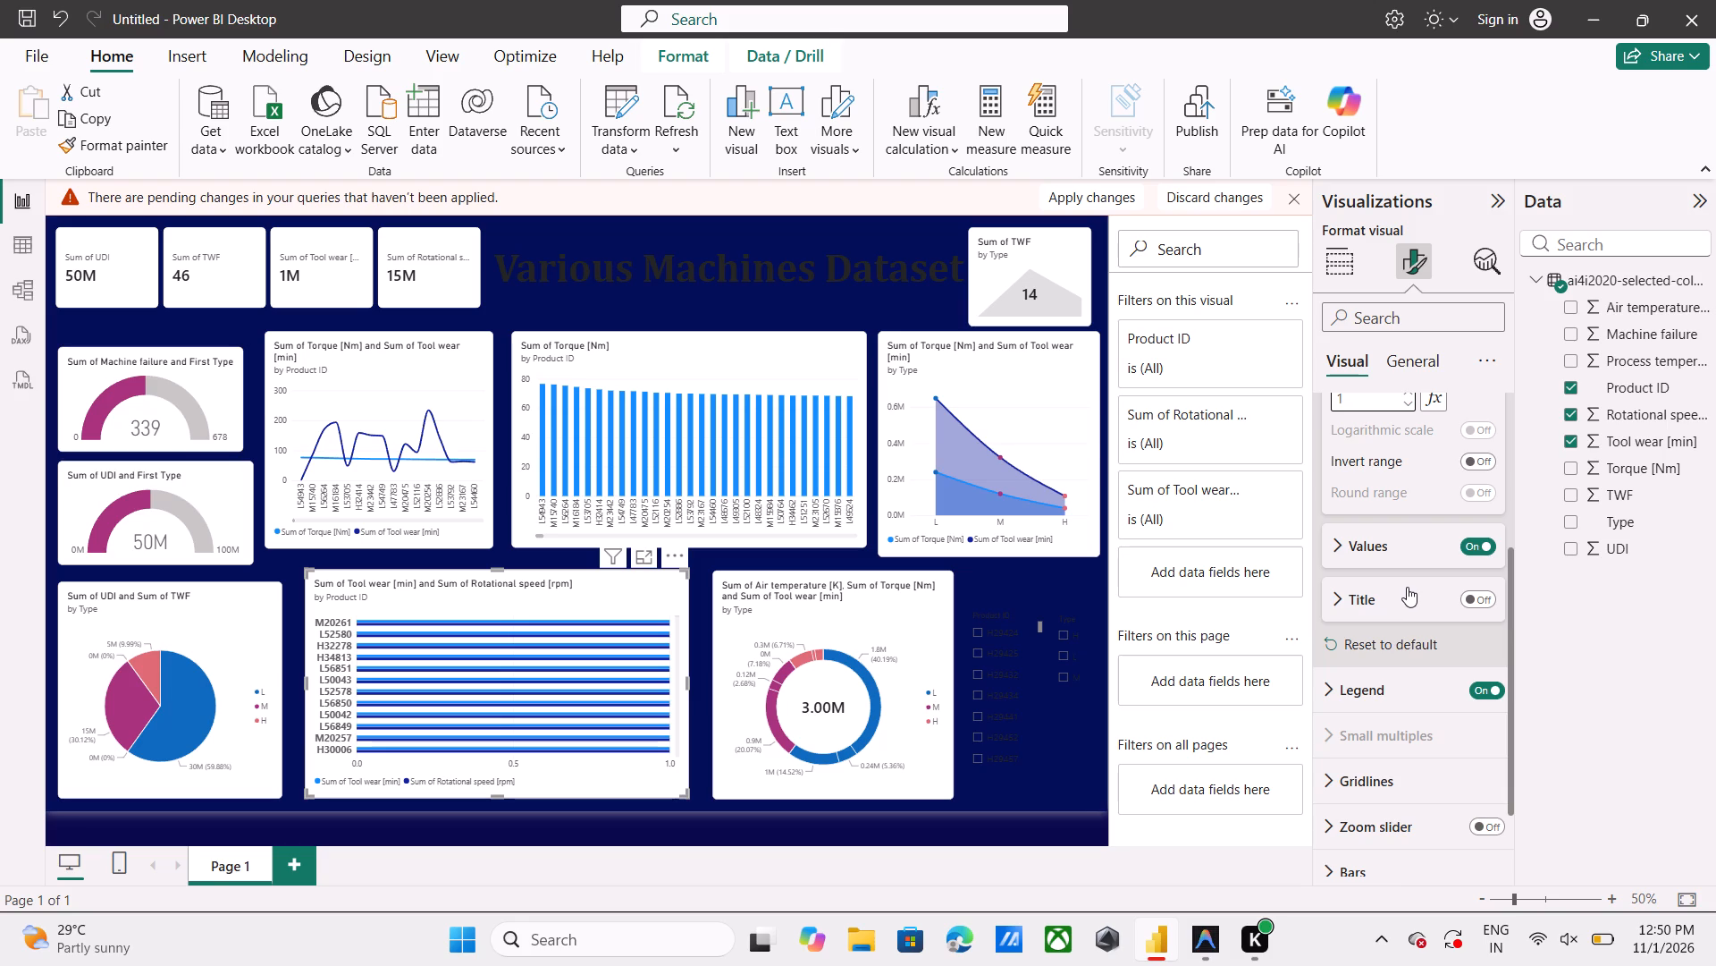
{"action": "left_click", "coordinate": [1407, 587]}
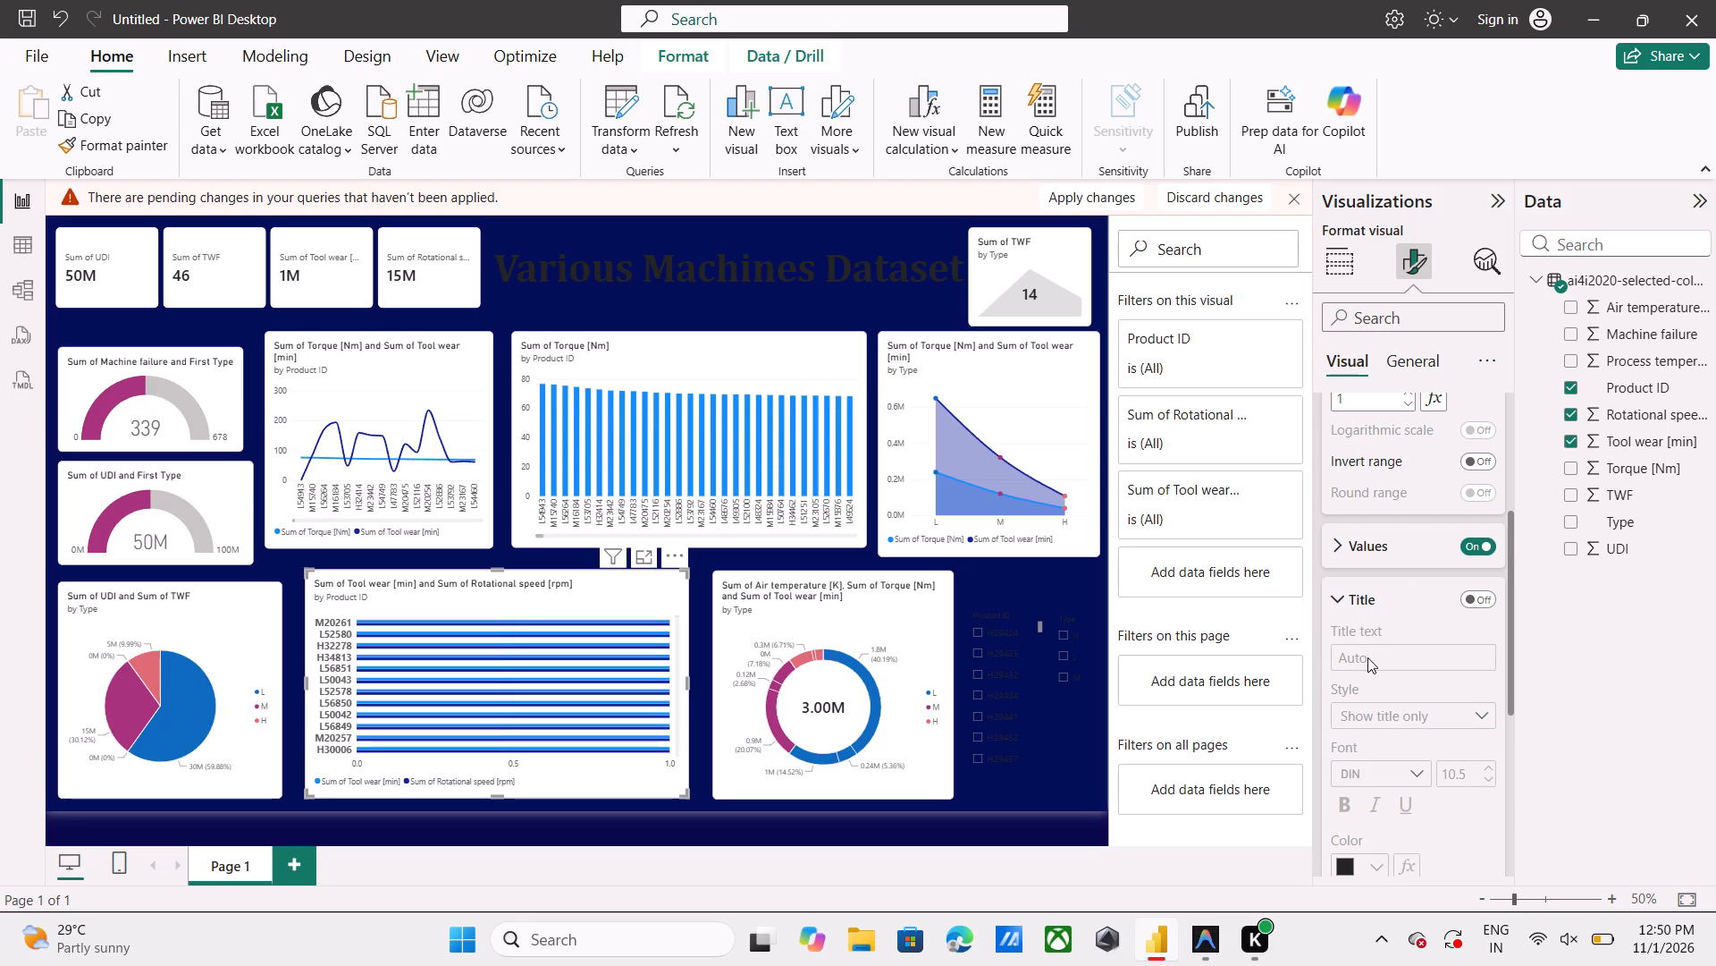
{"action": "left_click", "coordinate": [1367, 657]}
{"action": "left_click", "coordinate": [1413, 717]}
{"action": "scroll", "coordinate": [1413, 717], "scroll_direction": "down", "scroll_amount": 2}
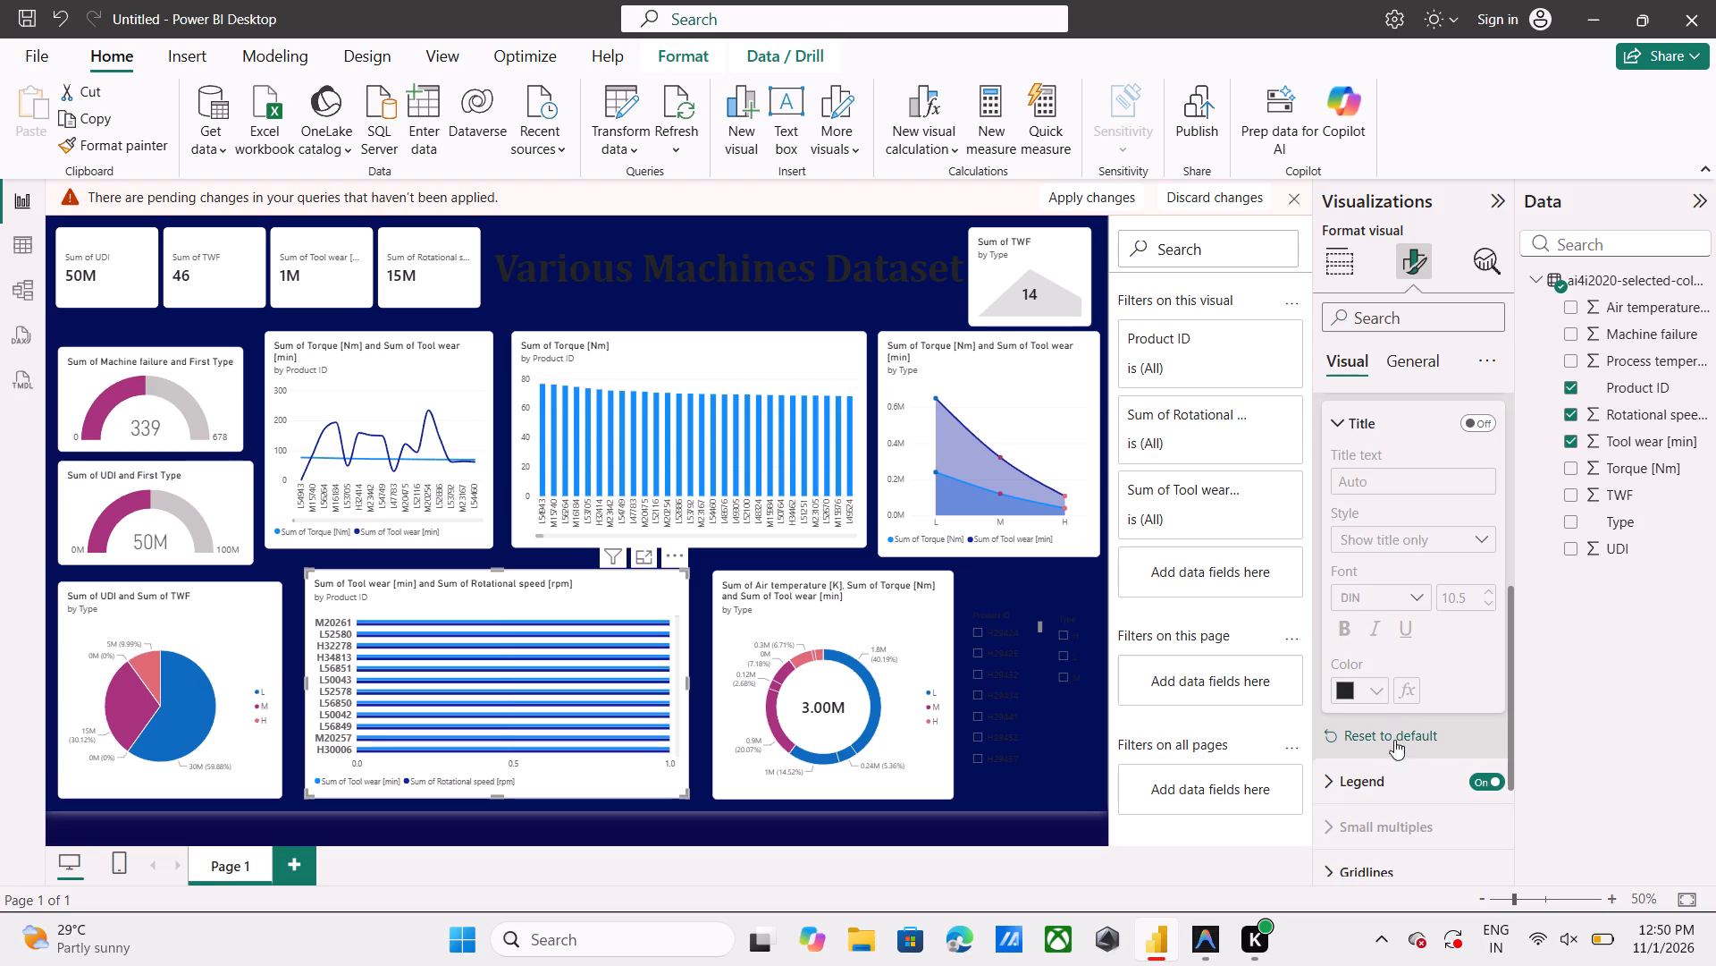
{"action": "scroll", "coordinate": [1414, 771], "scroll_direction": "down", "scroll_amount": 3}
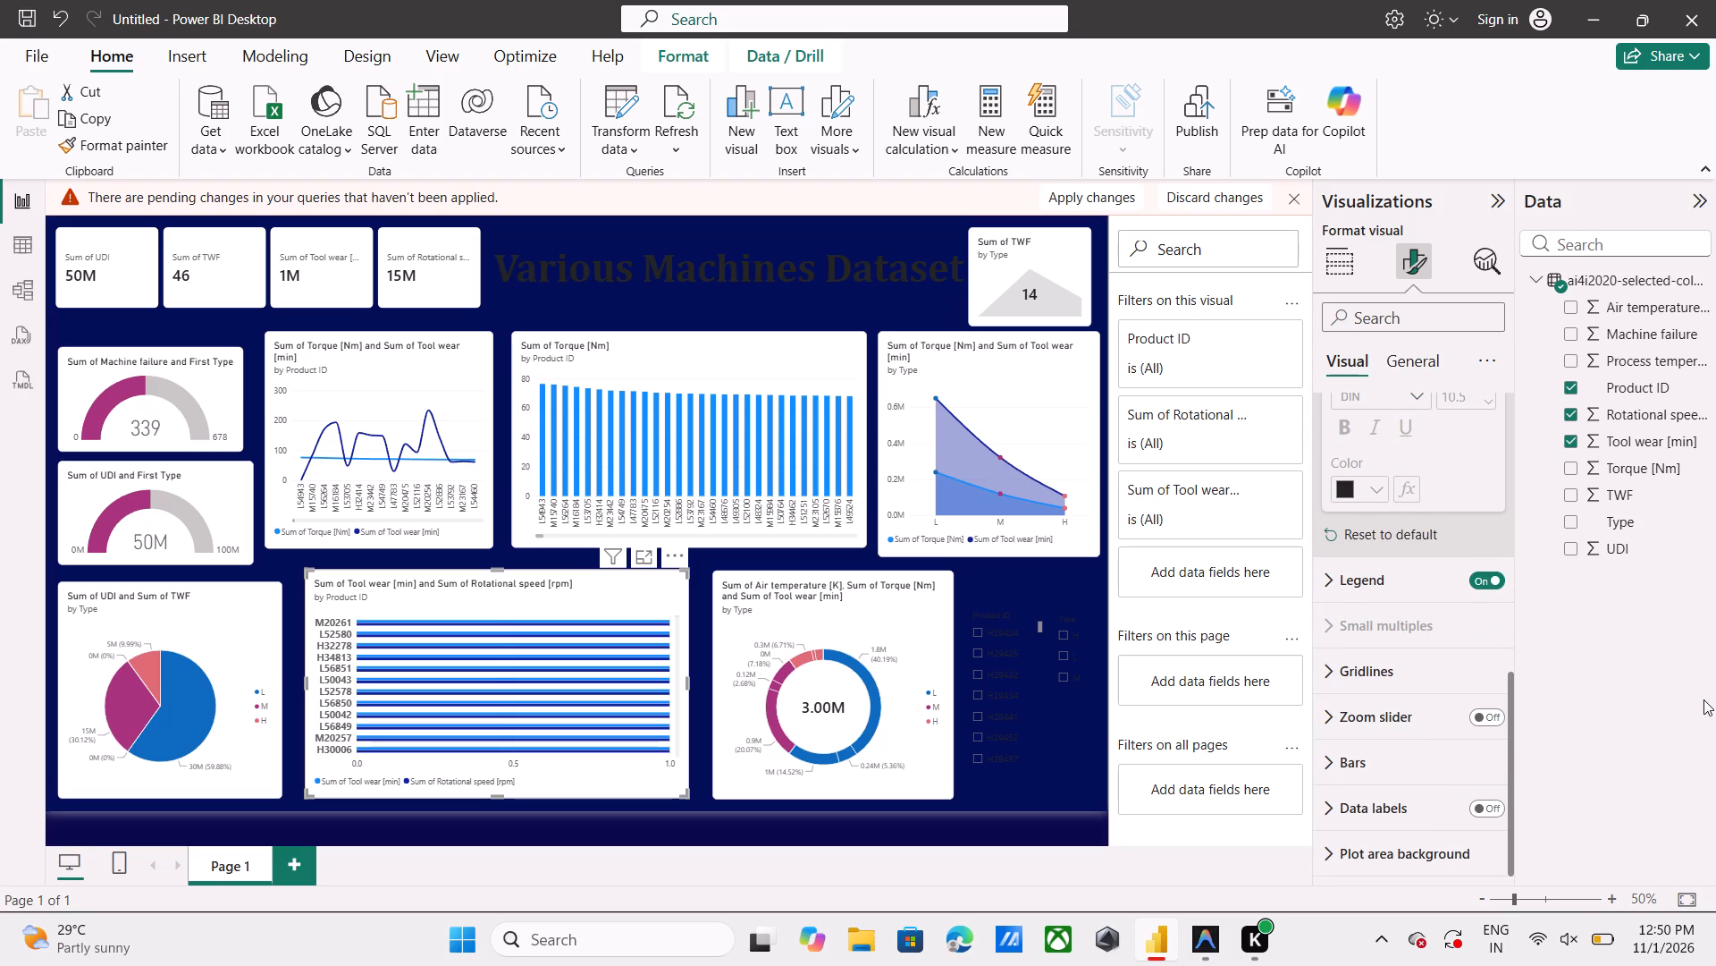
{"action": "left_click", "coordinate": [1703, 699]}
{"action": "left_click", "coordinate": [1049, 793]}
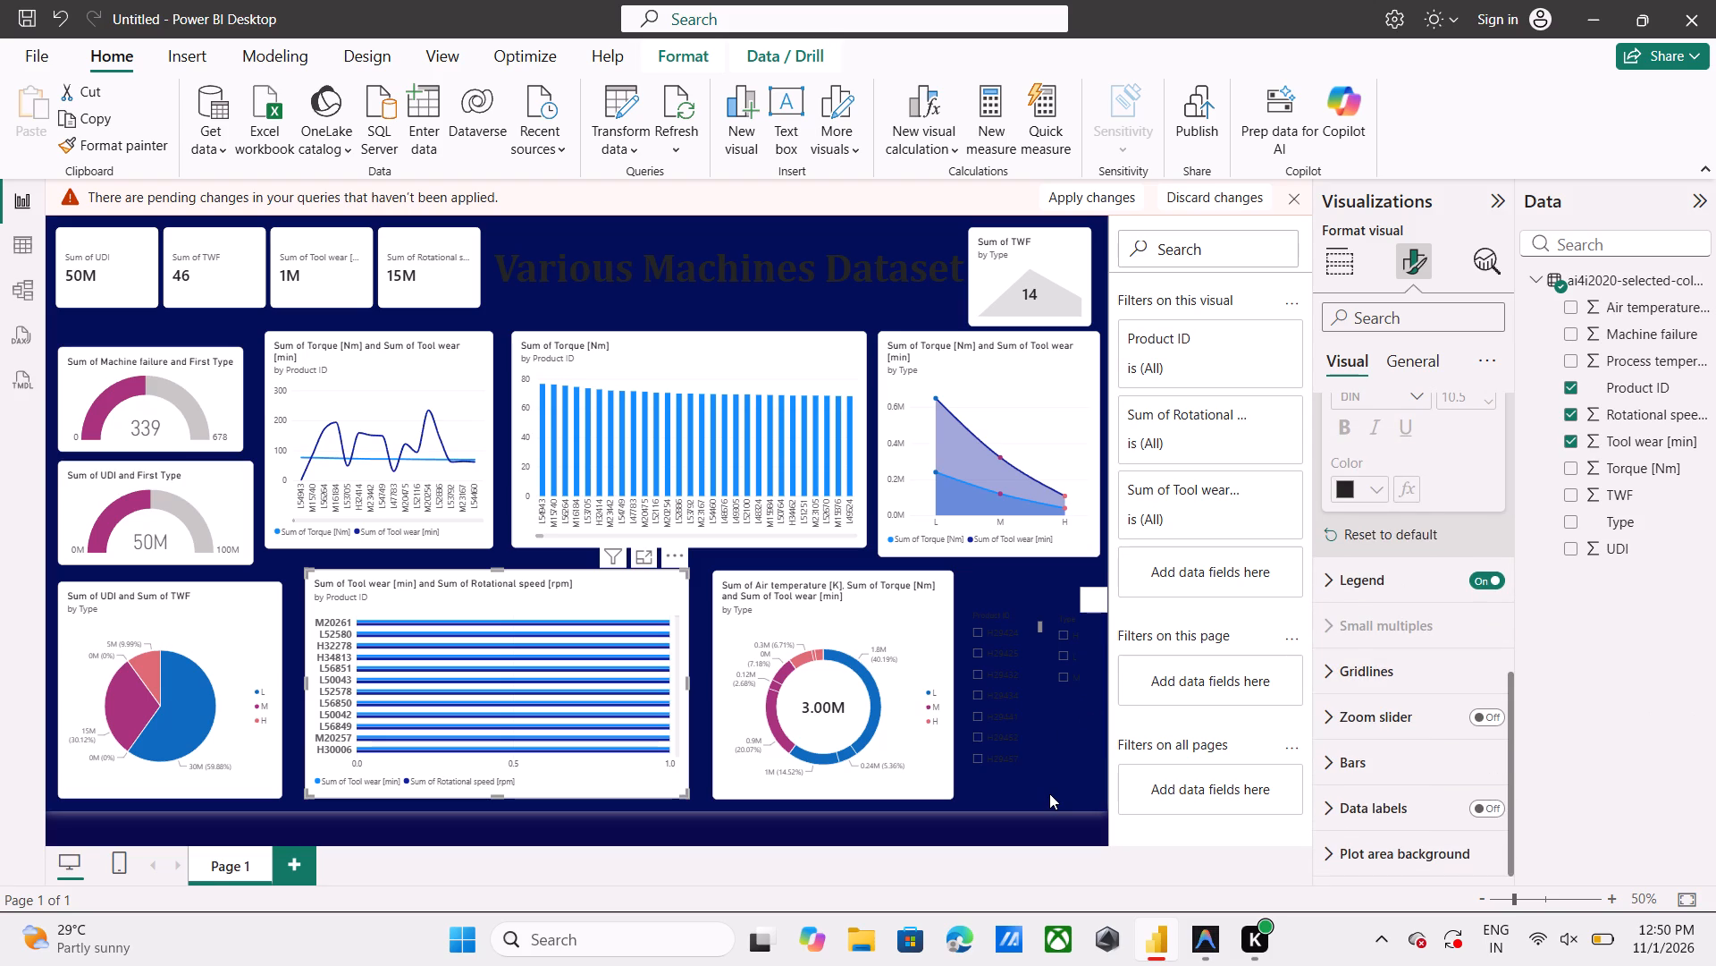
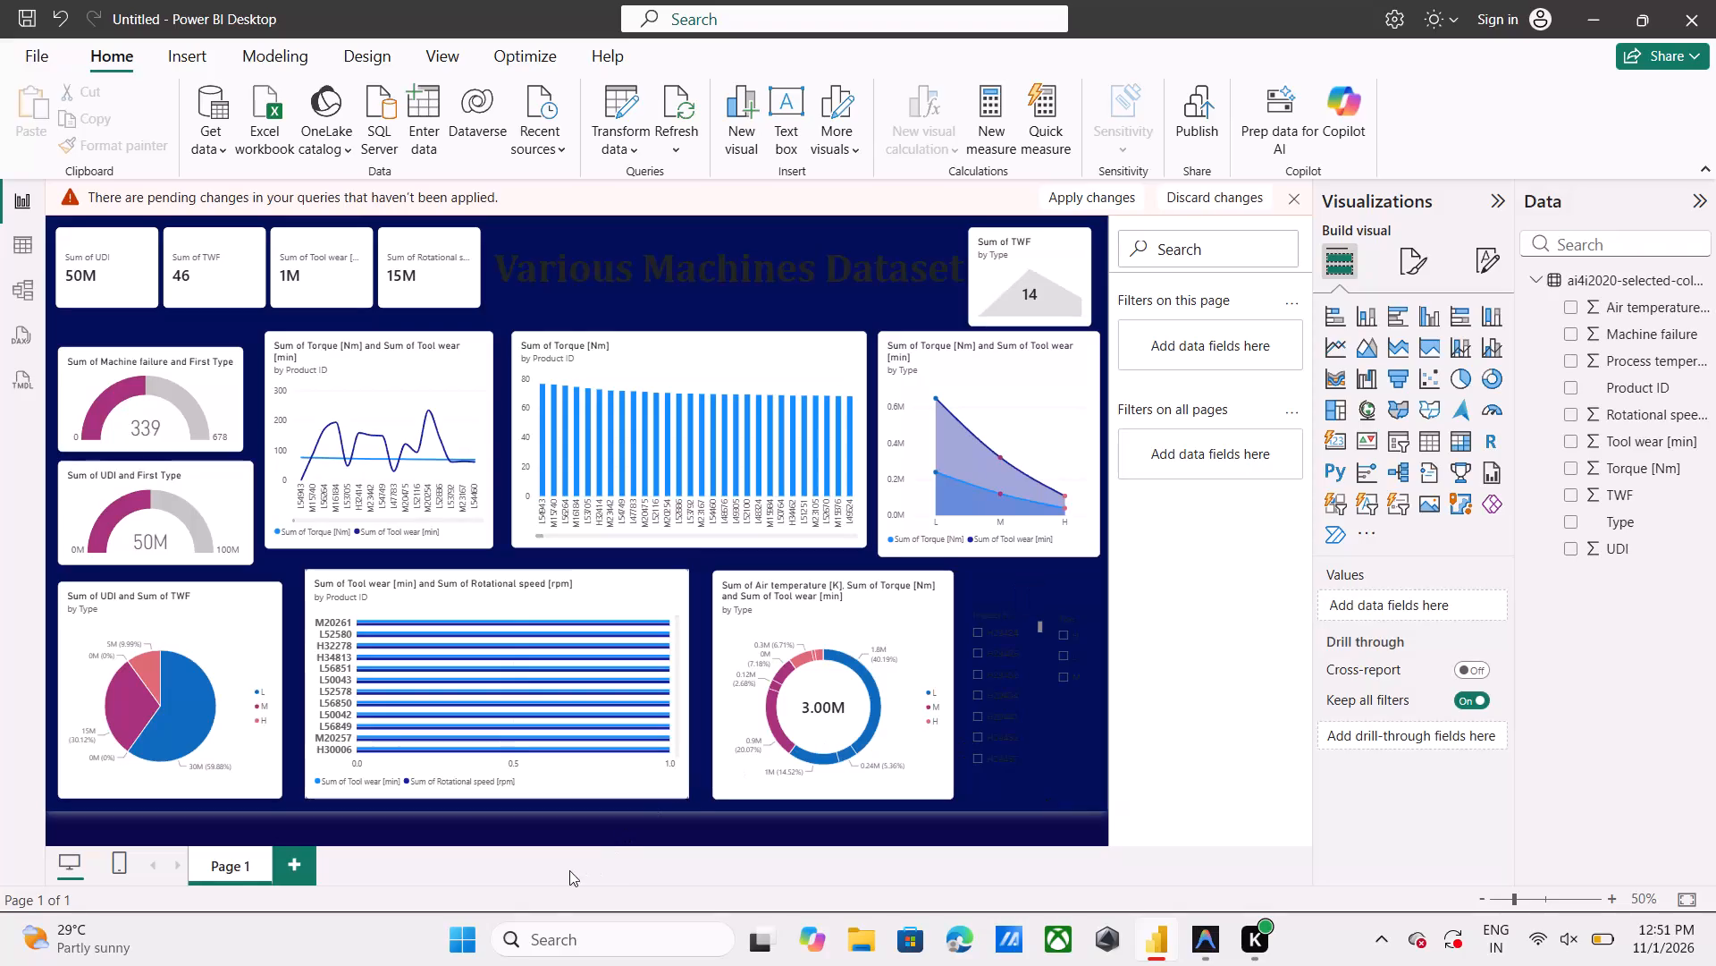
Replace Rotational speed with TWF on the X-axis of the Tool wear bar chart, keeping Product ID on the Y-axis.
{"action": "left_click", "coordinate": [629, 756]}
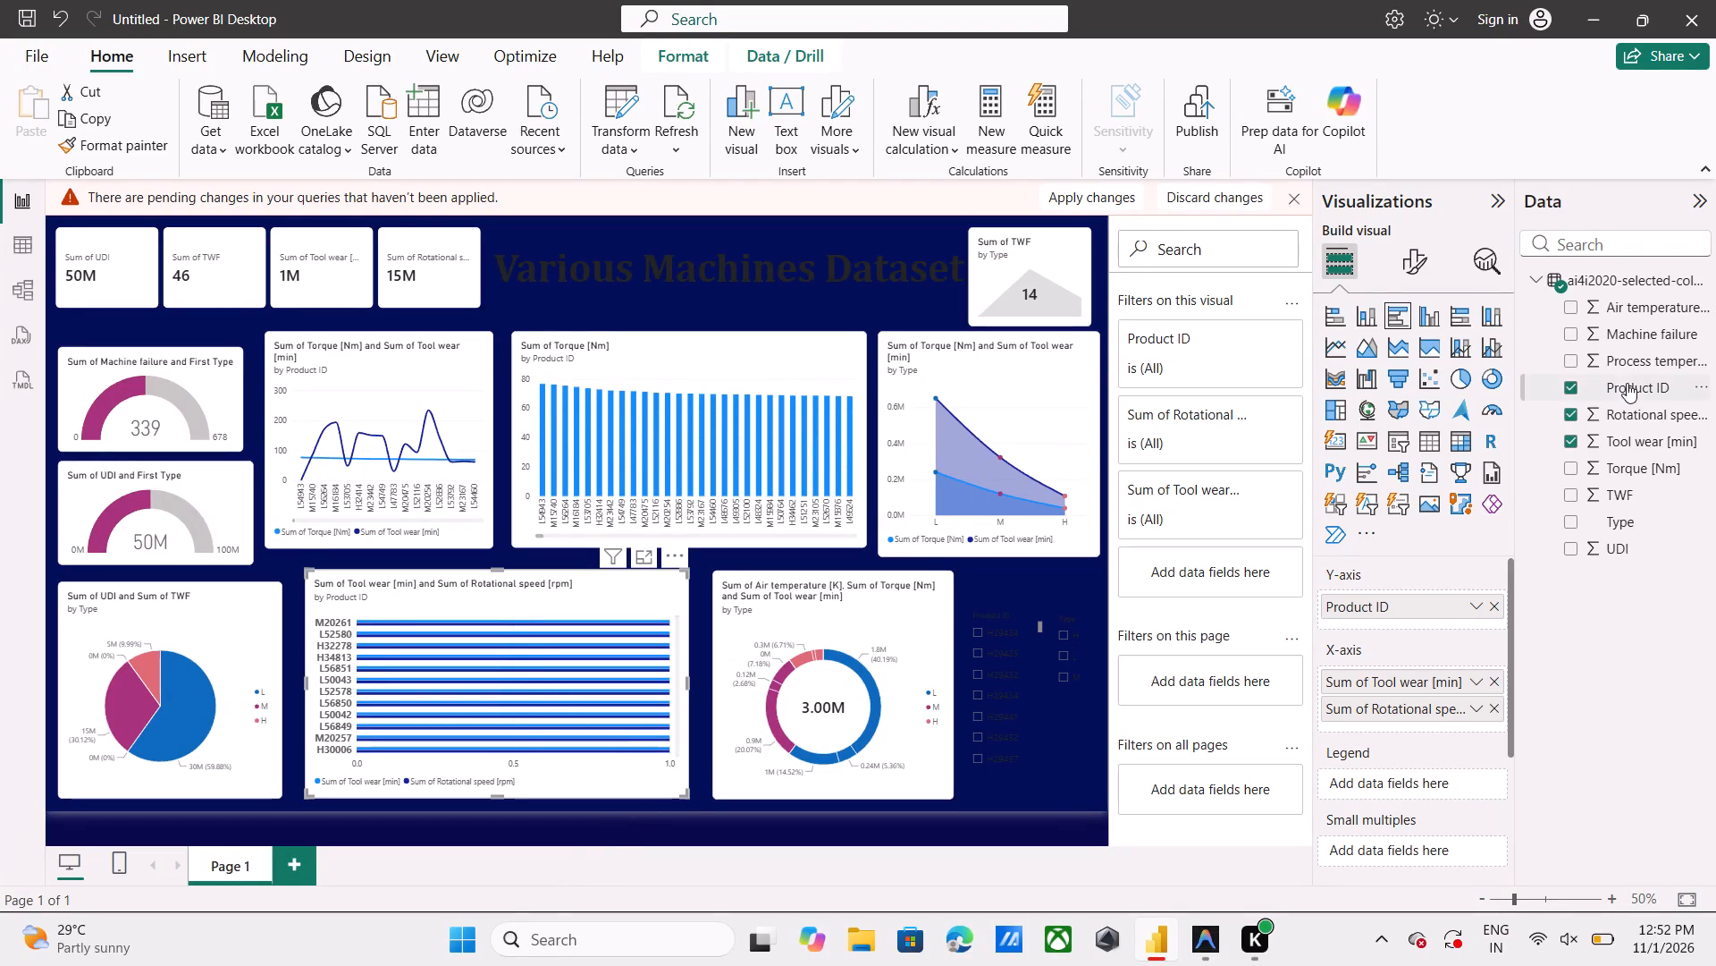
{"action": "left_click", "coordinate": [1569, 411]}
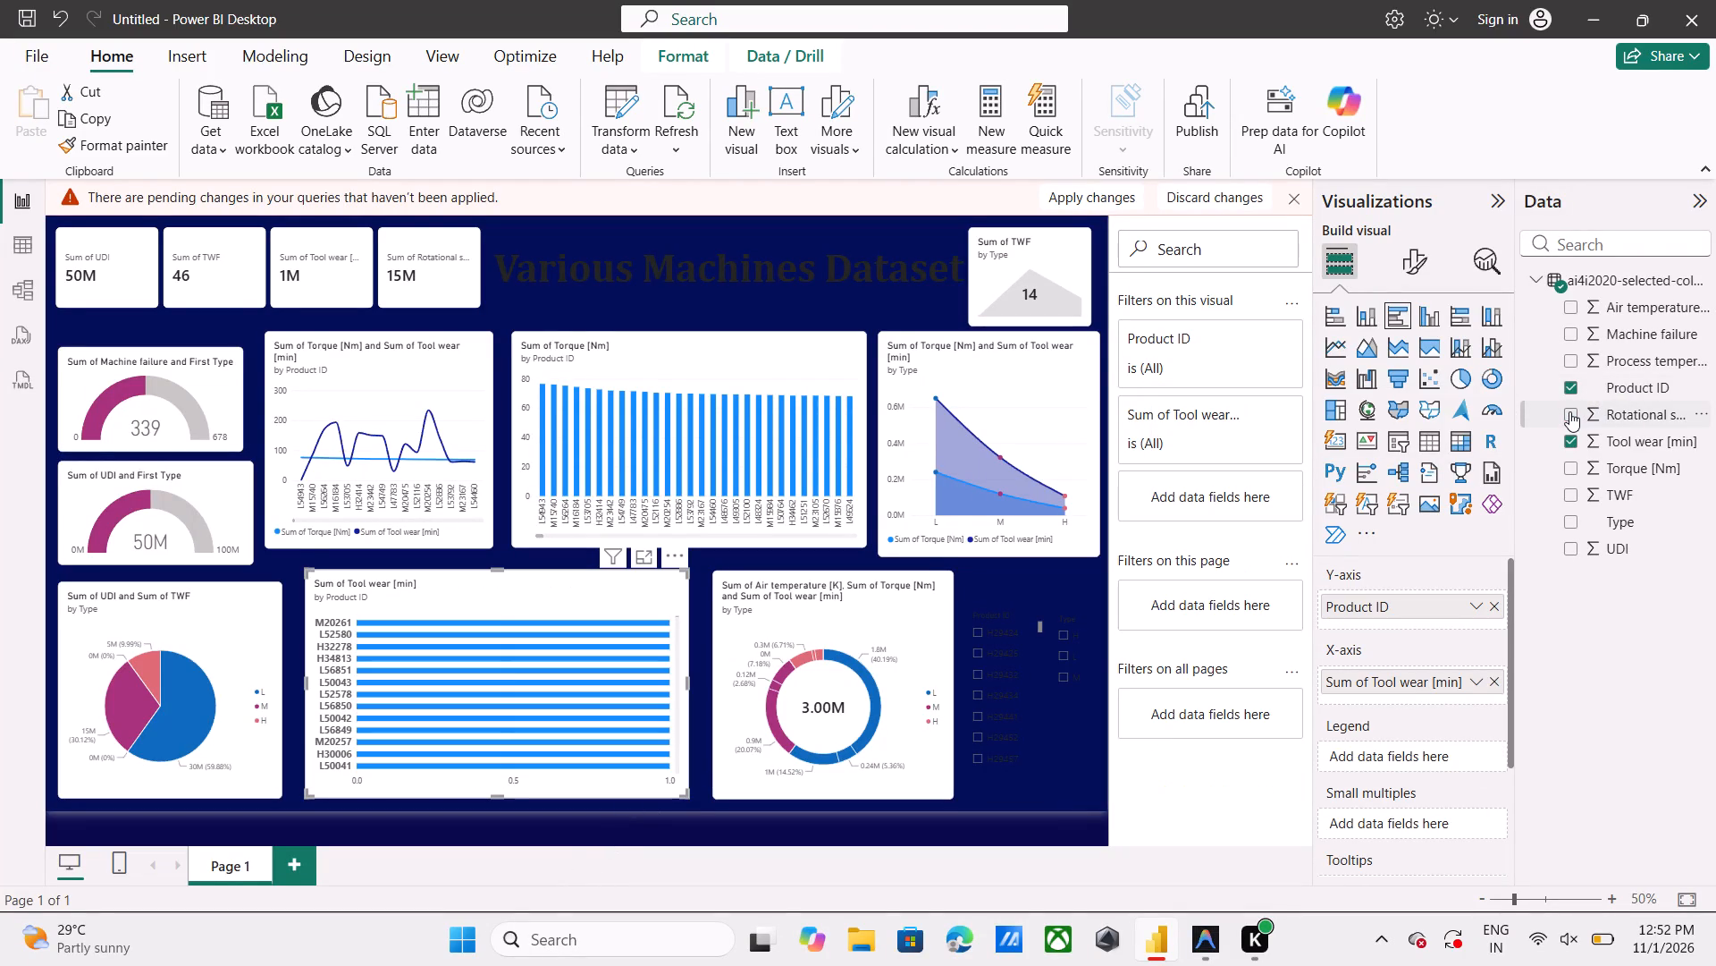
{"action": "left_click", "coordinate": [1569, 411]}
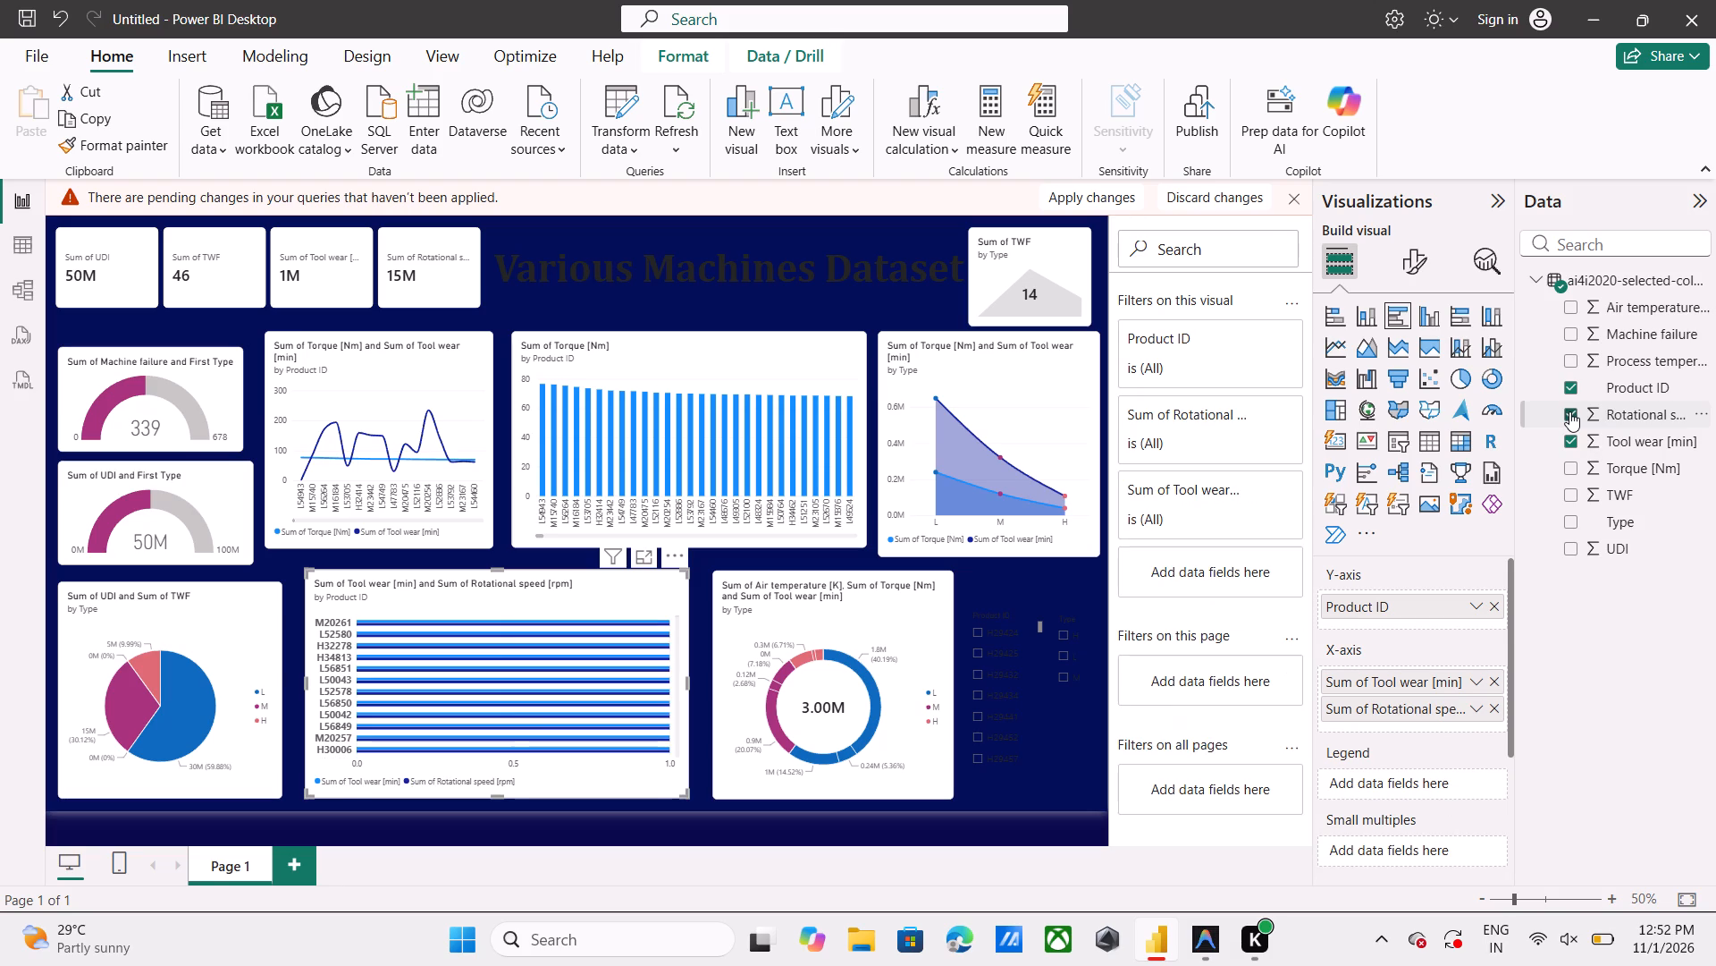
{"action": "left_click", "coordinate": [1569, 411]}
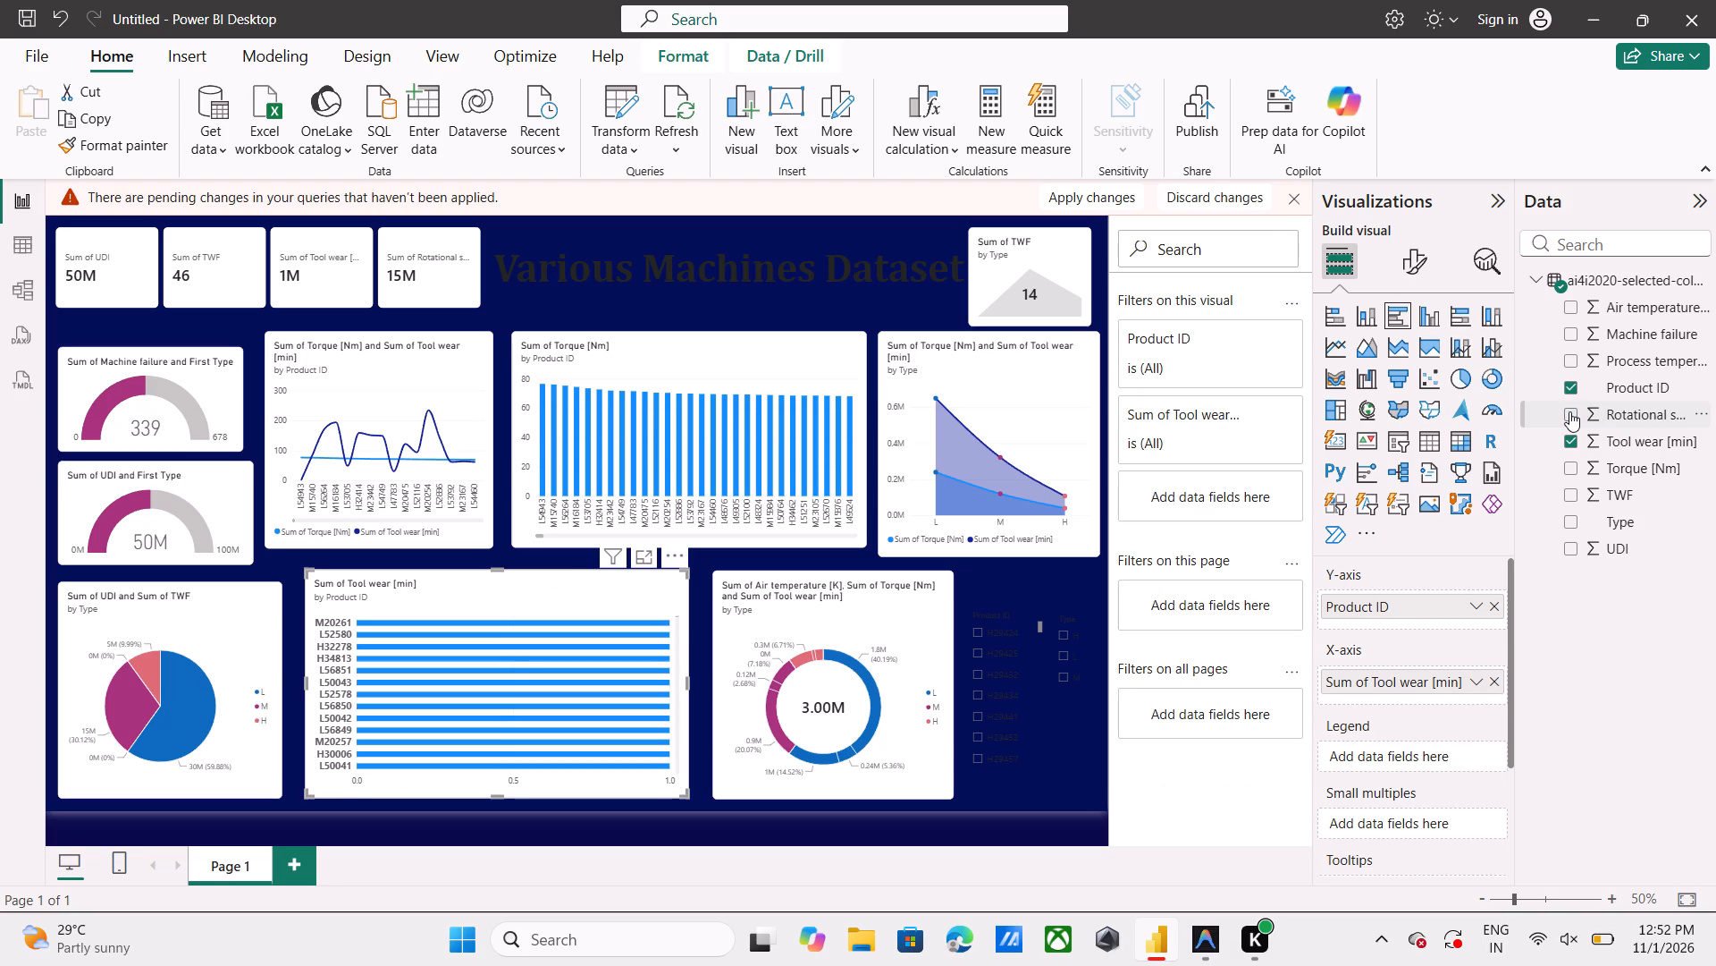
{"action": "left_click", "coordinate": [1570, 379]}
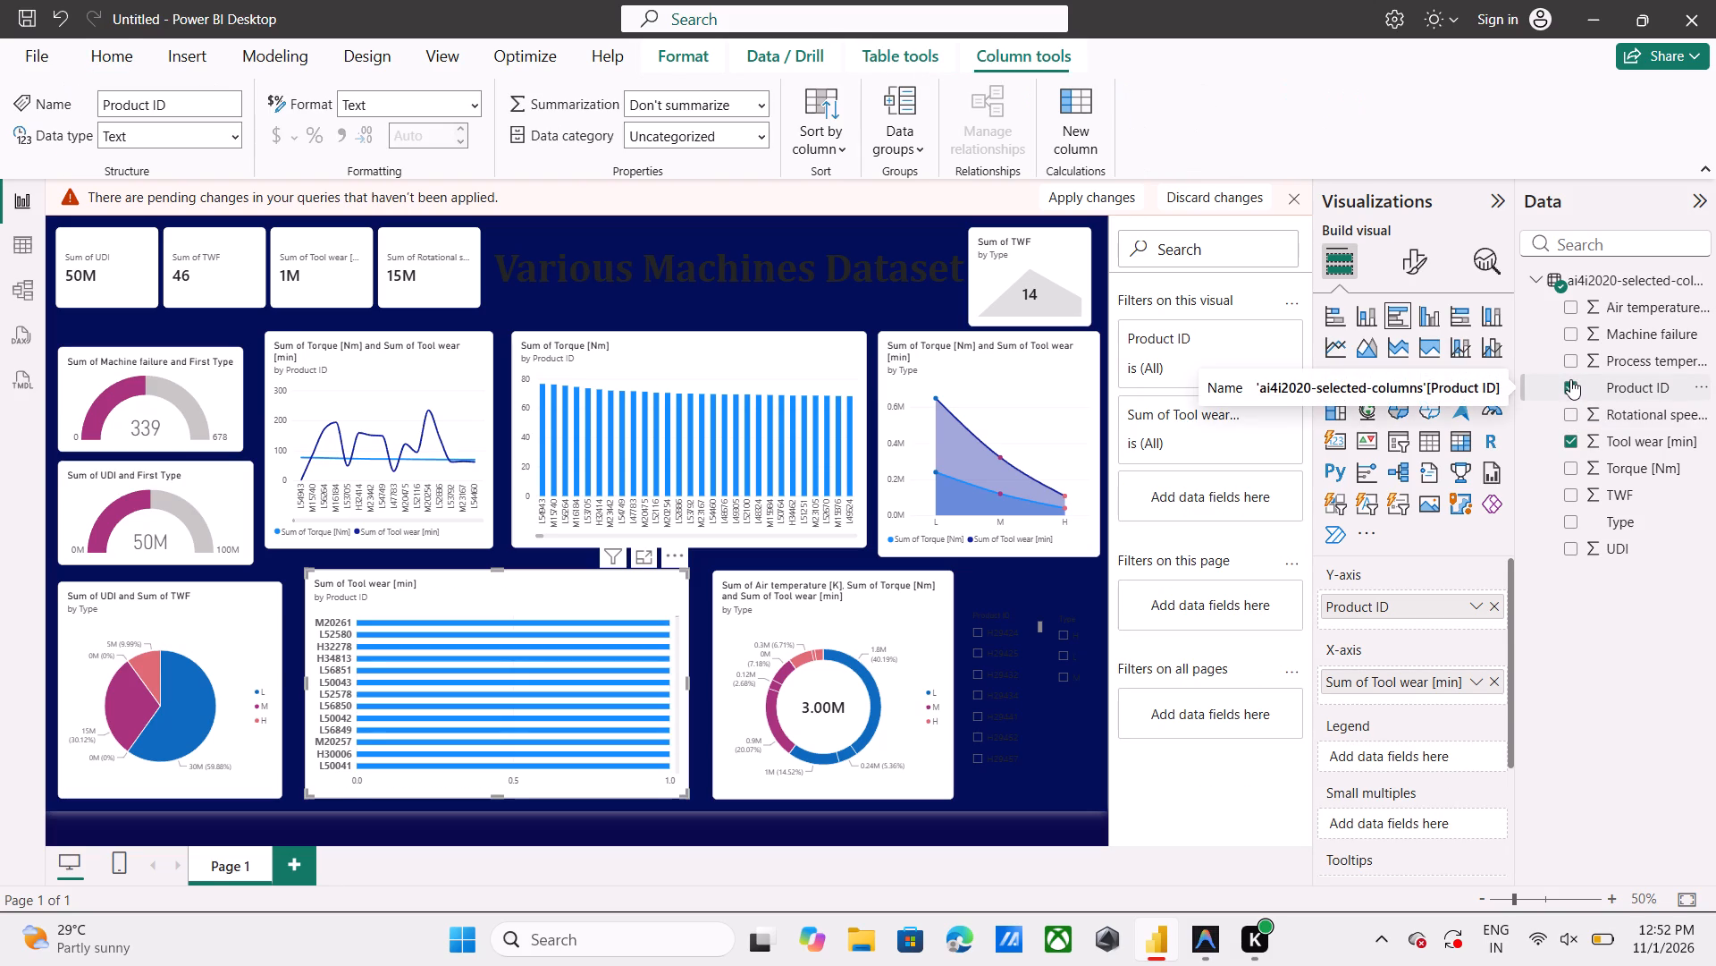
{"action": "left_click", "coordinate": [1570, 386]}
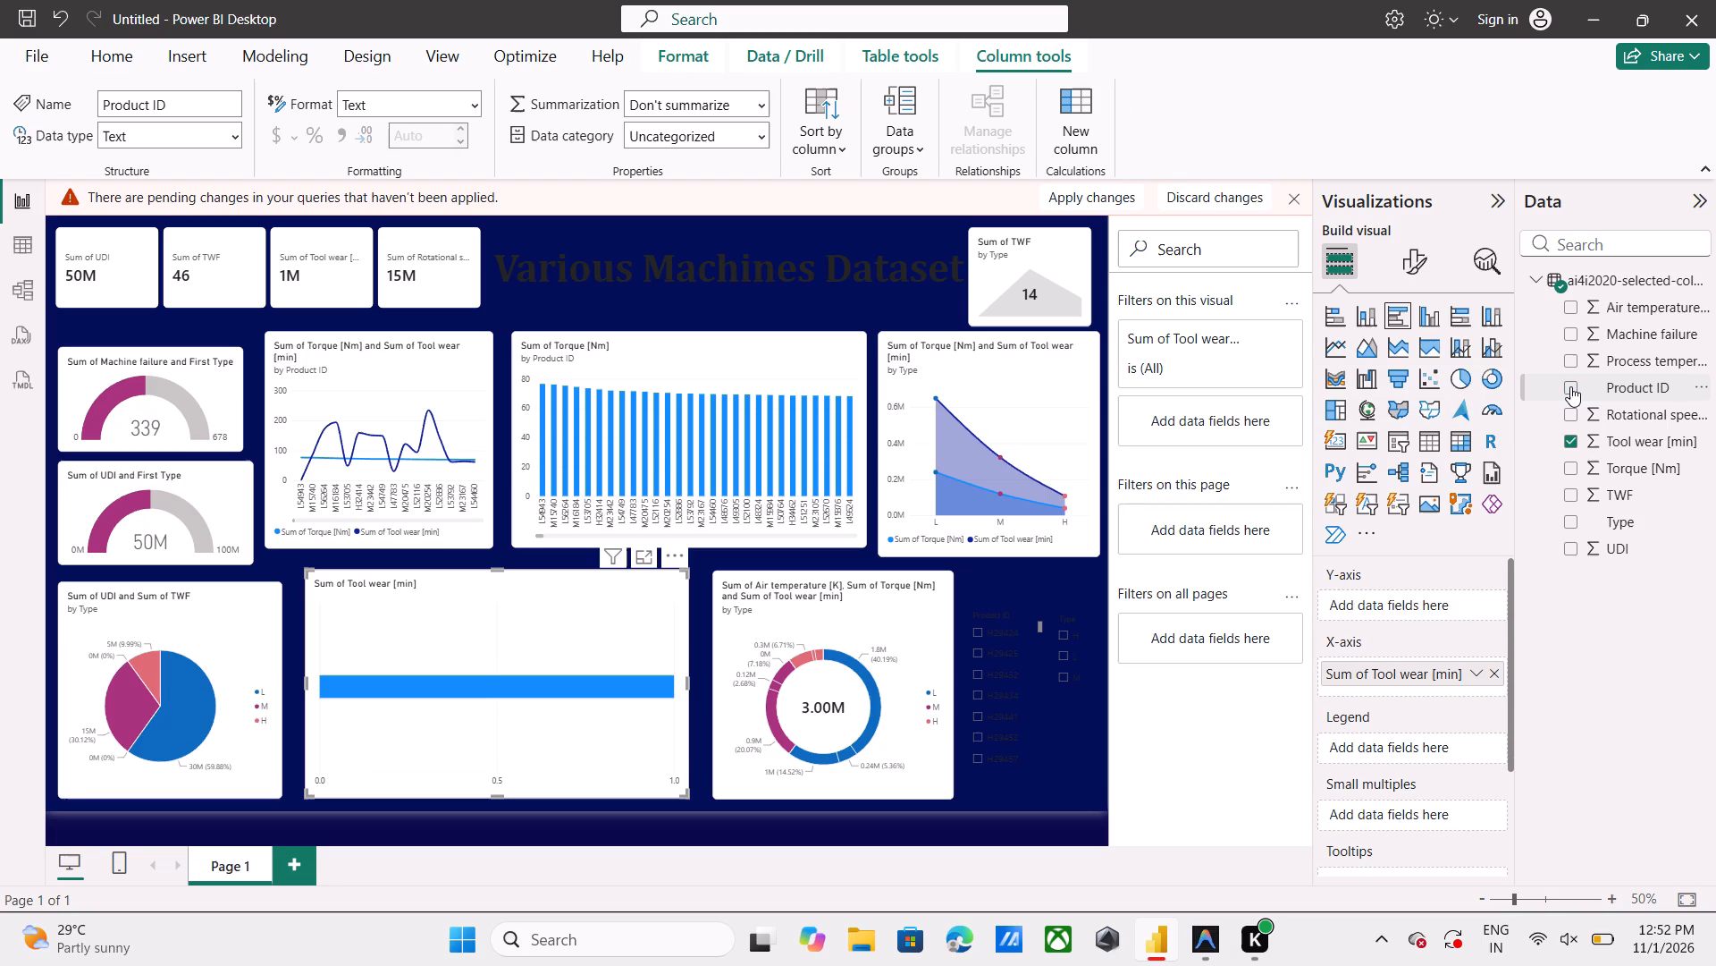
{"action": "left_click", "coordinate": [1570, 386]}
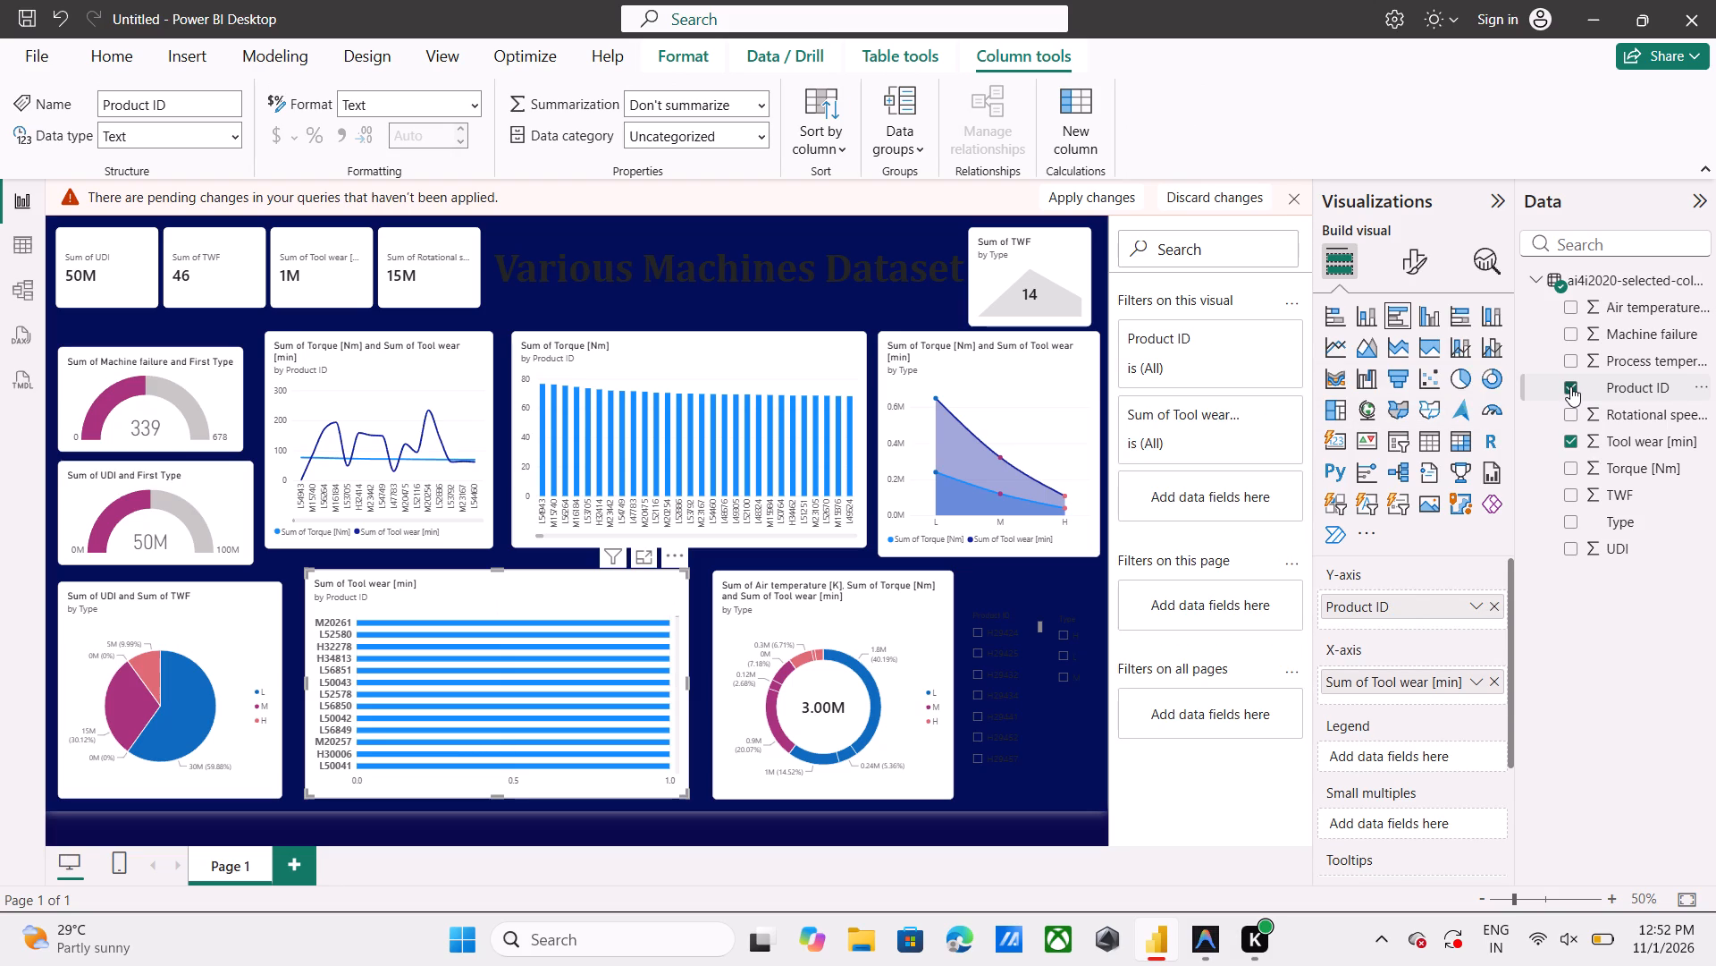
{"action": "left_click", "coordinate": [1569, 488]}
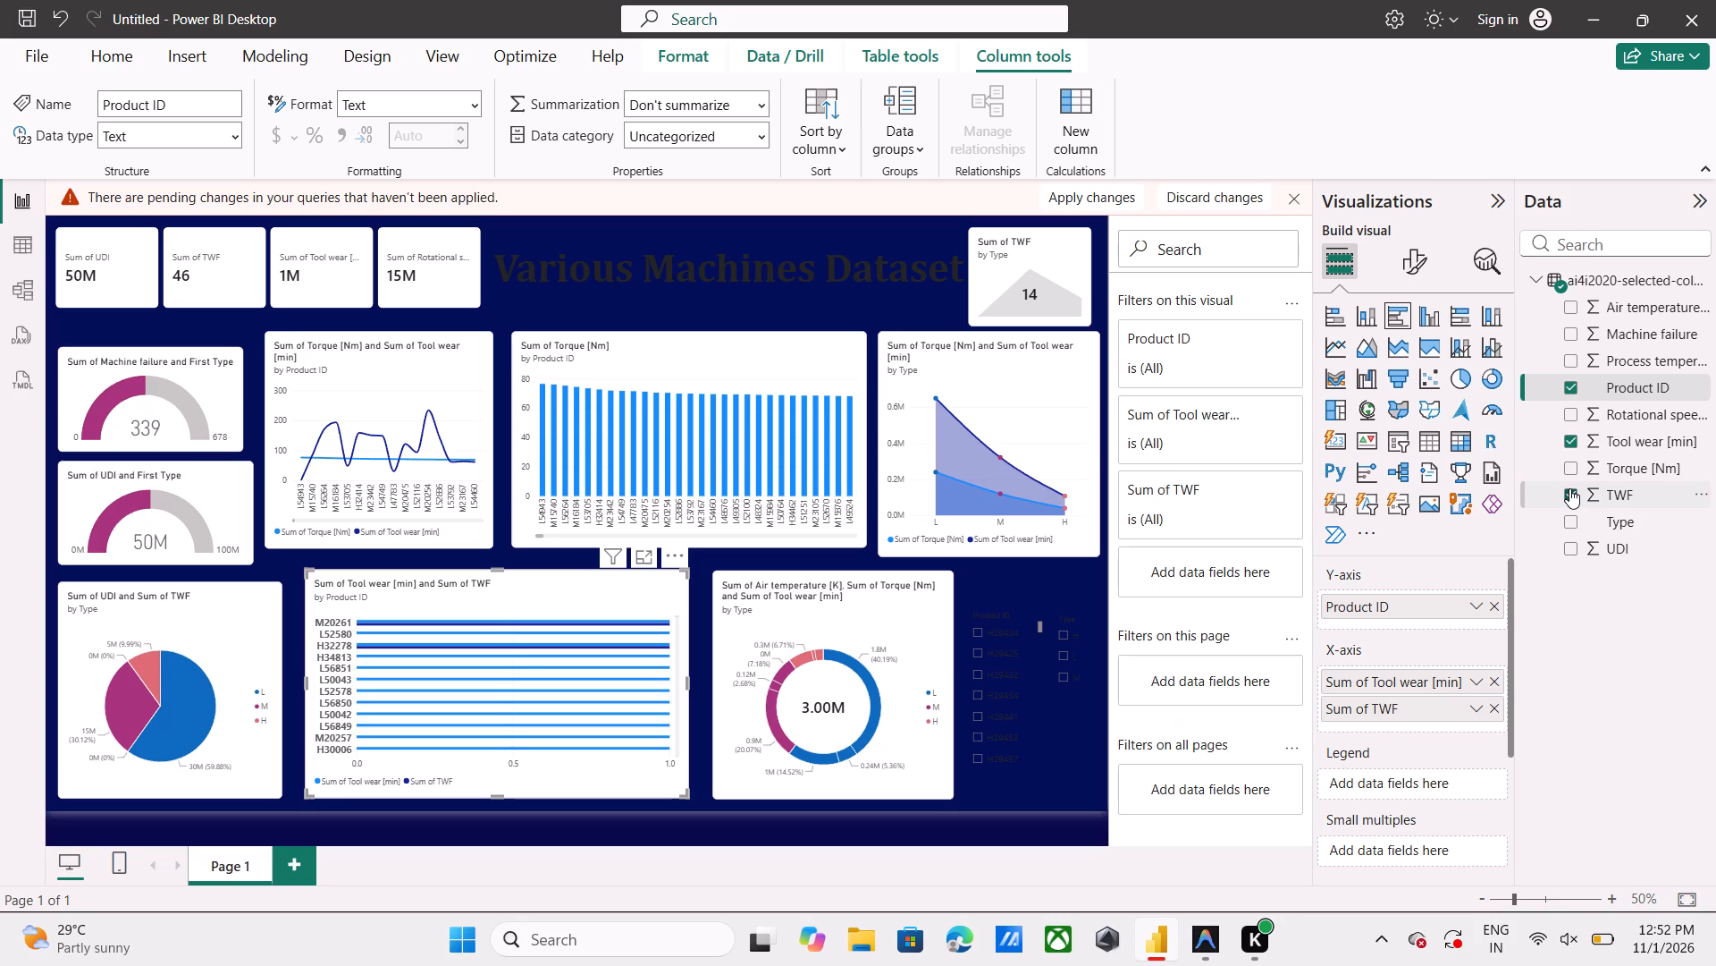
{"action": "left_click", "coordinate": [1569, 488]}
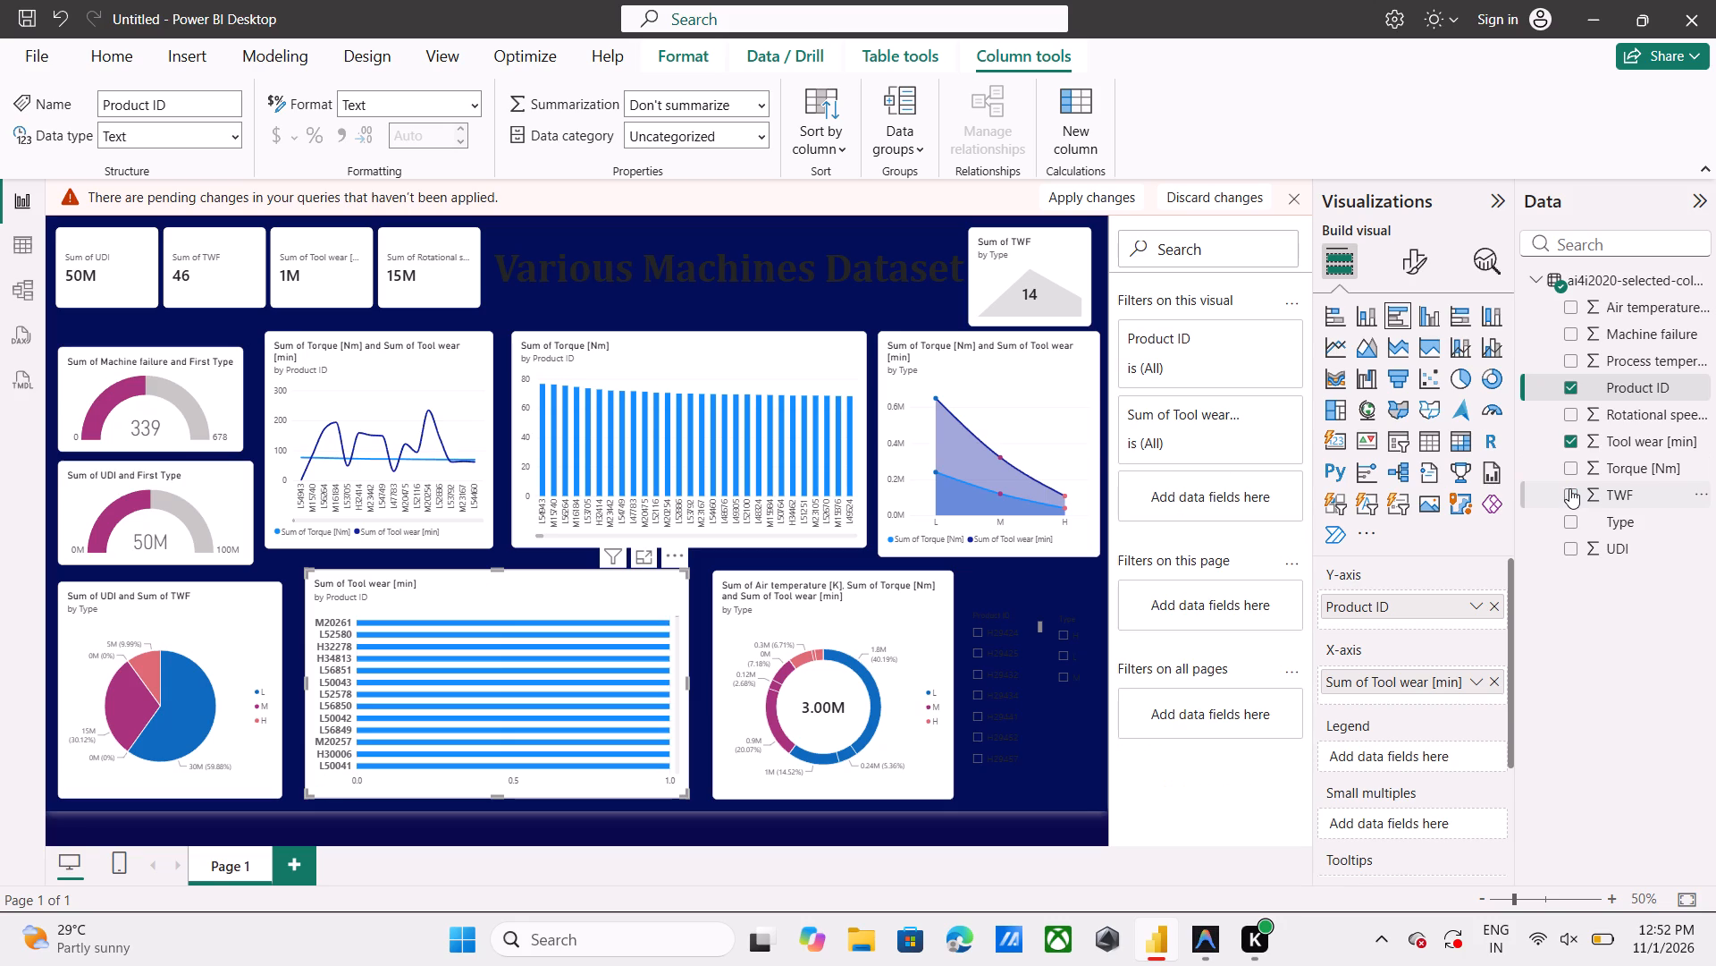
{"action": "left_click", "coordinate": [1569, 488]}
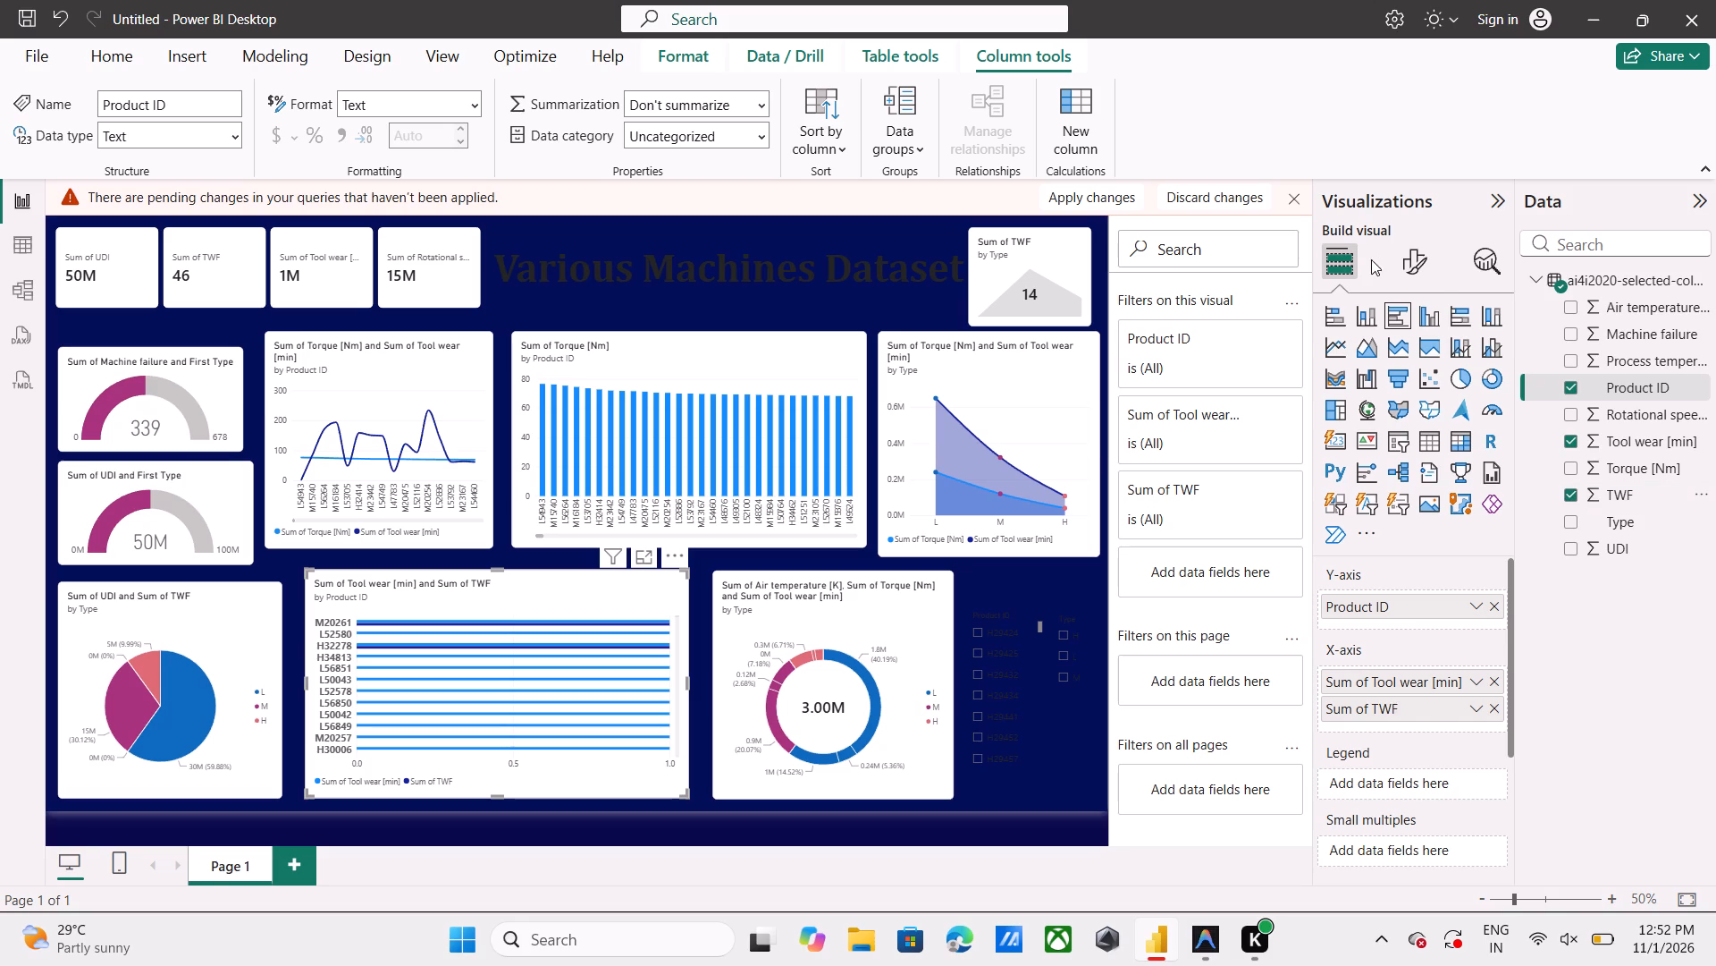
Open the title text settings of the Tool wear and TWF bar chart, including the title's conditional formatting.
{"action": "left_click", "coordinate": [1416, 262]}
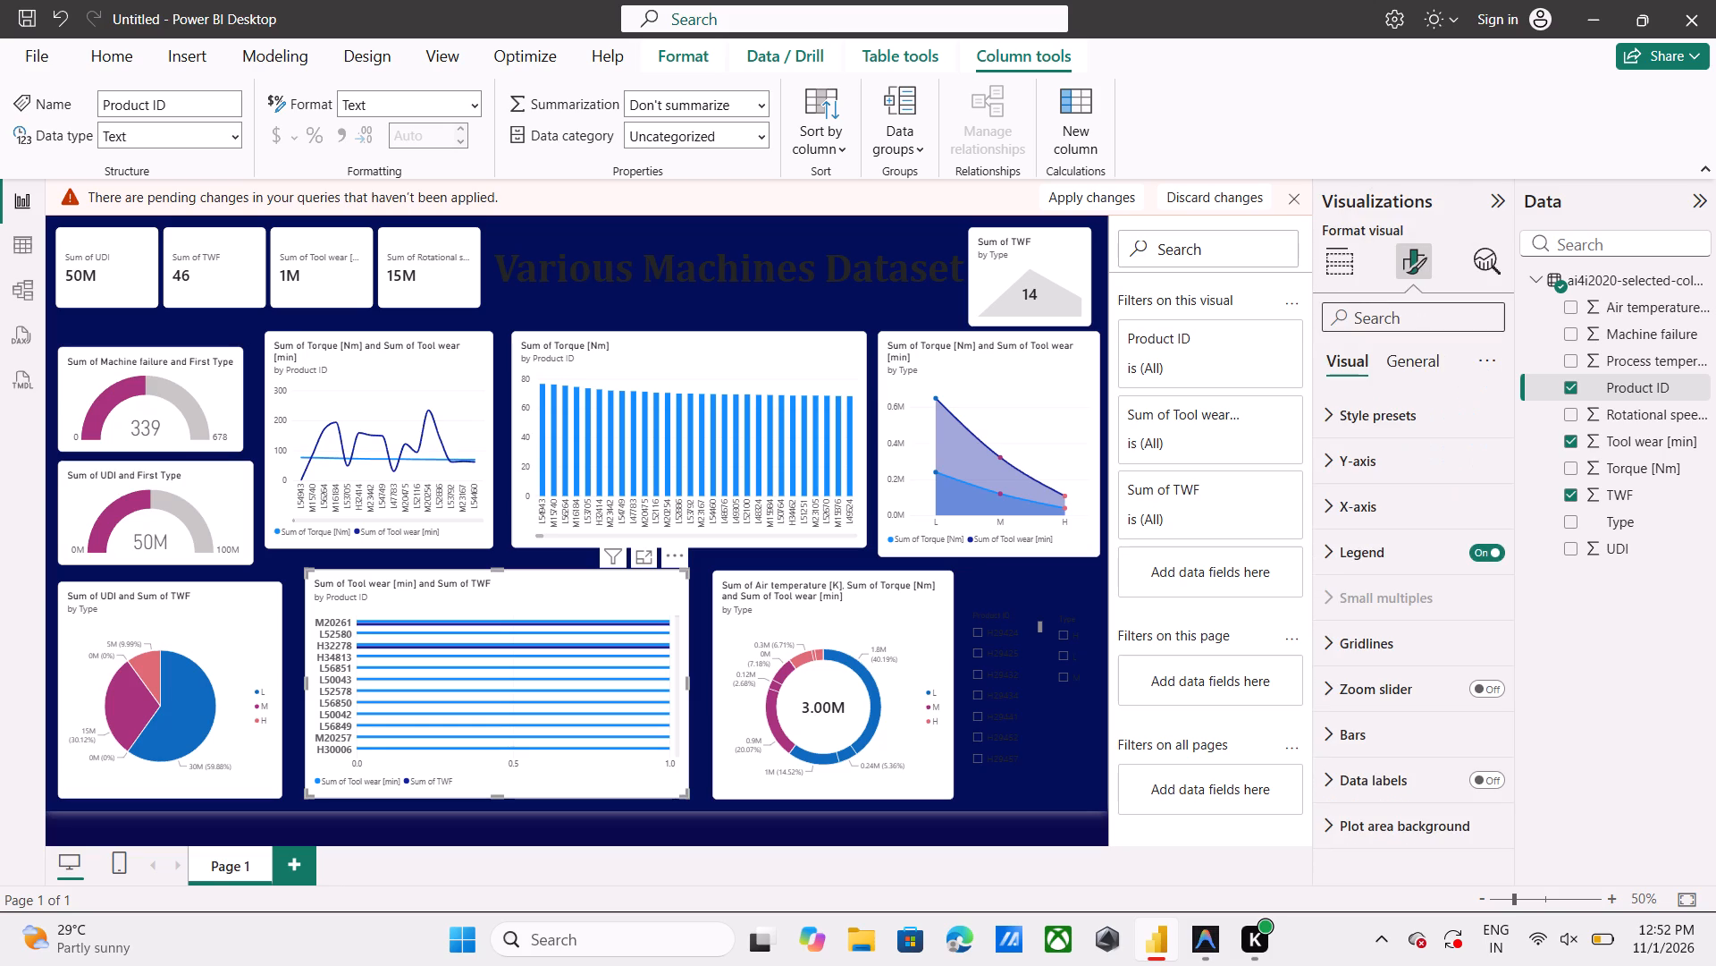
{"action": "left_click", "coordinate": [1415, 358]}
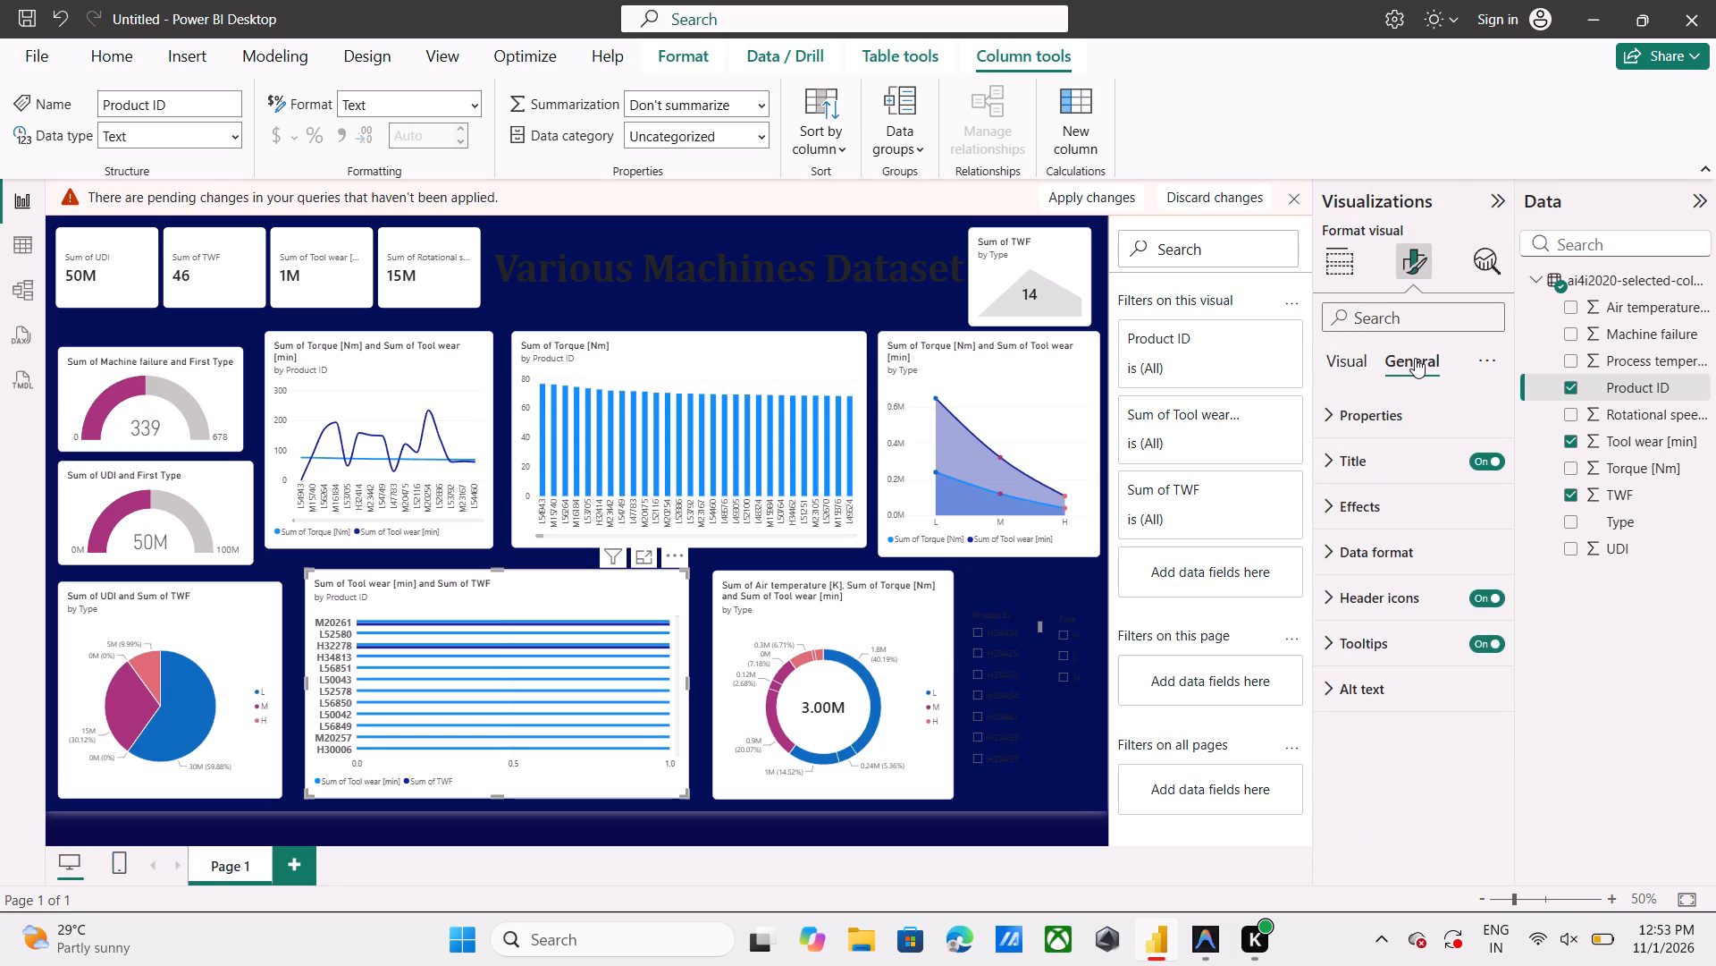
{"action": "left_click", "coordinate": [1364, 466]}
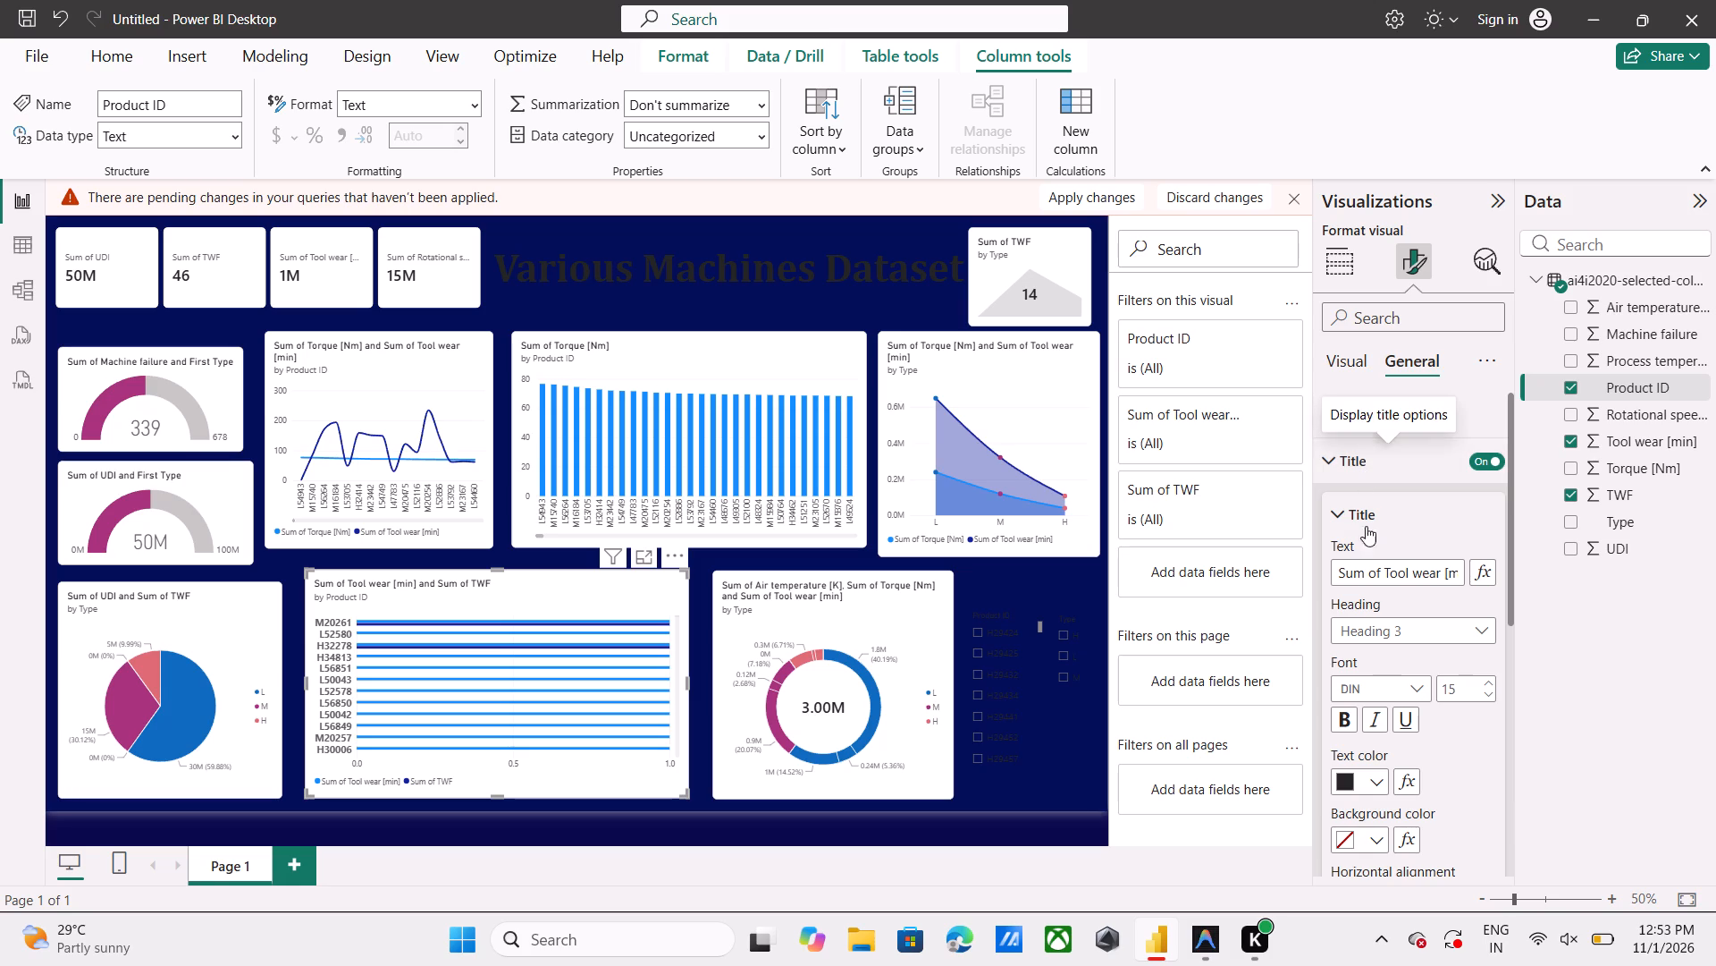
{"action": "left_click", "coordinate": [1451, 571]}
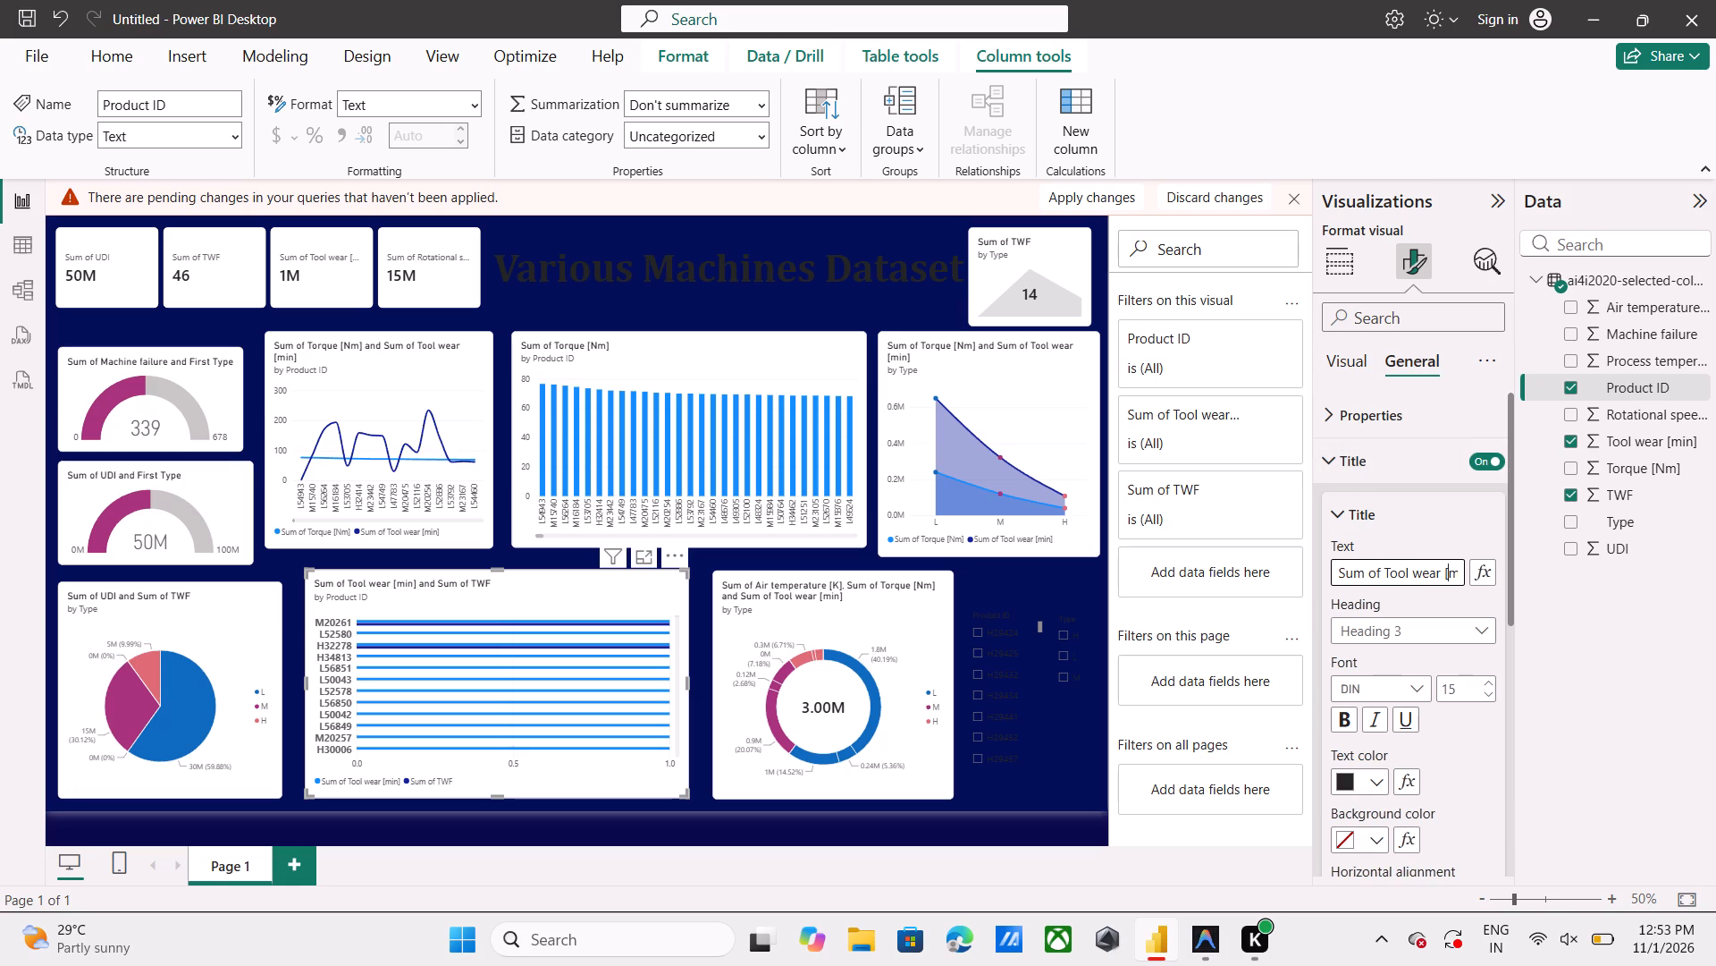
{"action": "left_click_drag", "start_coordinate": [1451, 571], "coordinate": [1456, 571]}
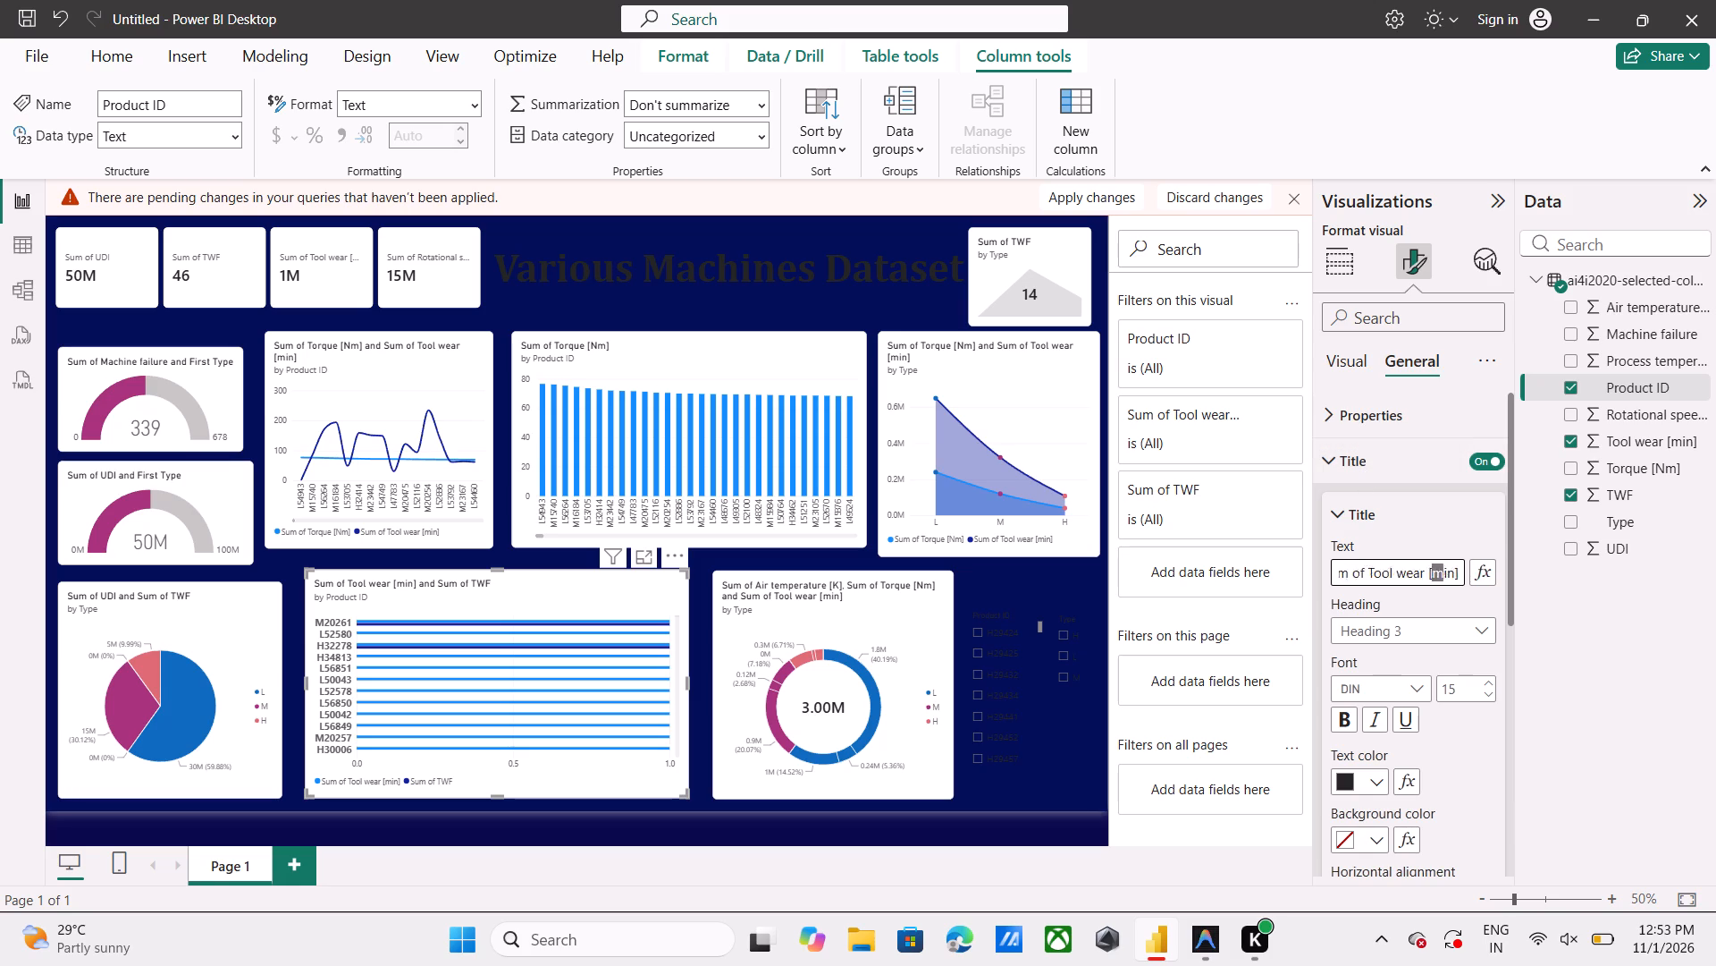
{"action": "left_click_drag", "start_coordinate": [1456, 571], "coordinate": [1483, 568]}
{"action": "left_click", "coordinate": [1483, 568]}
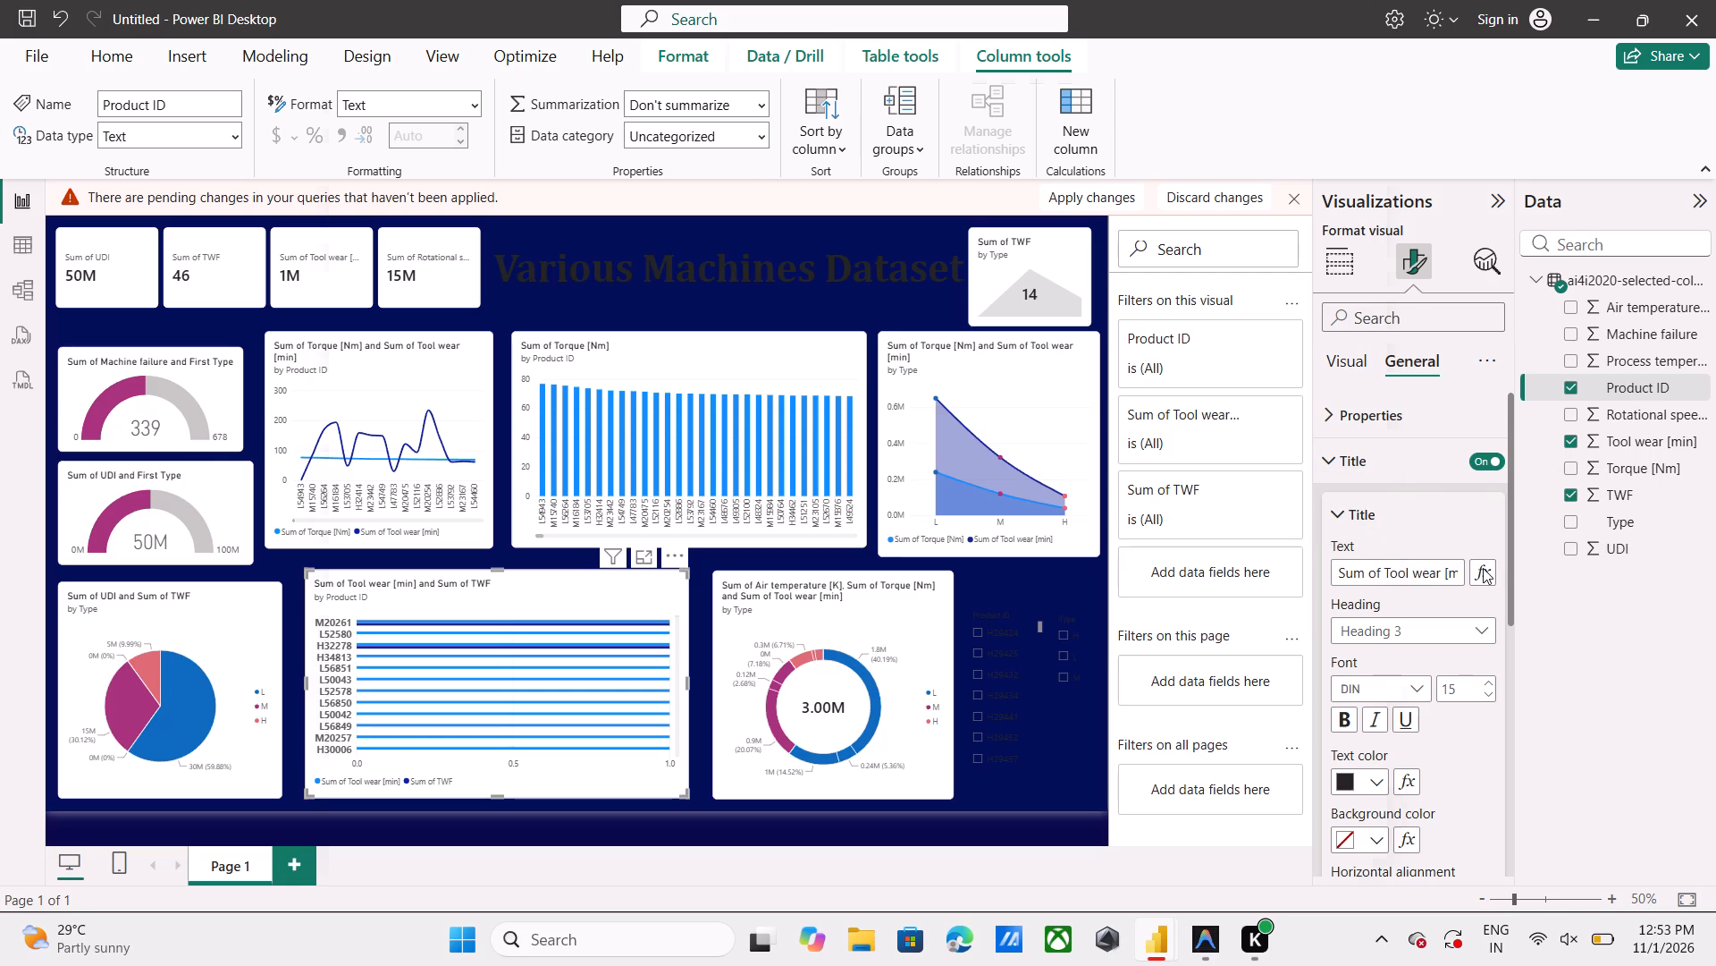
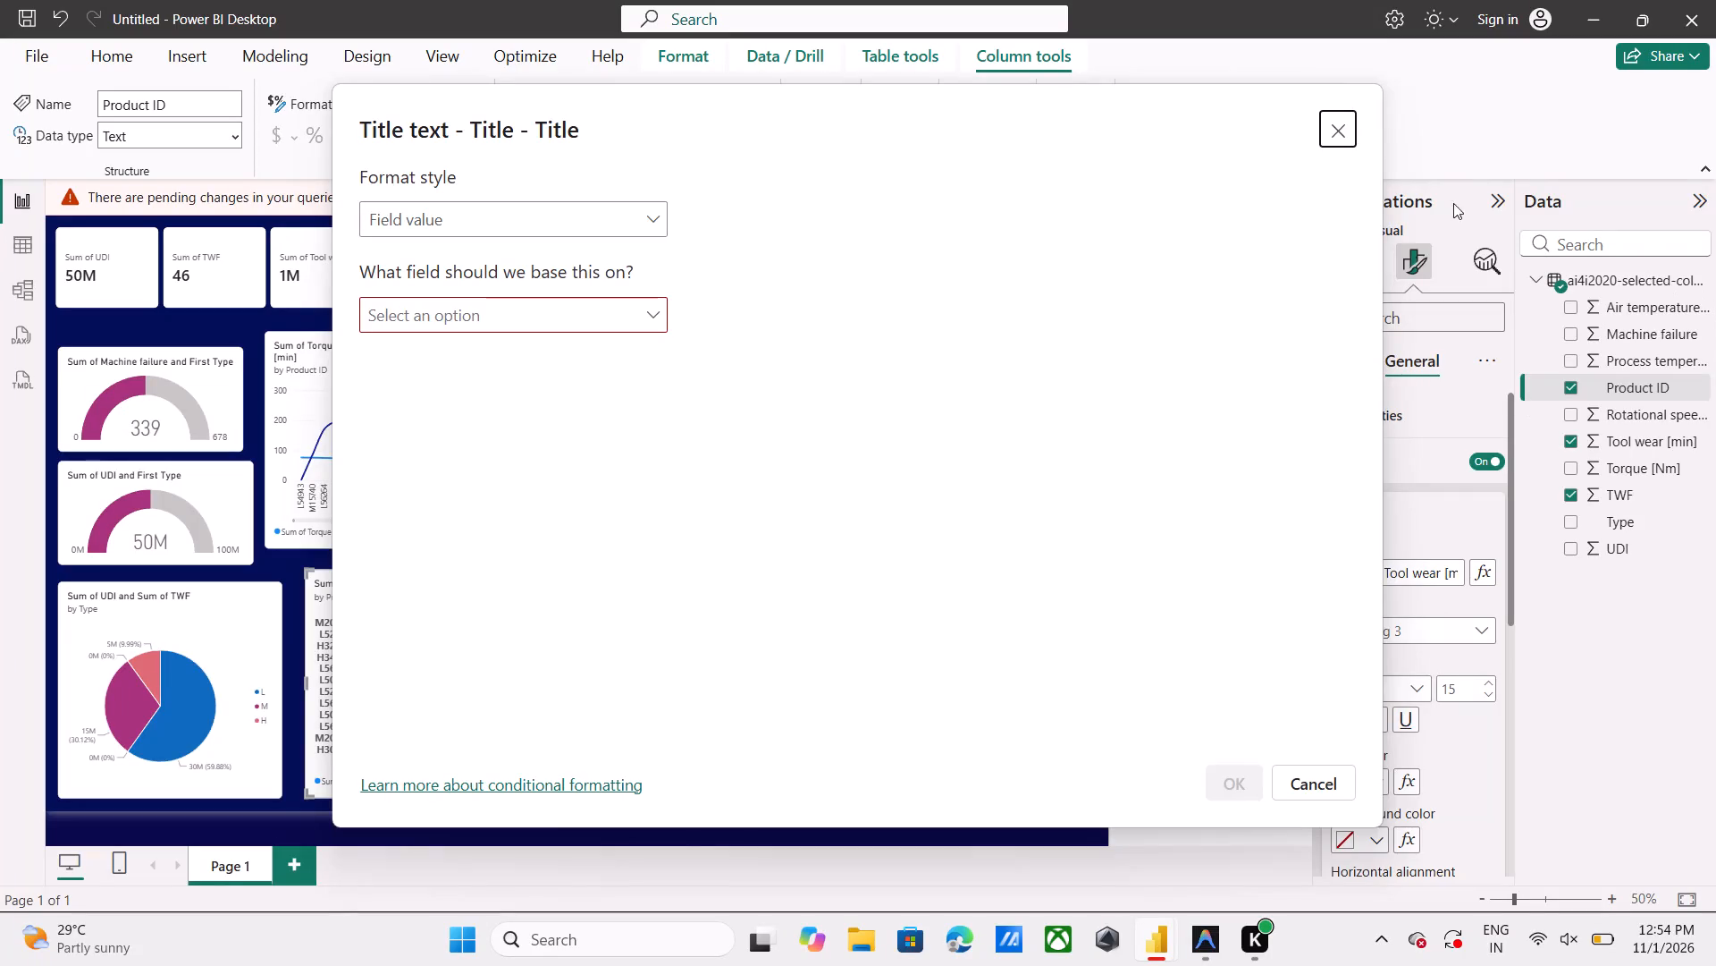
Close the title's conditional formatting and look through the page format and theme settings, including the theme's general text options.
{"action": "left_click", "coordinate": [1342, 122]}
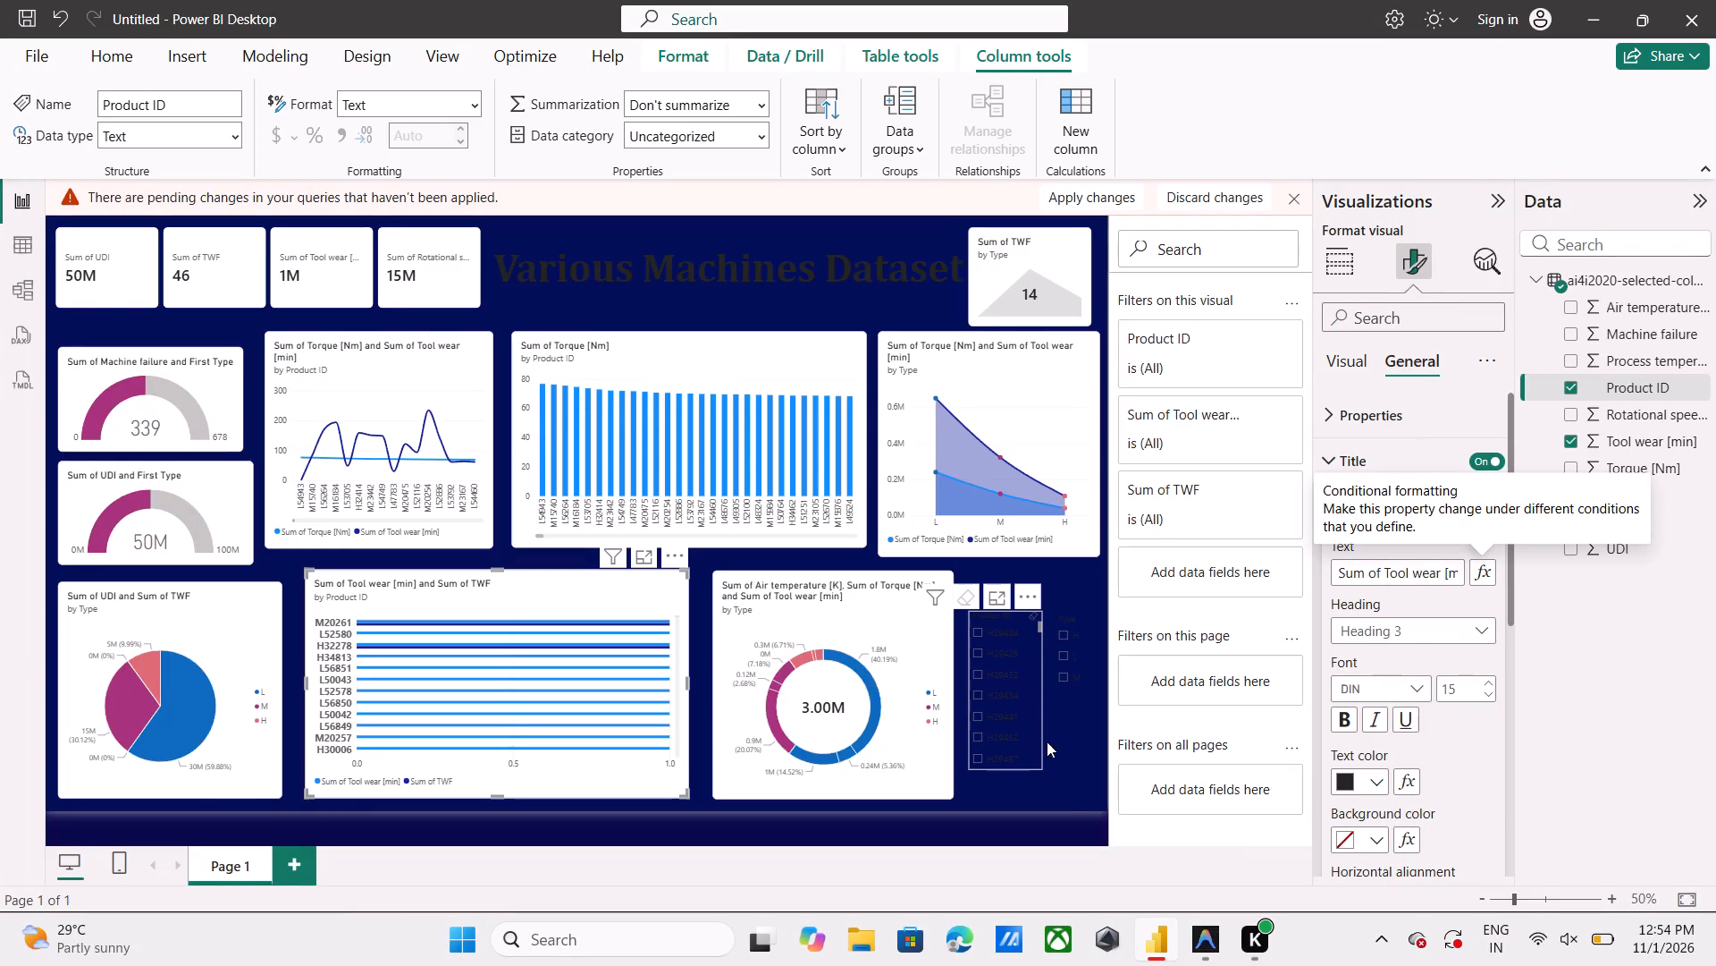
{"action": "left_click", "coordinate": [1089, 825]}
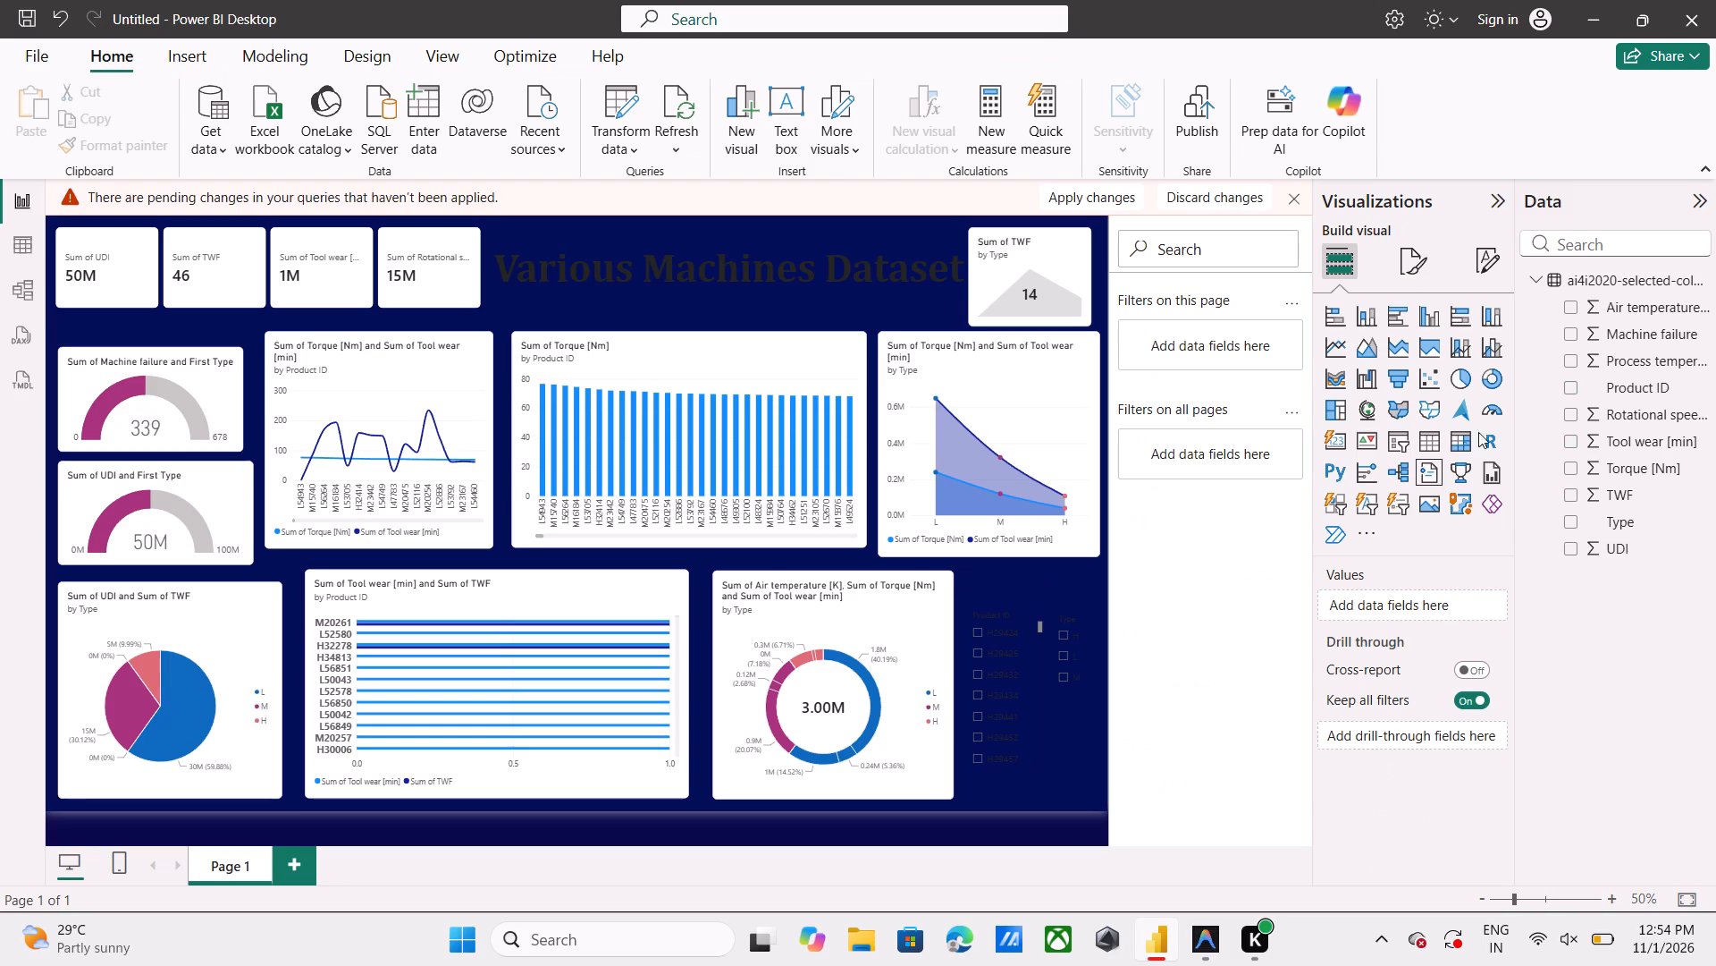
{"action": "left_click", "coordinate": [1418, 250]}
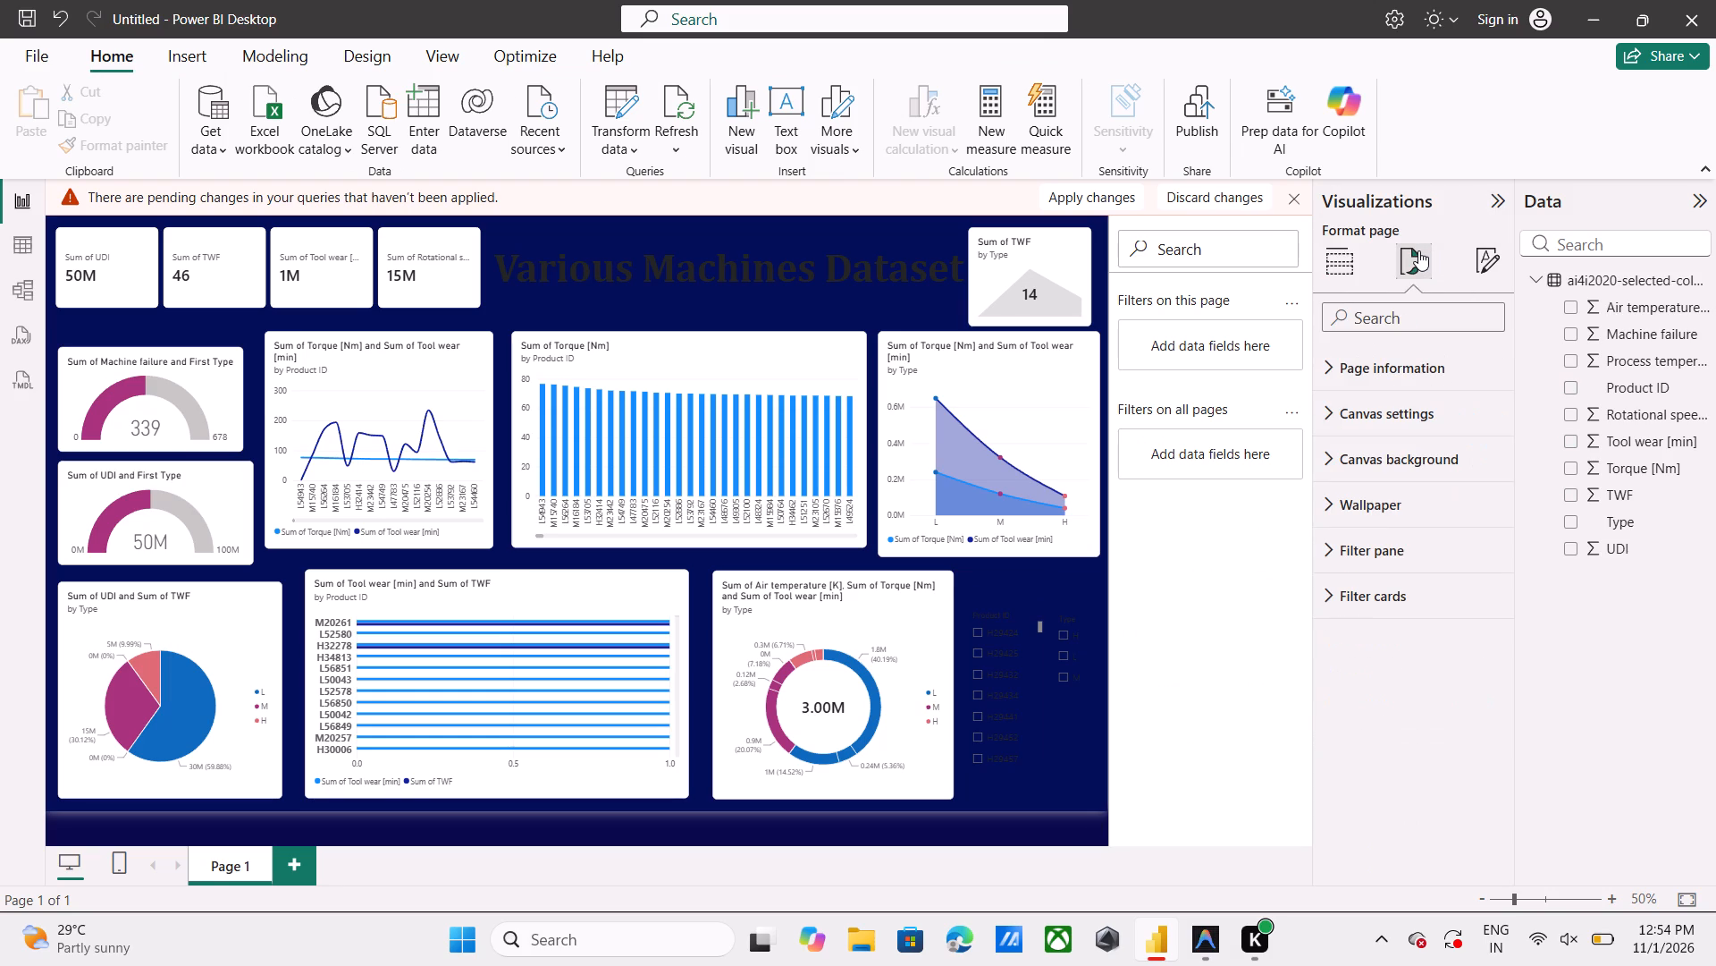
{"action": "left_click", "coordinate": [1494, 259]}
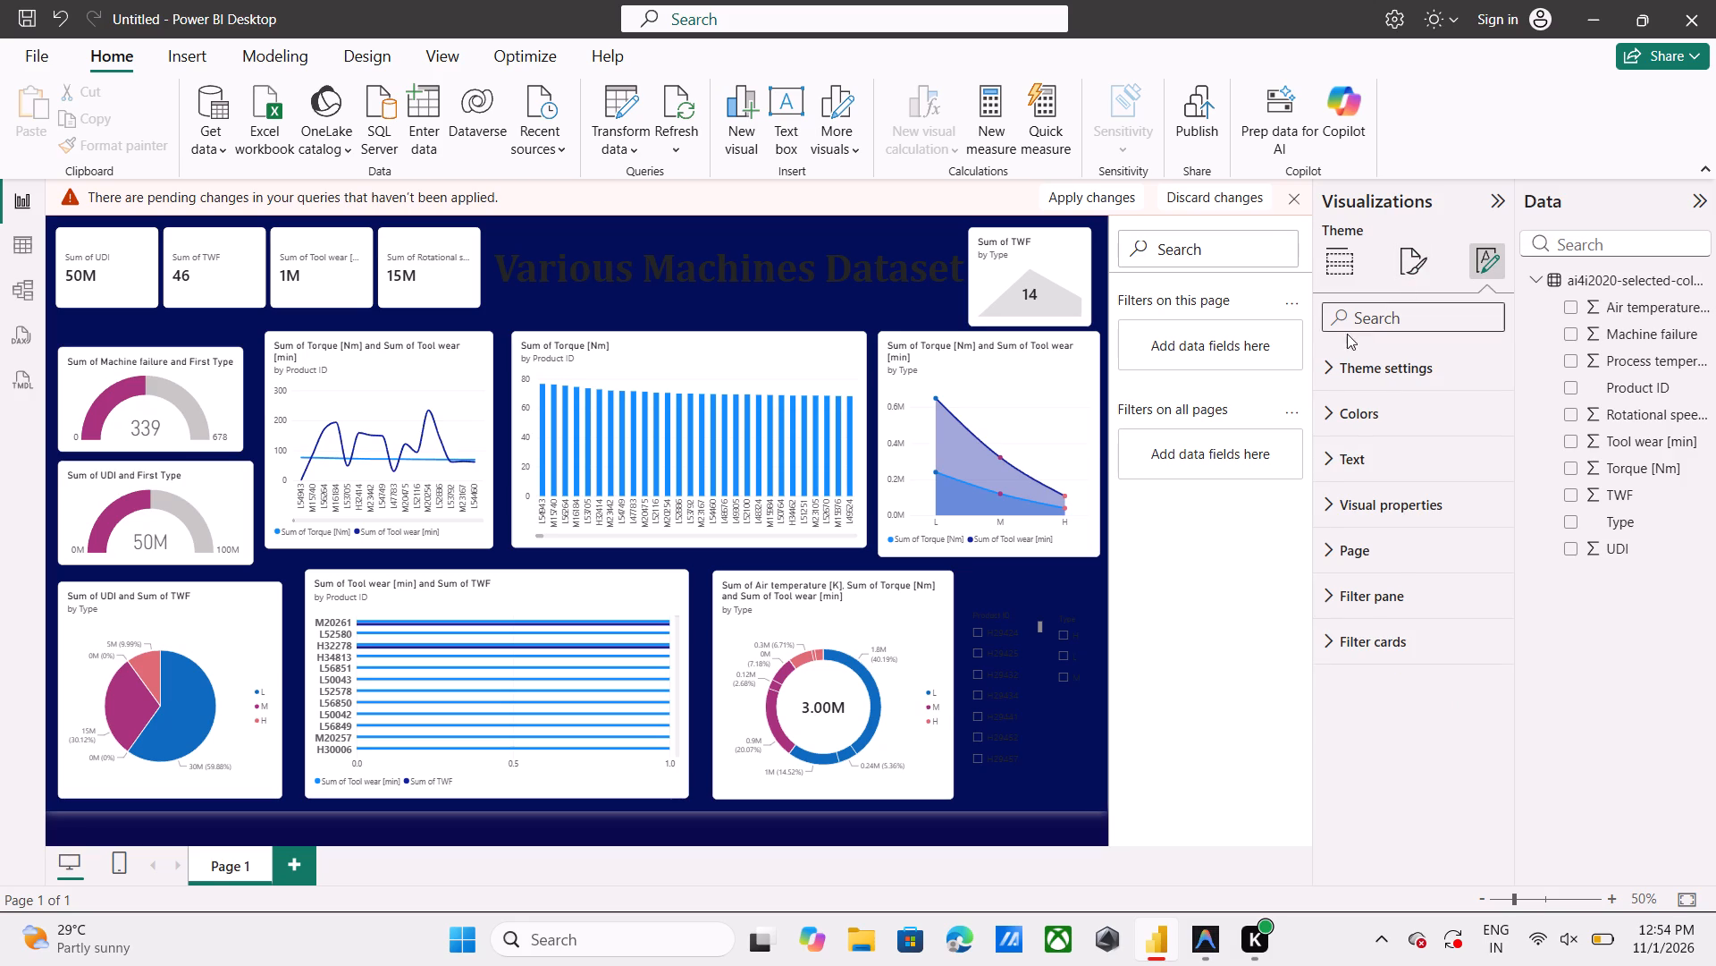
{"action": "left_click", "coordinate": [1383, 445]}
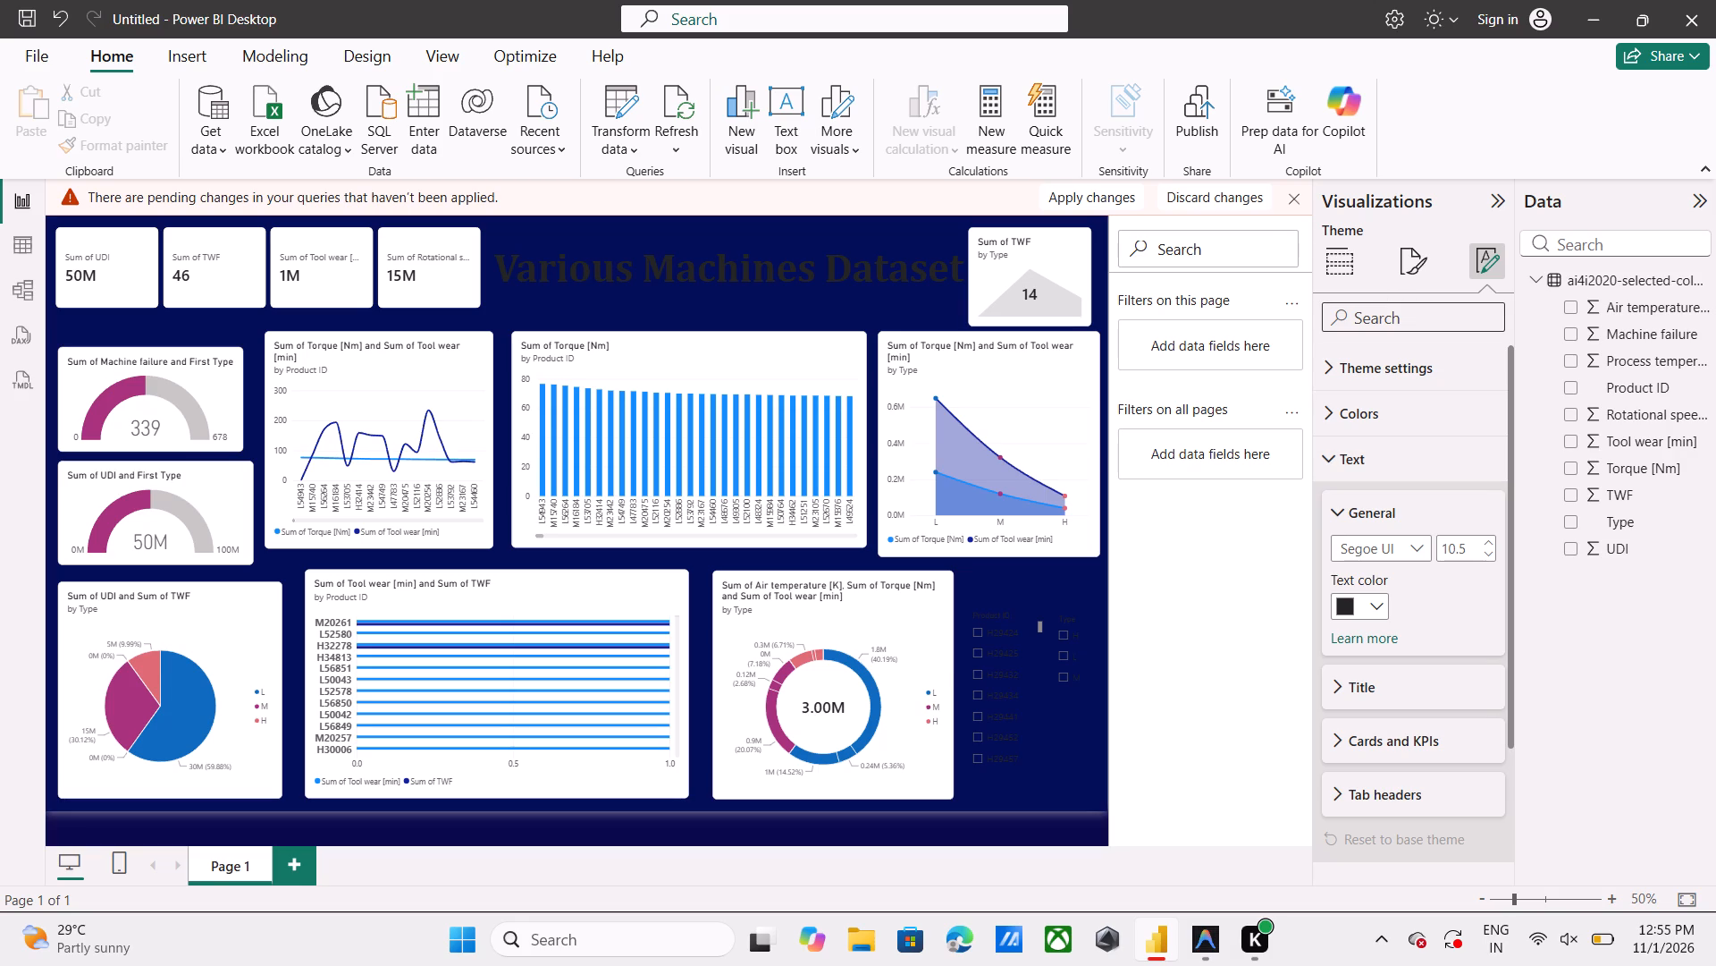
{"action": "double_click", "coordinate": [1416, 238]}
{"action": "left_click", "coordinate": [1412, 266]}
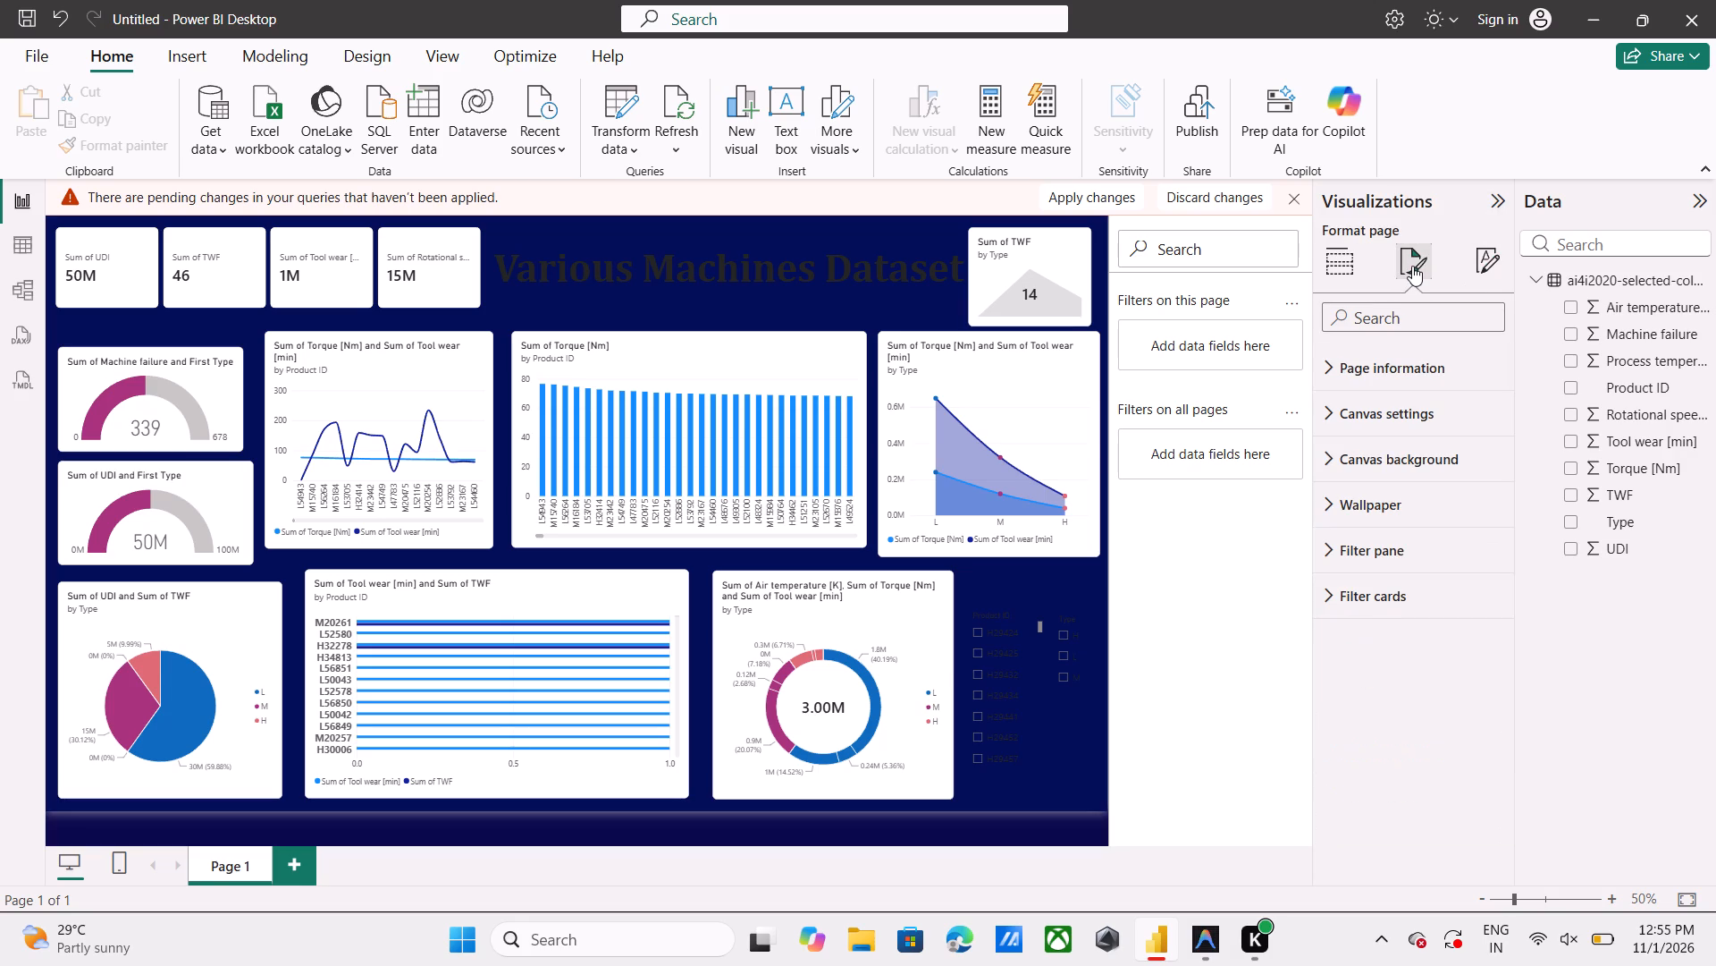
{"action": "left_click", "coordinate": [1331, 271]}
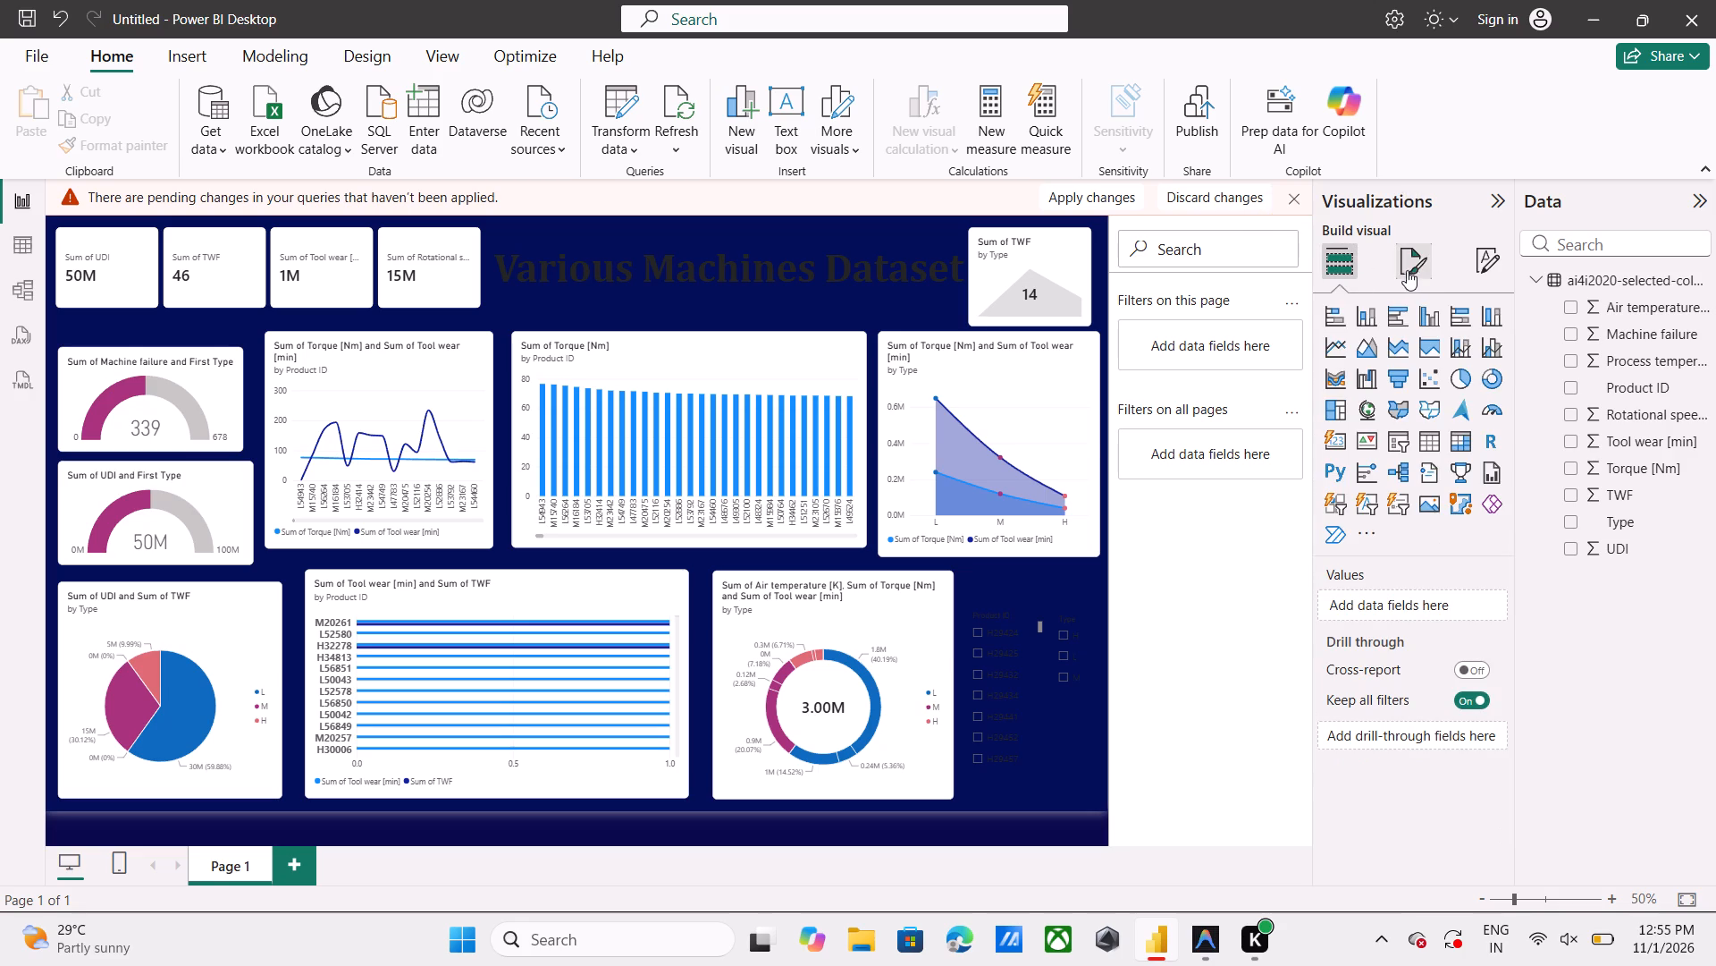
{"action": "left_click", "coordinate": [1419, 268]}
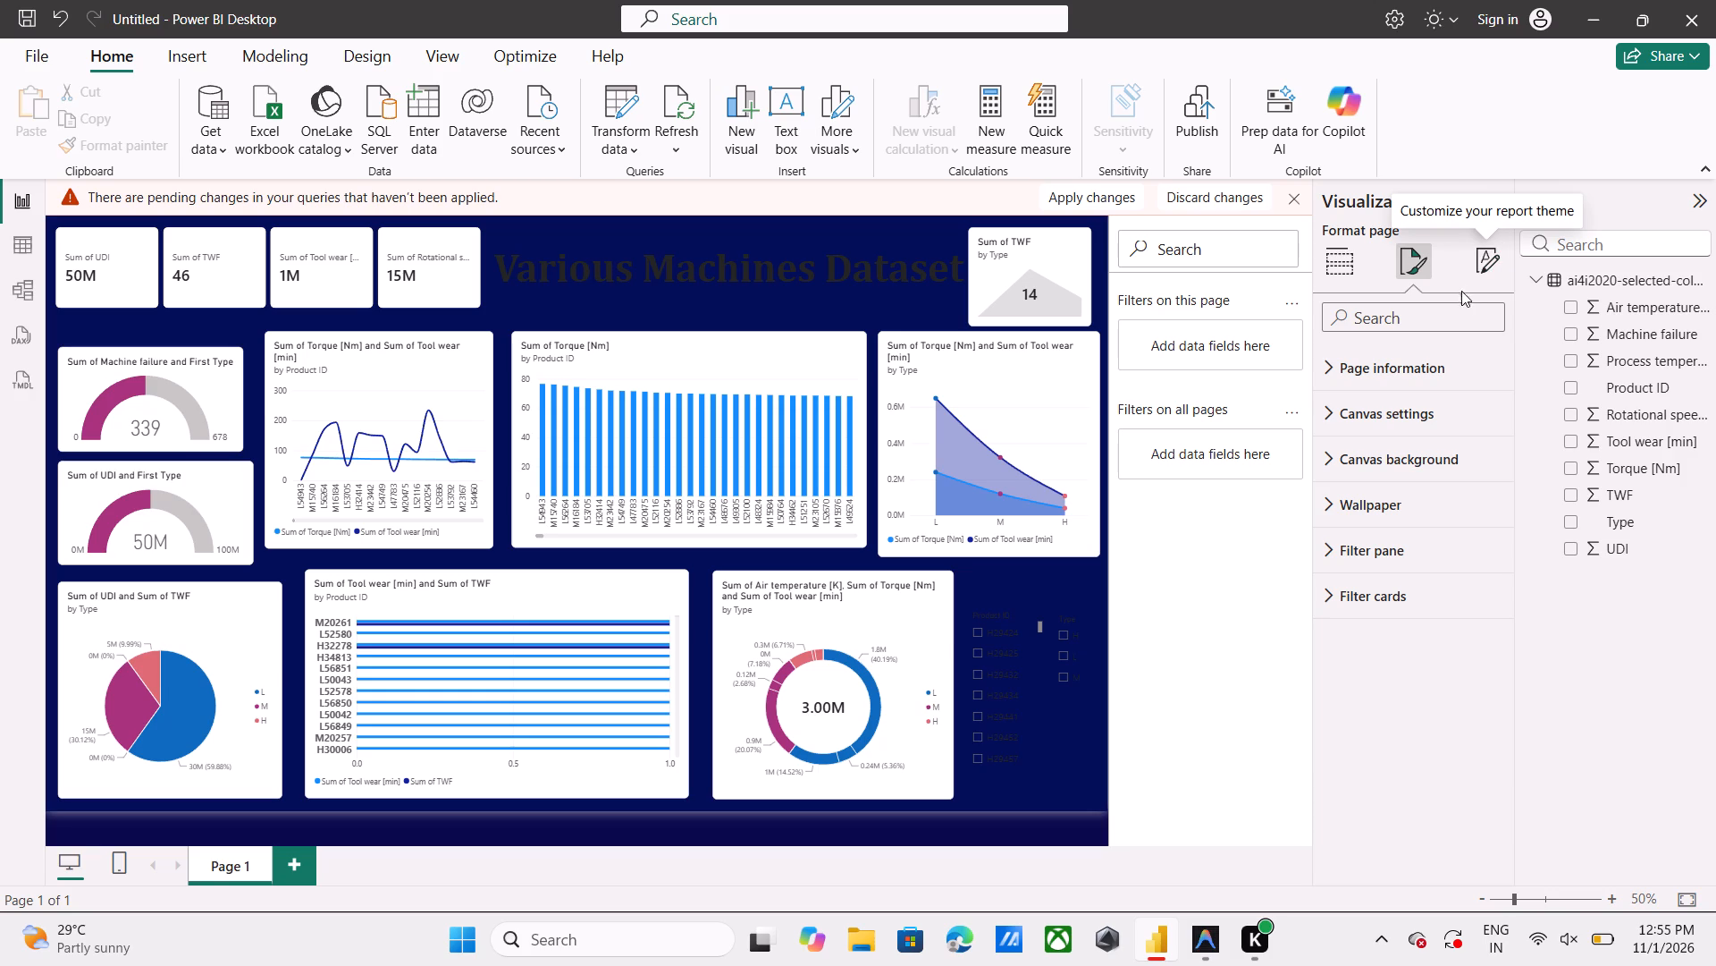
Search the page format settings for "text" and set the filter pane's text to size 23 in black.
{"action": "left_click", "coordinate": [1440, 318]}
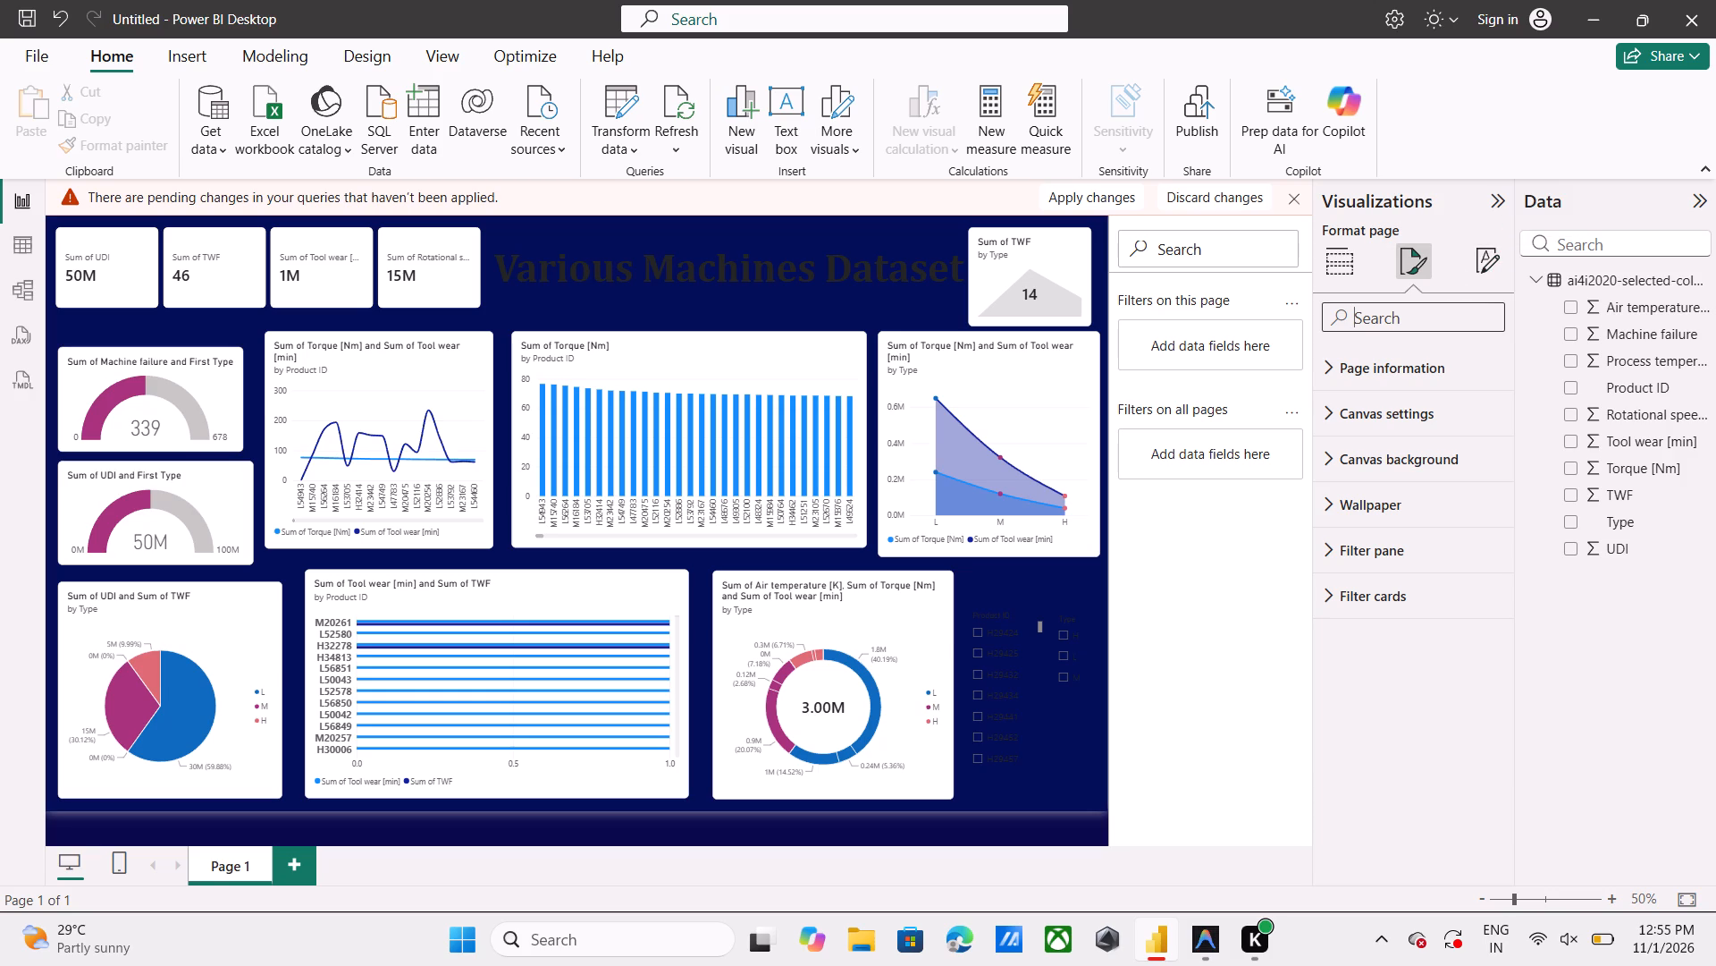
{"action": "type", "text": "text"}
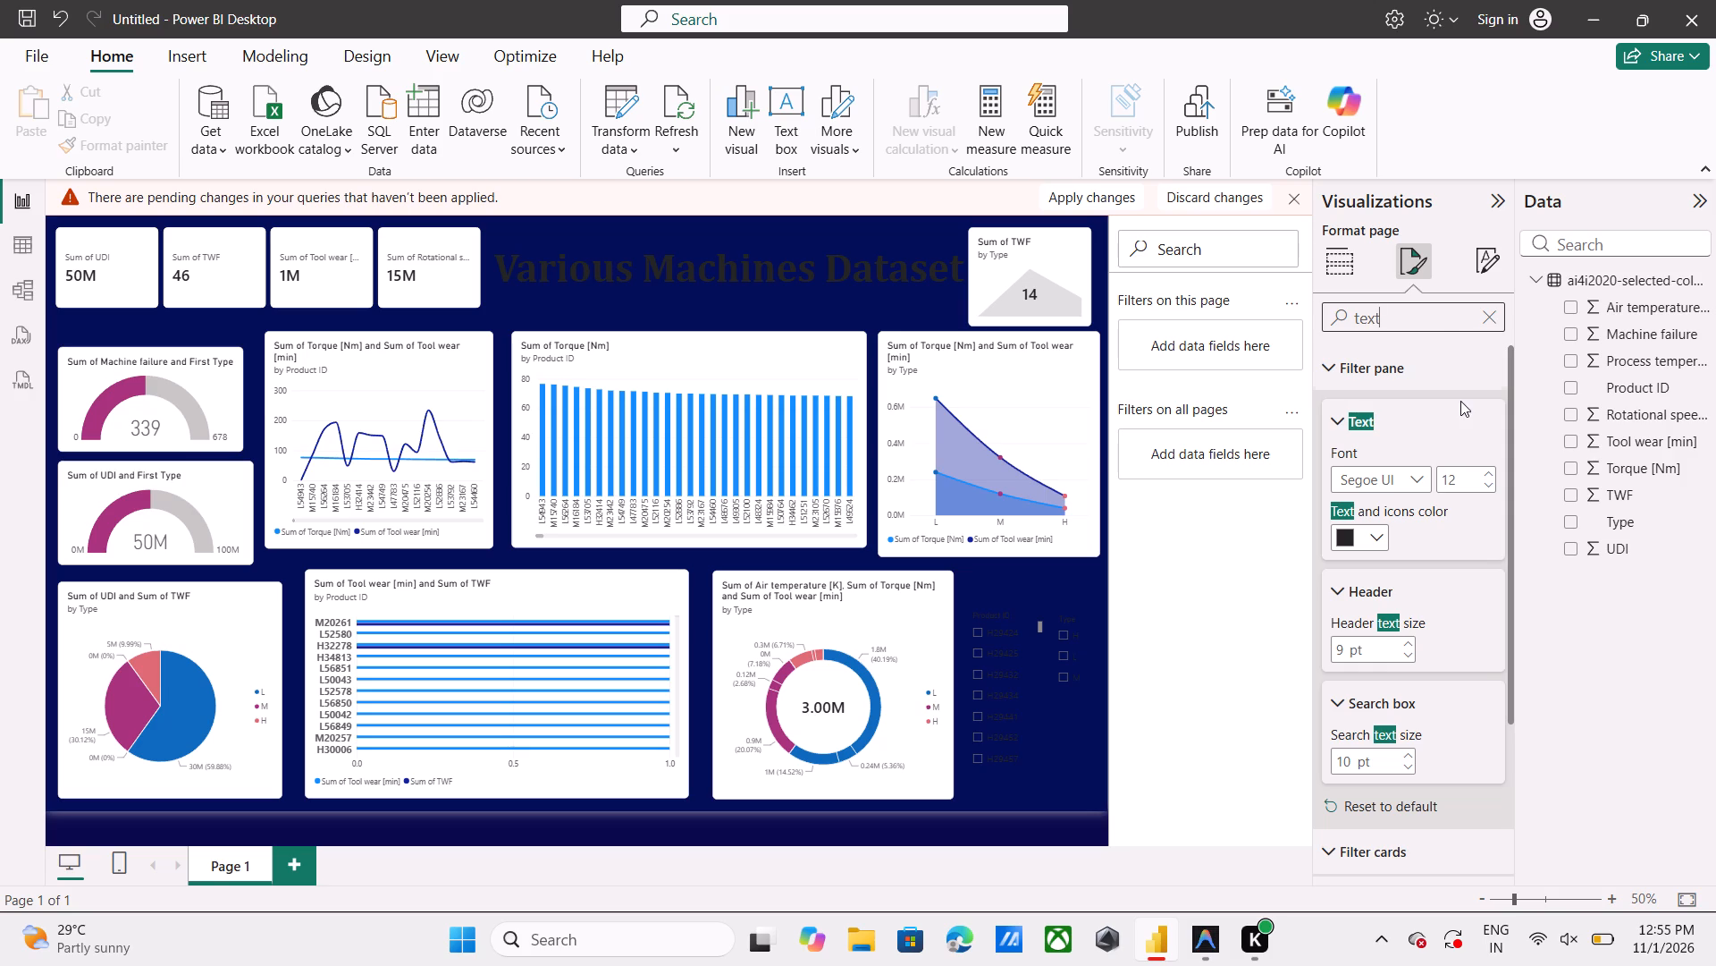
{"action": "left_click", "coordinate": [1493, 475]}
{"action": "triple_click", "coordinate": [1493, 475]}
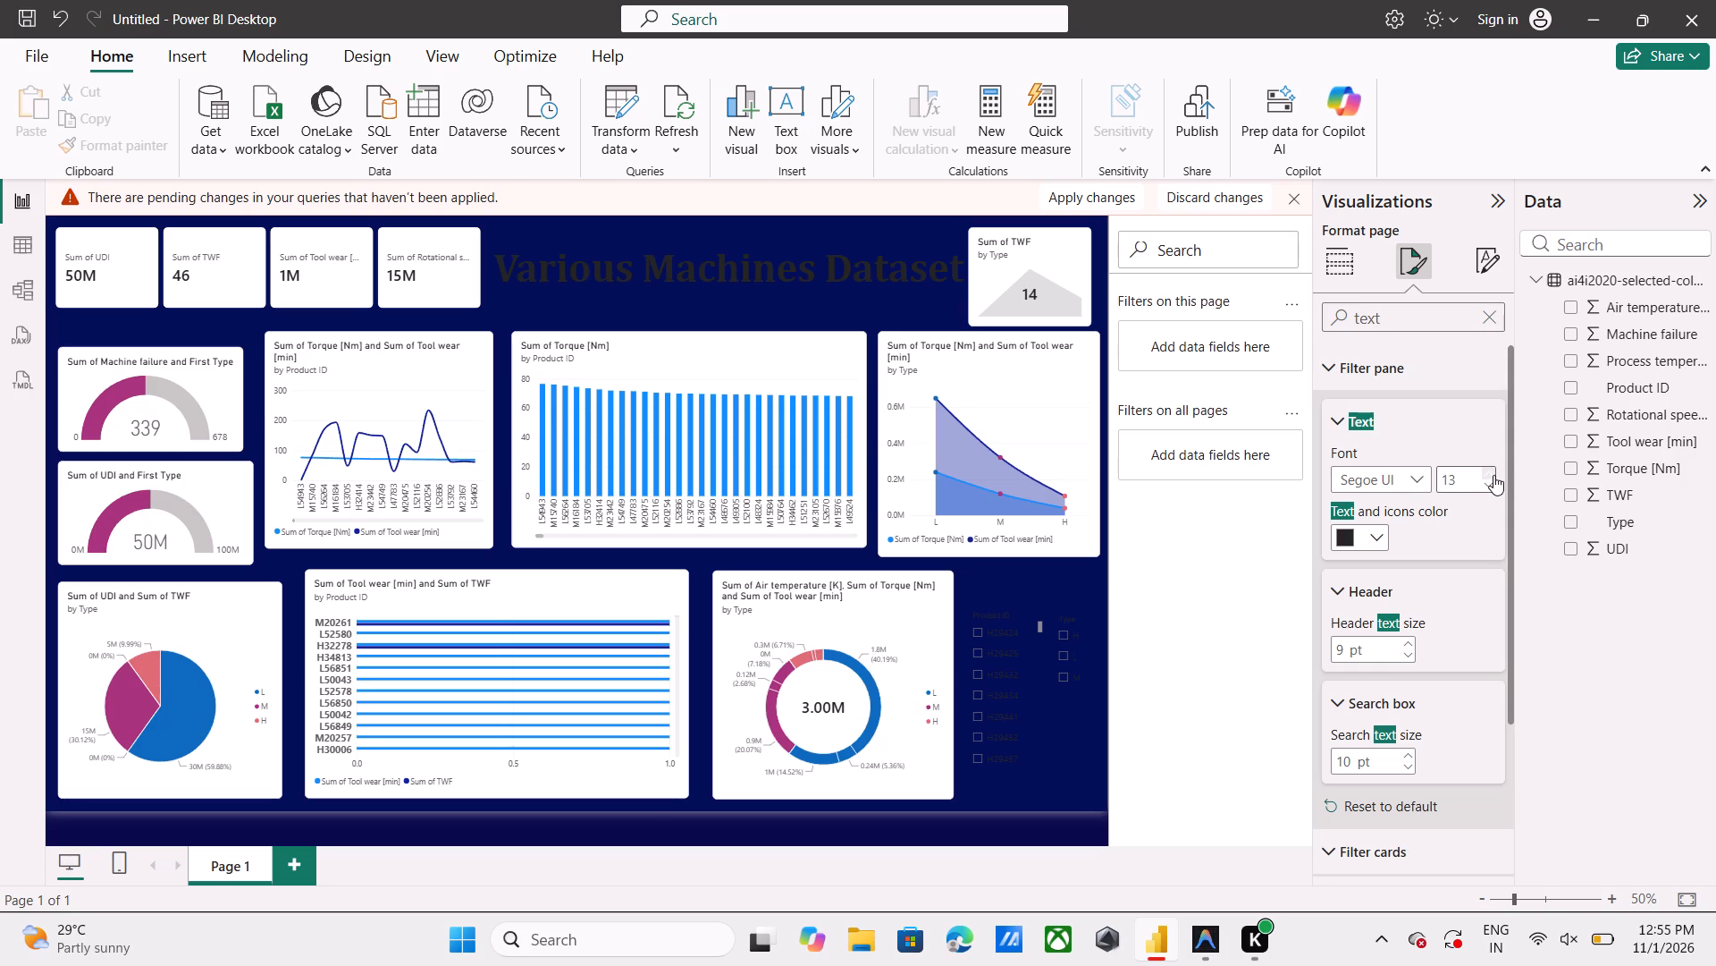
{"action": "triple_click", "coordinate": [1493, 475]}
{"action": "triple_click", "coordinate": [1493, 475]}
{"action": "left_click", "coordinate": [1493, 475]}
{"action": "left_click", "coordinate": [1381, 530]}
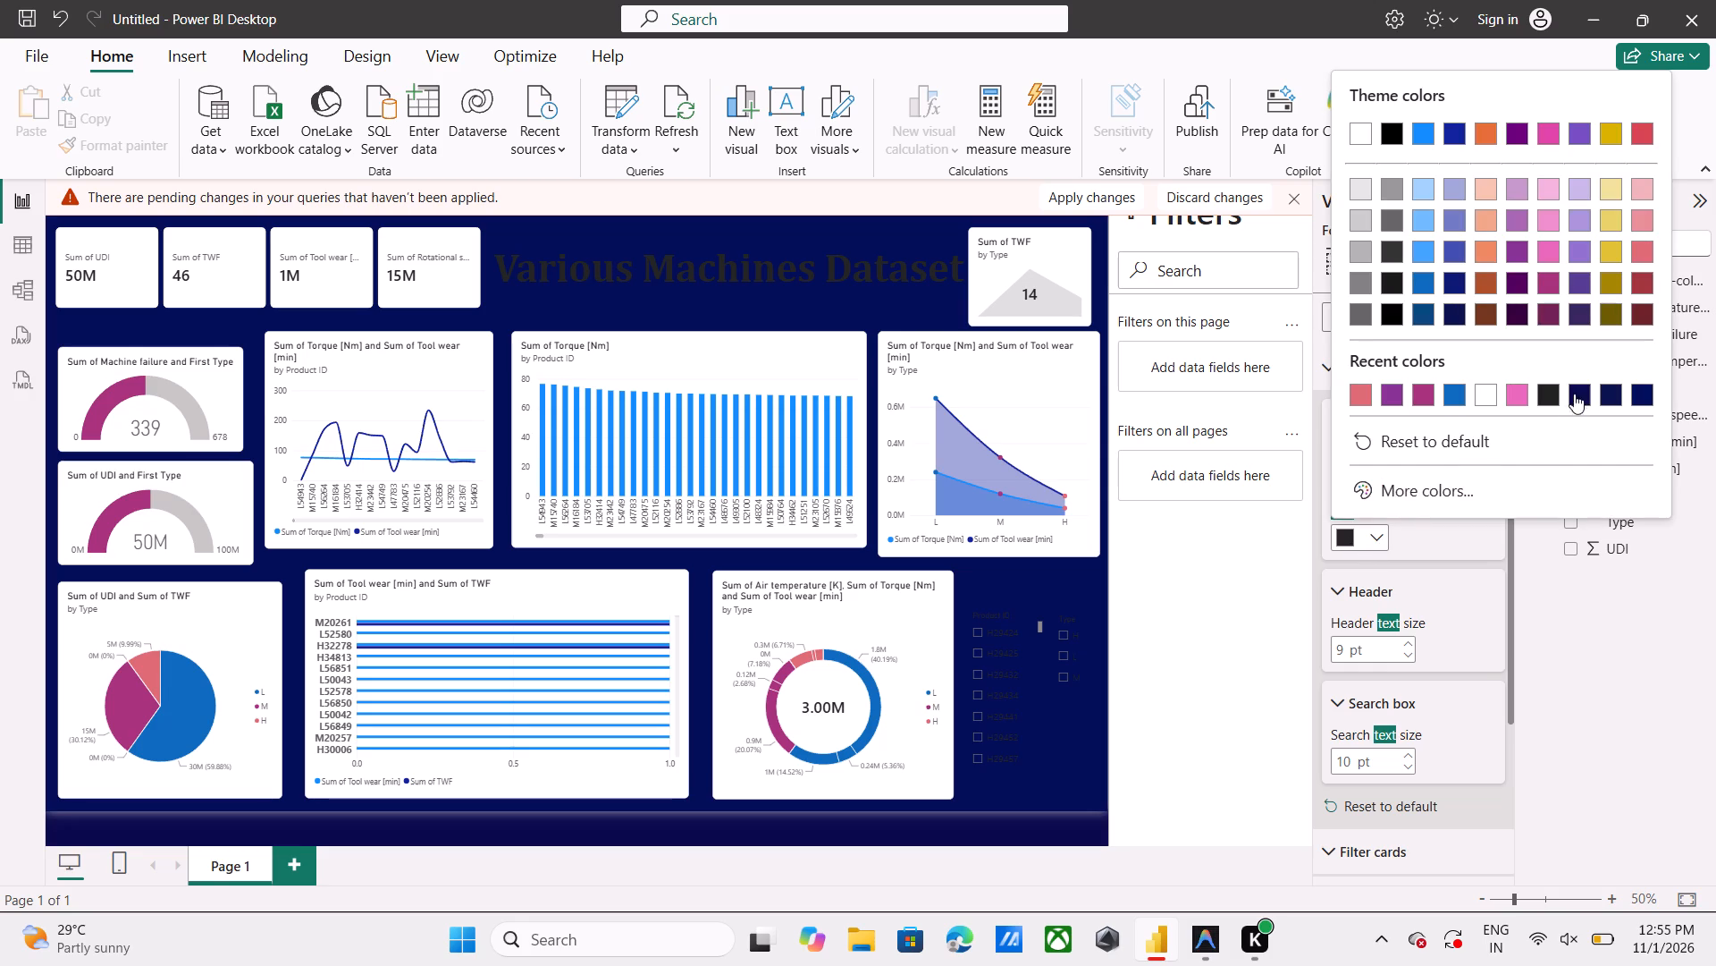
{"action": "left_click", "coordinate": [1392, 123]}
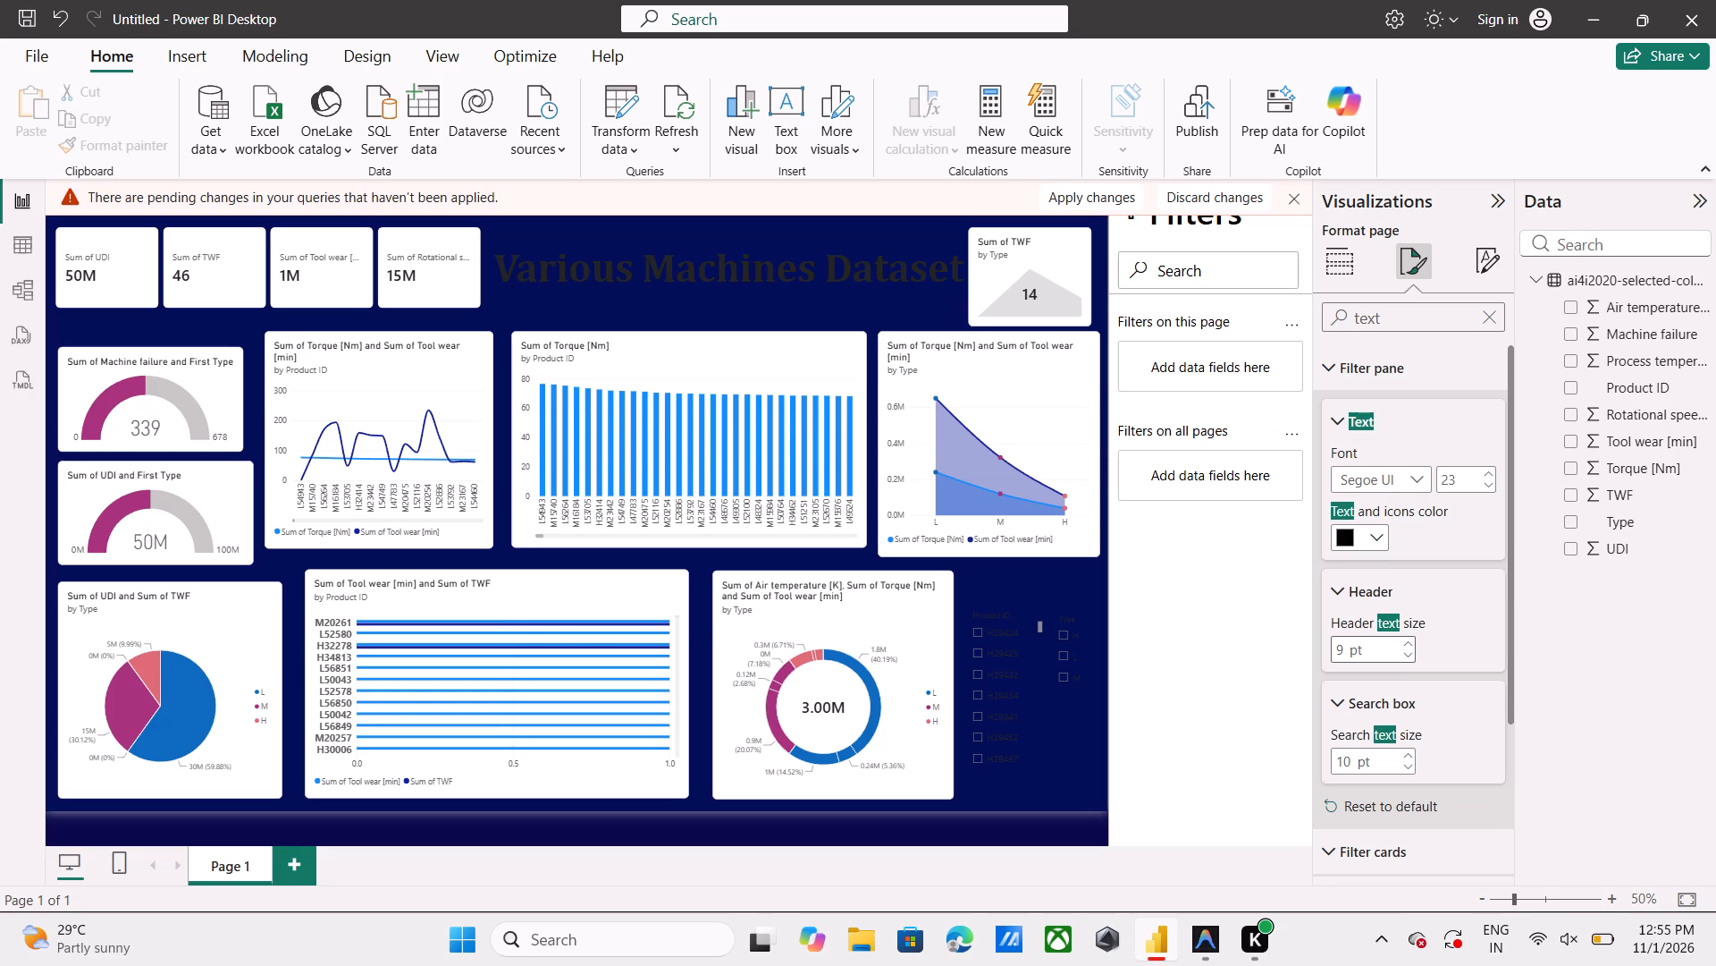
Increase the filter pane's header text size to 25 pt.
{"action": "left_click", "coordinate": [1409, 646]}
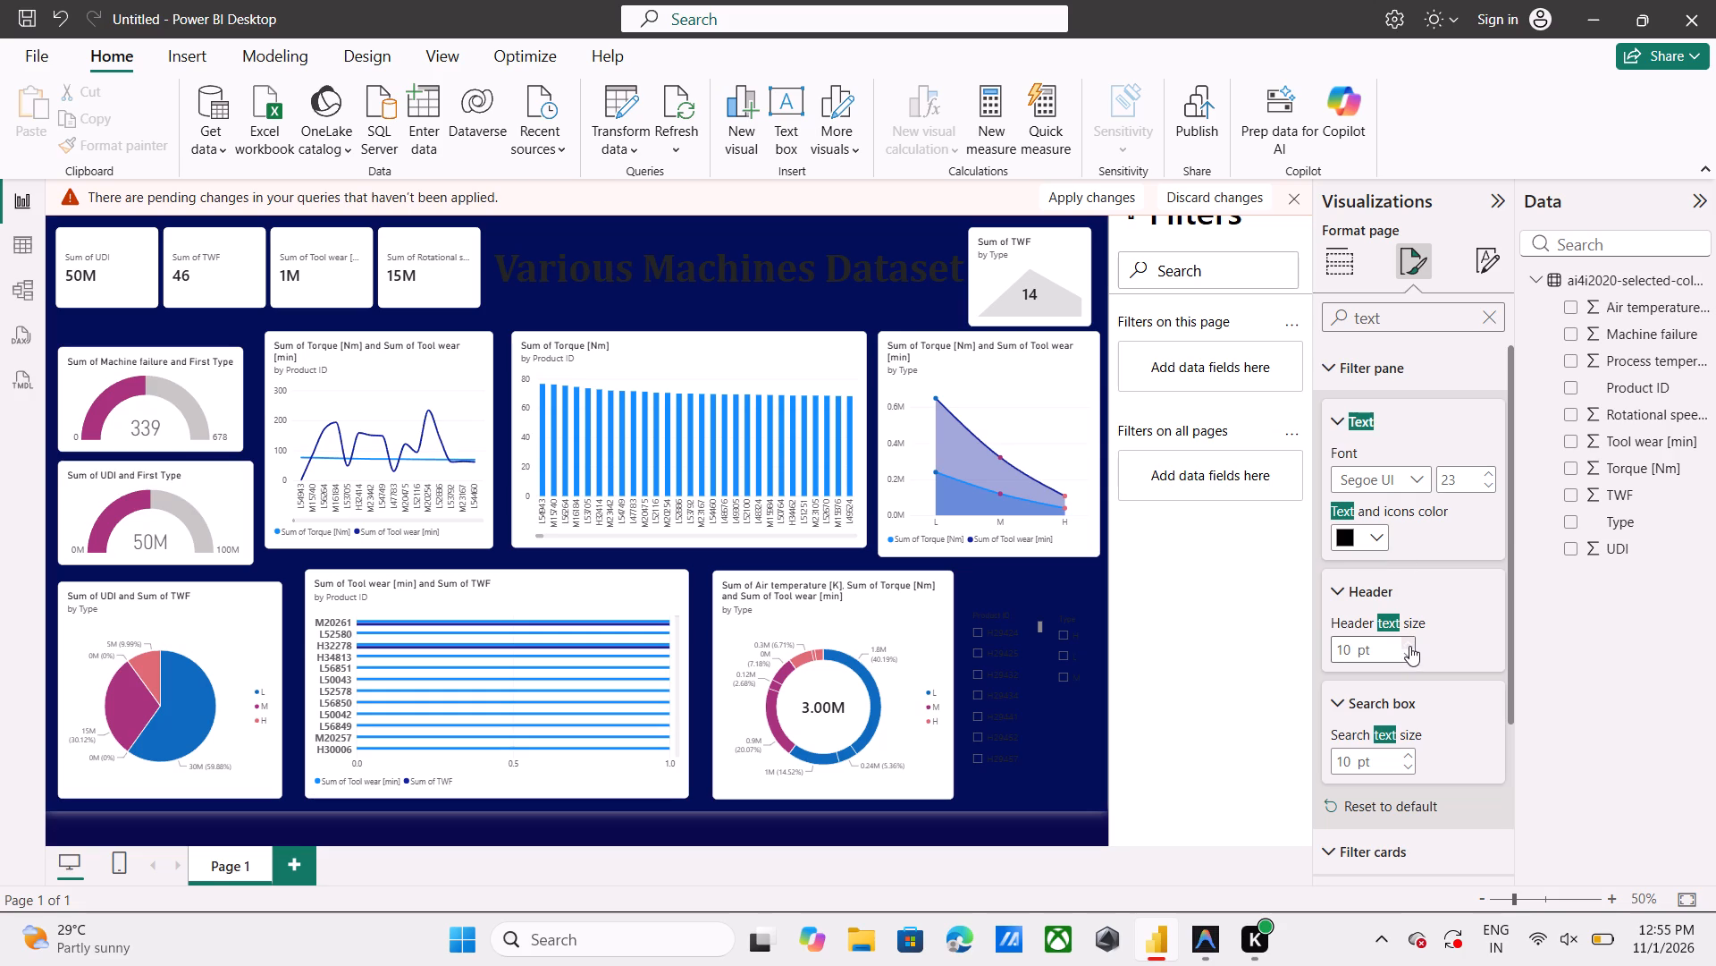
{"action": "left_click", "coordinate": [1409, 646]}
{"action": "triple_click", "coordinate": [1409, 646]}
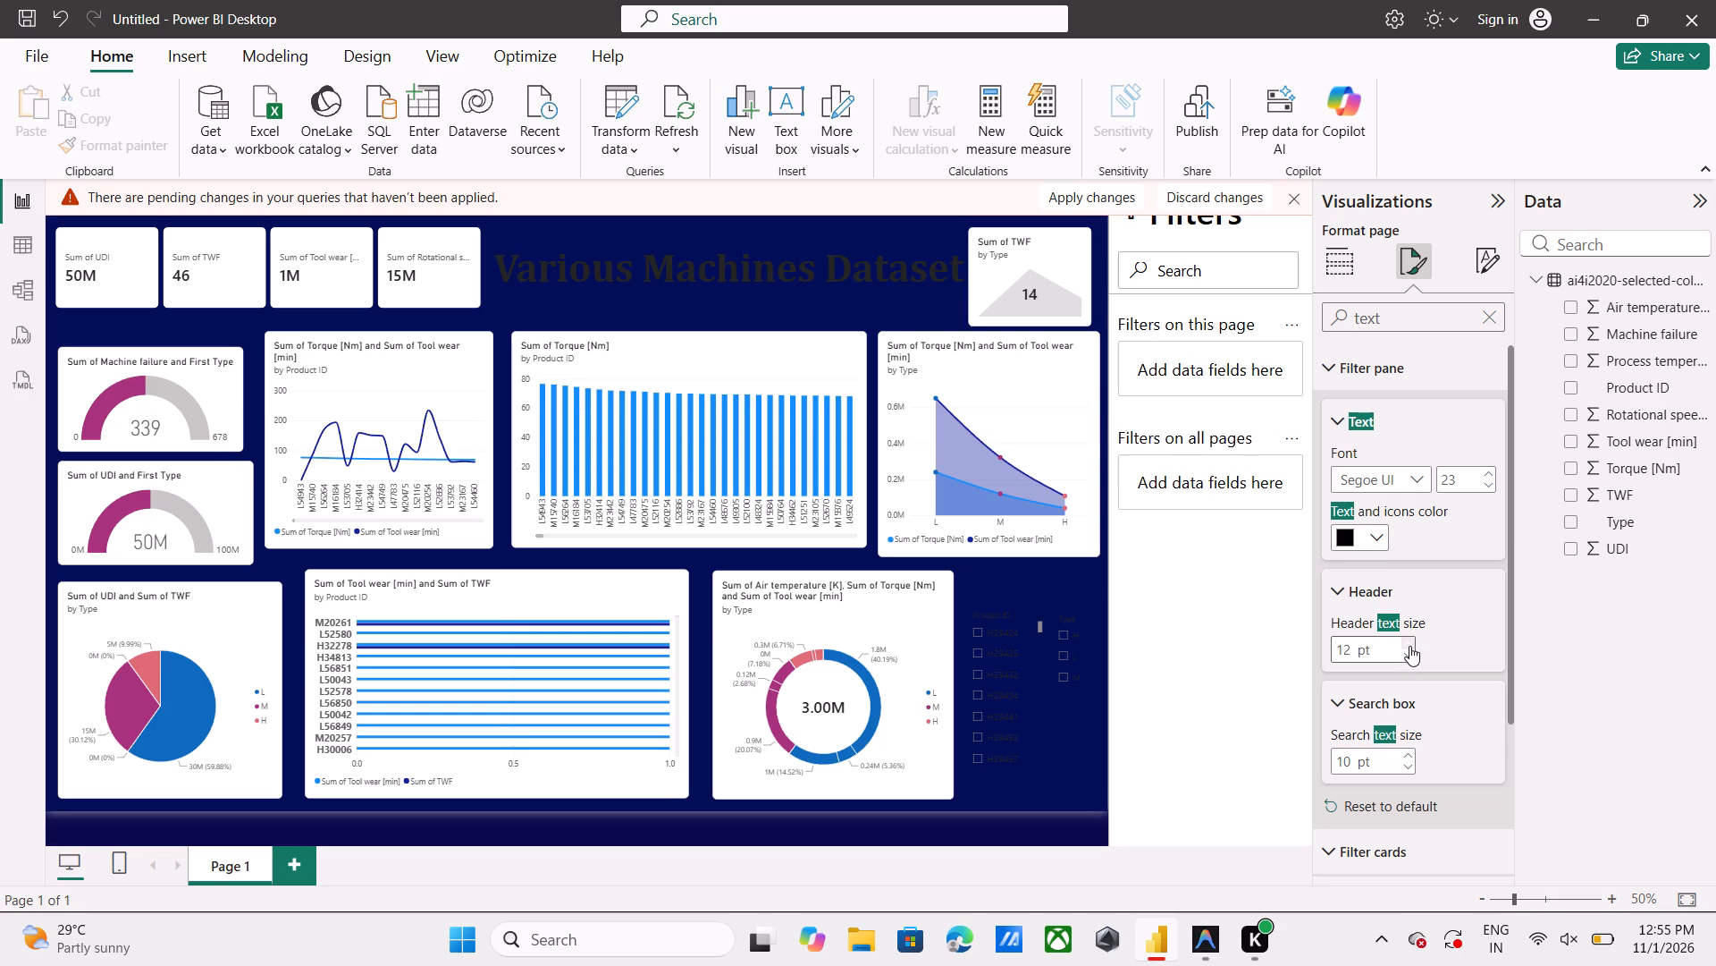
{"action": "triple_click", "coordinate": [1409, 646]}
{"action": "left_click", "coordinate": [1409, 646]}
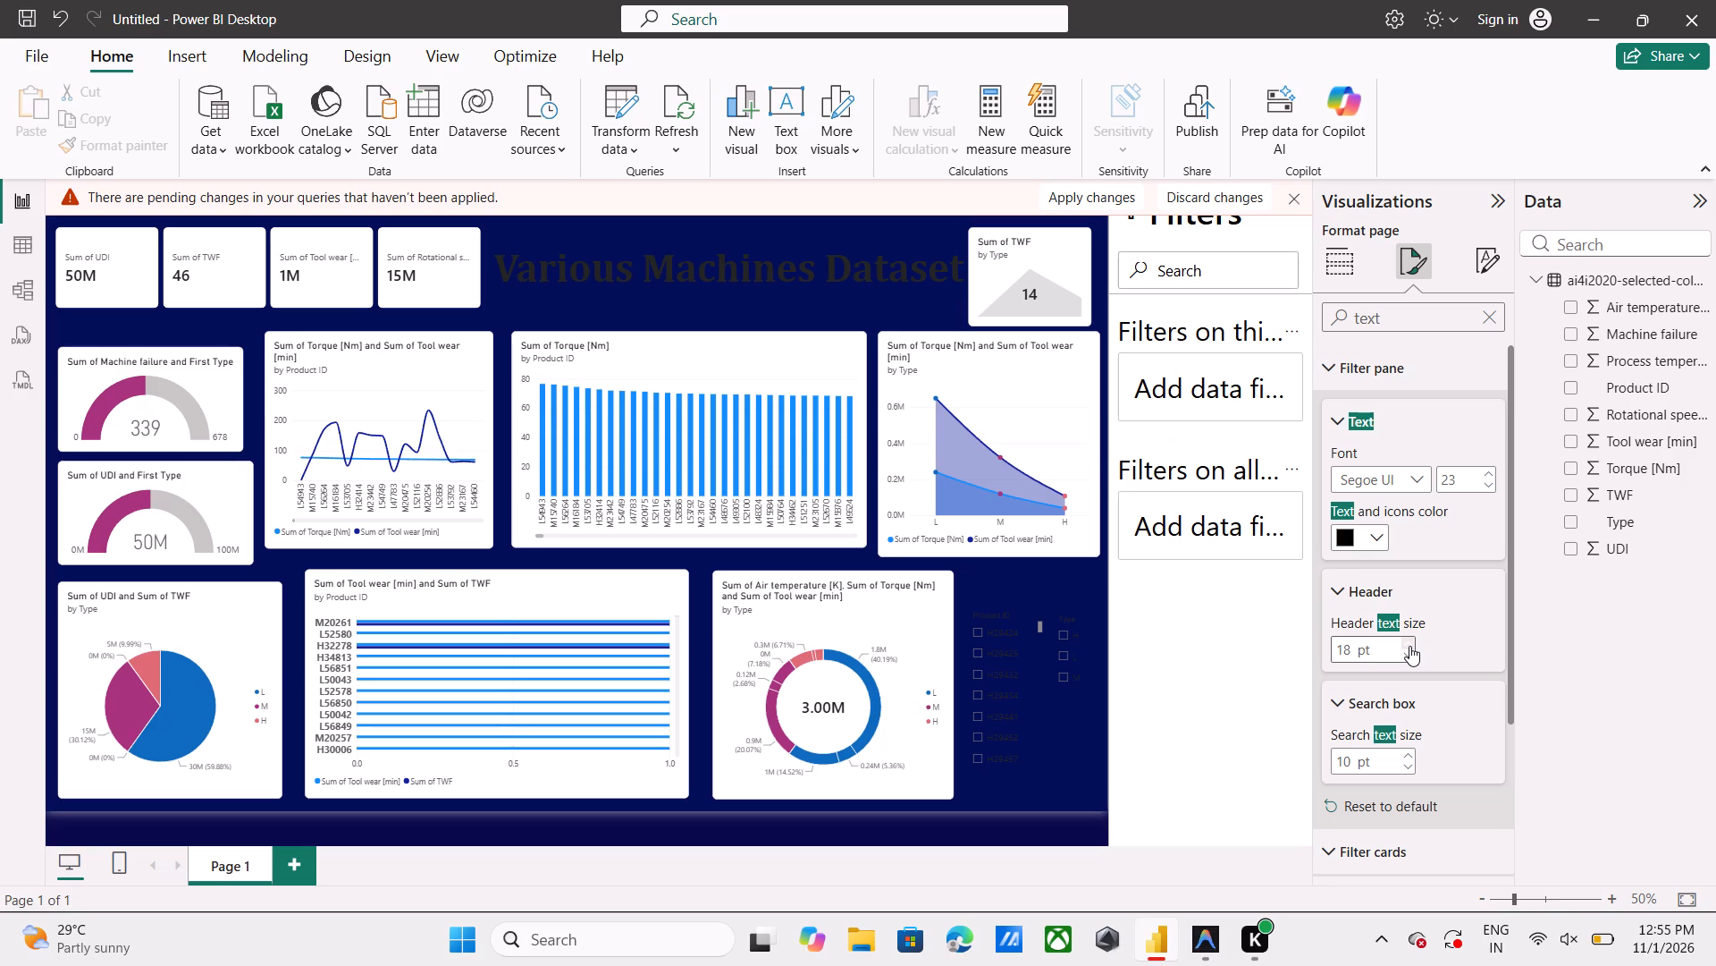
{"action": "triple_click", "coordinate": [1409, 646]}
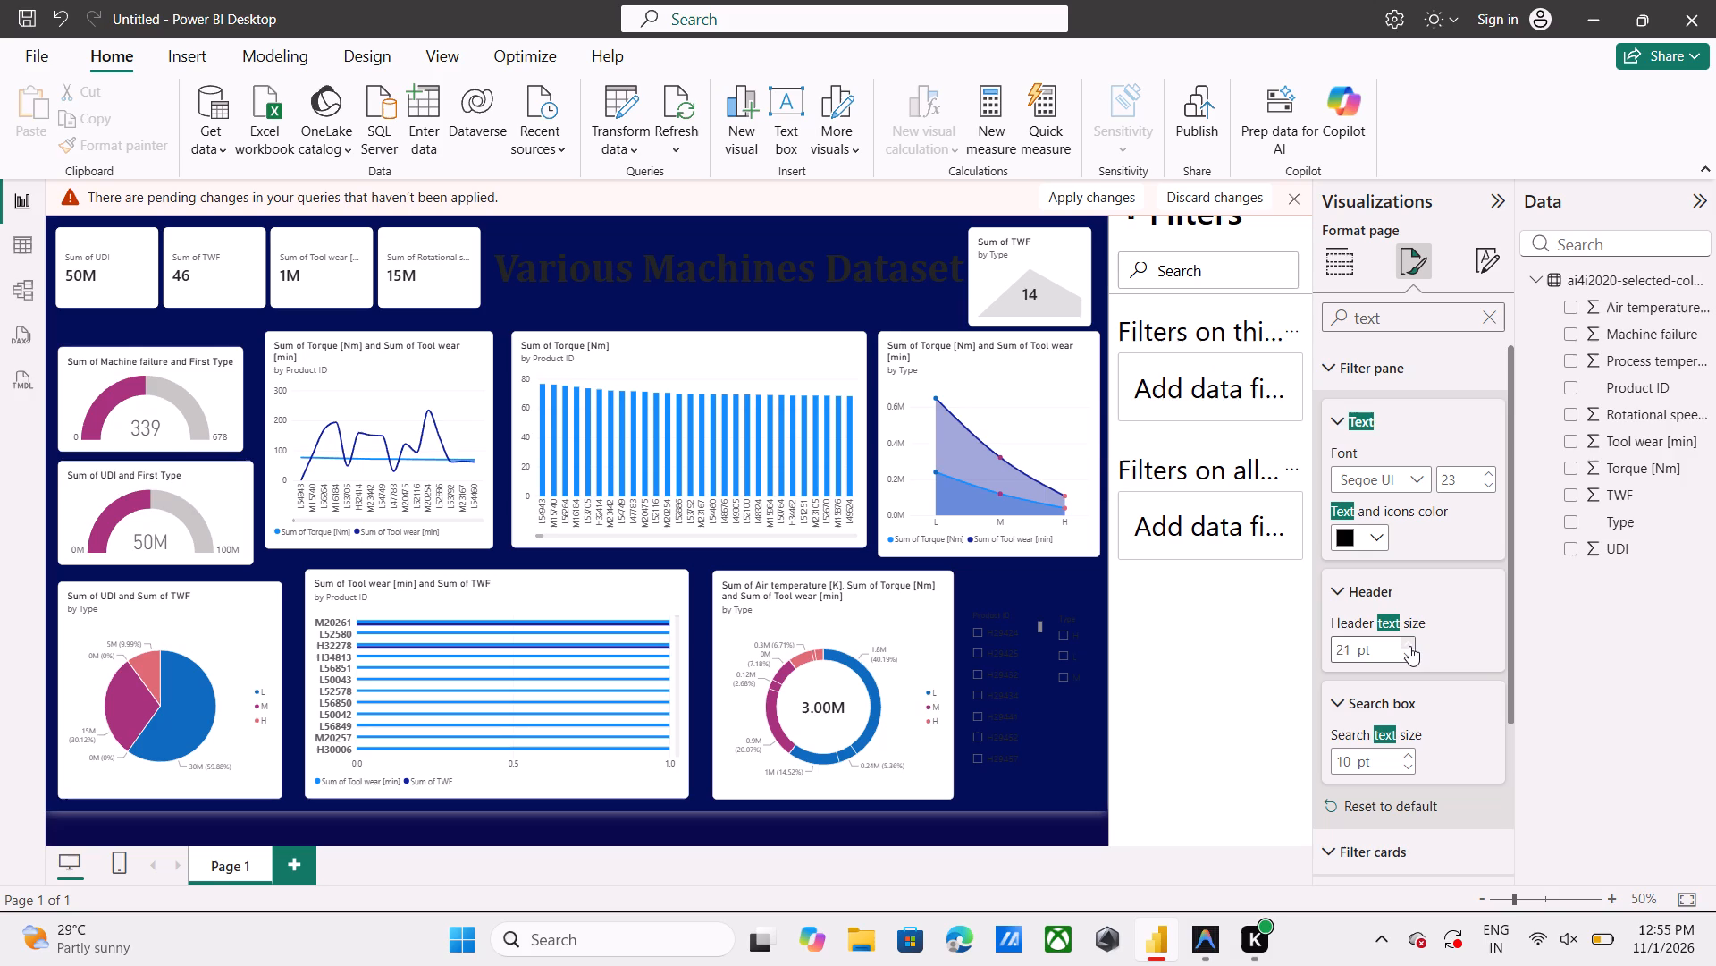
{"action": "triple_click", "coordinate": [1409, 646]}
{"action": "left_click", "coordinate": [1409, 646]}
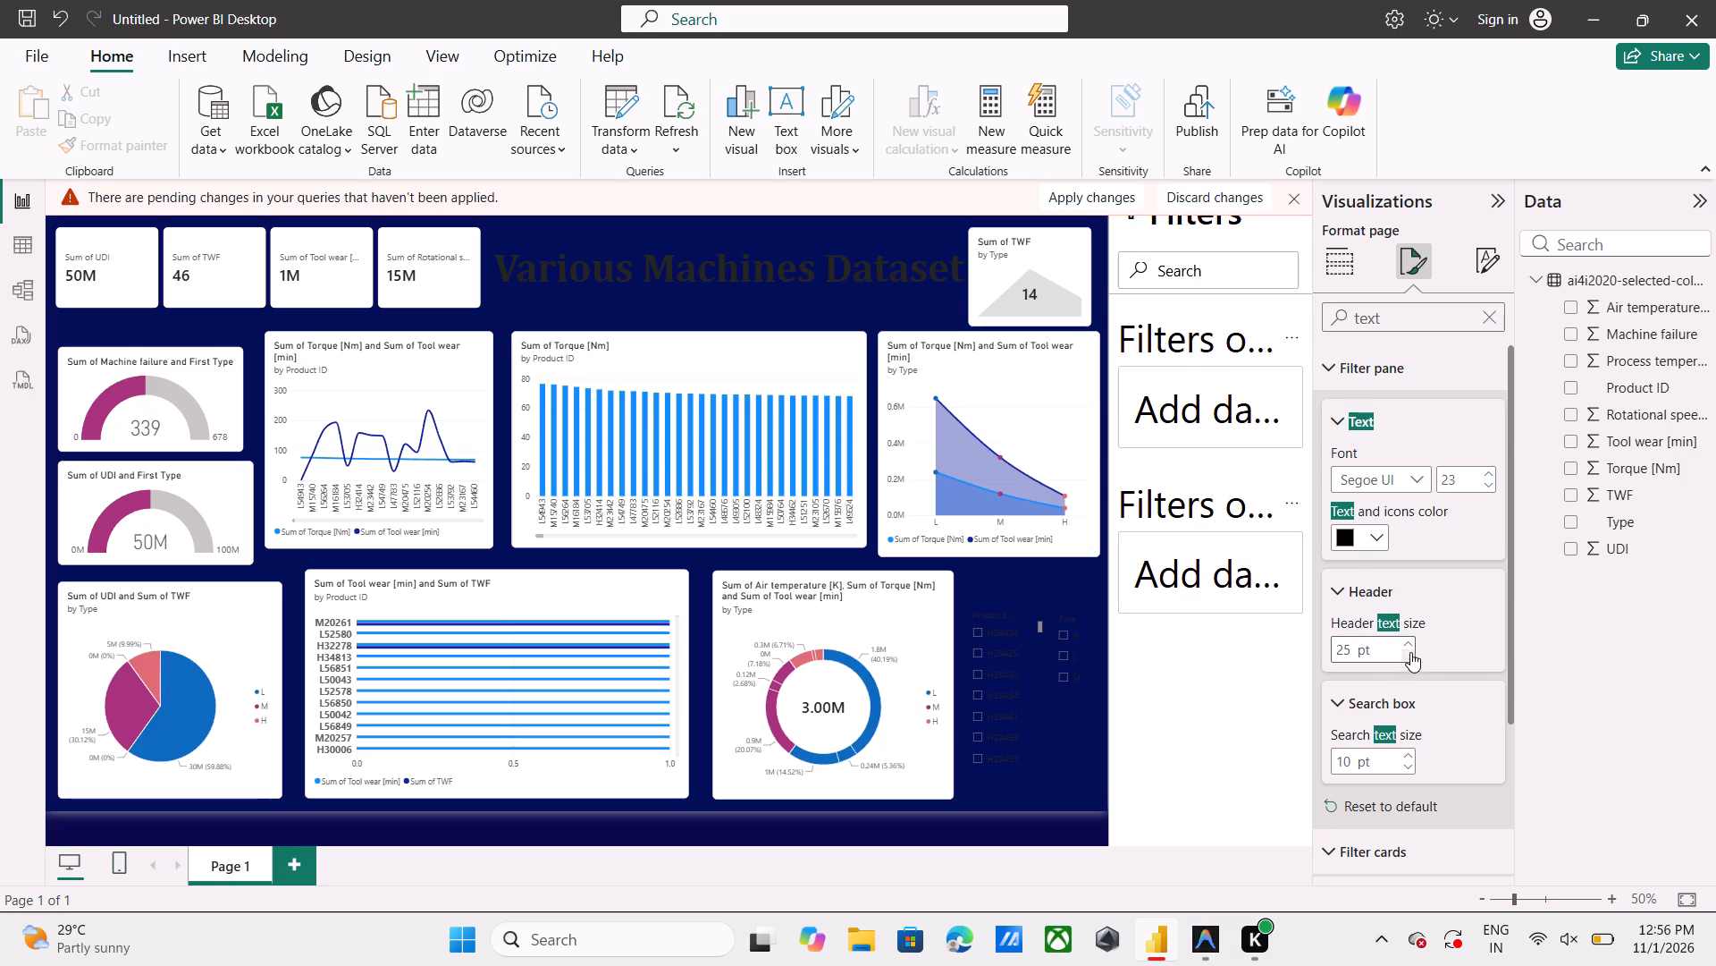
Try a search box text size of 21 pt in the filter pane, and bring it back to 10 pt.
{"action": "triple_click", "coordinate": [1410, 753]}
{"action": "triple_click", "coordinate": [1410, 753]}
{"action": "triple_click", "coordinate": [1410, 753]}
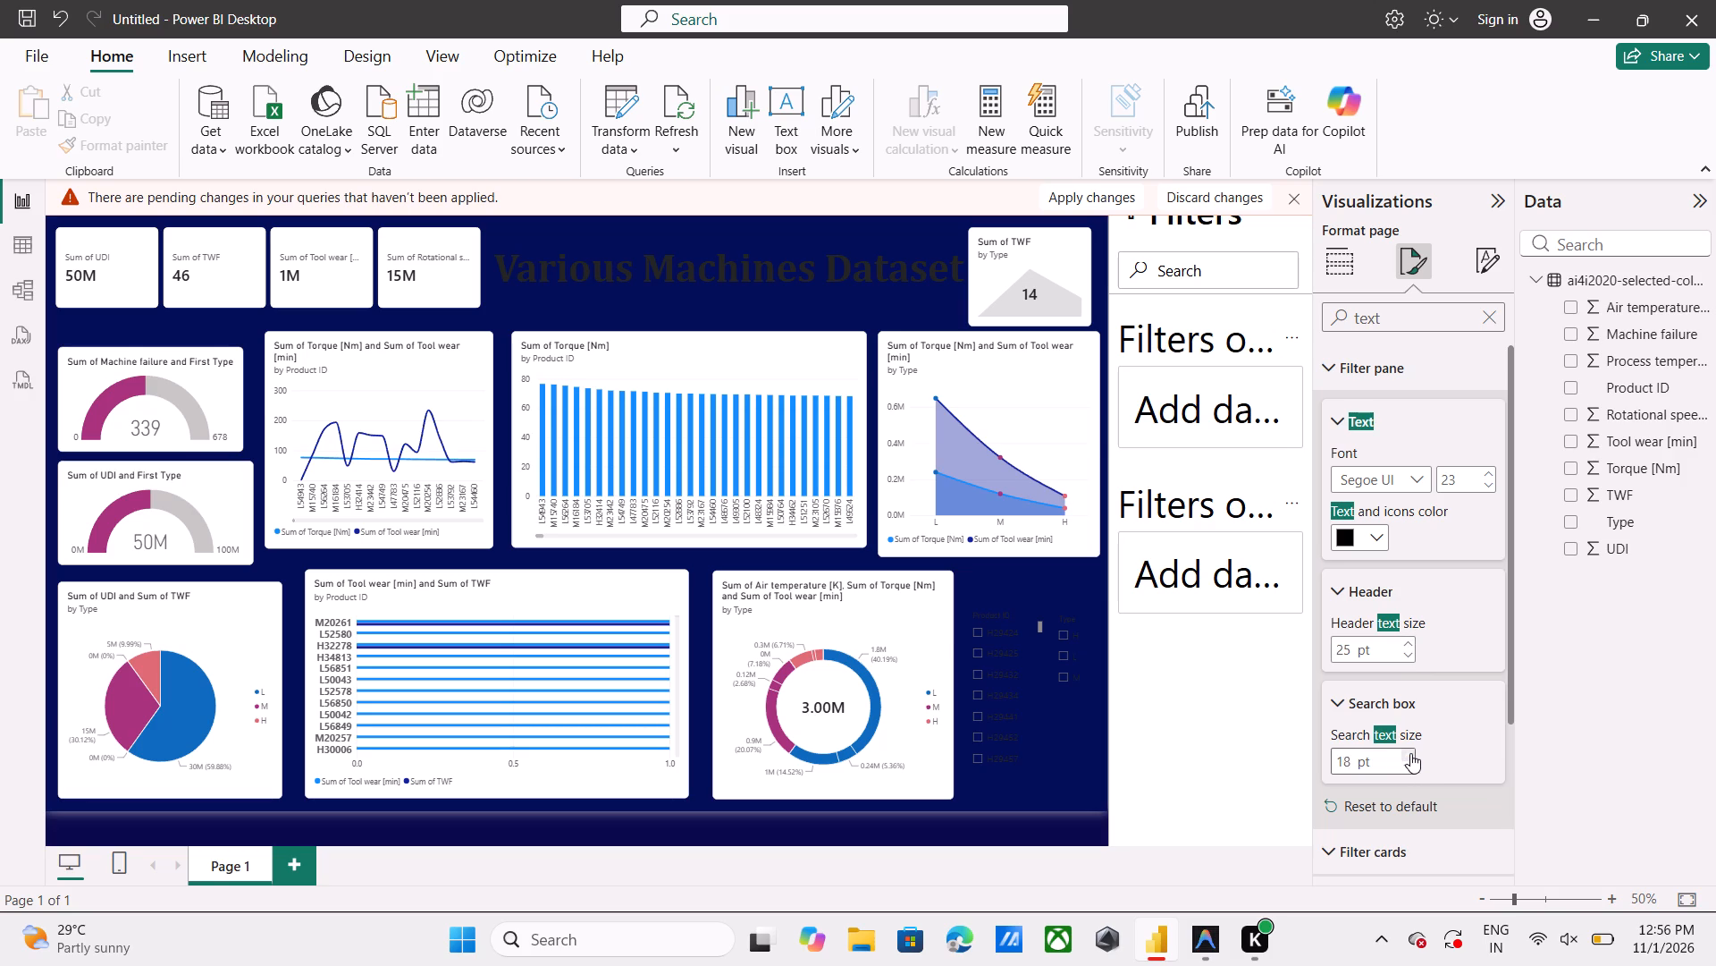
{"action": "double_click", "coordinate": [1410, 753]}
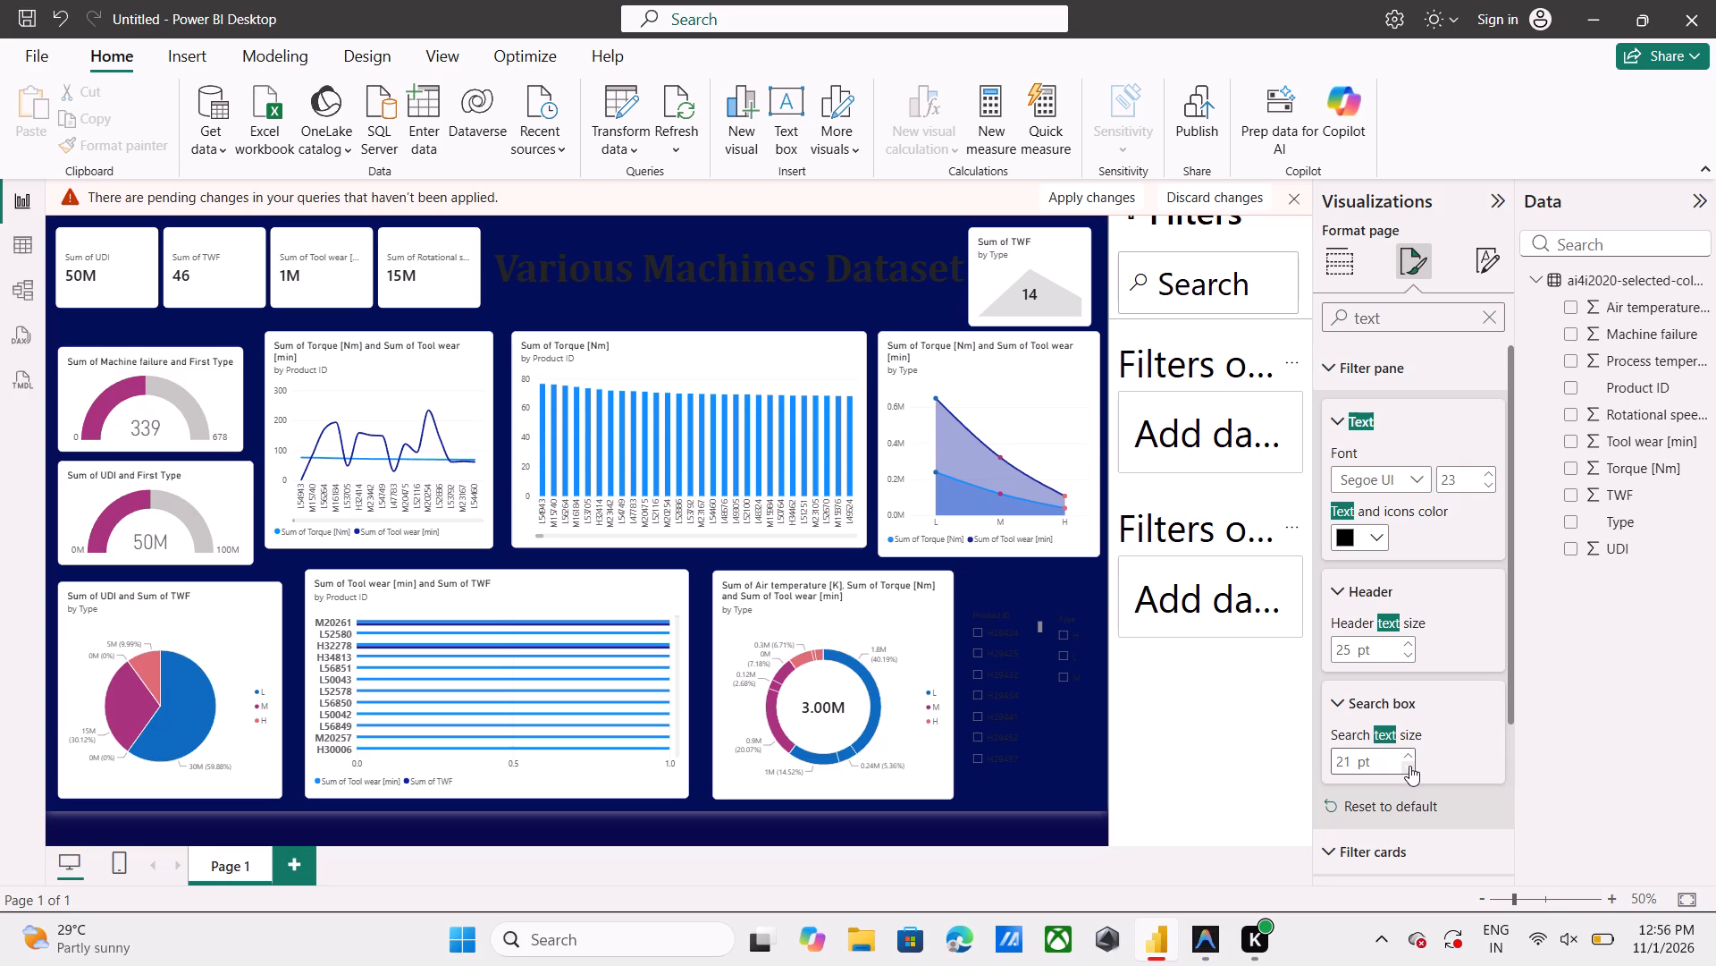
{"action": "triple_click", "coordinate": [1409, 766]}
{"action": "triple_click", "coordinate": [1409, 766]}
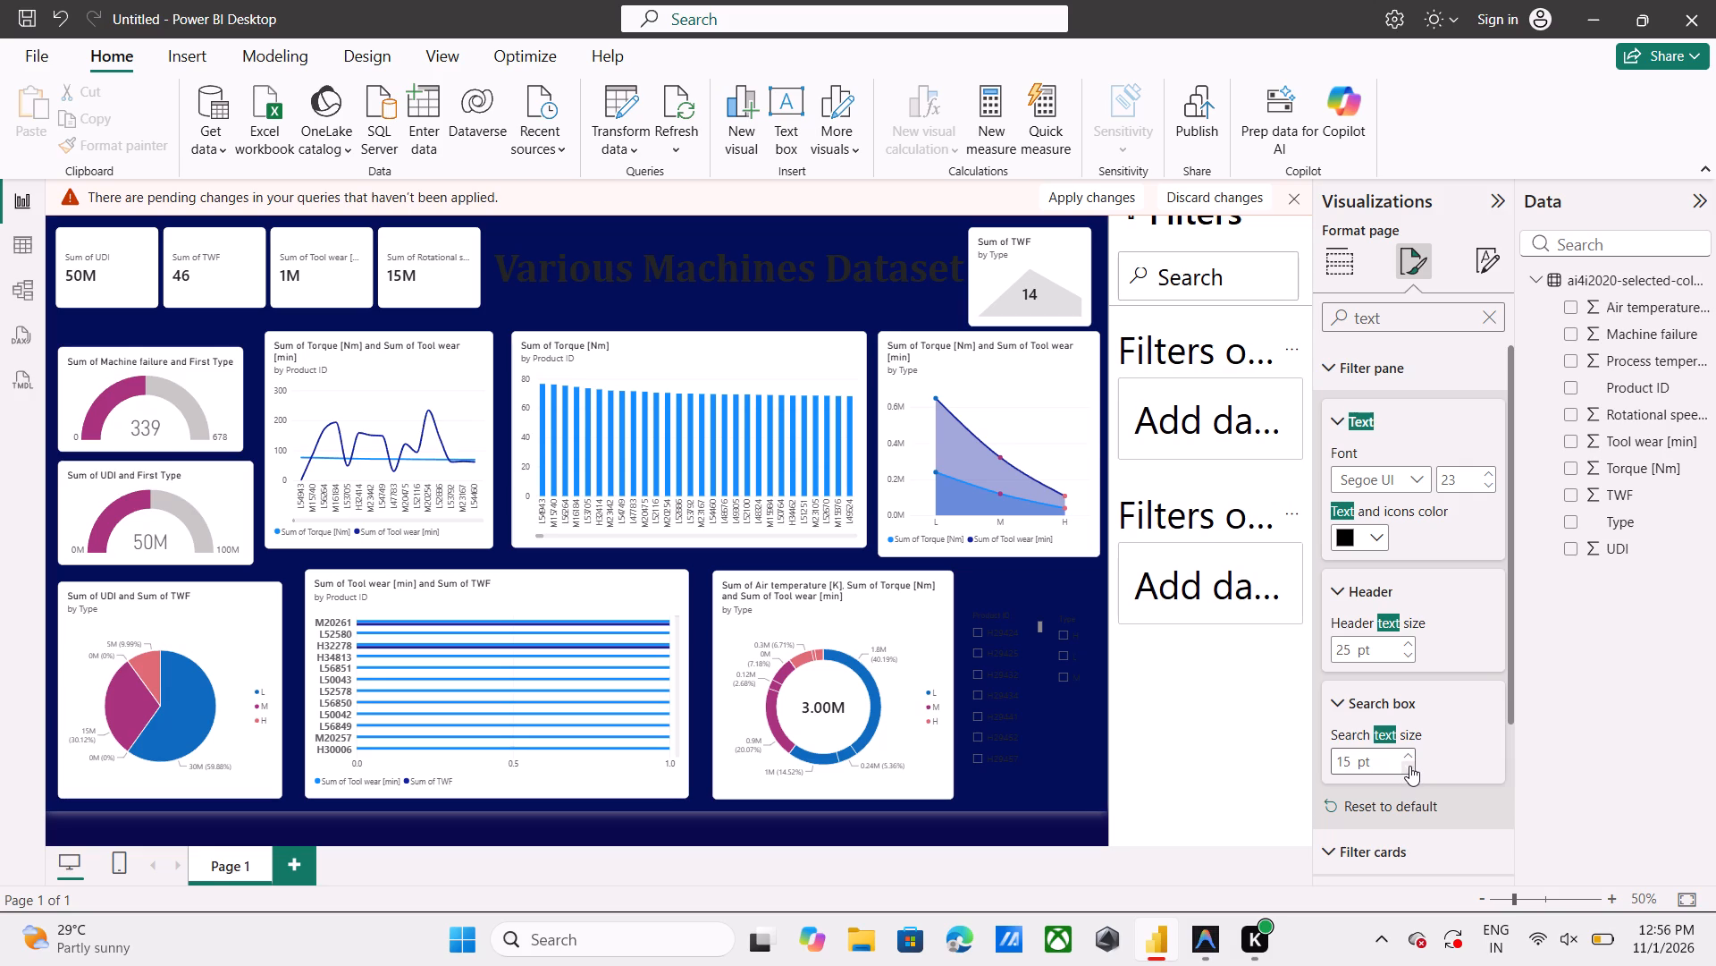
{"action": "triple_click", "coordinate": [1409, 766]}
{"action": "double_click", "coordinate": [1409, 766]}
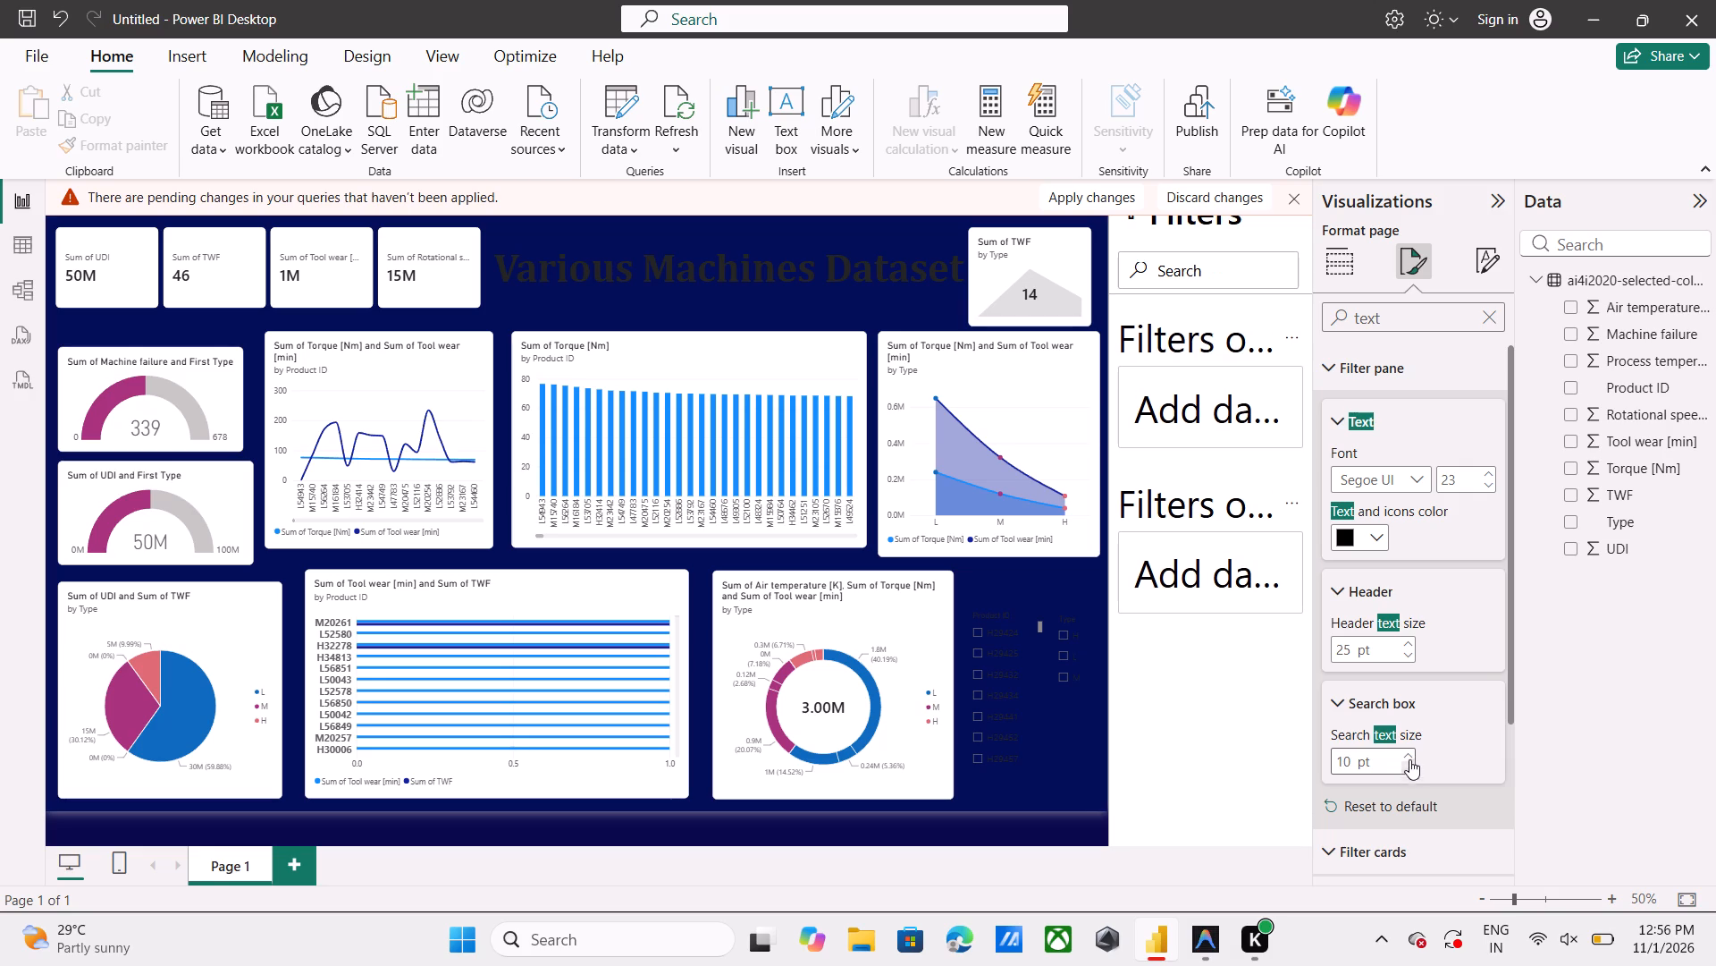
Clear the search in the page format settings and dismiss the pending query changes notice.
{"action": "left_click", "coordinate": [1208, 577]}
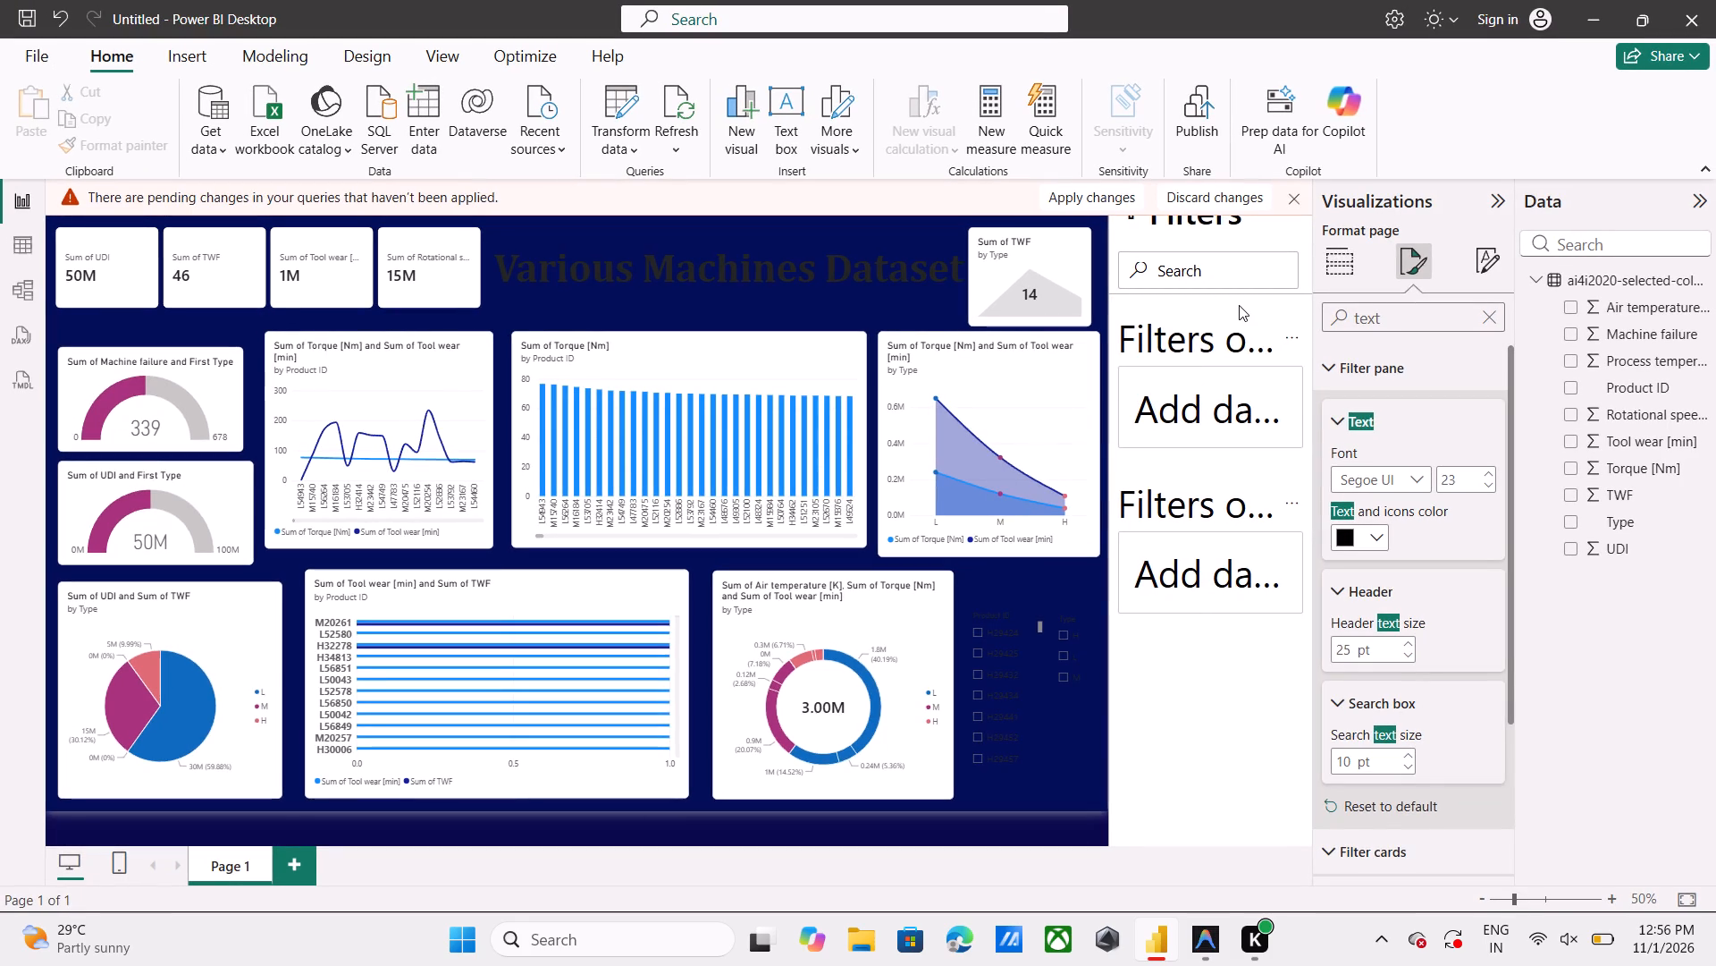
{"action": "scroll", "coordinate": [1239, 305], "scroll_direction": "up", "scroll_amount": 2}
{"action": "left_click", "coordinate": [1493, 310]}
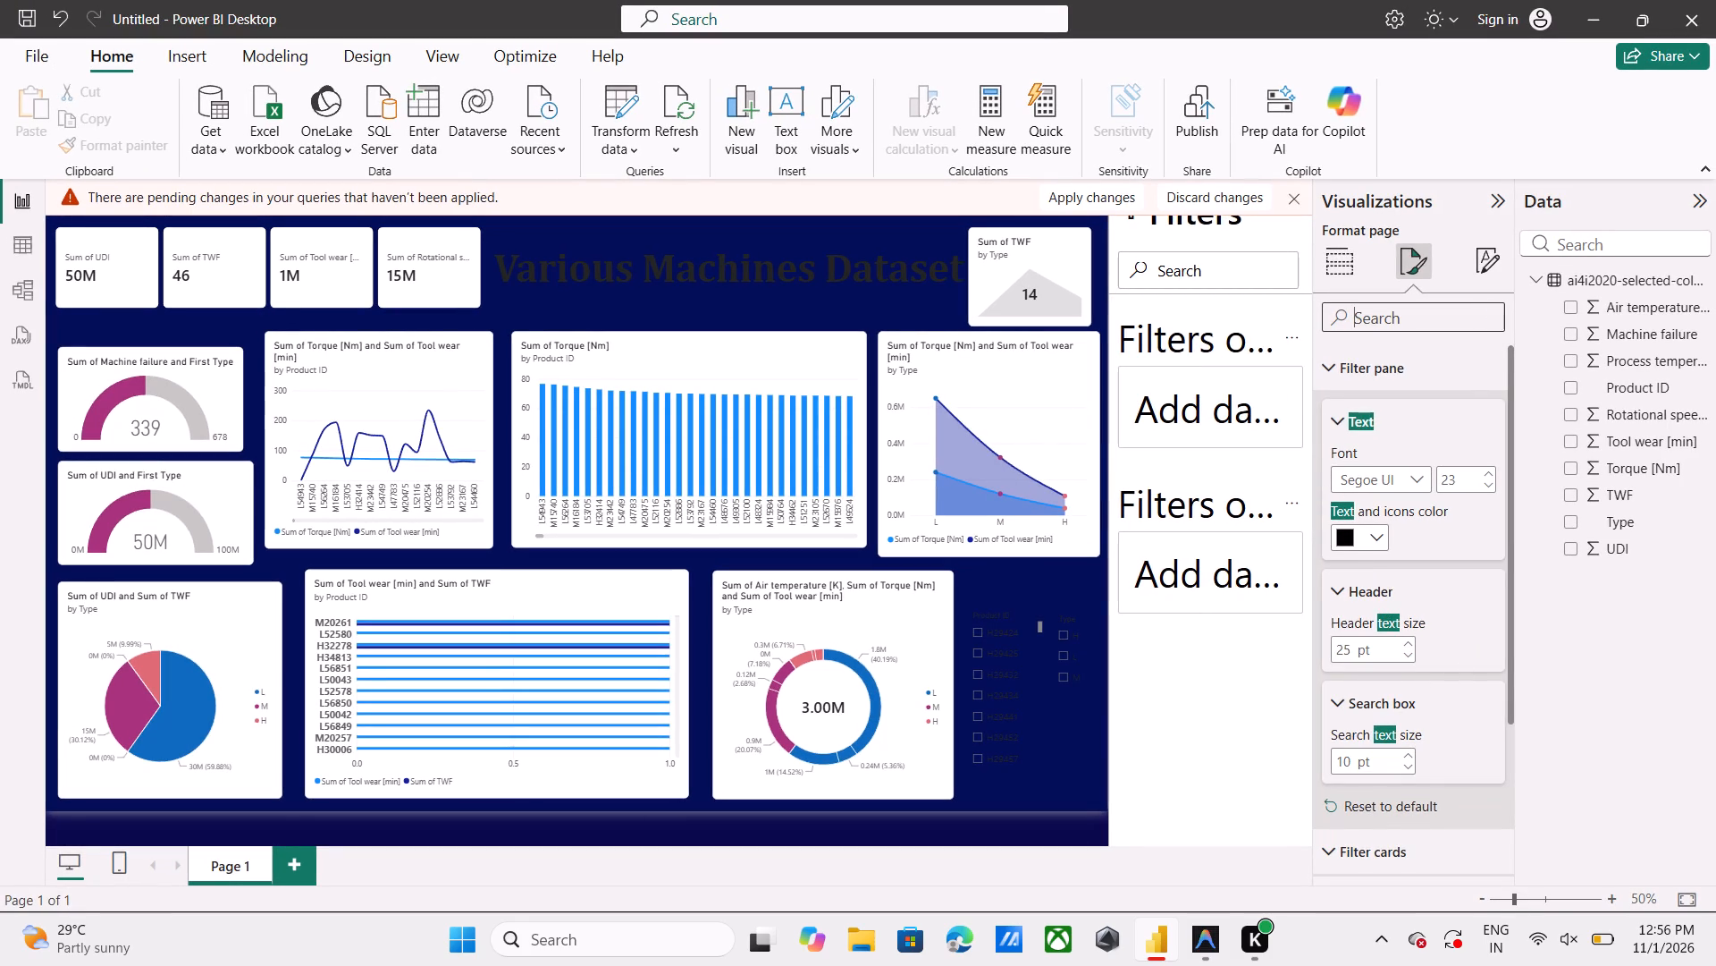
{"action": "left_click", "coordinate": [1191, 415]}
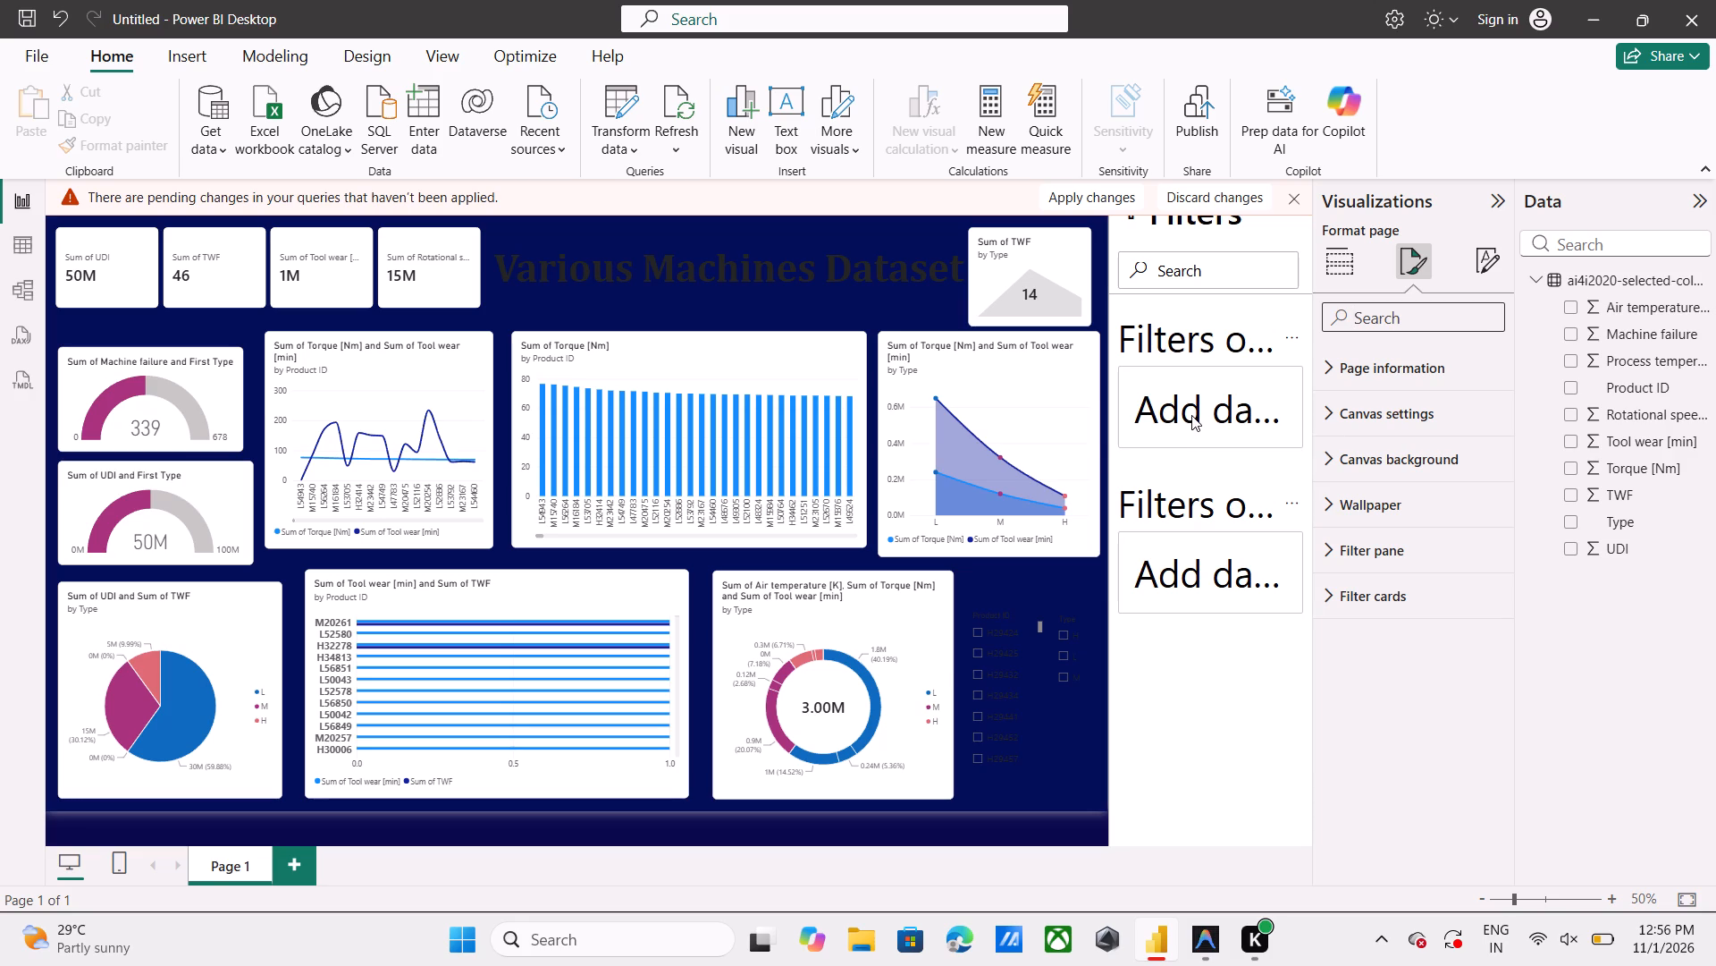
{"action": "left_click", "coordinate": [1297, 190]}
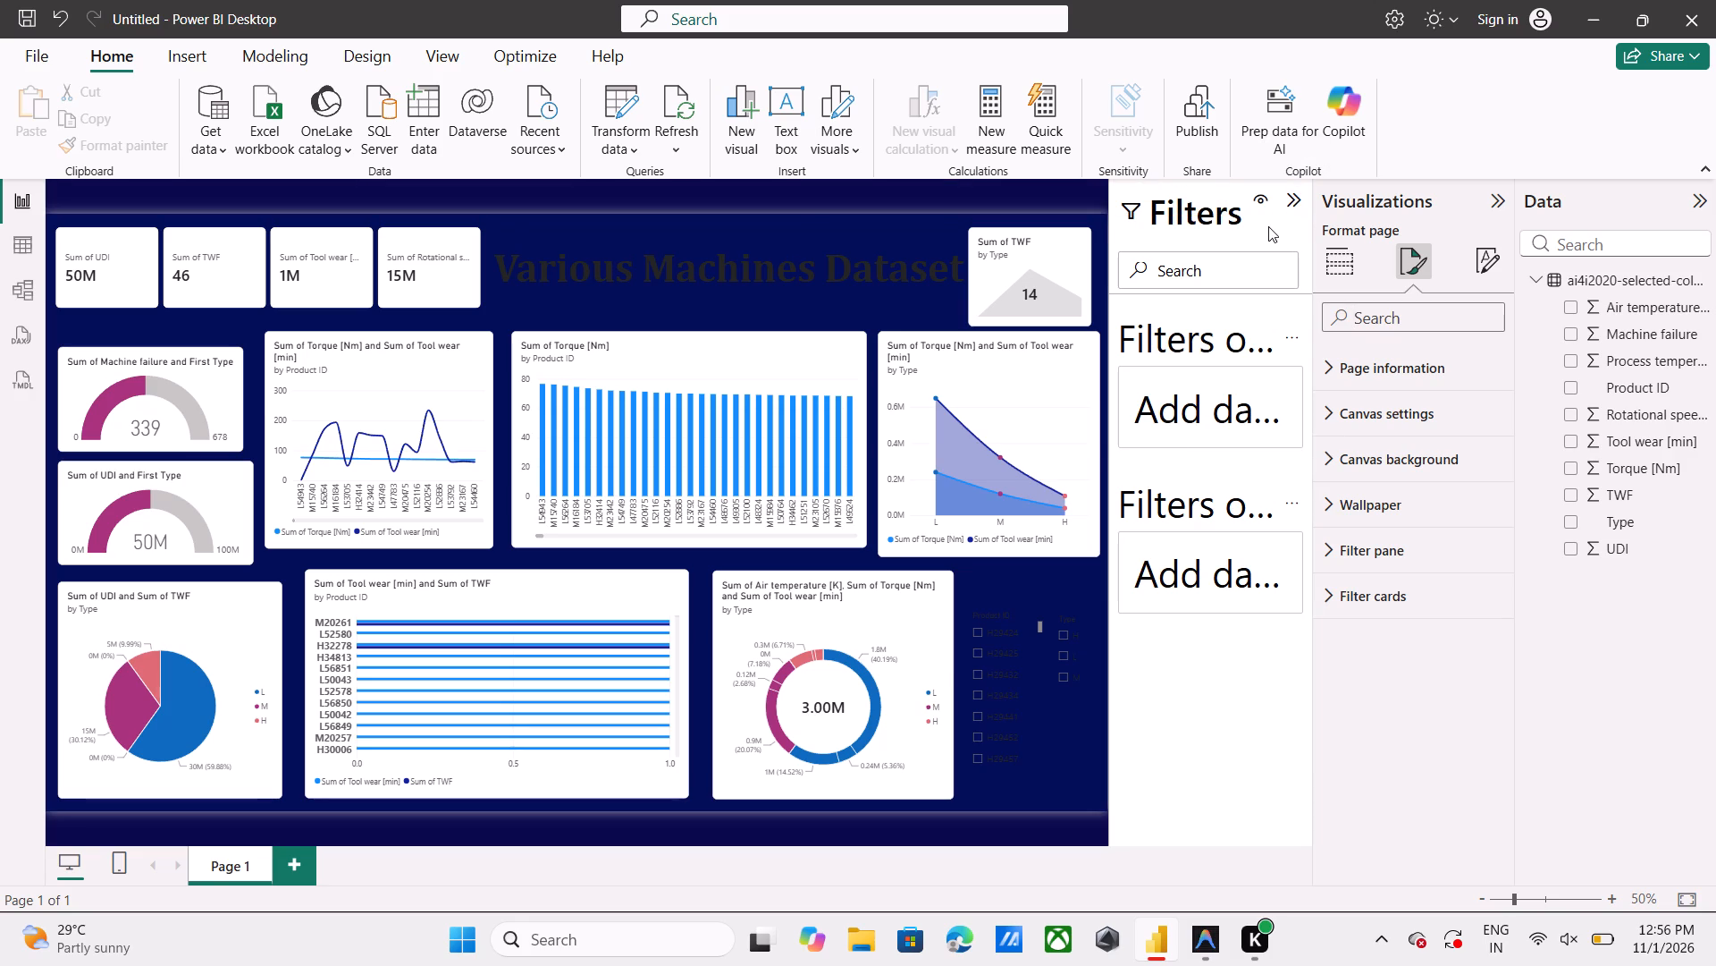
Undo the recent filter pane formatting changes back through the search box and text size edits.
{"action": "left_click", "coordinate": [1199, 271]}
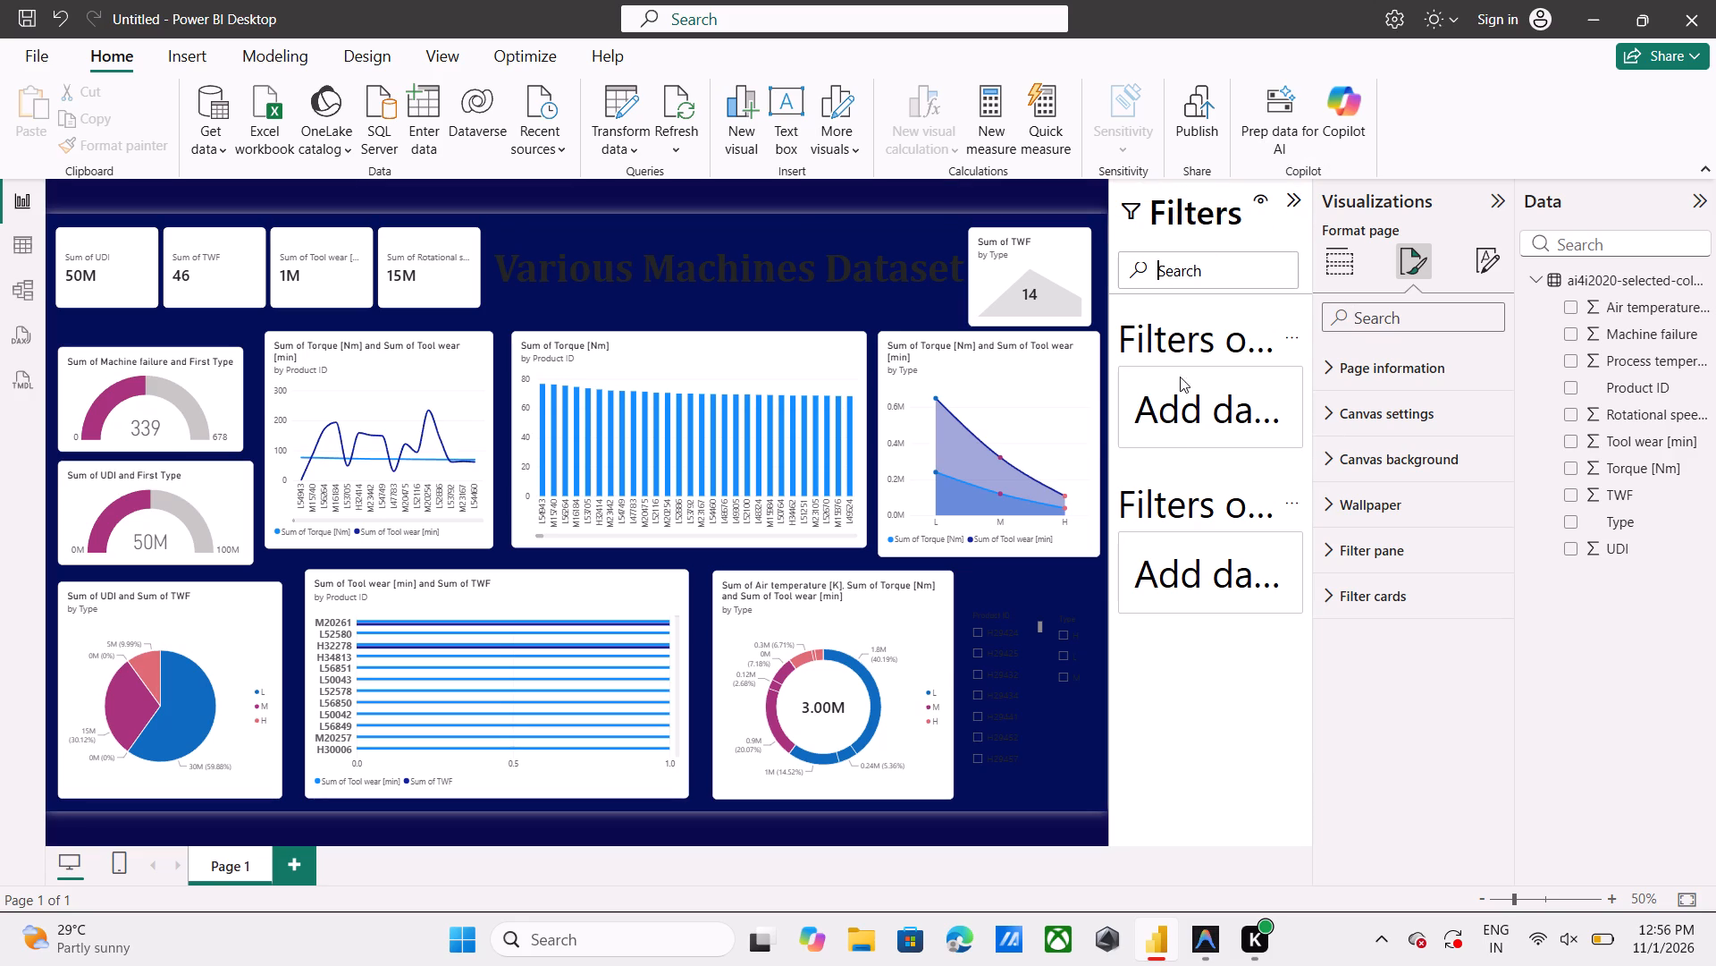
{"action": "left_click", "coordinate": [1186, 398]}
{"action": "key", "text": "ctrl+z"}
{"action": "key", "text": "ctrl+z"}
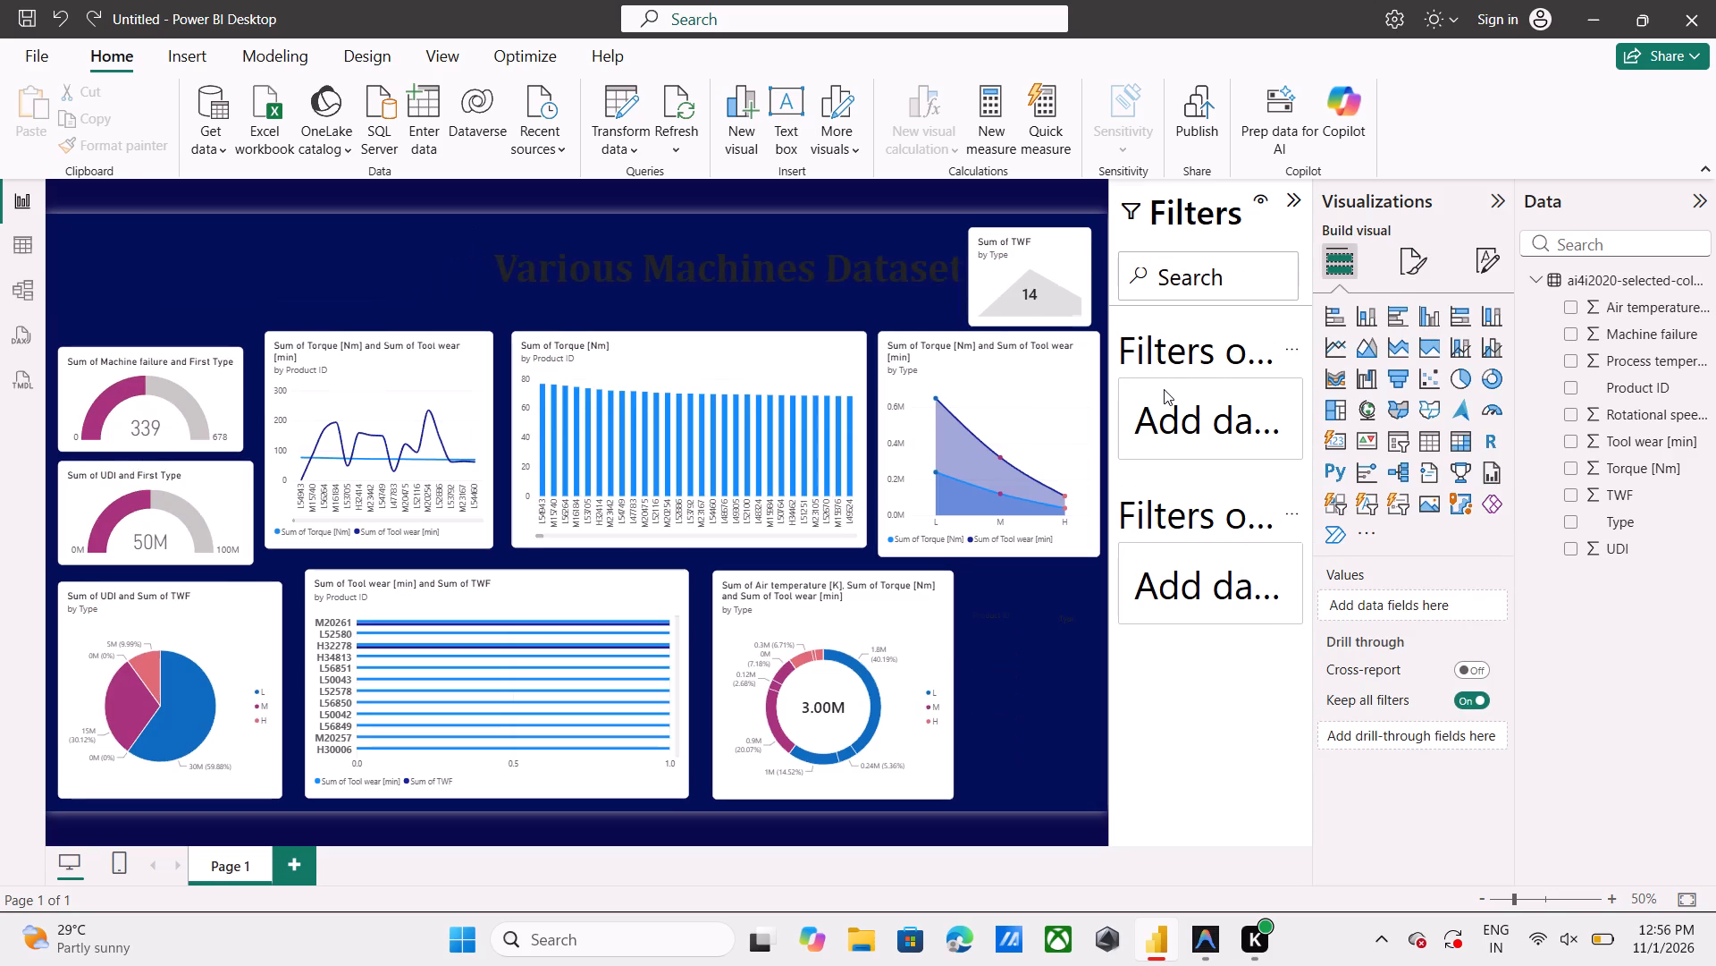
{"action": "key", "text": "ctrl+z"}
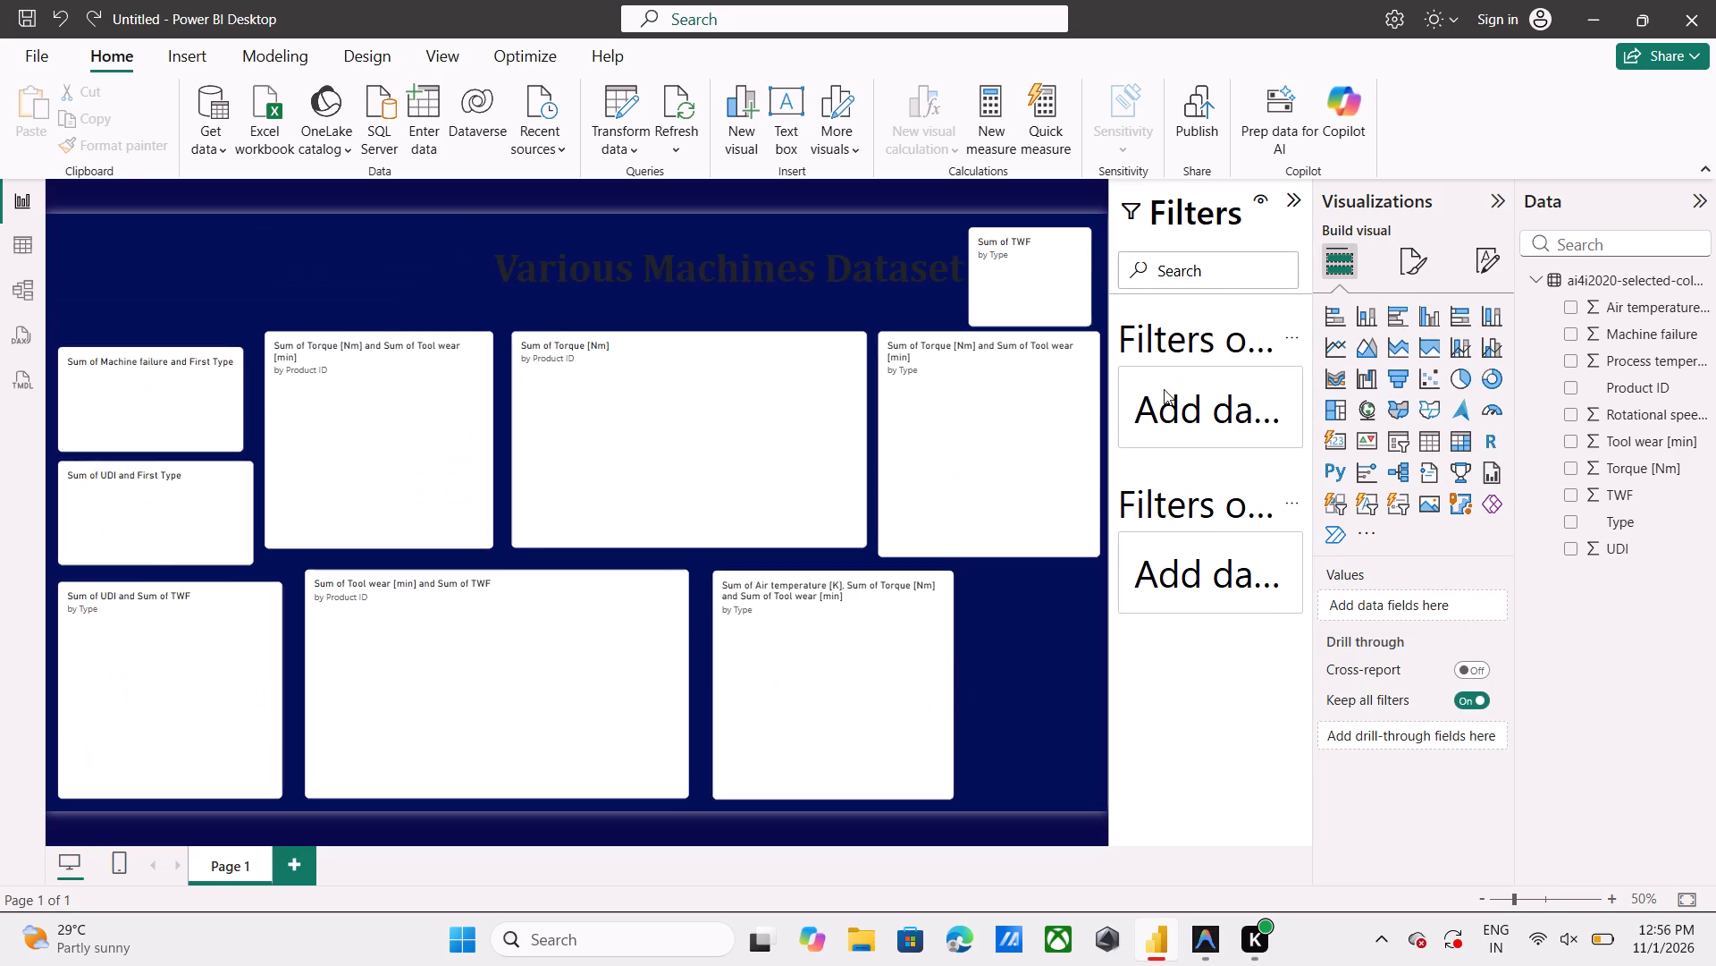
{"action": "key", "text": "ctrl+z"}
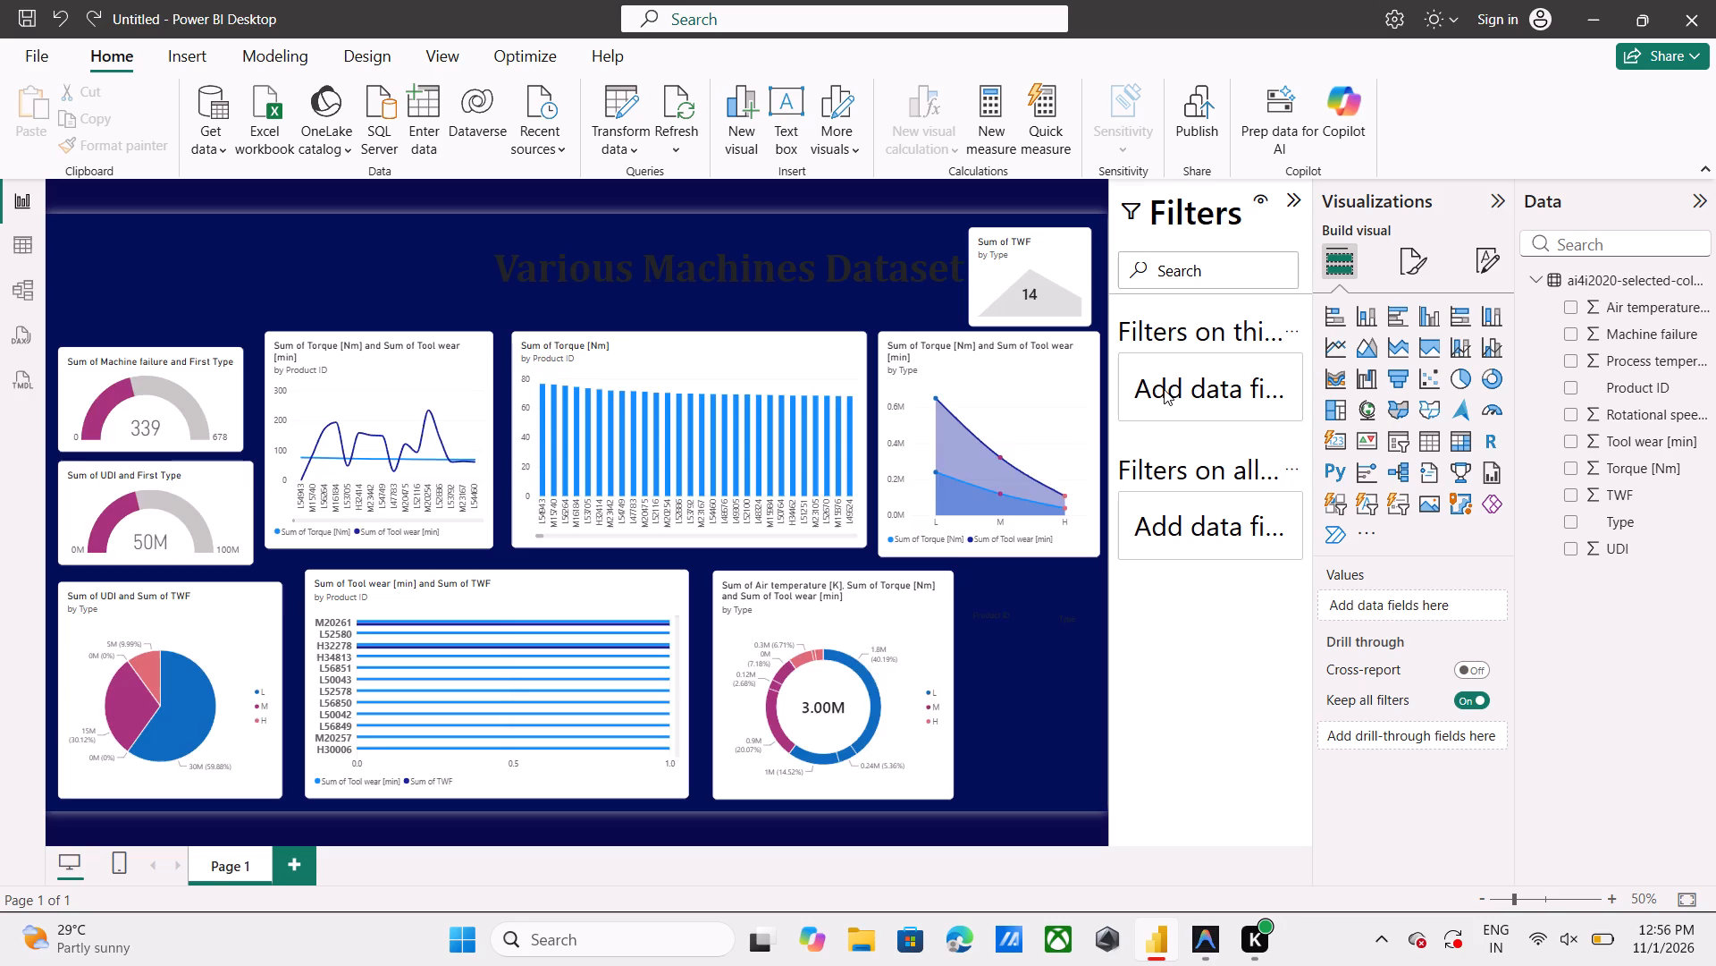
{"action": "key", "text": "ctrl+z"}
{"action": "key", "text": "ctrl+z"}
{"action": "key", "text": "ctrl+z"}
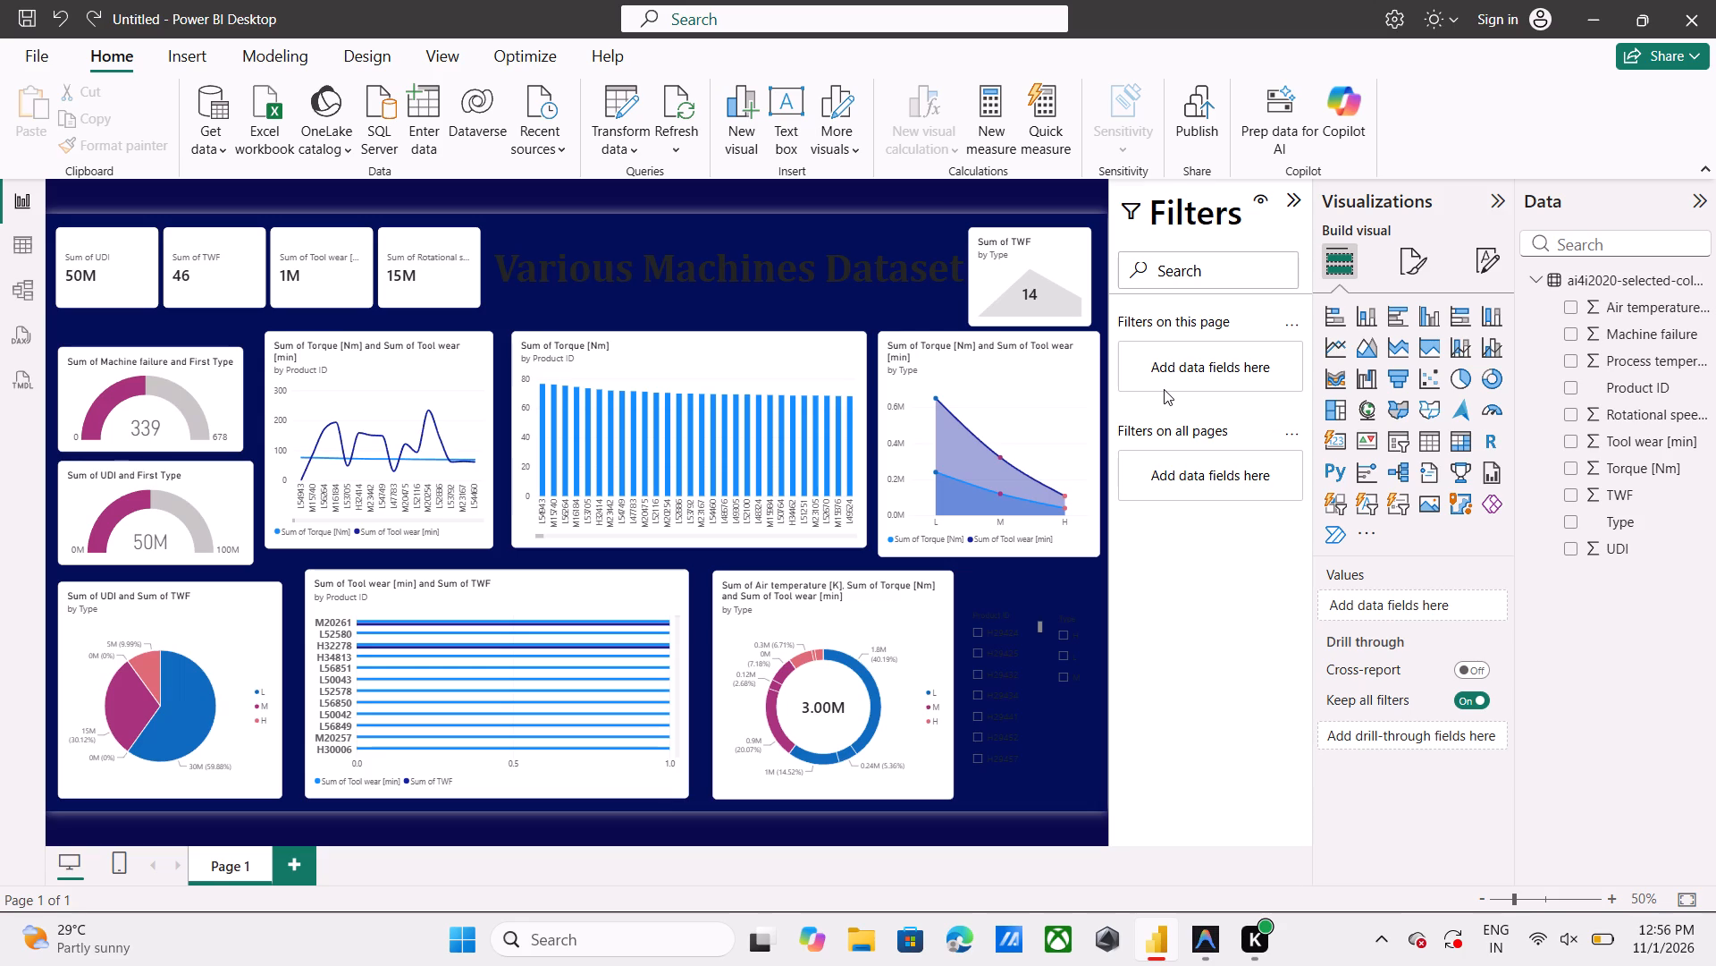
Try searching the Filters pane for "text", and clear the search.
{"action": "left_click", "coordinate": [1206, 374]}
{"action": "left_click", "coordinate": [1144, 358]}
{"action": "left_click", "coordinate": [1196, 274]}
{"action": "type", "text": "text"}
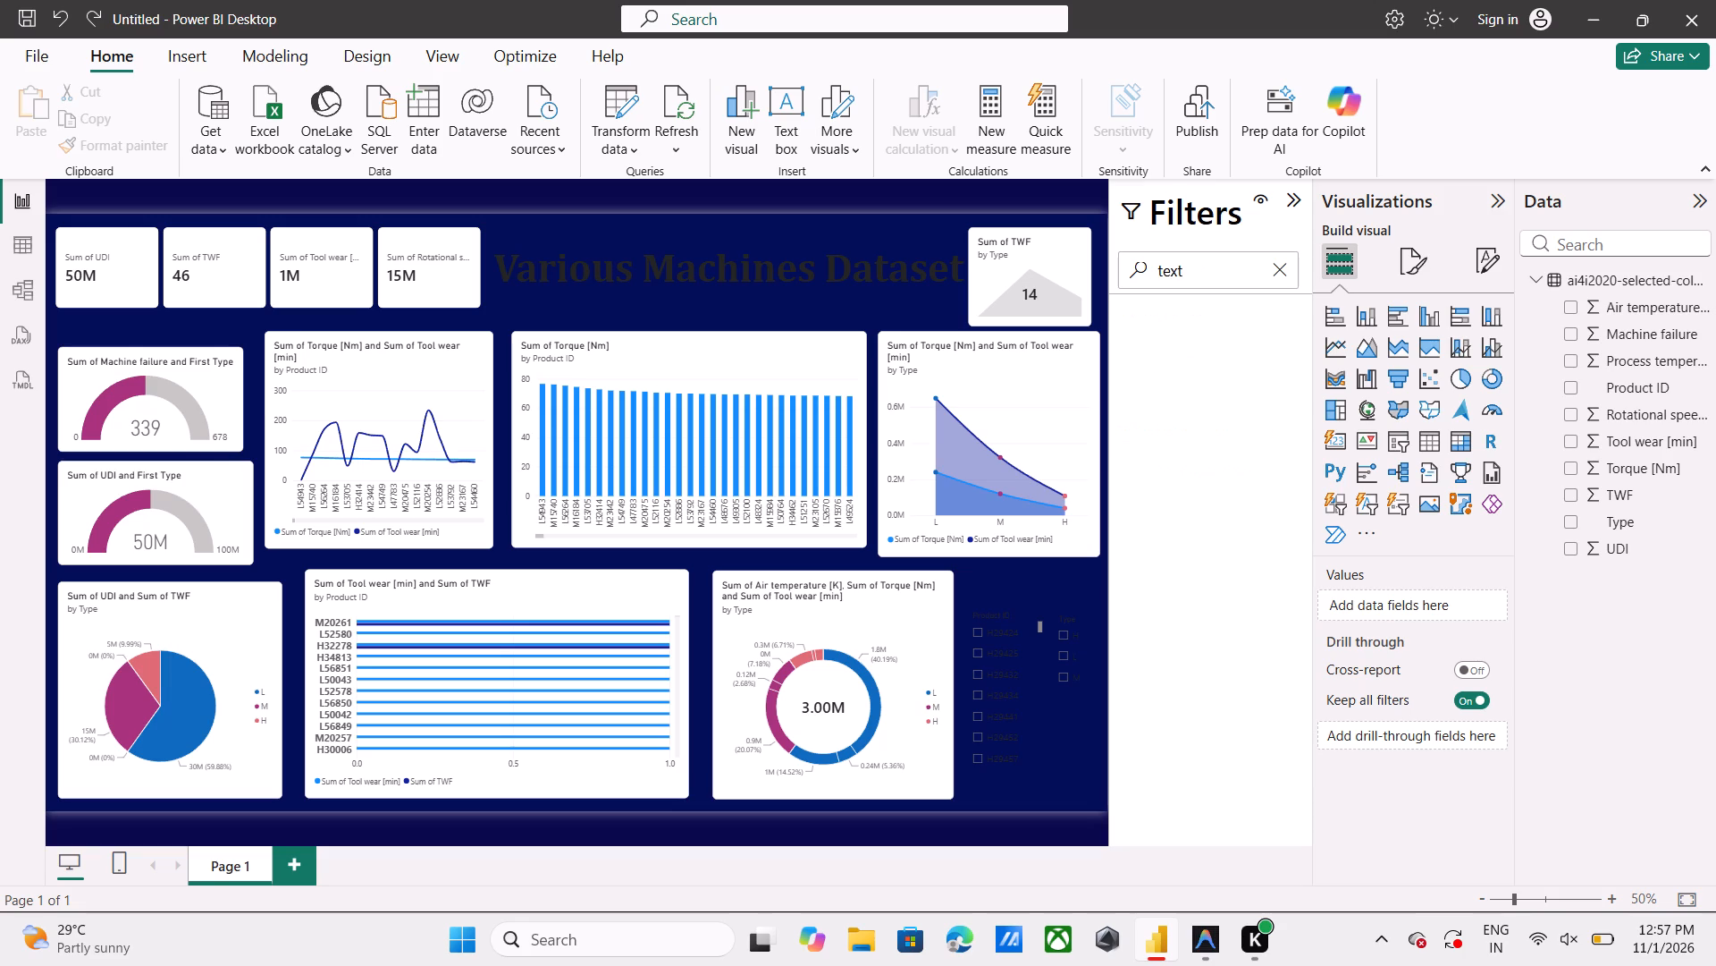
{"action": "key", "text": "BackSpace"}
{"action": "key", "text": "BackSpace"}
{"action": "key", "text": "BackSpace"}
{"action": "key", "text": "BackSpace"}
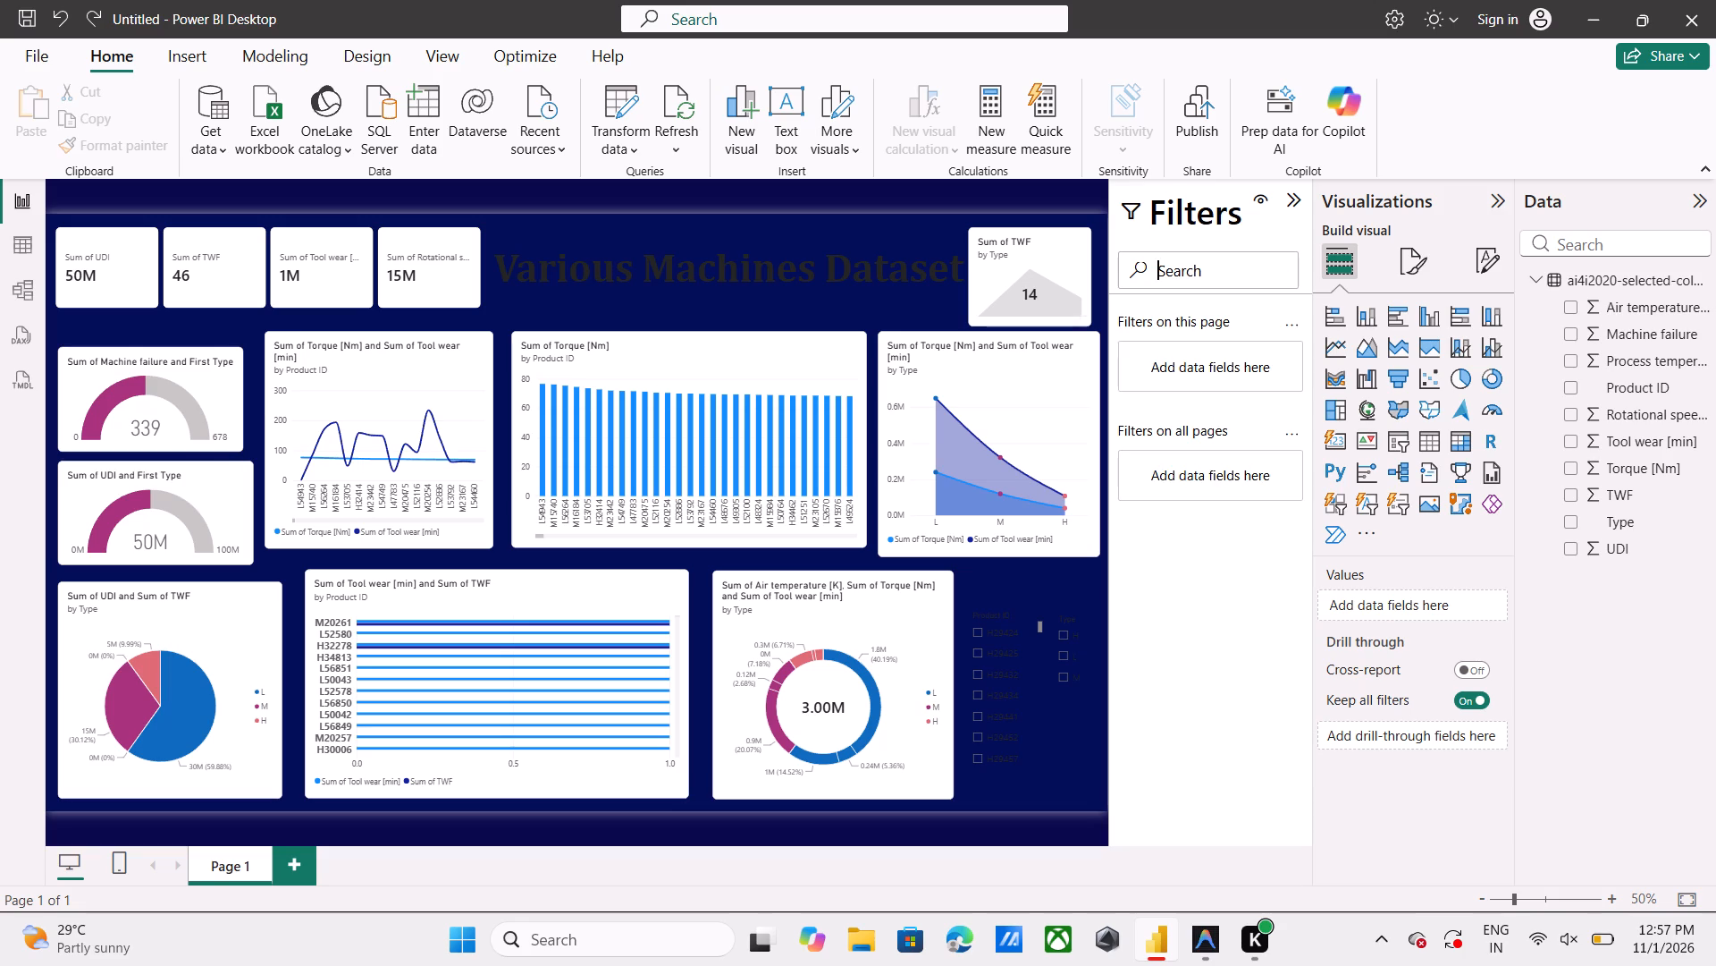
Collapse the Filters pane to give the report canvas more room, leaving no visual selected.
{"action": "left_click", "coordinate": [1031, 496]}
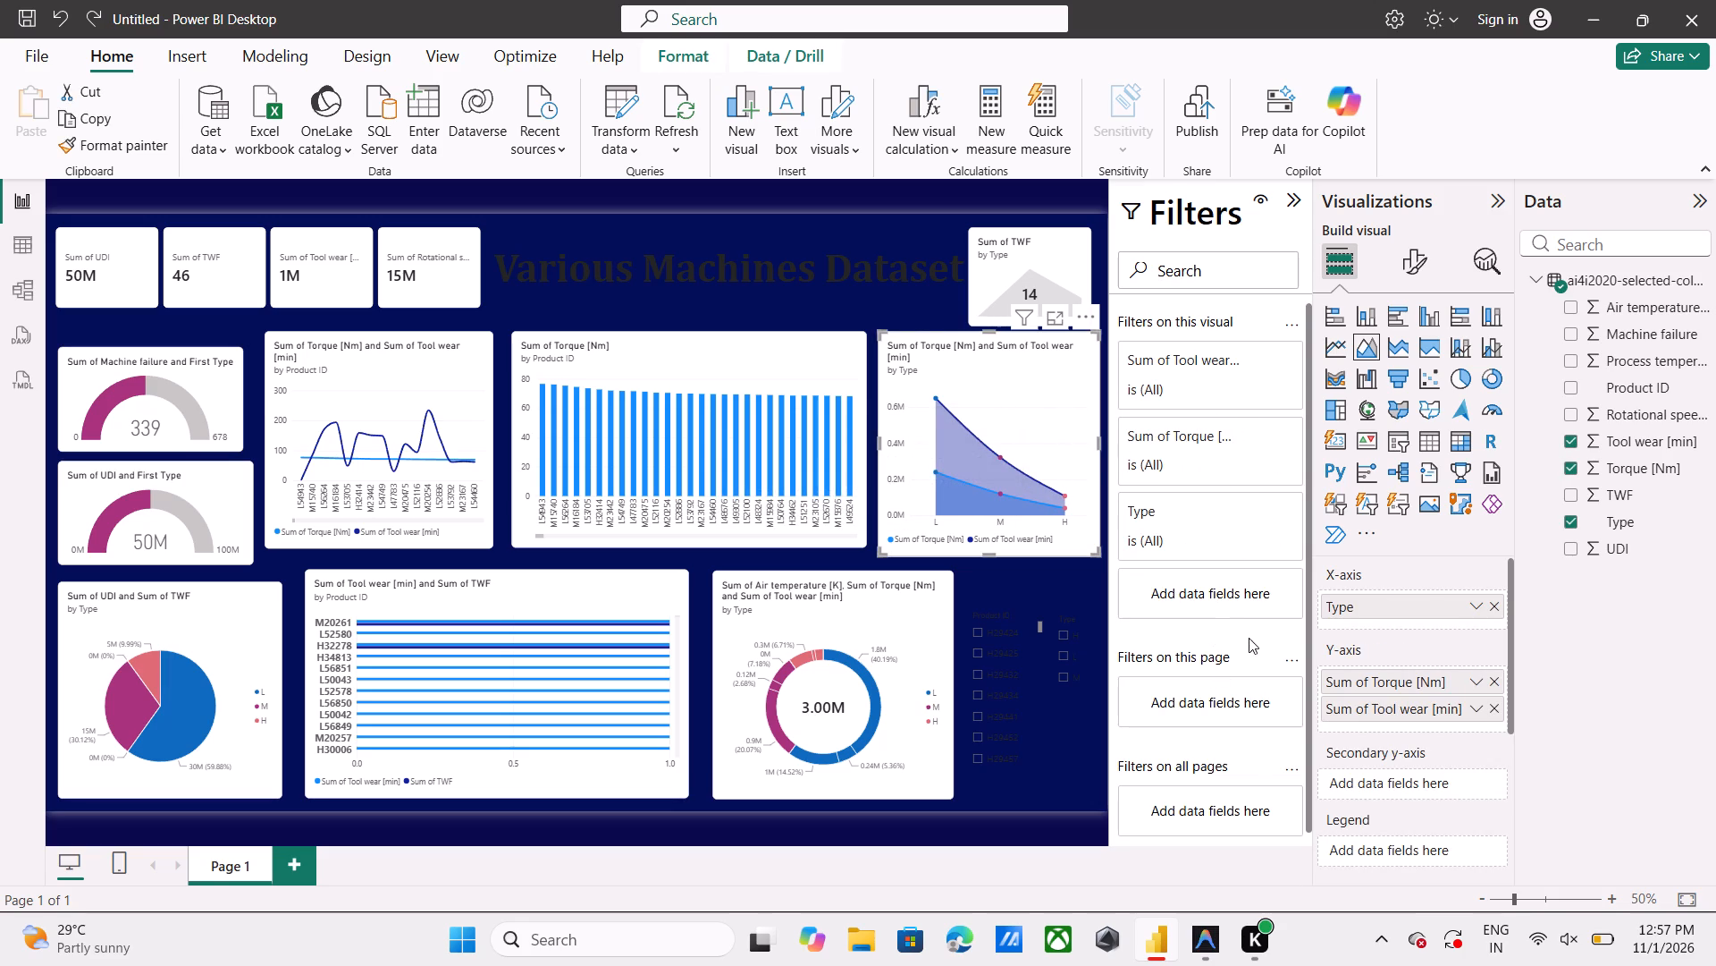
{"action": "scroll", "coordinate": [1211, 779], "scroll_direction": "right", "scroll_amount": 2}
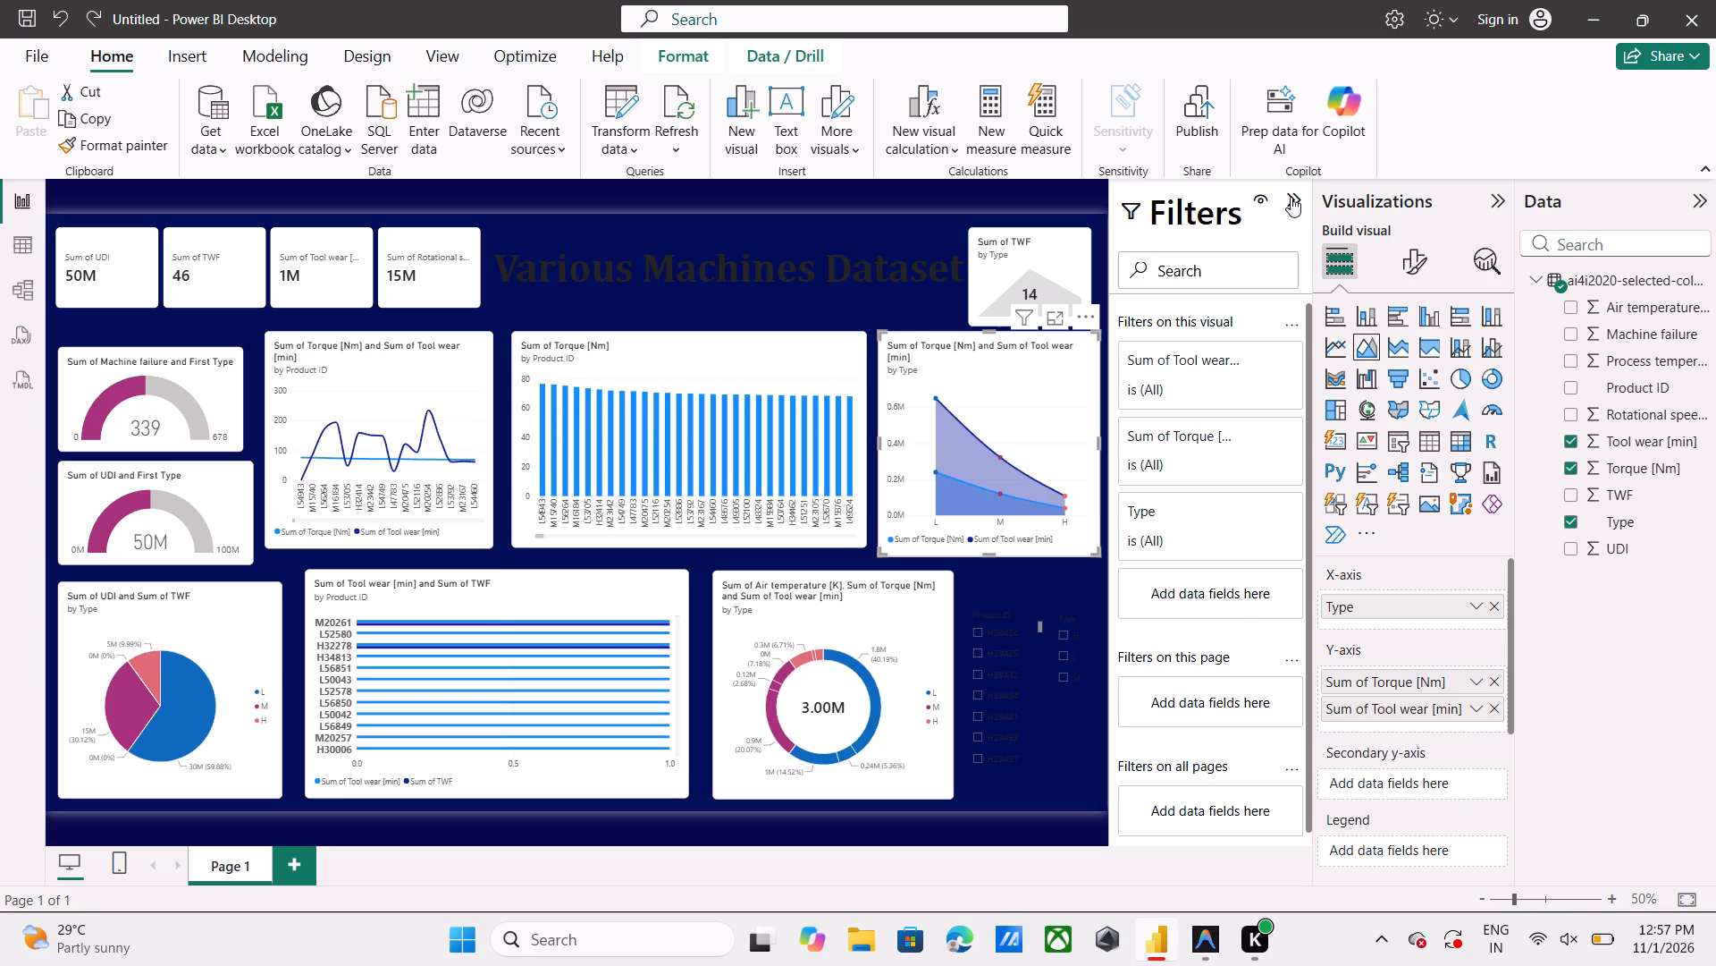
{"action": "left_click", "coordinate": [1291, 196]}
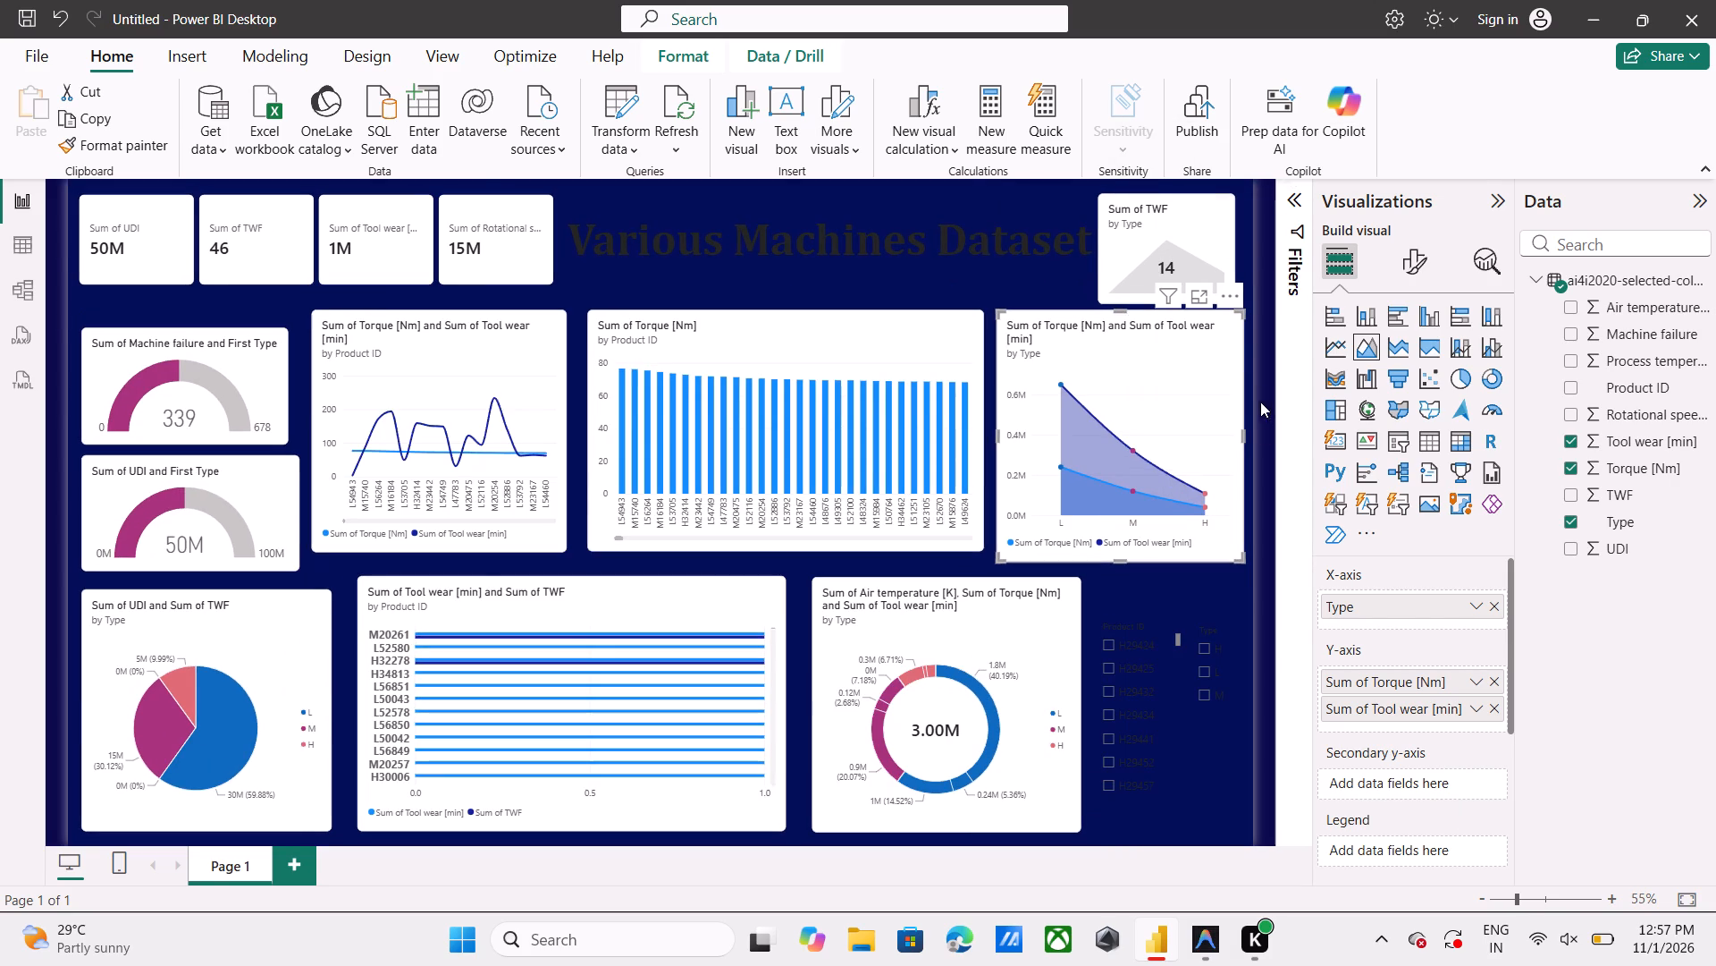
{"action": "left_click", "coordinate": [1418, 250]}
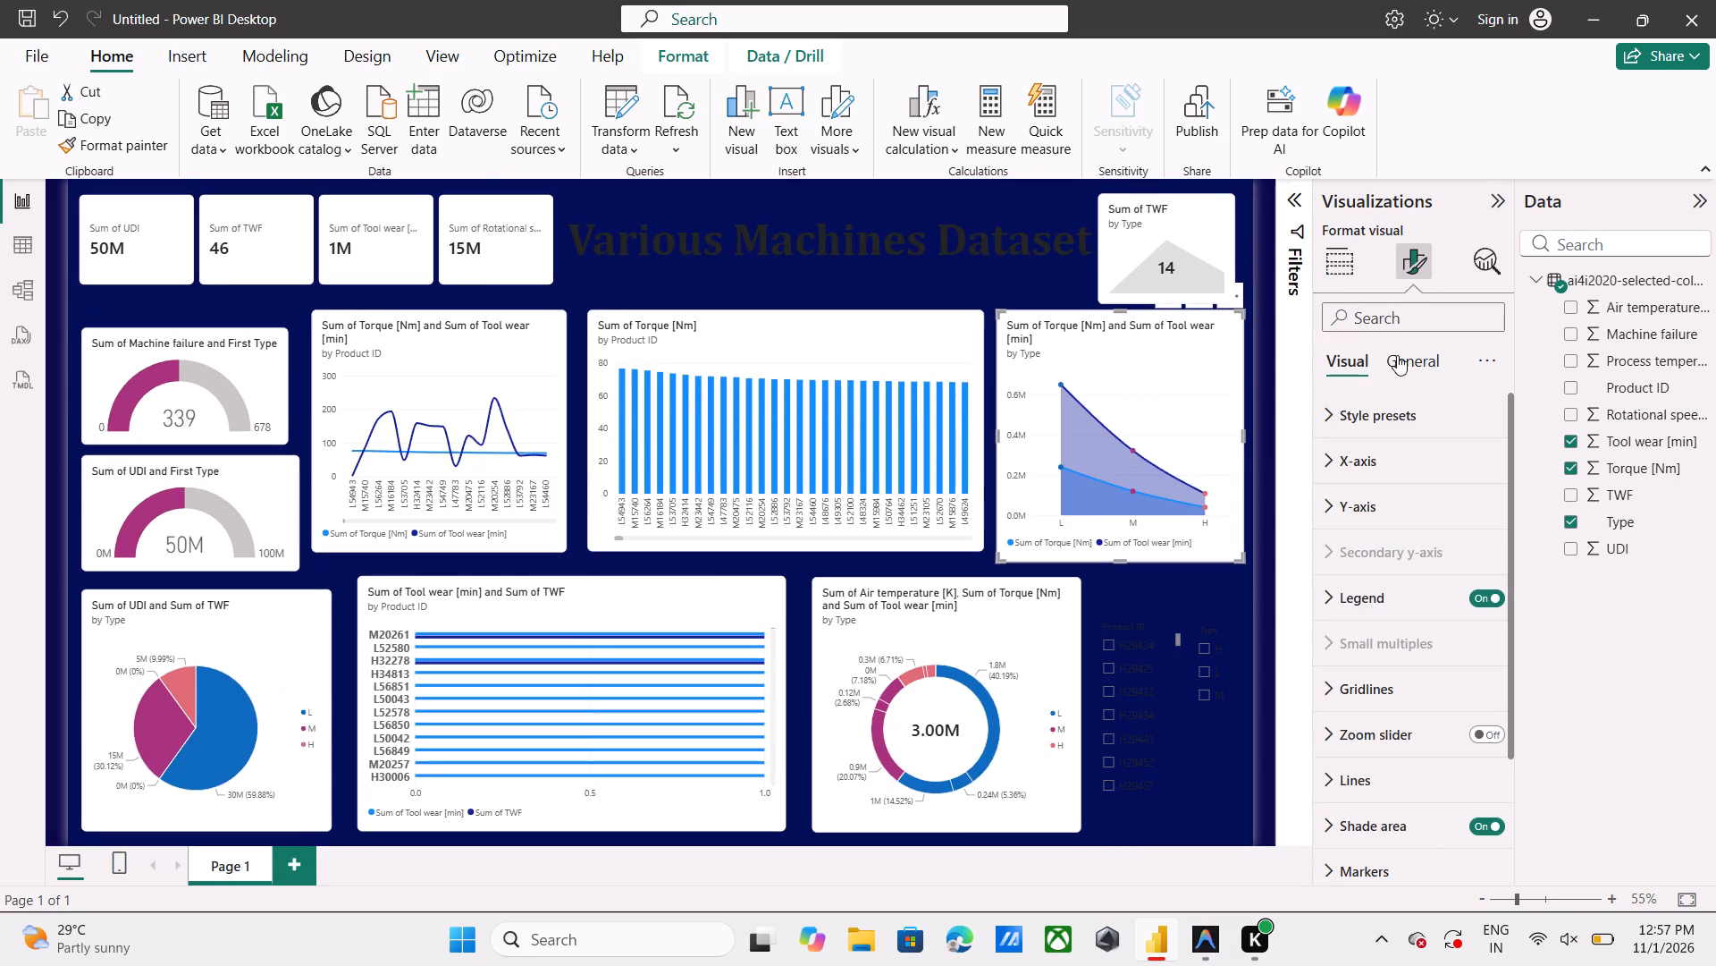
{"action": "left_click", "coordinate": [941, 296]}
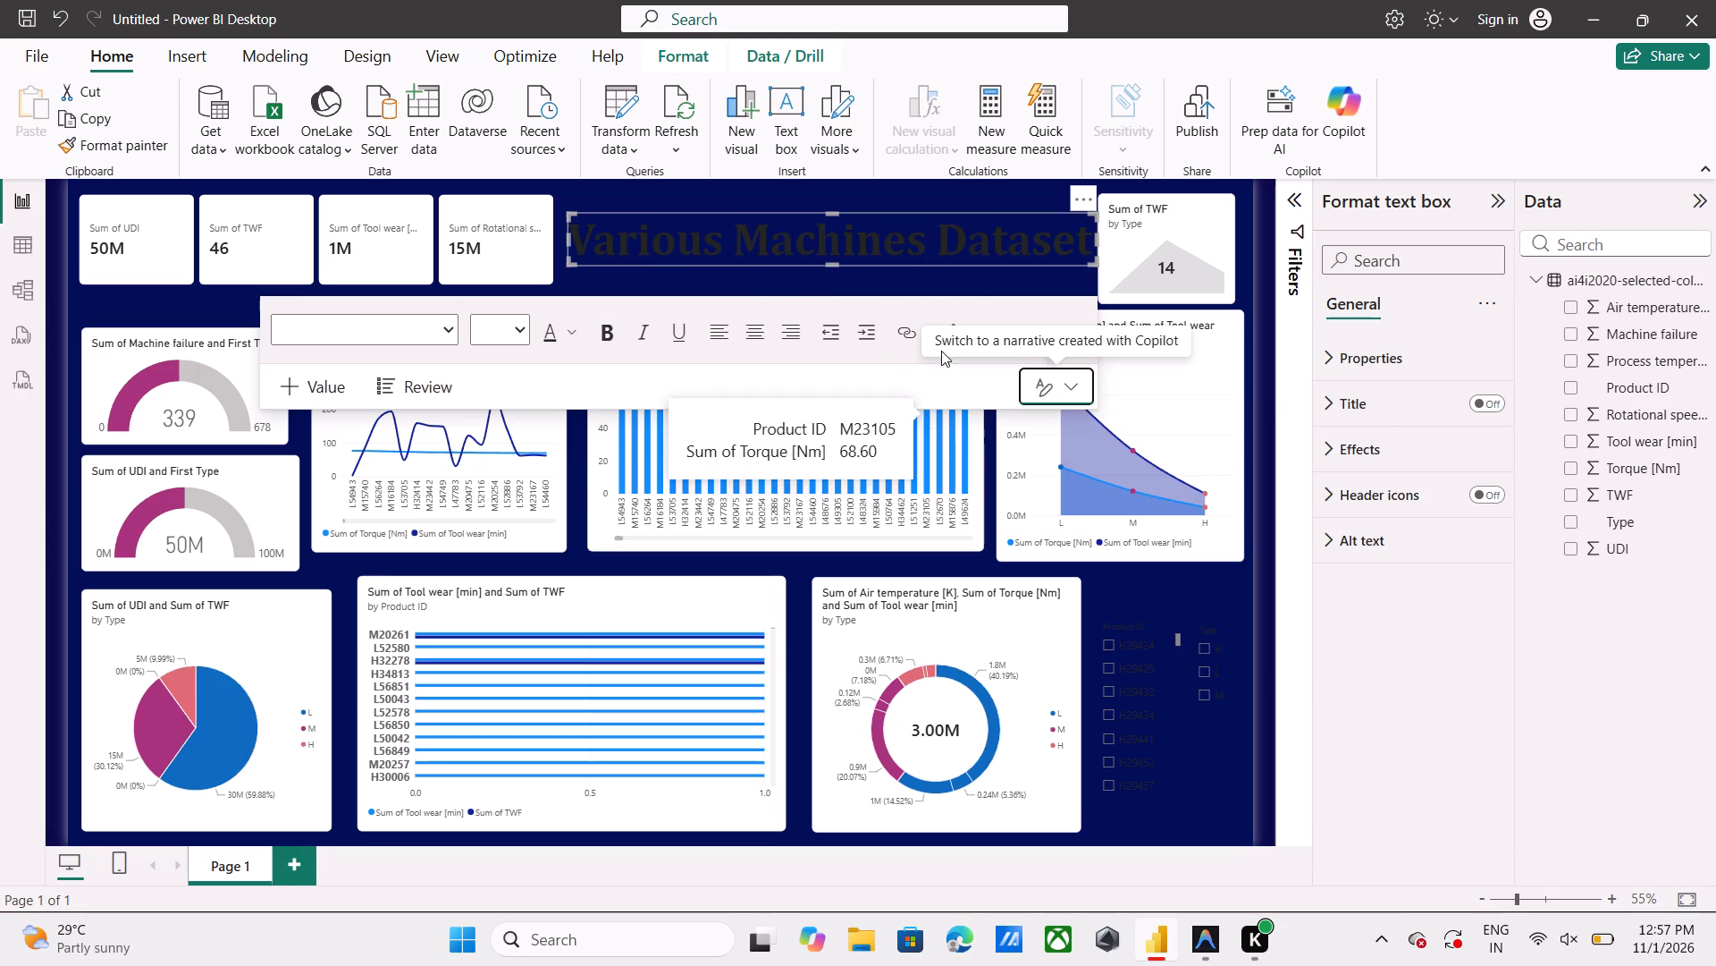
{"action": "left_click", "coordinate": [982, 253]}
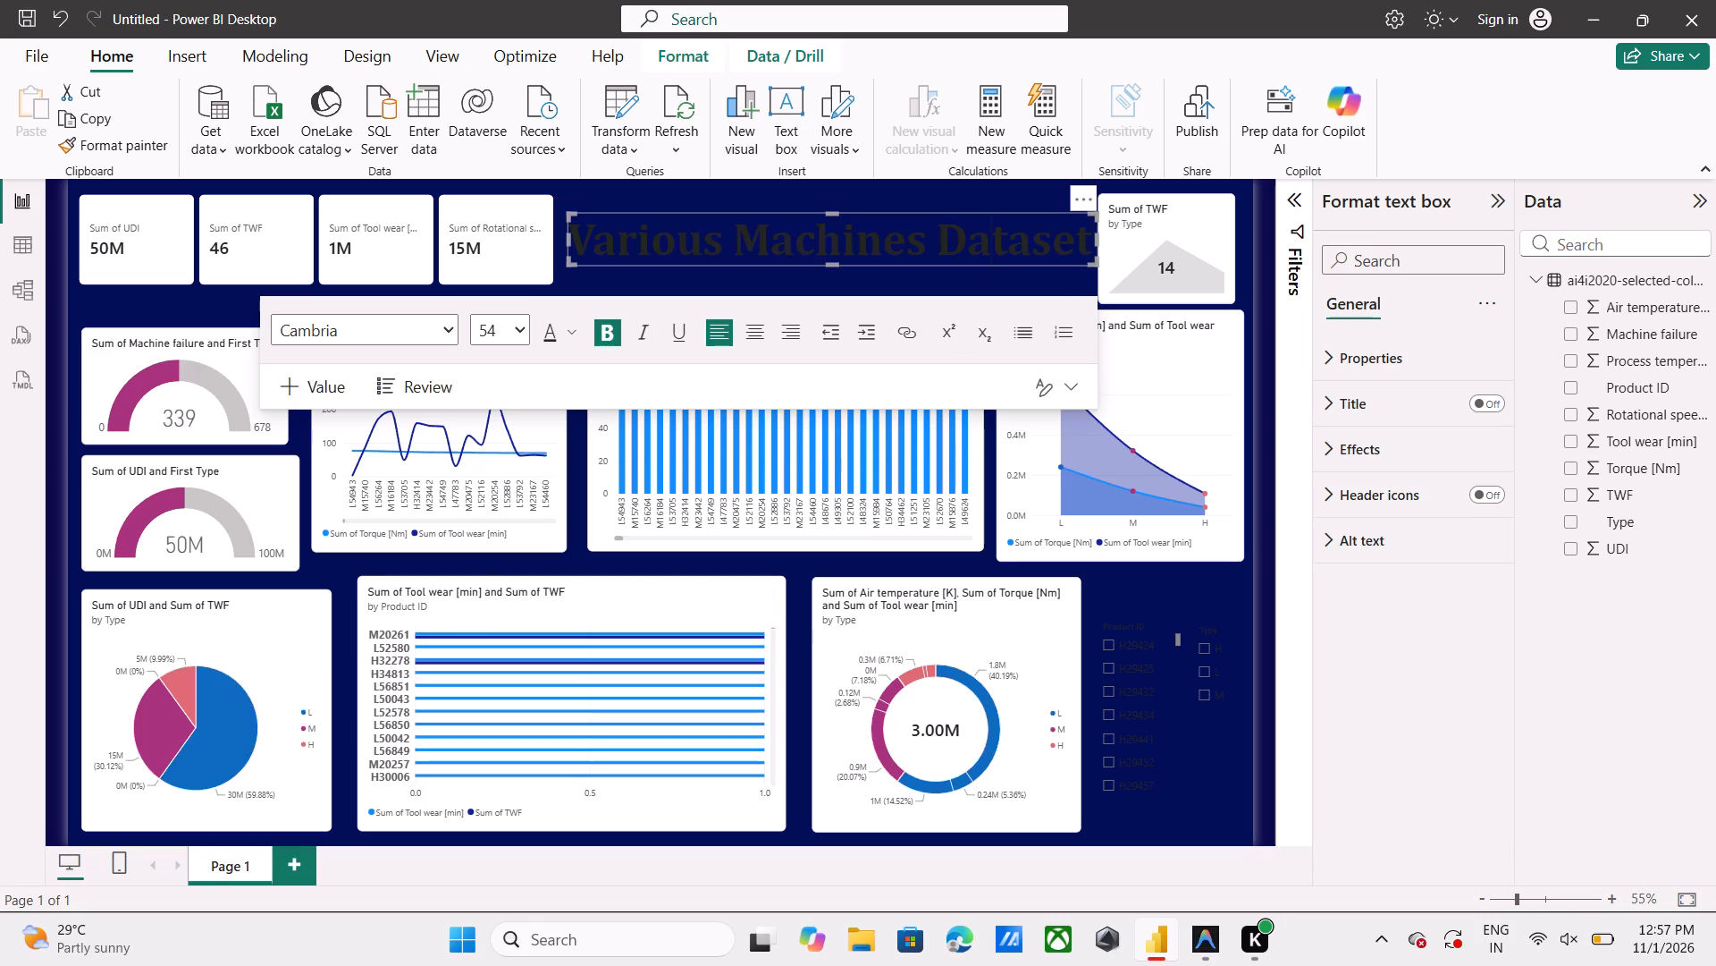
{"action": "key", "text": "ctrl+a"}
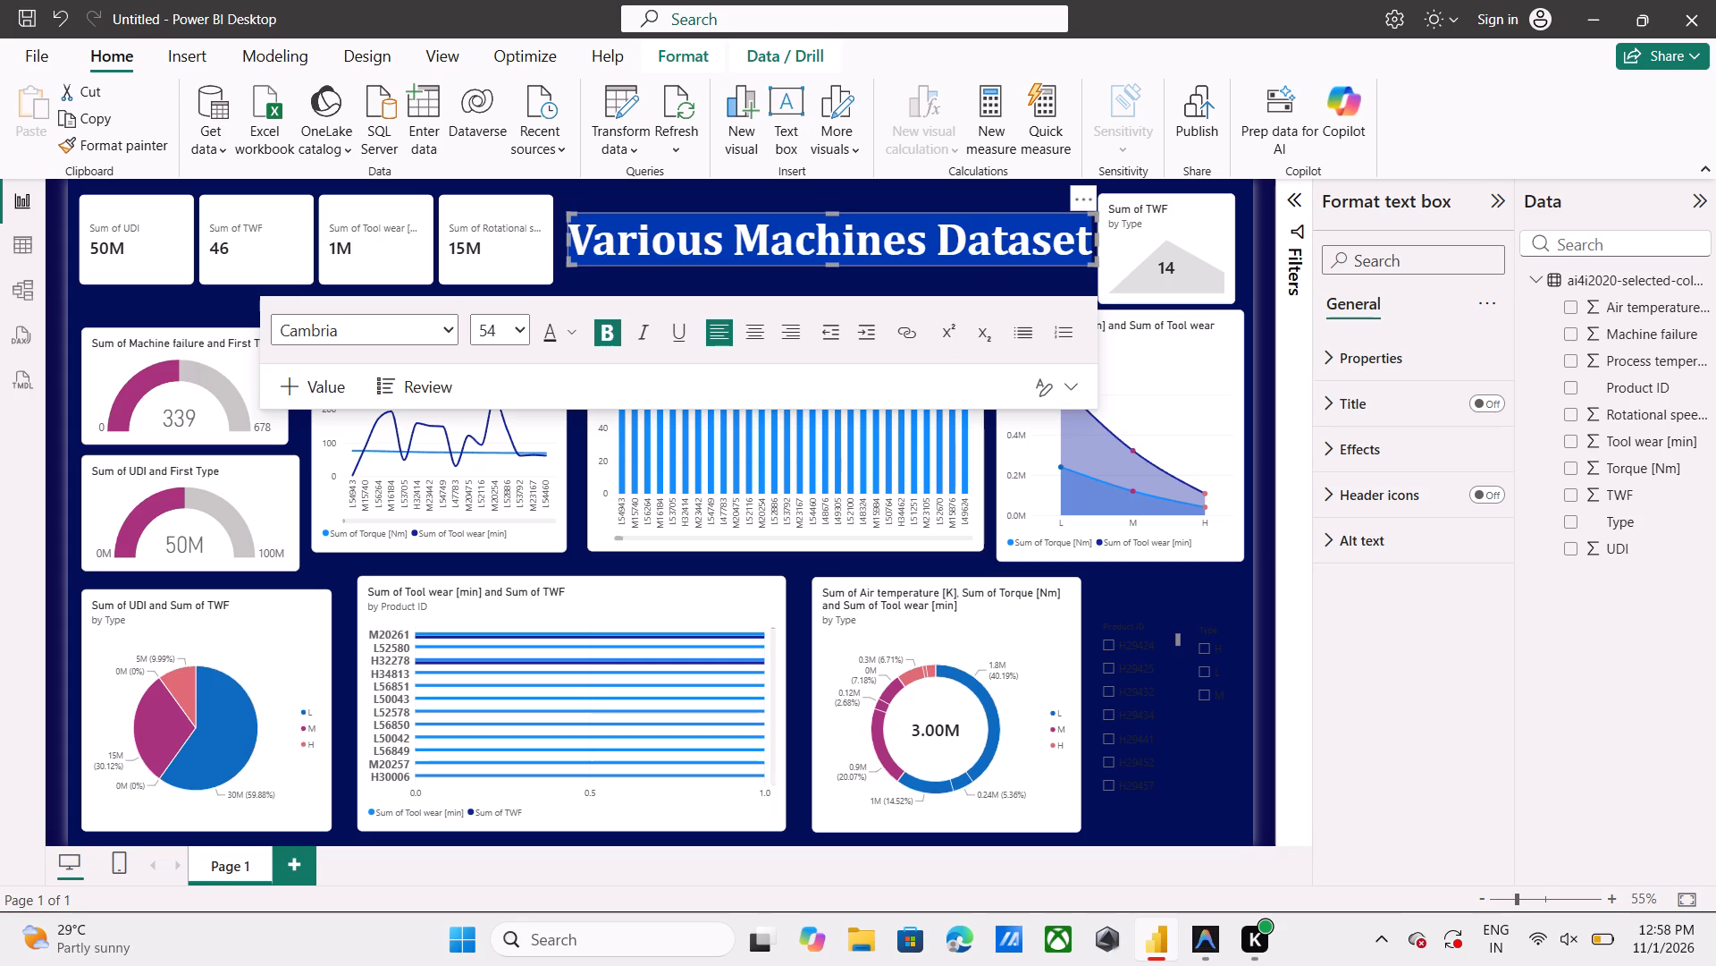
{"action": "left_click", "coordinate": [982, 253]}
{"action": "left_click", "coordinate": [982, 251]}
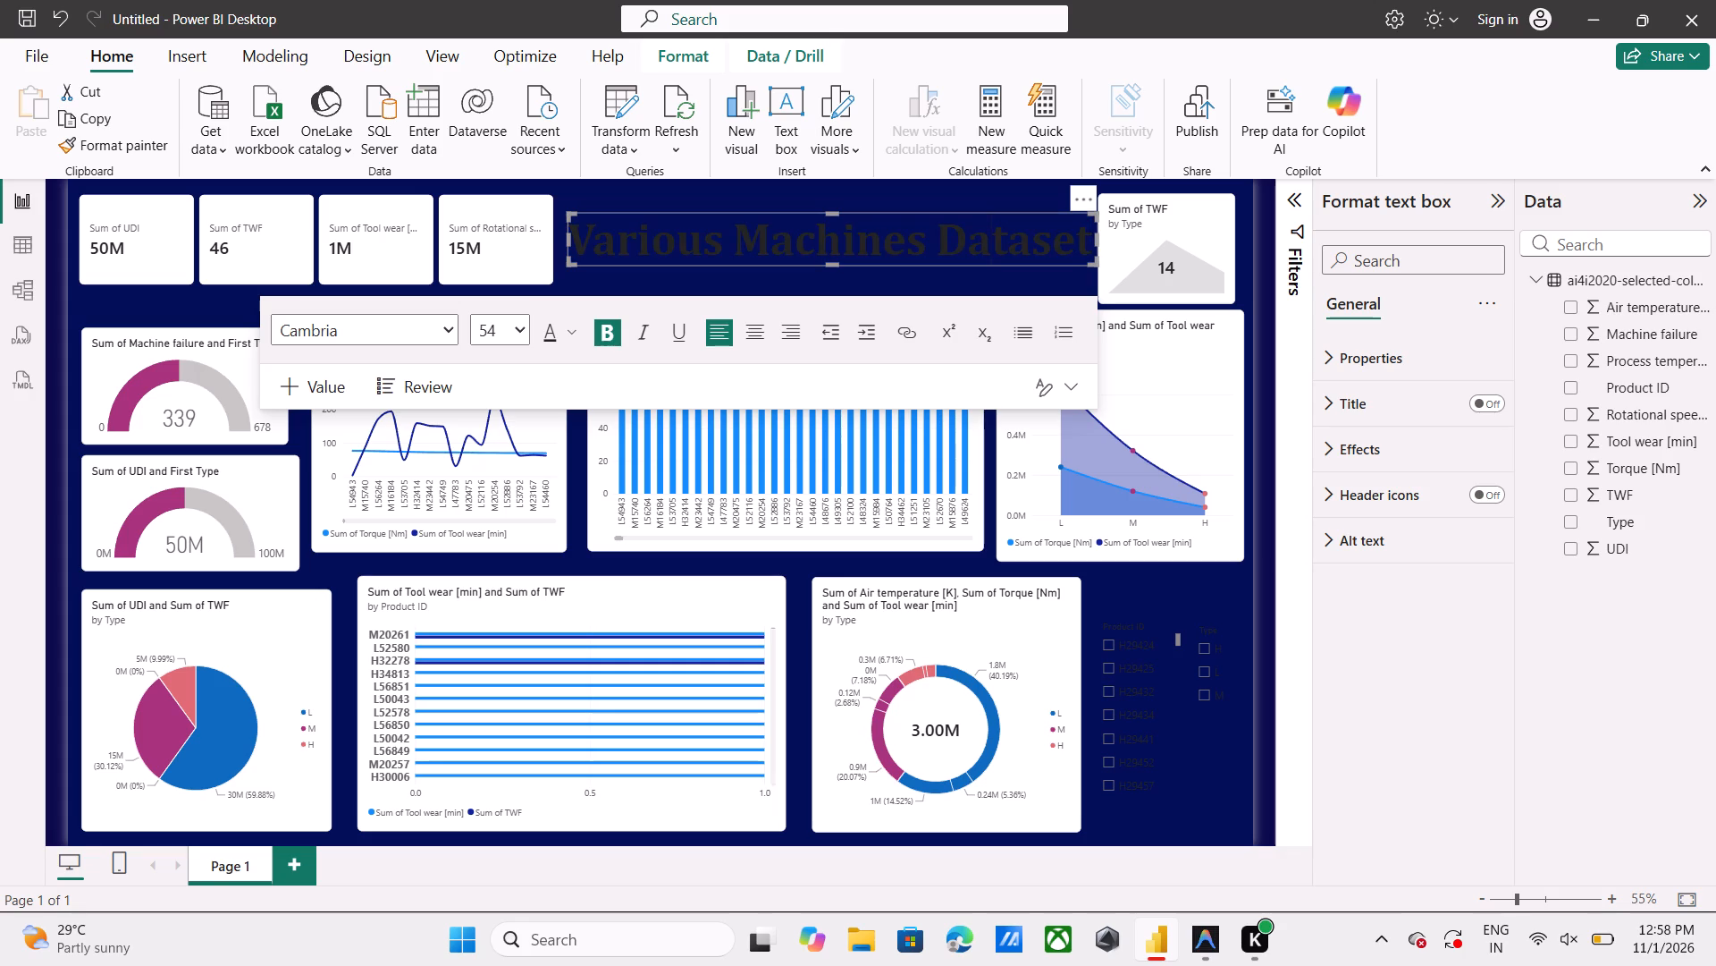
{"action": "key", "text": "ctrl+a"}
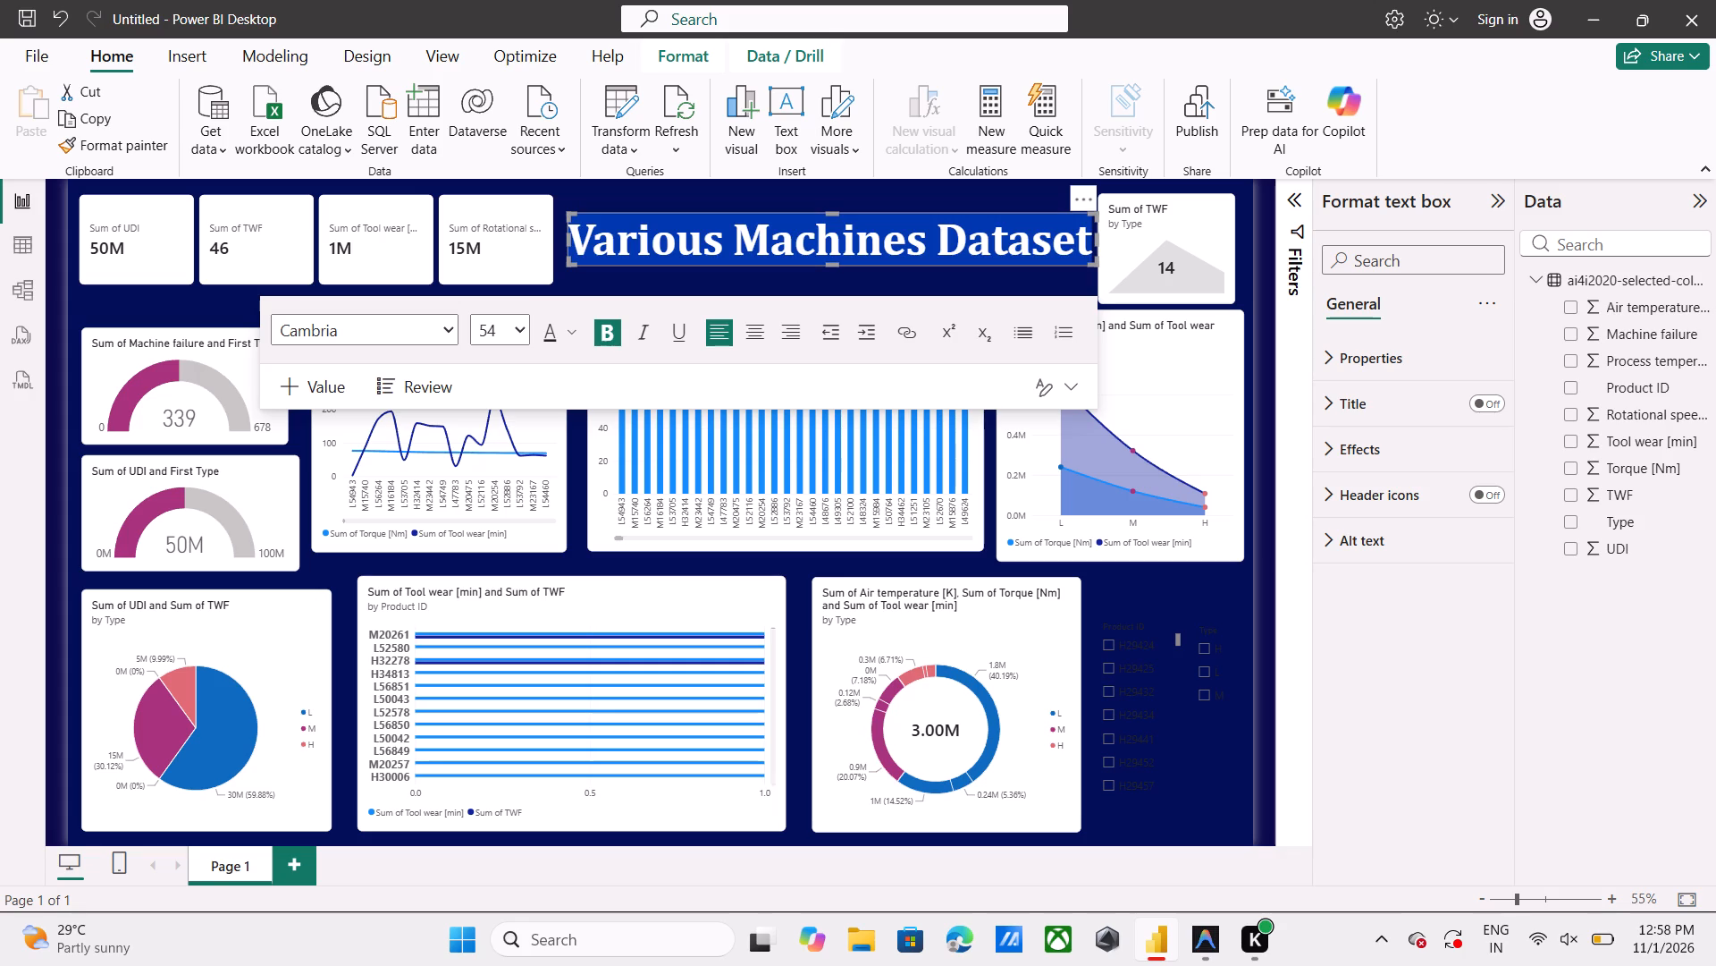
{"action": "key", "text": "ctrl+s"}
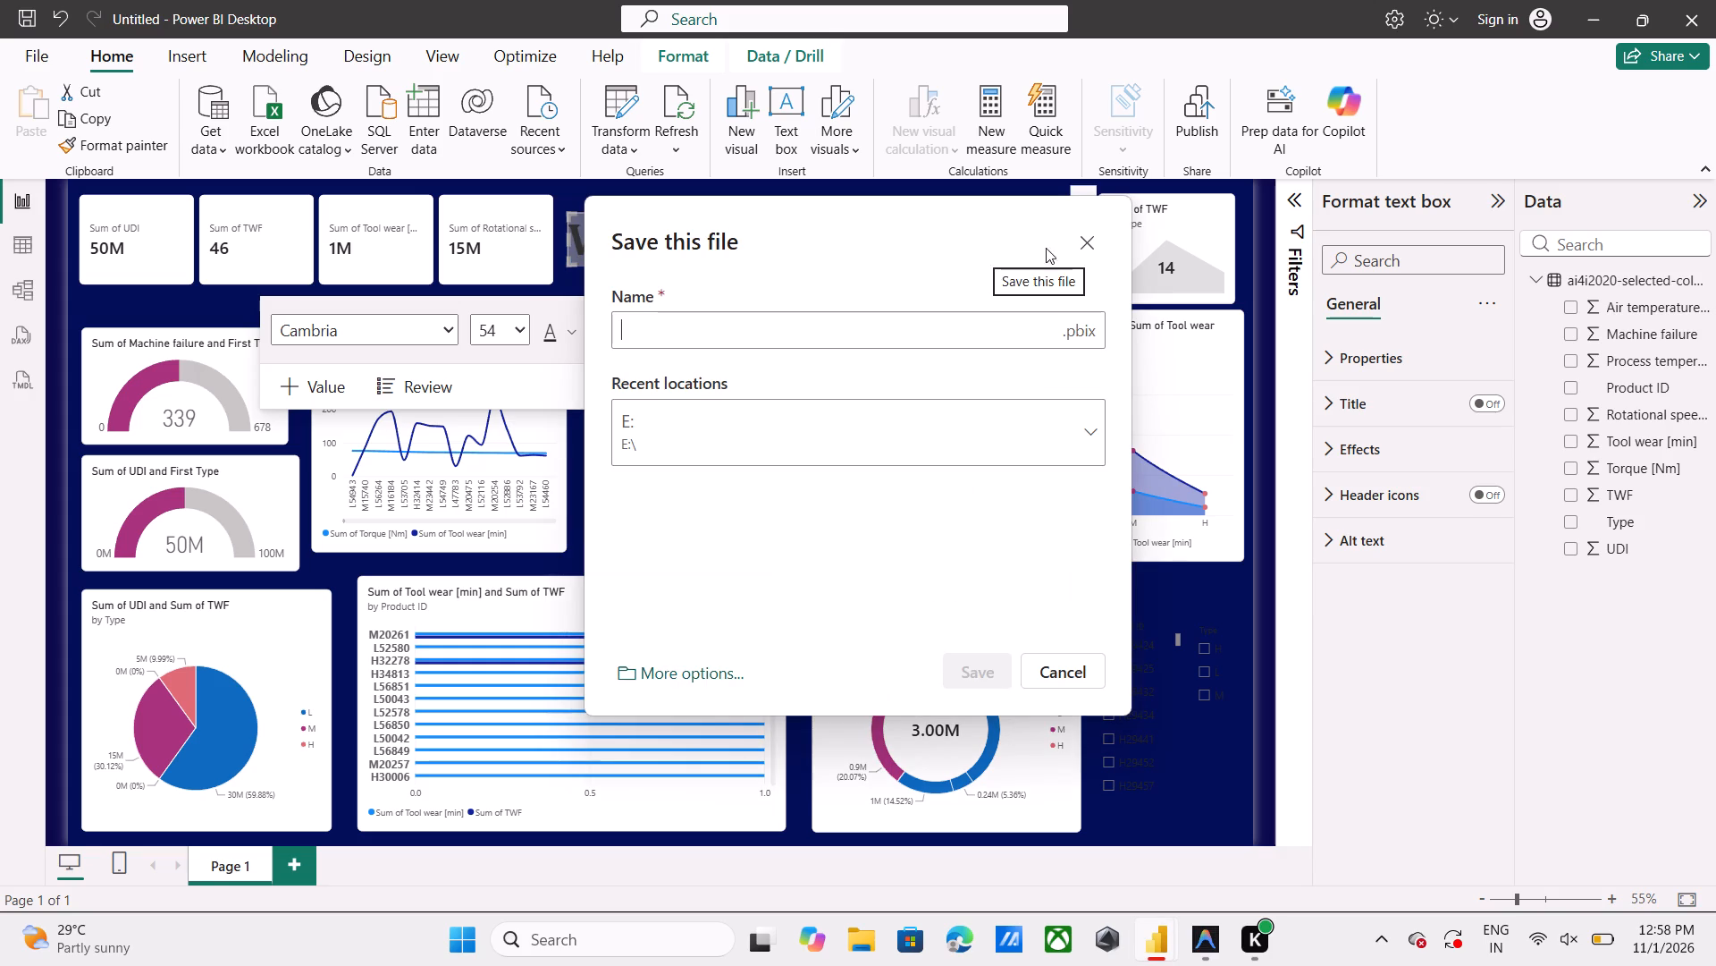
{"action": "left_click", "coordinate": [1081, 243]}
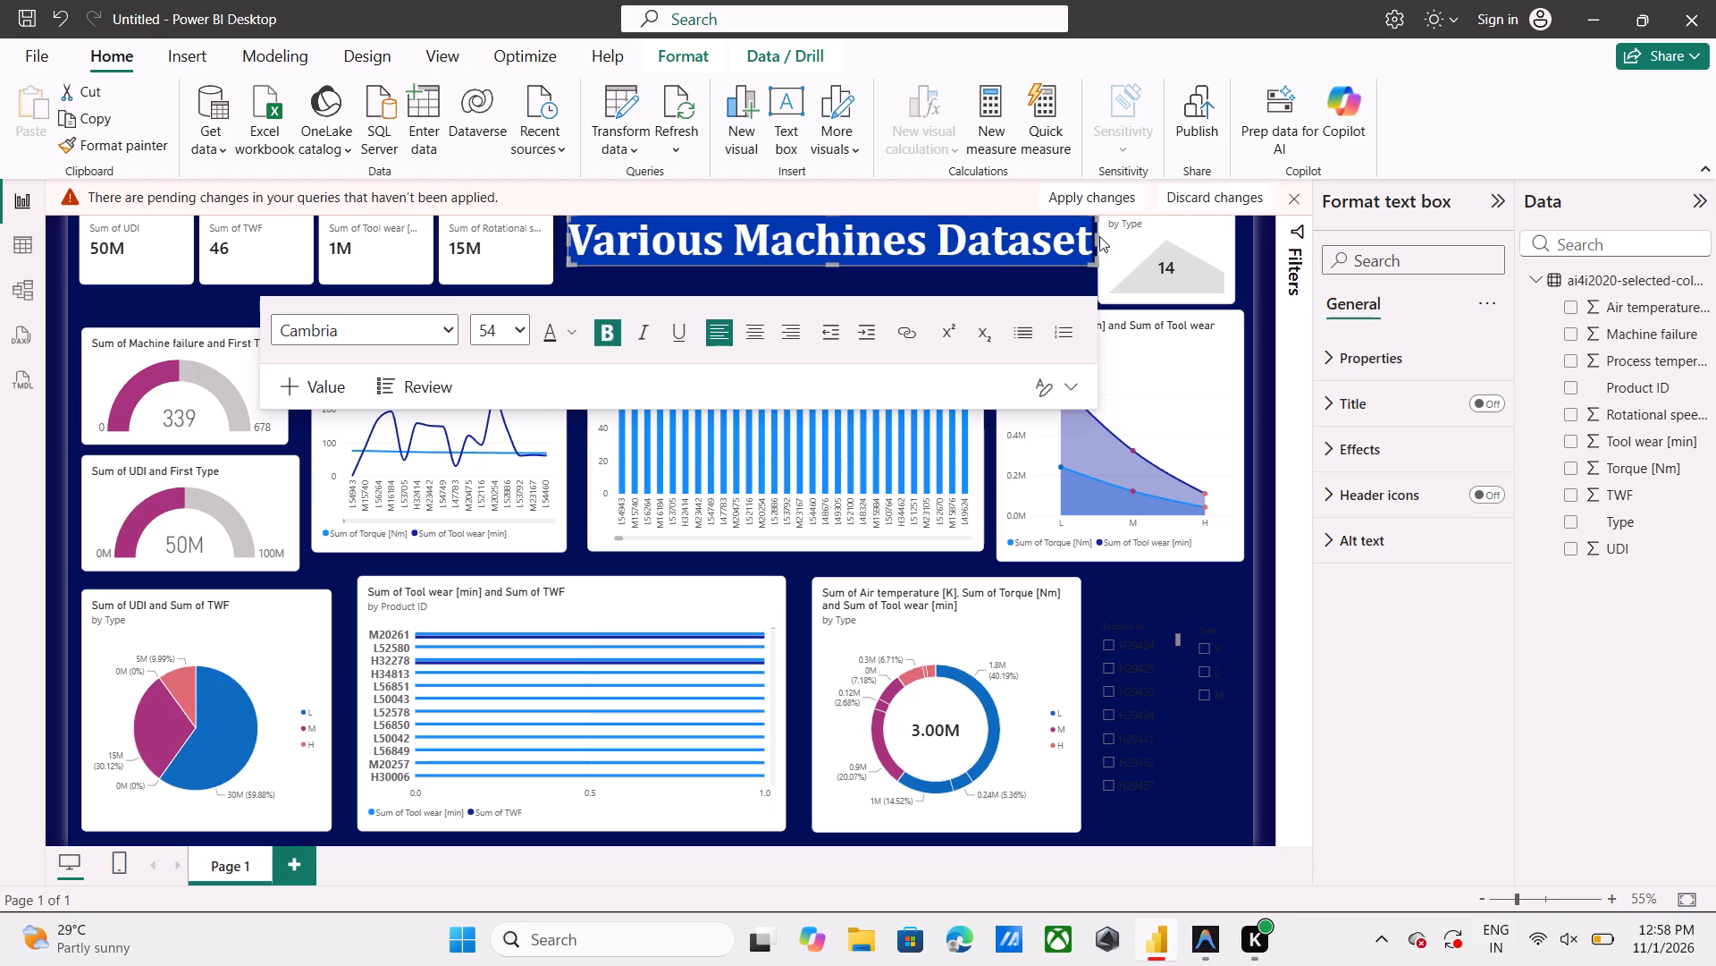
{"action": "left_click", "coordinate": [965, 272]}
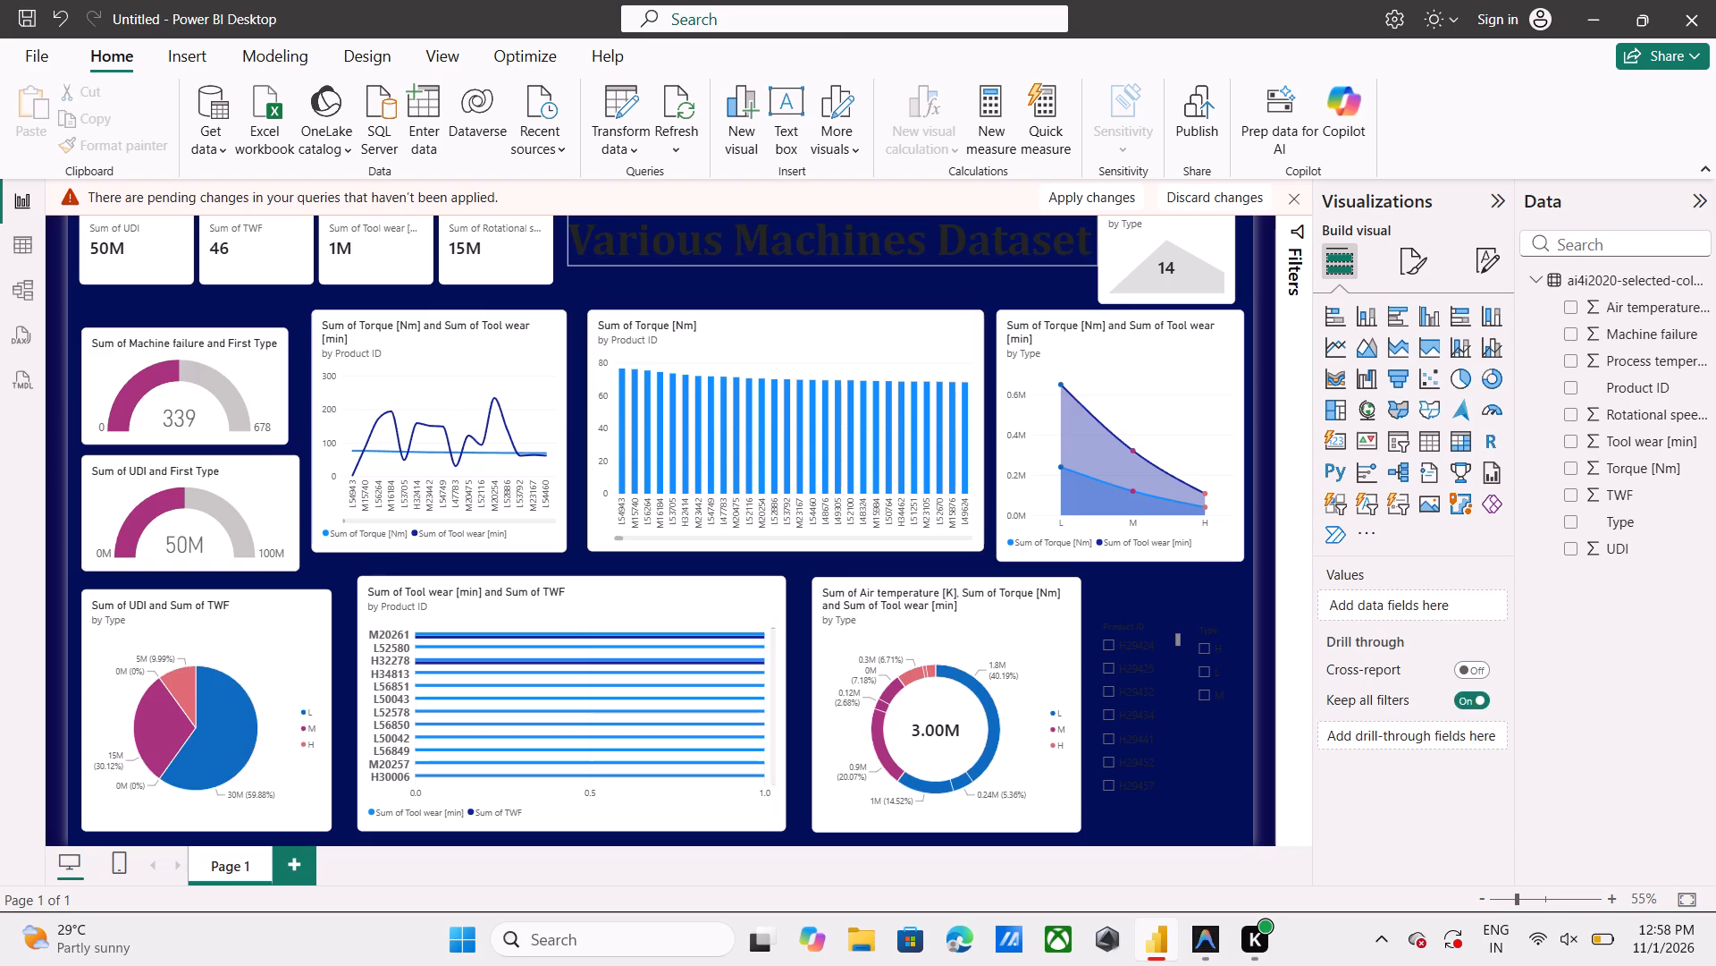
Select the whole "Various Machines Dataset" title text and set its font colour to white.
{"action": "left_click_drag", "start_coordinate": [1084, 263], "coordinate": [1084, 273]}
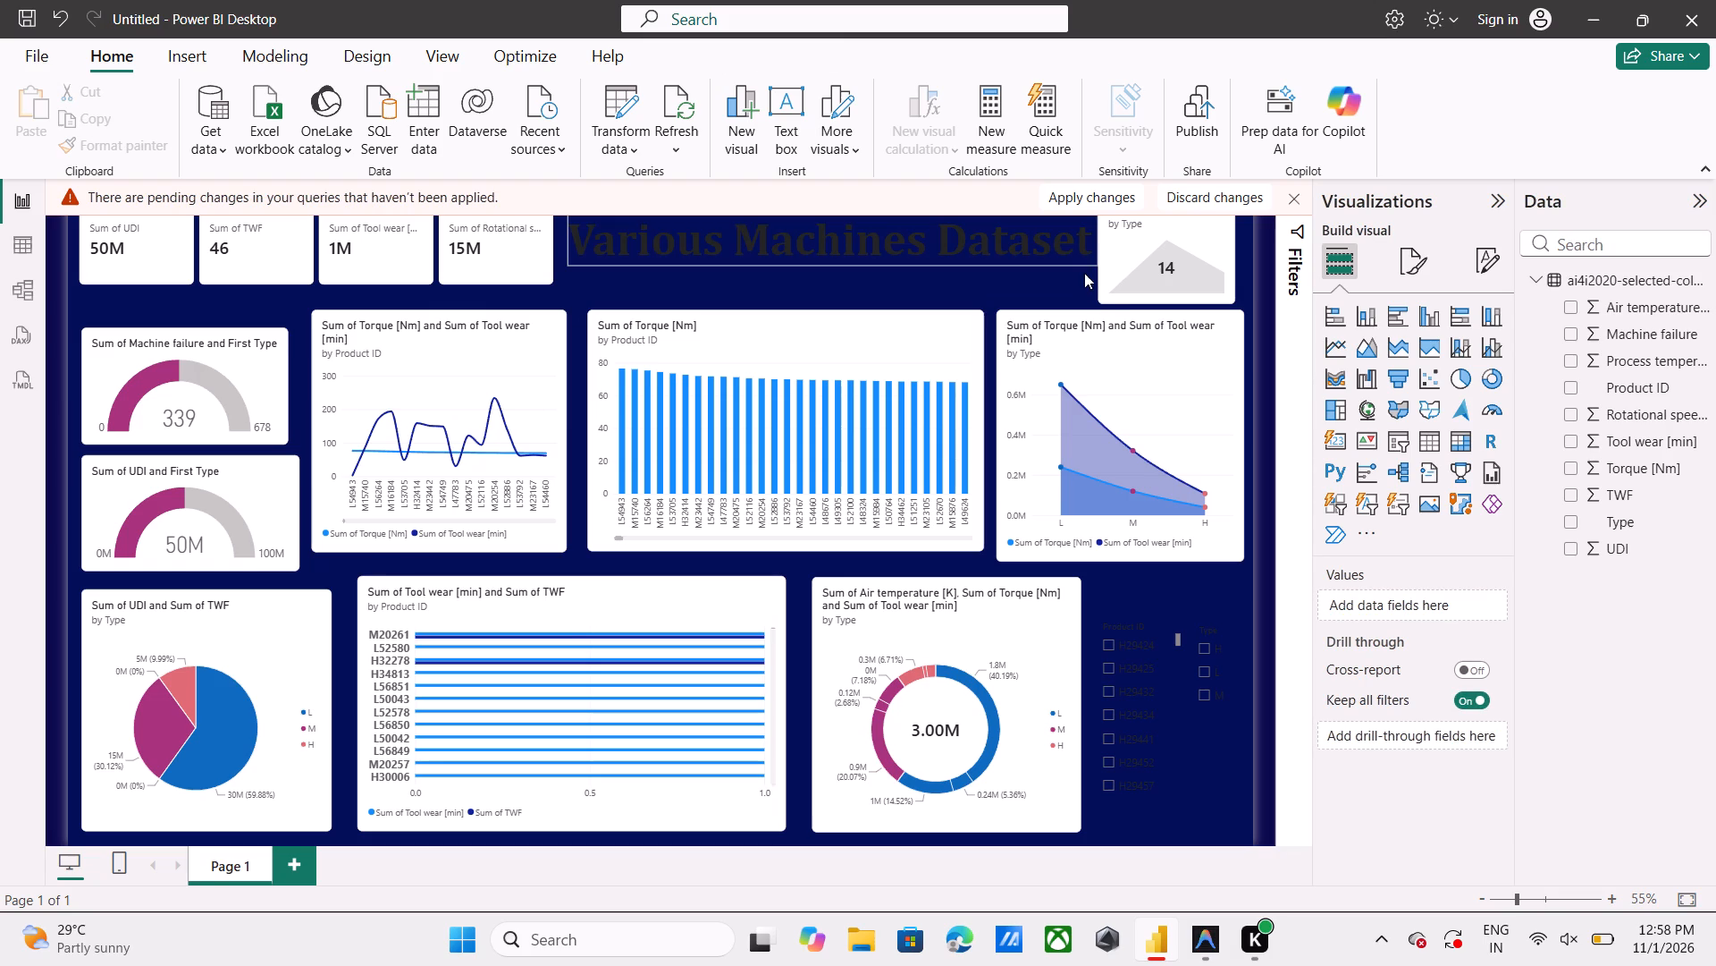
{"action": "left_click_drag", "start_coordinate": [1084, 273], "coordinate": [820, 244]}
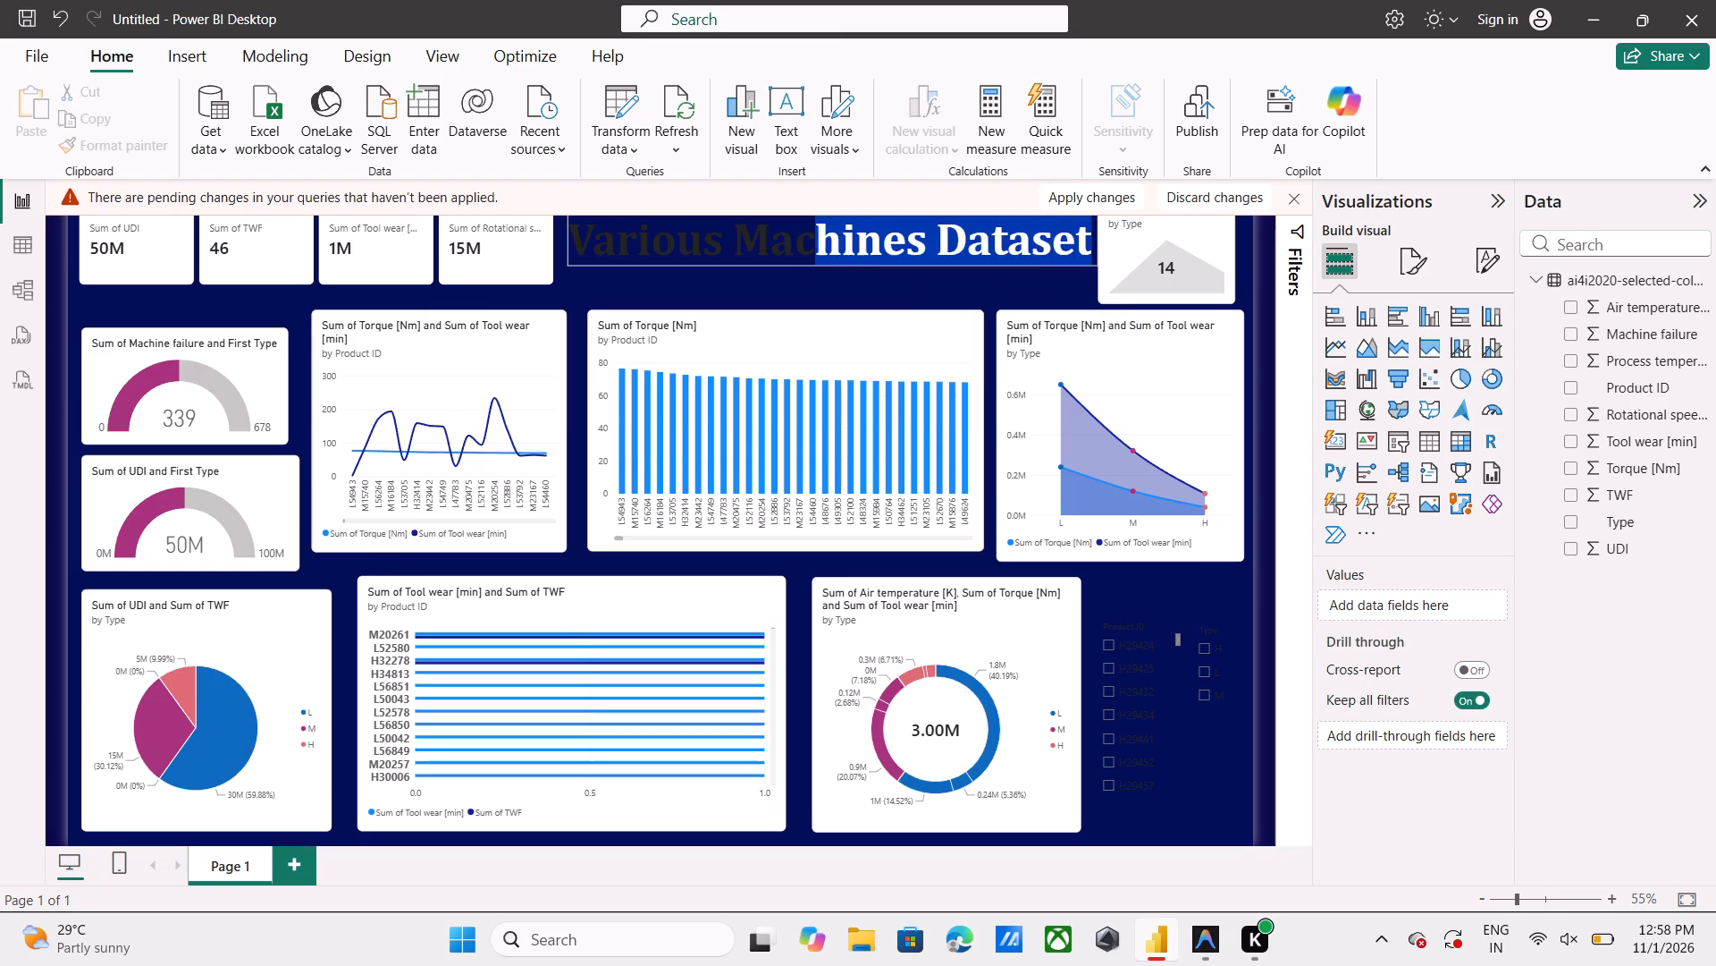
{"action": "left_click_drag", "start_coordinate": [820, 244], "coordinate": [611, 239]}
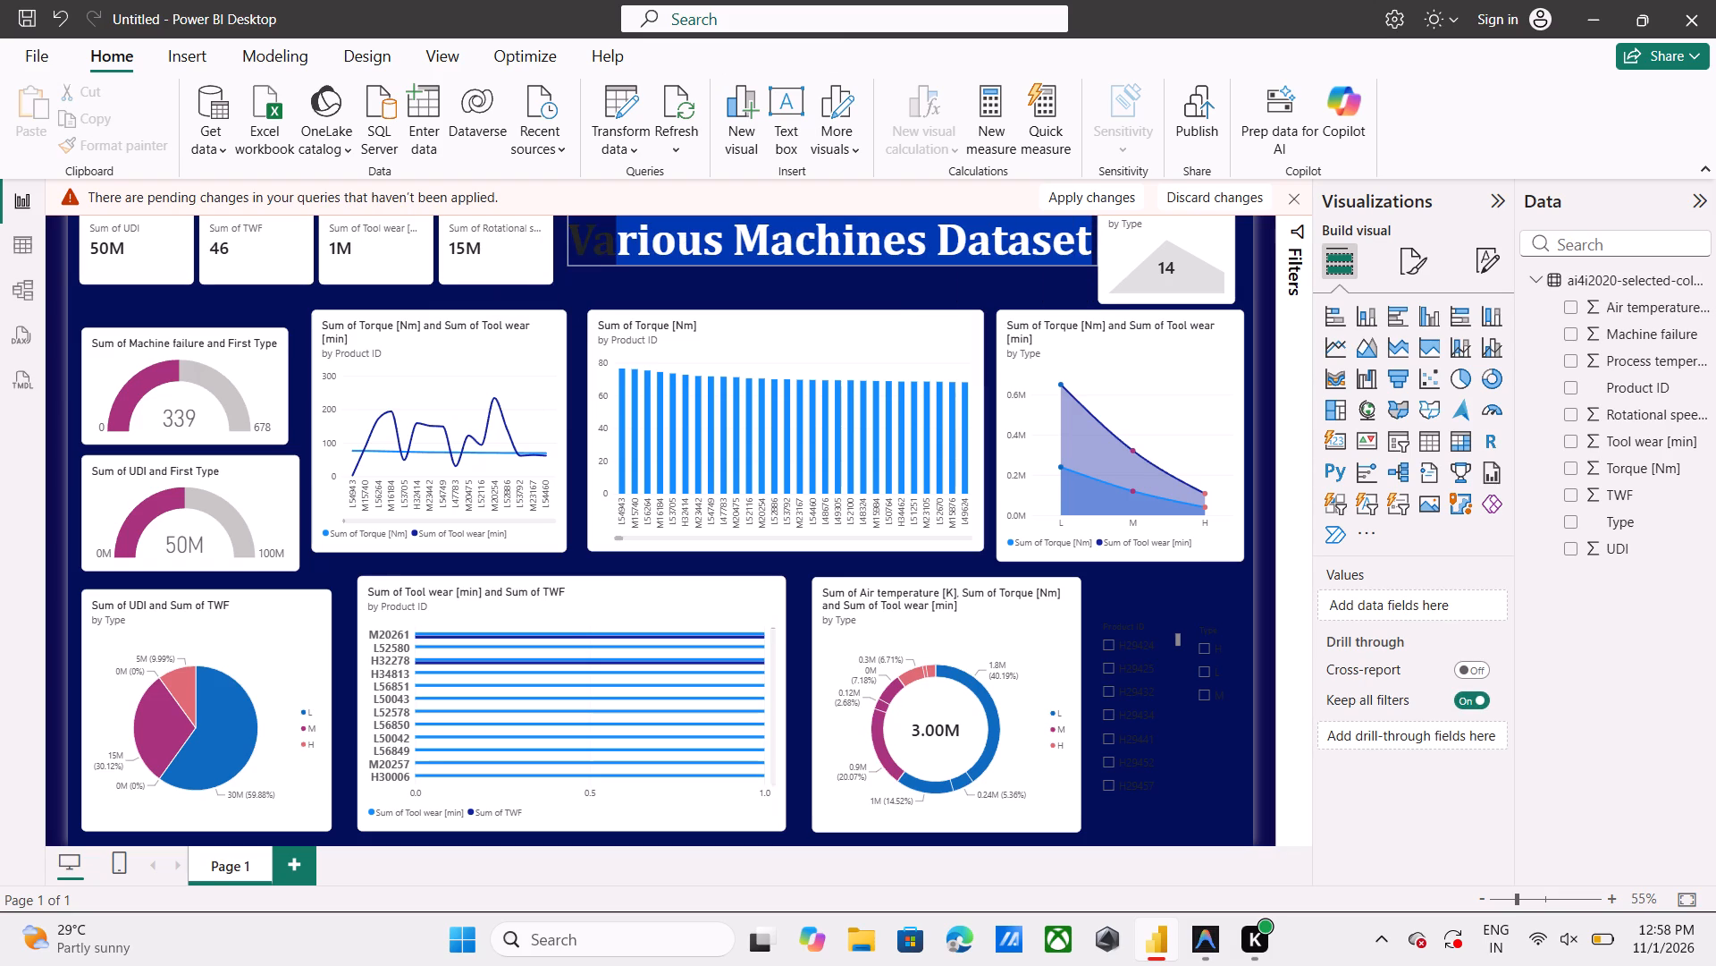
{"action": "left_click_drag", "start_coordinate": [611, 239], "coordinate": [578, 247]}
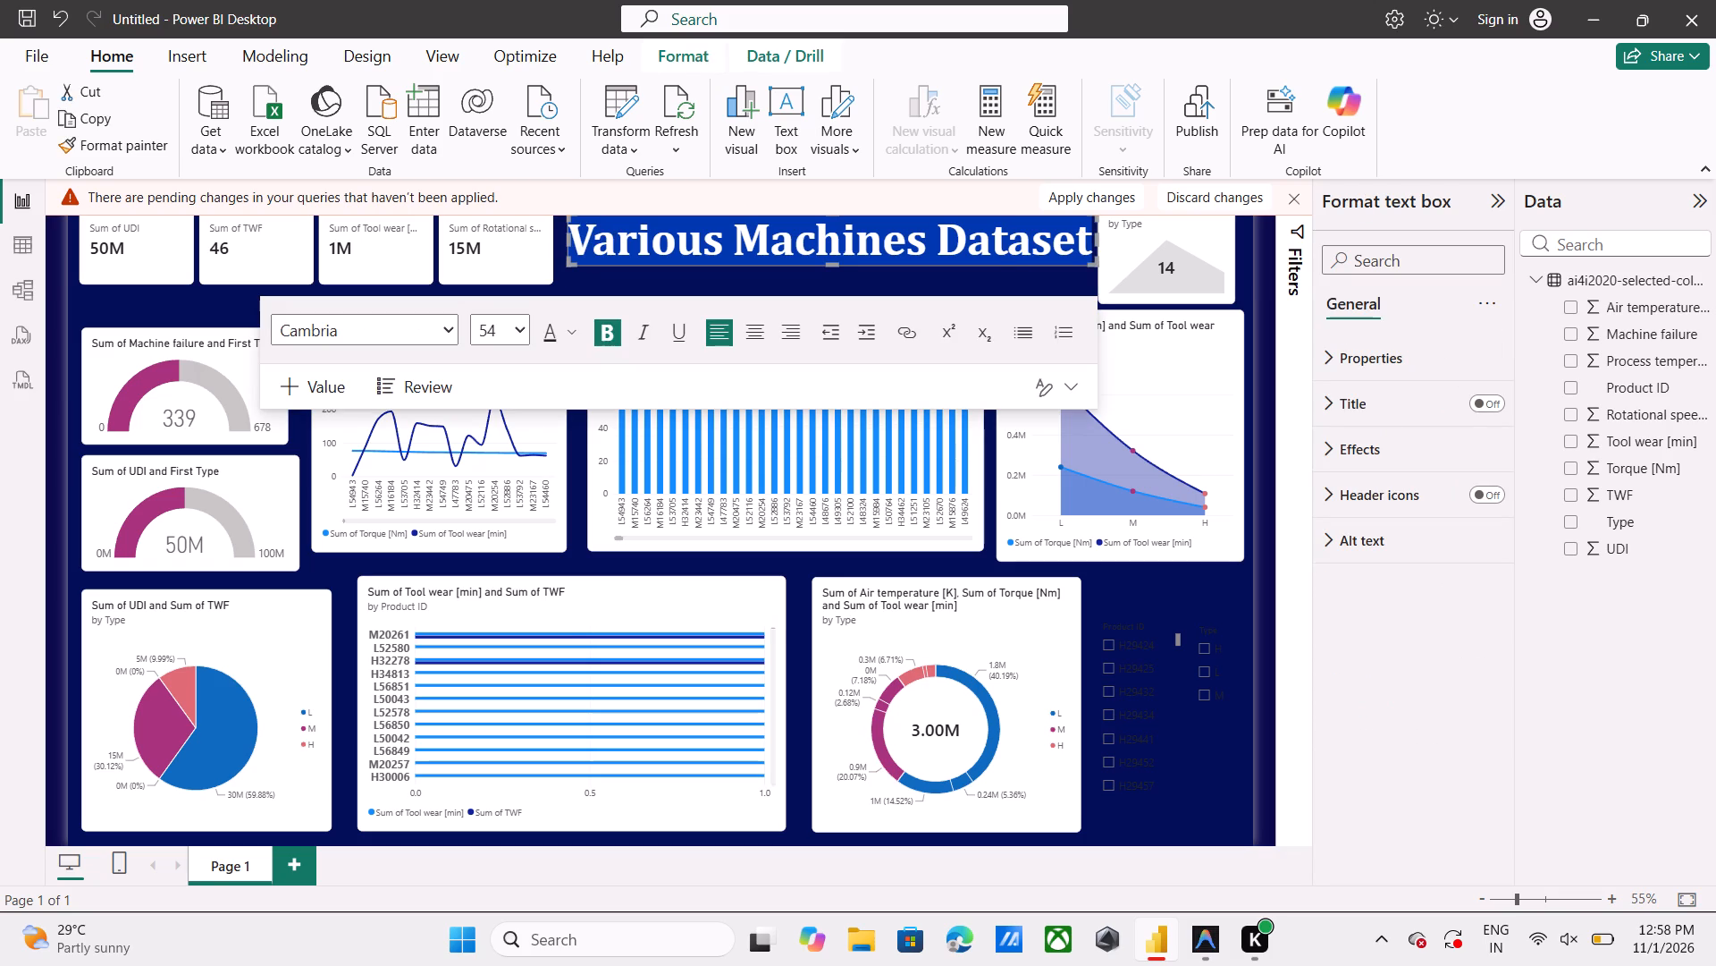
{"action": "left_click", "coordinate": [1072, 380]}
{"action": "left_click", "coordinate": [1072, 380]}
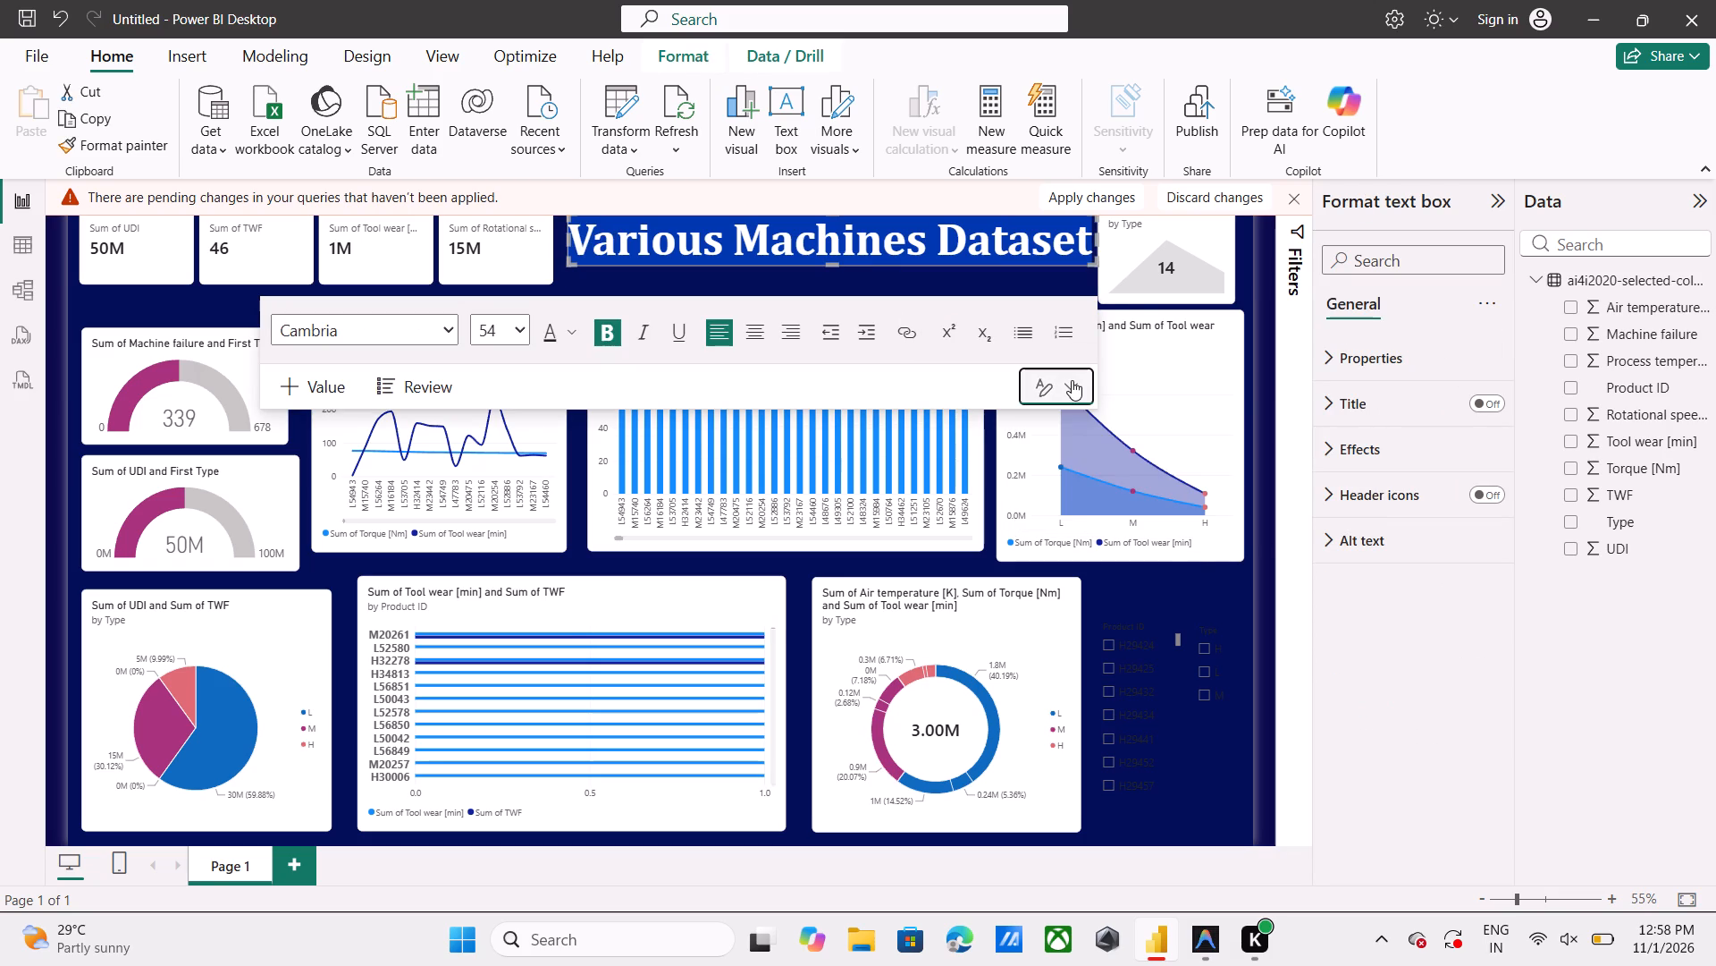
{"action": "left_click", "coordinate": [1040, 390]}
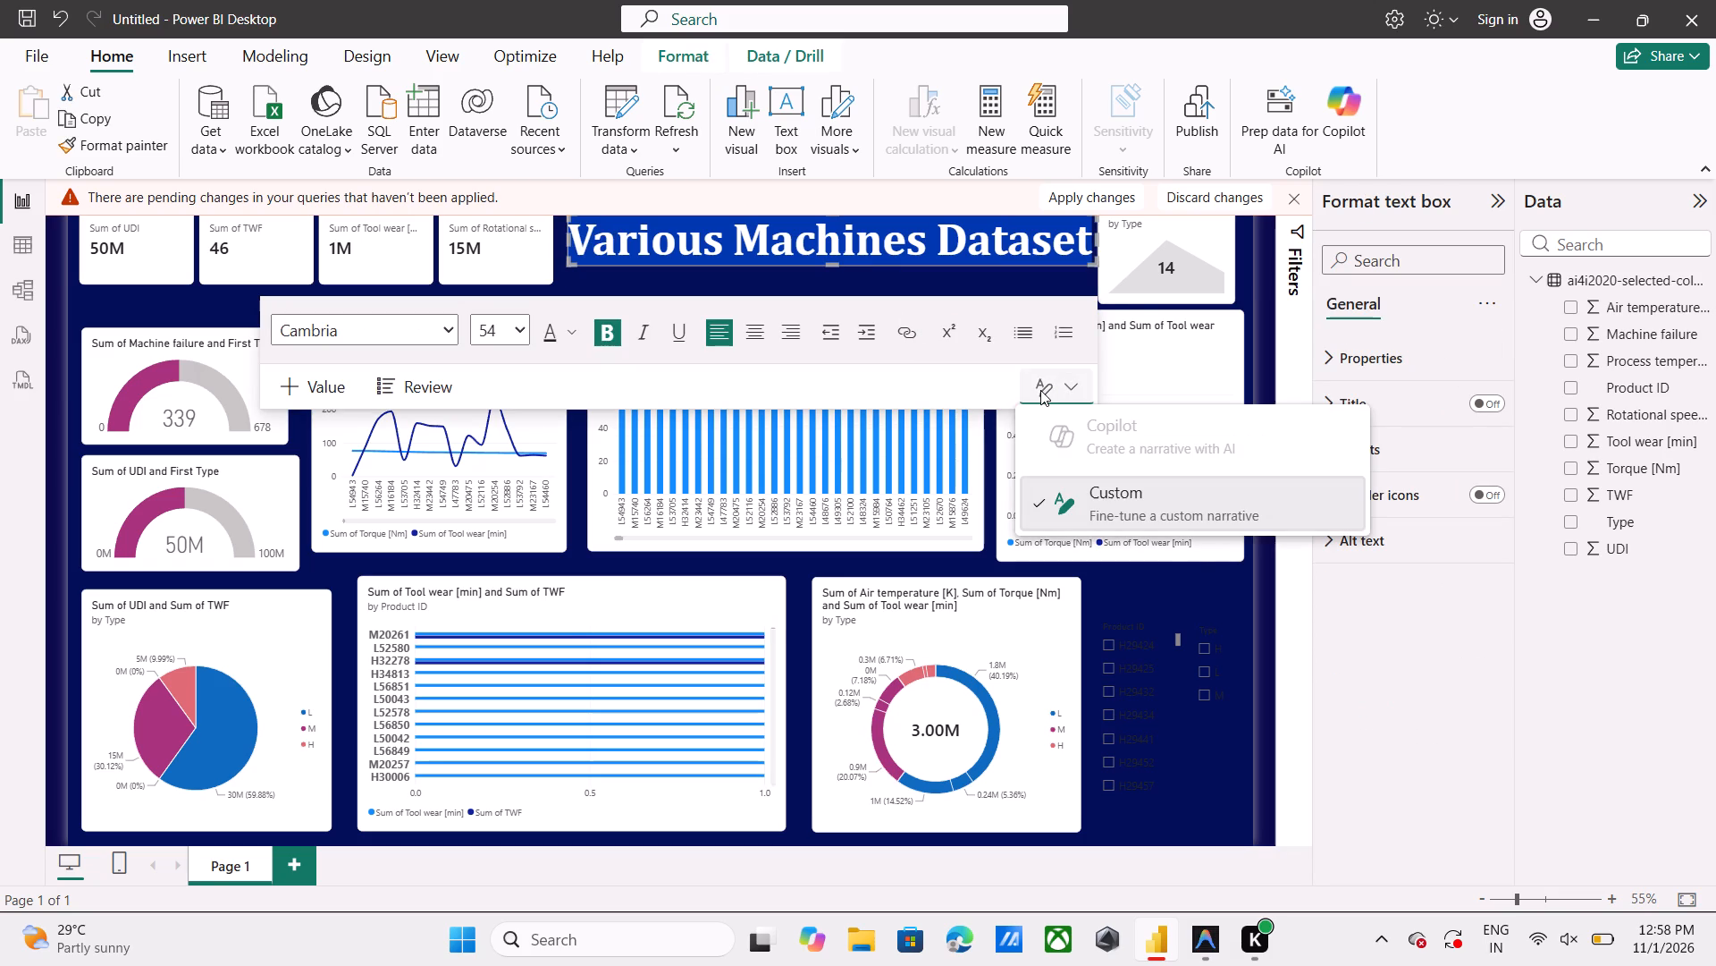
{"action": "left_click", "coordinate": [1040, 390]}
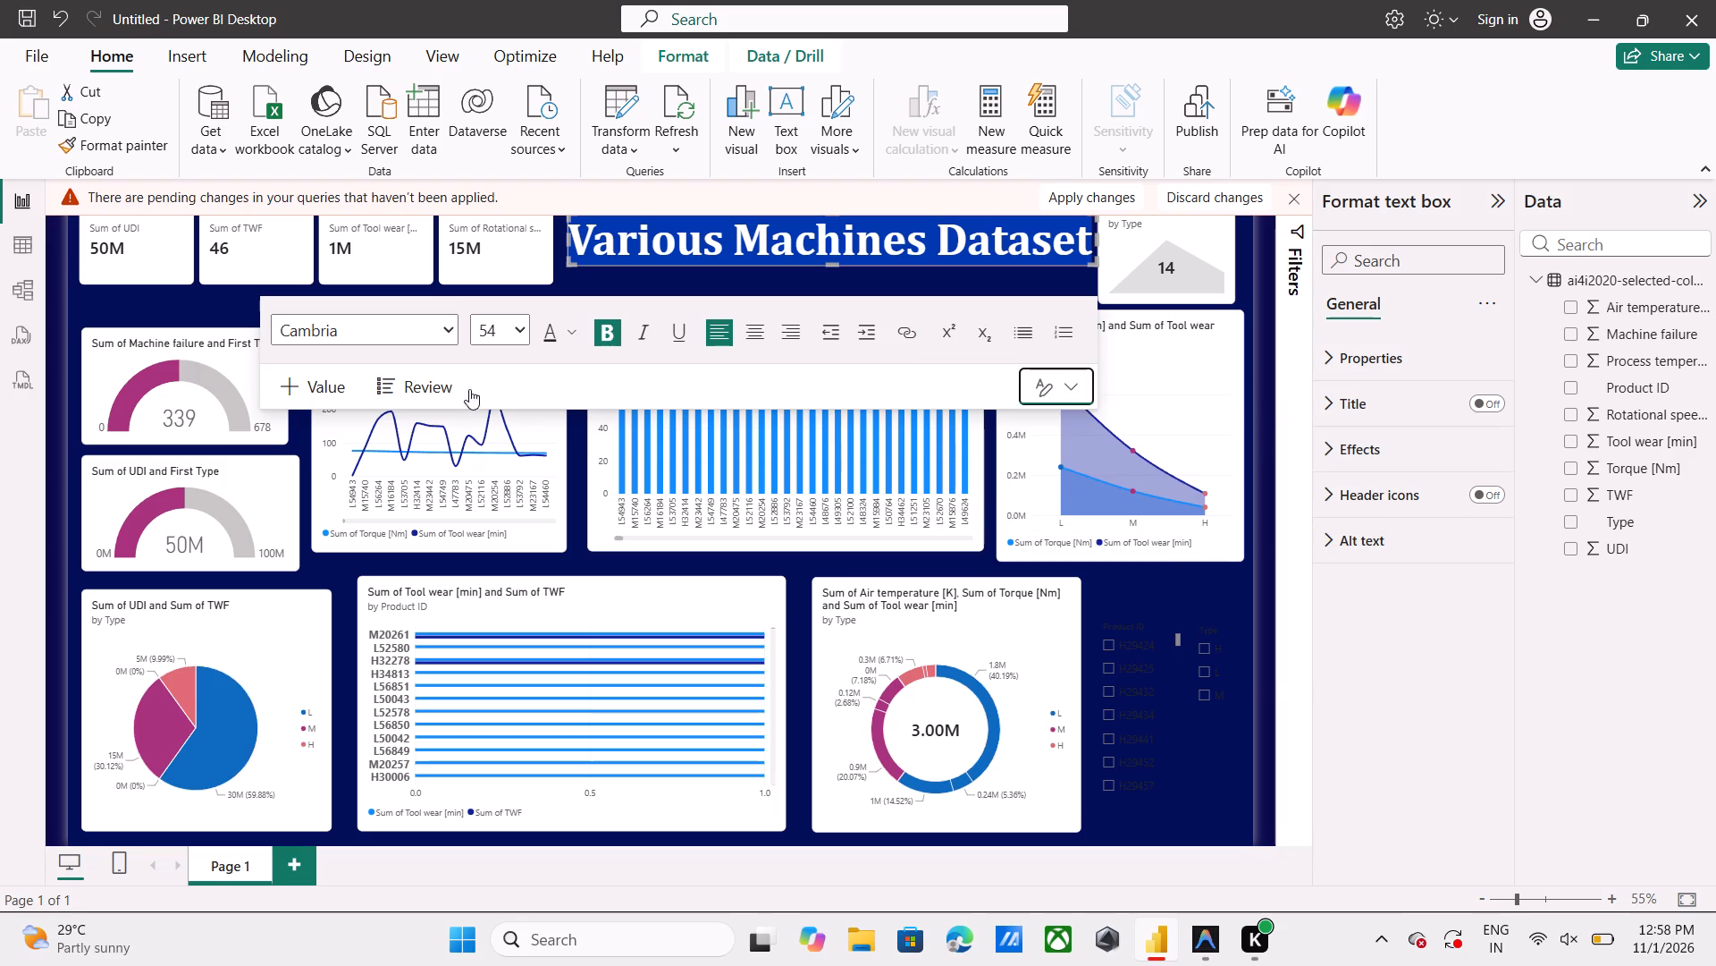
{"action": "left_click", "coordinate": [428, 387]}
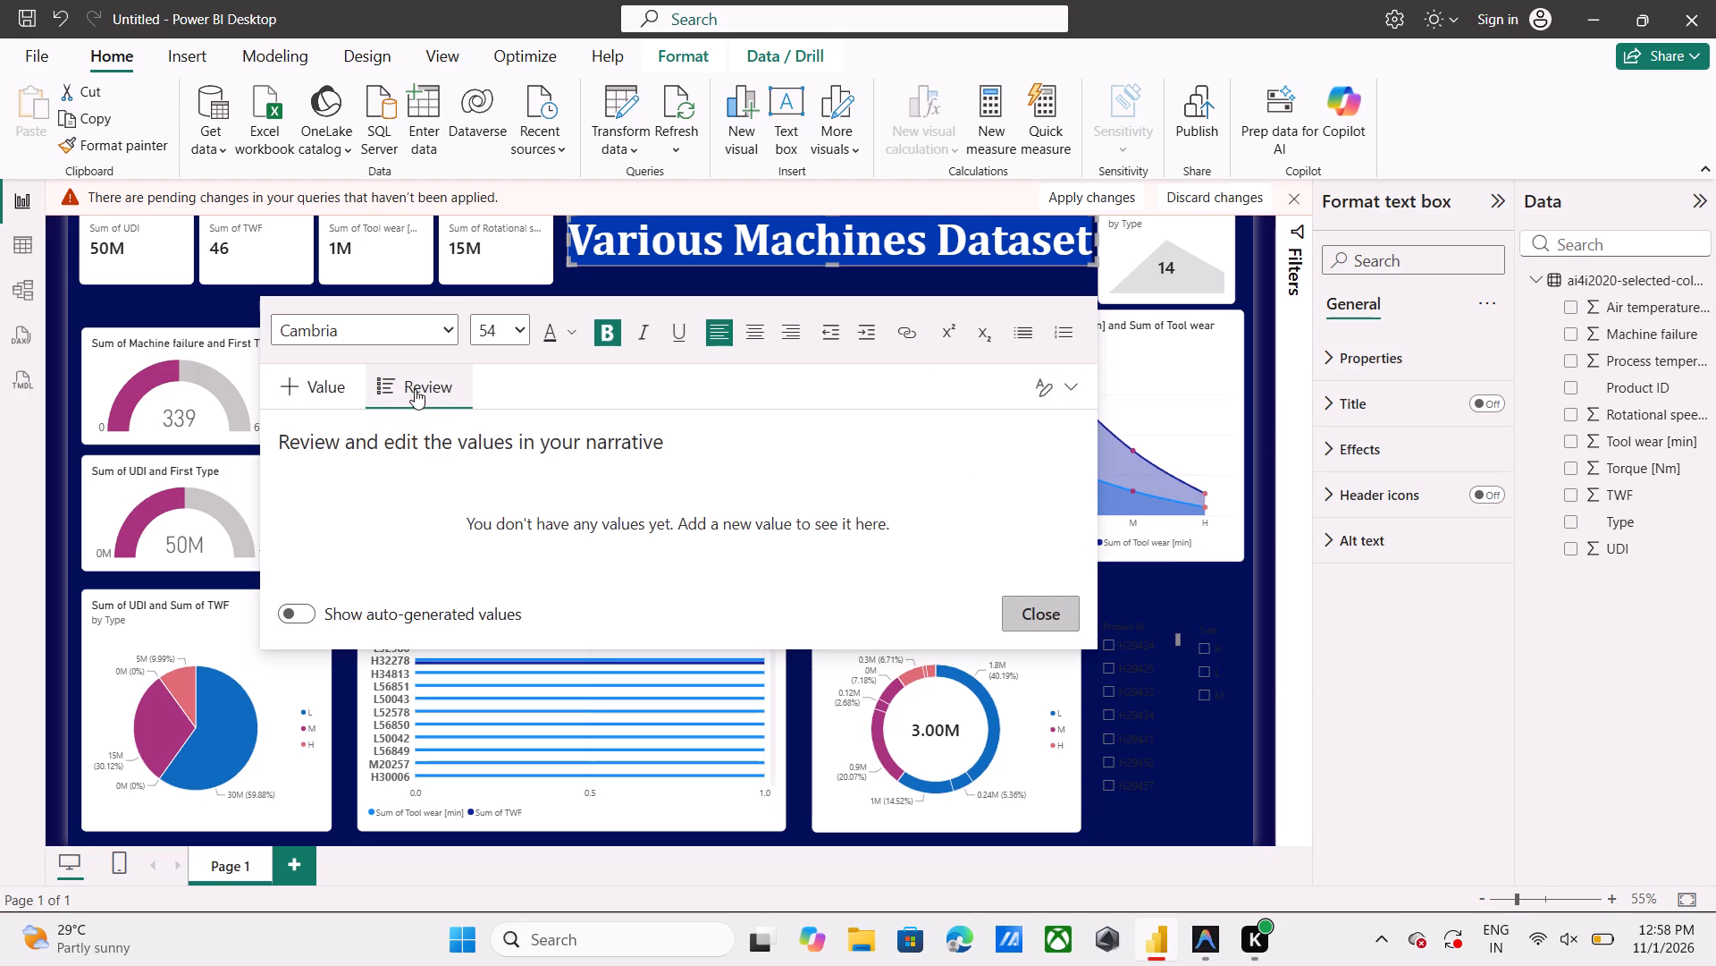
{"action": "left_click", "coordinate": [298, 387]}
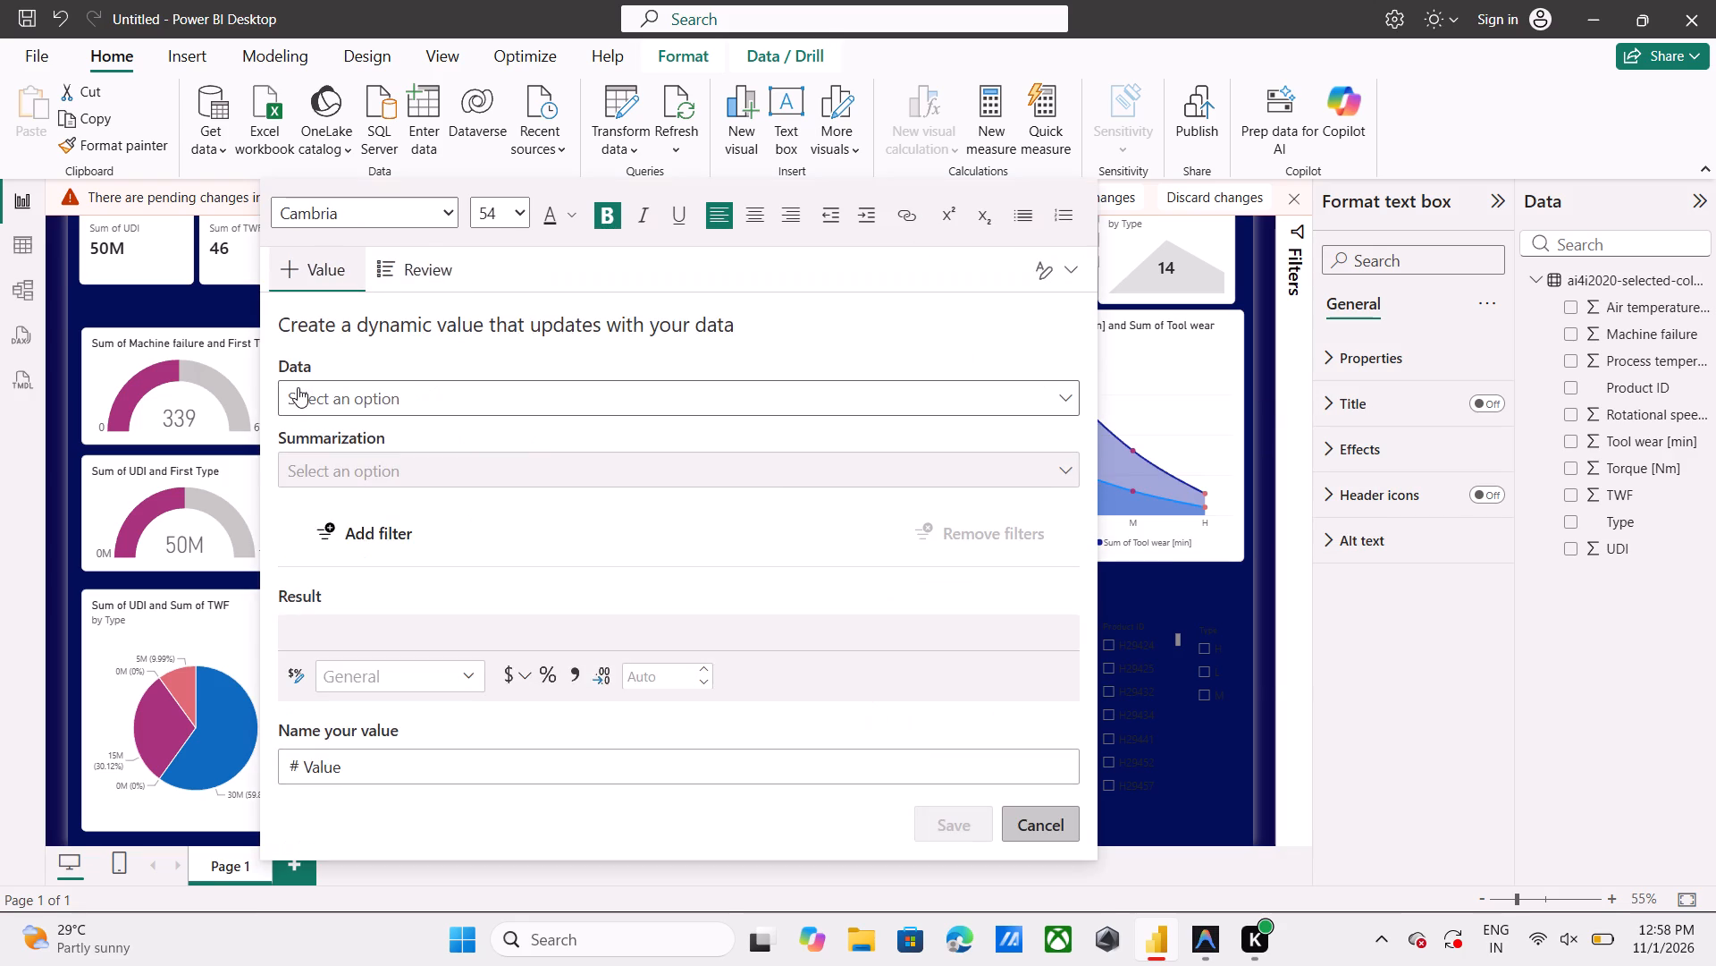
{"action": "scroll", "coordinate": [477, 691], "scroll_direction": "down", "scroll_amount": 1}
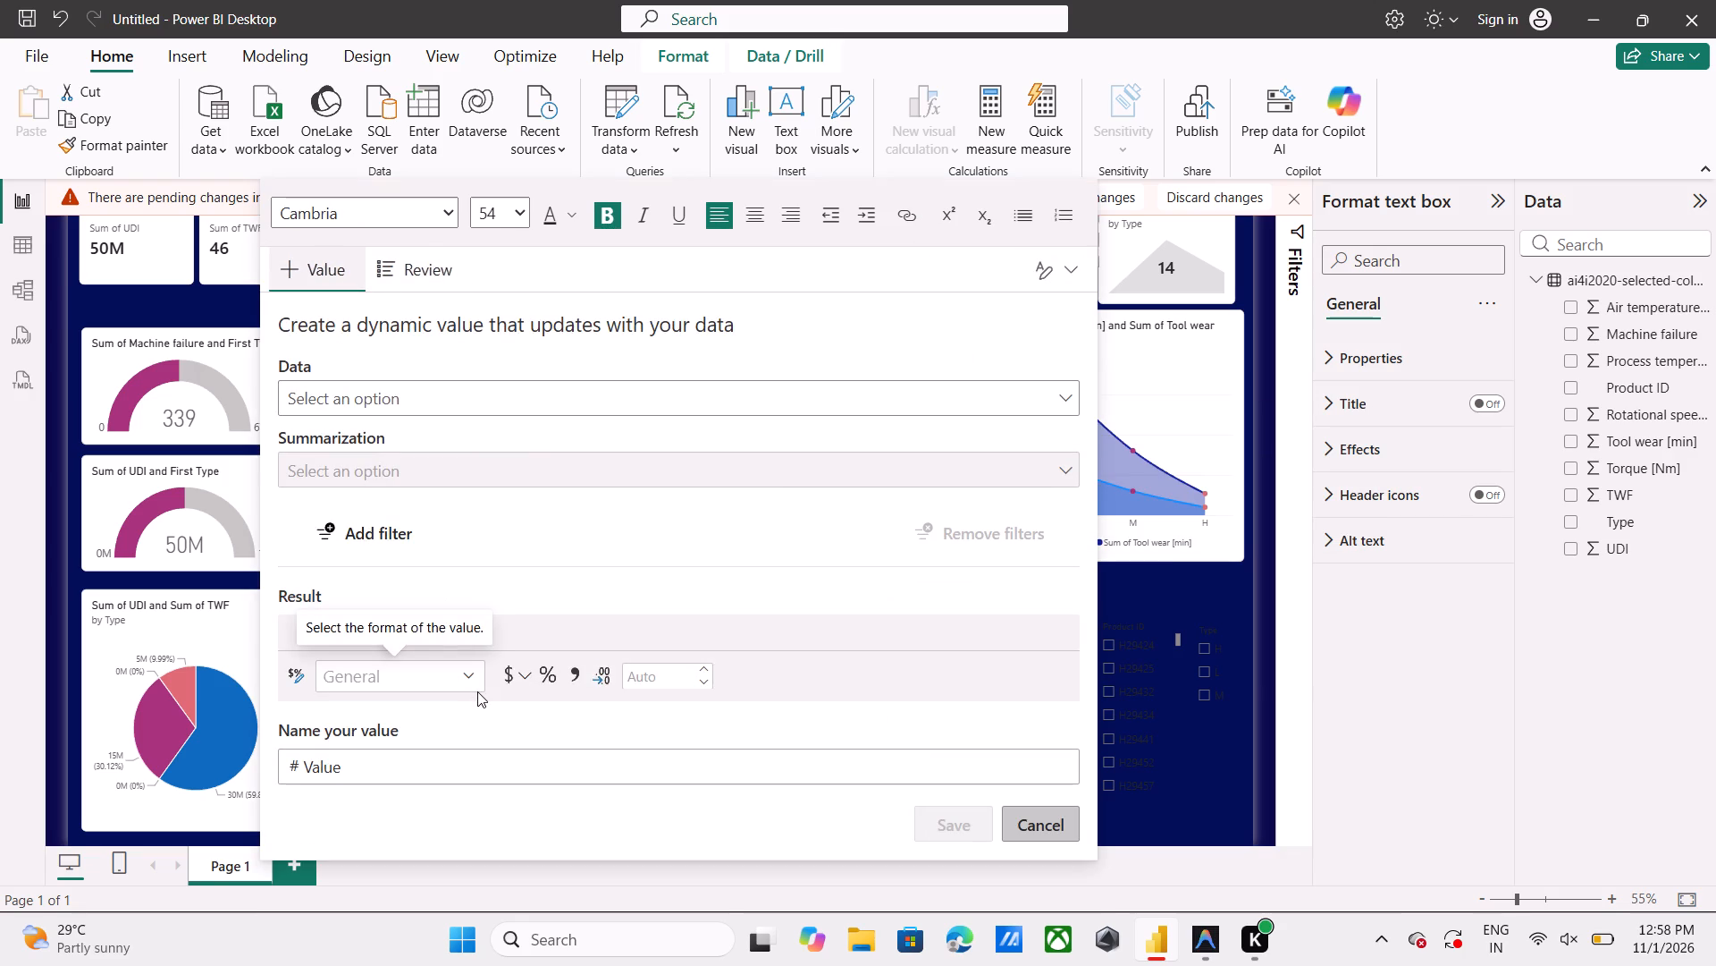
{"action": "scroll", "coordinate": [477, 691], "scroll_direction": "down", "scroll_amount": 1}
{"action": "scroll", "coordinate": [477, 691], "scroll_direction": "up", "scroll_amount": 1}
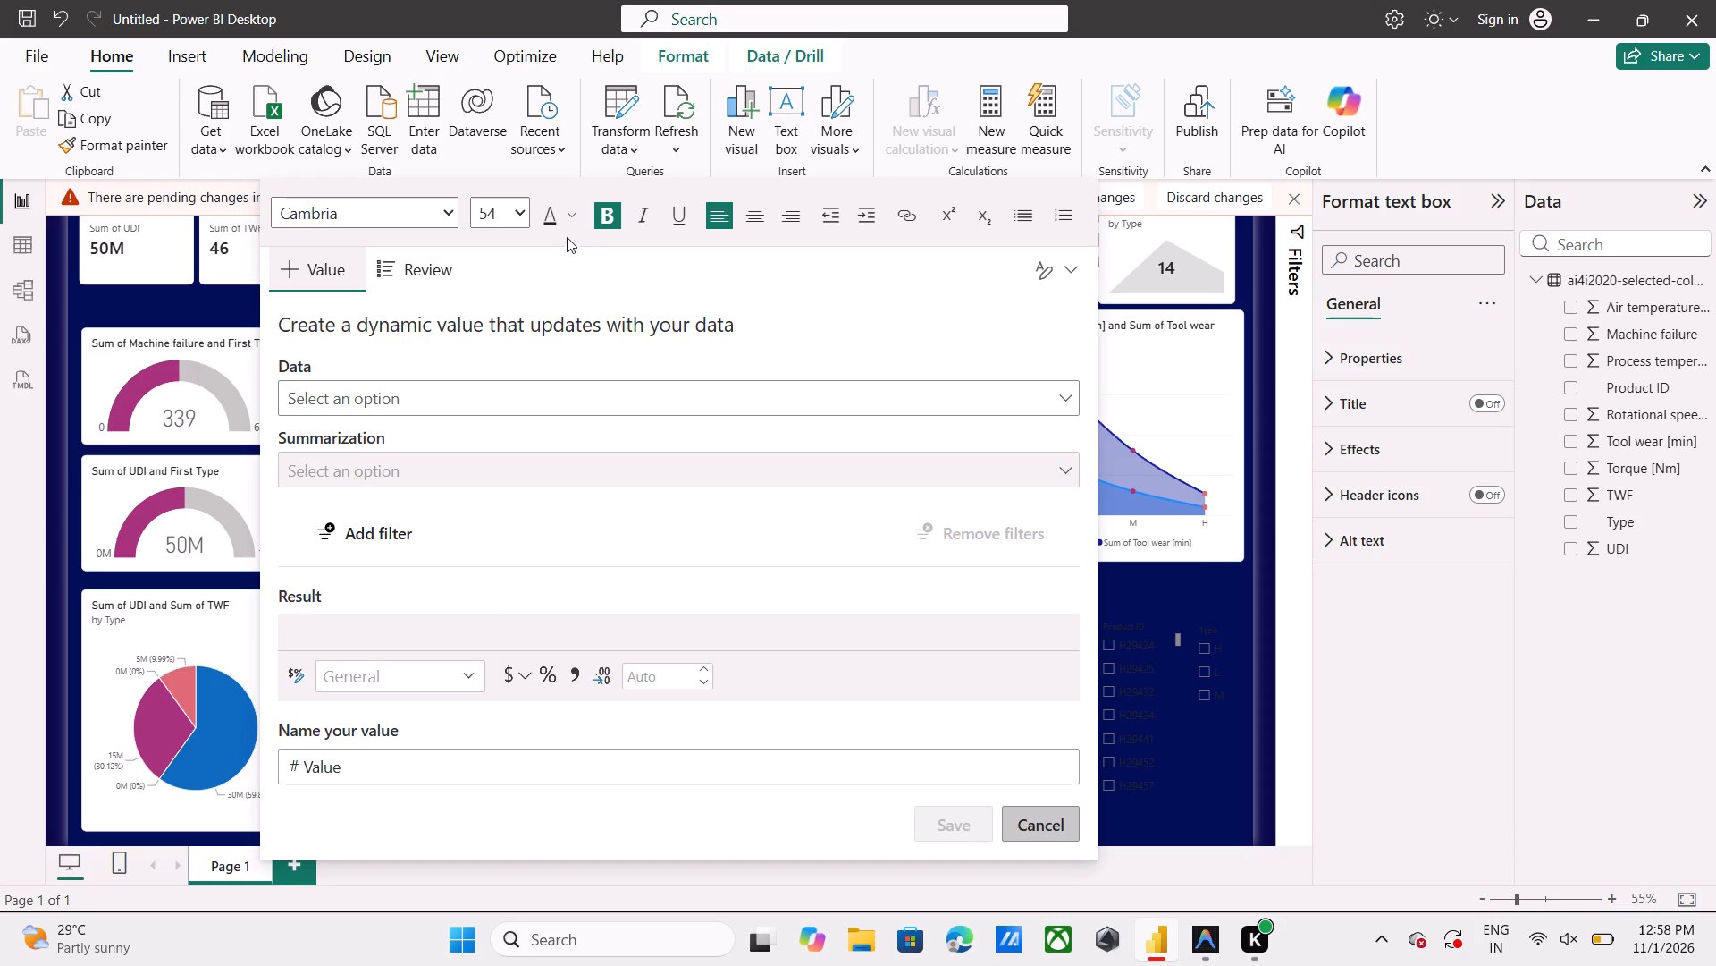
{"action": "left_click", "coordinate": [575, 213]}
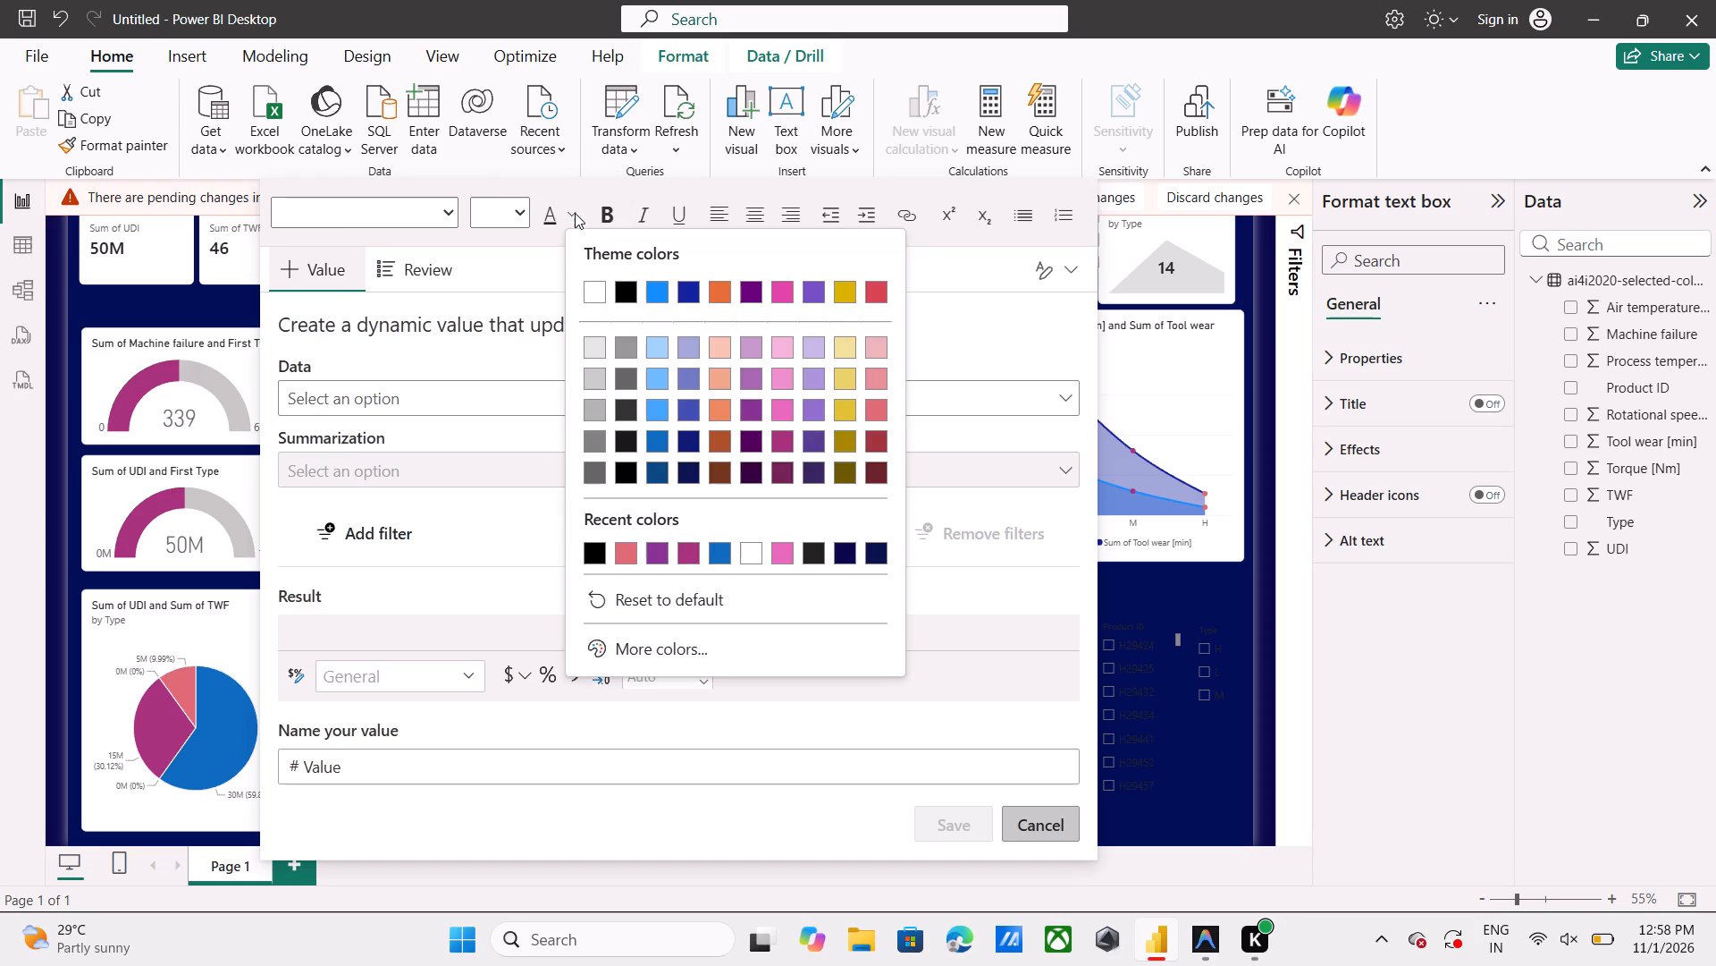
{"action": "left_click", "coordinate": [593, 291]}
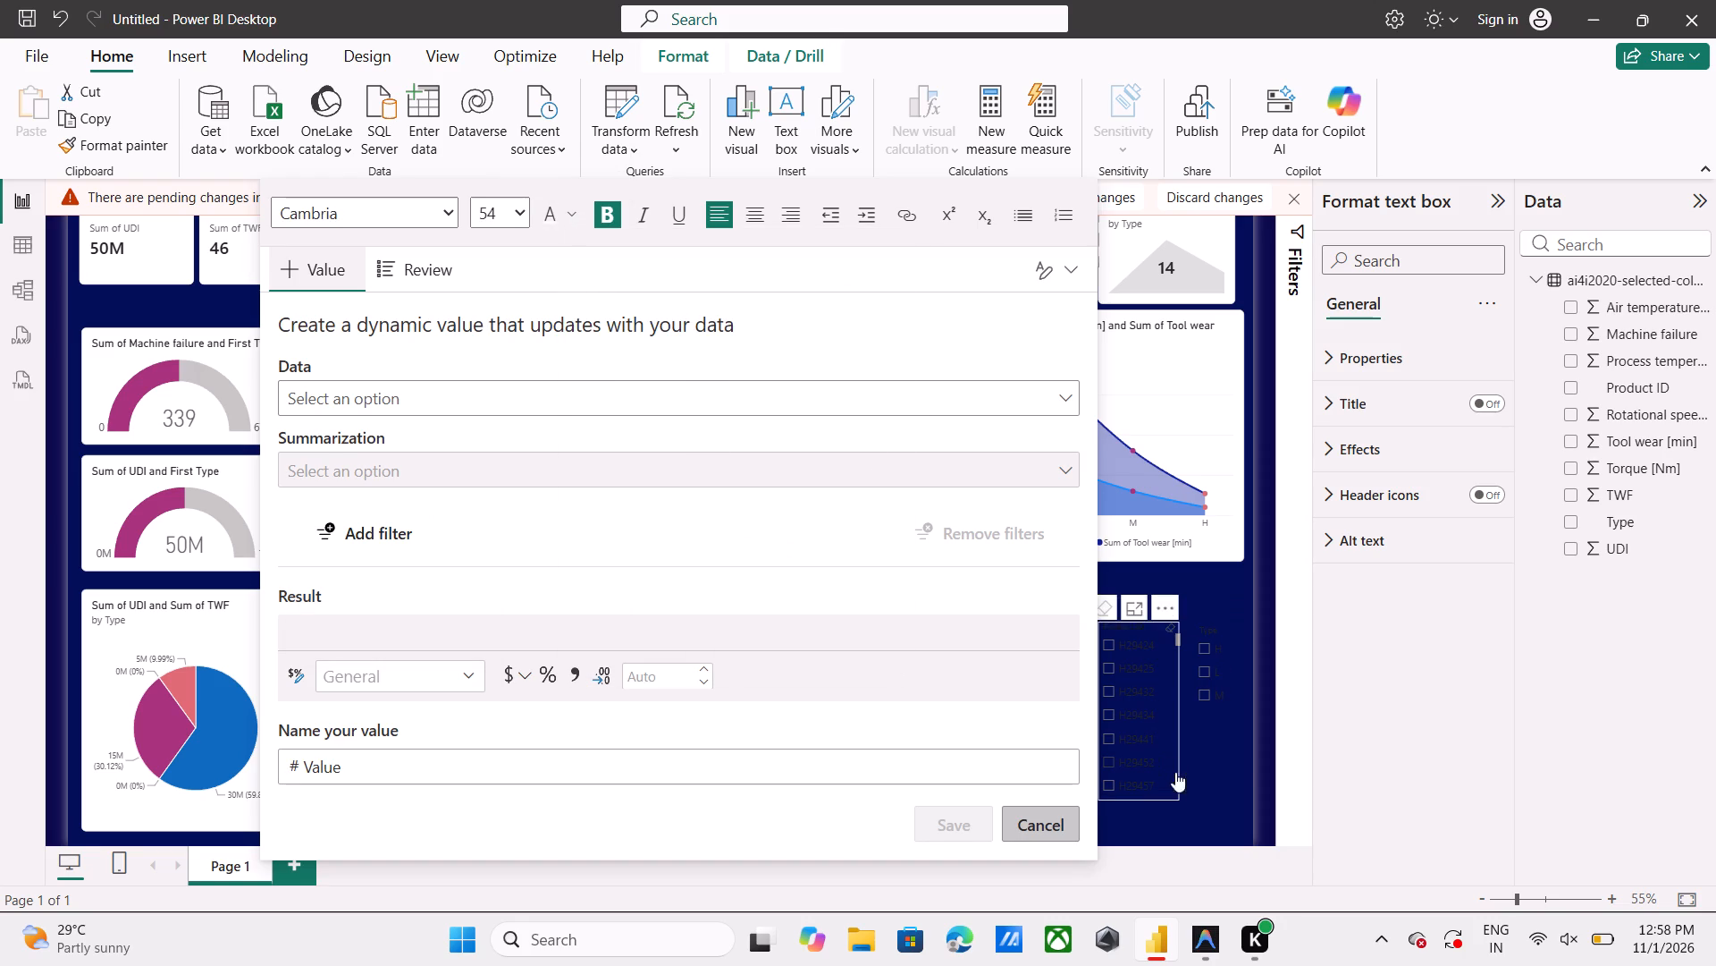
{"action": "left_click", "coordinate": [1210, 808]}
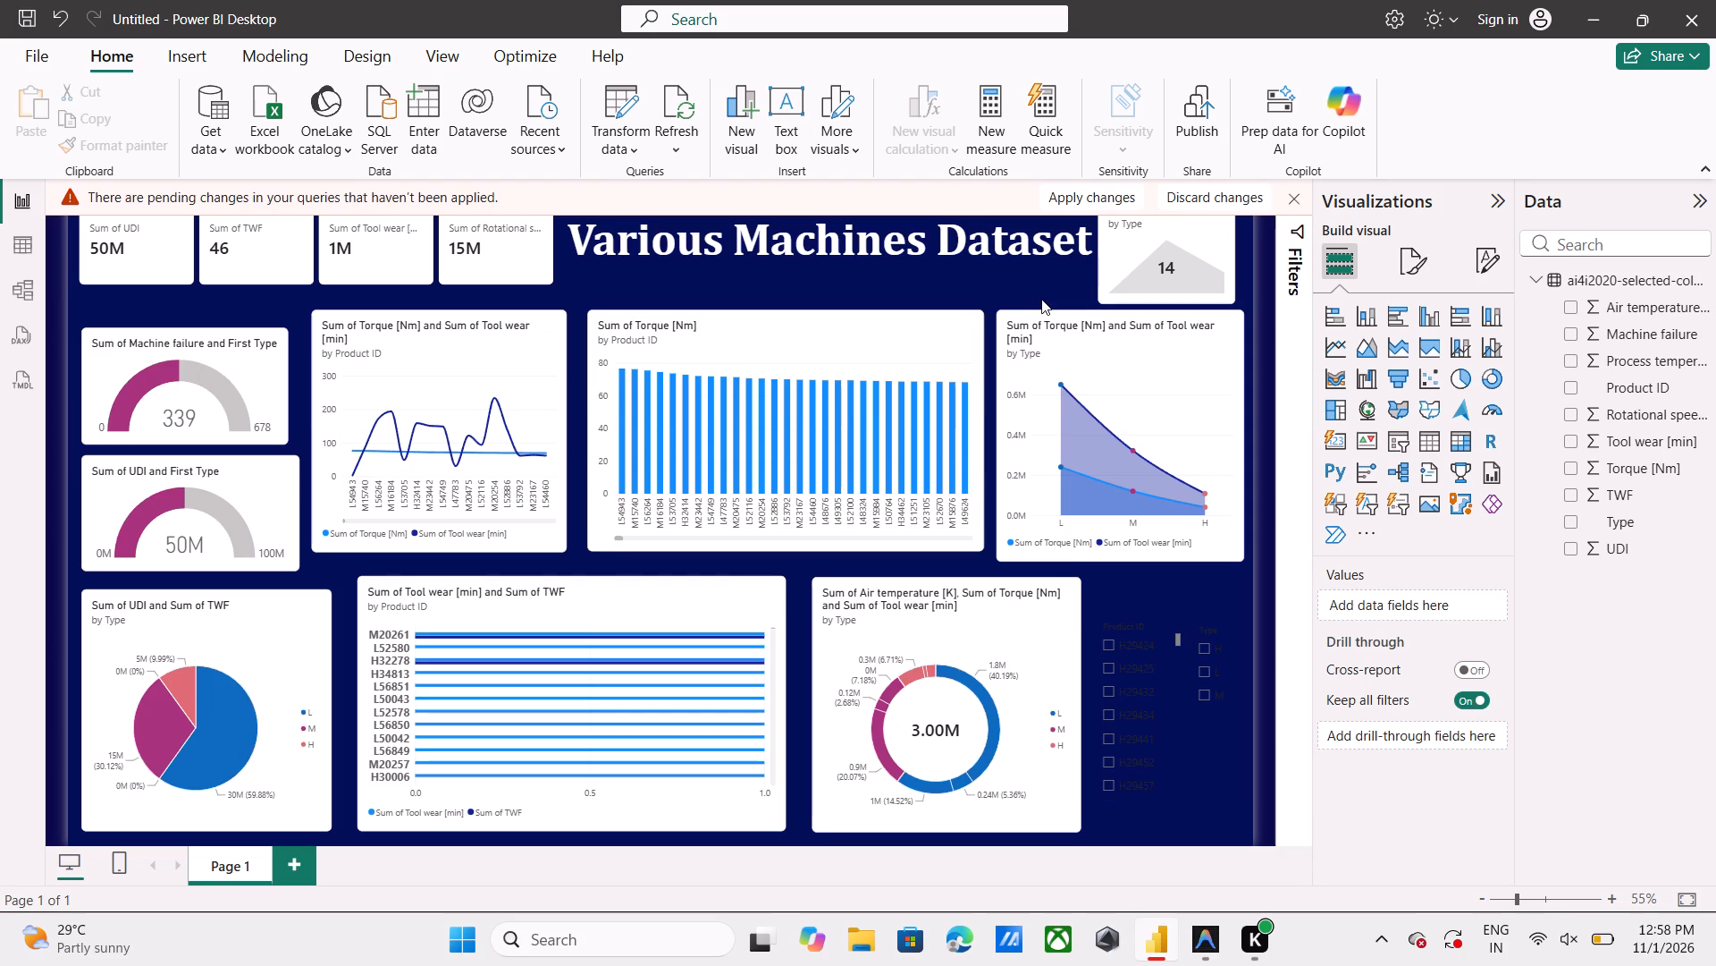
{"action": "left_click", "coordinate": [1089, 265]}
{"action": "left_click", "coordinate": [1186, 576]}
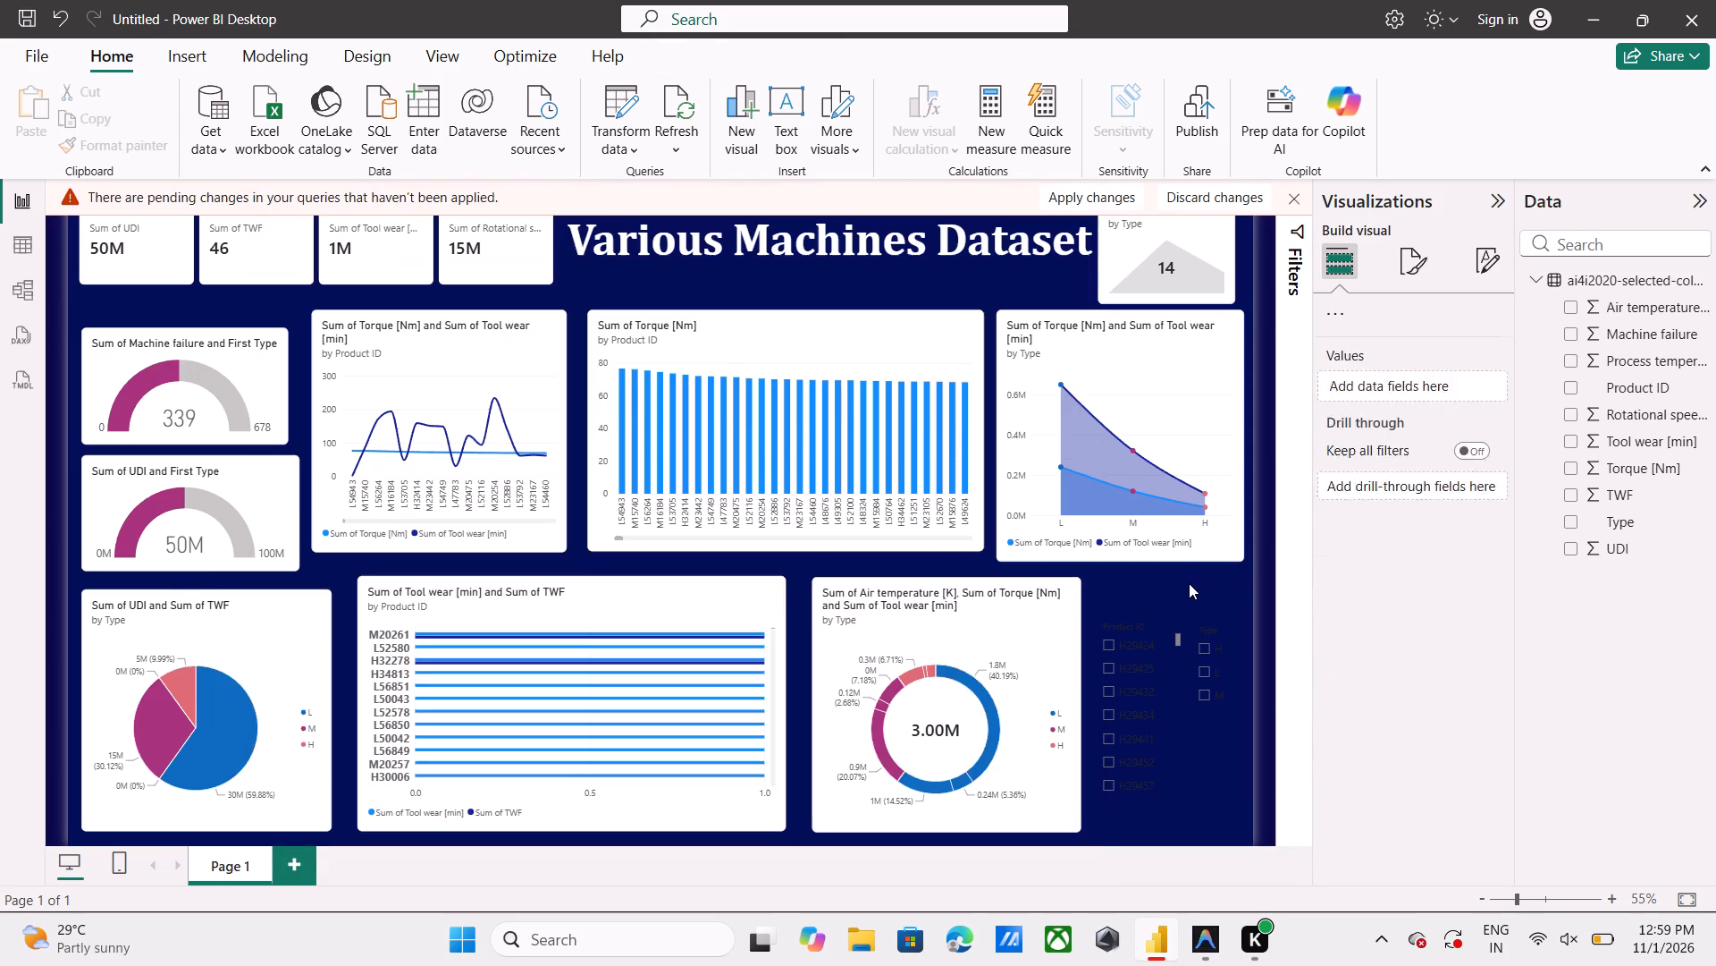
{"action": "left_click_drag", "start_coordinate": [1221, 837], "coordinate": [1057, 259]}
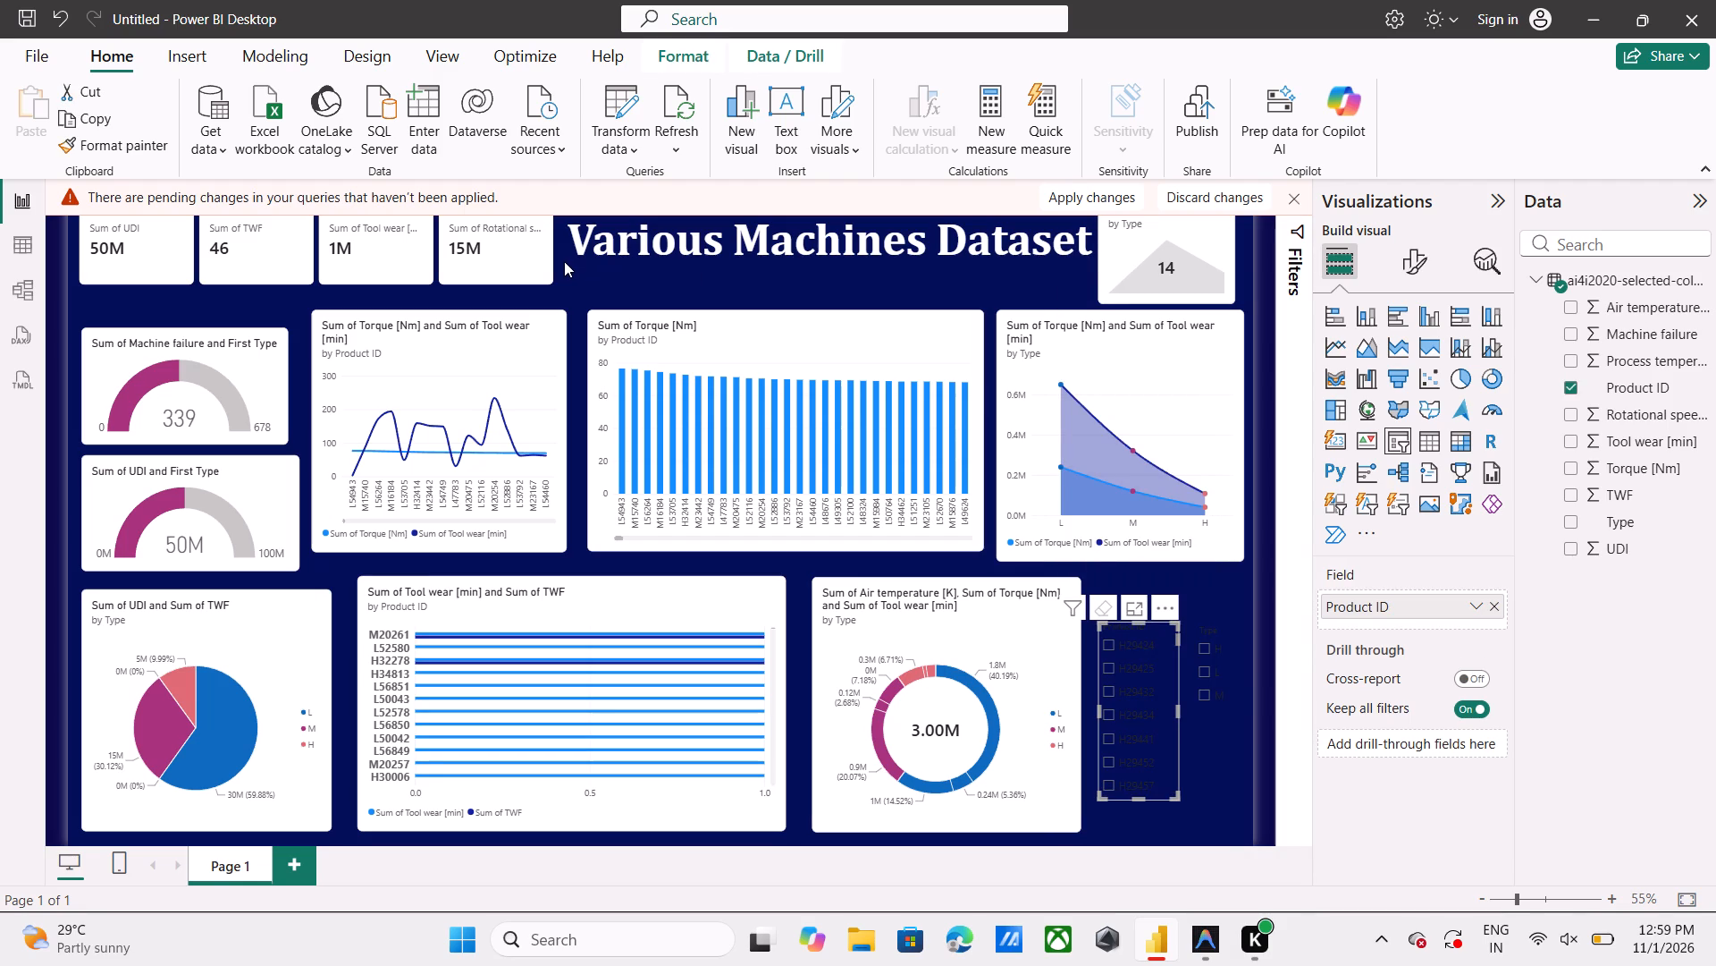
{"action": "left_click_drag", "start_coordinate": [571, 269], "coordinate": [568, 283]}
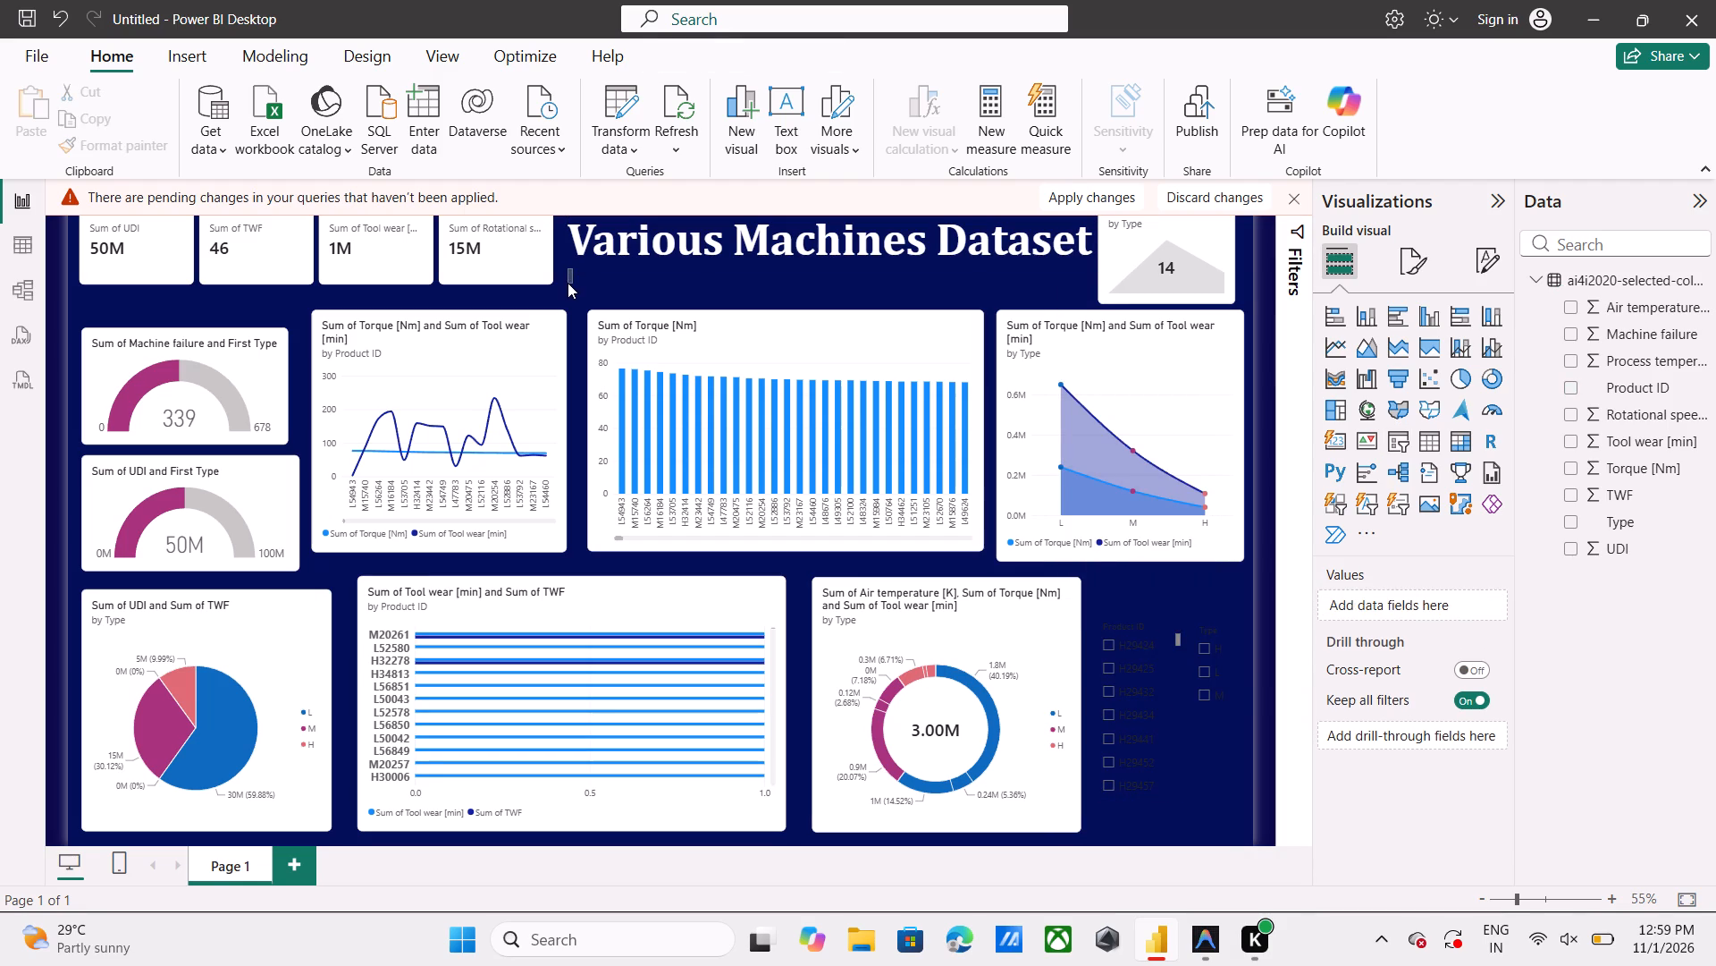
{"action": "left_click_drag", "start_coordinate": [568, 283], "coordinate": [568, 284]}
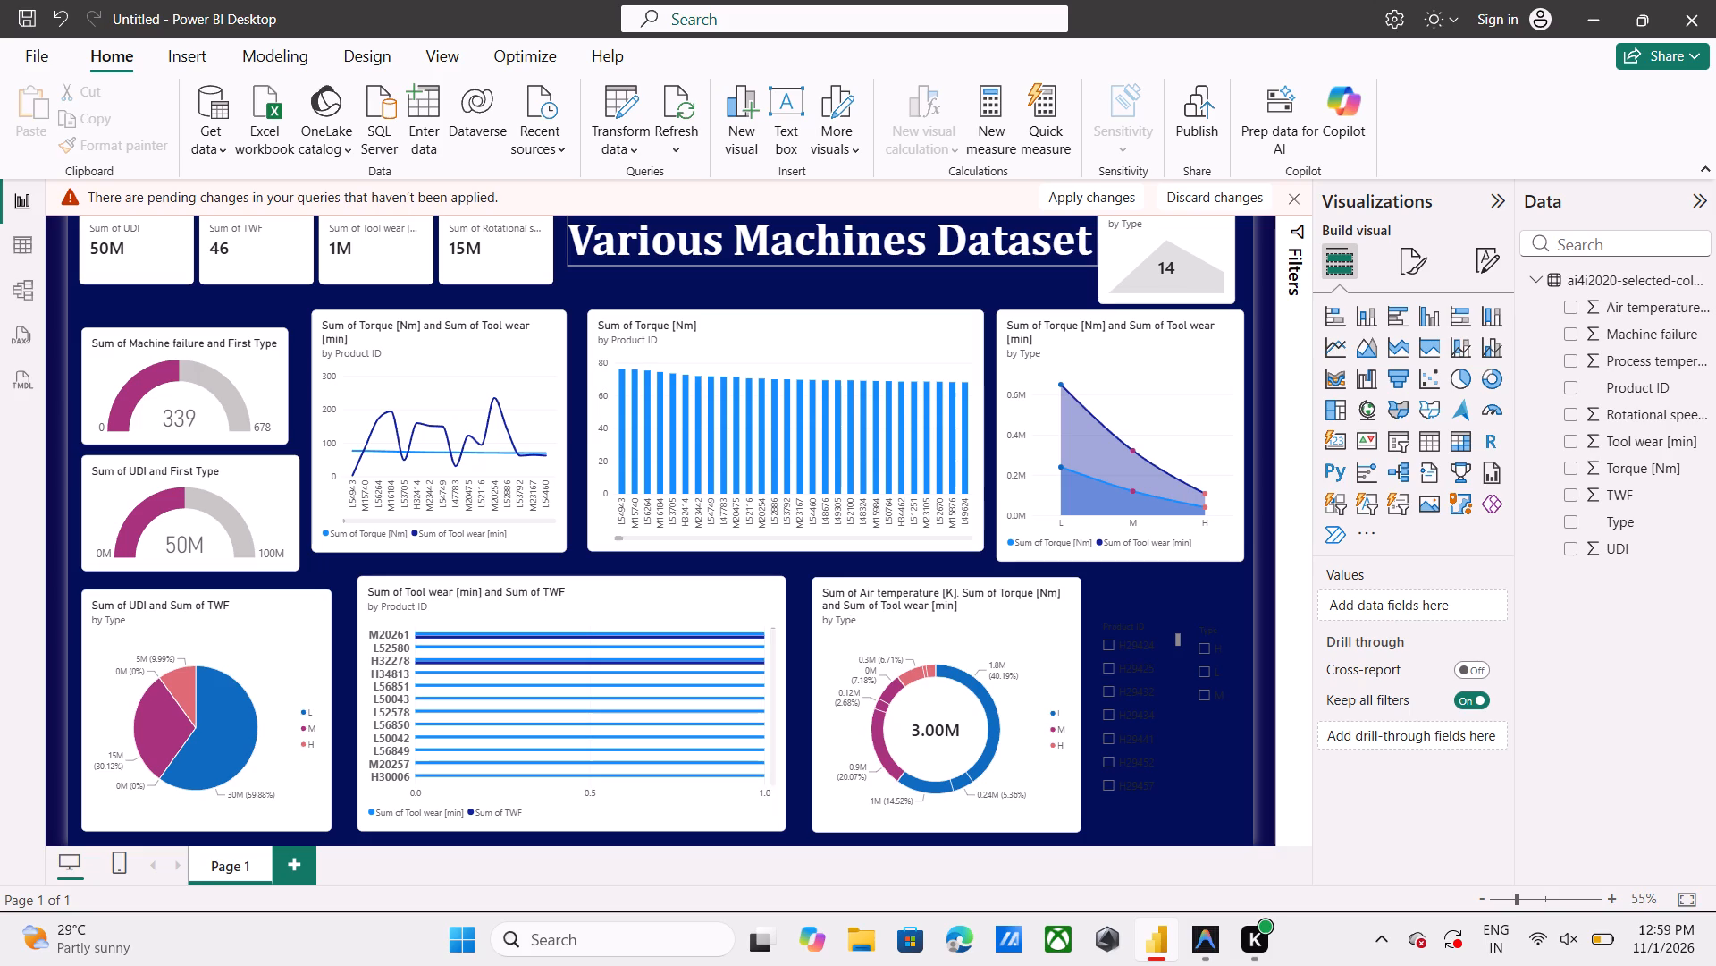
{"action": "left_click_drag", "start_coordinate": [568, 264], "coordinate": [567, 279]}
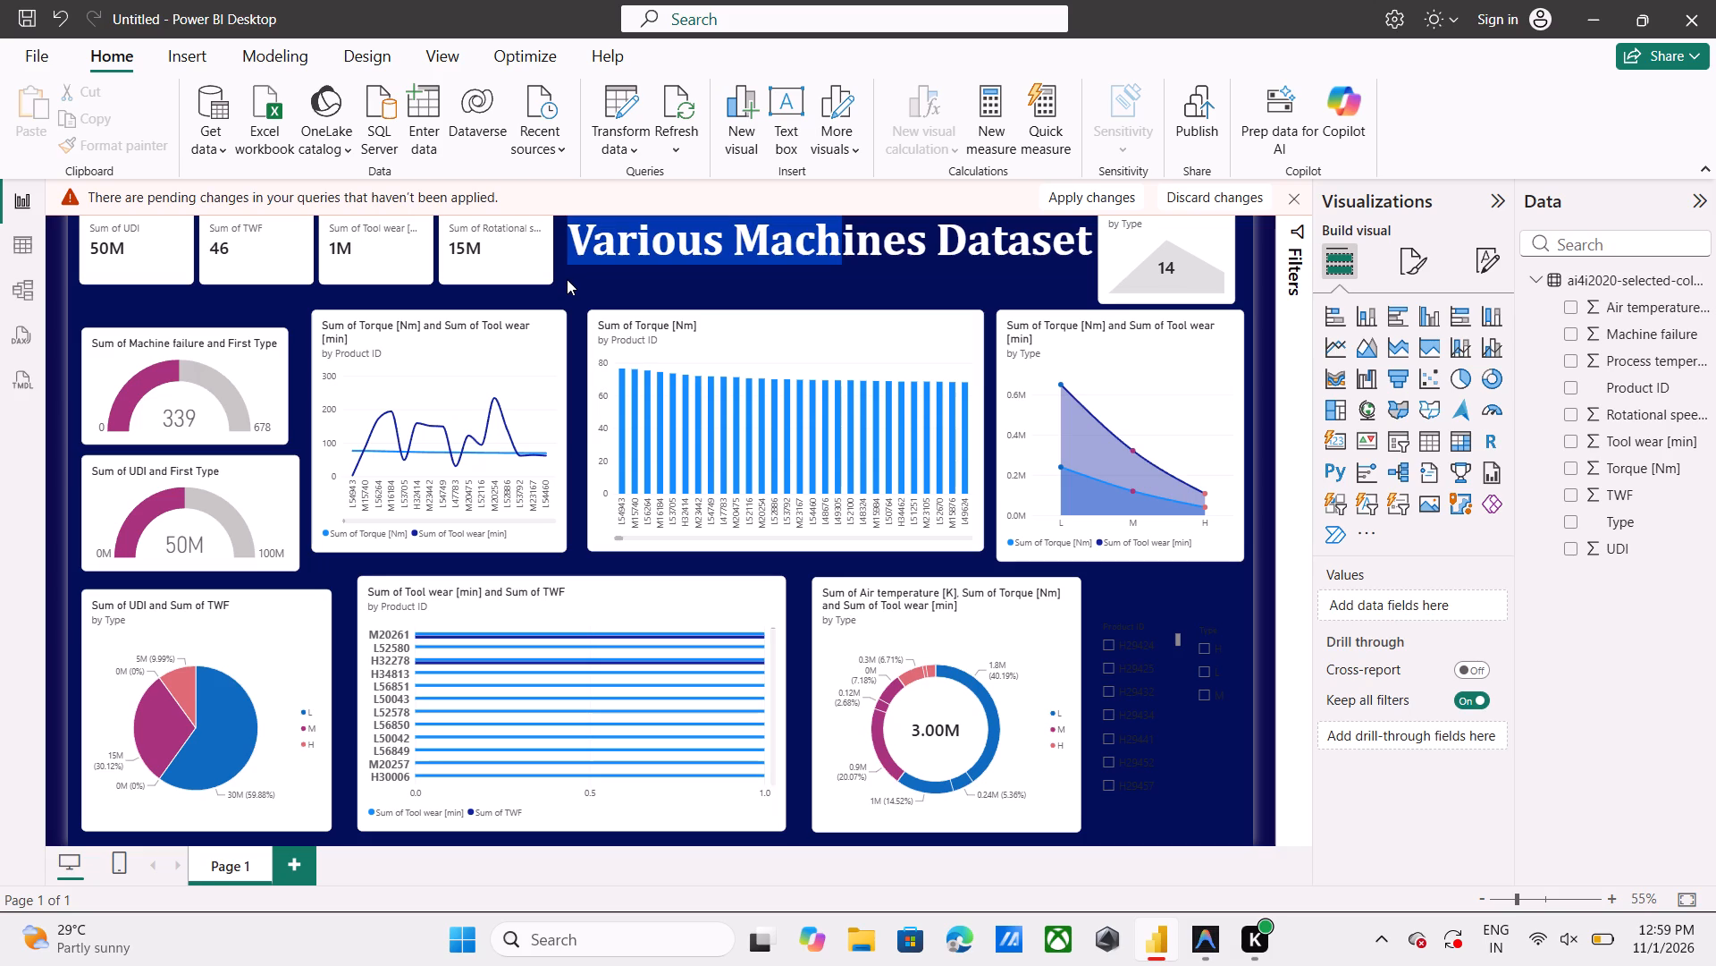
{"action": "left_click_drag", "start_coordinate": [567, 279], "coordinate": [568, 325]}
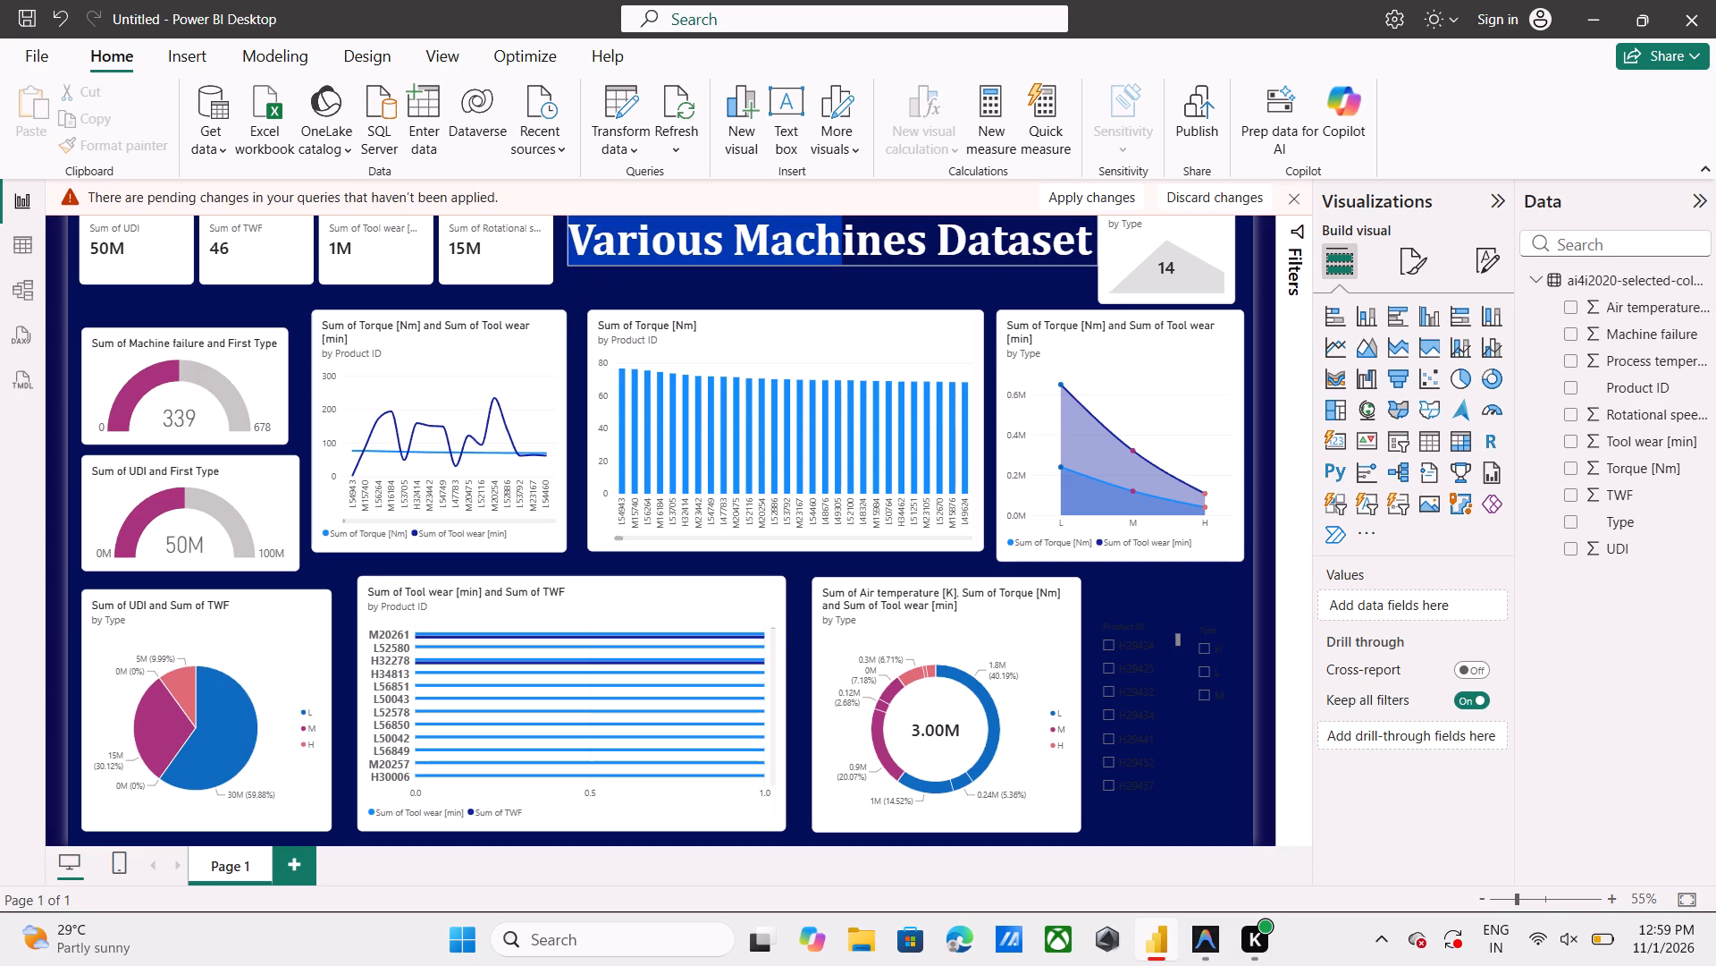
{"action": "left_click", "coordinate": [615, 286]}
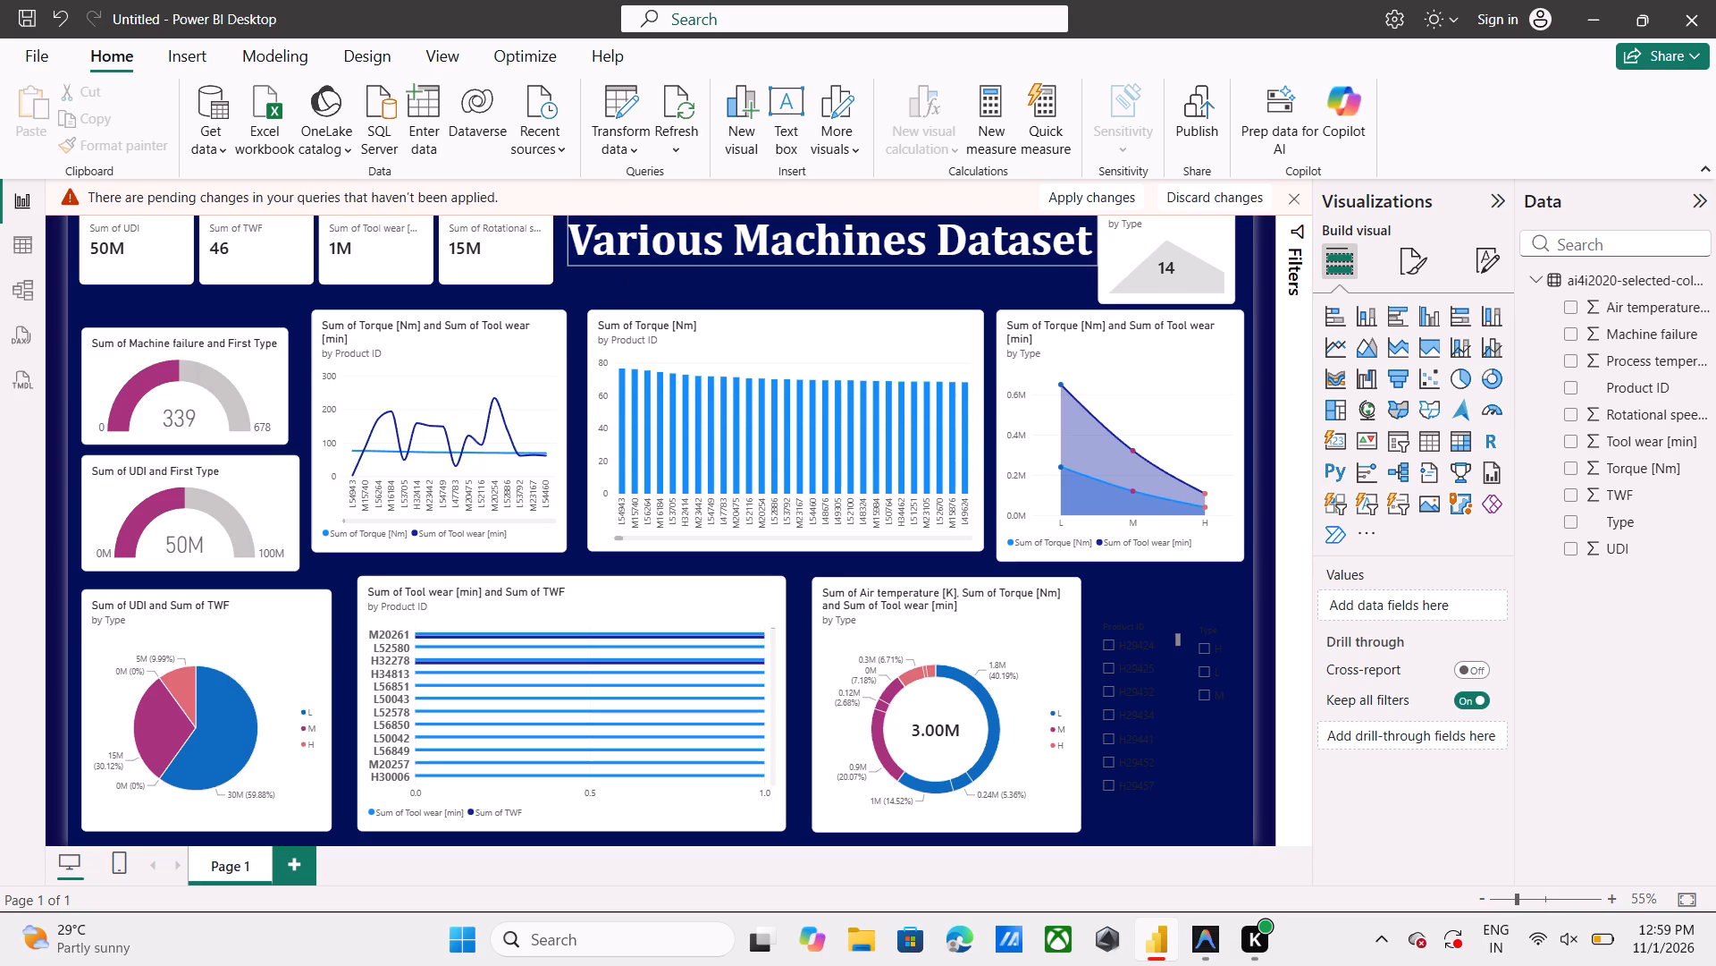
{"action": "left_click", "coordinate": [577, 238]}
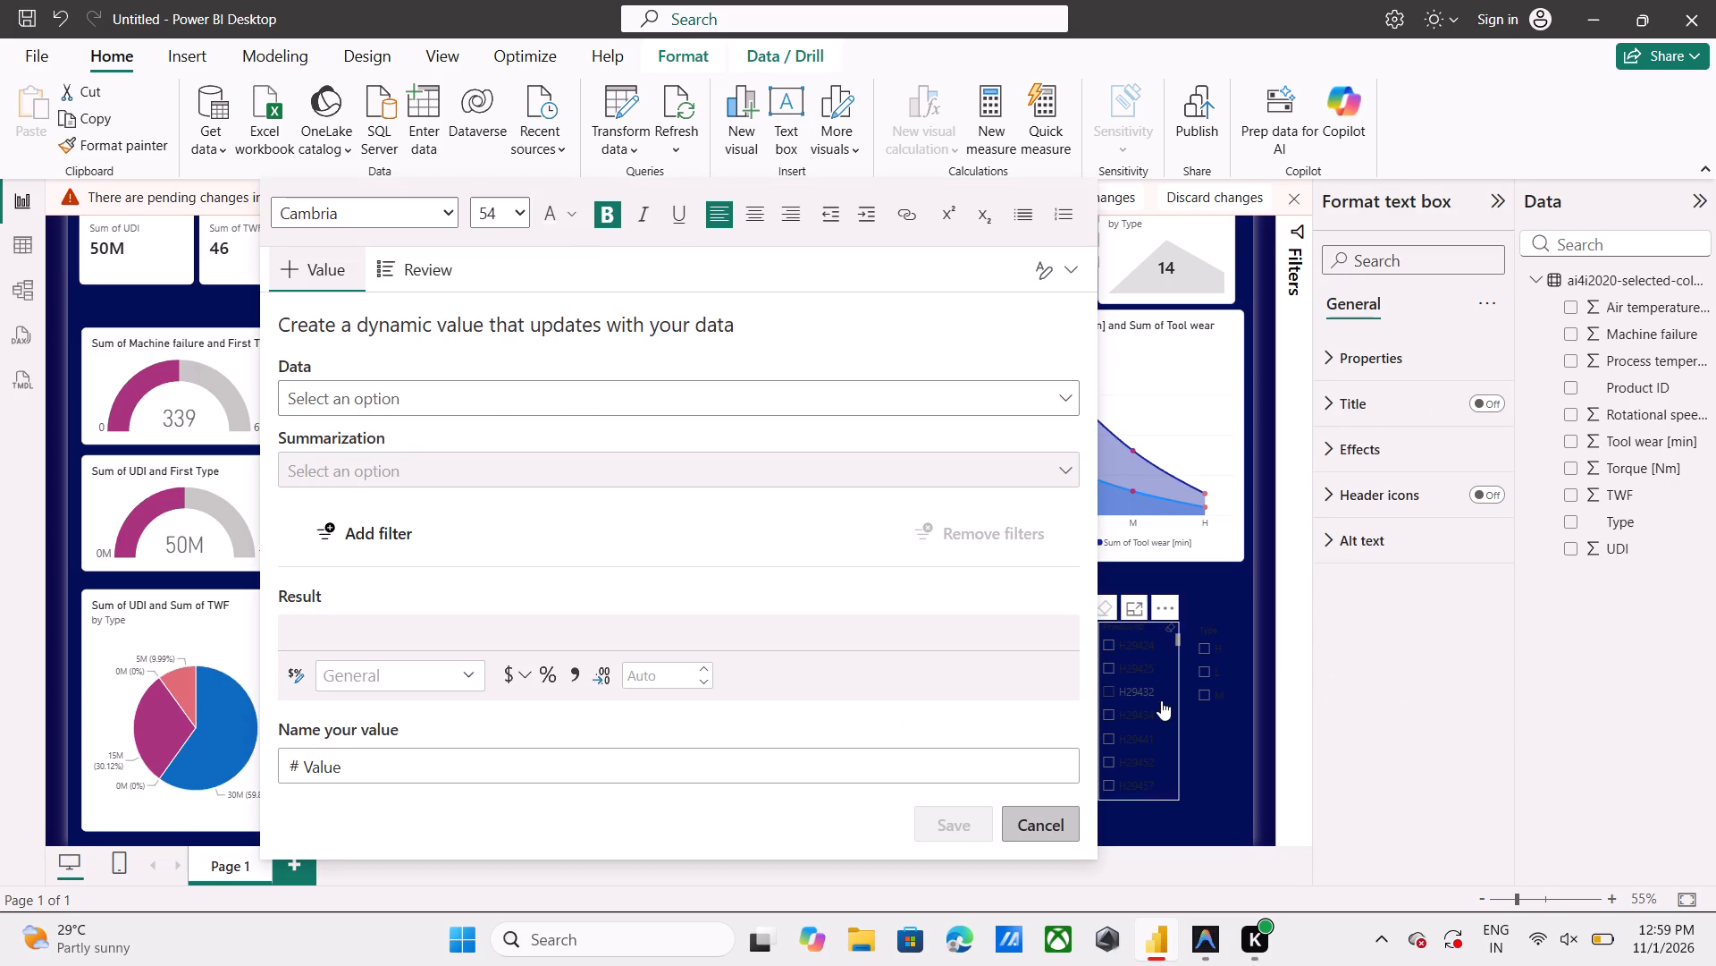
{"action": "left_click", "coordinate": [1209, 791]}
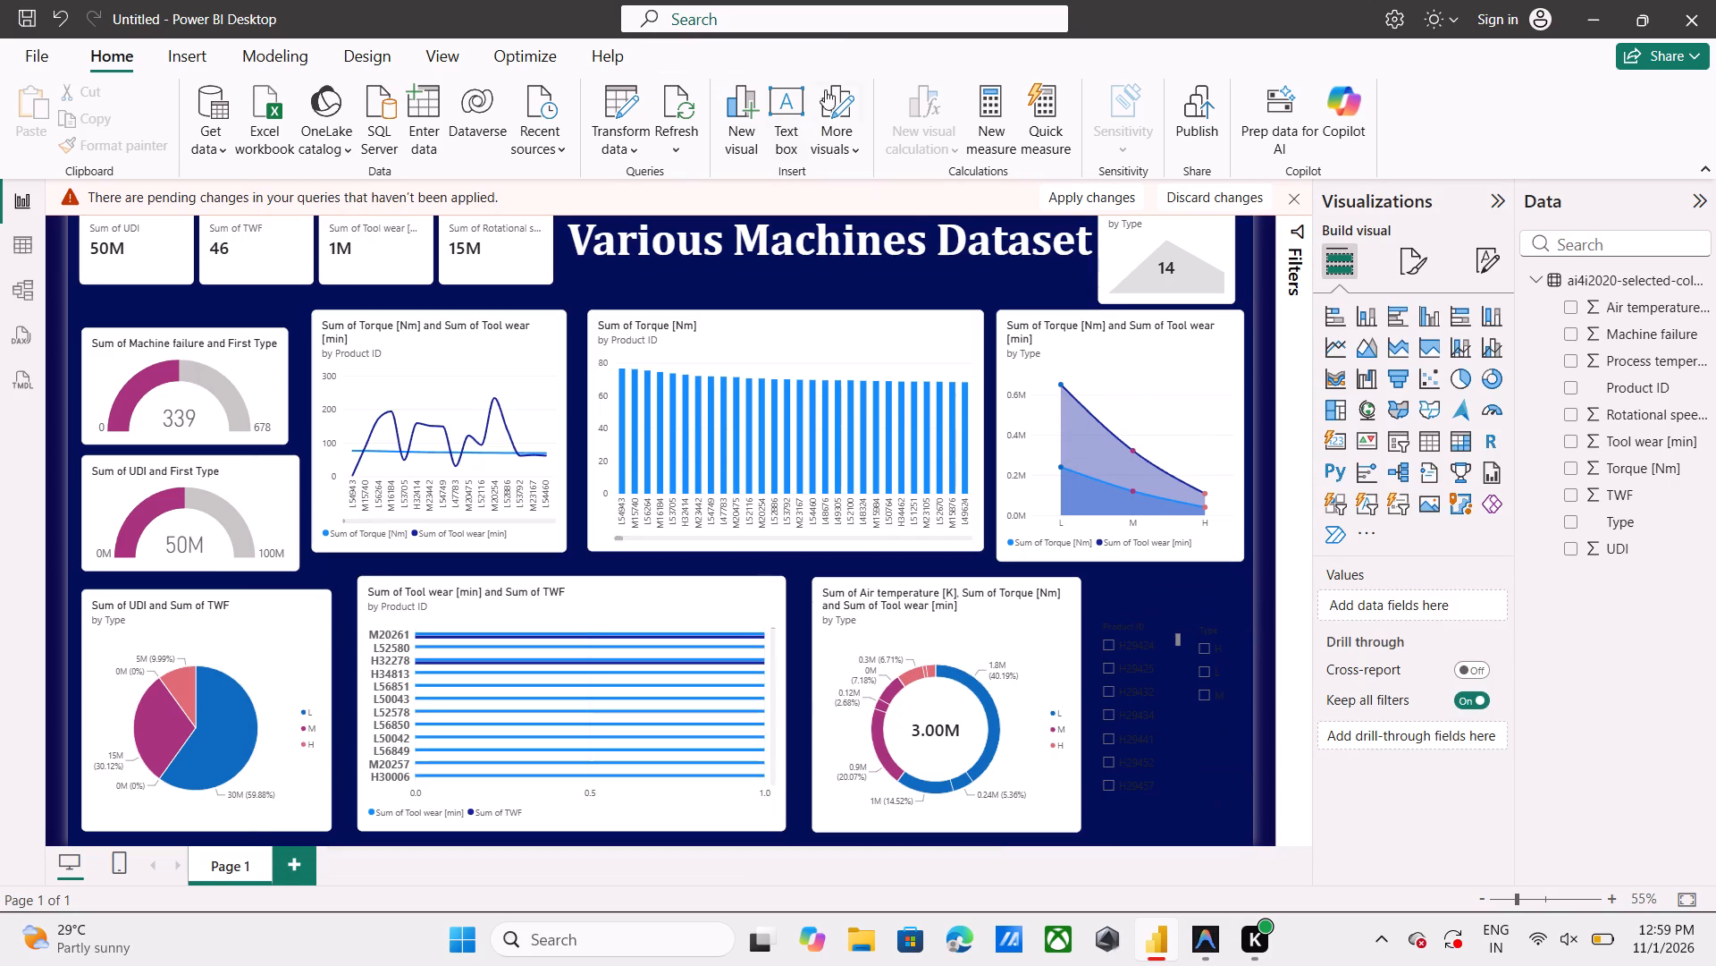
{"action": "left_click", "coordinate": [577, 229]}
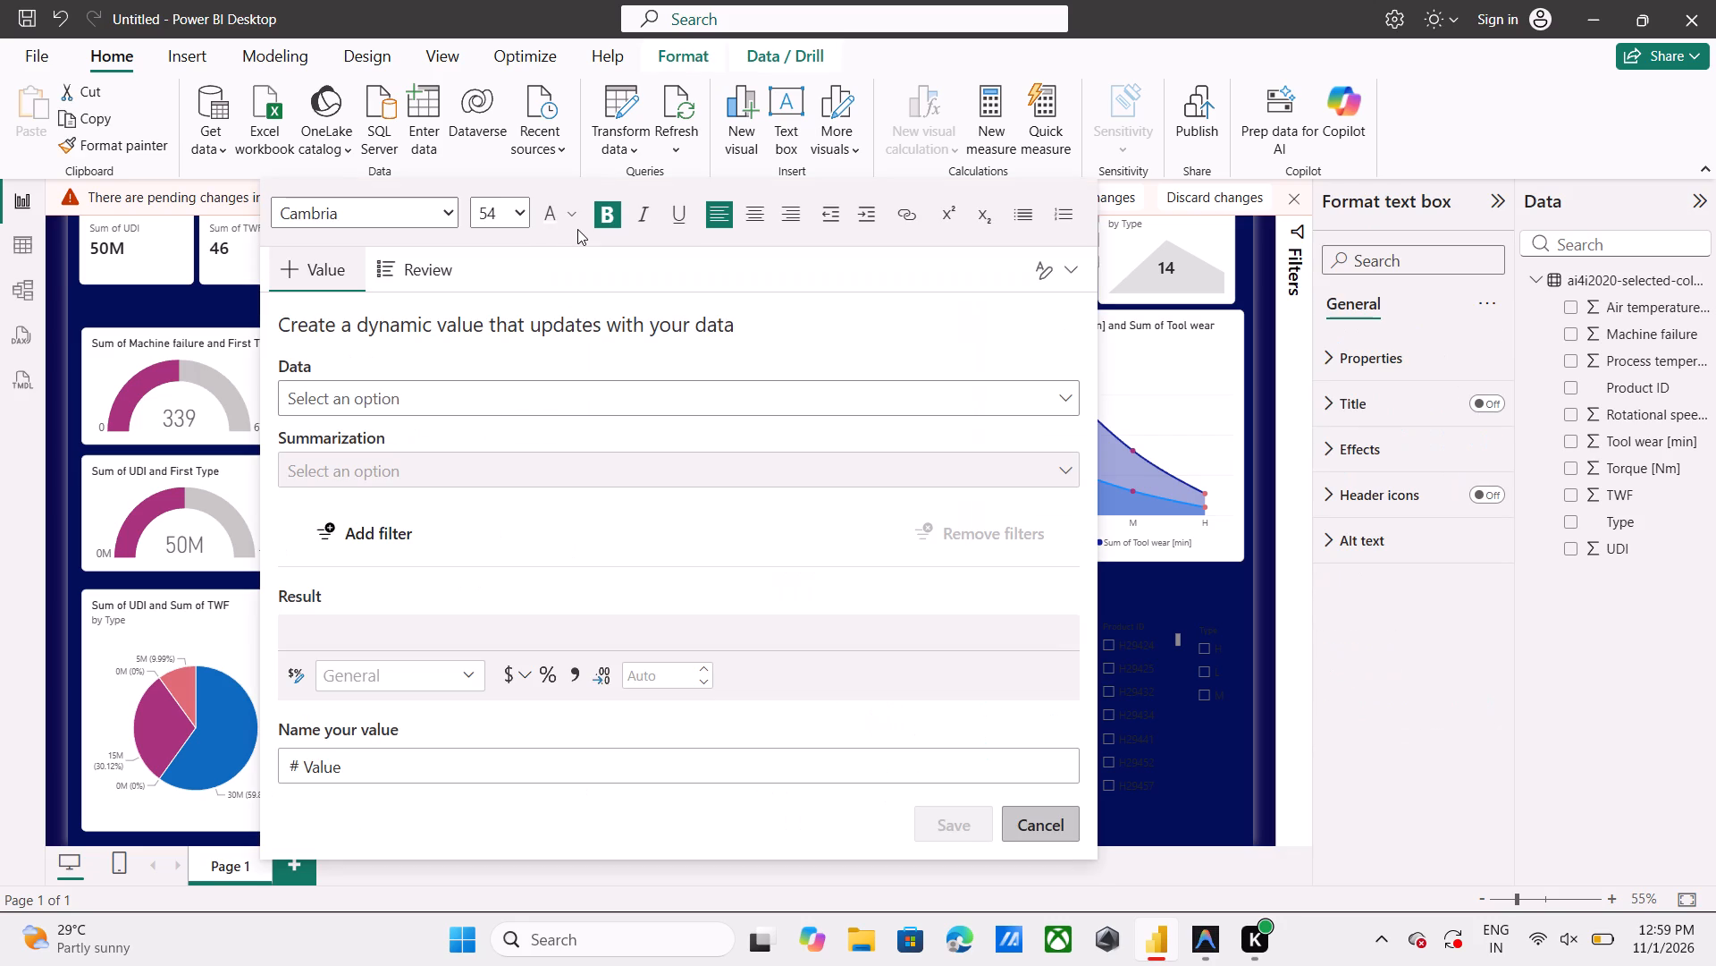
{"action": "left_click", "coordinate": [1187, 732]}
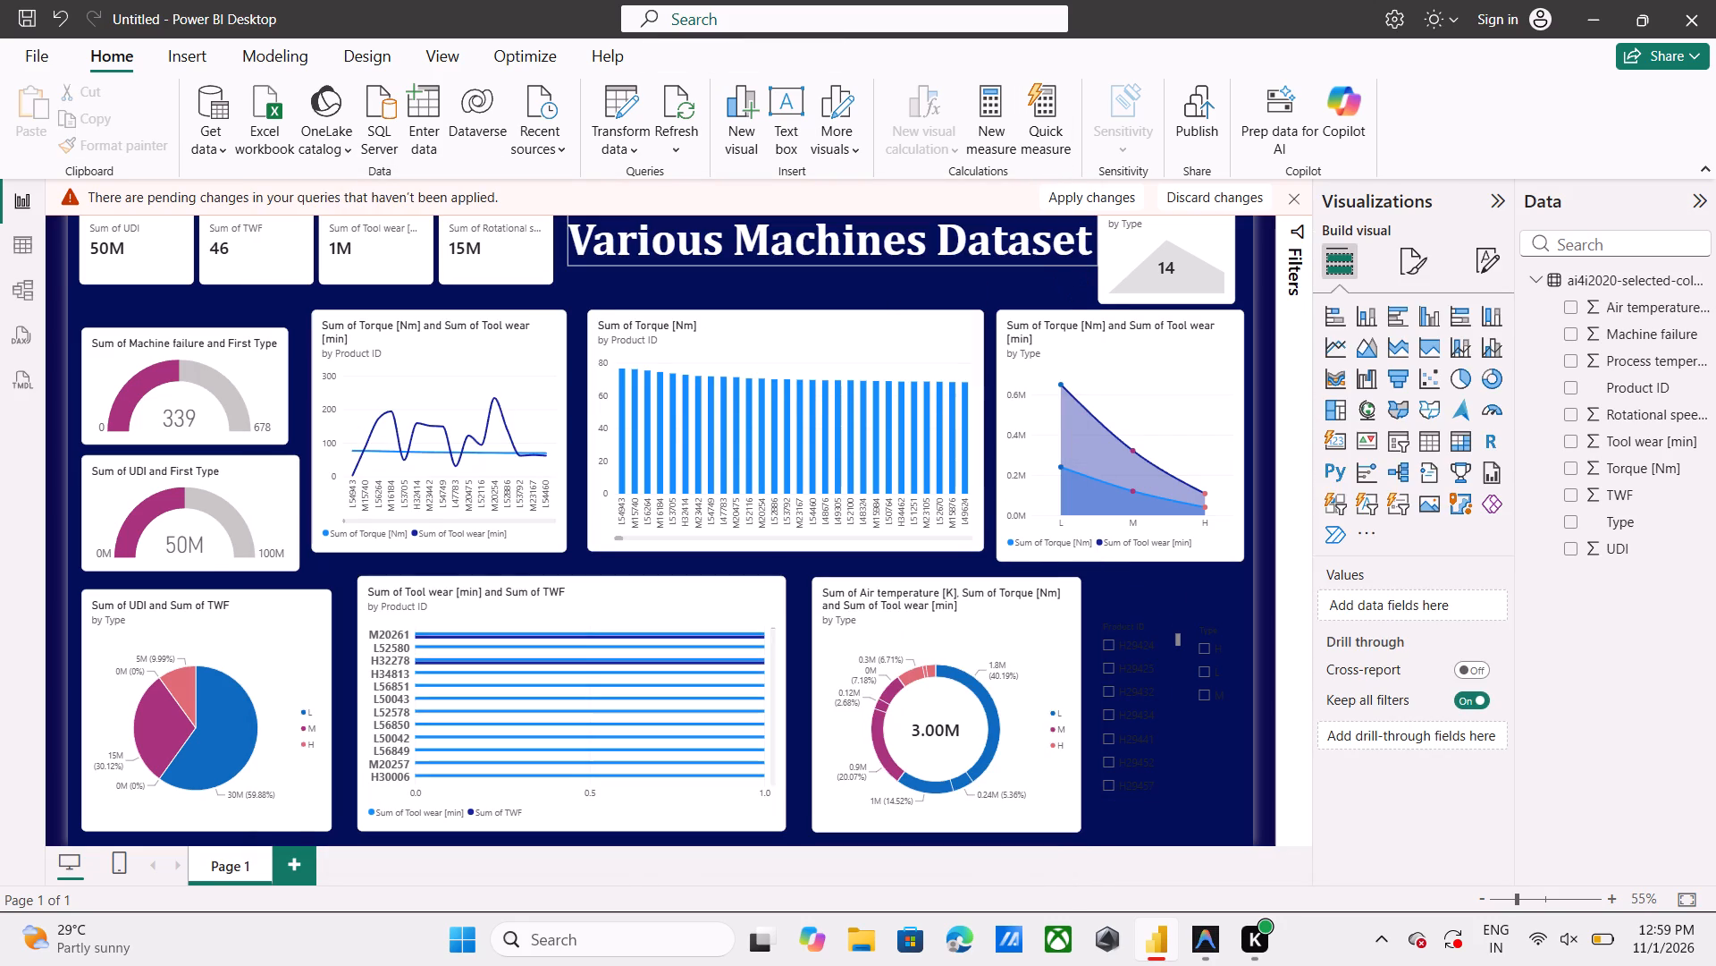
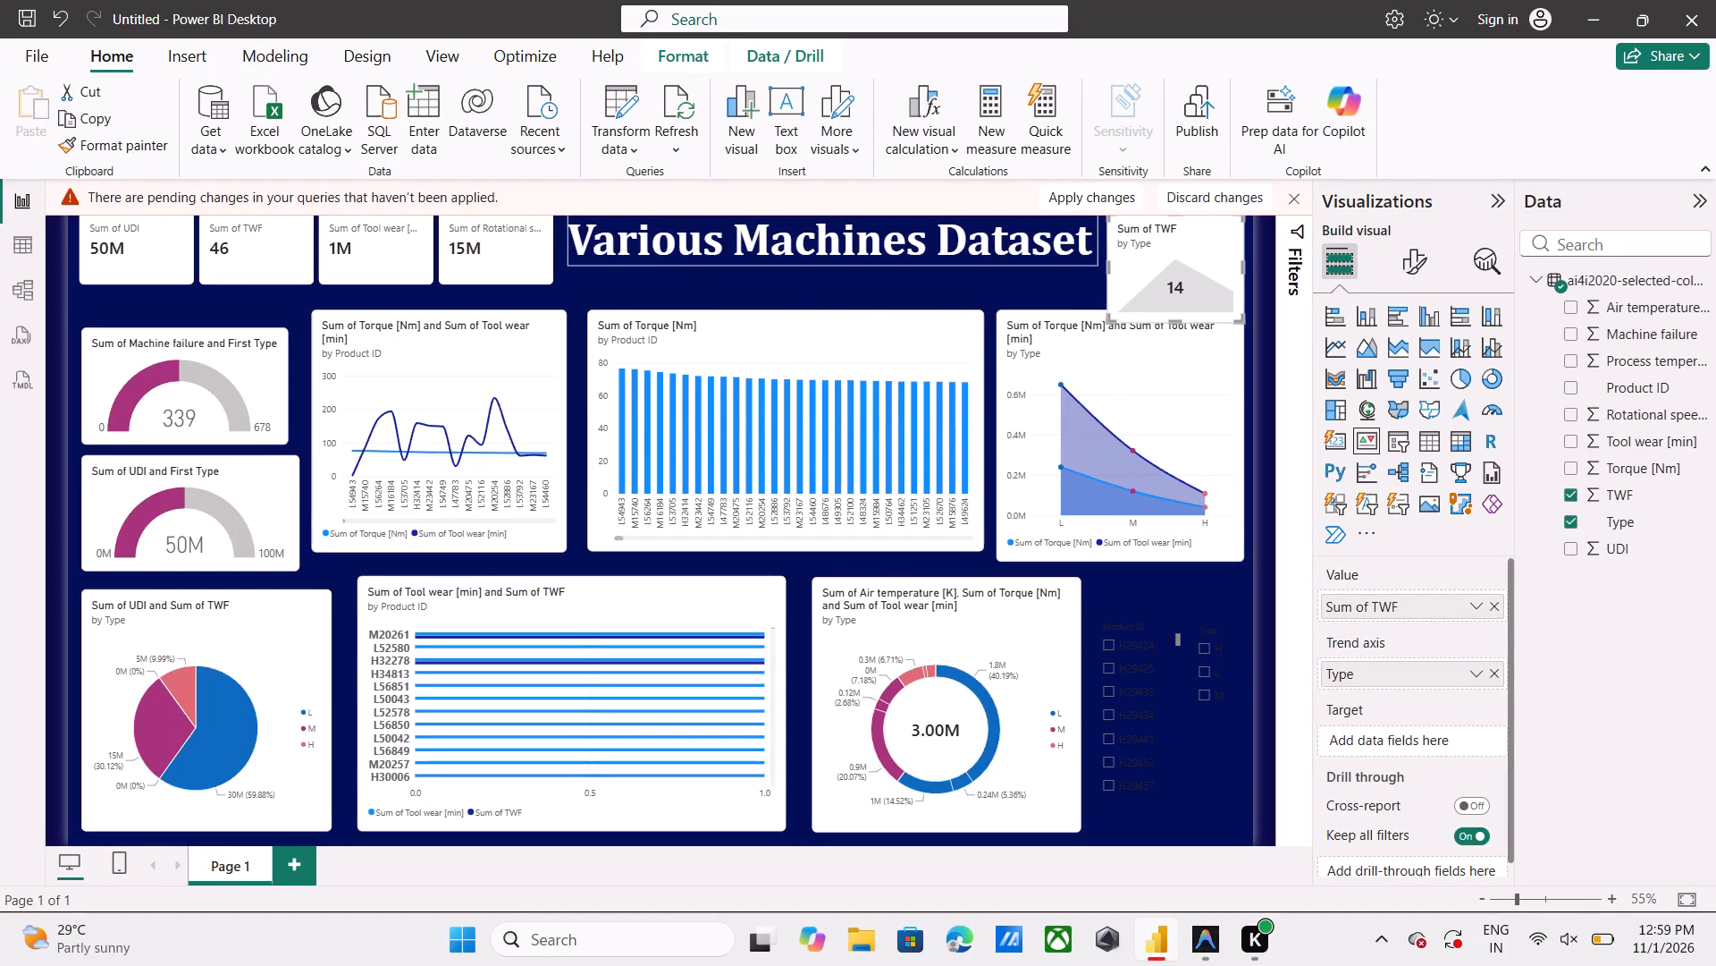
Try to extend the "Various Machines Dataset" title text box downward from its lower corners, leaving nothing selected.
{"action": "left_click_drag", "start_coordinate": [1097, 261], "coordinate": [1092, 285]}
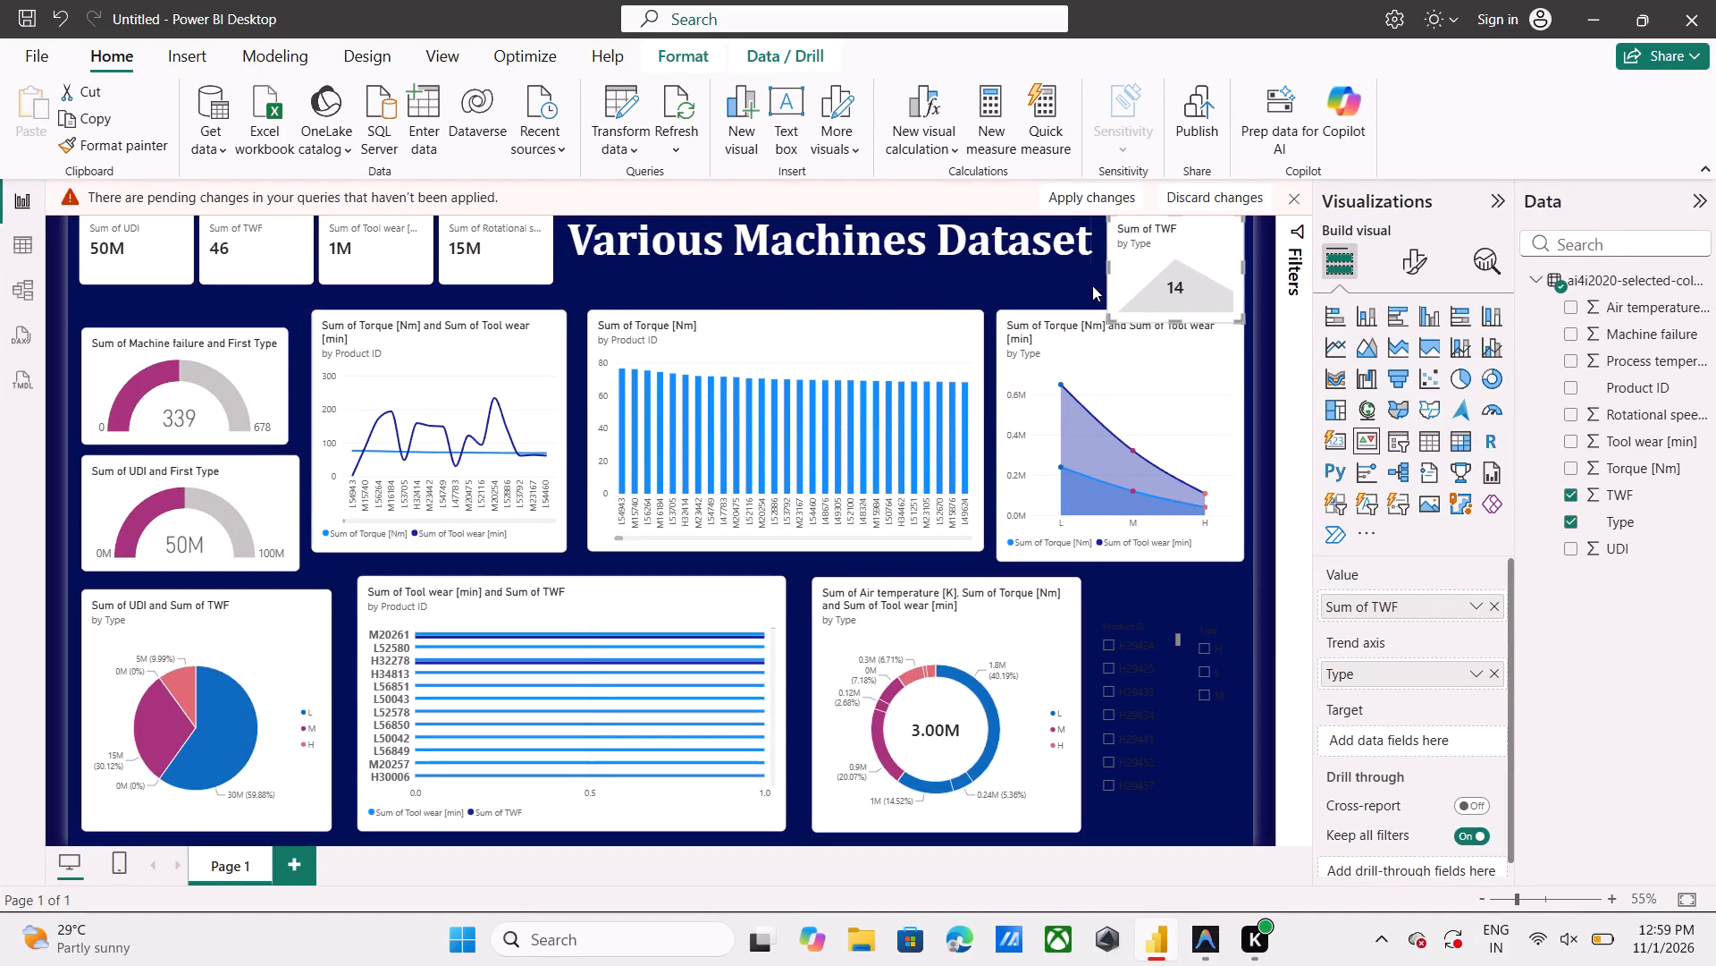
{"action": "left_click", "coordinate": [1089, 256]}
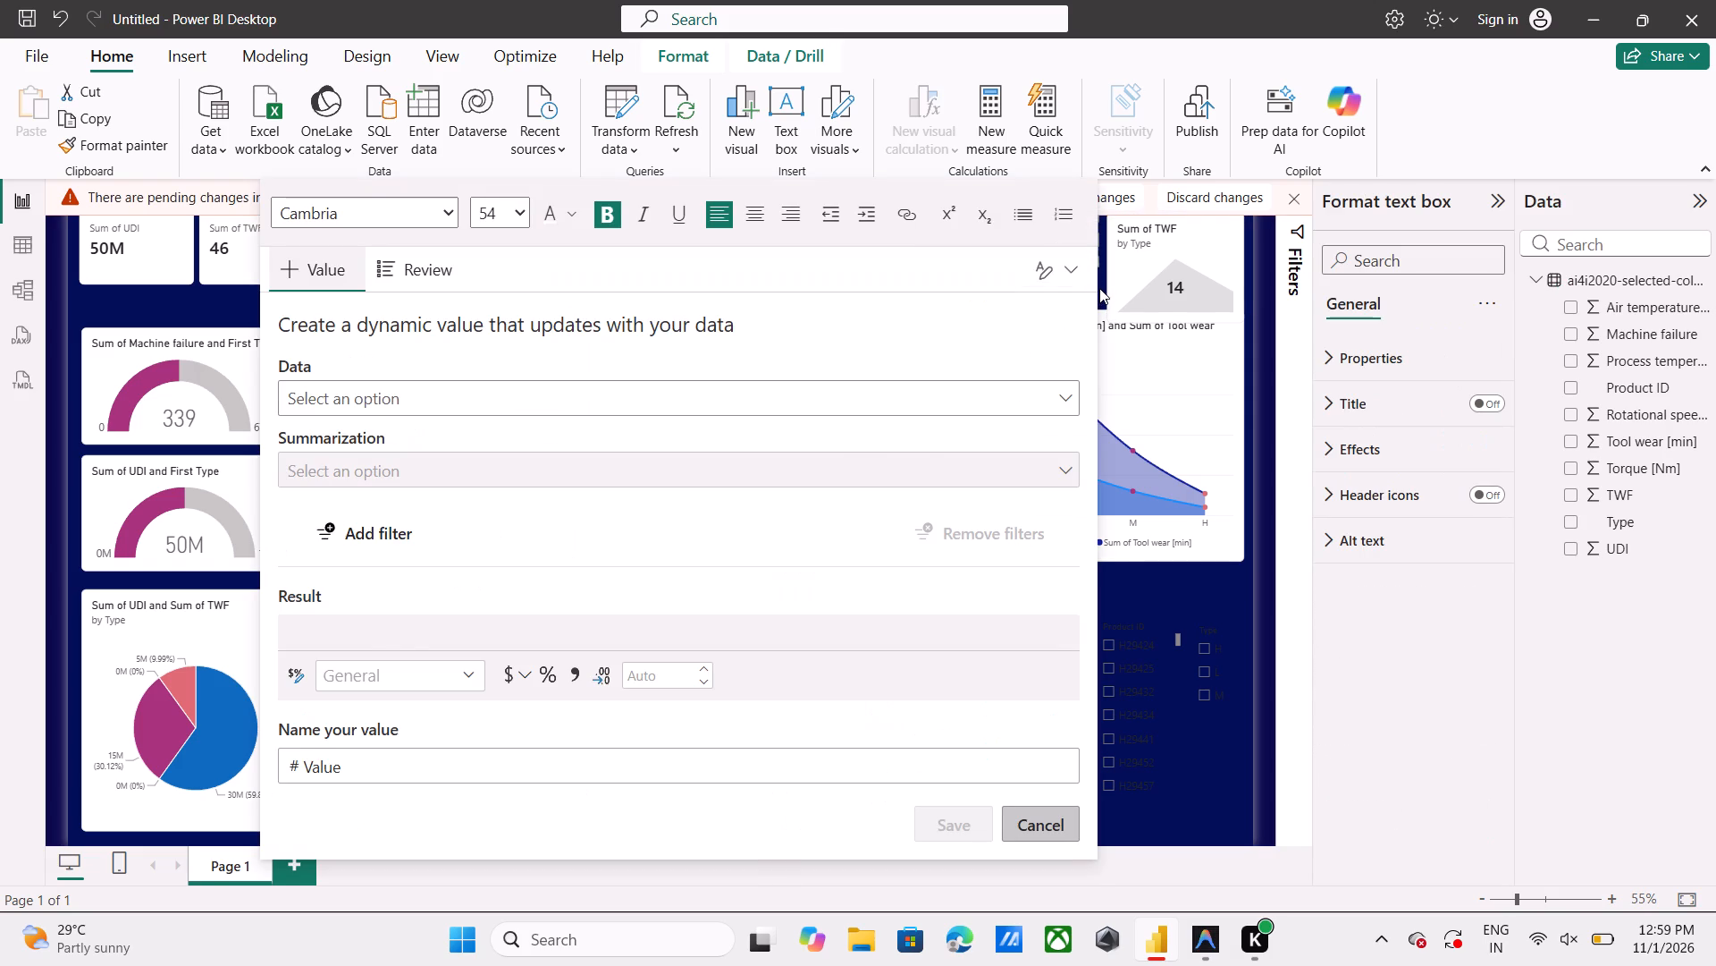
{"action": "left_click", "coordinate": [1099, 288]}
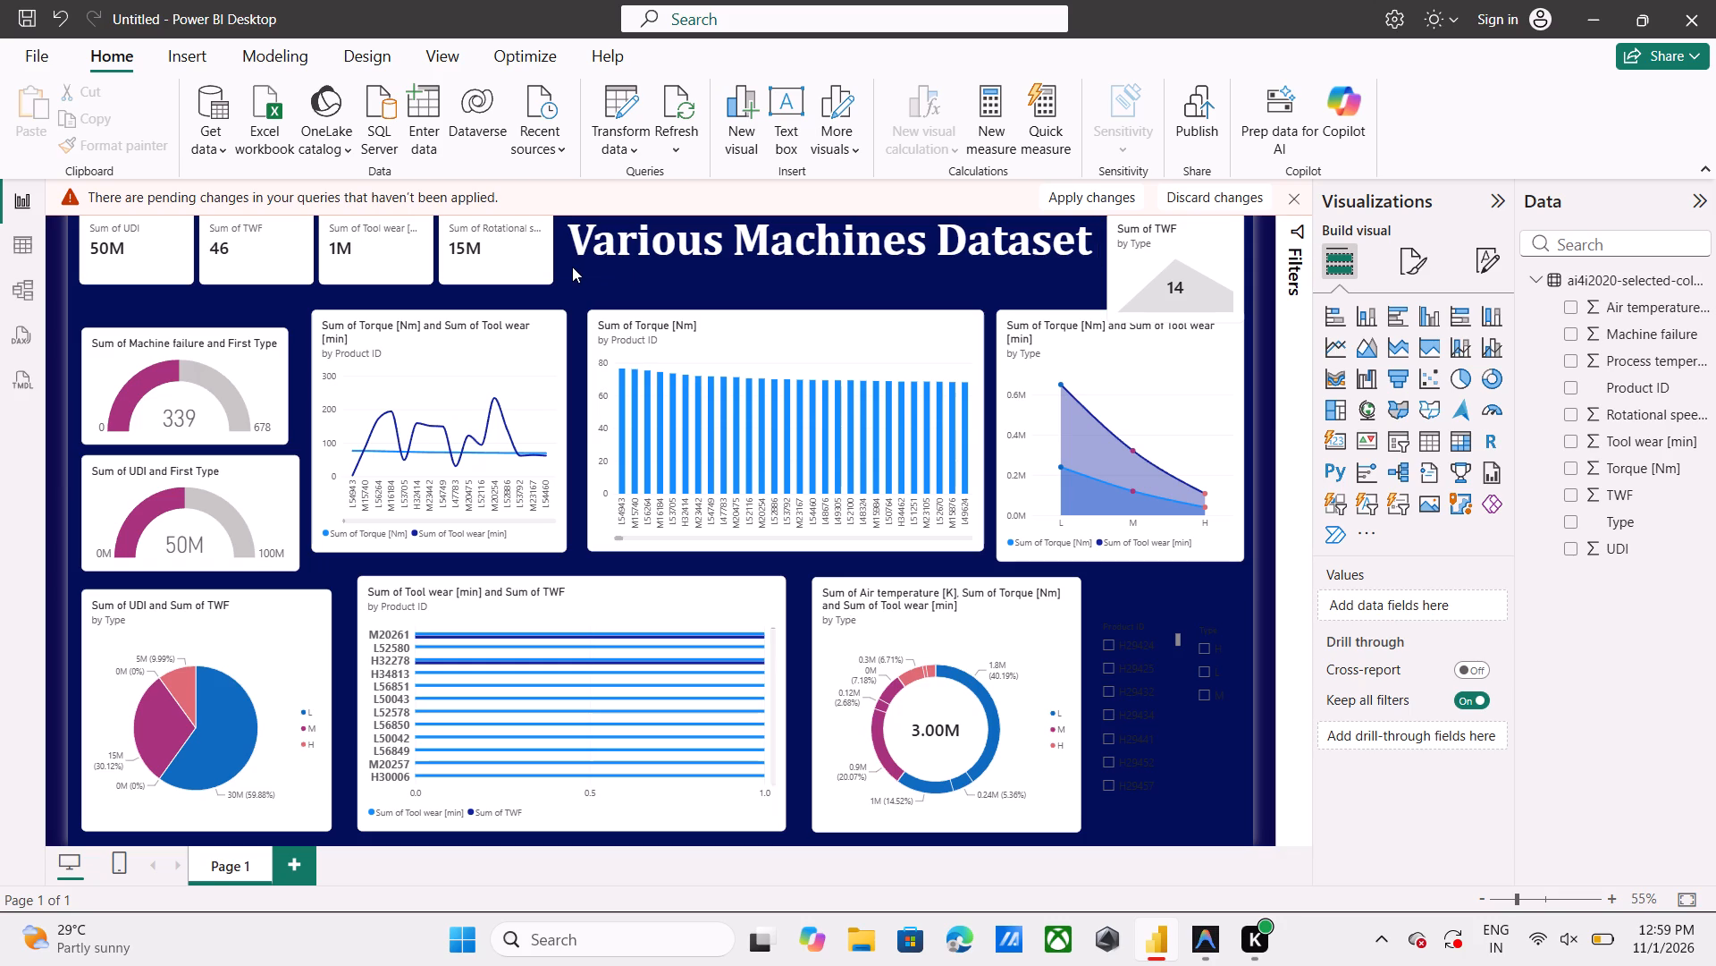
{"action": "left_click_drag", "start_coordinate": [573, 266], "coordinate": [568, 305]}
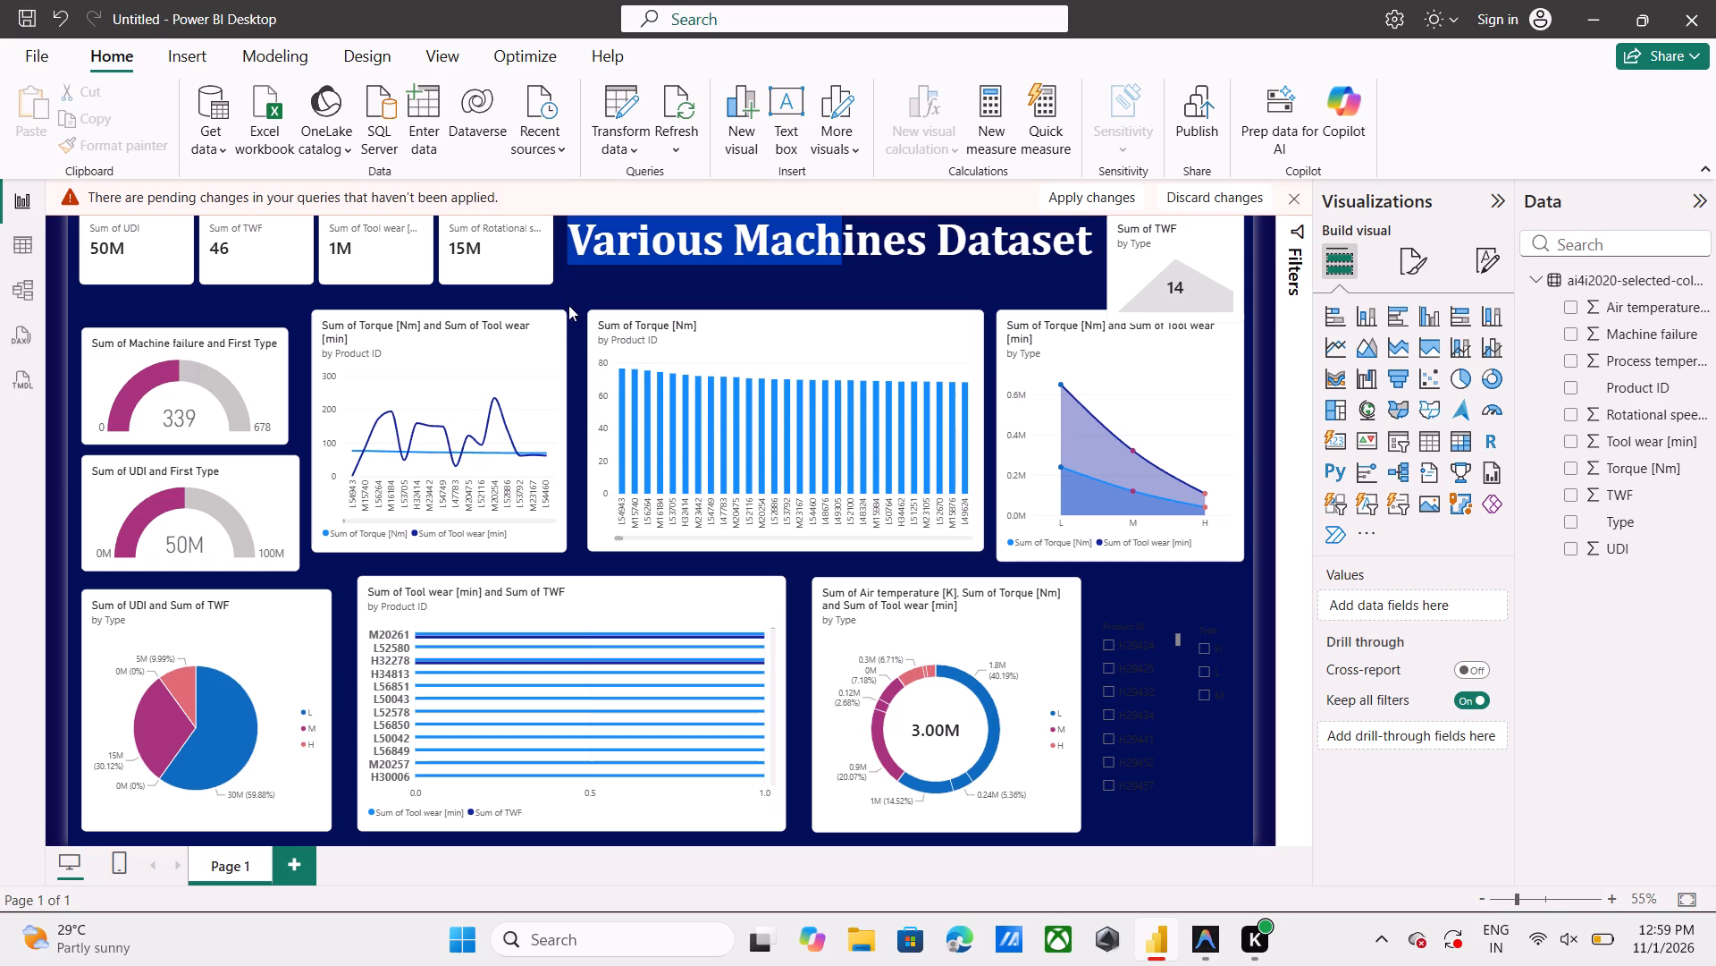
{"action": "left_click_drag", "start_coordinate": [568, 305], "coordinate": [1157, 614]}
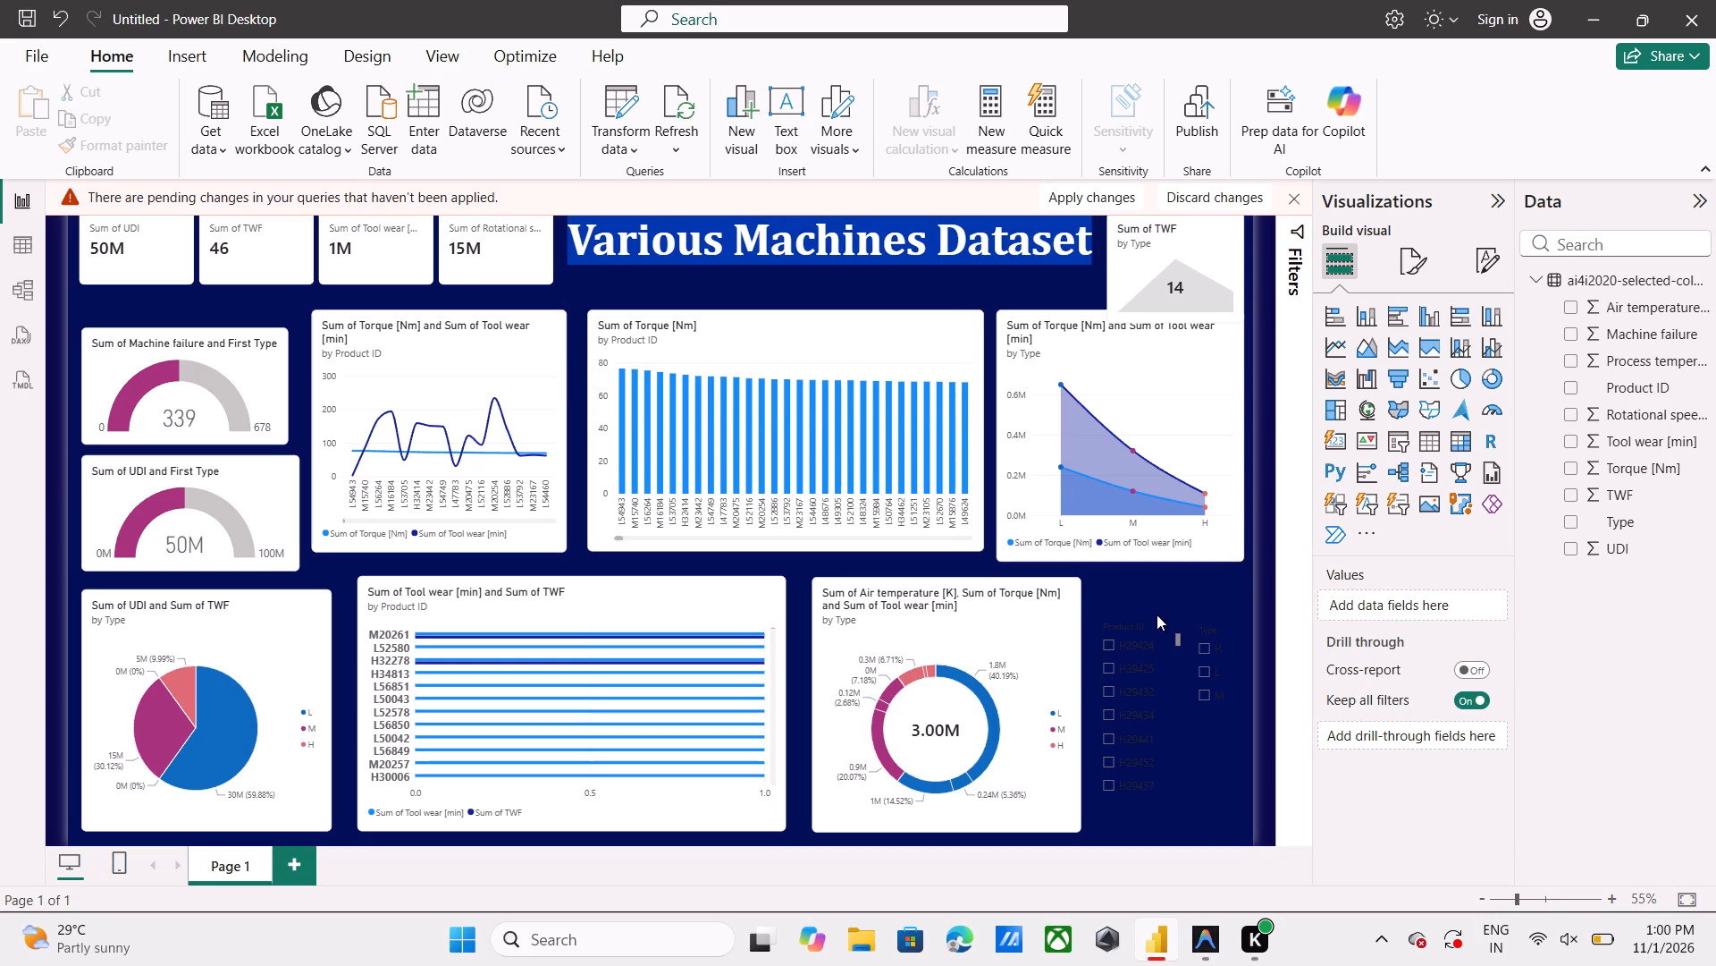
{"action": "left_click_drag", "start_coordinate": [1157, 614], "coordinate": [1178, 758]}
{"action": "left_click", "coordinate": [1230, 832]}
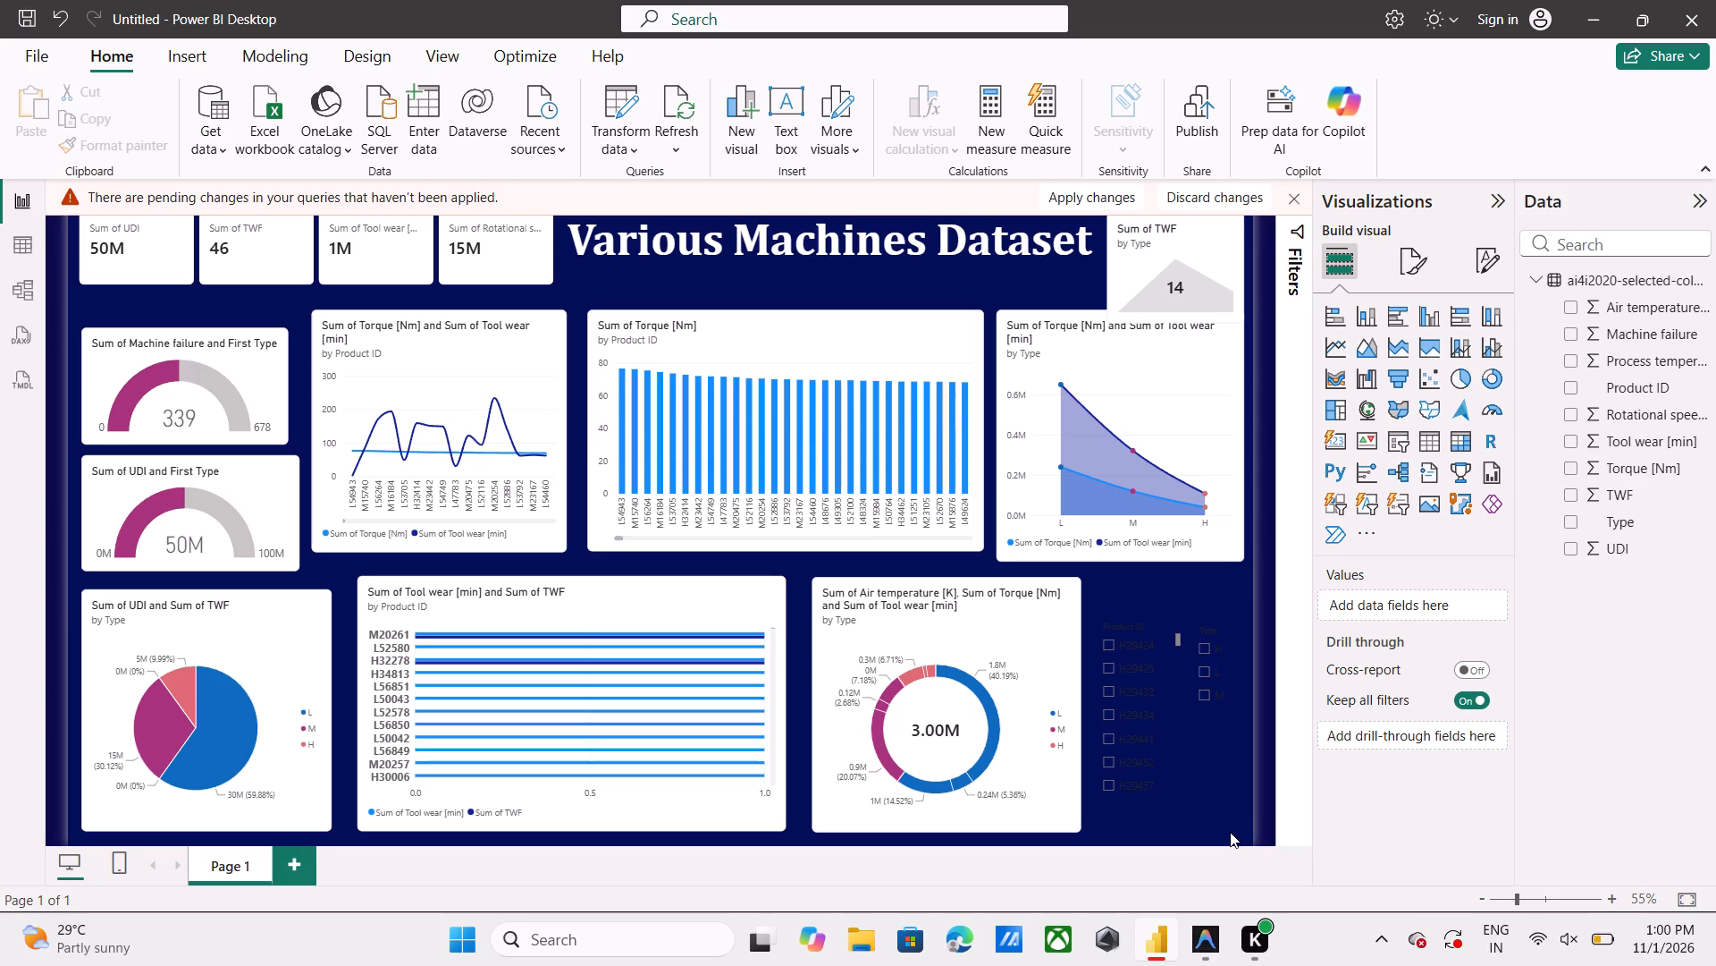
Collapse the Data pane to give the report canvas more room, keeping the Visualizations pane expanded.
{"action": "left_click", "coordinate": [1499, 197]}
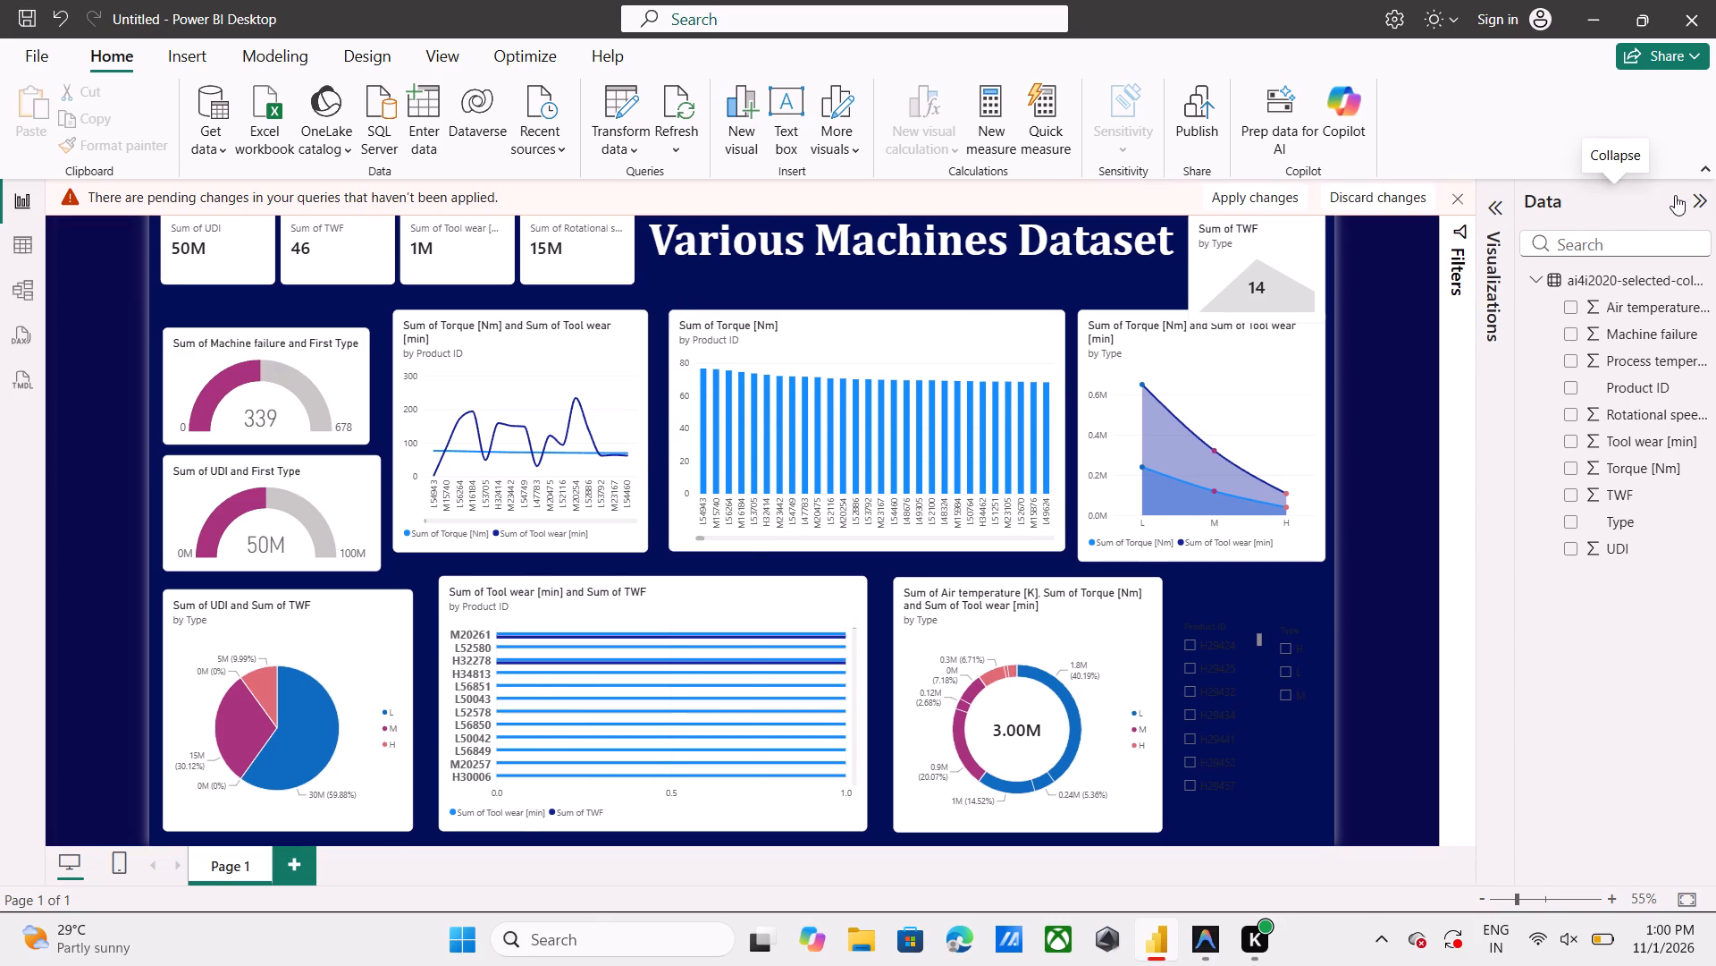
{"action": "left_click", "coordinate": [1698, 195]}
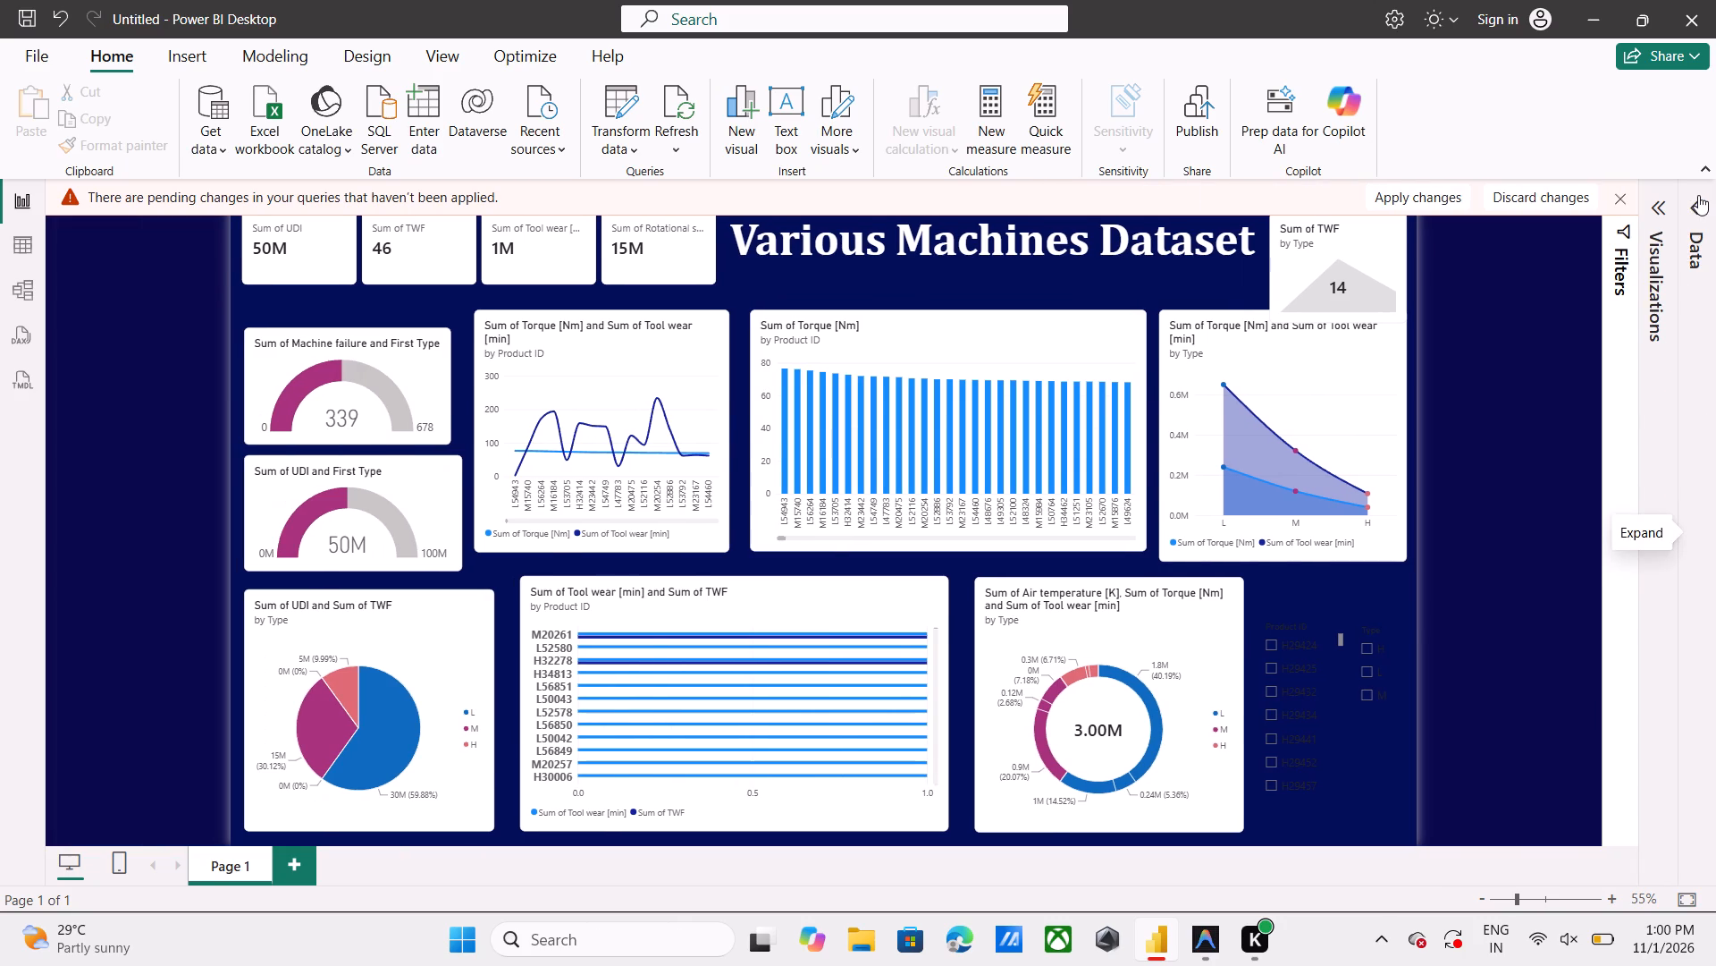
{"action": "left_click", "coordinate": [1658, 204]}
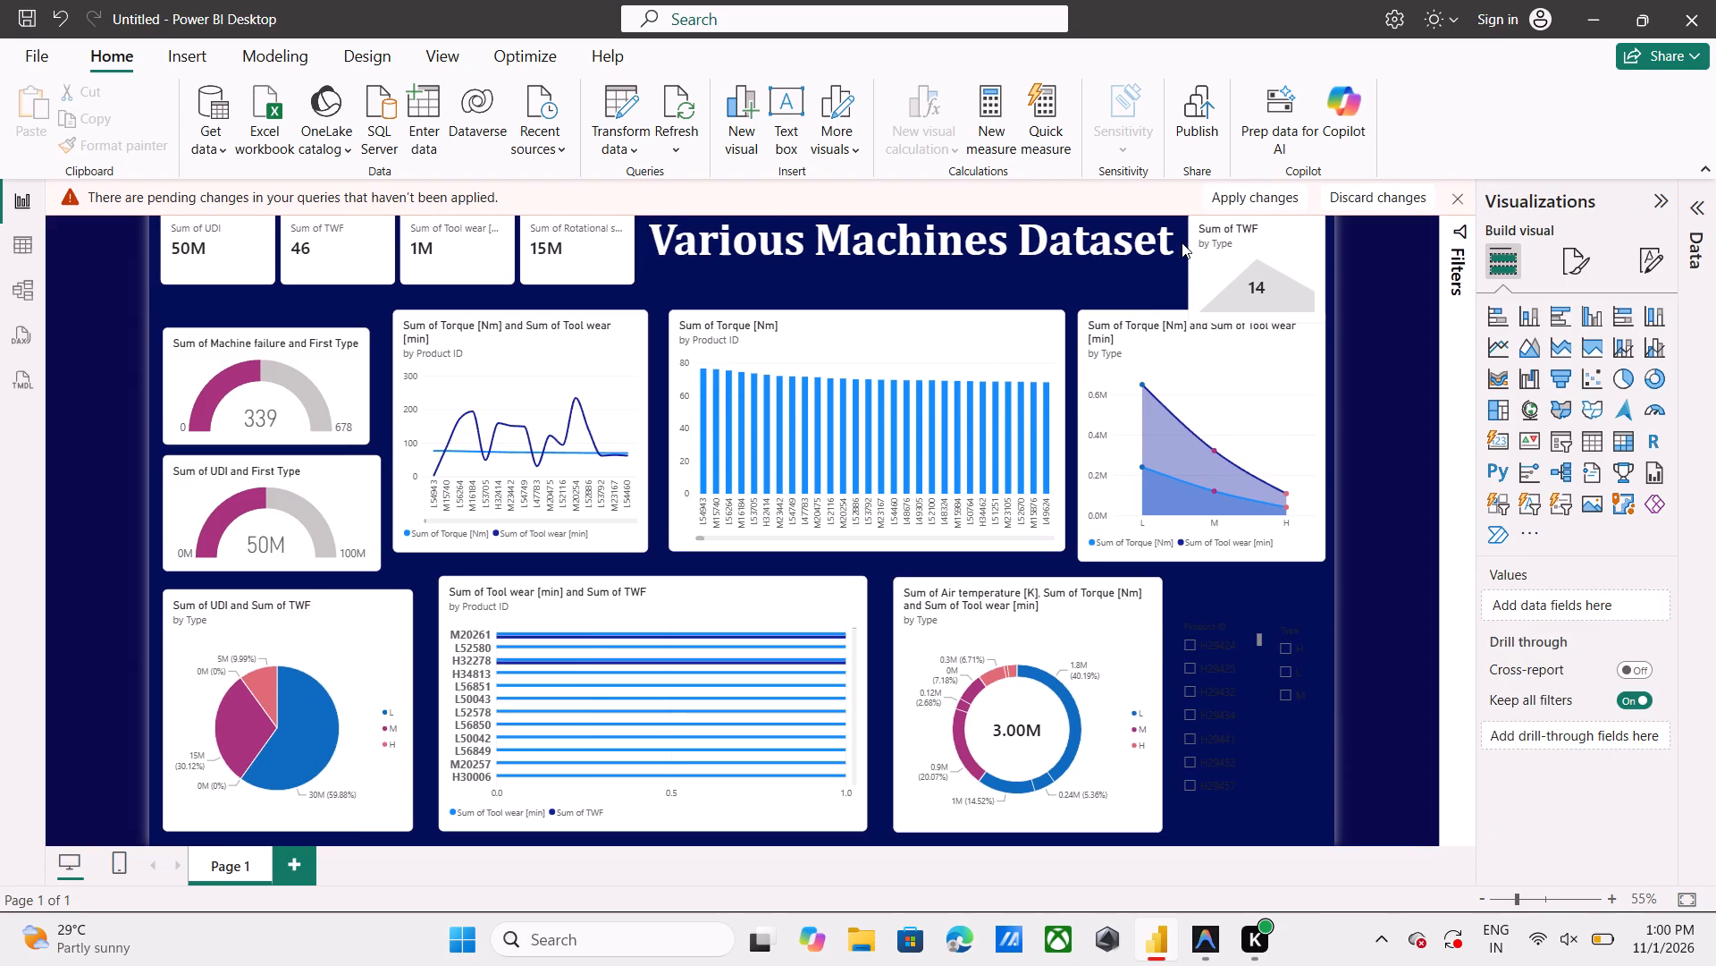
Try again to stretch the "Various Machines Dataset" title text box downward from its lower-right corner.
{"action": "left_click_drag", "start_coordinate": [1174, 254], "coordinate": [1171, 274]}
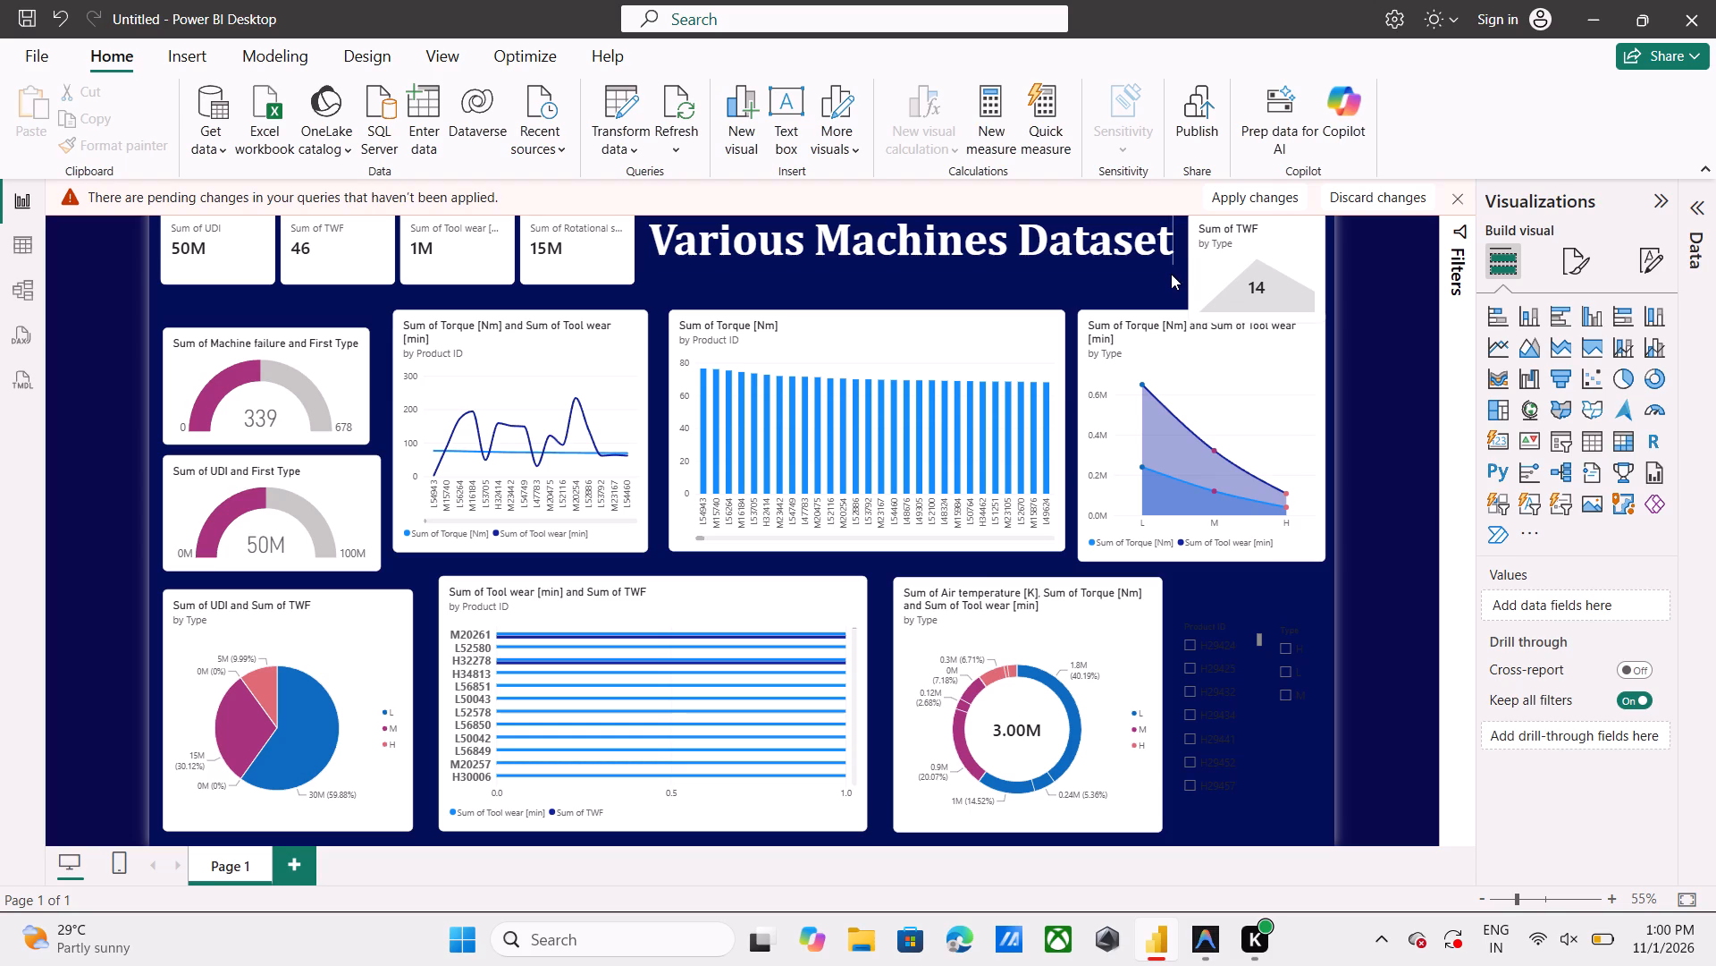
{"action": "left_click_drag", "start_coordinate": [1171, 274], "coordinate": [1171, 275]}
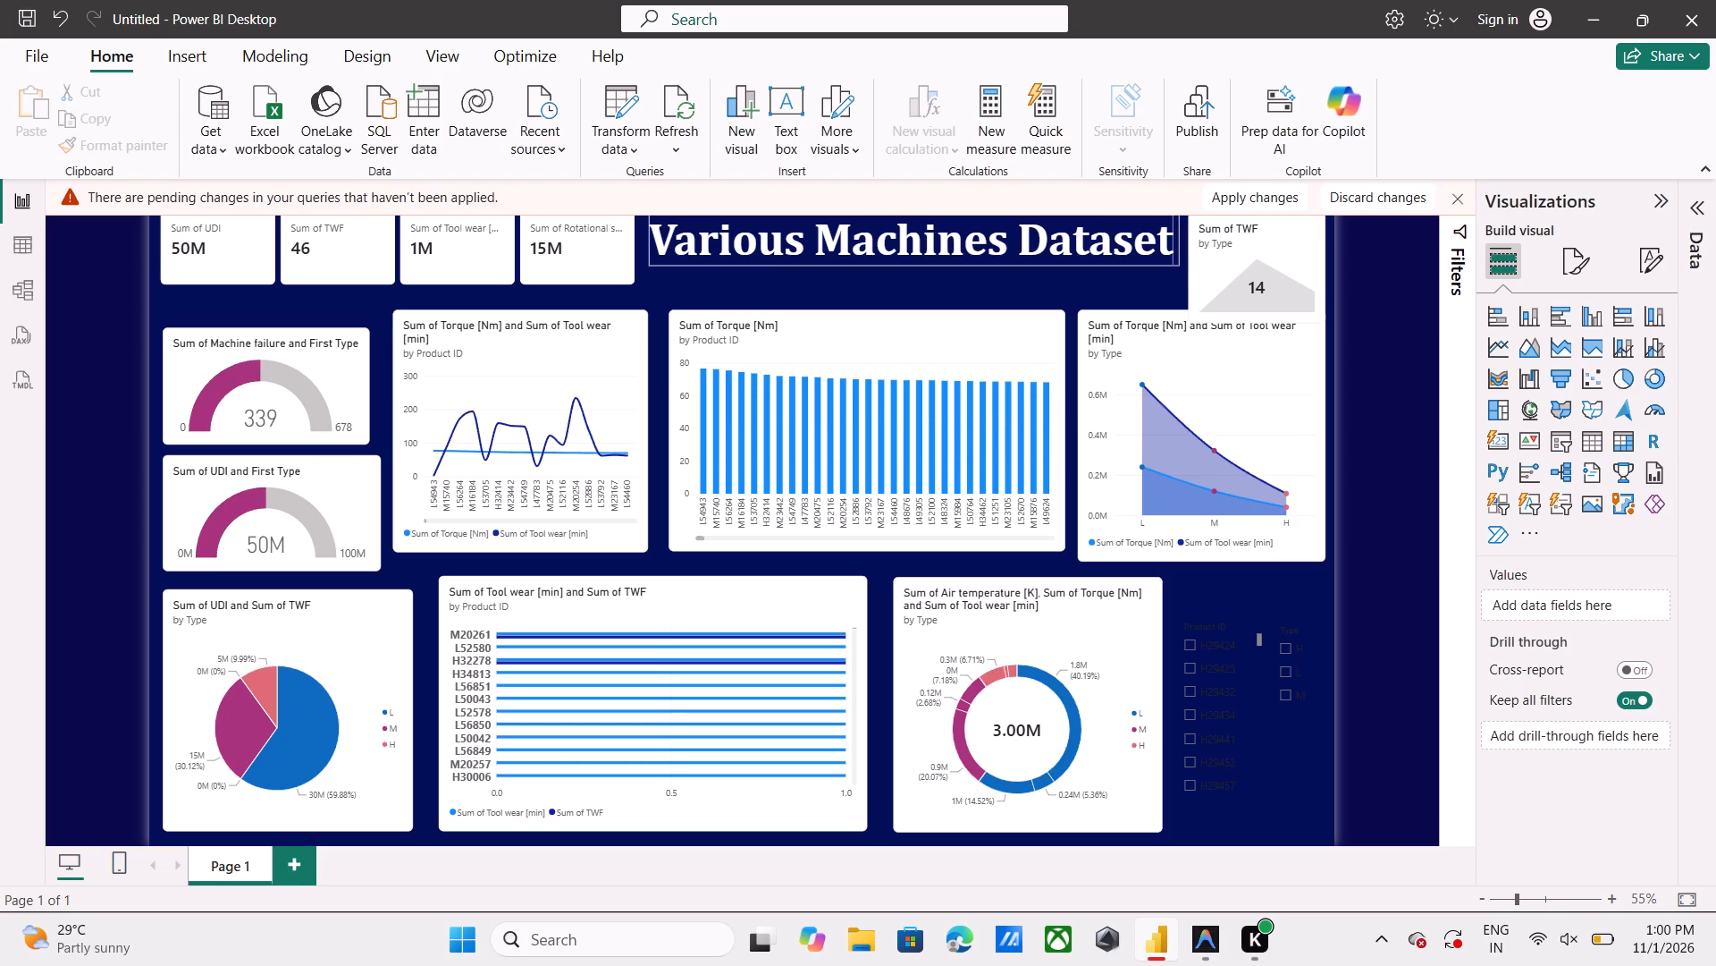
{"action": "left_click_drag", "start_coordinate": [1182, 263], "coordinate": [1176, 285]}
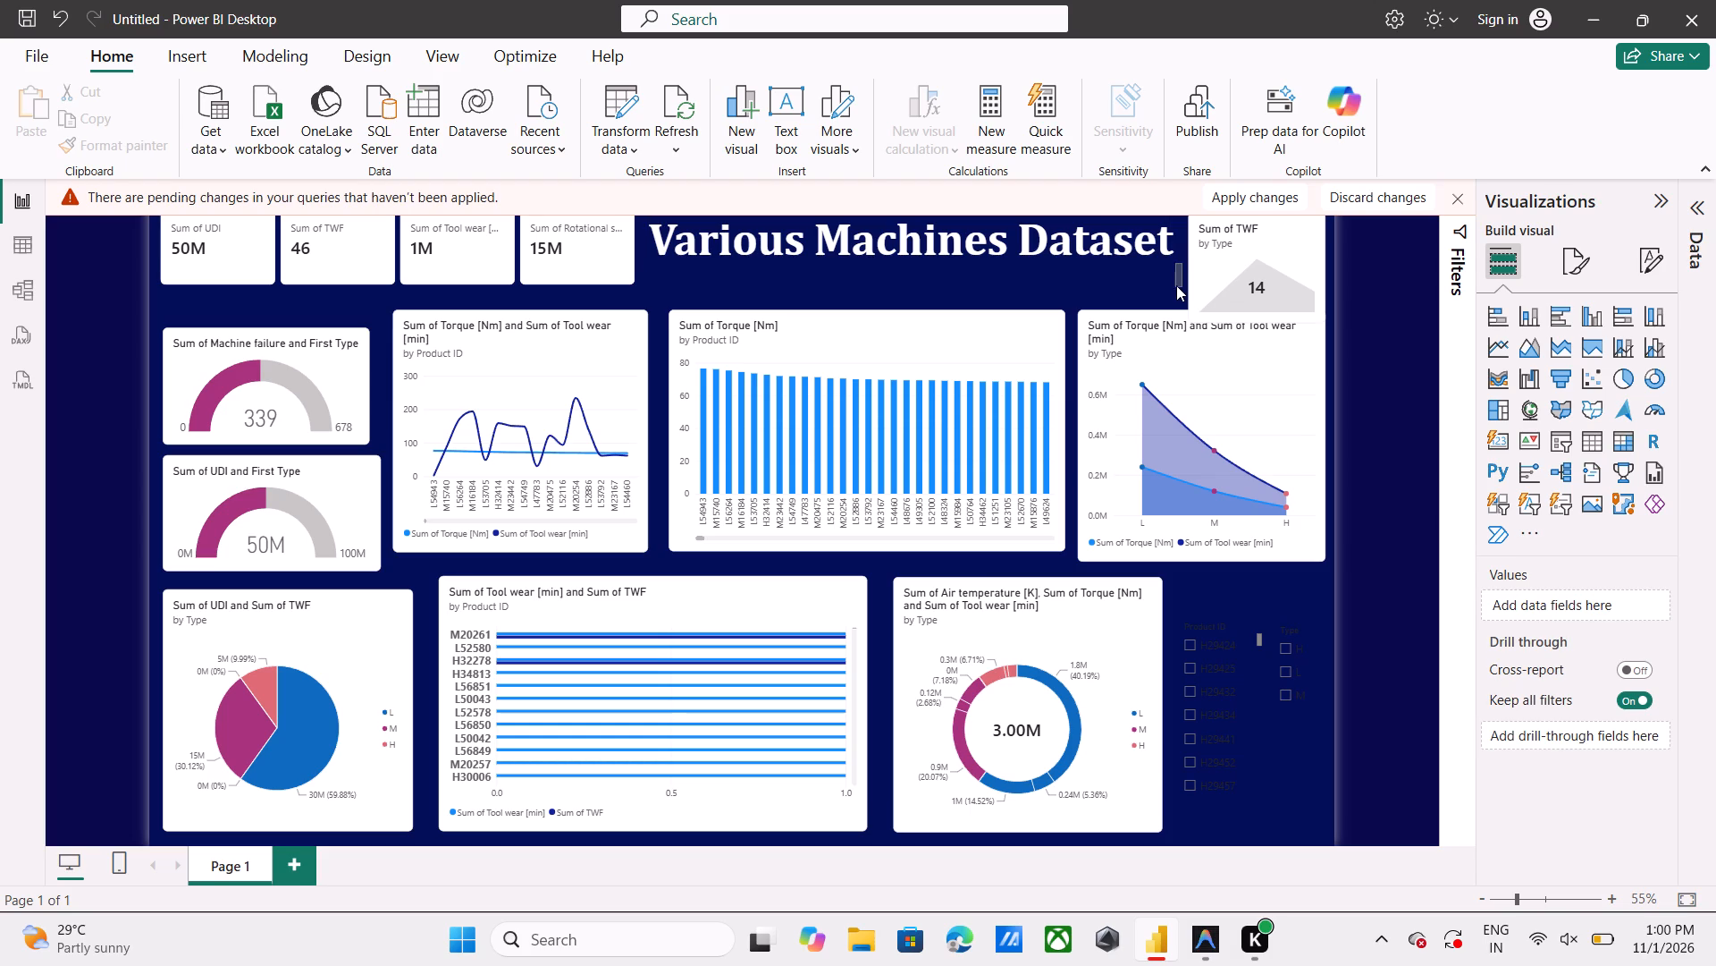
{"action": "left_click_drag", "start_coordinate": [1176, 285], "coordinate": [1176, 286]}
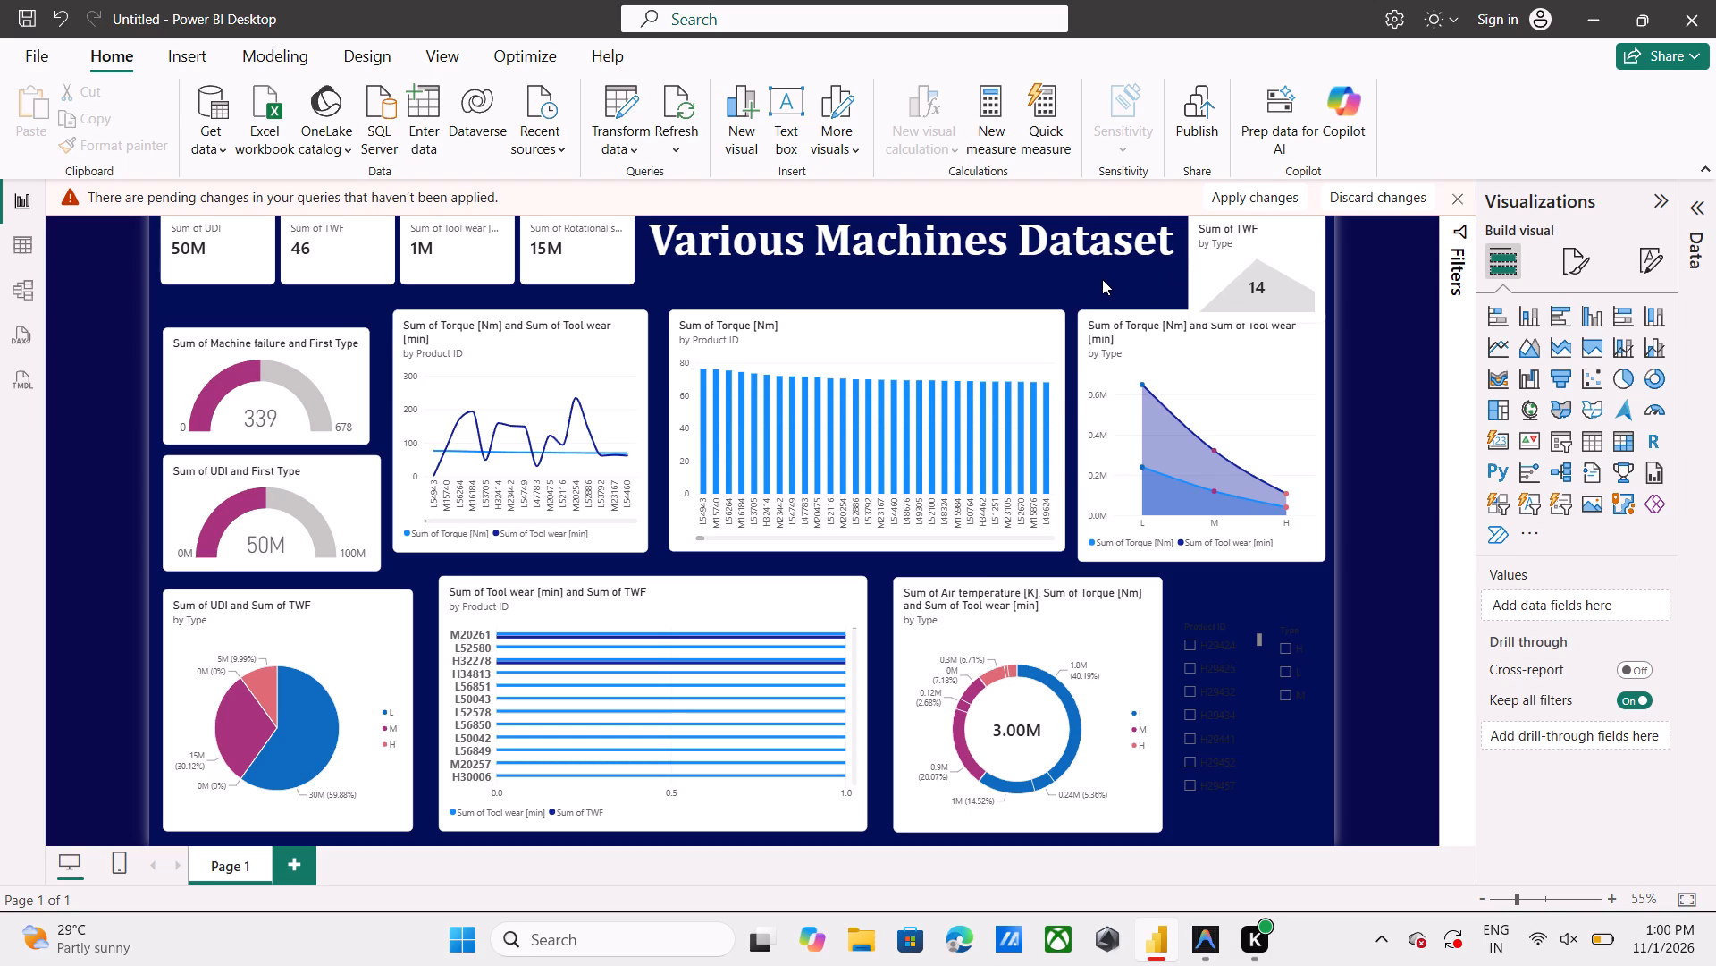
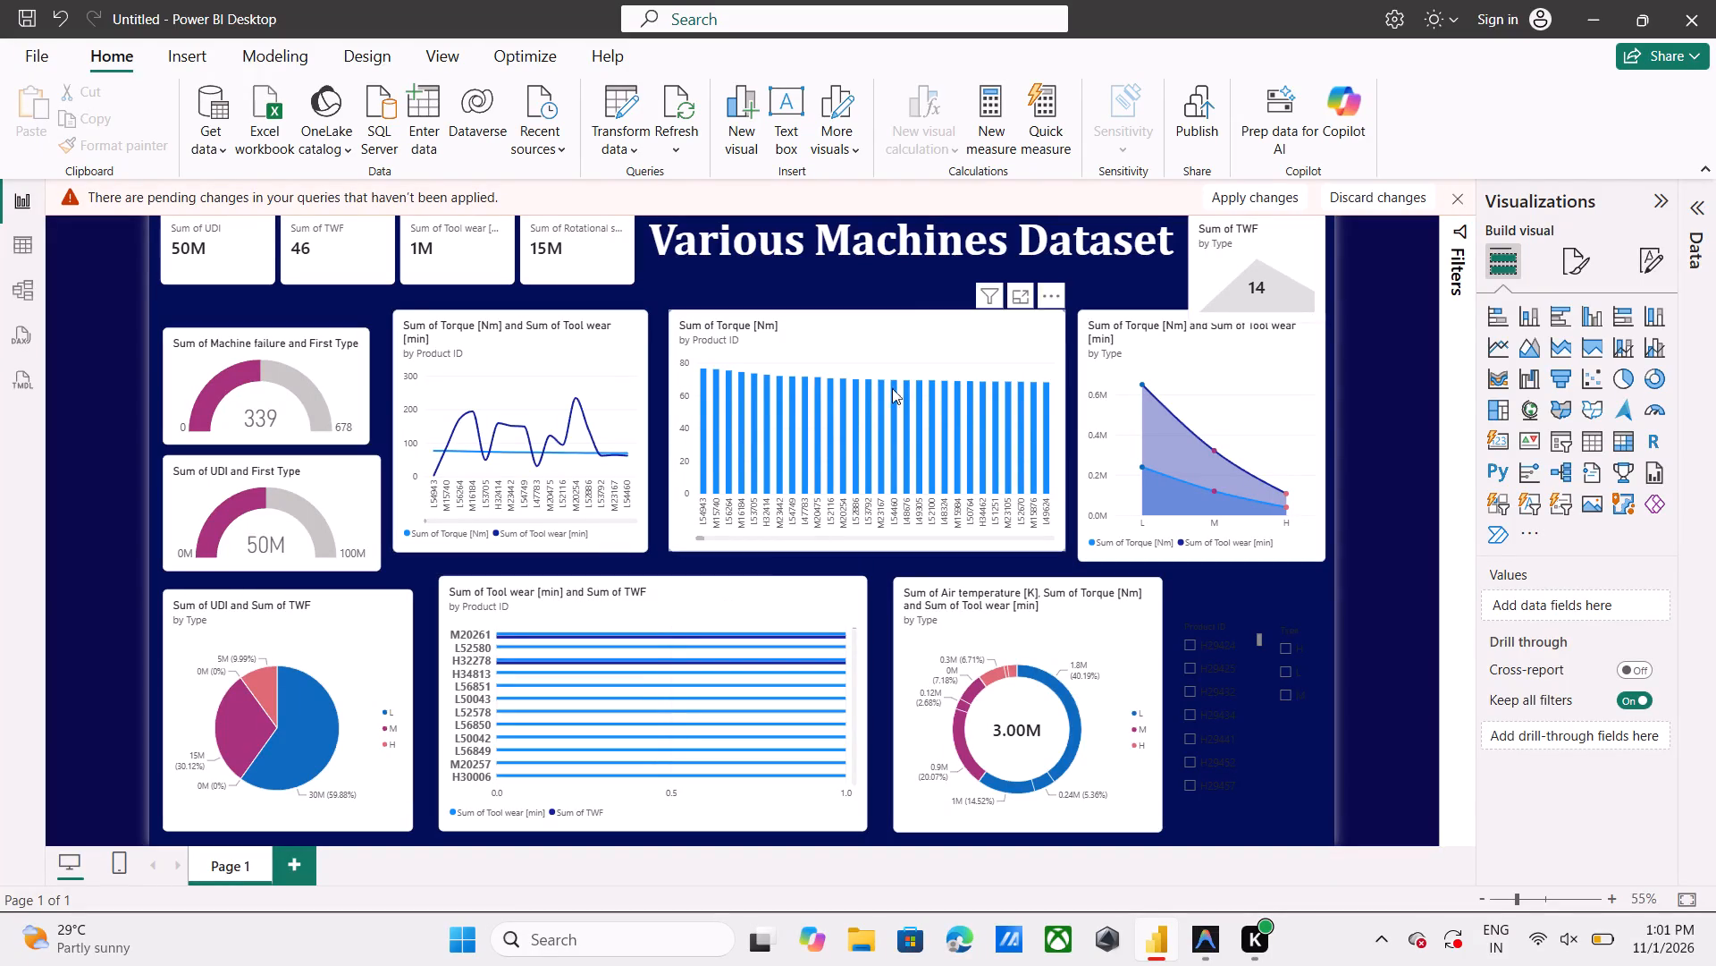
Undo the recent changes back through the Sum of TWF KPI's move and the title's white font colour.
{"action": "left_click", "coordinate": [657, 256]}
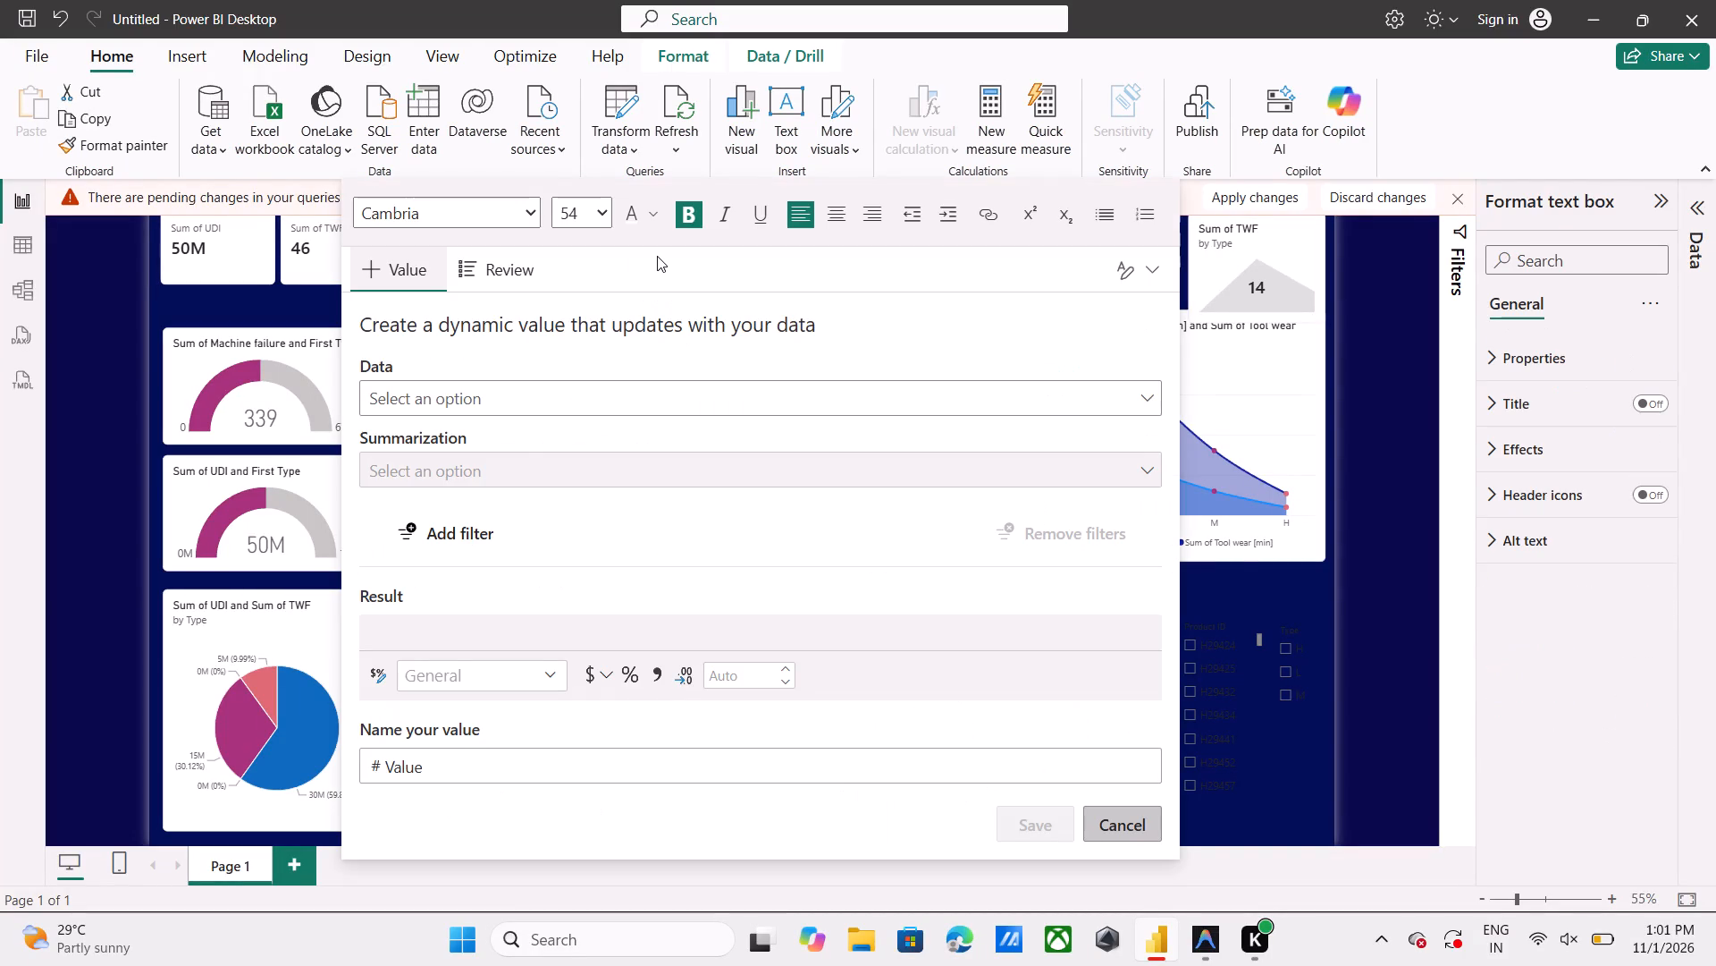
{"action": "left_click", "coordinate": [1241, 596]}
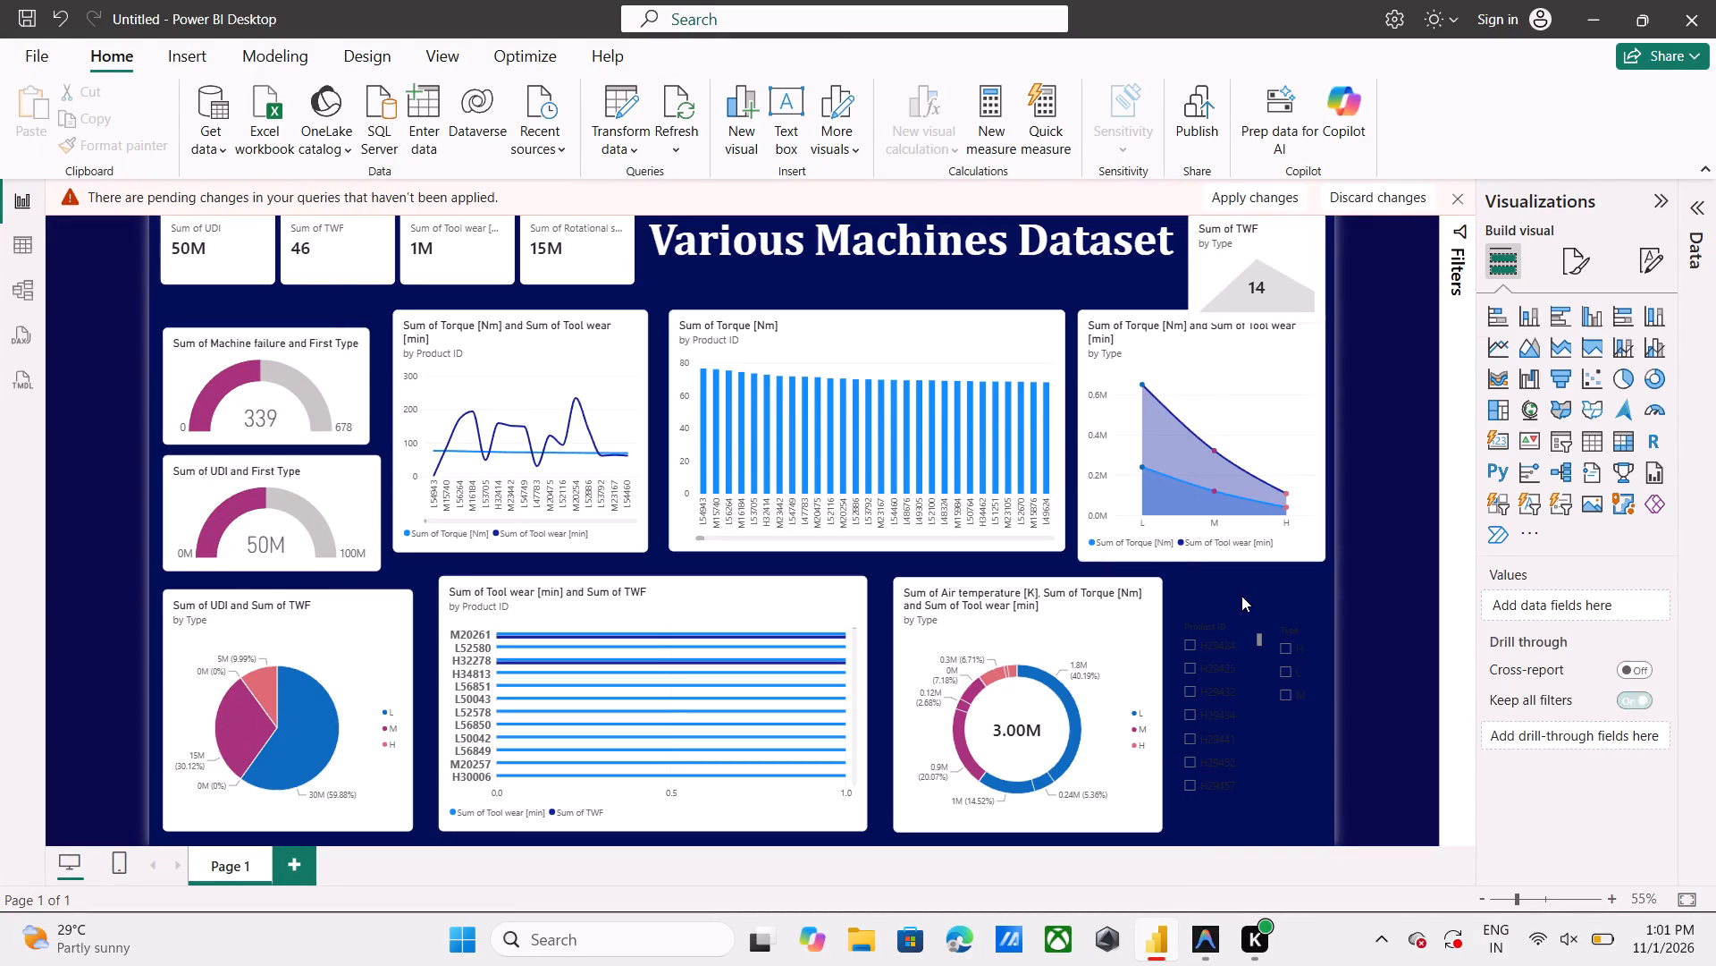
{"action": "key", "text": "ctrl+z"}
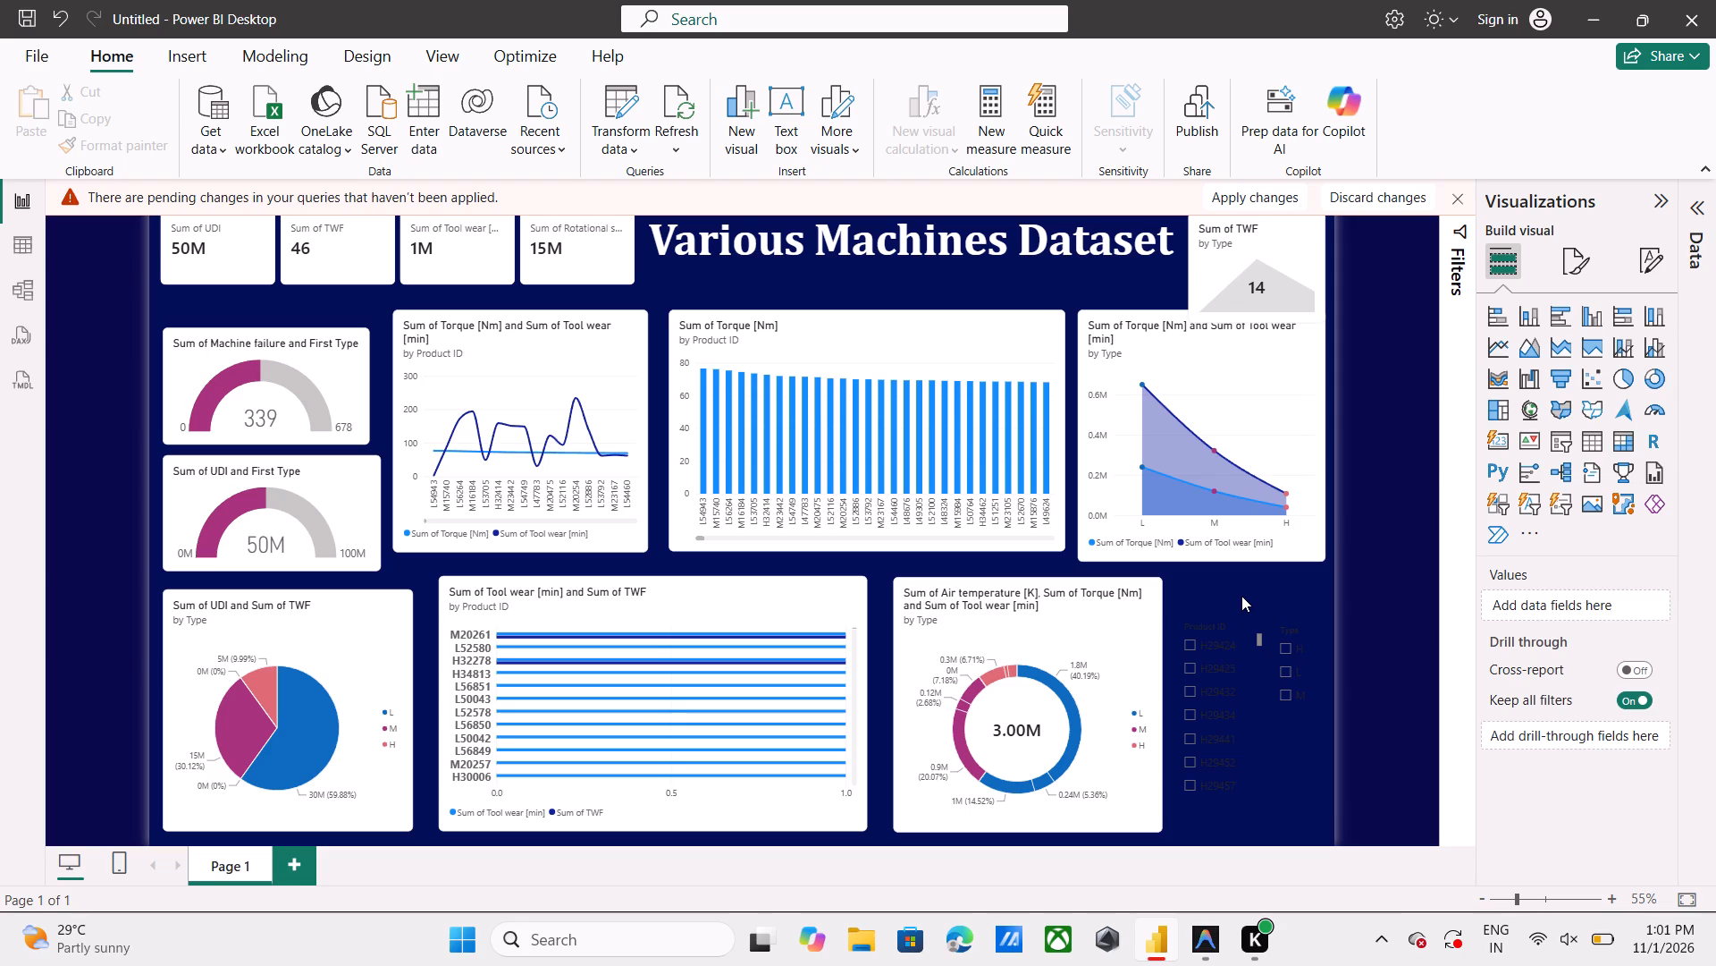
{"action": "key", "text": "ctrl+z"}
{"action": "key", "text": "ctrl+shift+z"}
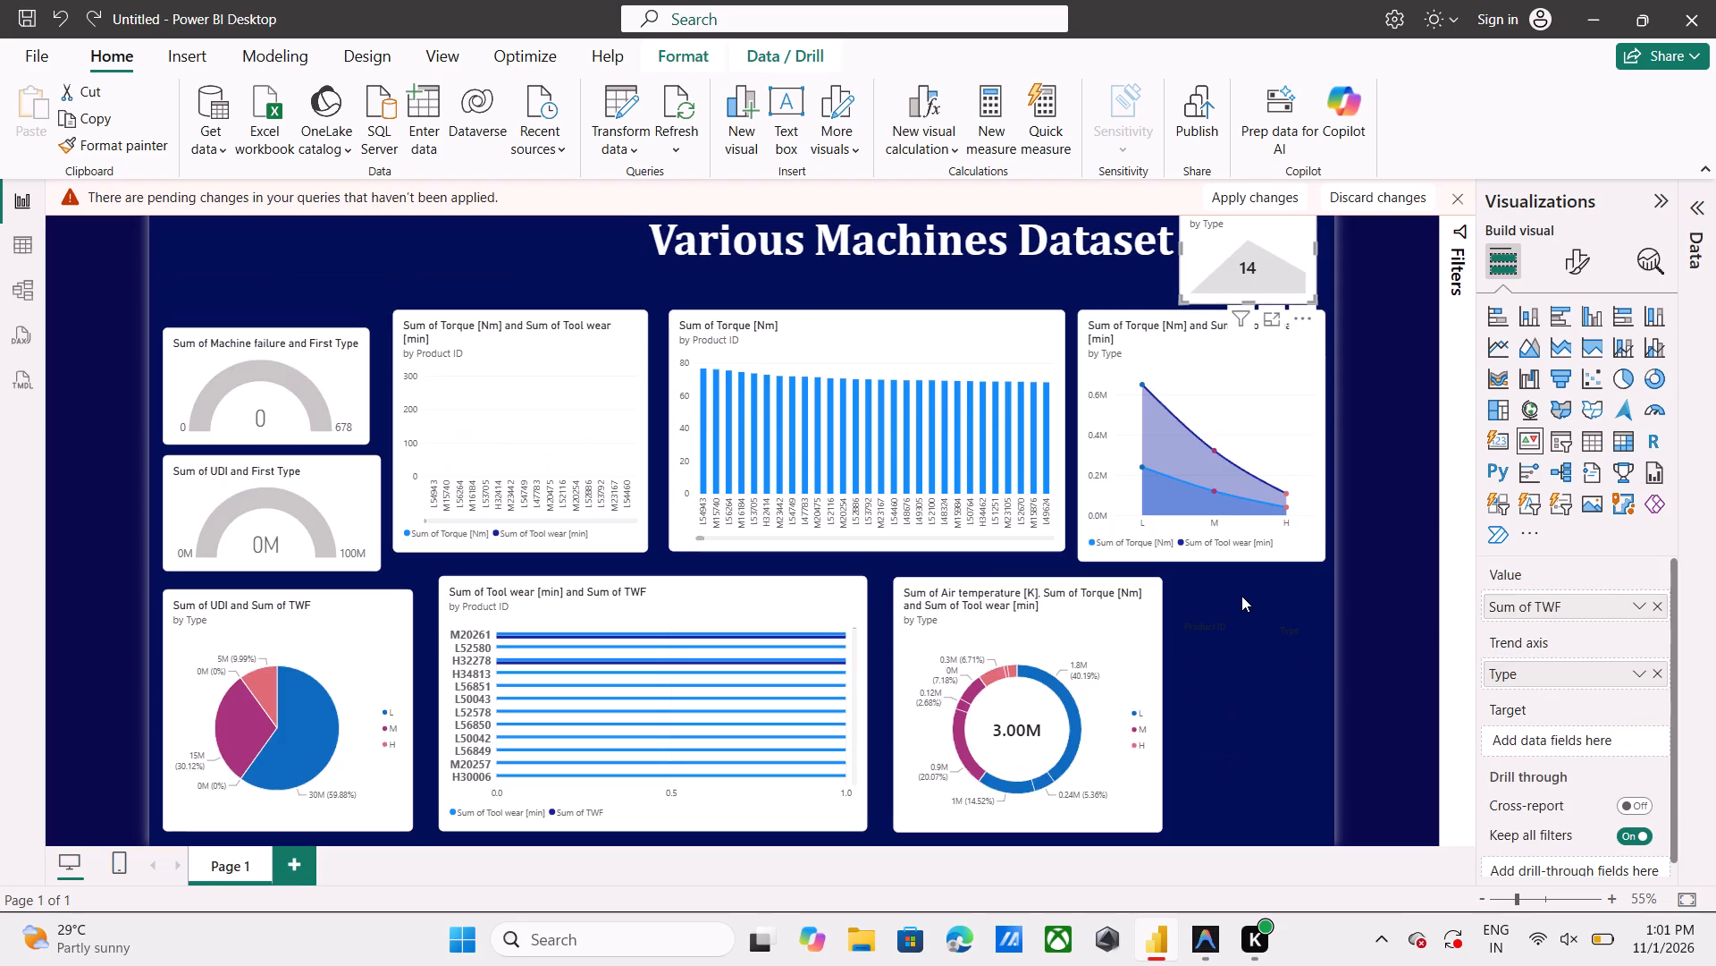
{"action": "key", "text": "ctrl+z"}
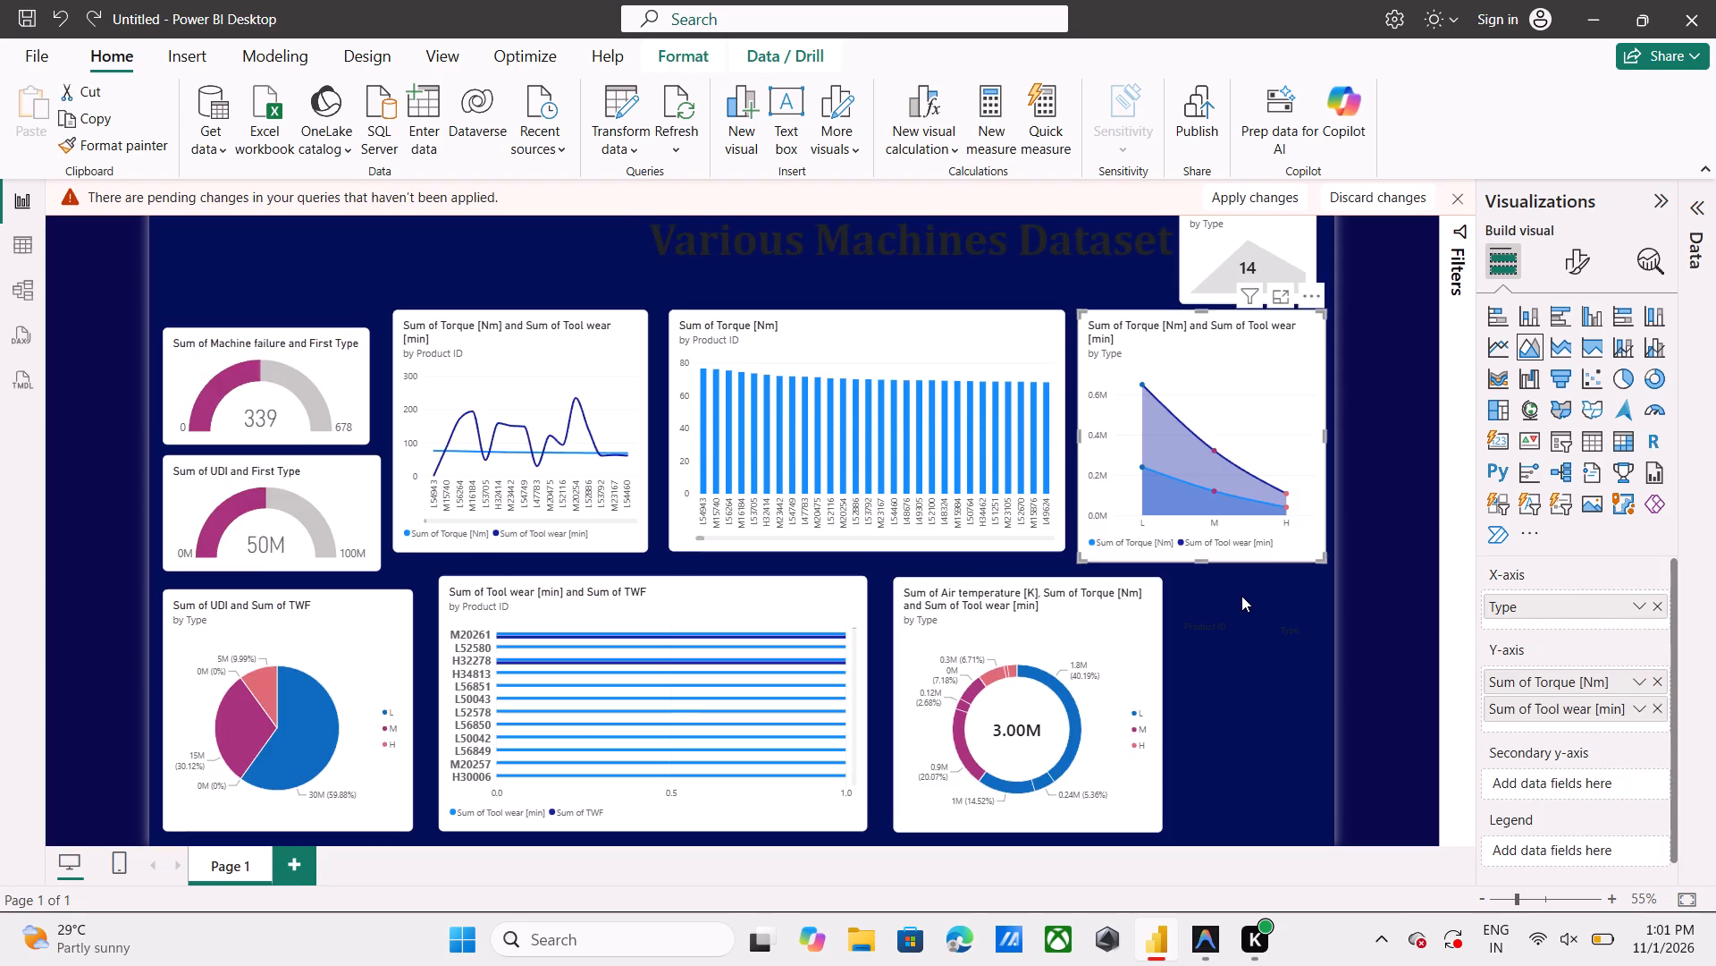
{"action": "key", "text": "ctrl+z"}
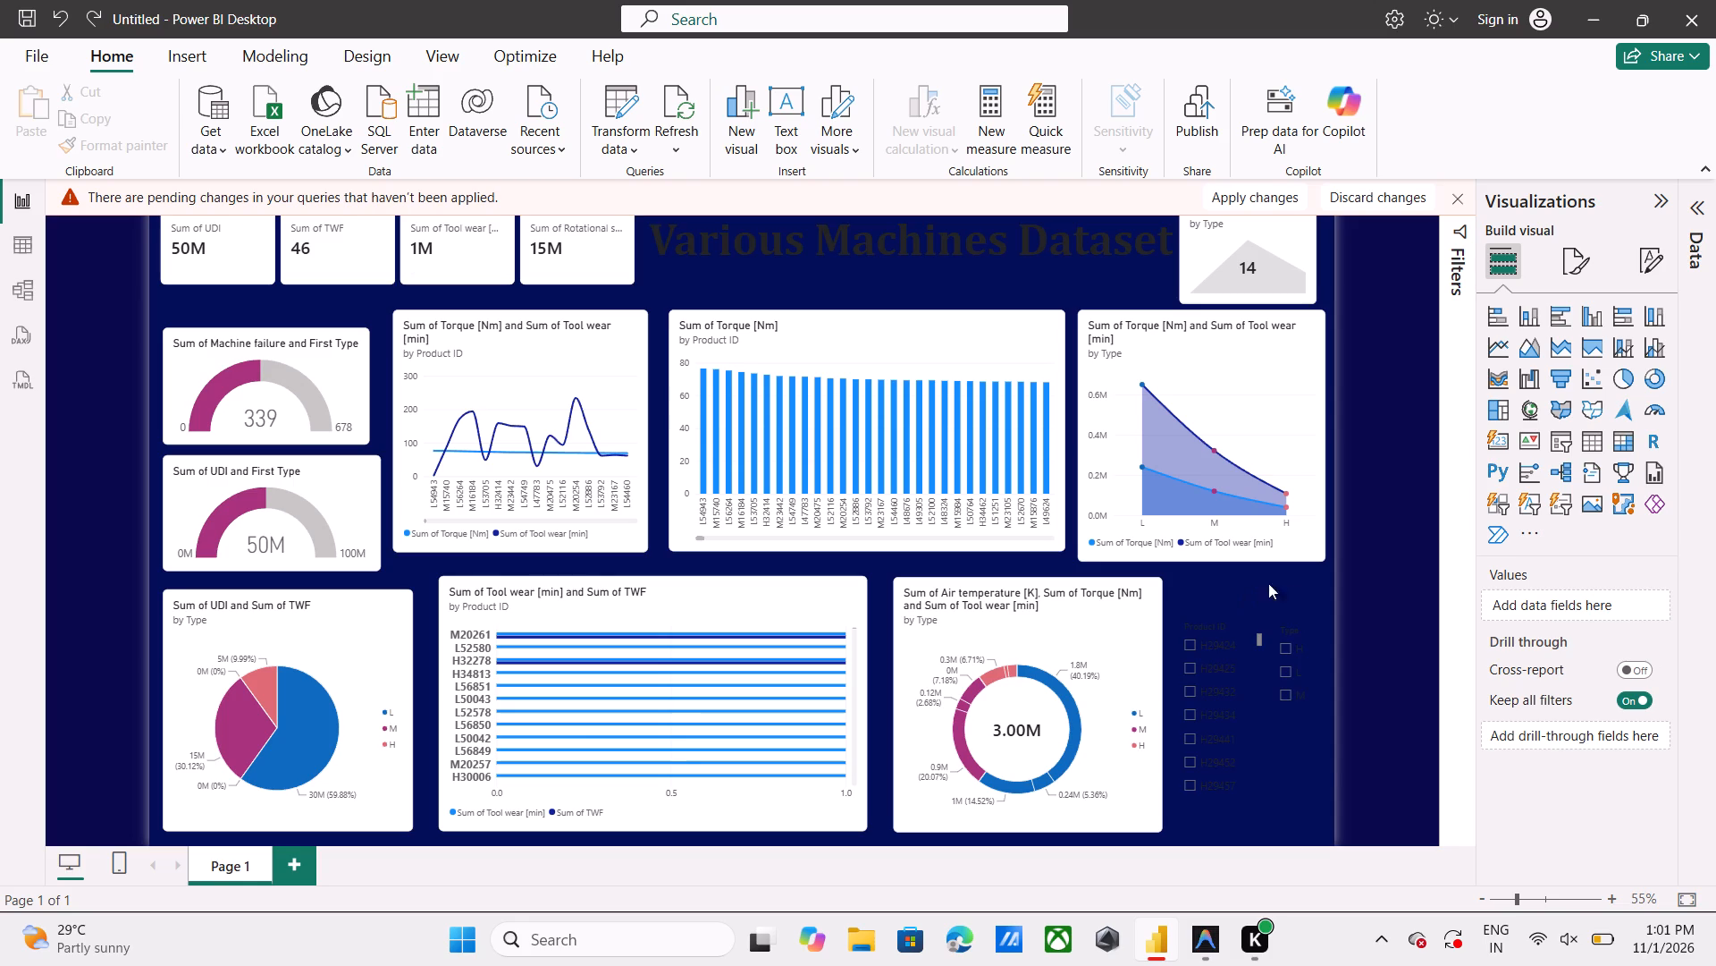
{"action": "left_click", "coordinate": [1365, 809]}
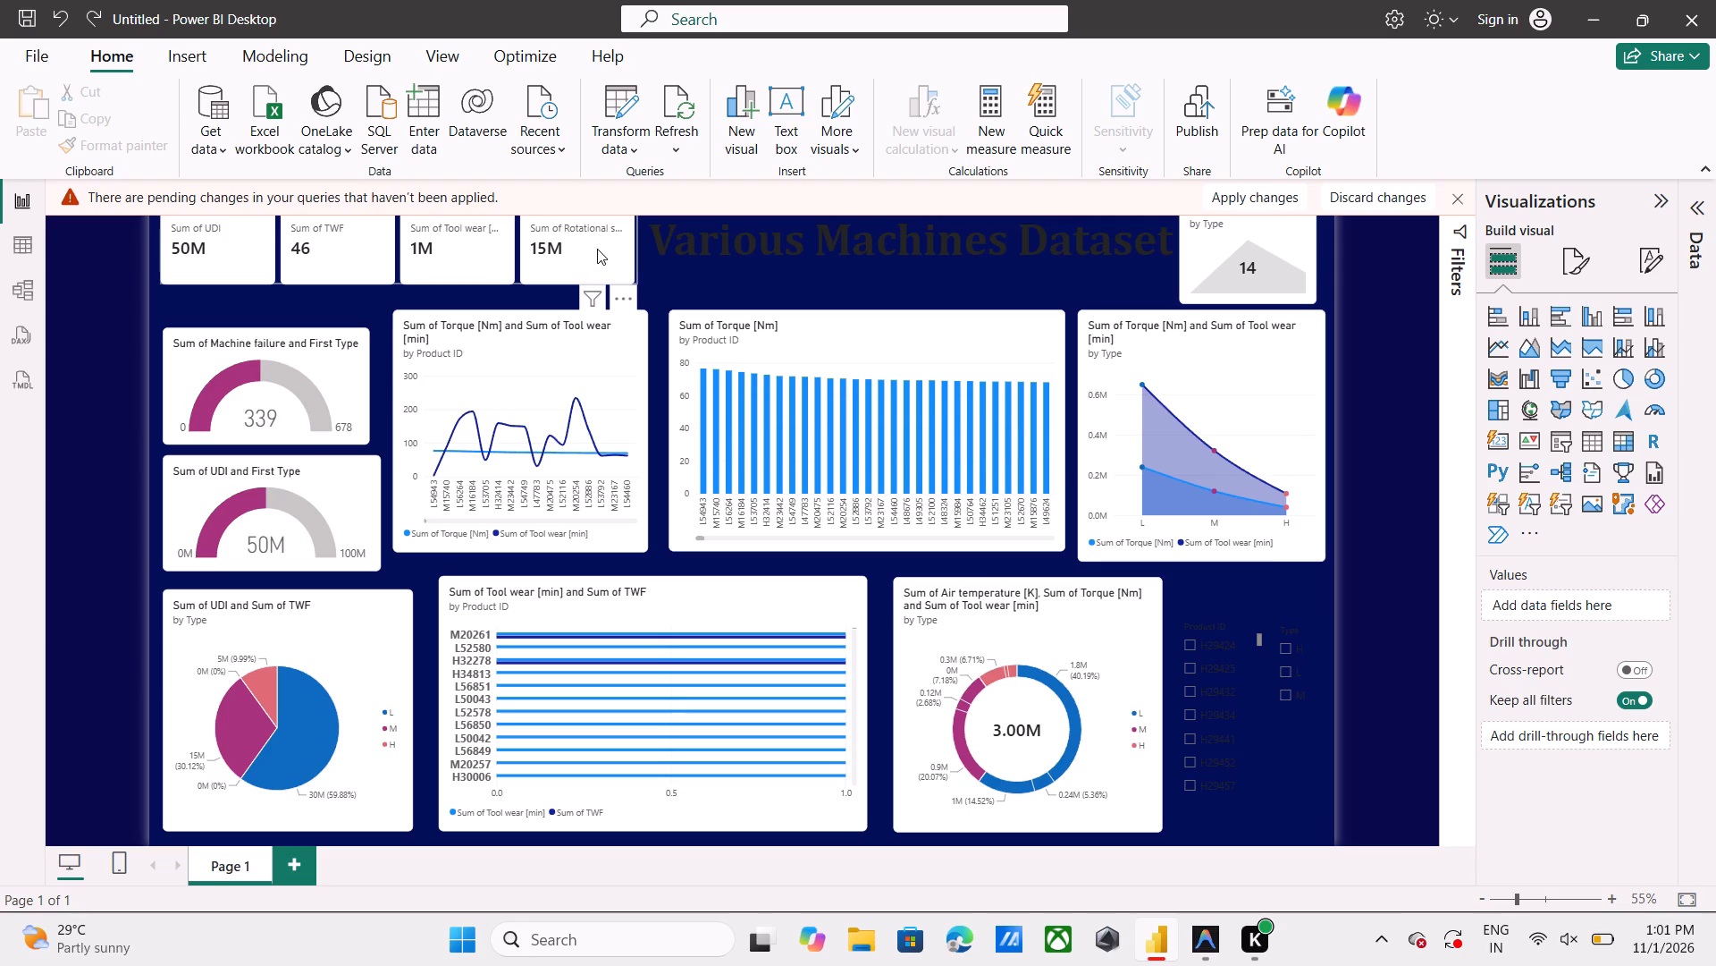
Move the four-value card visual down so it sits just above the gauge and the line chart.
{"action": "left_click_drag", "start_coordinate": [597, 249], "coordinate": [593, 270]}
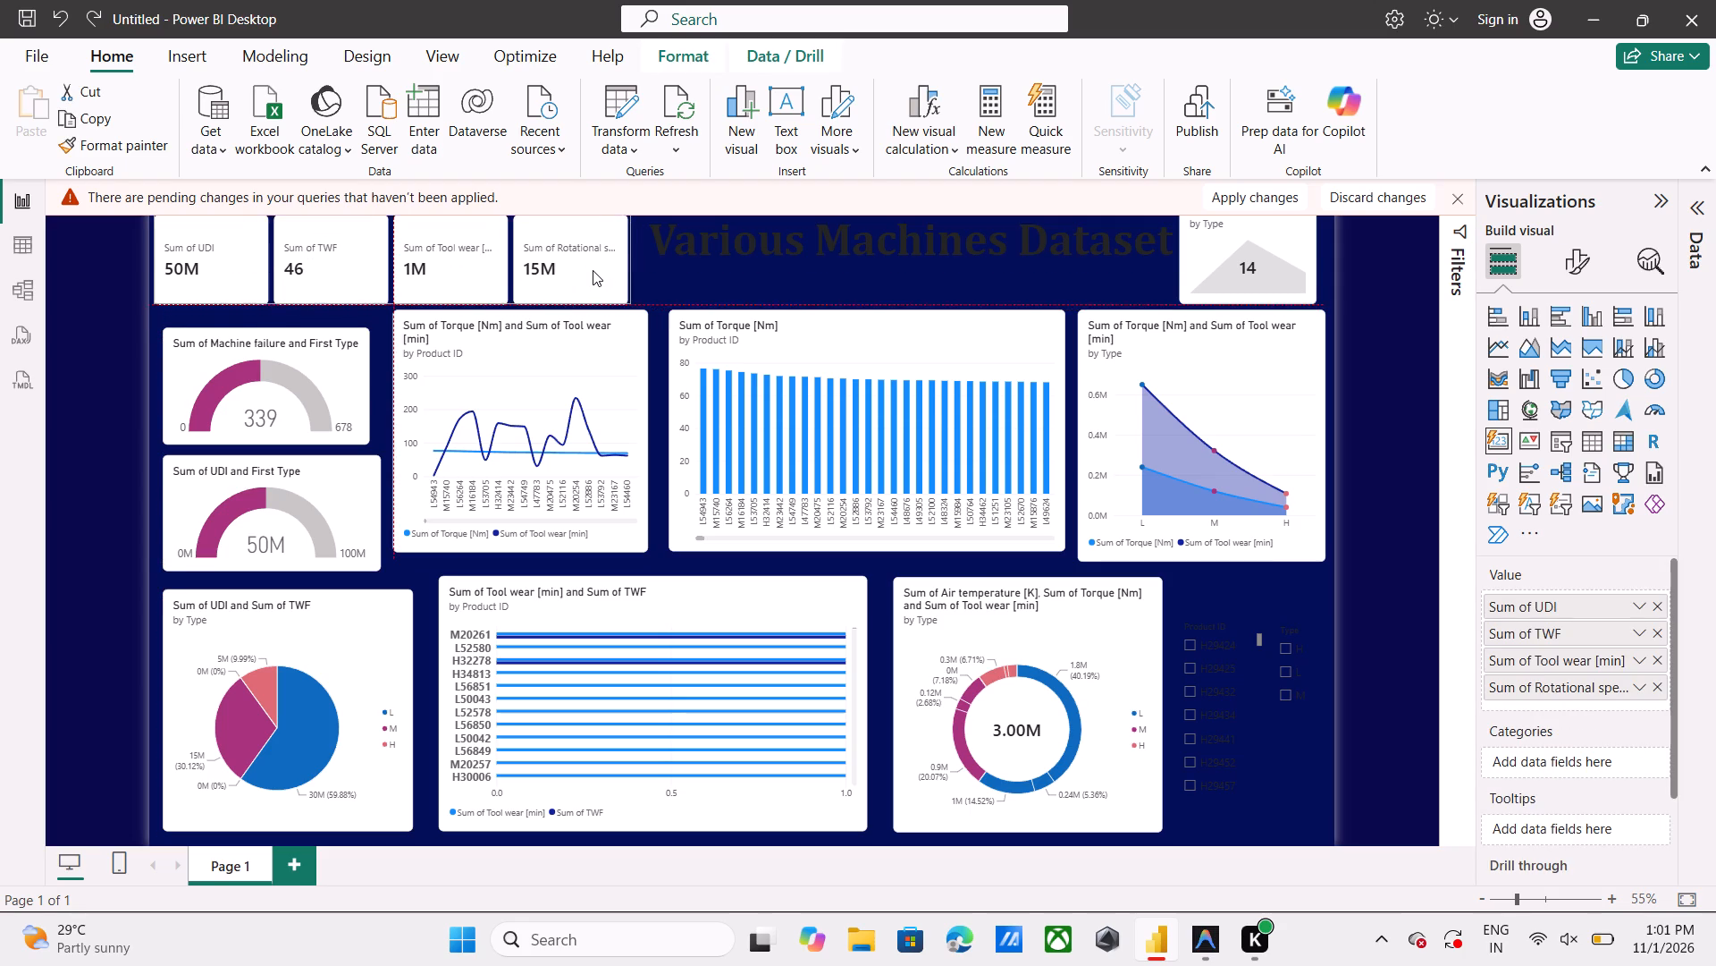
{"action": "left_click_drag", "start_coordinate": [593, 270], "coordinate": [599, 274]}
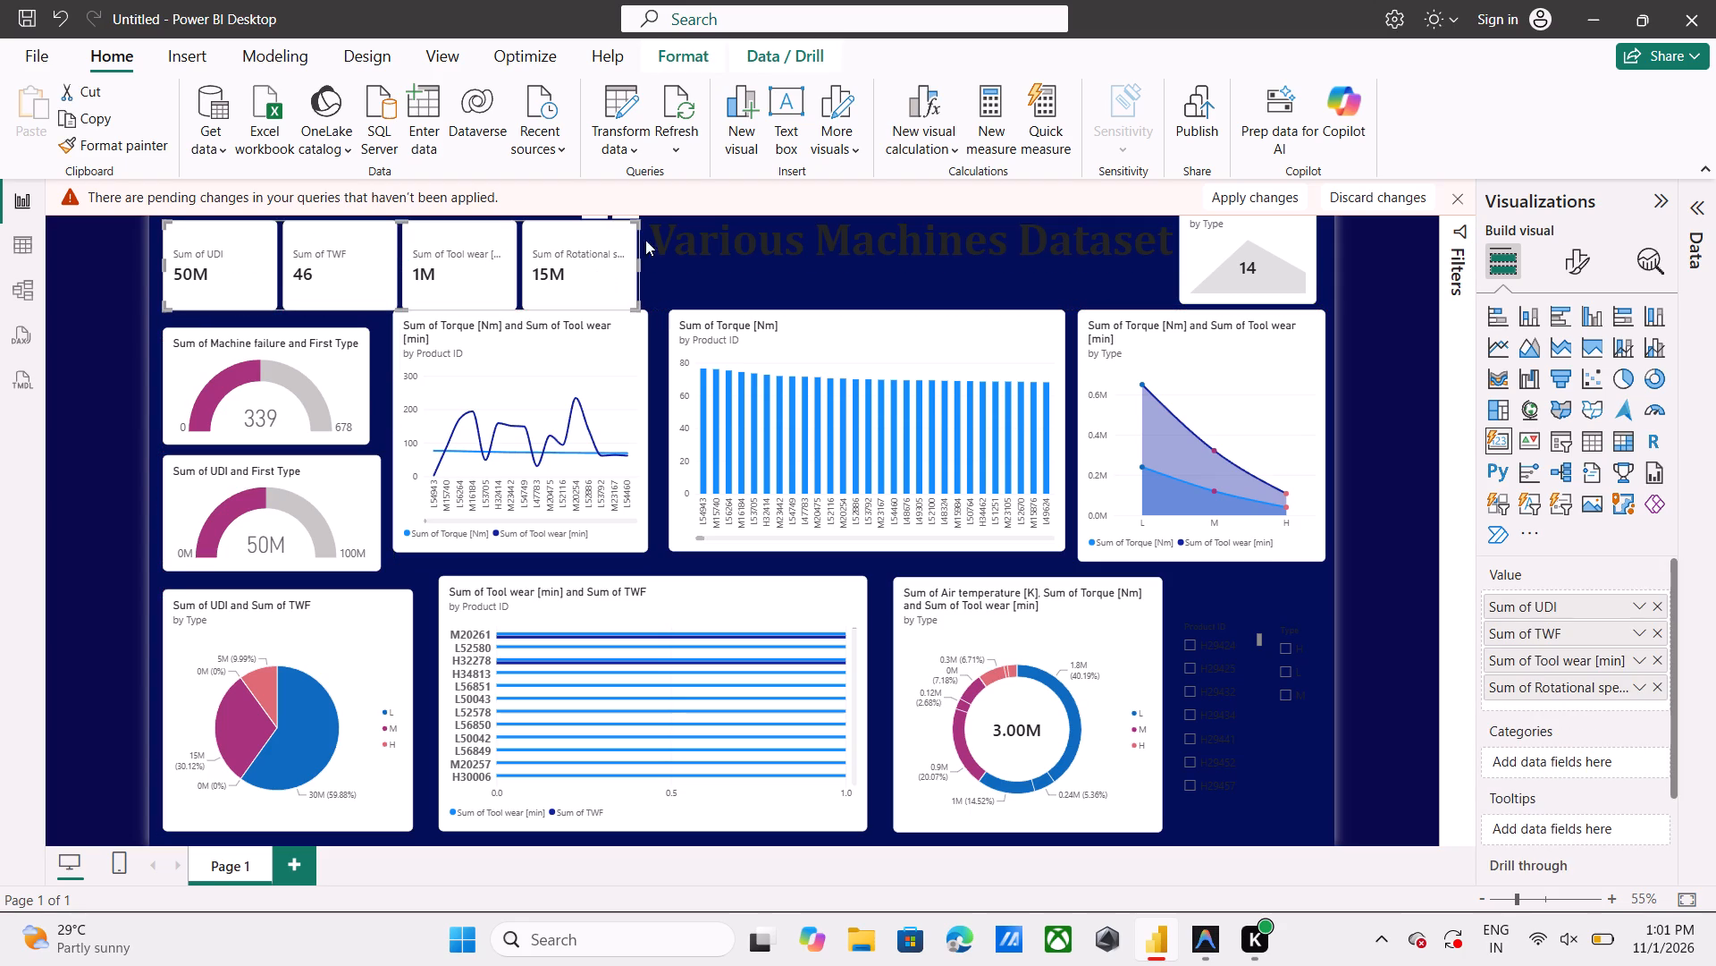
Resize the "Various Machines Dataset" text box, extending its bottom edge downward, lowering its top edge and widening it slightly toward the cards.
{"action": "left_click_drag", "start_coordinate": [685, 271], "coordinate": [677, 296]}
{"action": "left_click_drag", "start_coordinate": [719, 256], "coordinate": [706, 275]}
{"action": "left_click", "coordinate": [706, 275]}
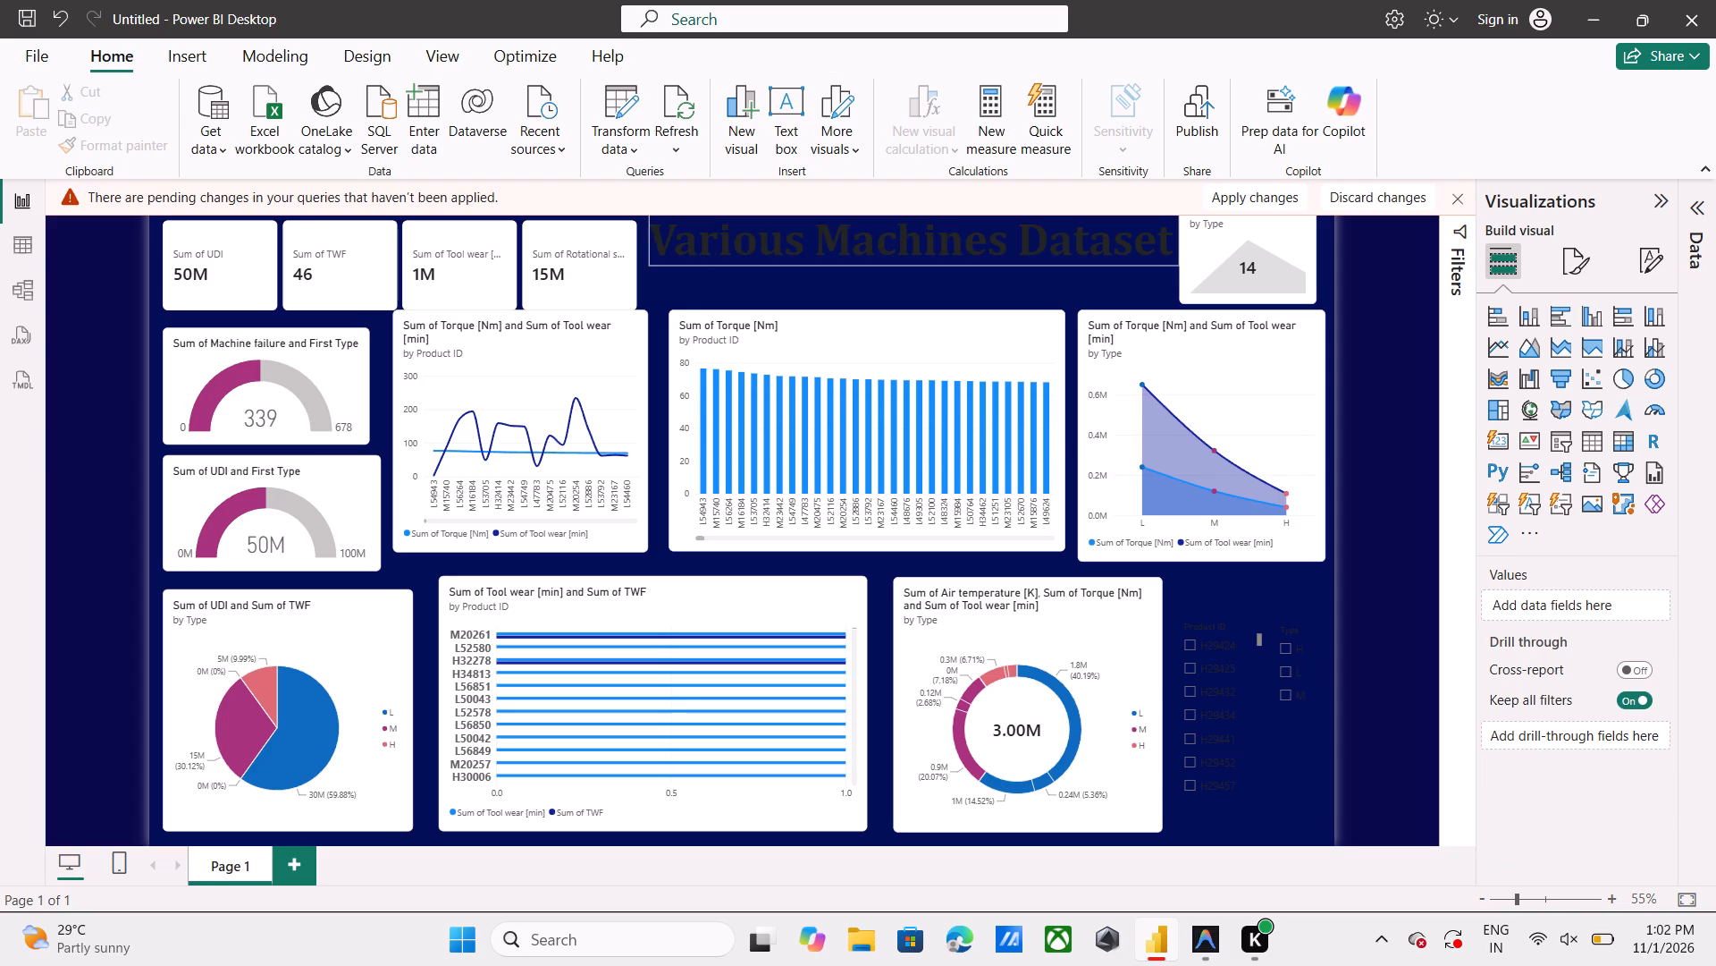
{"action": "left_click", "coordinate": [702, 252]}
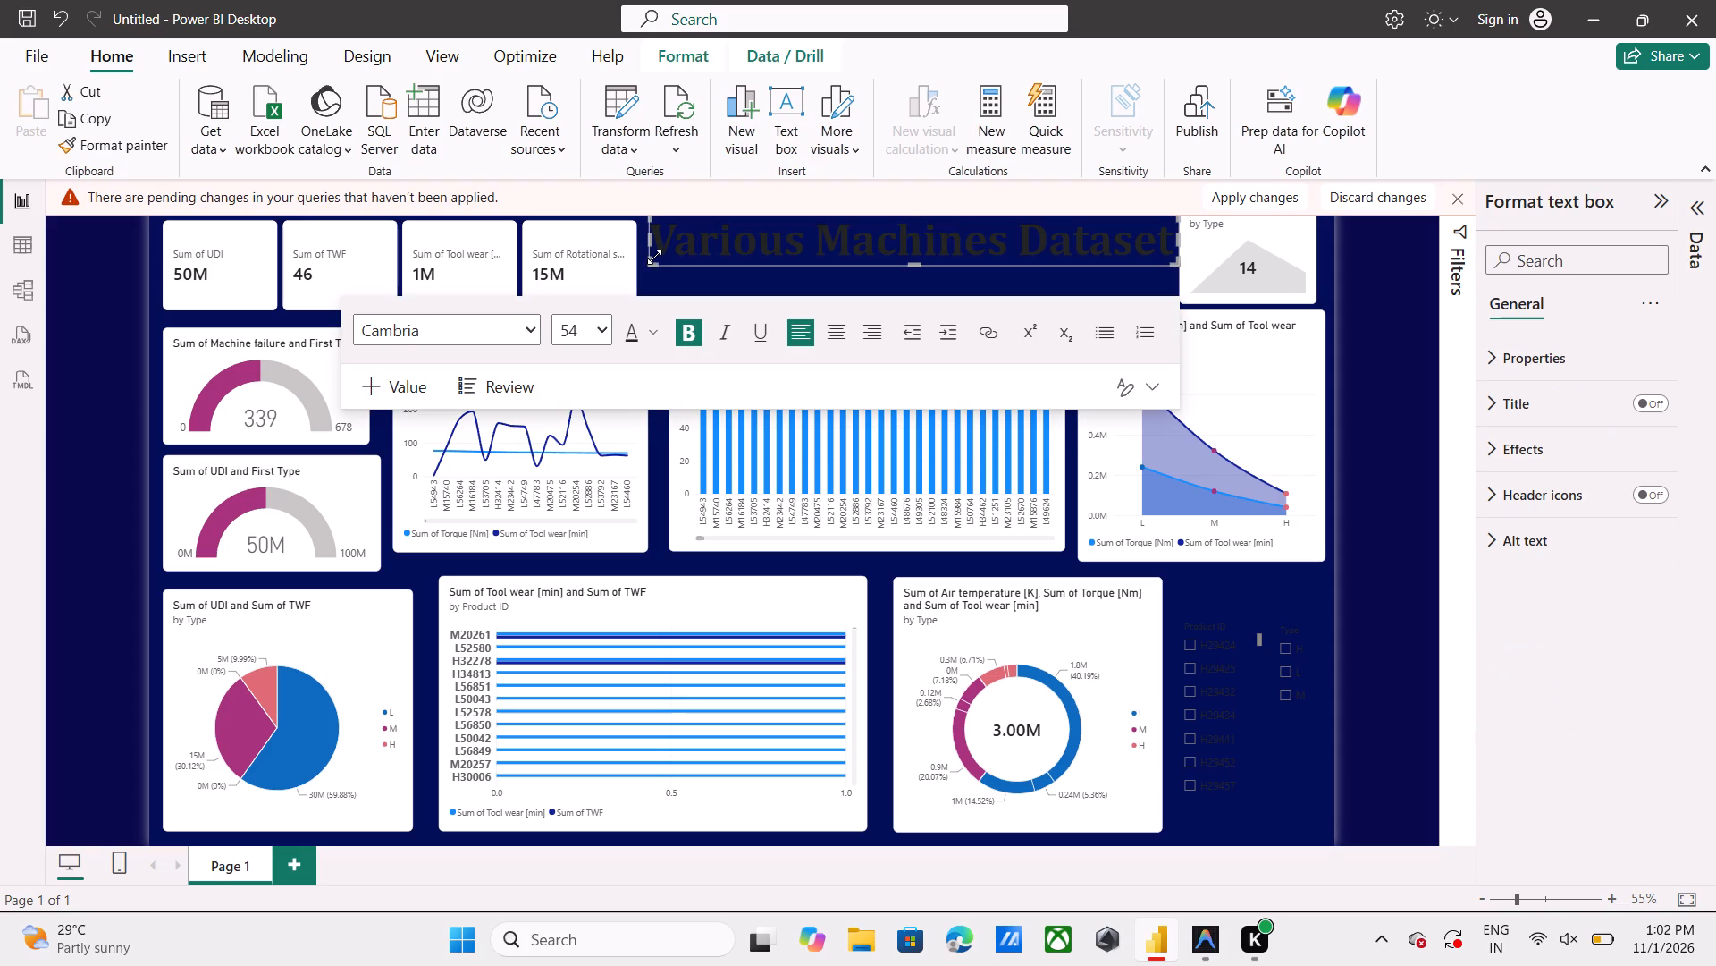
{"action": "left_click_drag", "start_coordinate": [651, 266], "coordinate": [642, 291]}
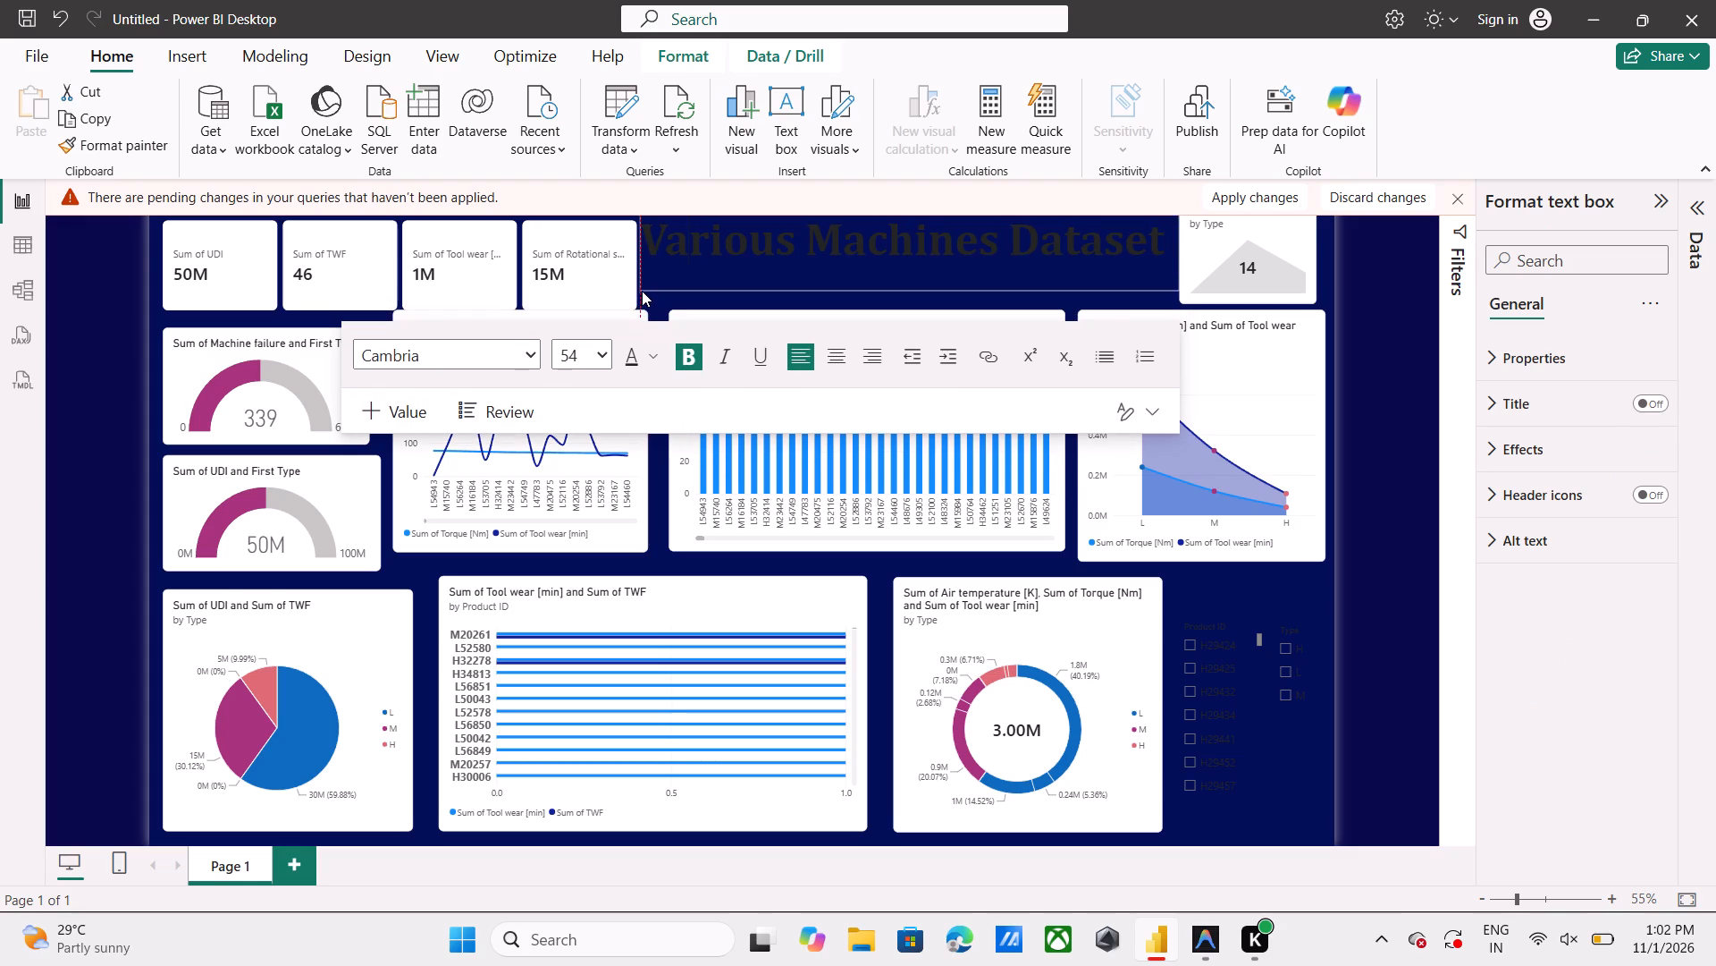
{"action": "left_click_drag", "start_coordinate": [642, 291], "coordinate": [652, 293]}
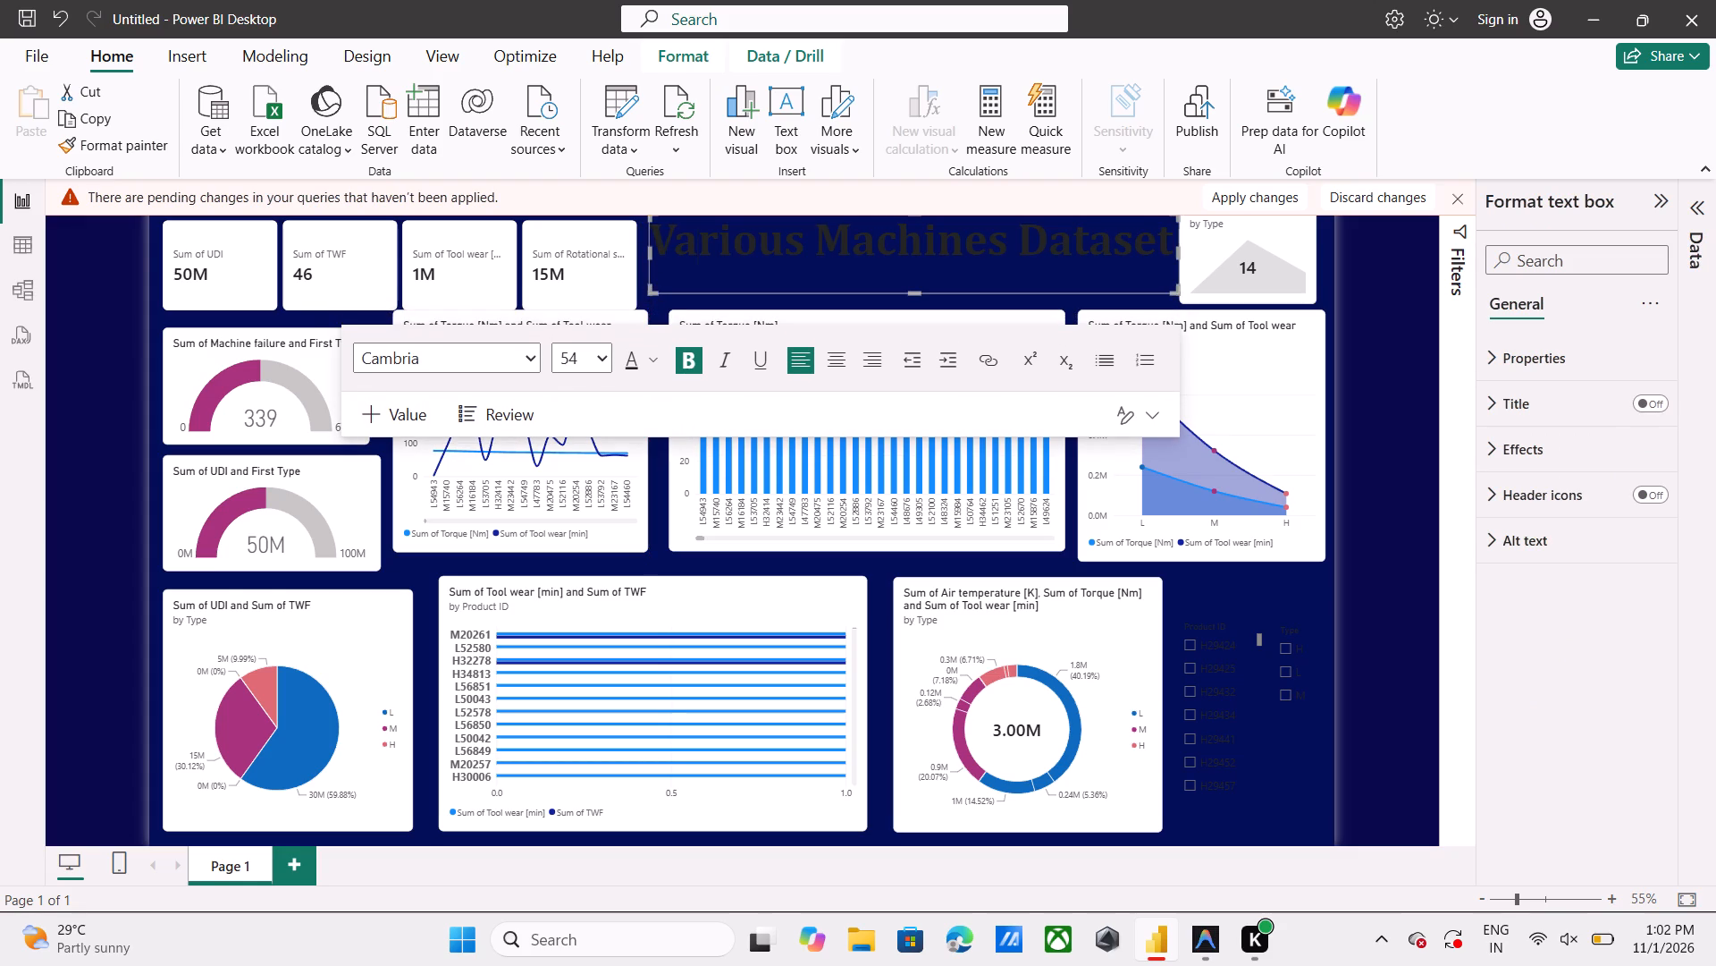
{"action": "left_click_drag", "start_coordinate": [648, 220], "coordinate": [646, 229]}
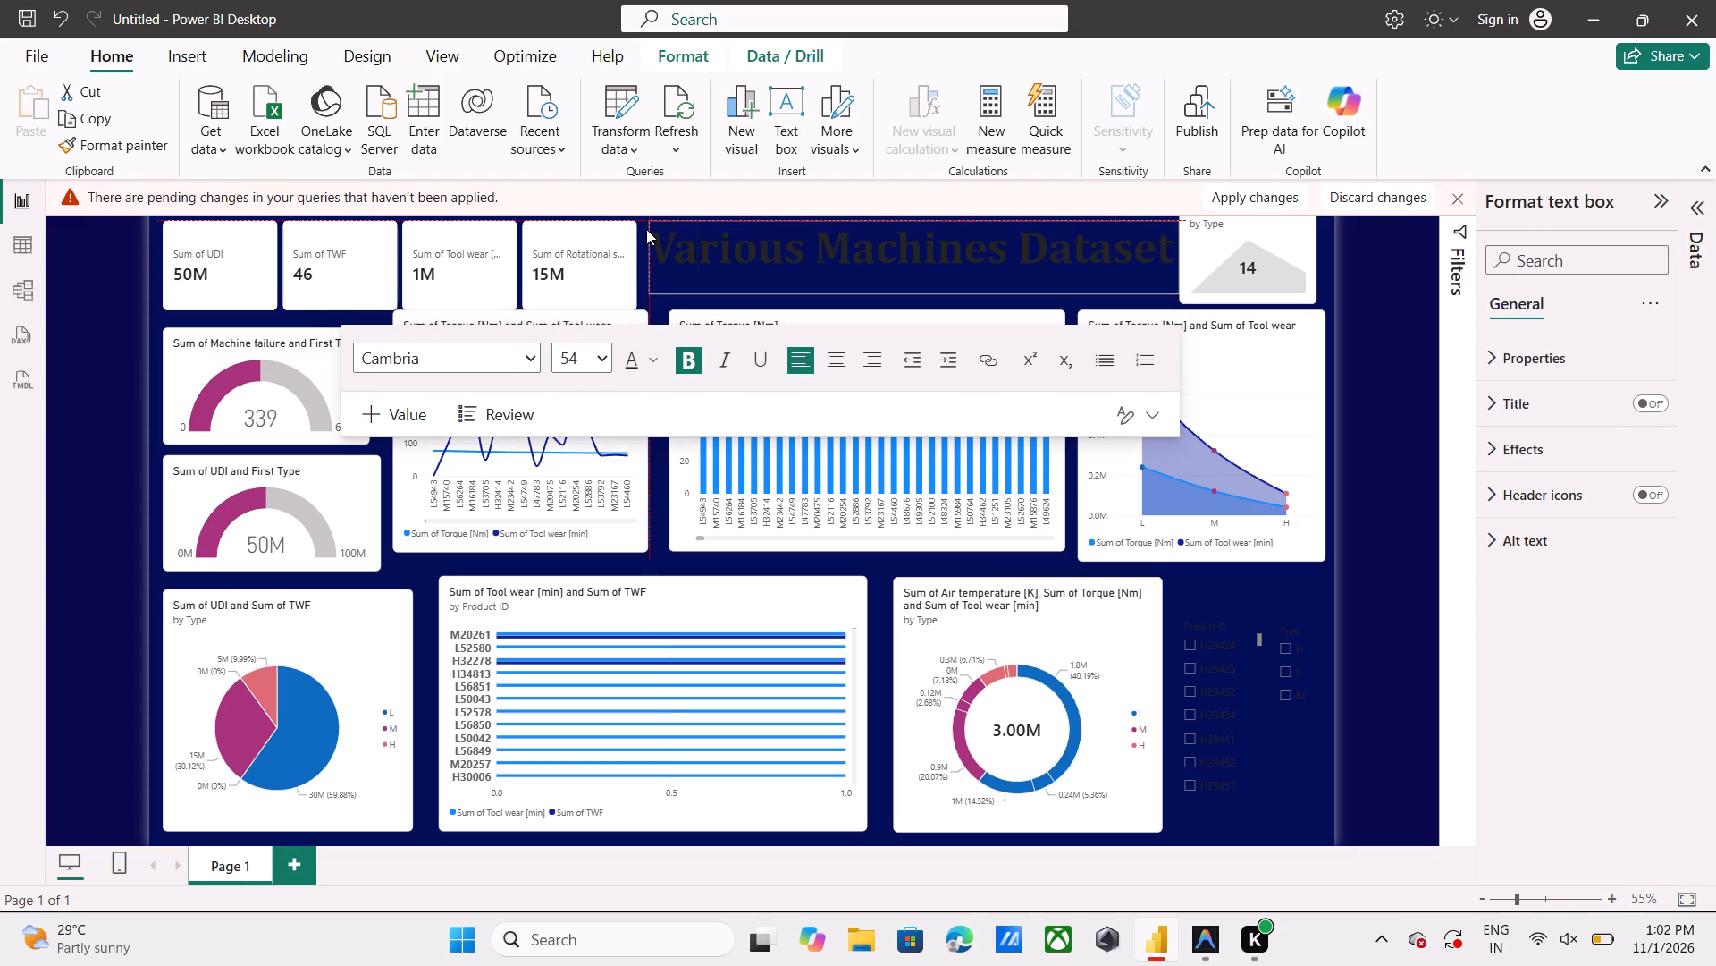
{"action": "left_click_drag", "start_coordinate": [646, 229], "coordinate": [642, 241]}
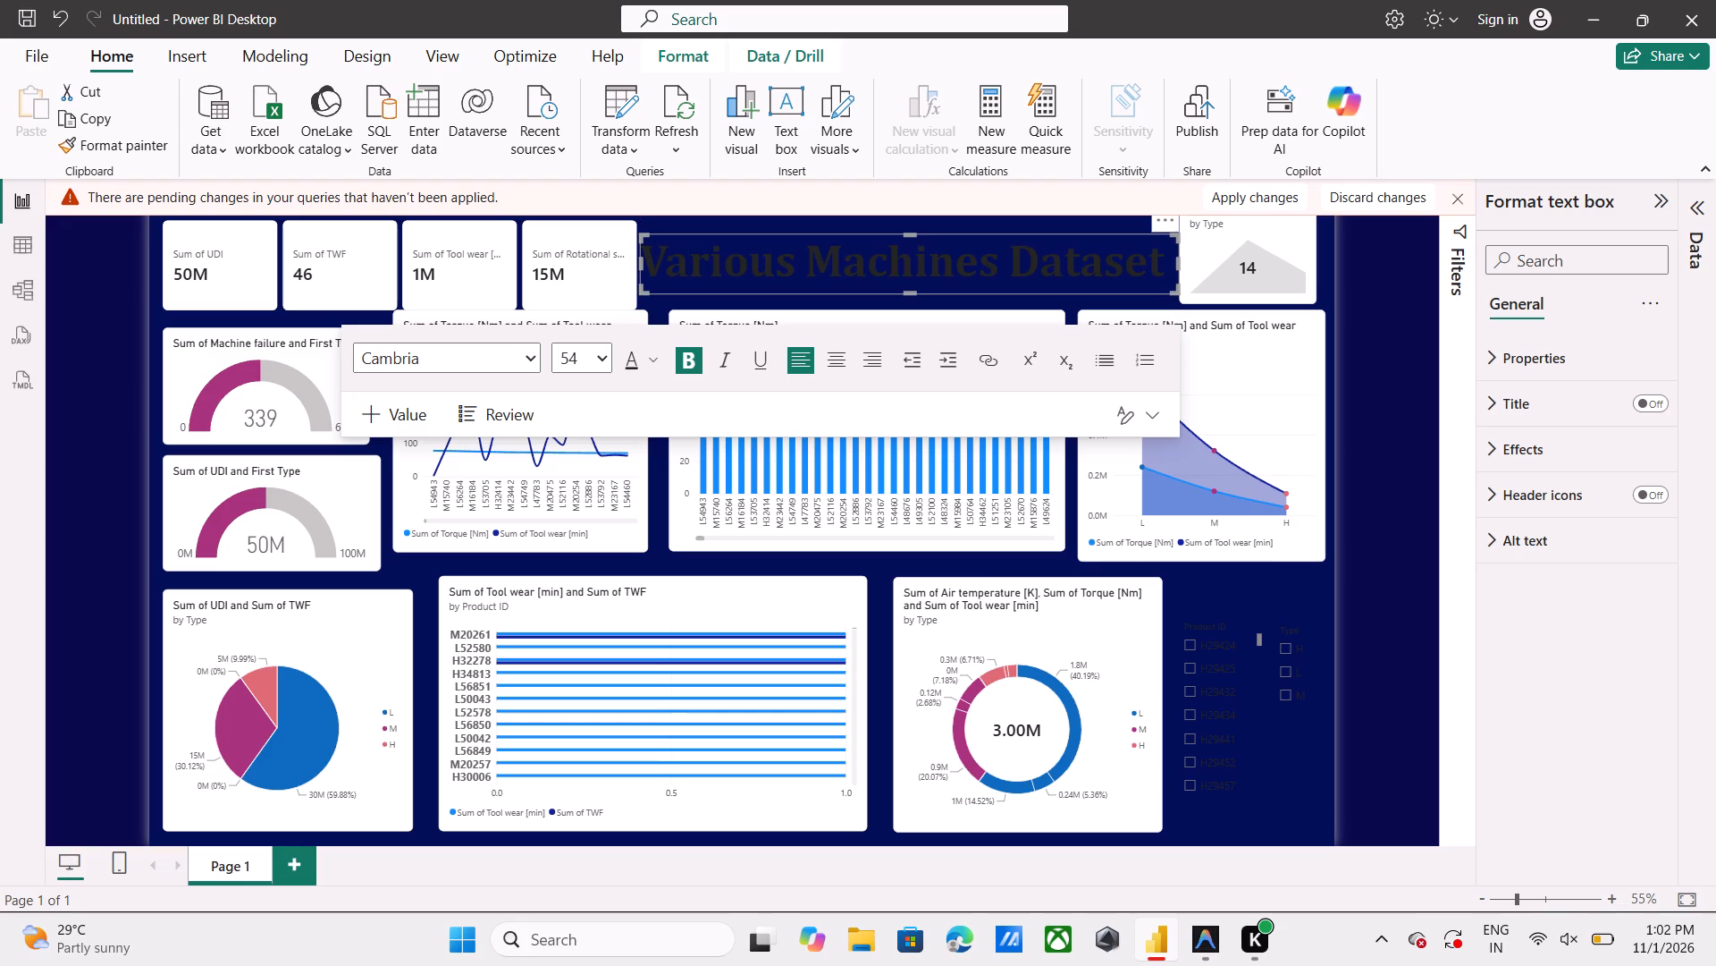
Set the font colour of the whole "Various Machines Dataset" title to white.
{"action": "left_click", "coordinate": [756, 254]}
{"action": "key", "text": "ctrl+a"}
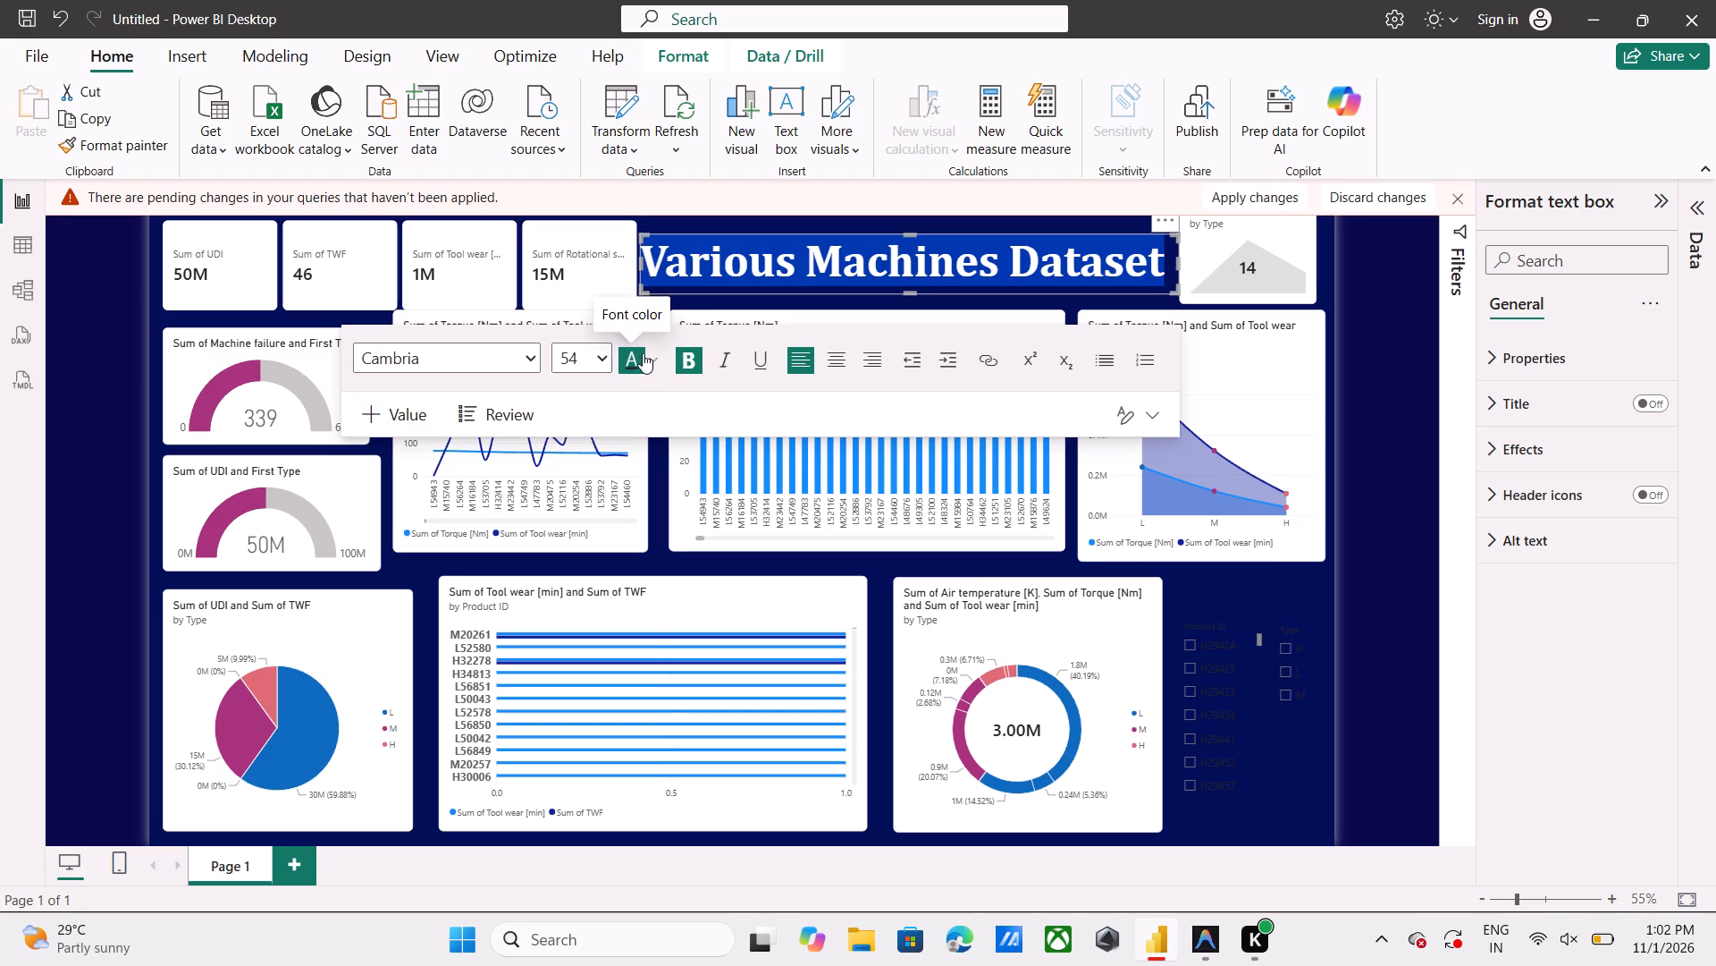
{"action": "left_click", "coordinate": [652, 354]}
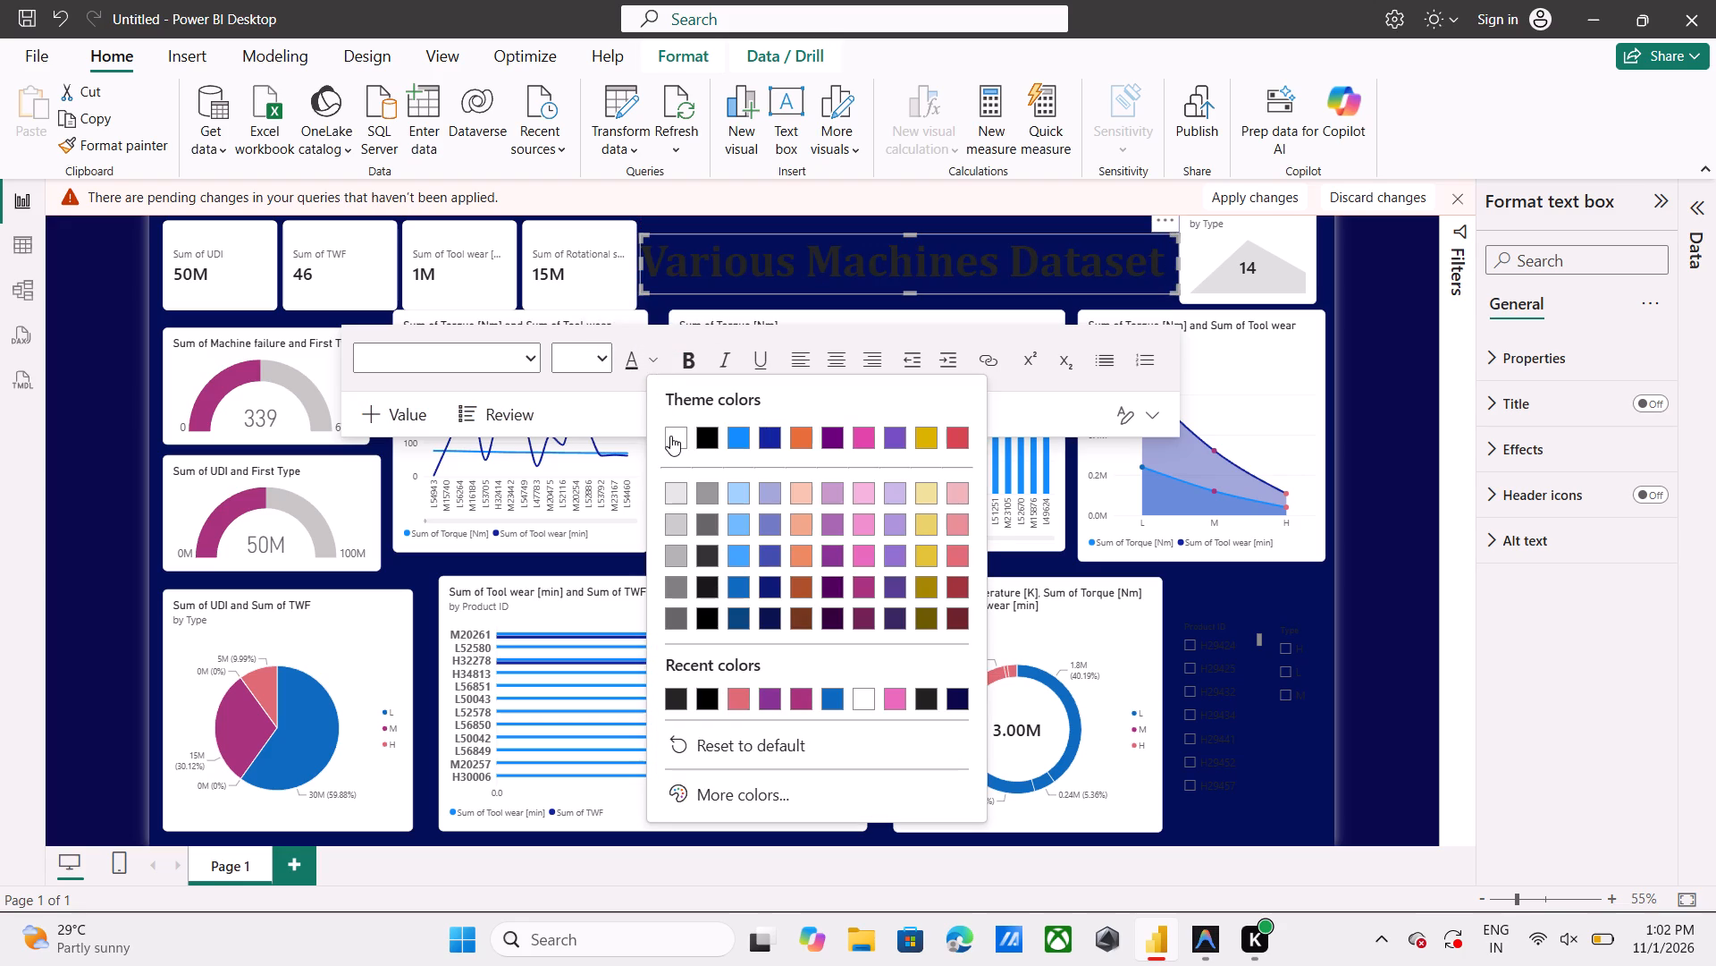
{"action": "left_click", "coordinate": [671, 439]}
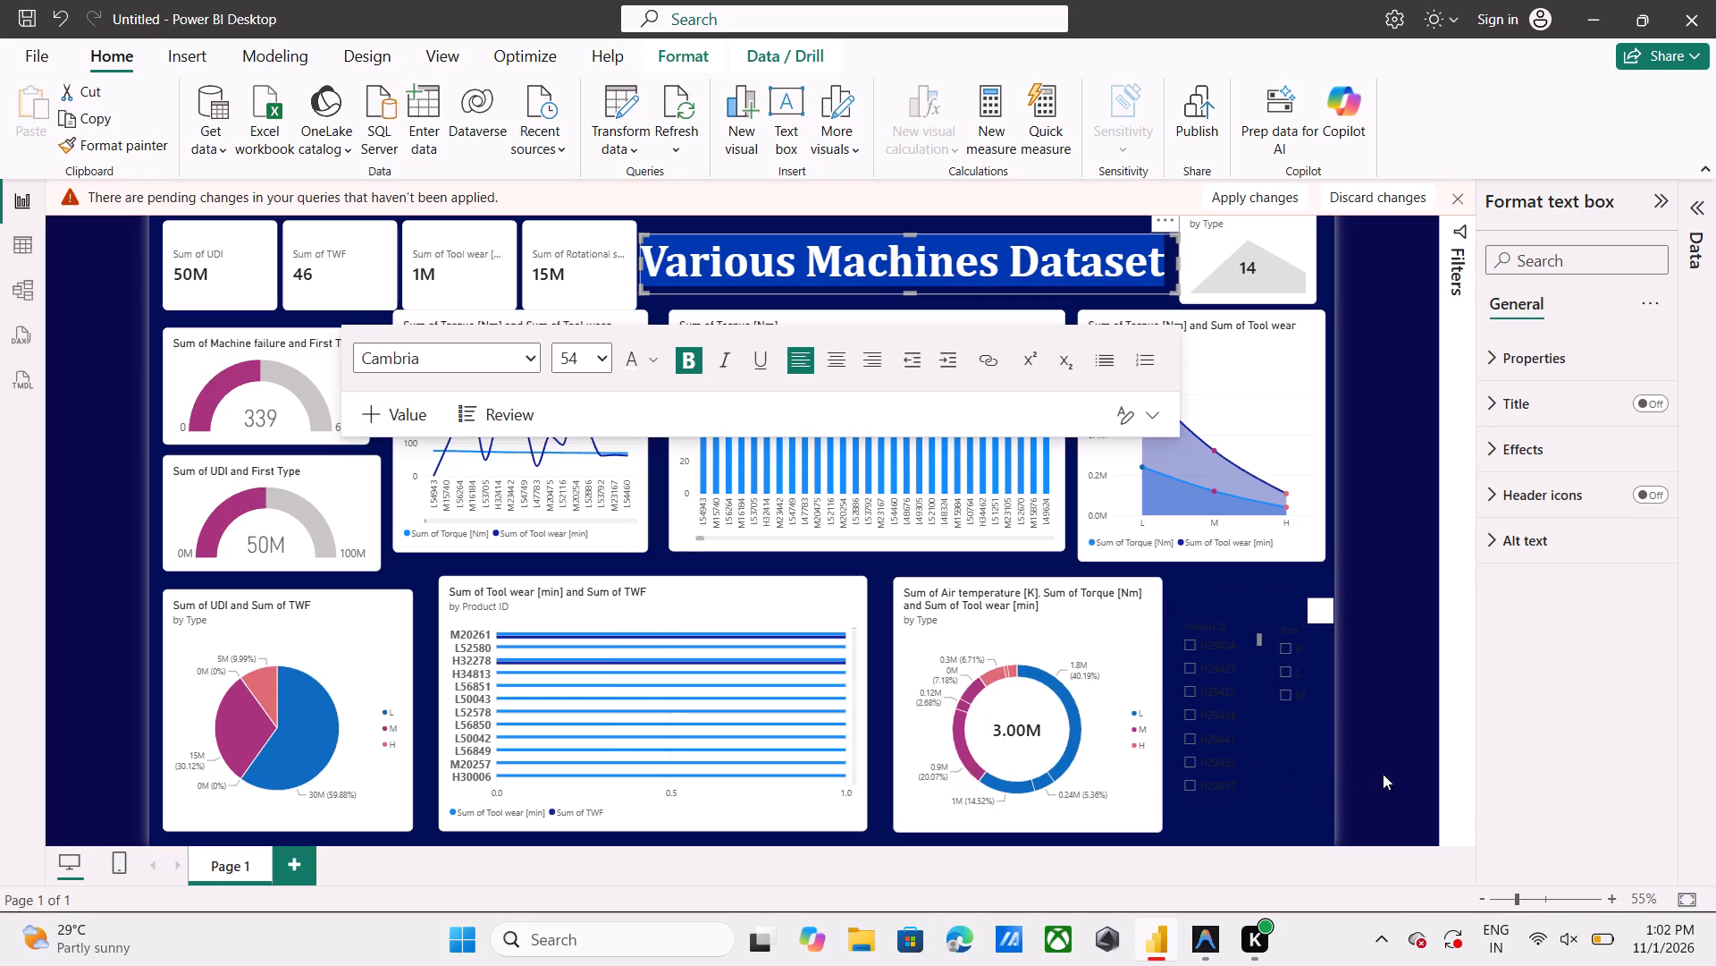
{"action": "left_click", "coordinate": [1408, 757]}
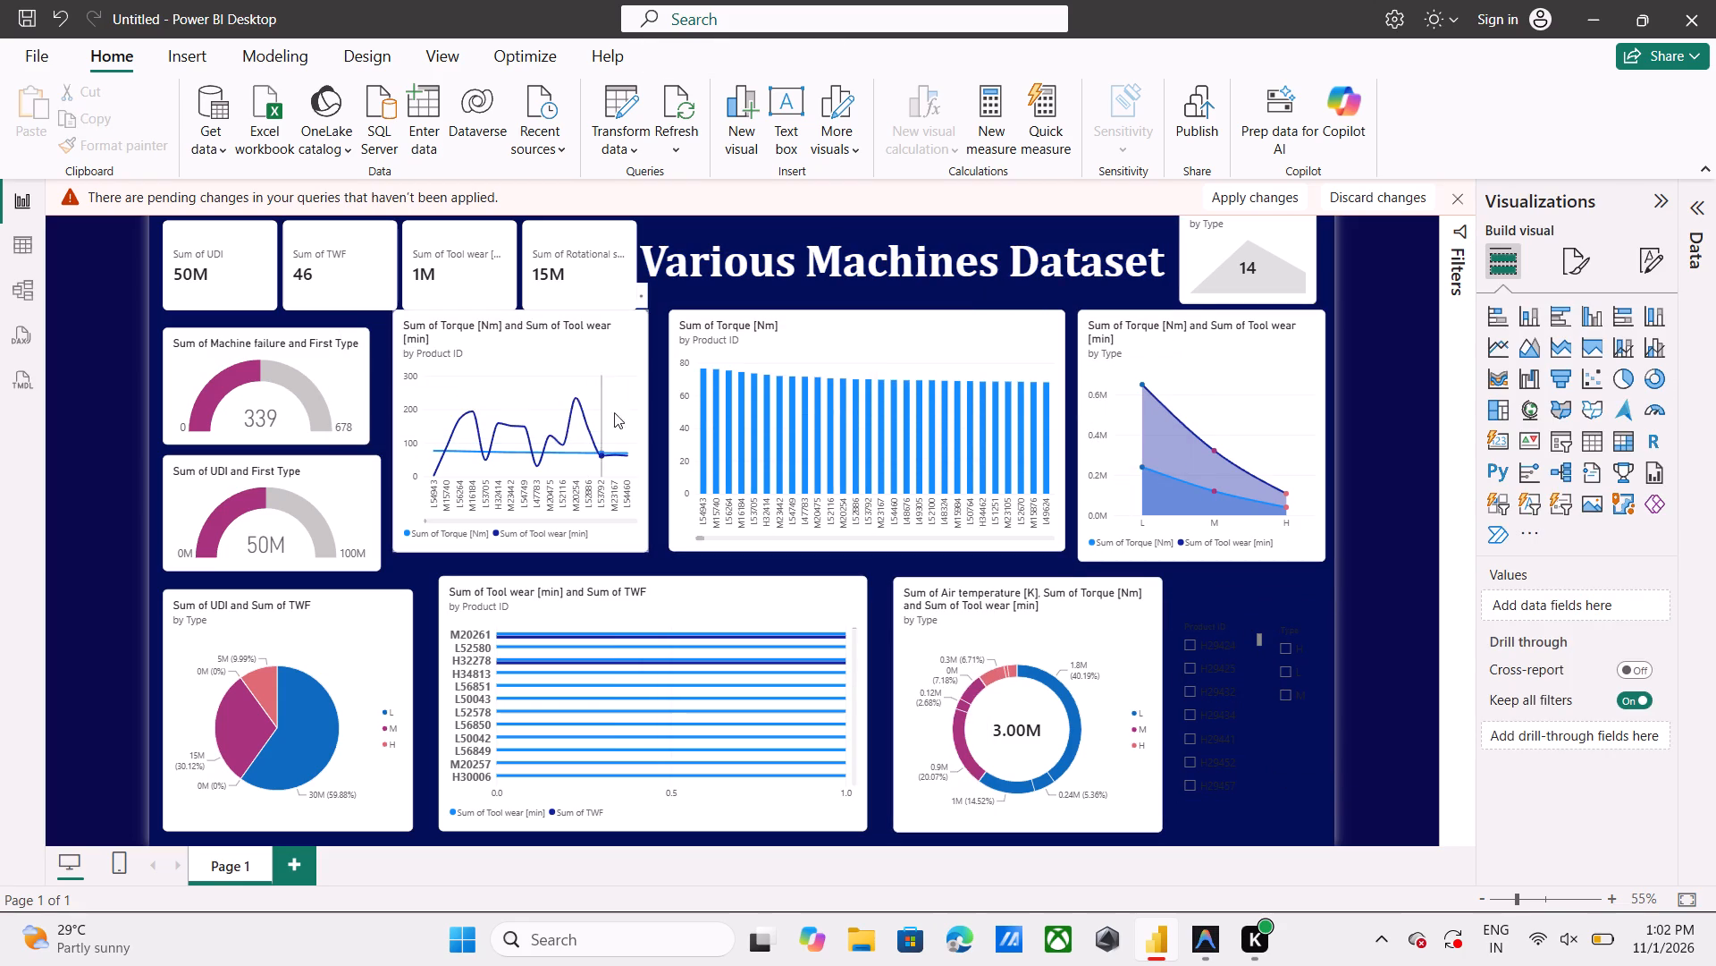
Move the Sum of Torque and Sum of Tool wear by Product ID line chart slightly right and down, clear of the cards.
{"action": "left_click_drag", "start_coordinate": [639, 535], "coordinate": [641, 541]}
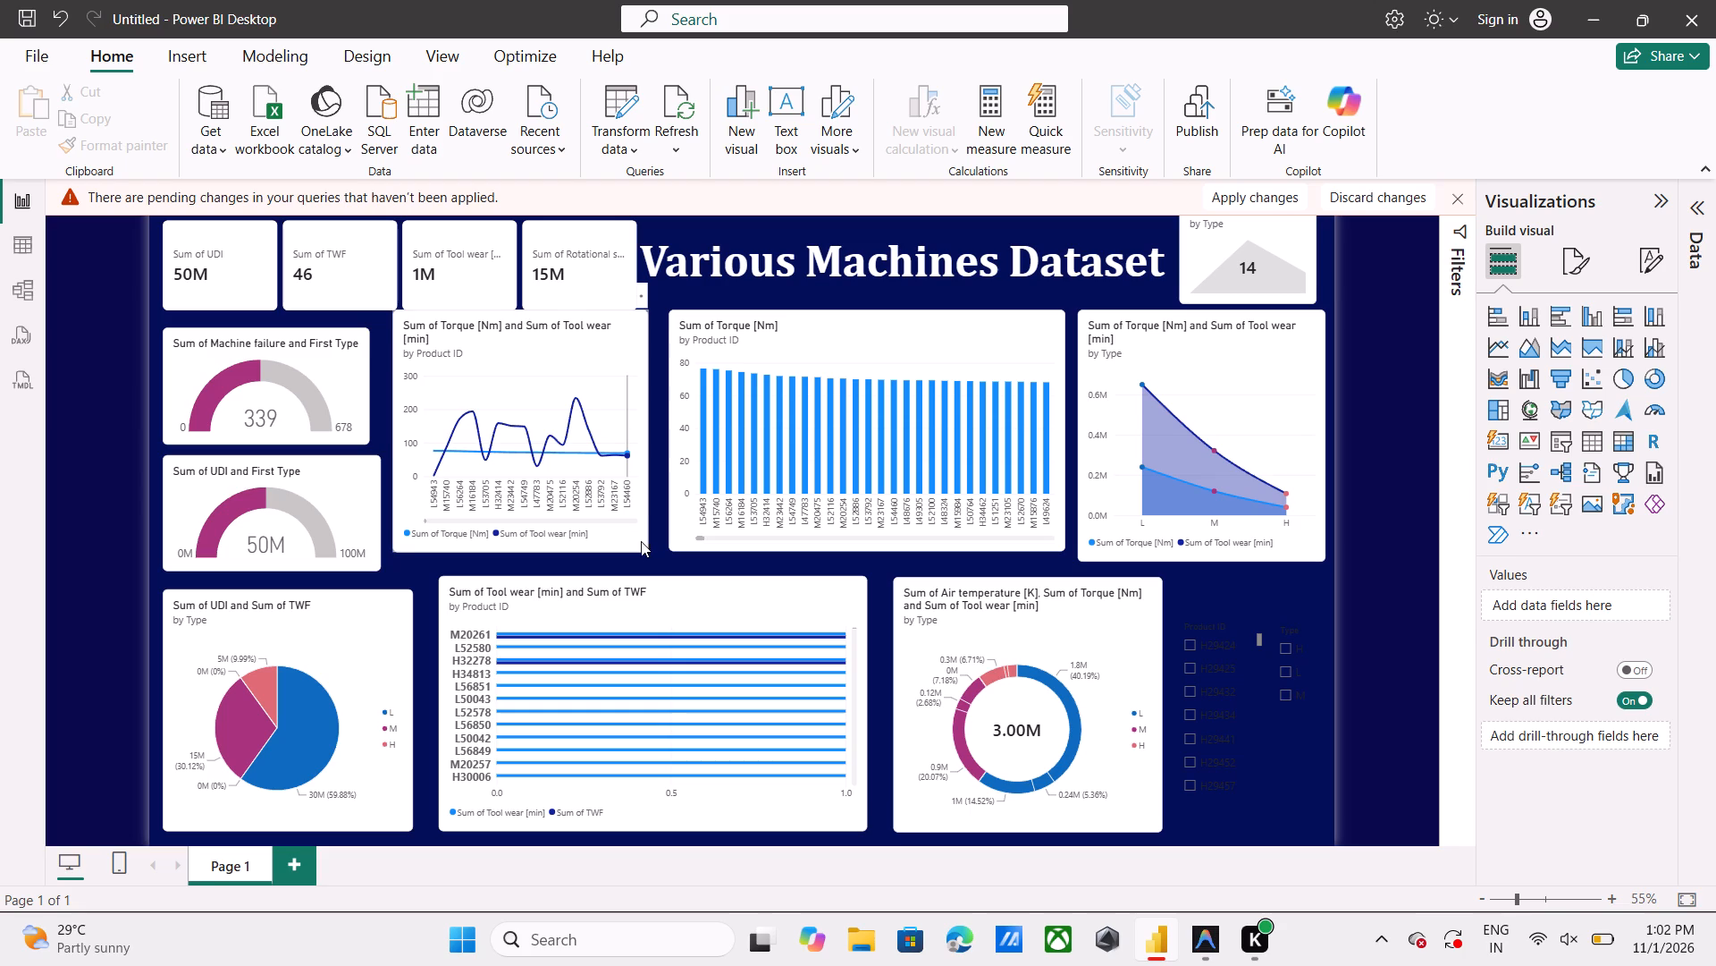
{"action": "left_click_drag", "start_coordinate": [641, 541], "coordinate": [648, 547]}
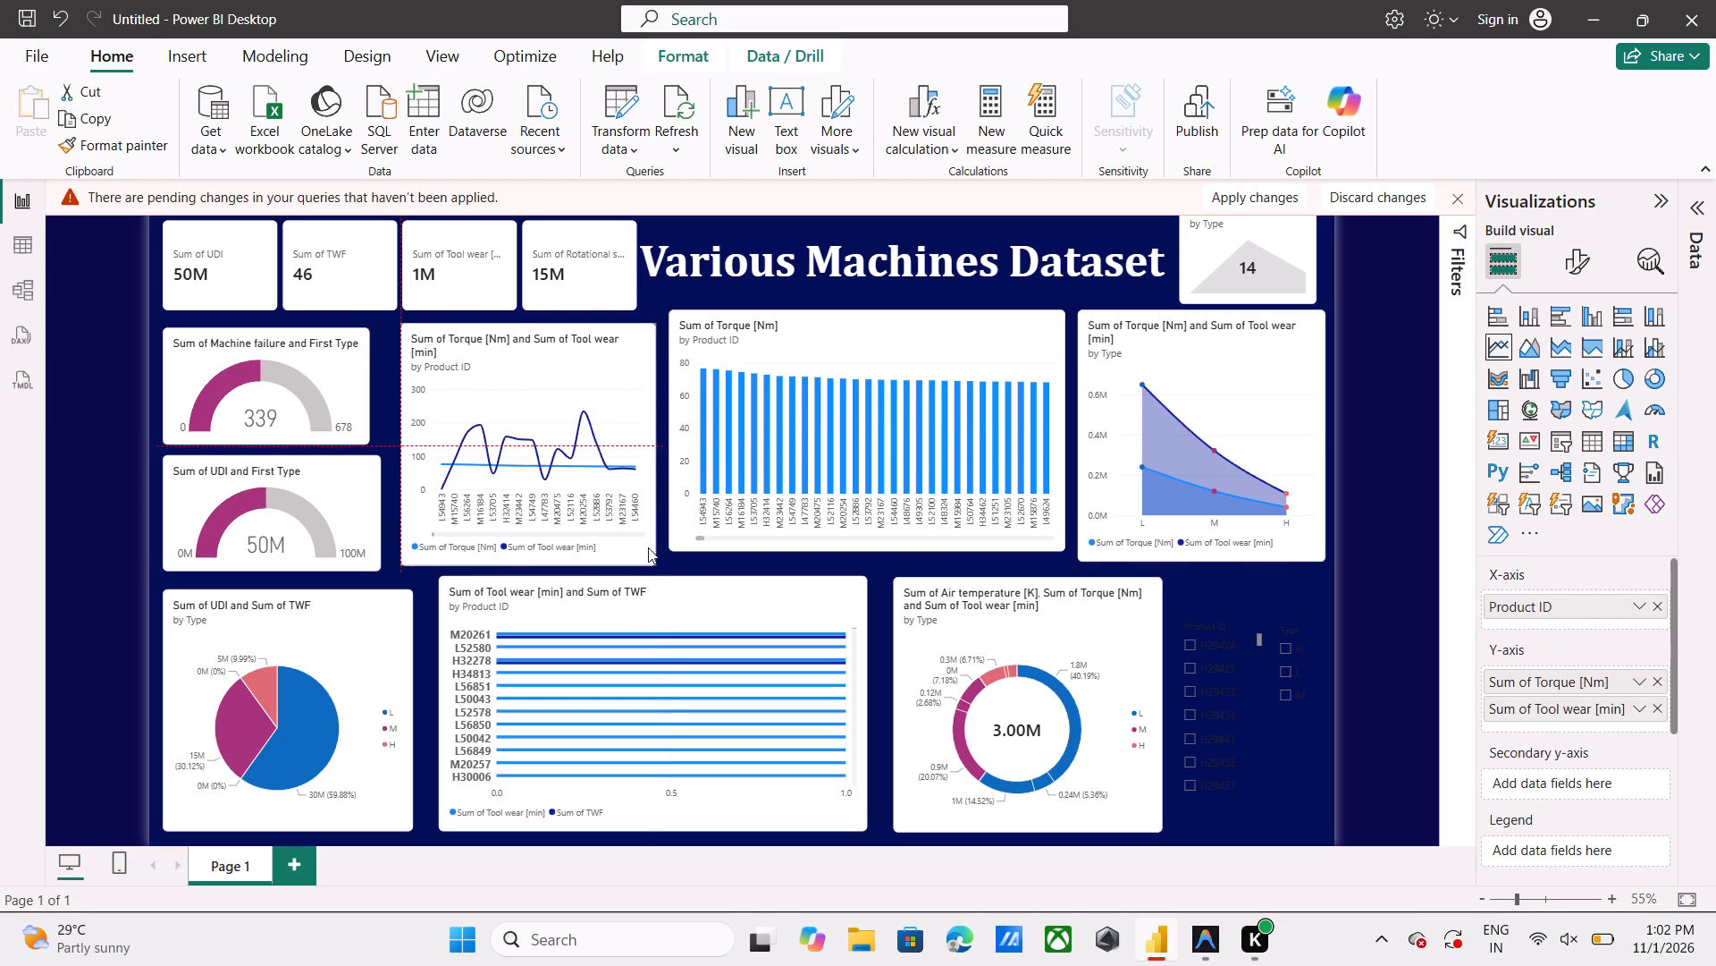
{"action": "left_click_drag", "start_coordinate": [648, 547], "coordinate": [648, 547]}
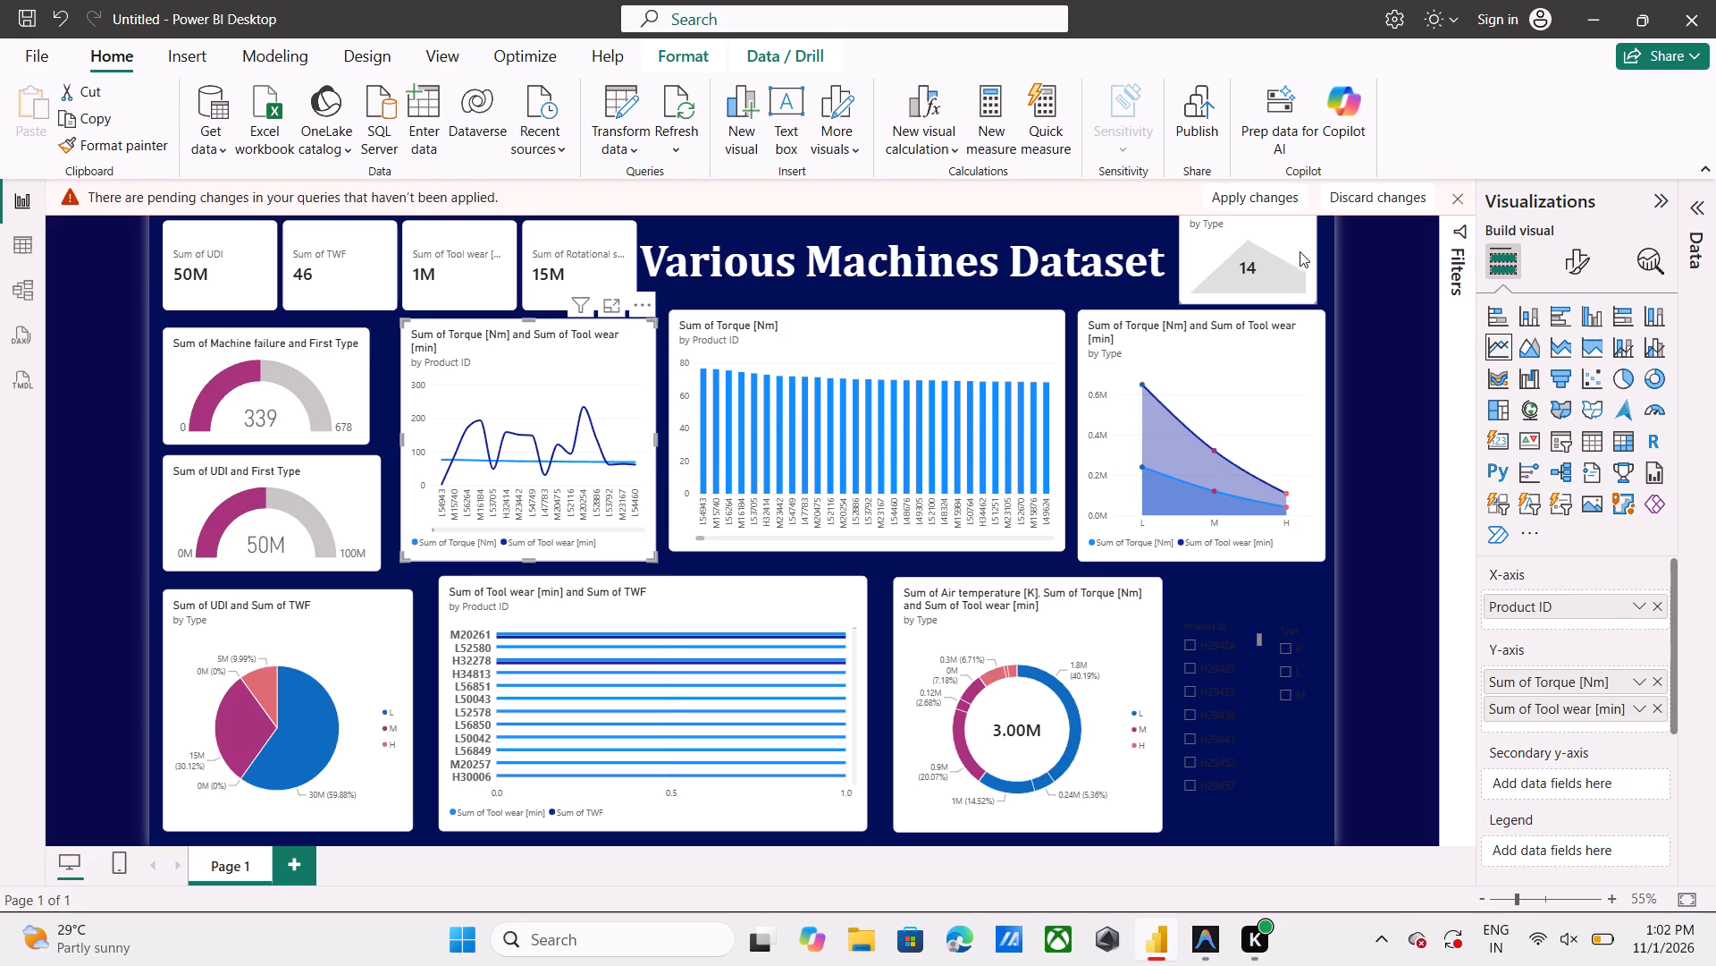
Shrink the Sum of TWF by Type KPI and place it beside the title, level with the cards and above the area chart.
{"action": "left_click_drag", "start_coordinate": [1290, 266], "coordinate": [1290, 301]}
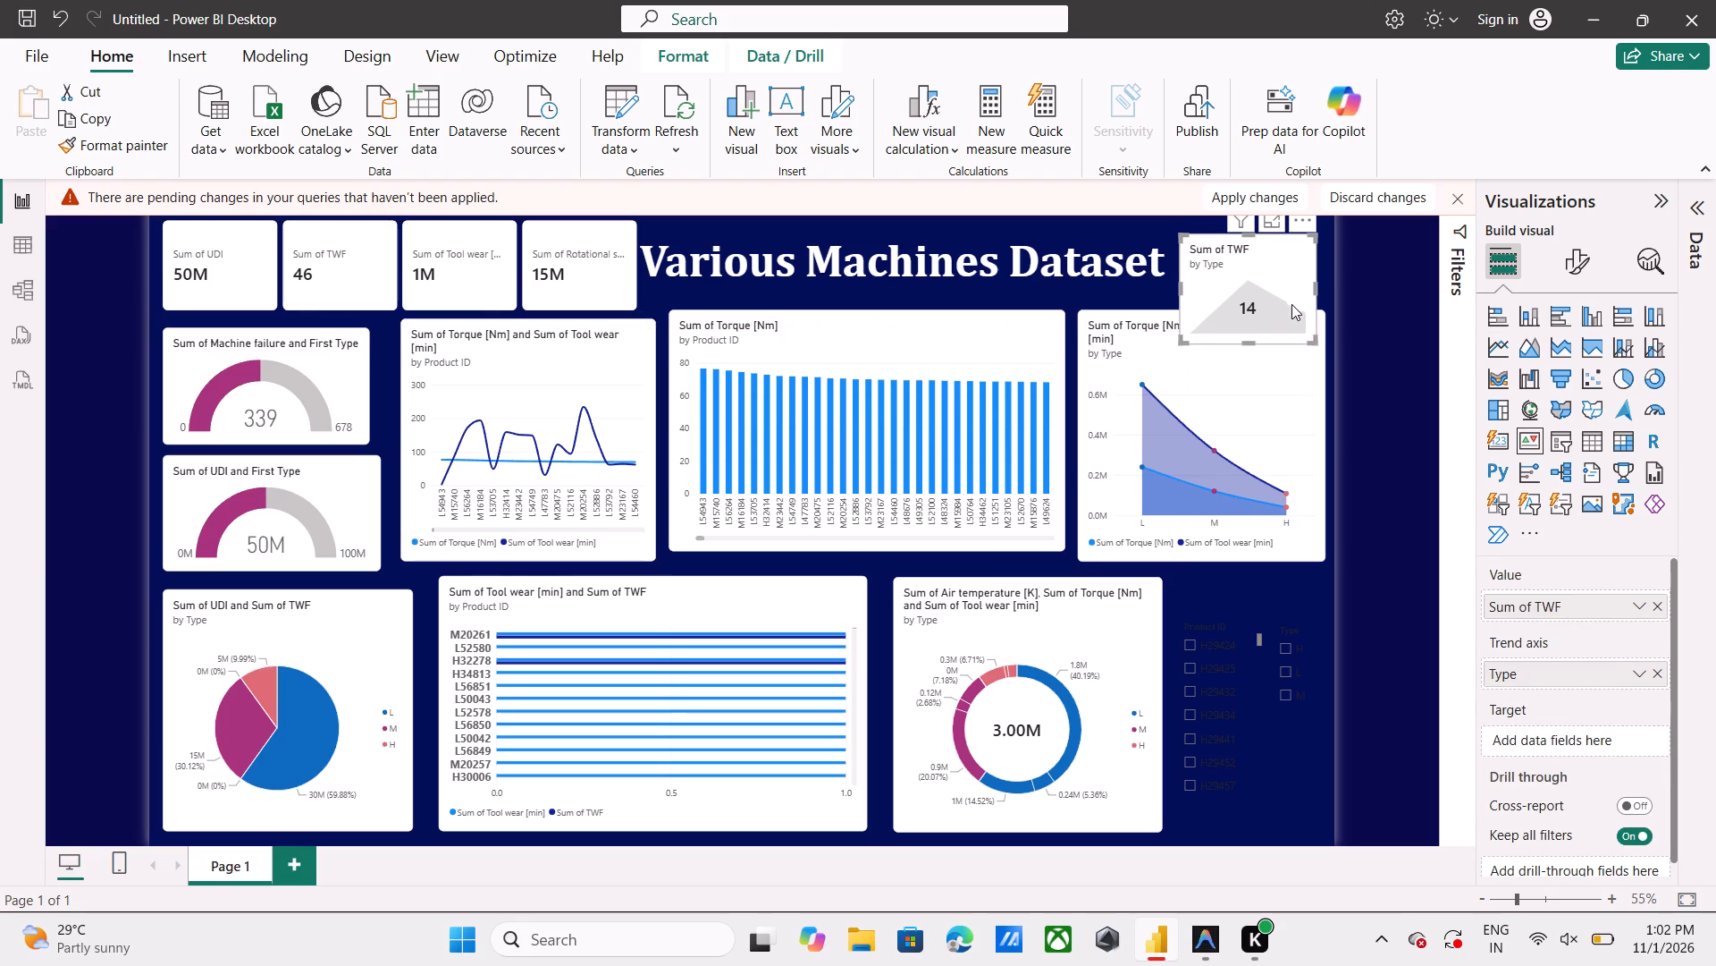
{"action": "left_click_drag", "start_coordinate": [1312, 344], "coordinate": [1306, 337]}
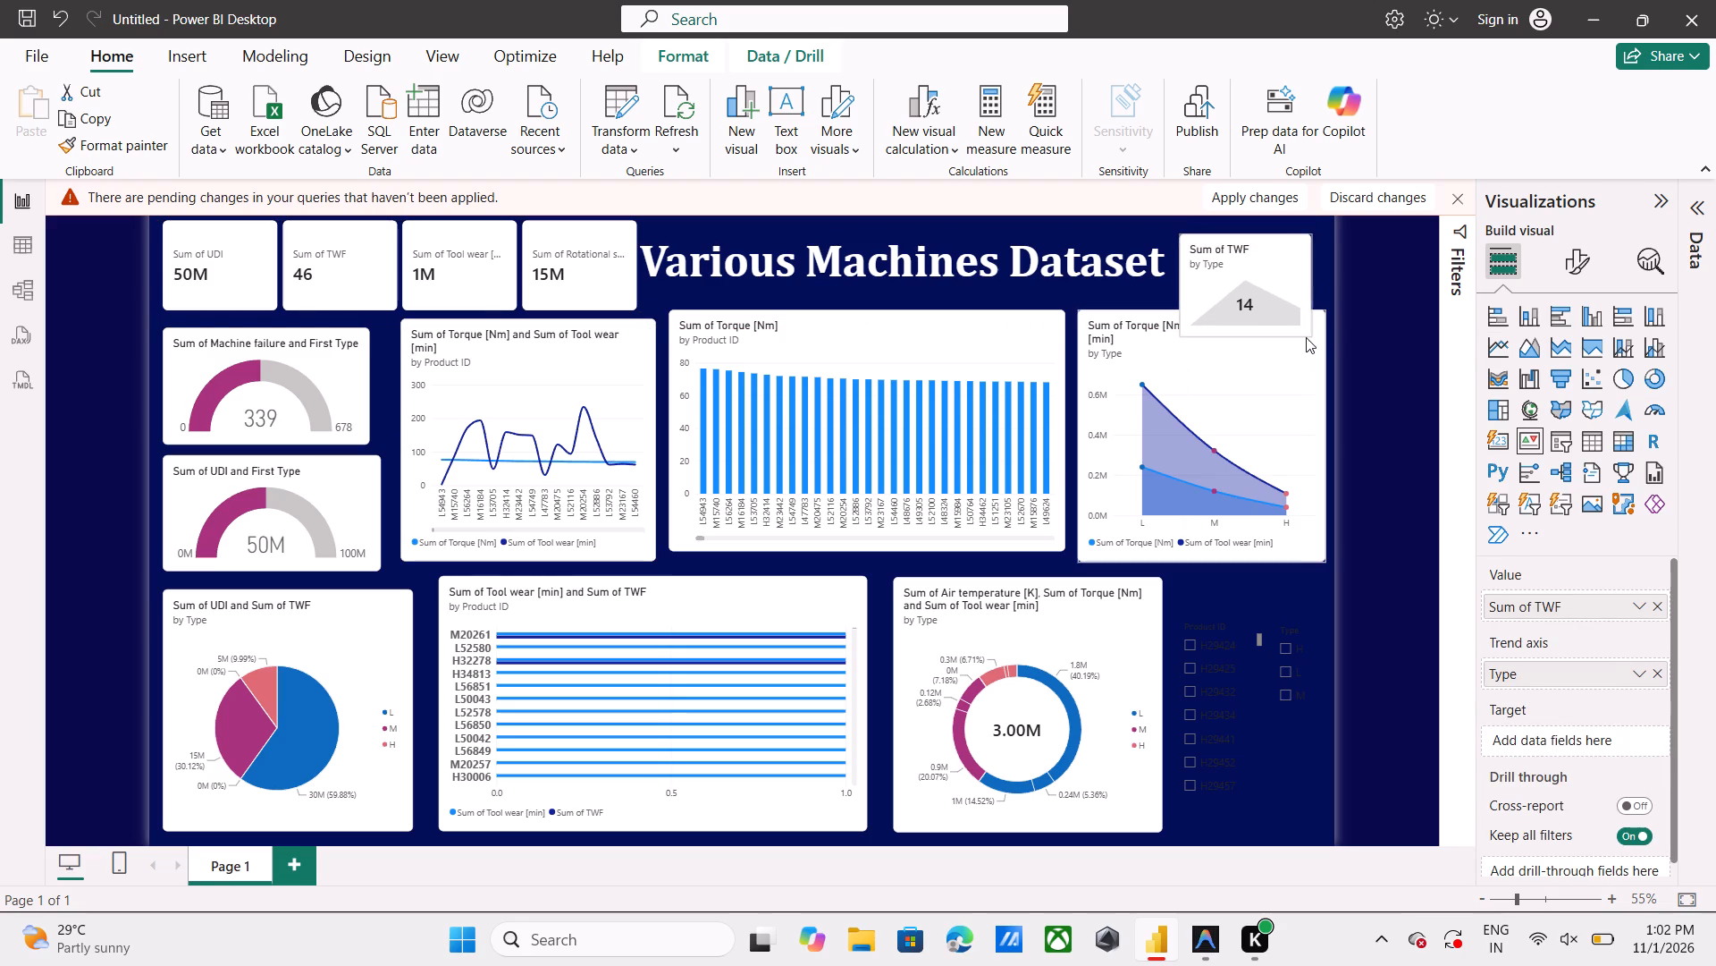
{"action": "left_click_drag", "start_coordinate": [1306, 337], "coordinate": [1303, 334]}
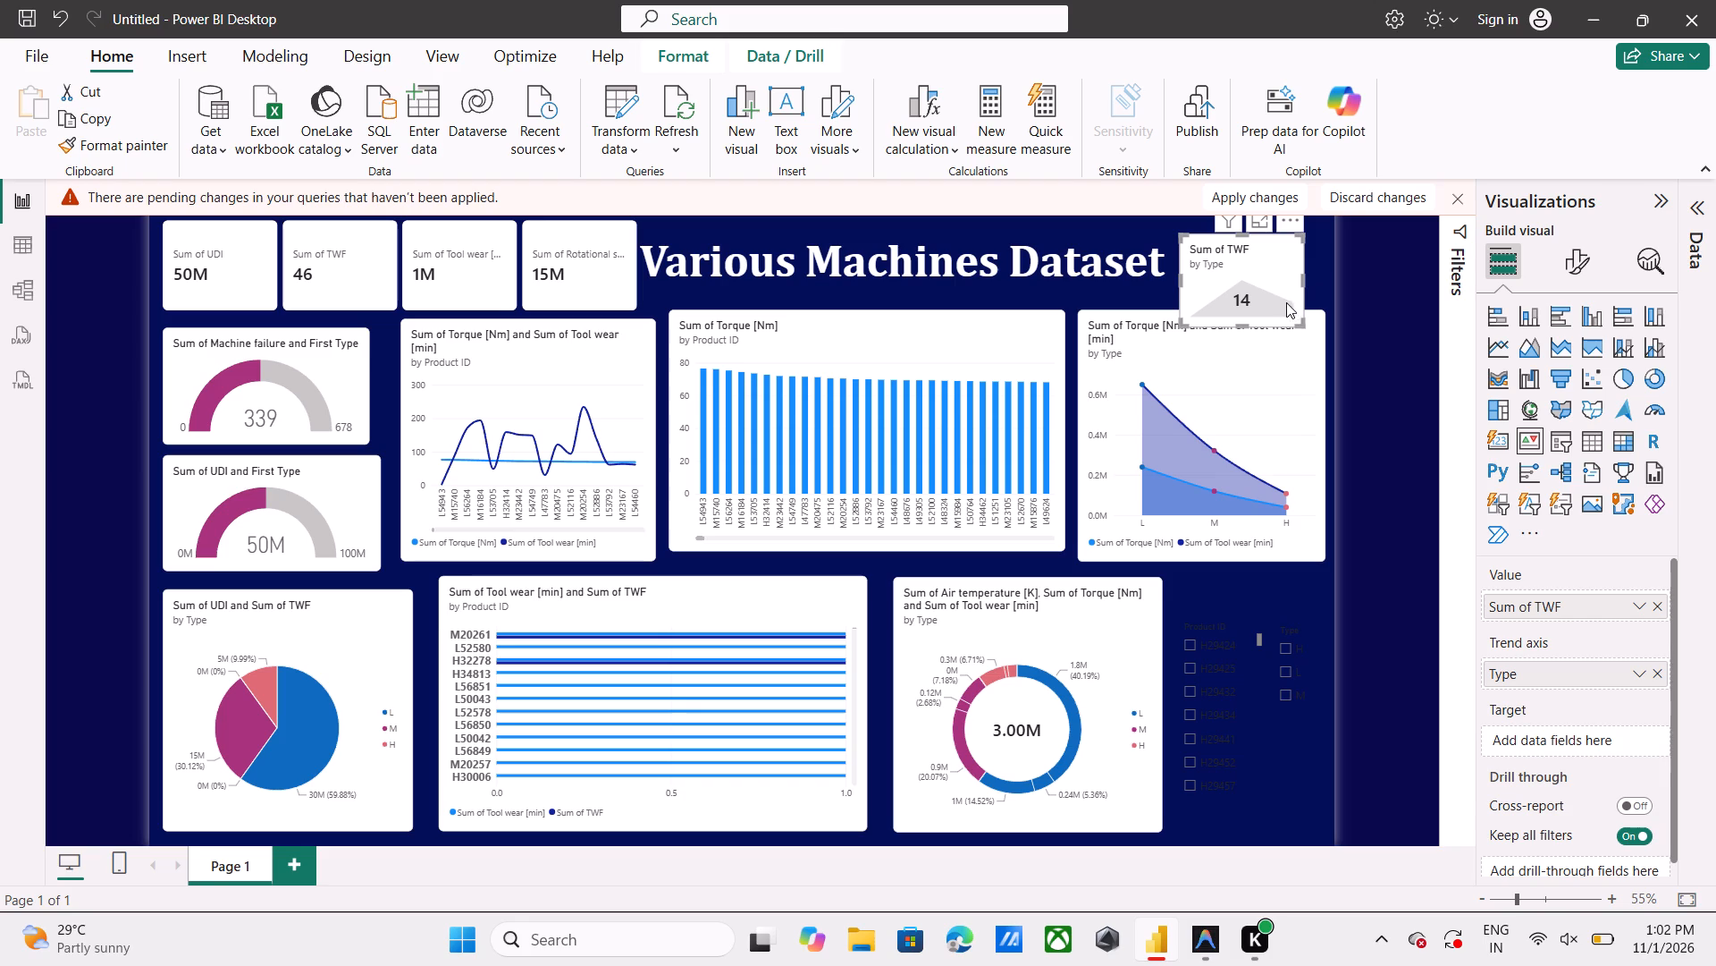
{"action": "left_click", "coordinate": [1282, 284]}
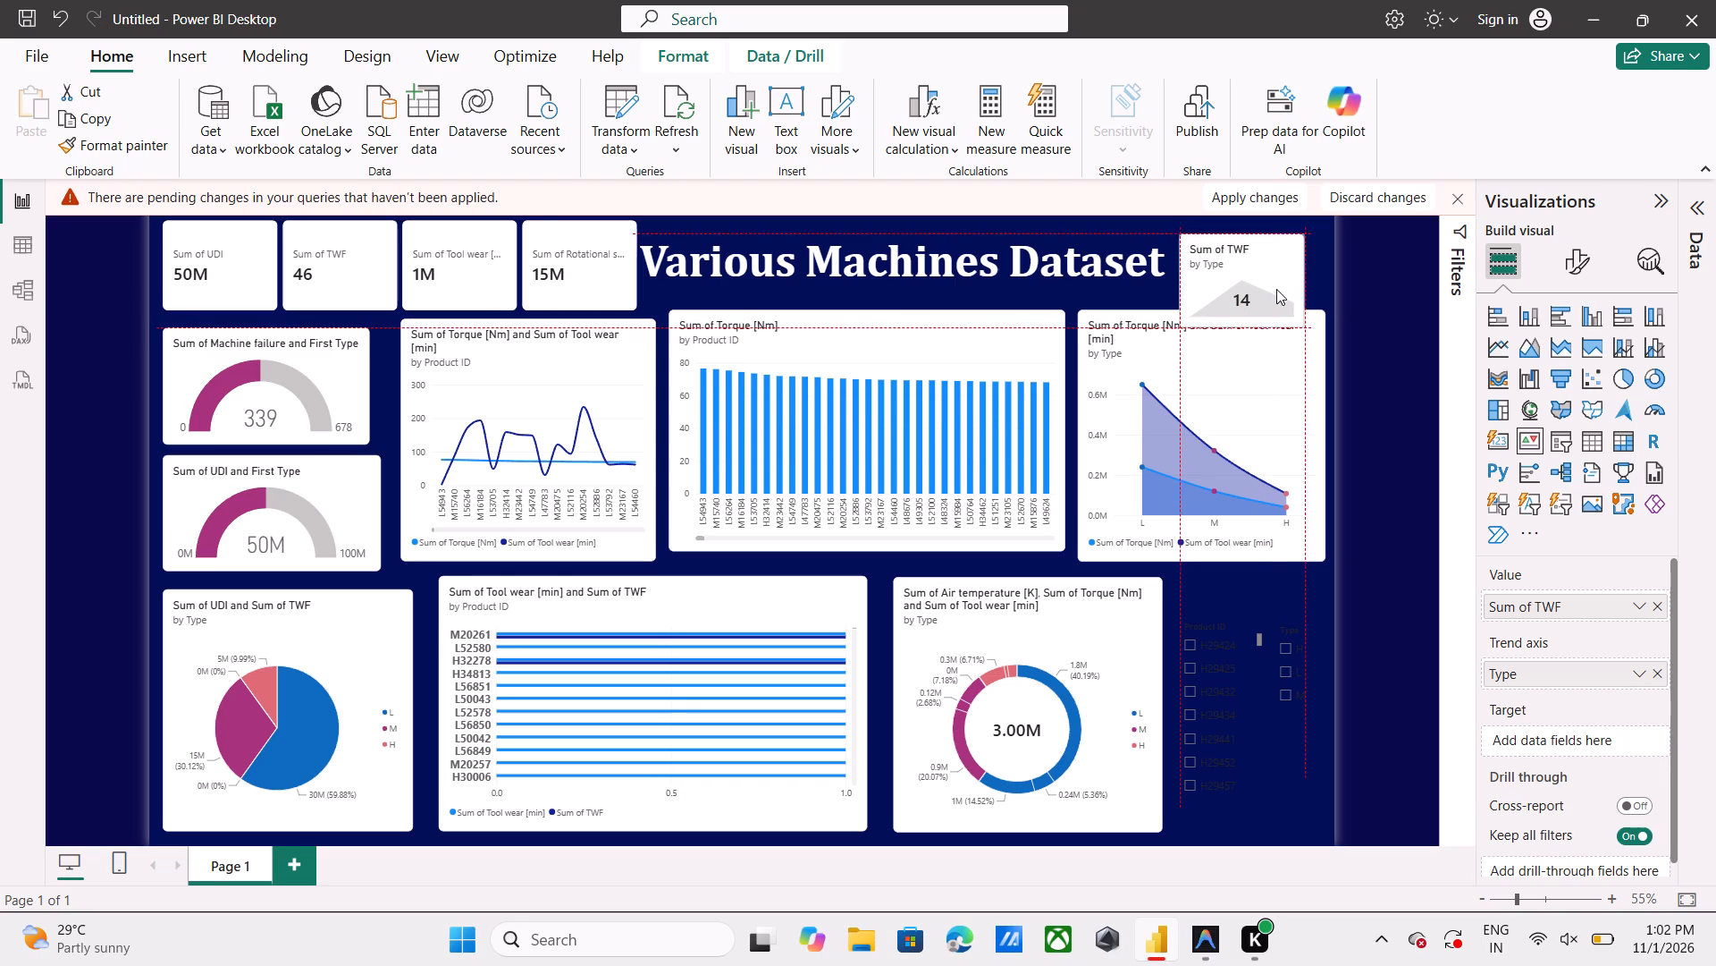
{"action": "left_click_drag", "start_coordinate": [1299, 323], "coordinate": [1288, 313]}
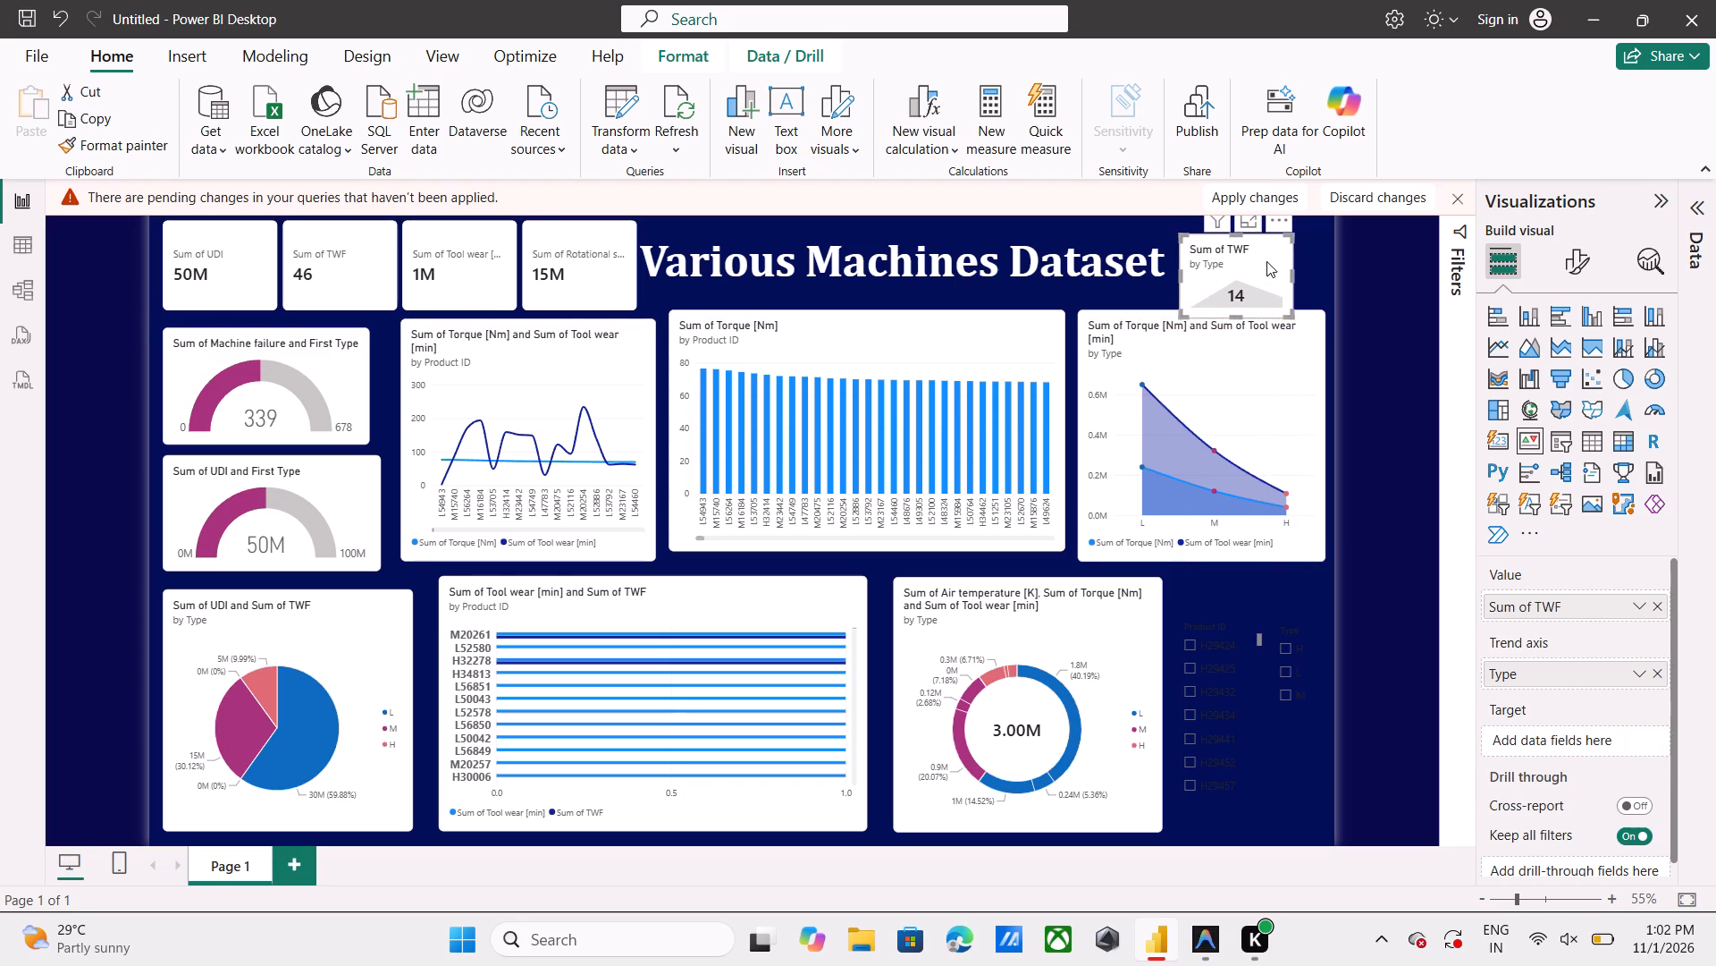
{"action": "left_click_drag", "start_coordinate": [1266, 261], "coordinate": [1274, 250]}
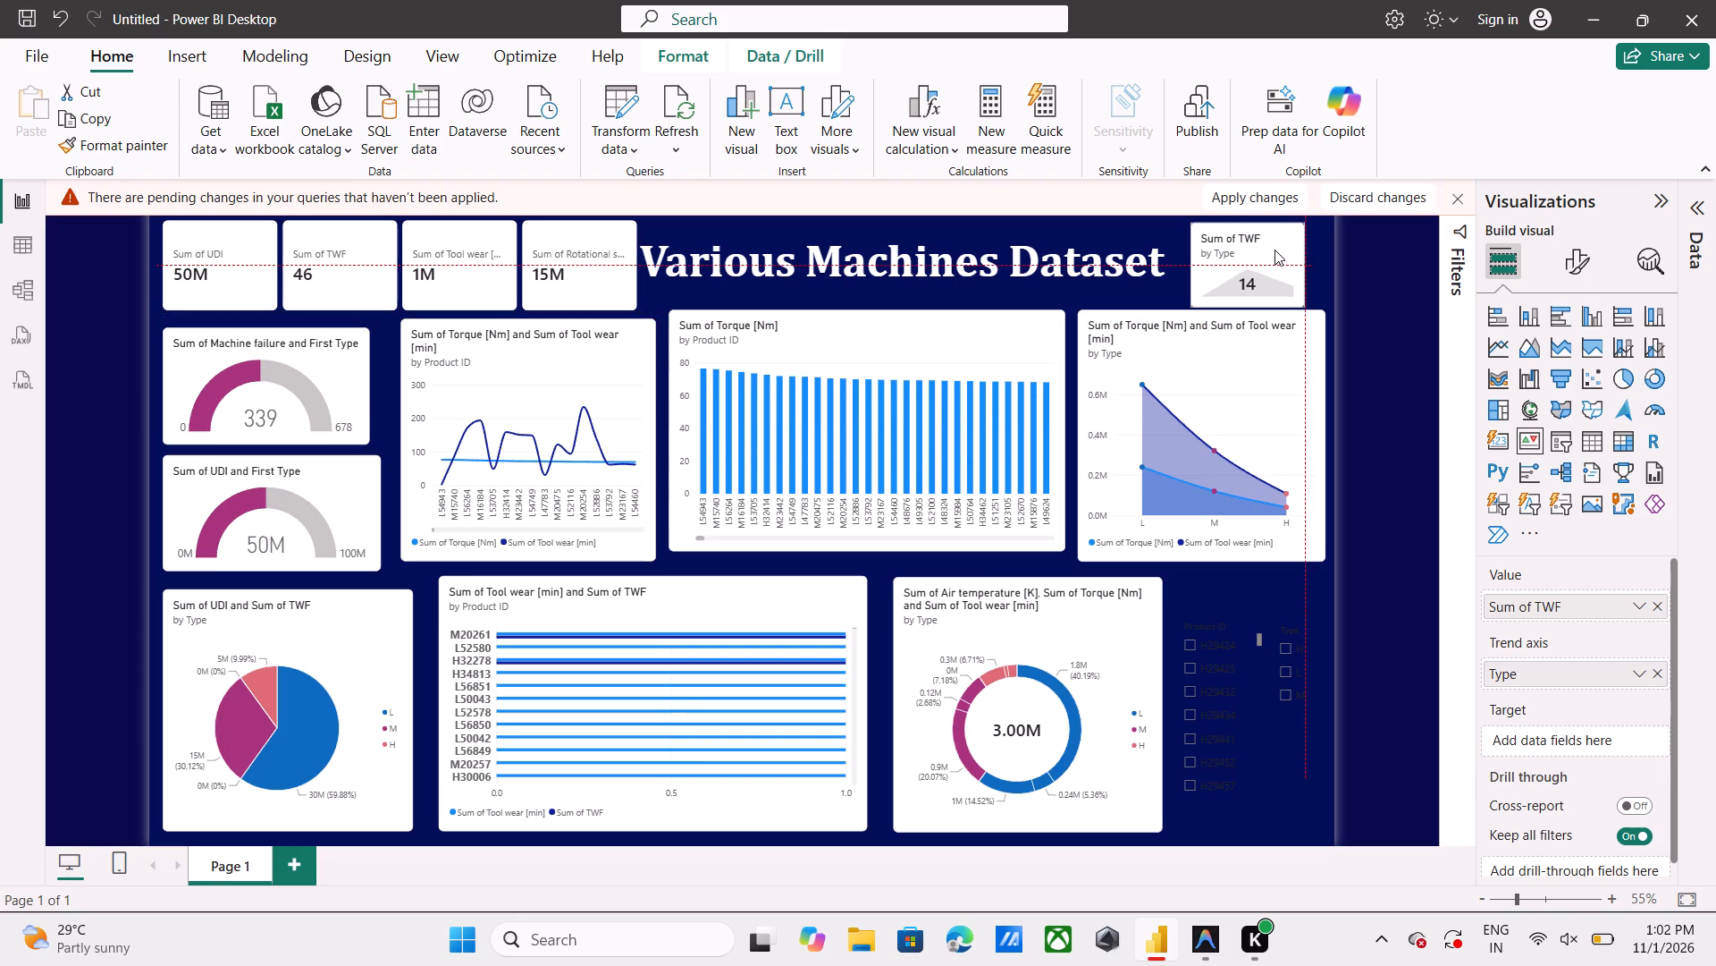
{"action": "left_click_drag", "start_coordinate": [1274, 250], "coordinate": [1274, 249]}
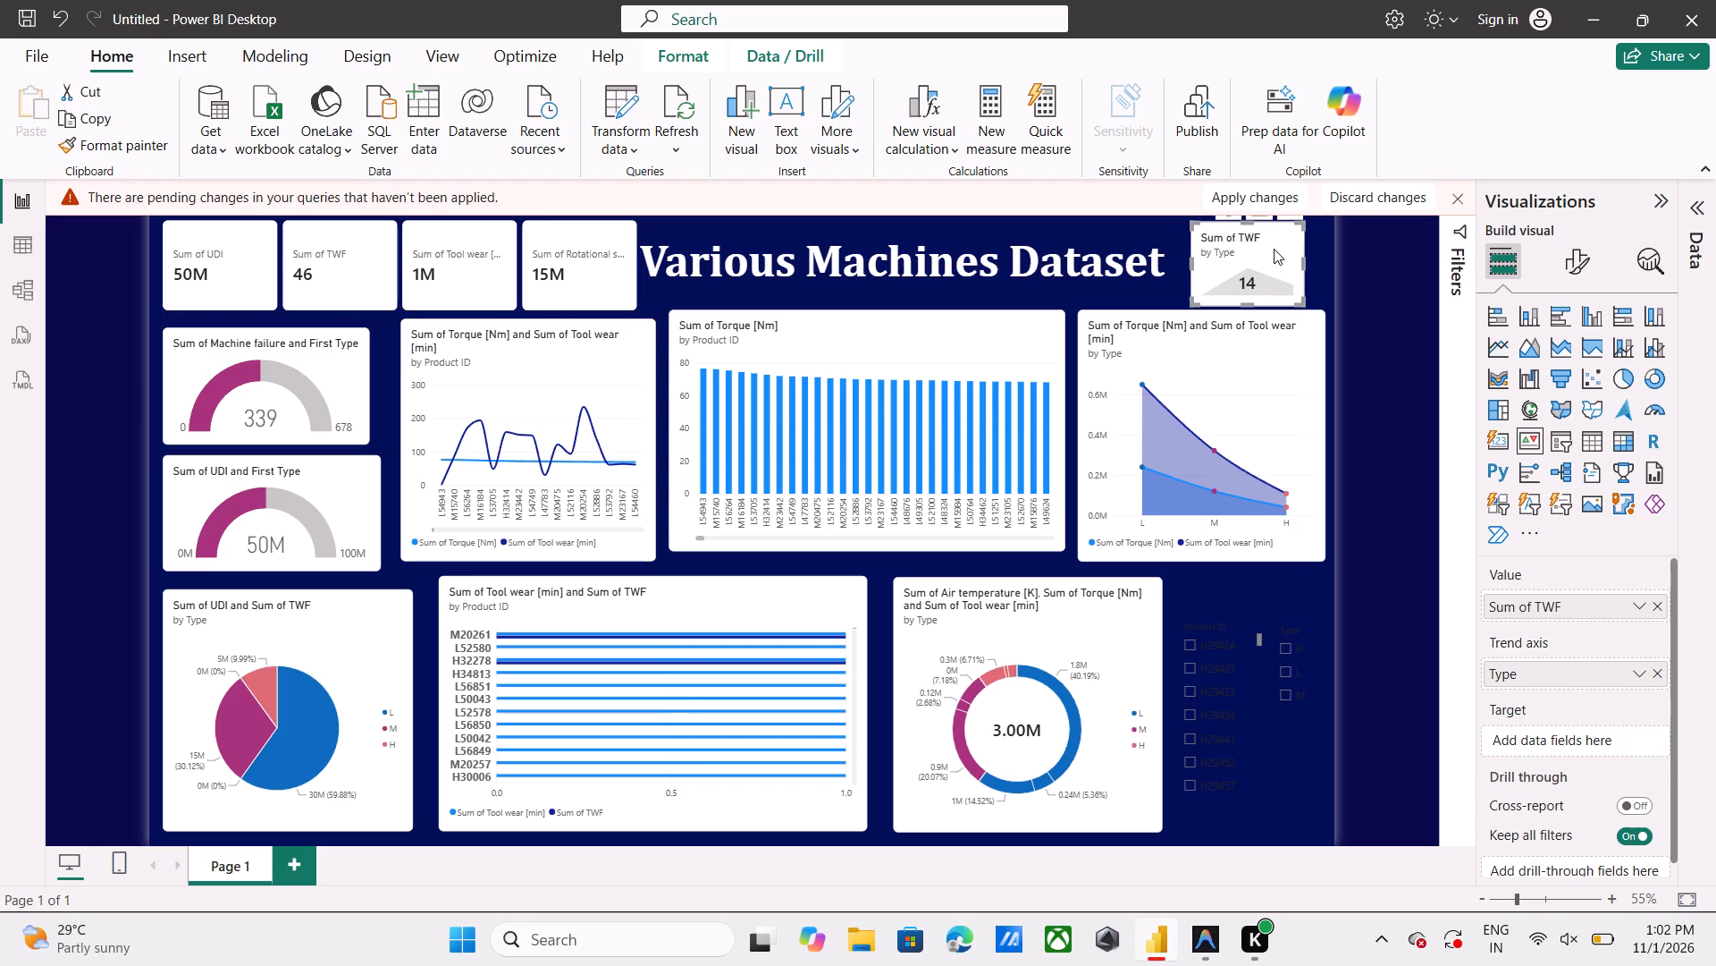
Insert a space before "Various" in the title to shift the text away from the cards.
{"action": "left_click", "coordinate": [685, 267]}
{"action": "key", "text": "Left"}
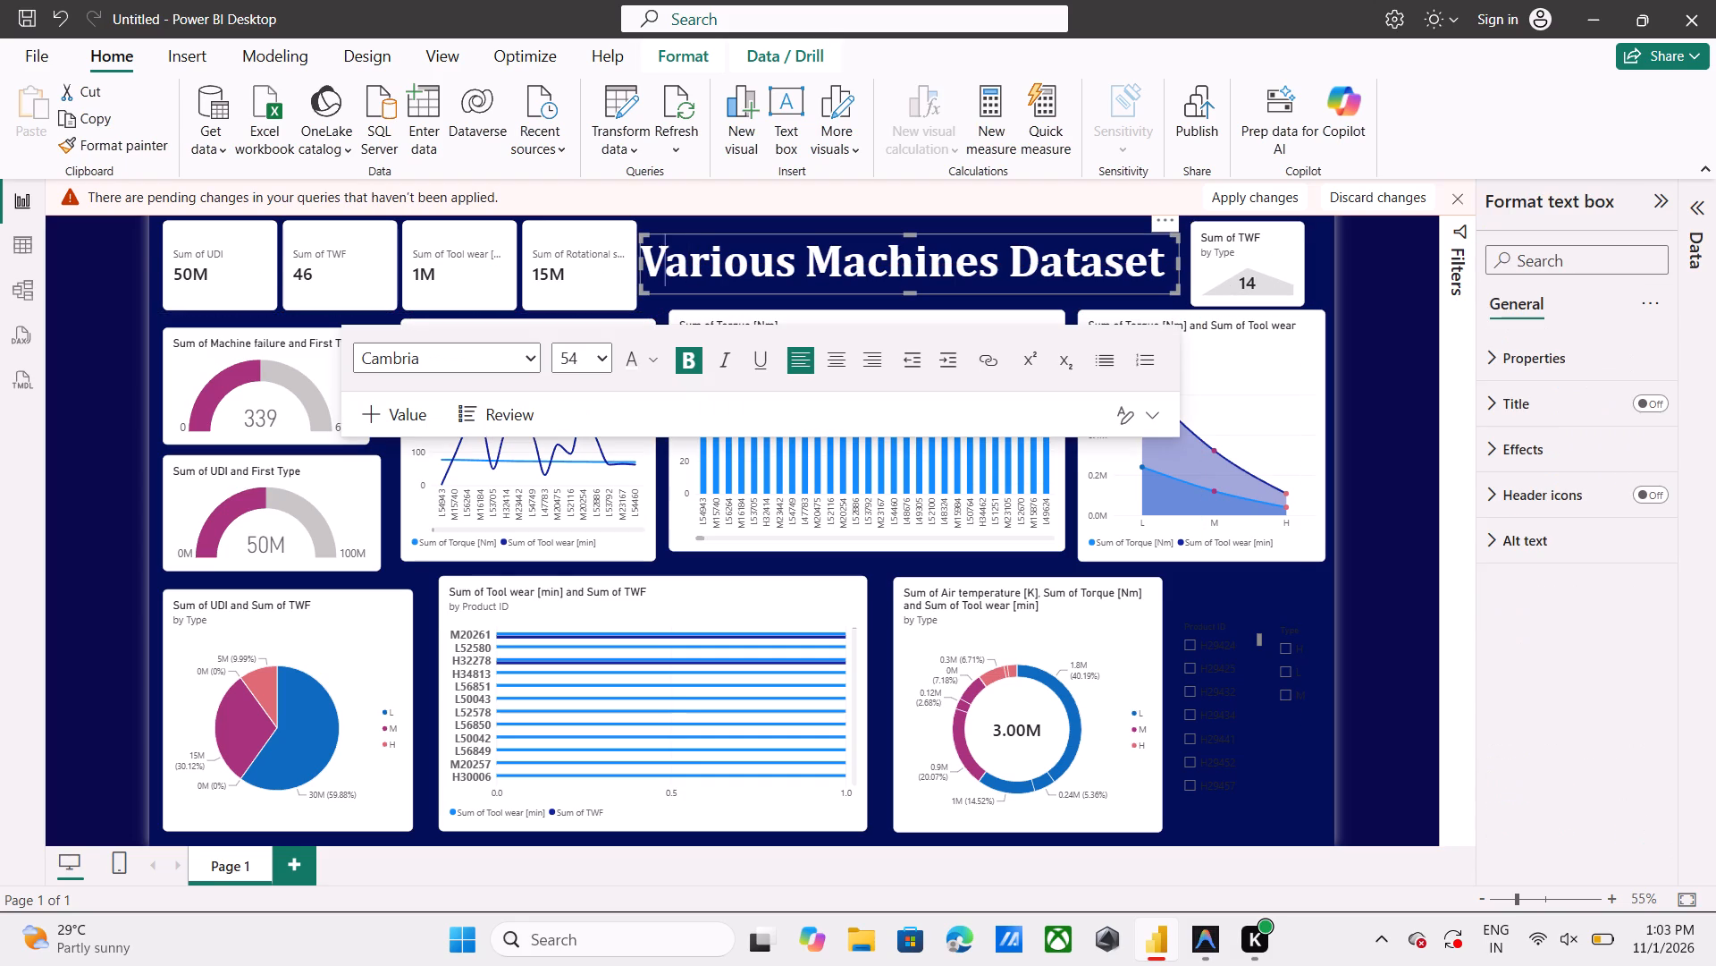
{"action": "key", "text": "Left"}
{"action": "key", "text": "space"}
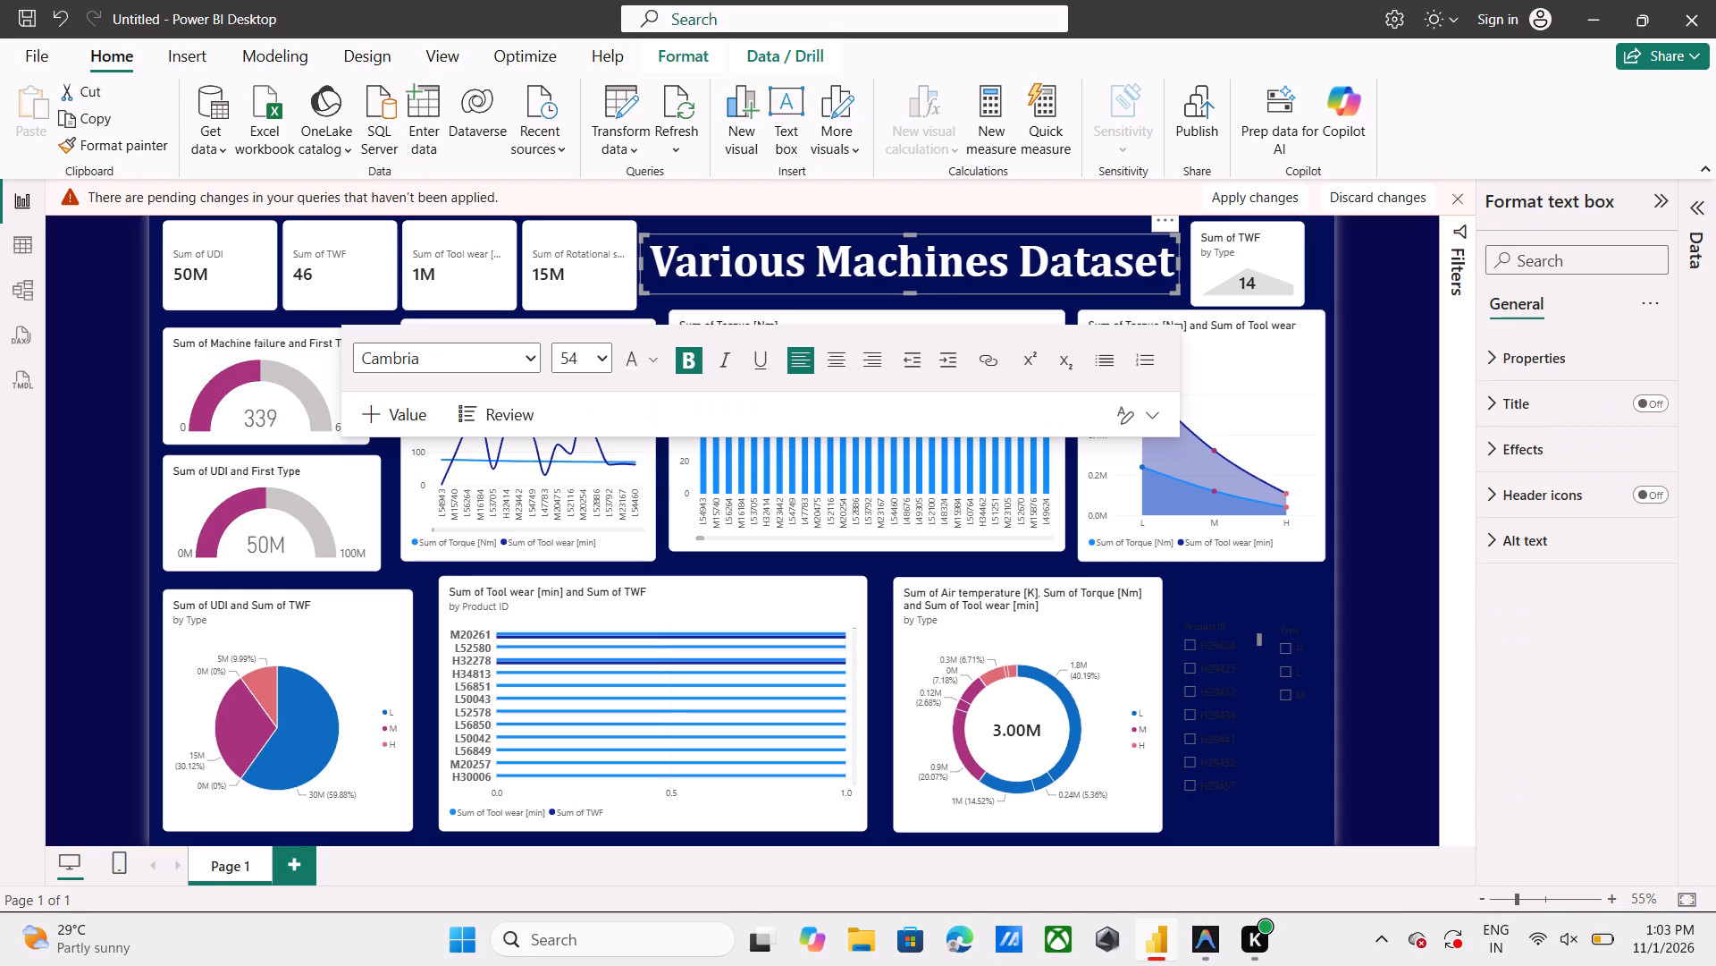
{"action": "left_click", "coordinate": [1416, 737]}
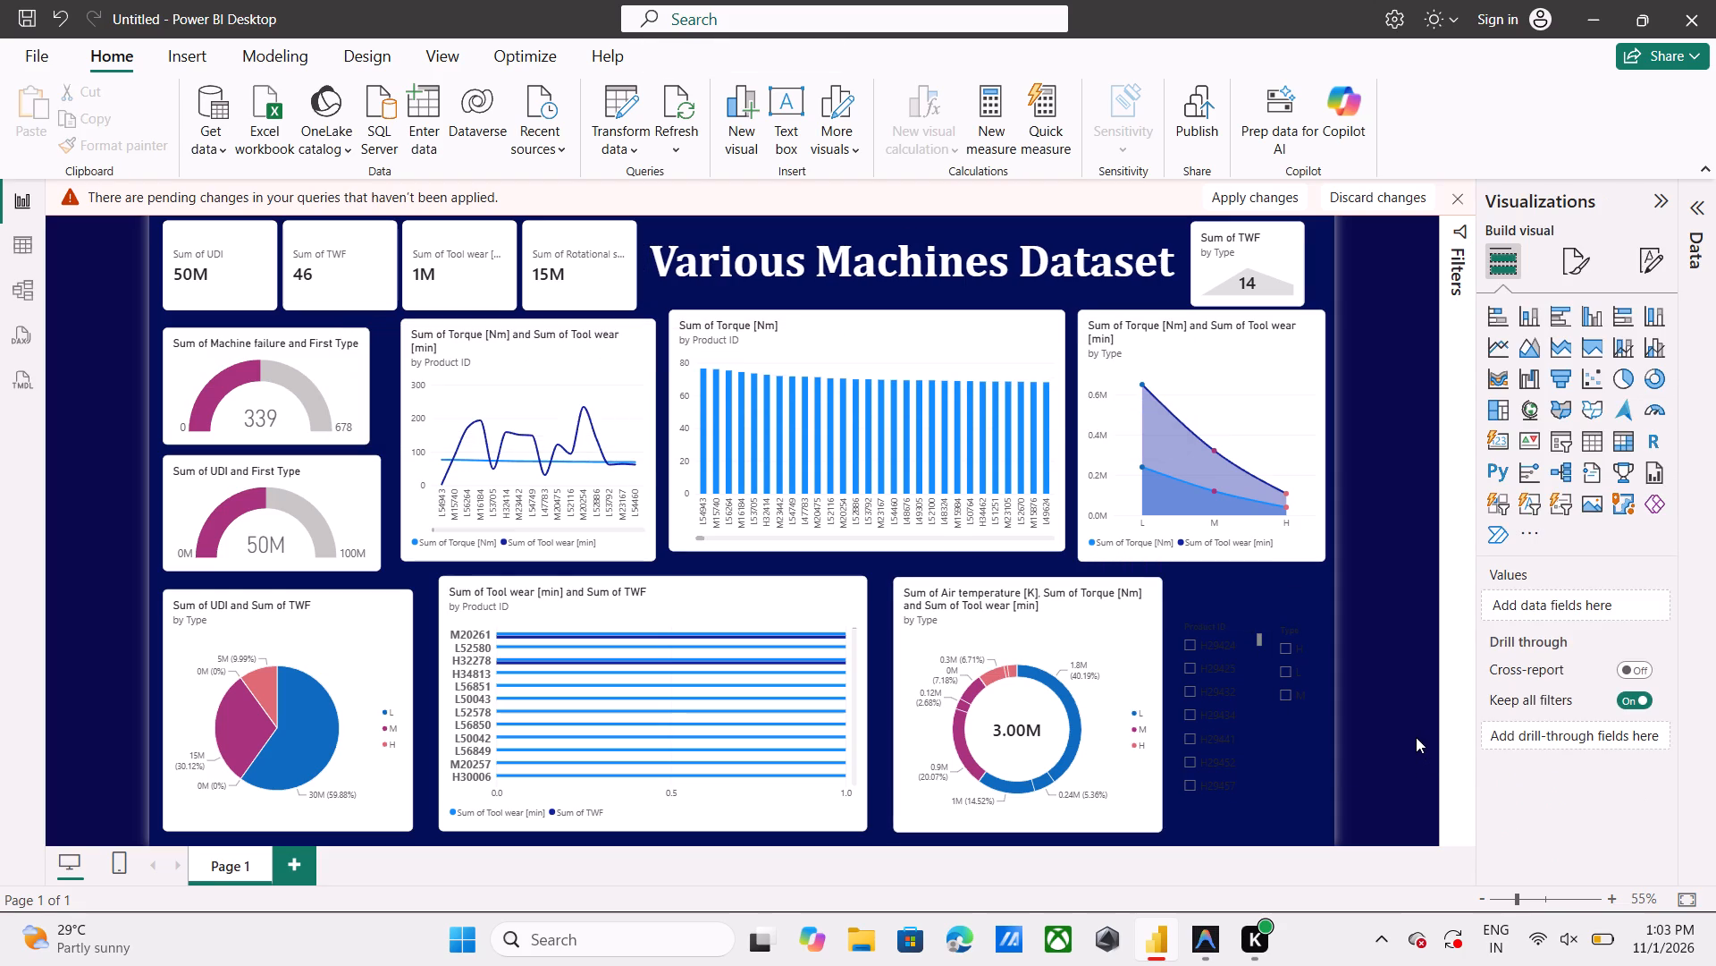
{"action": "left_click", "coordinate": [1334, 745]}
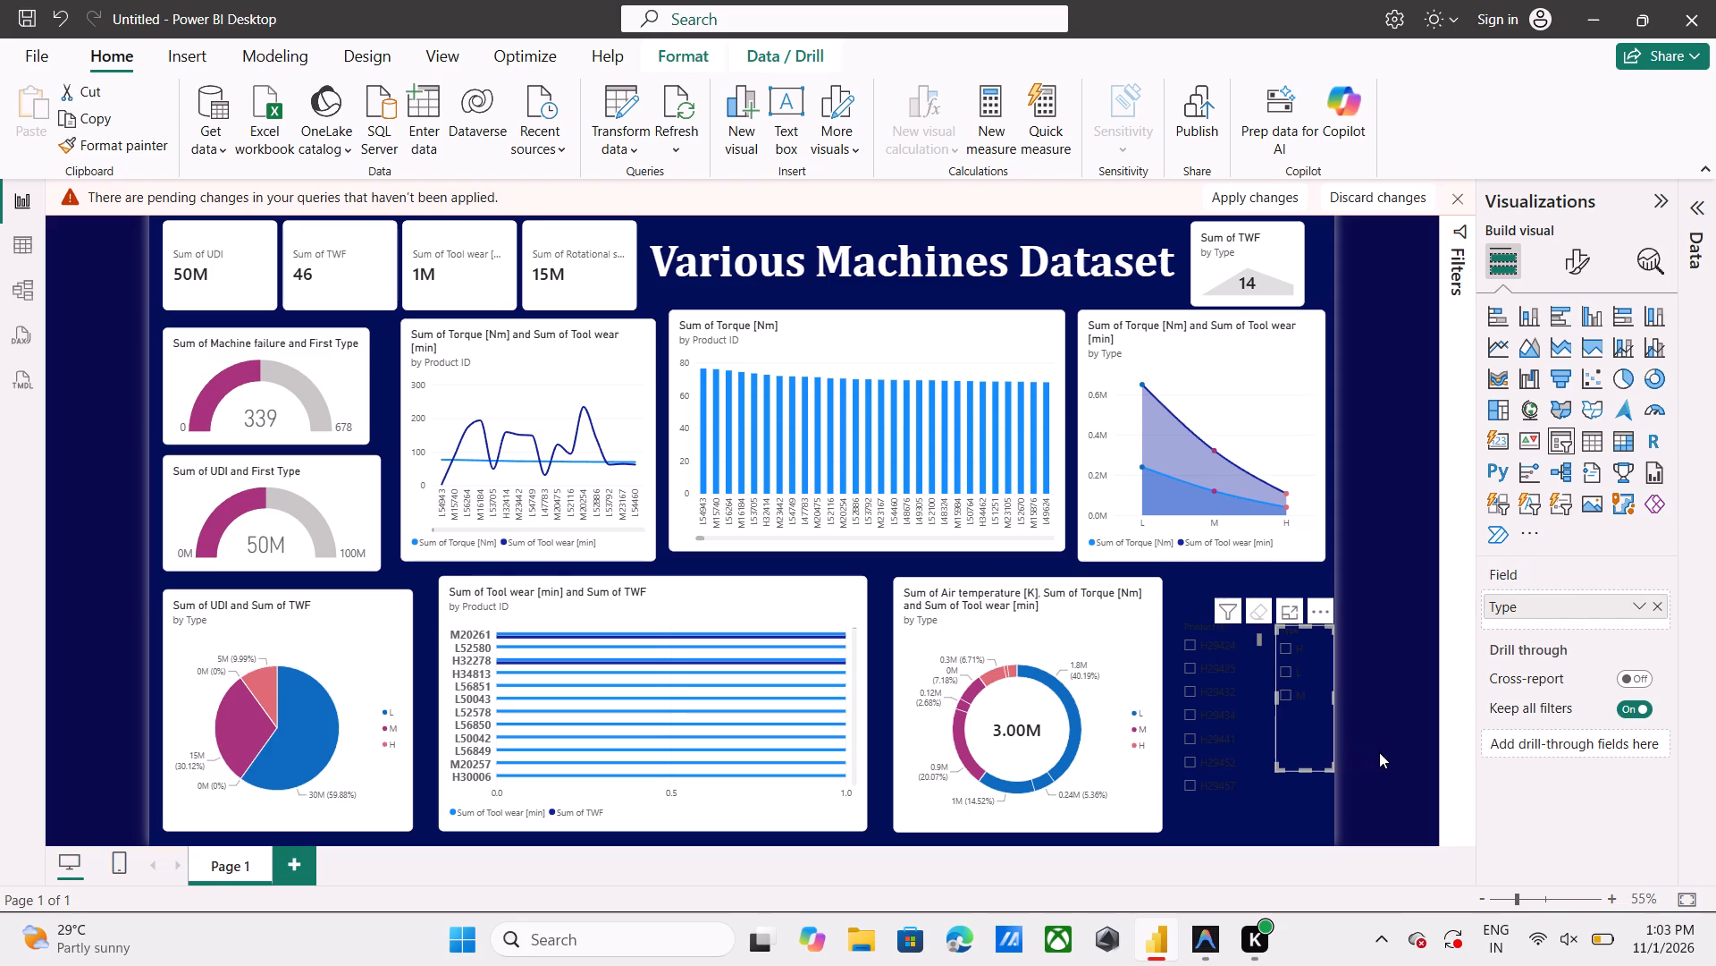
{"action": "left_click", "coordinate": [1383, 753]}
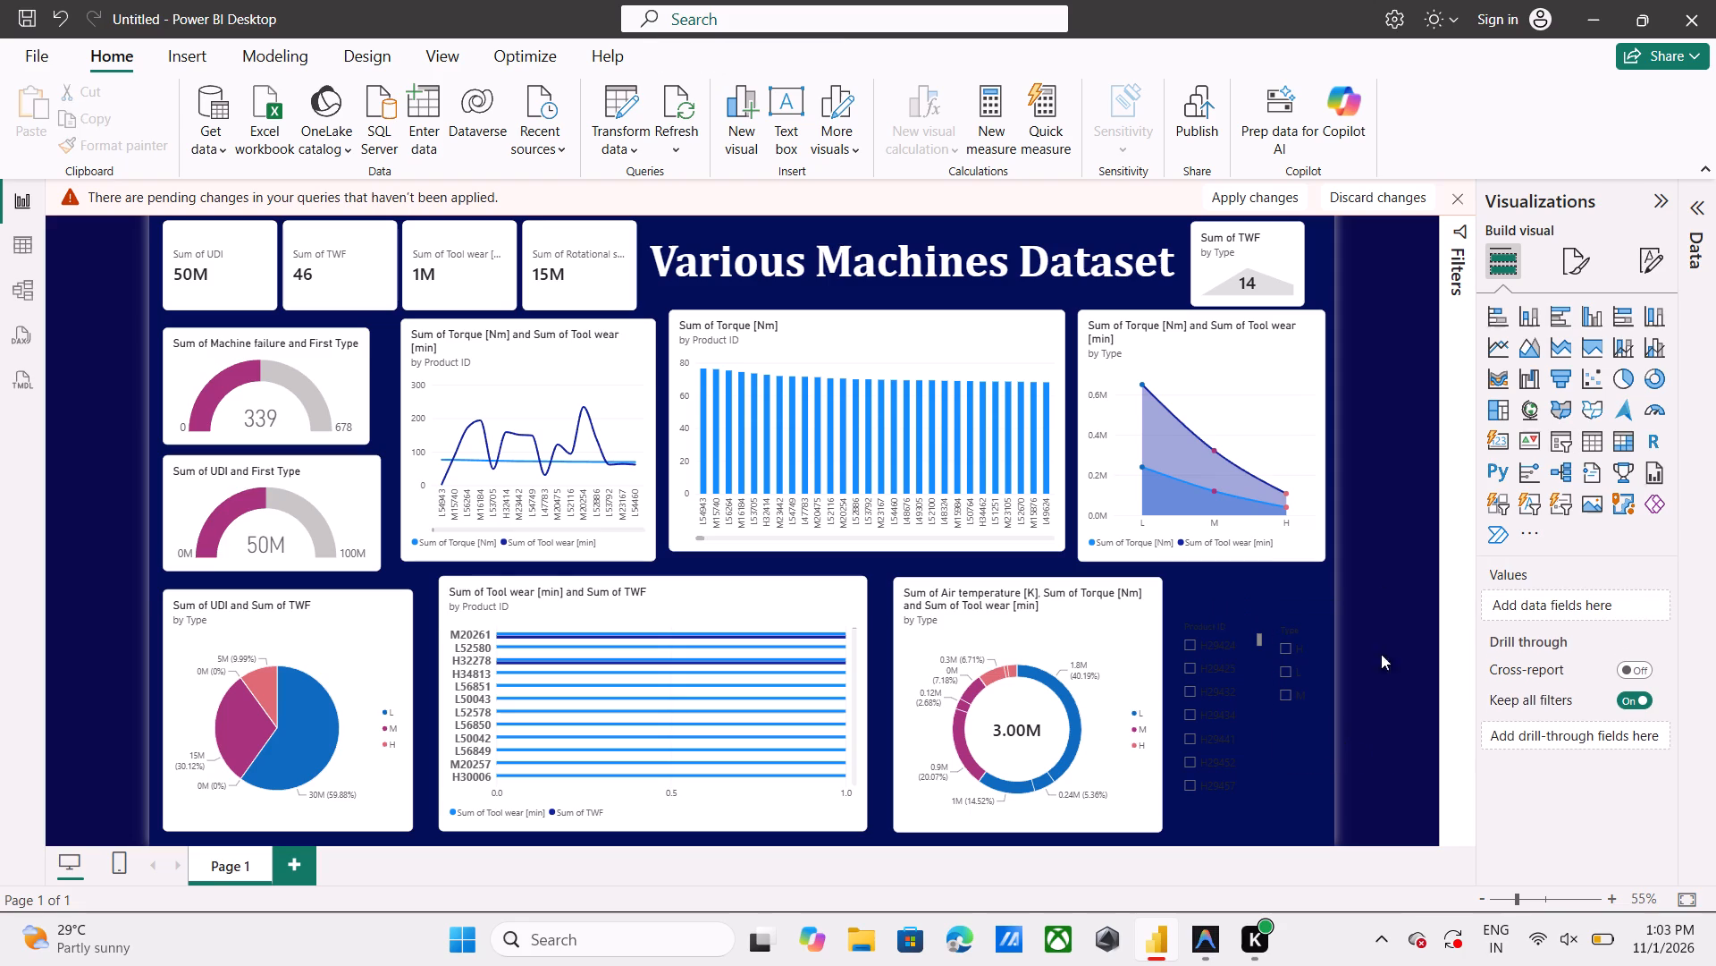
Expand the Filters pane and dismiss the notice about pending query changes.
{"action": "left_click", "coordinate": [1460, 260]}
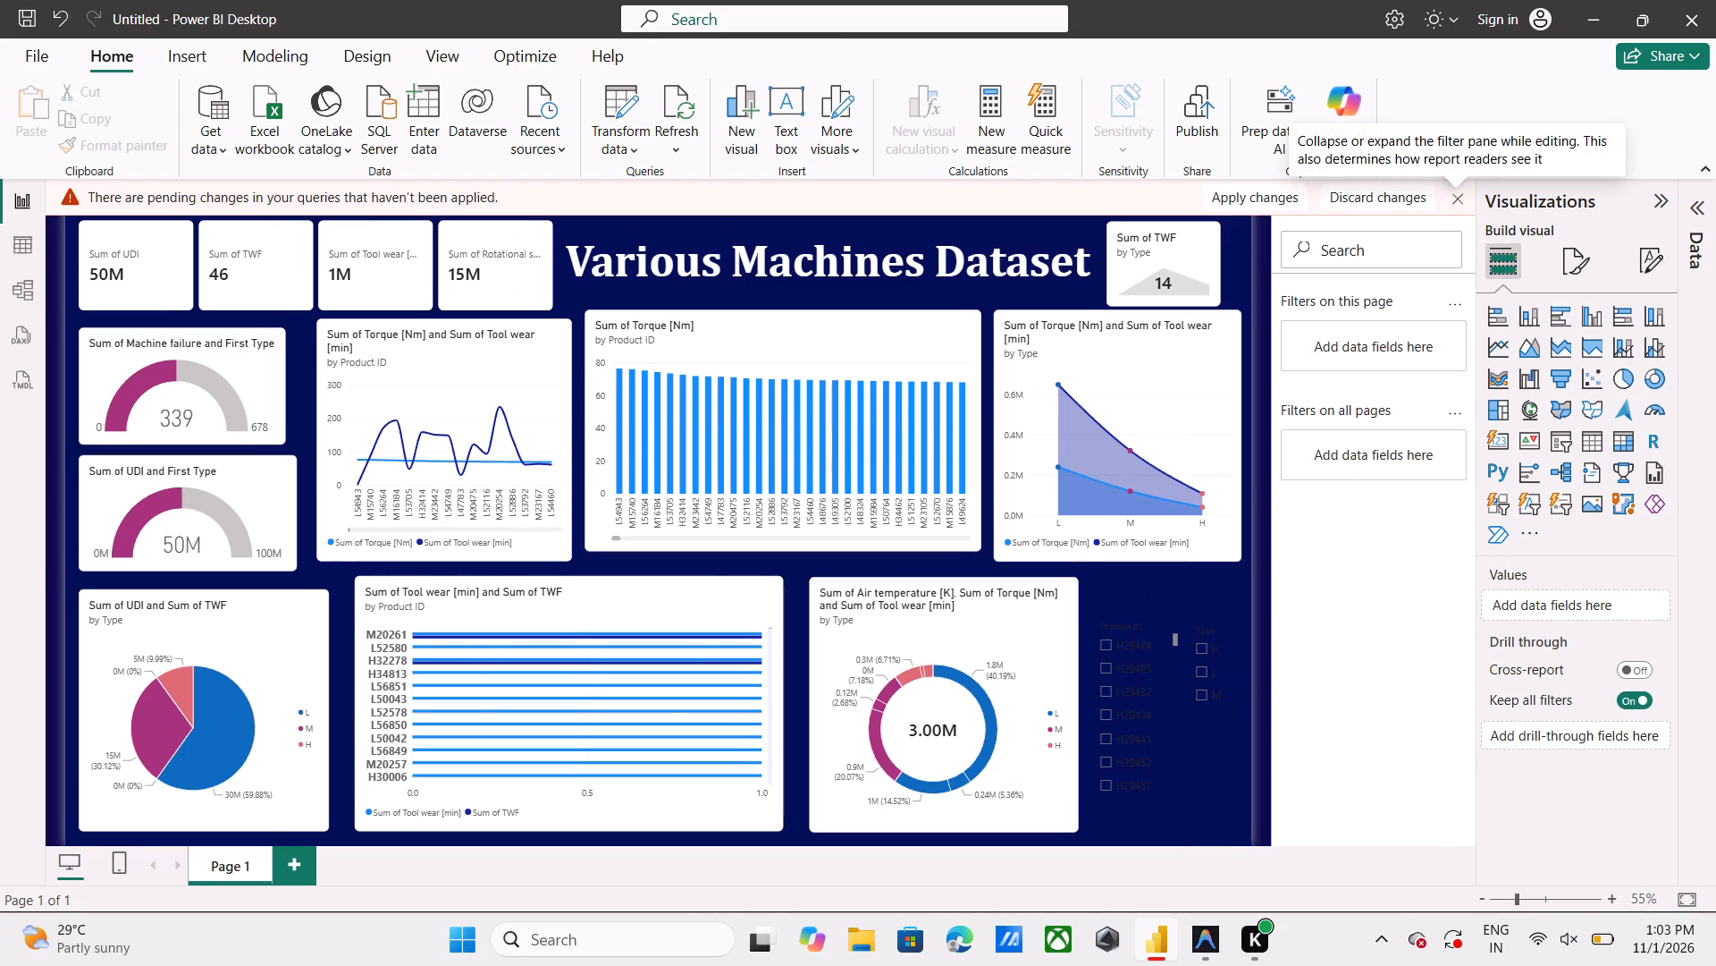
{"action": "left_click", "coordinate": [1459, 197]}
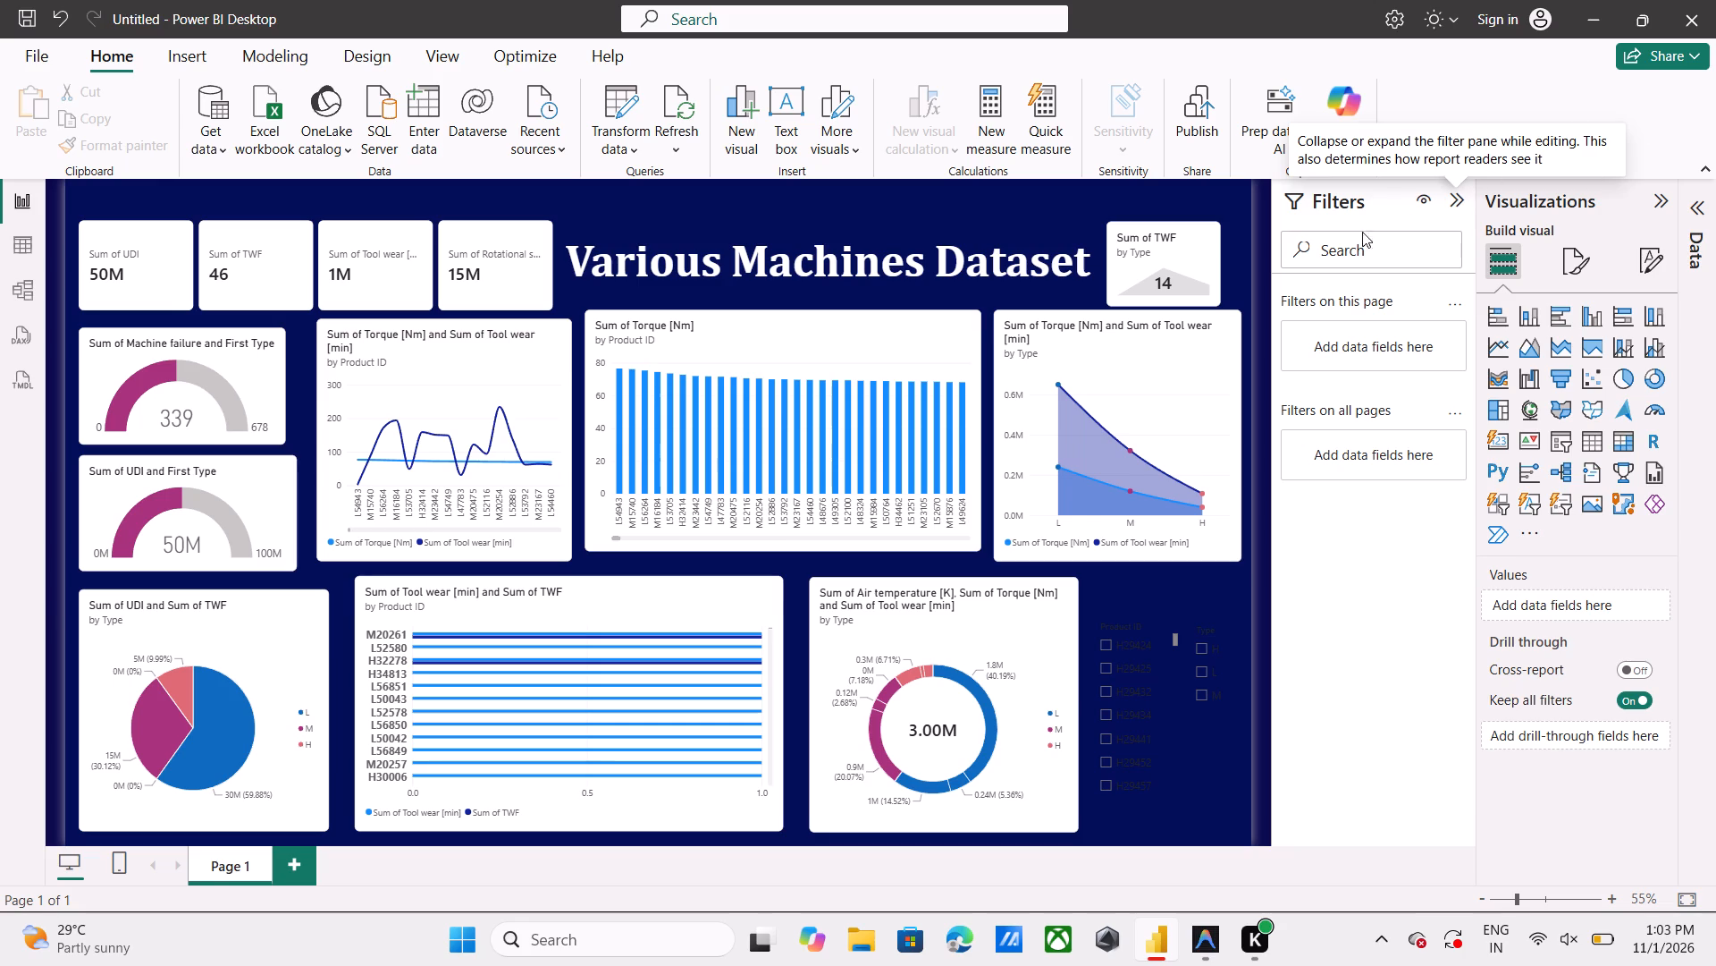
Look through the page formatting options for filter cards, including their text colour, the filter pane, canvas background and canvas settings.
{"action": "left_click", "coordinate": [1595, 262]}
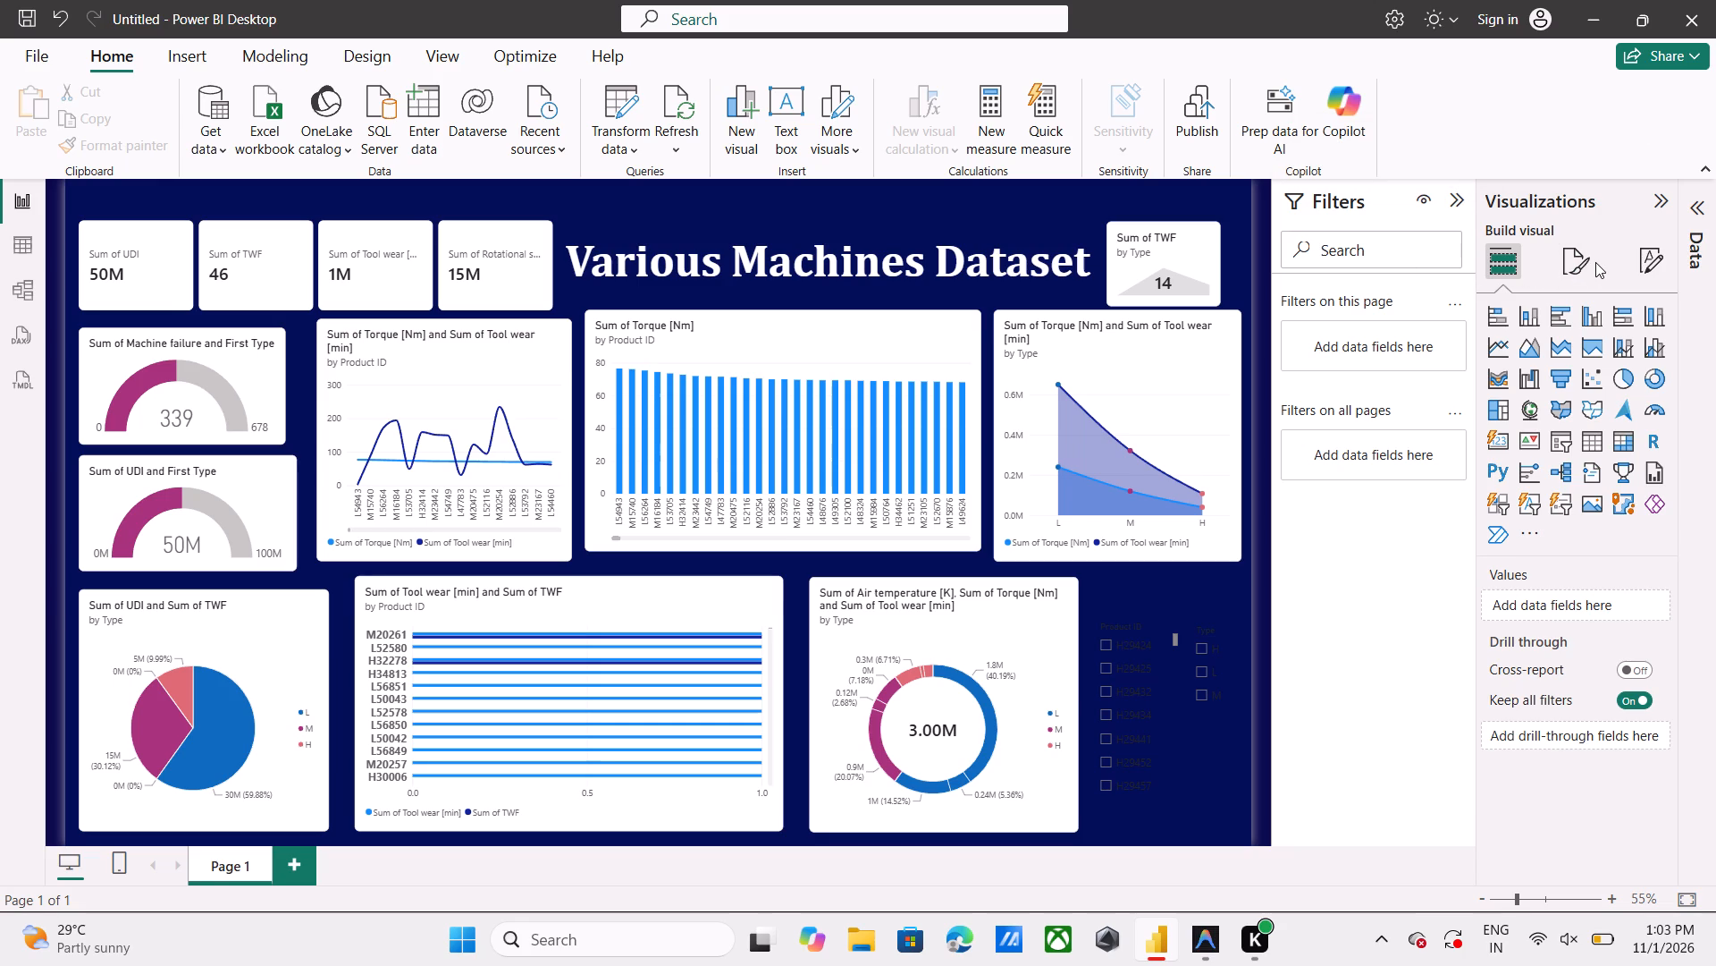
{"action": "left_click", "coordinate": [1584, 259]}
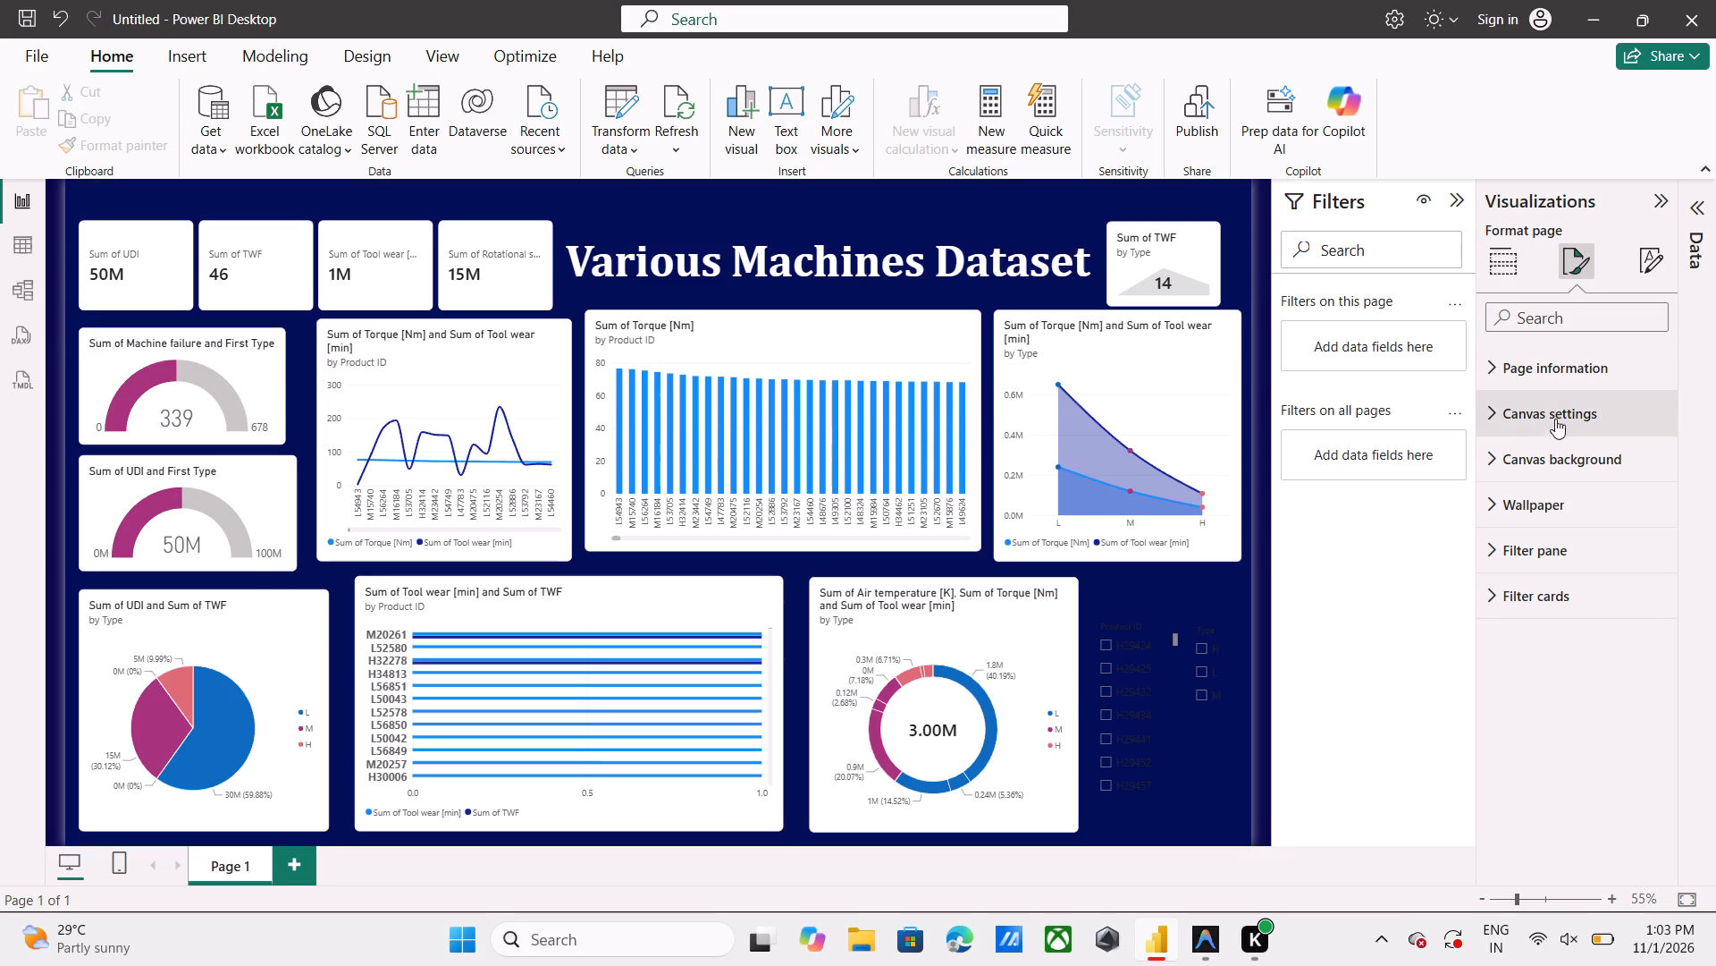
{"action": "left_click", "coordinate": [1556, 597]}
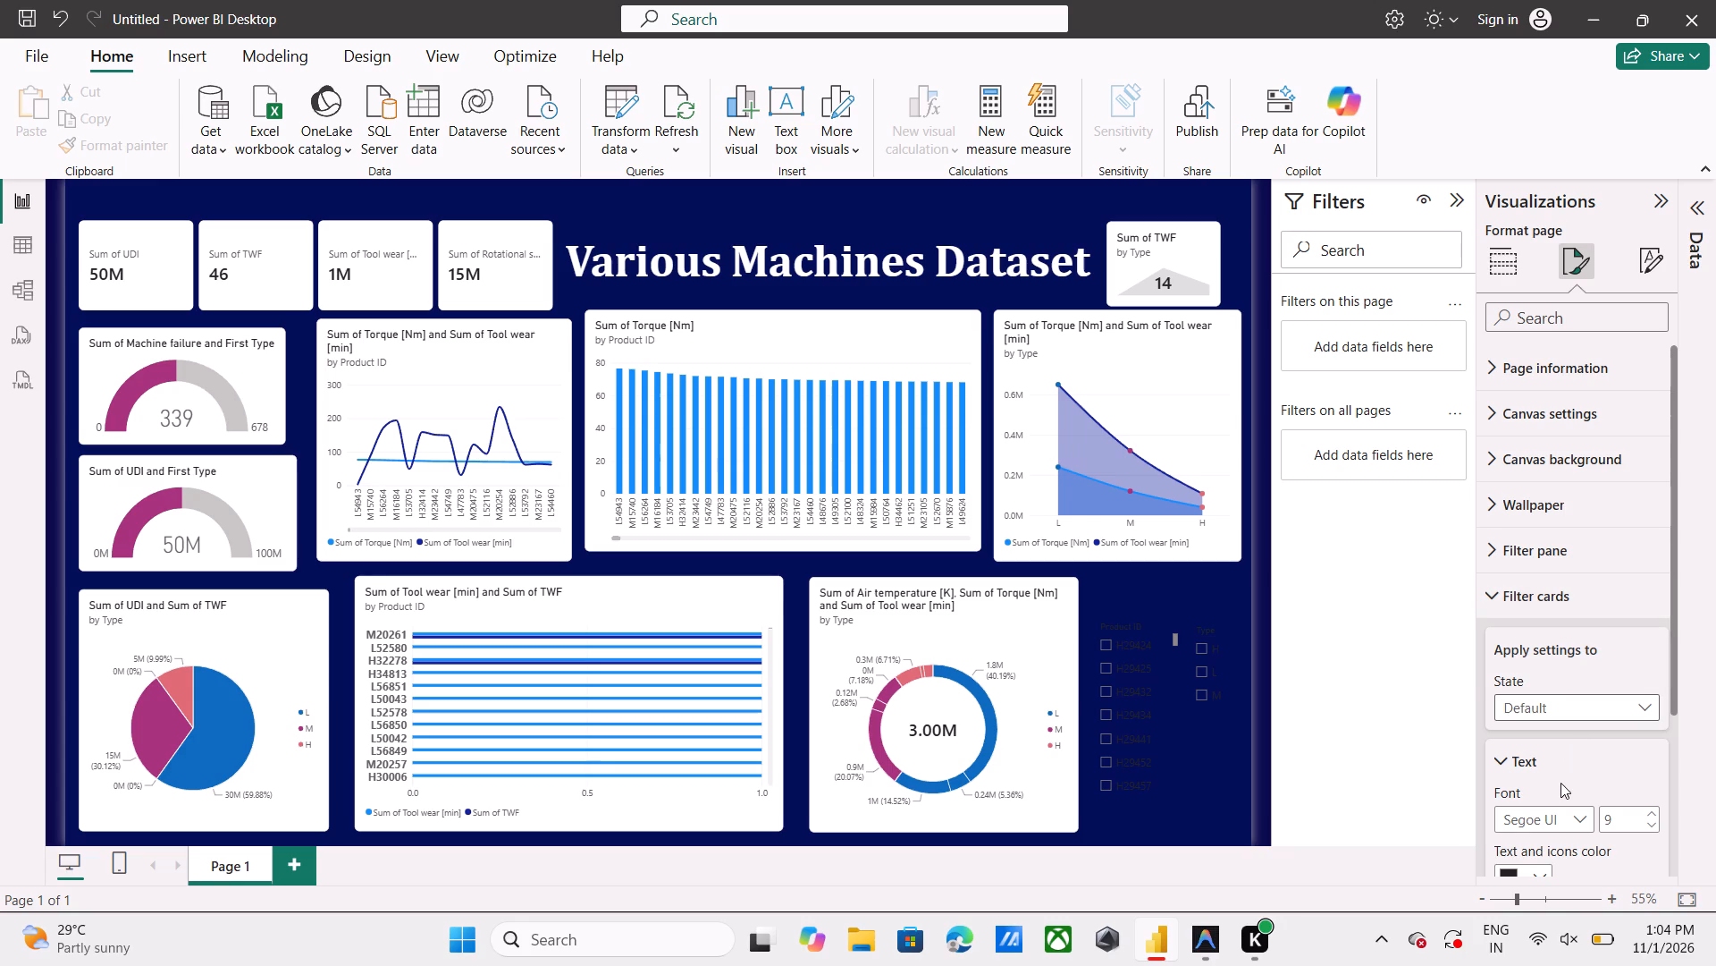
{"action": "scroll", "coordinate": [1568, 728], "scroll_direction": "down", "scroll_amount": 3}
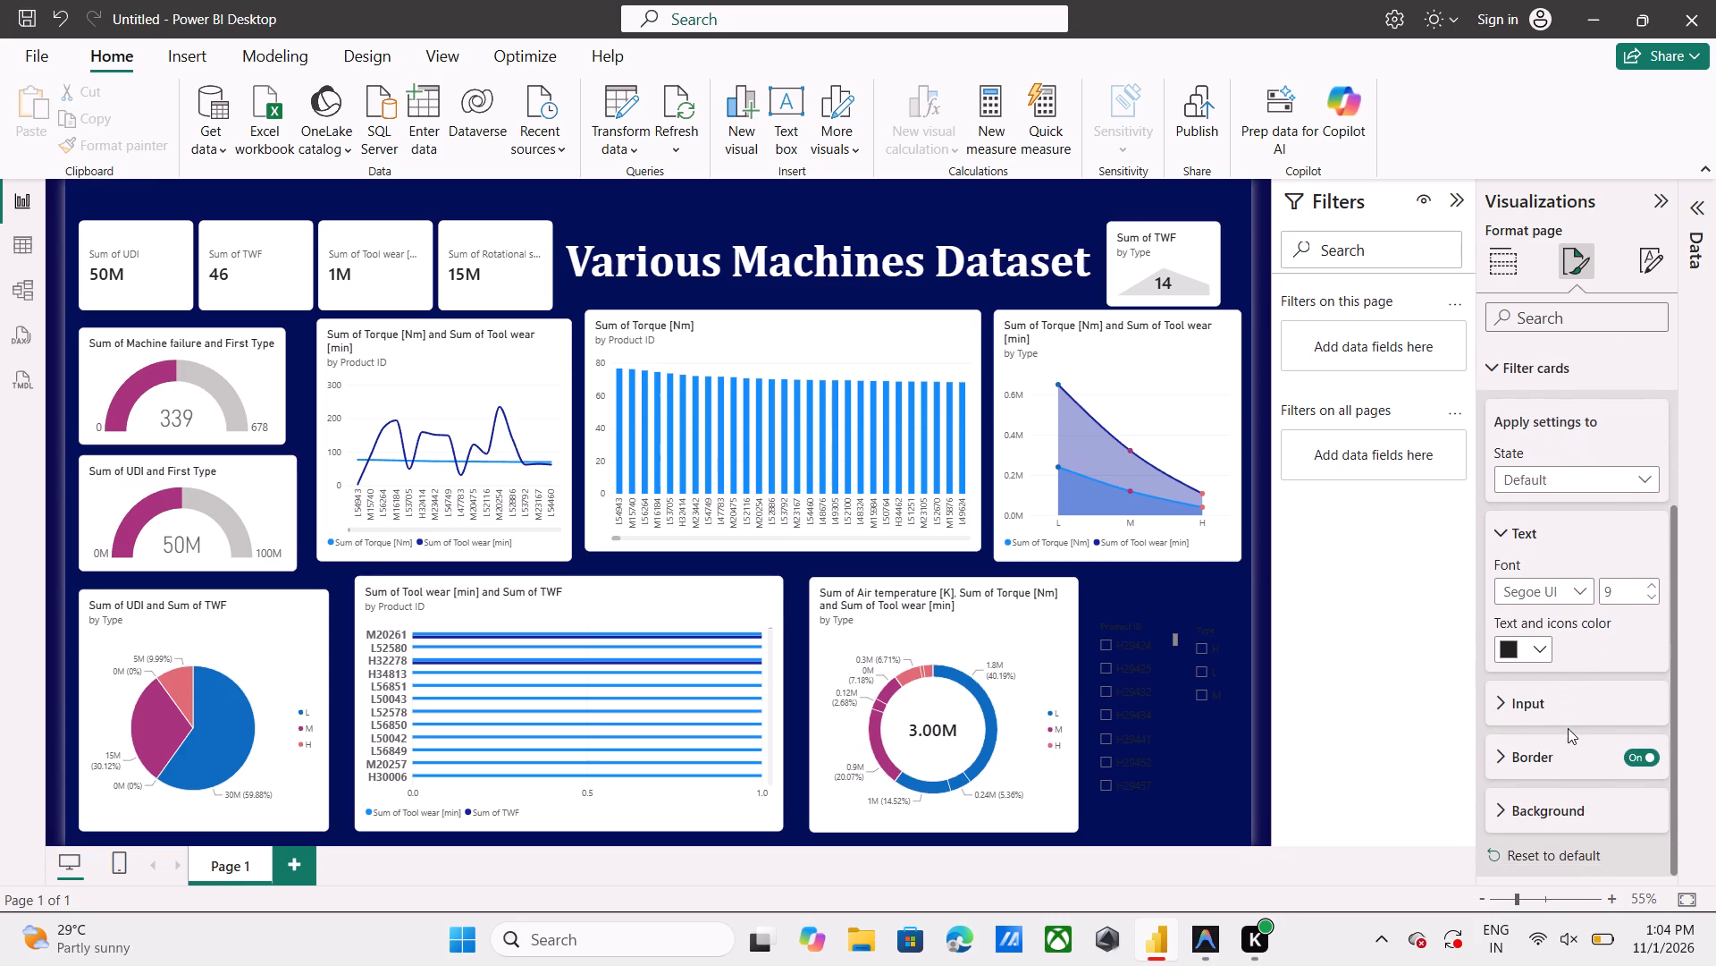
{"action": "scroll", "coordinate": [1568, 728], "scroll_direction": "down", "scroll_amount": 1}
{"action": "left_click", "coordinate": [1538, 654]}
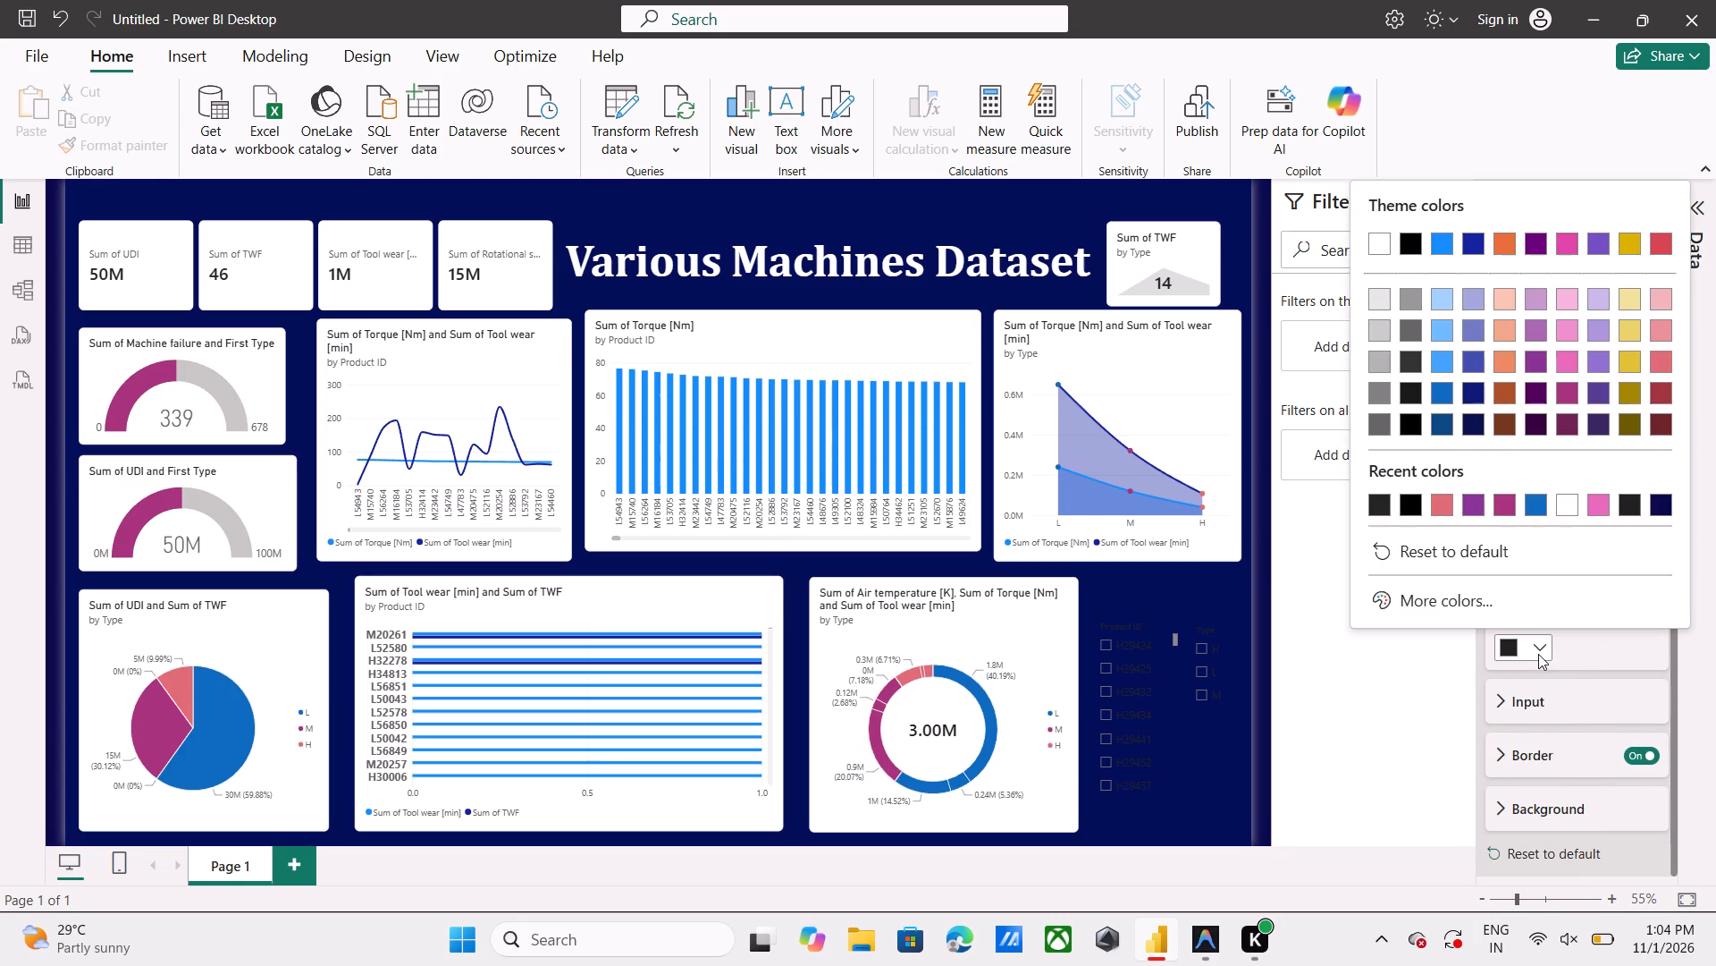
{"action": "left_click", "coordinate": [1617, 650]}
{"action": "scroll", "coordinate": [1617, 650], "scroll_direction": "down", "scroll_amount": 2}
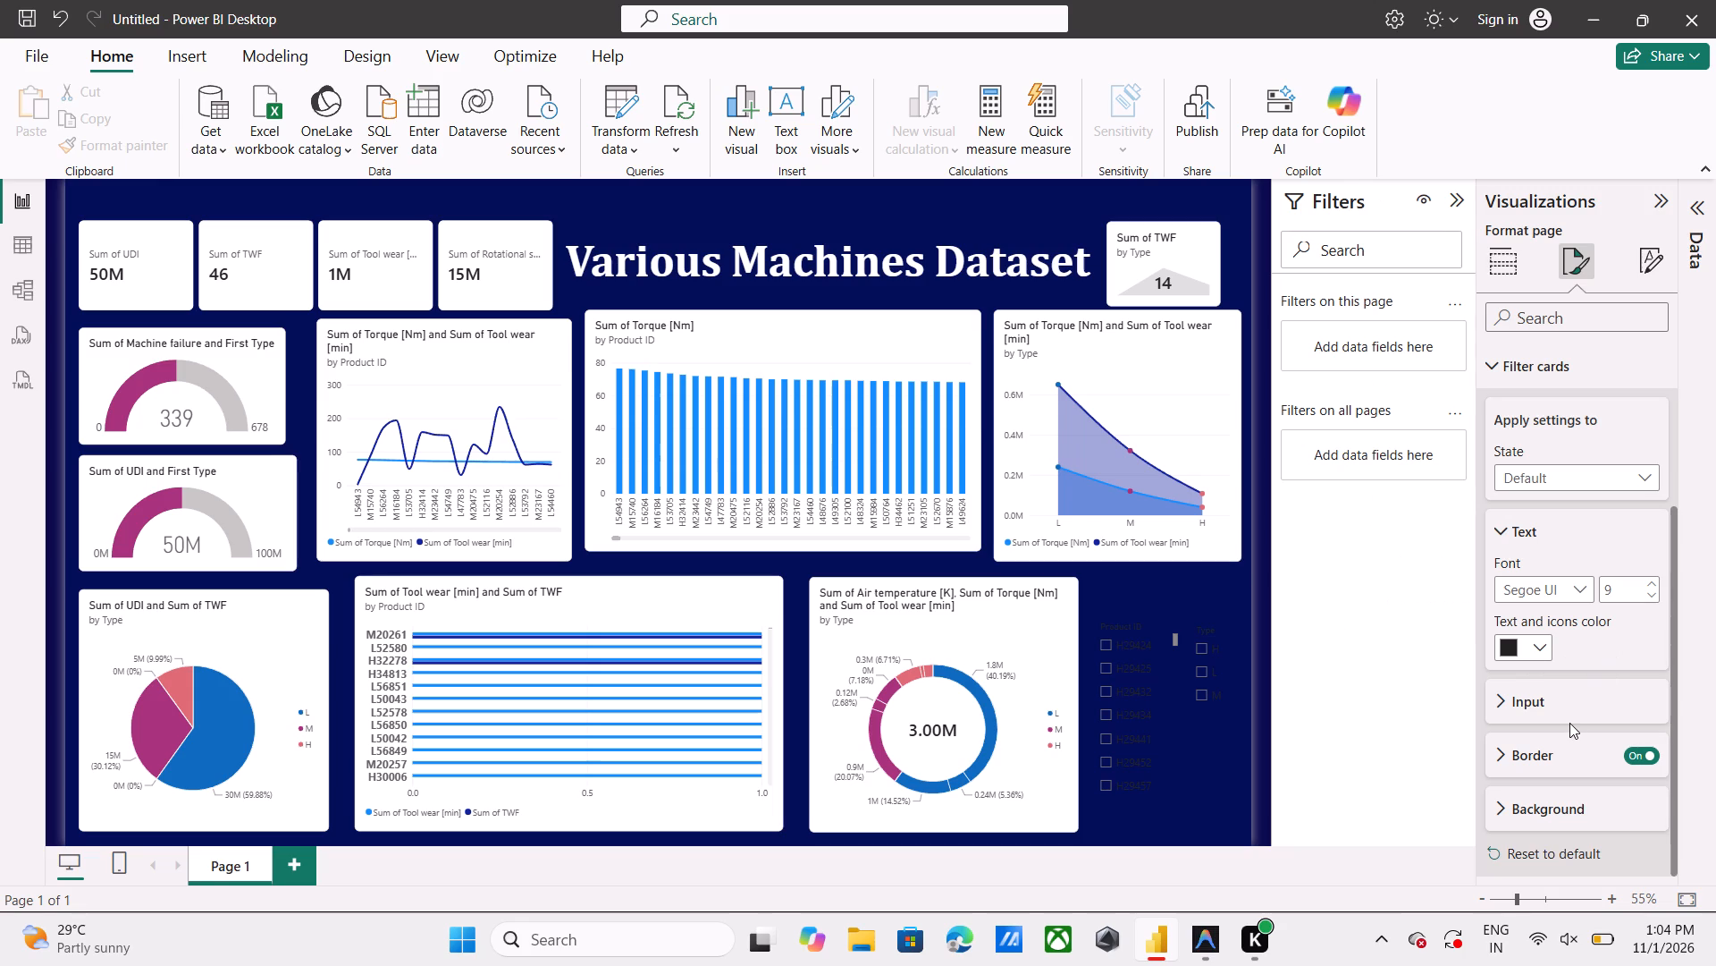
{"action": "scroll", "coordinate": [1600, 568], "scroll_direction": "up", "scroll_amount": 2}
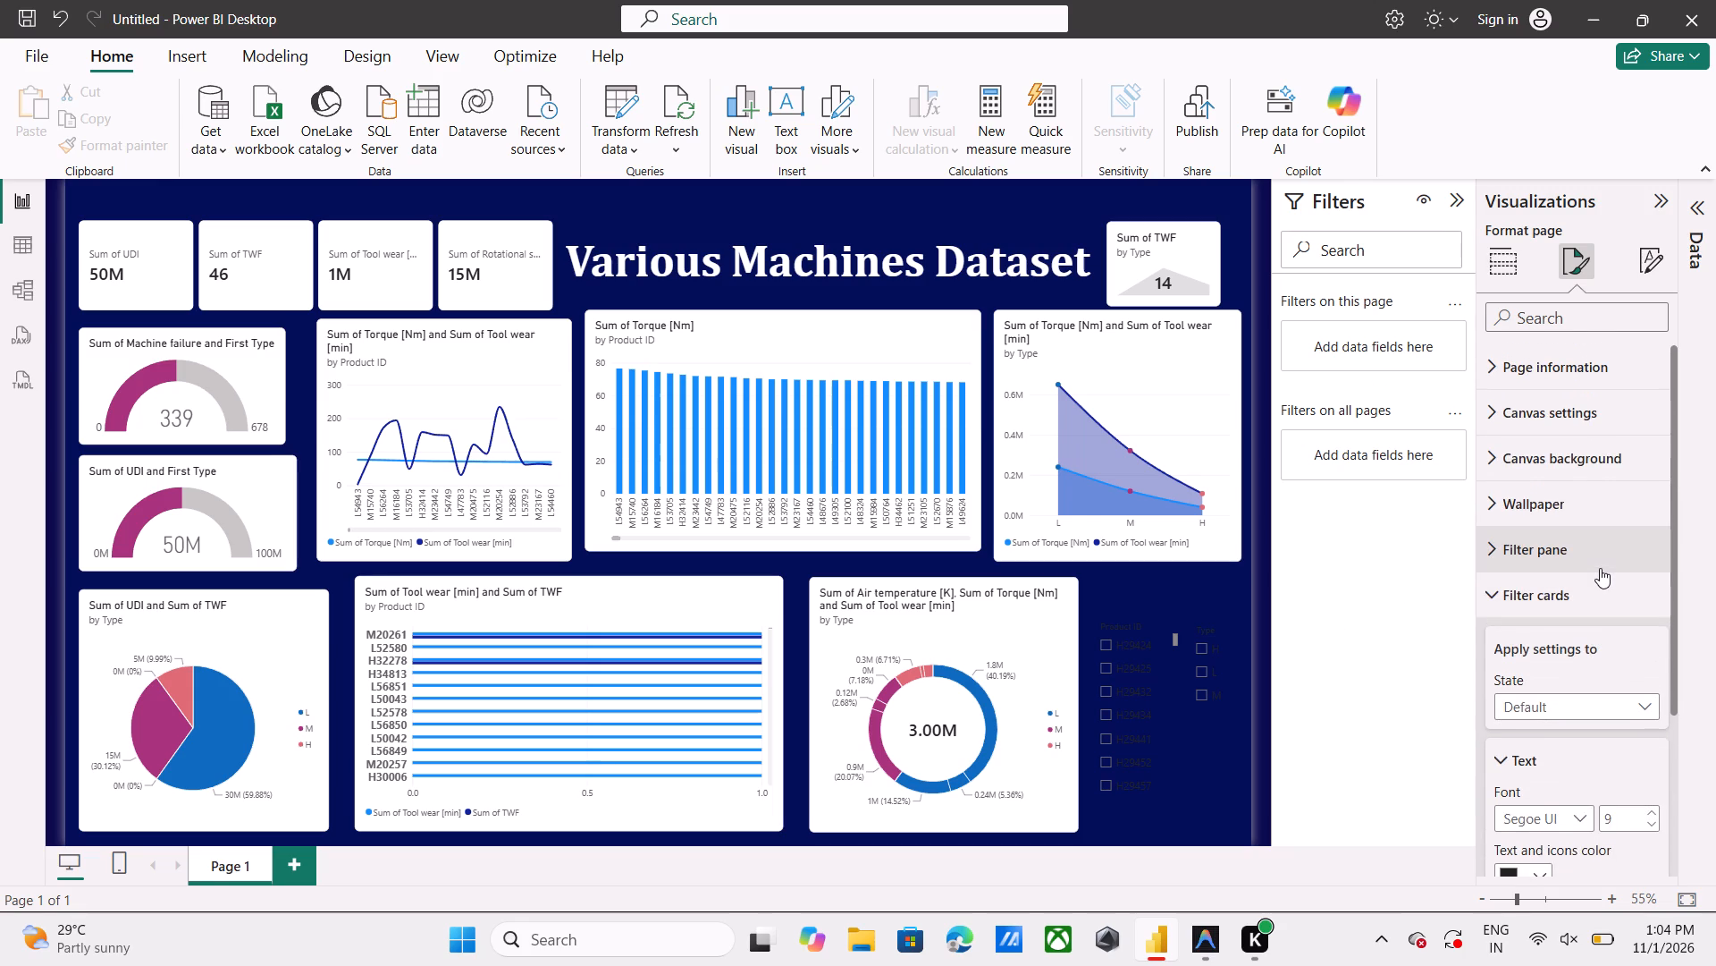
{"action": "left_click", "coordinate": [1590, 601]}
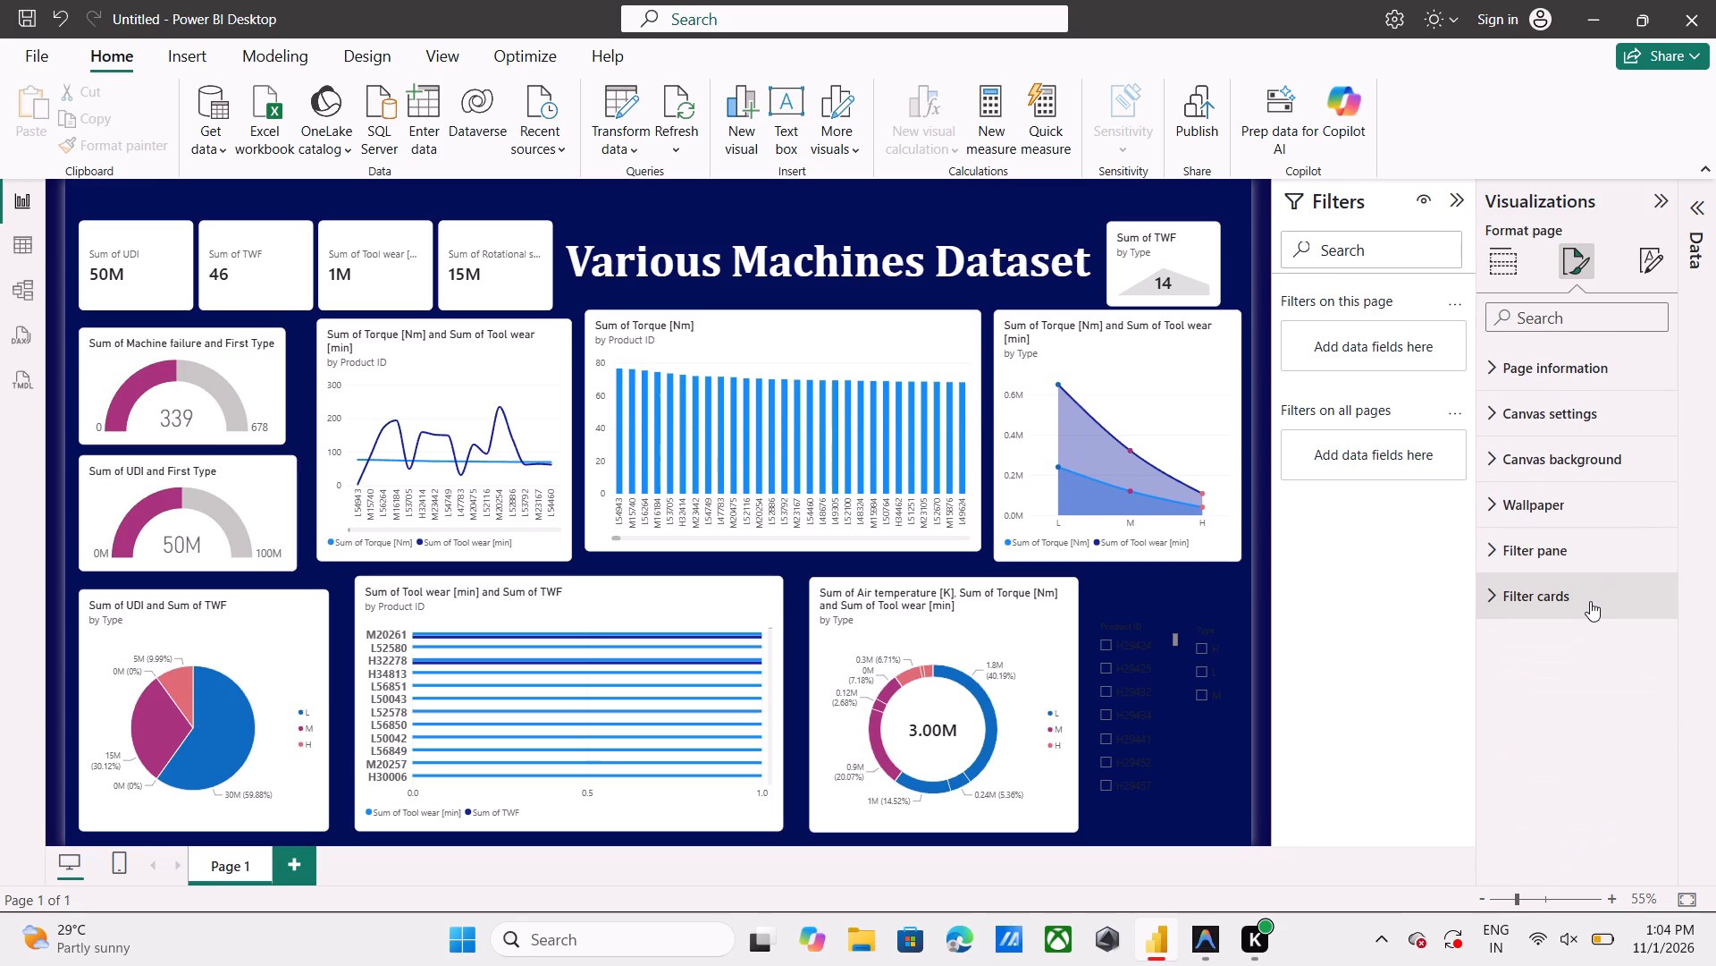
{"action": "left_click", "coordinate": [1609, 546]}
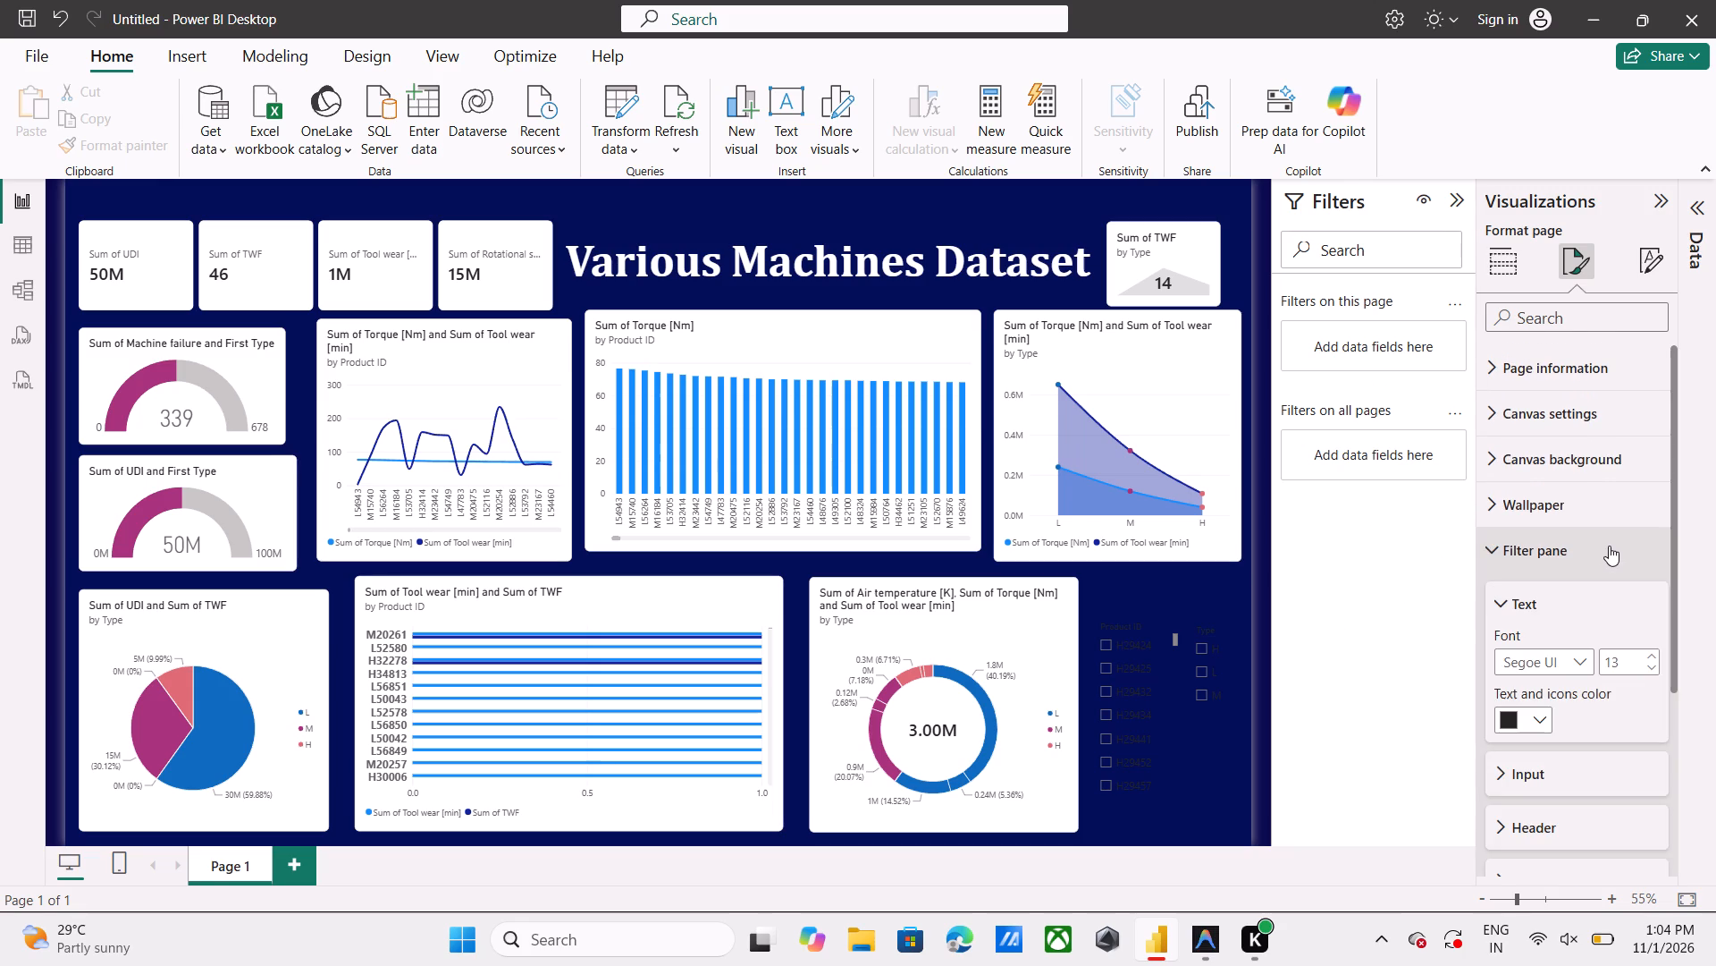
{"action": "left_click", "coordinate": [1572, 462]}
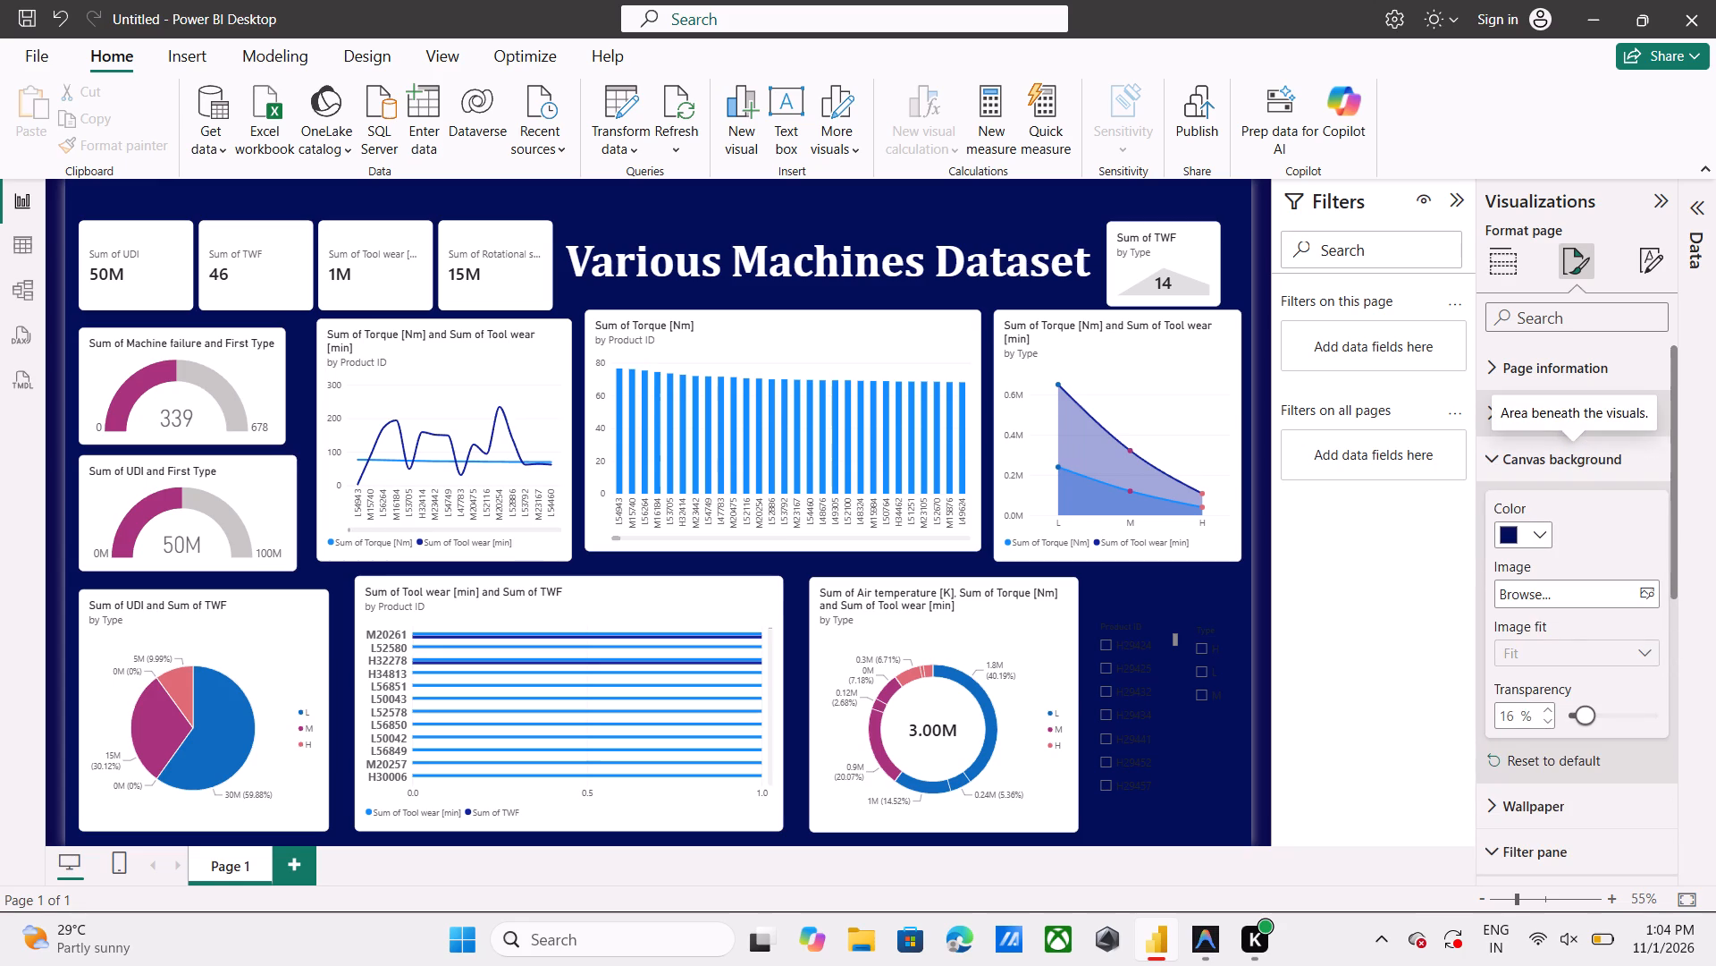
{"action": "left_click", "coordinate": [1530, 411]}
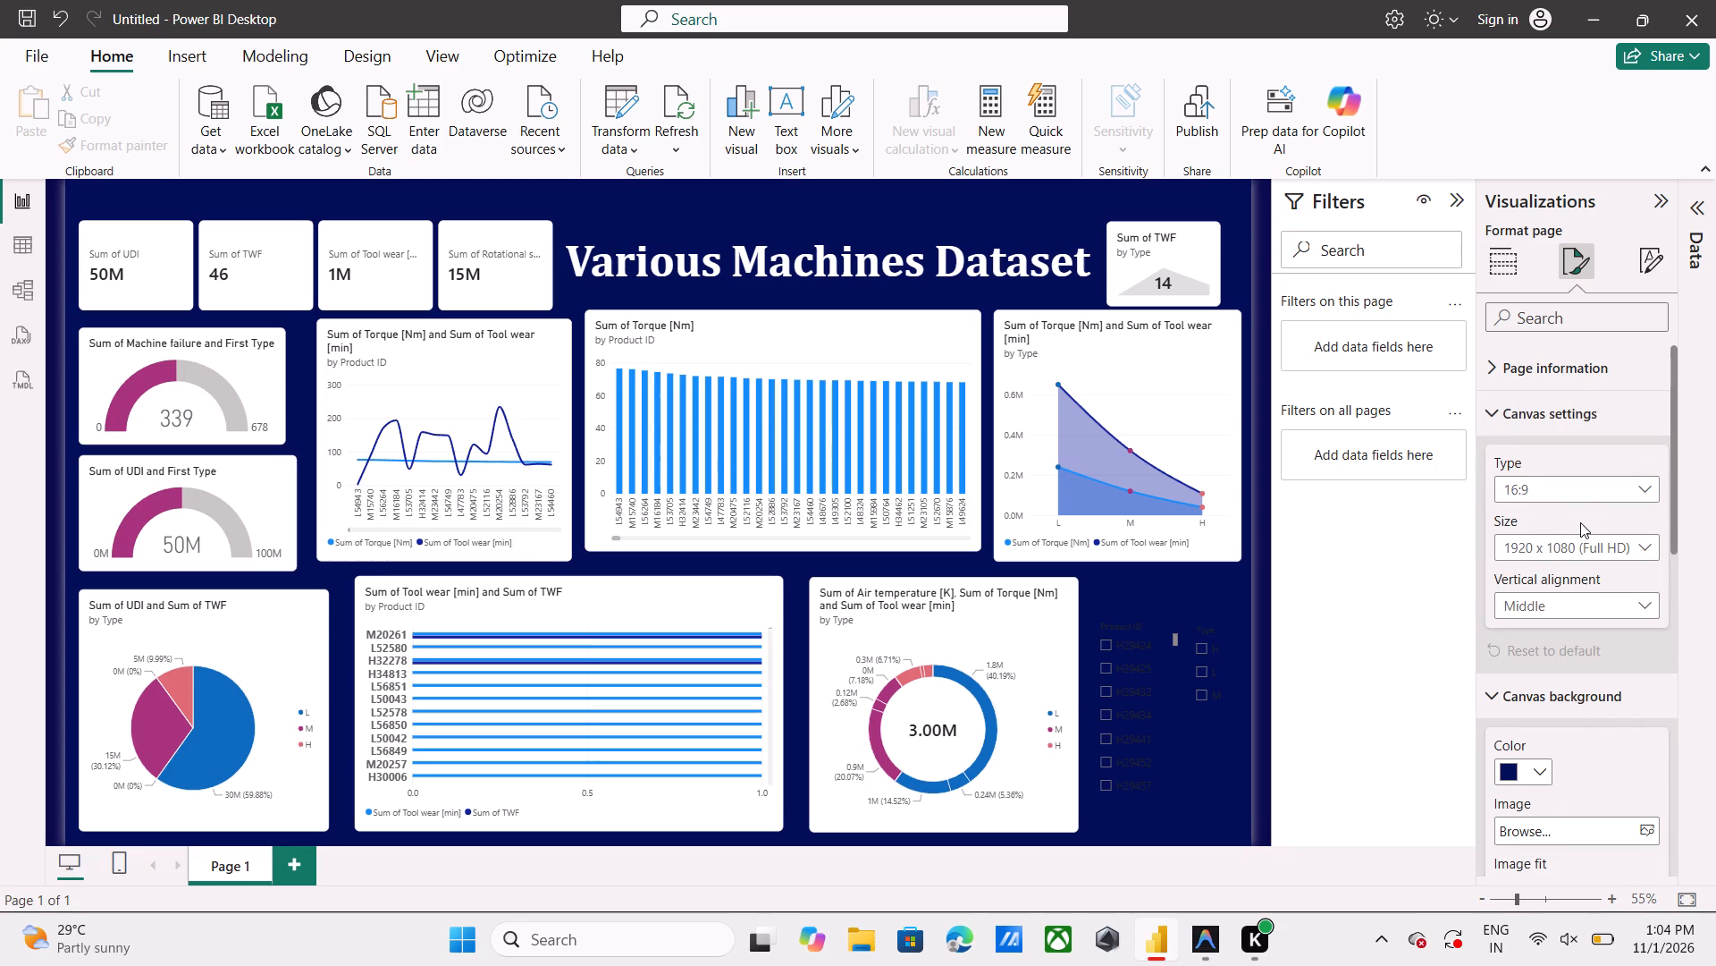
Set the filter pane's text size to 14 in the page formatting options.
{"action": "scroll", "coordinate": [1605, 402], "scroll_direction": "down", "scroll_amount": 3}
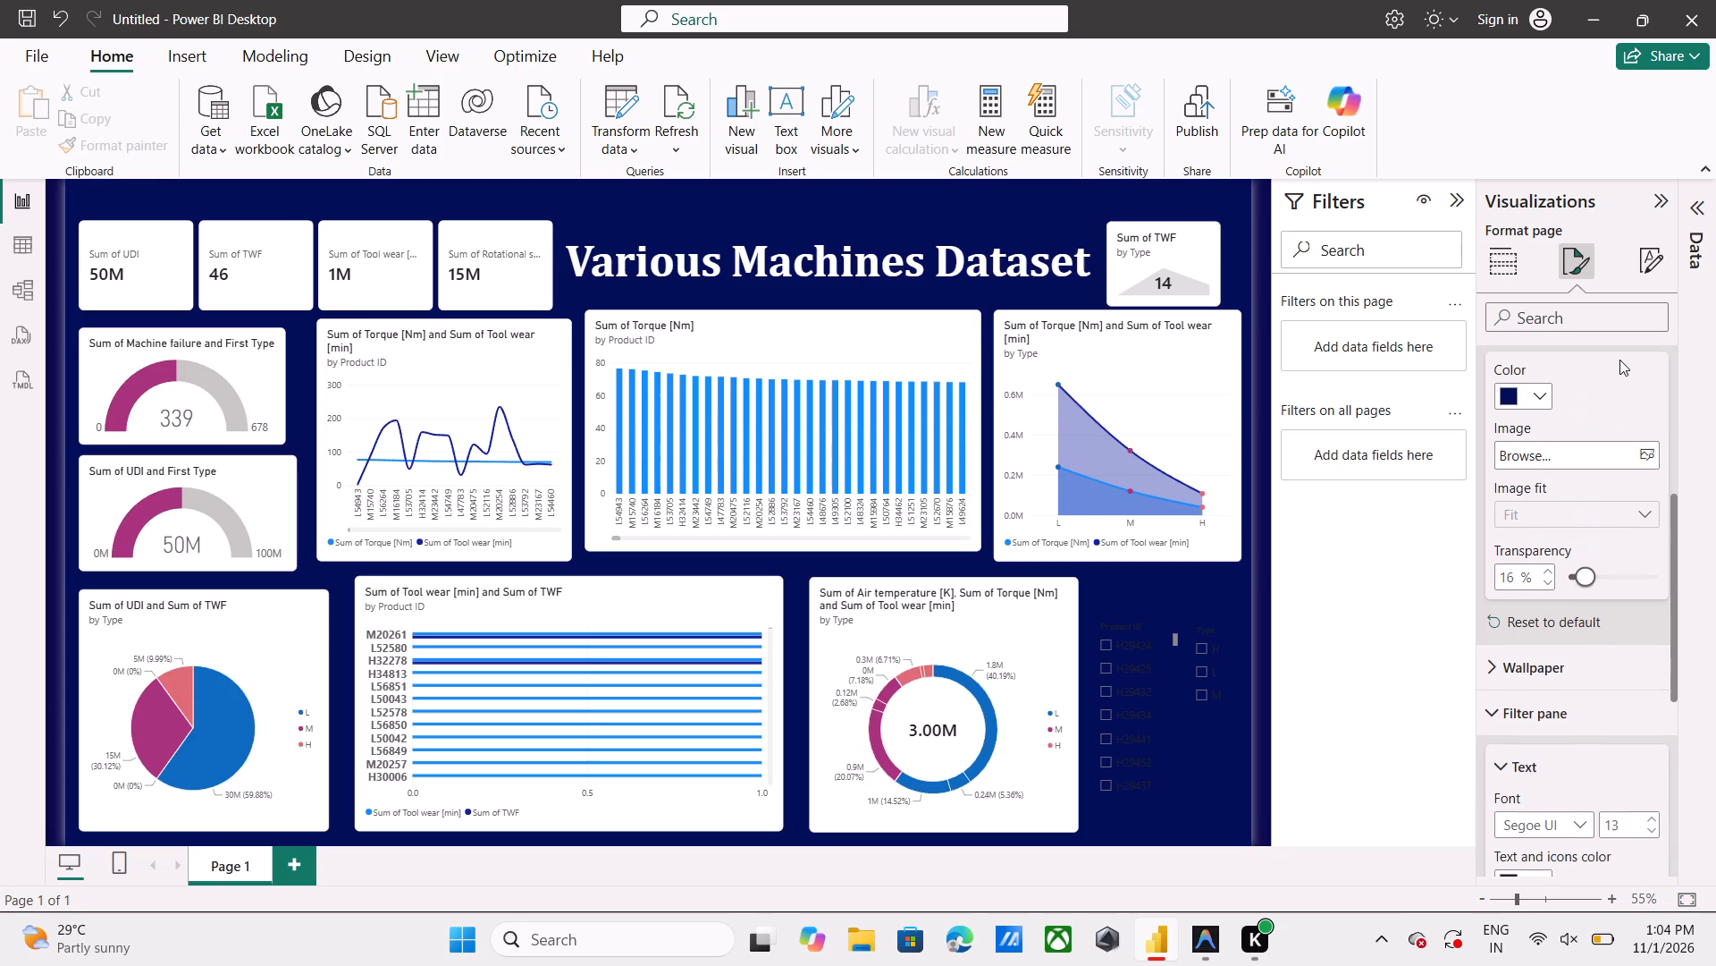
{"action": "scroll", "coordinate": [1619, 360], "scroll_direction": "down", "scroll_amount": 1}
{"action": "scroll", "coordinate": [1619, 352], "scroll_direction": "right", "scroll_amount": 1}
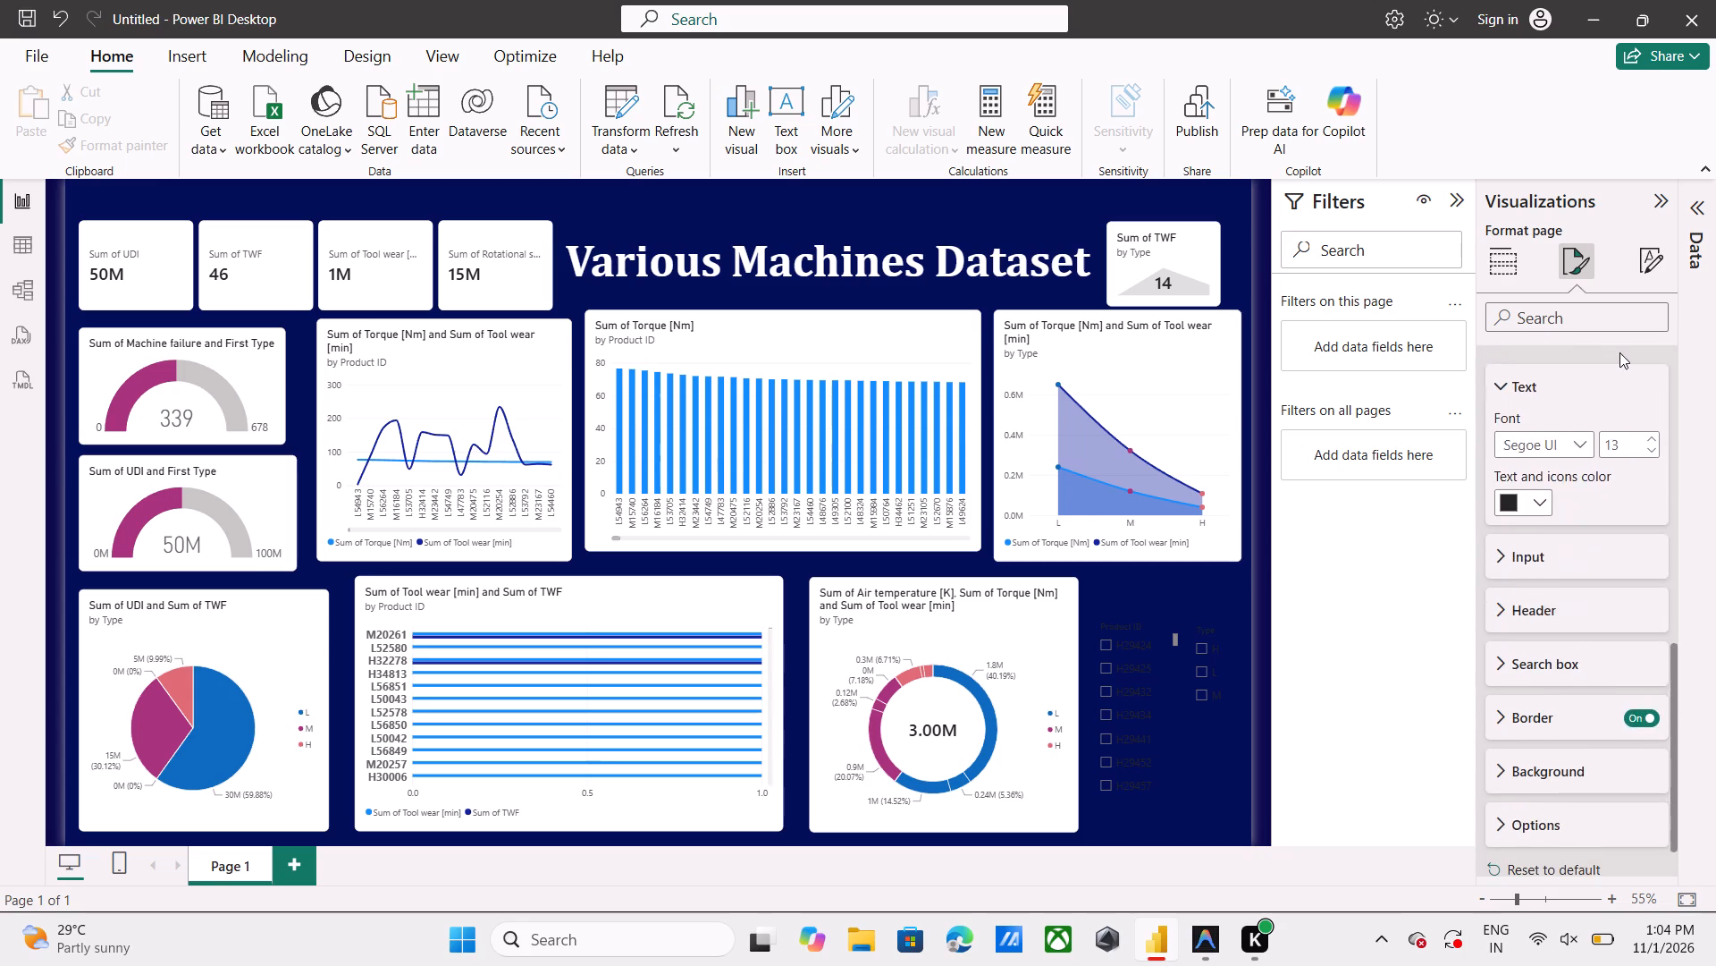
{"action": "scroll", "coordinate": [1619, 352], "scroll_direction": "right", "scroll_amount": 1}
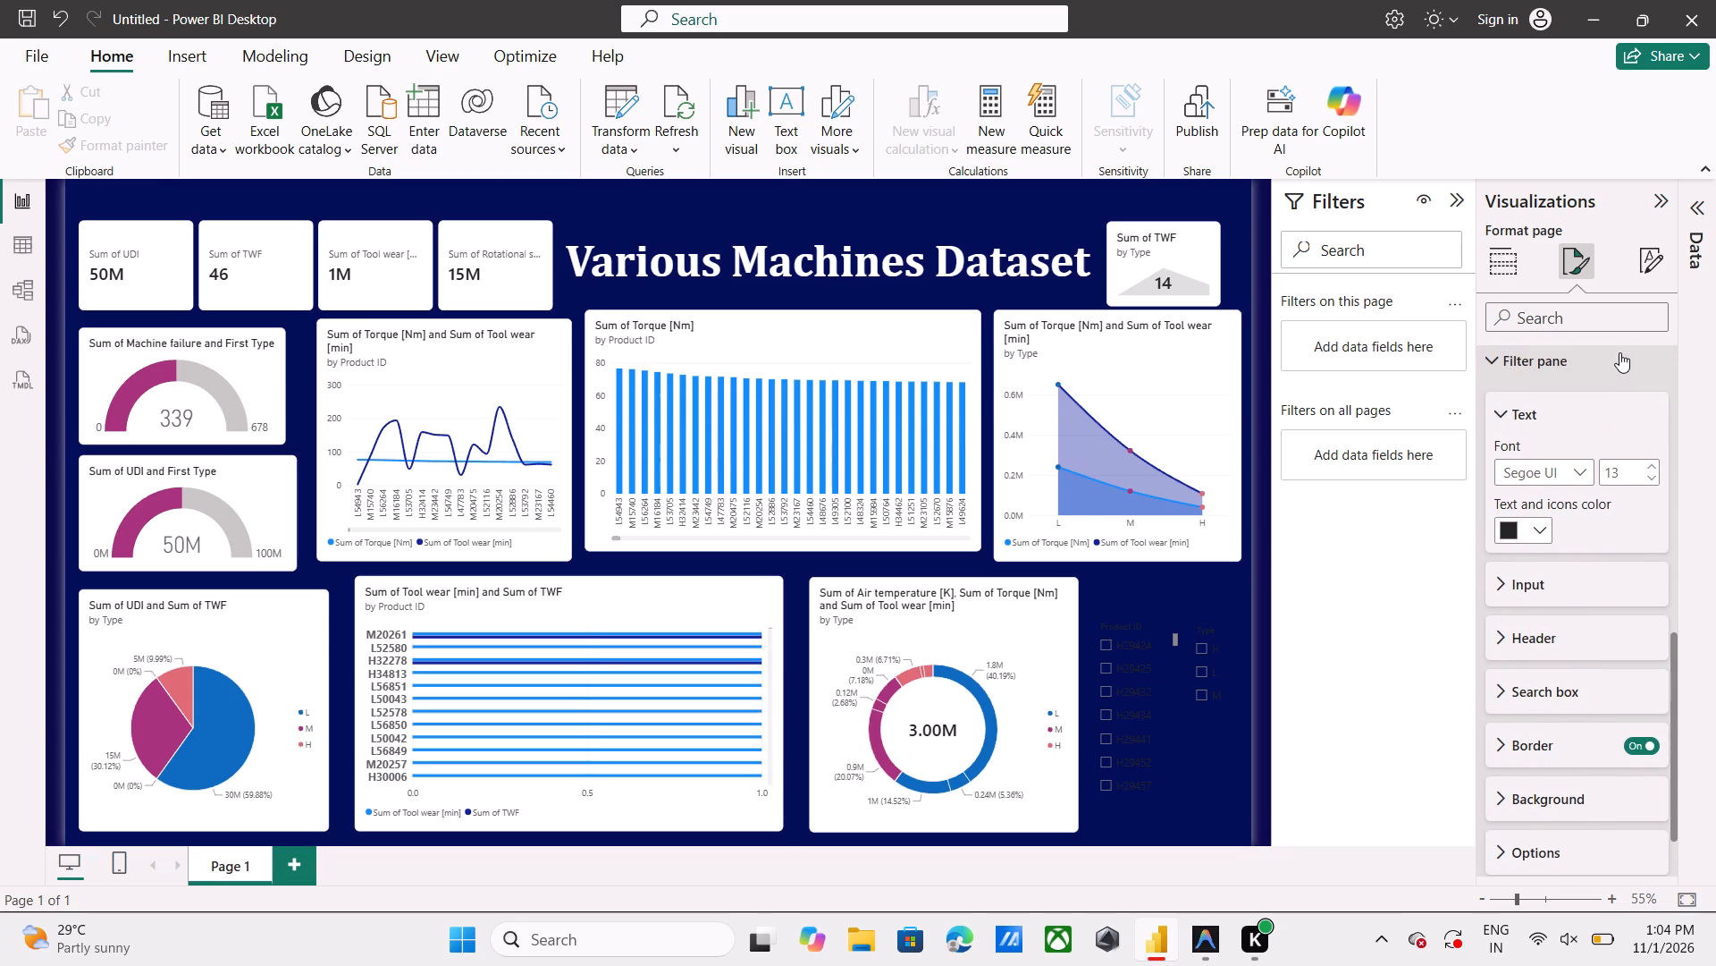
{"action": "left_click", "coordinate": [1654, 468]}
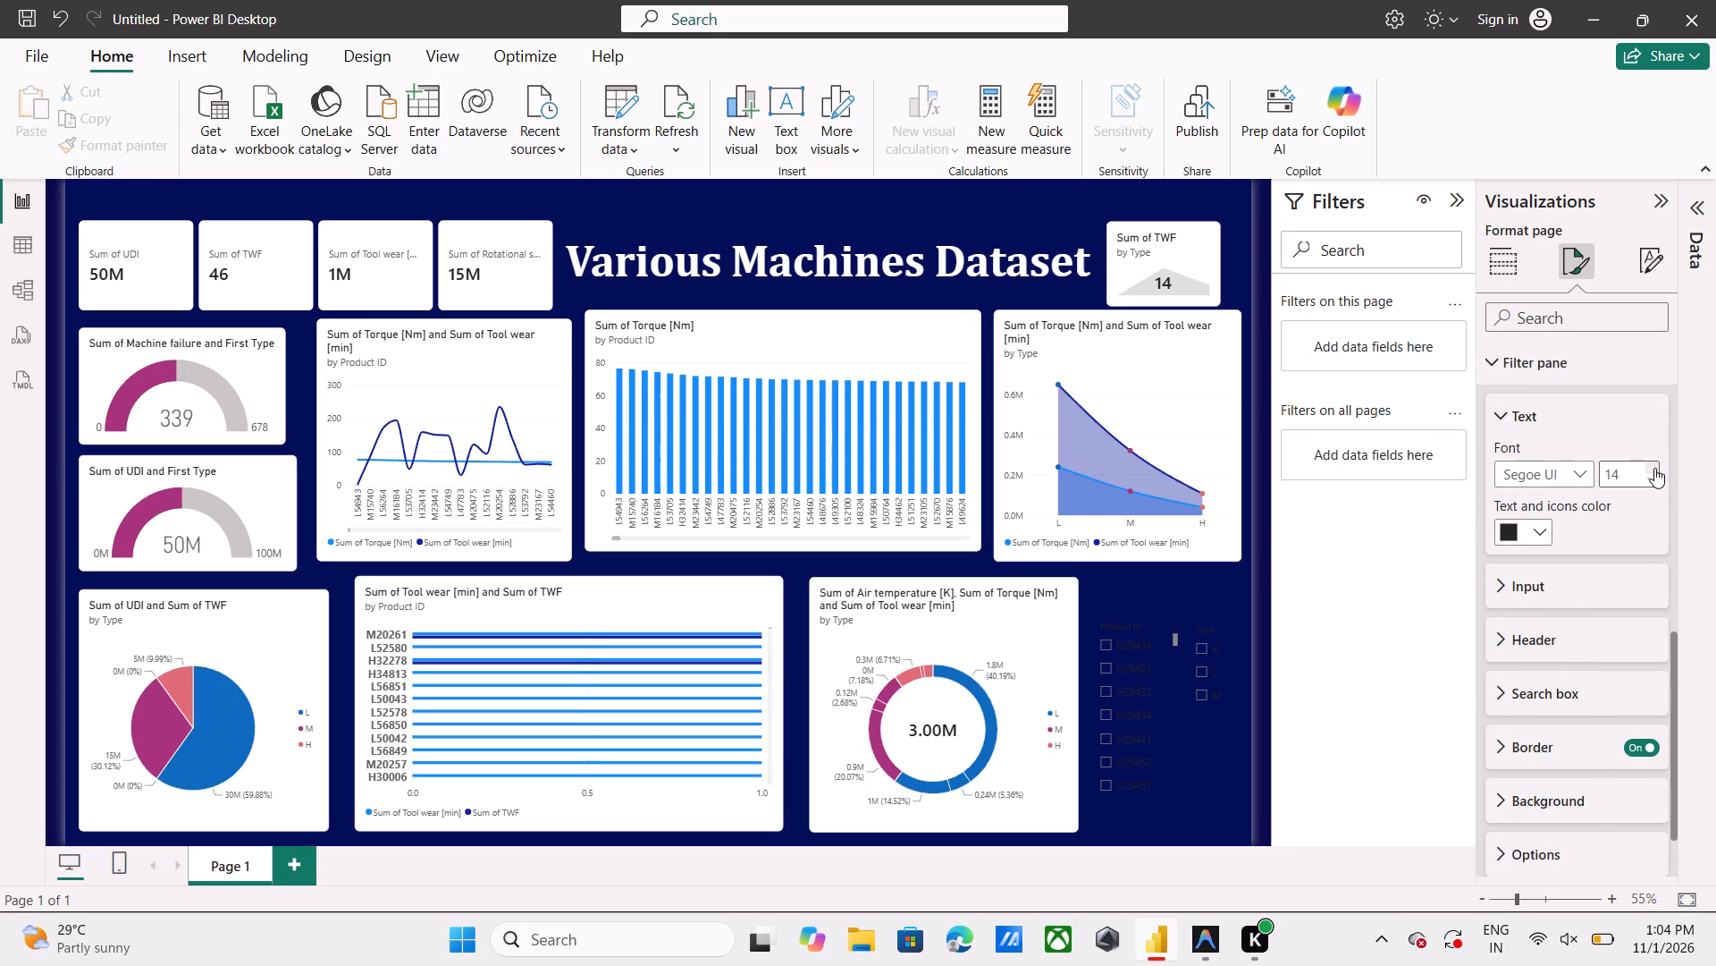
{"action": "left_click", "coordinate": [1654, 468]}
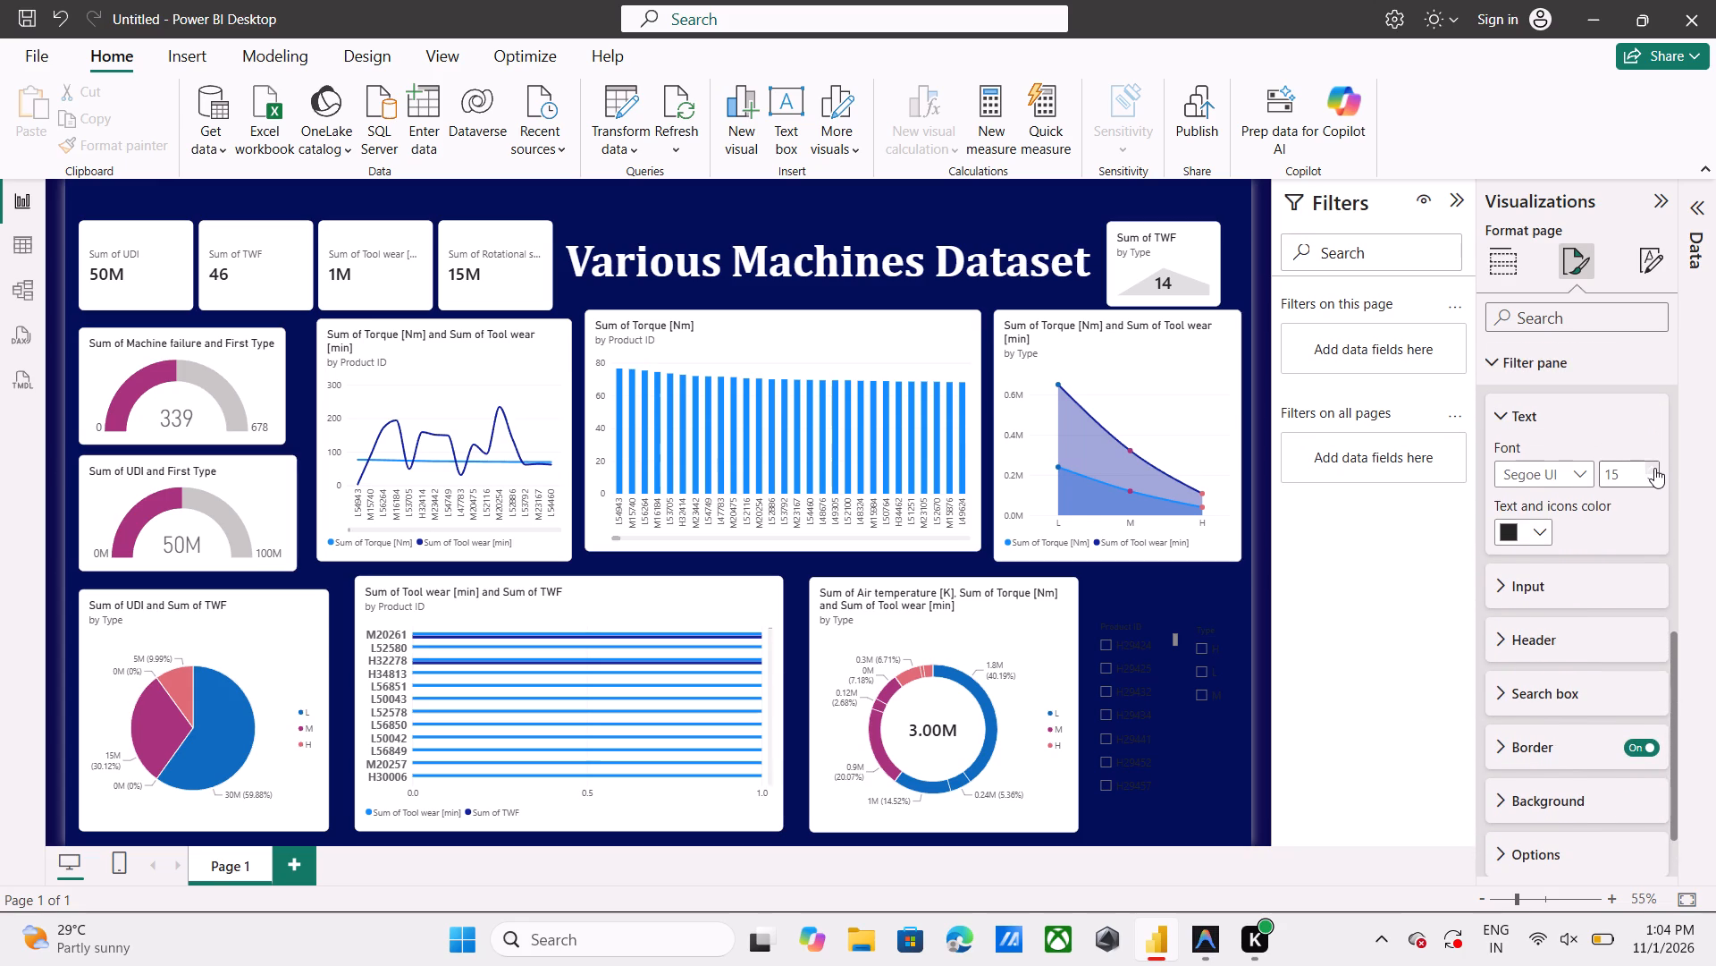
{"action": "left_click", "coordinate": [1654, 468]}
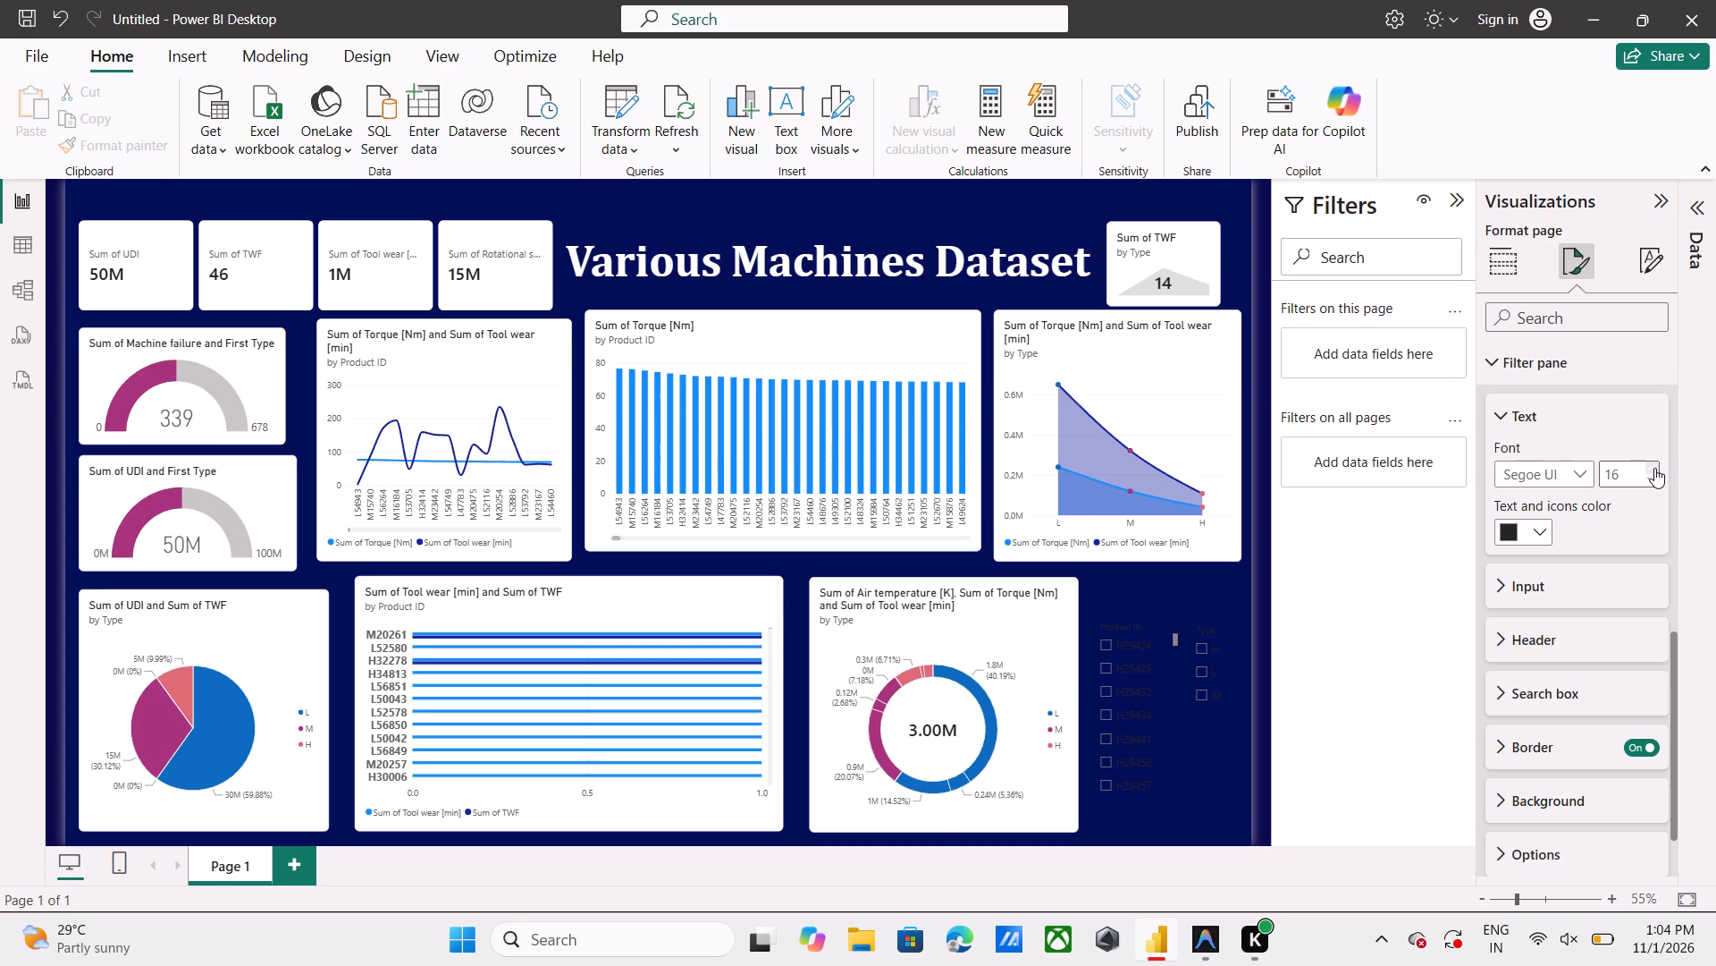
{"action": "left_click", "coordinate": [1654, 468]}
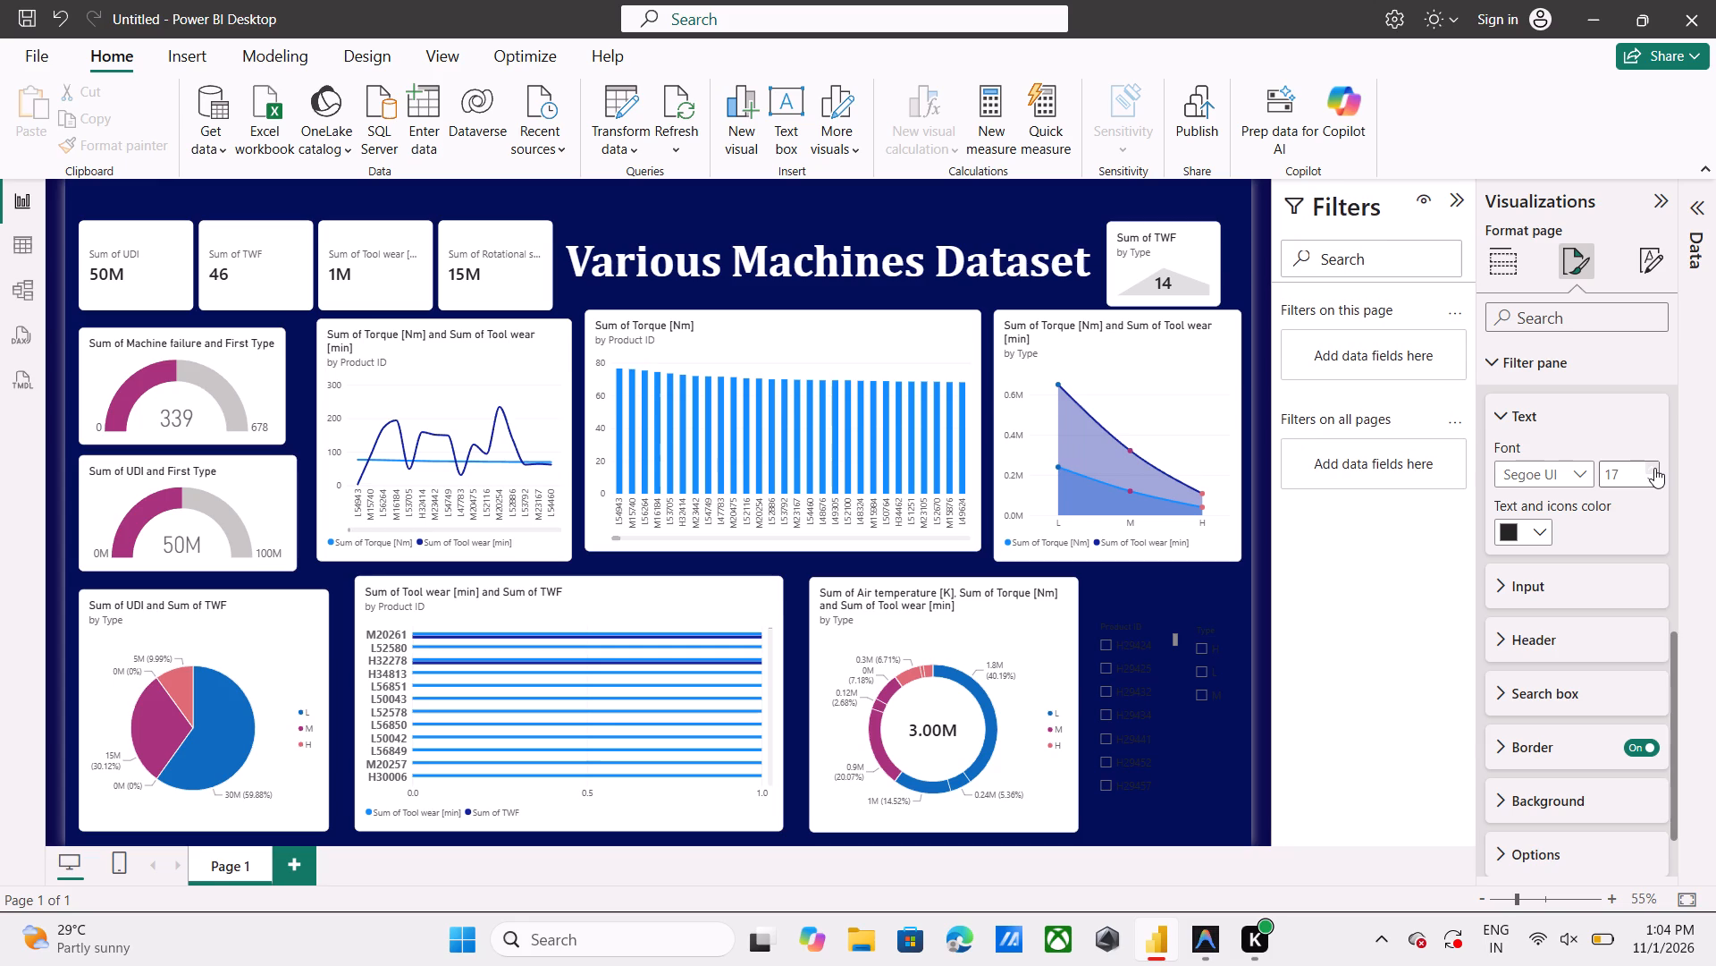
{"action": "left_click", "coordinate": [1653, 480]}
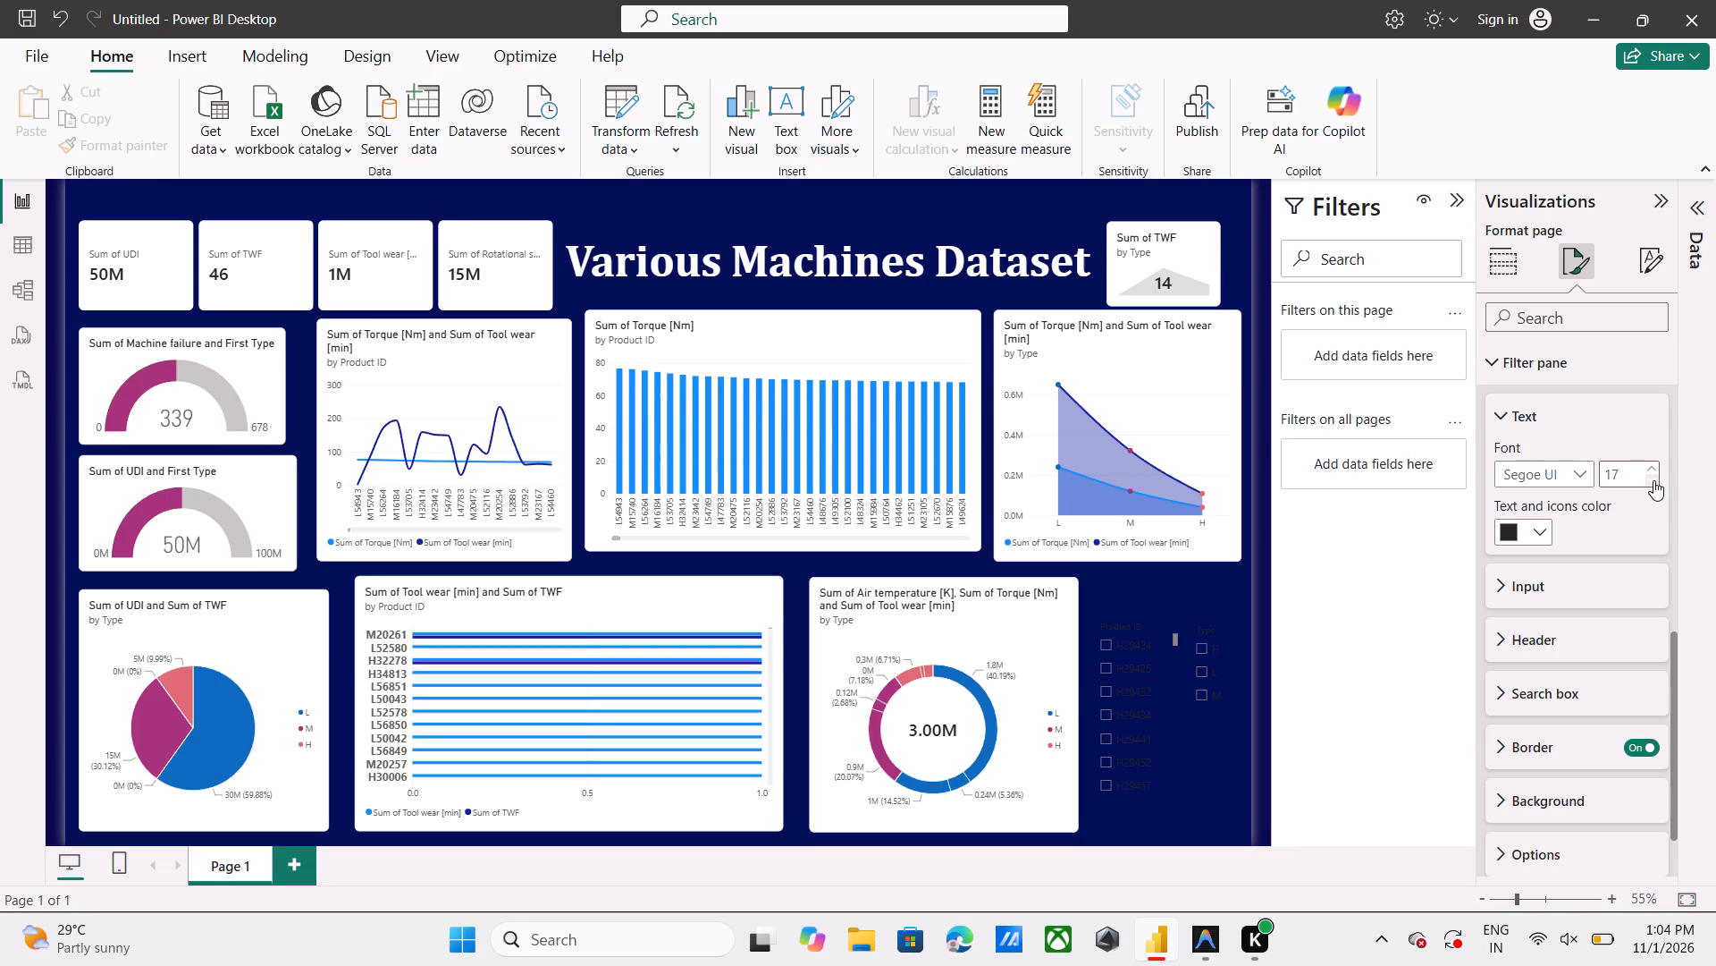
{"action": "double_click", "coordinate": [1653, 480]}
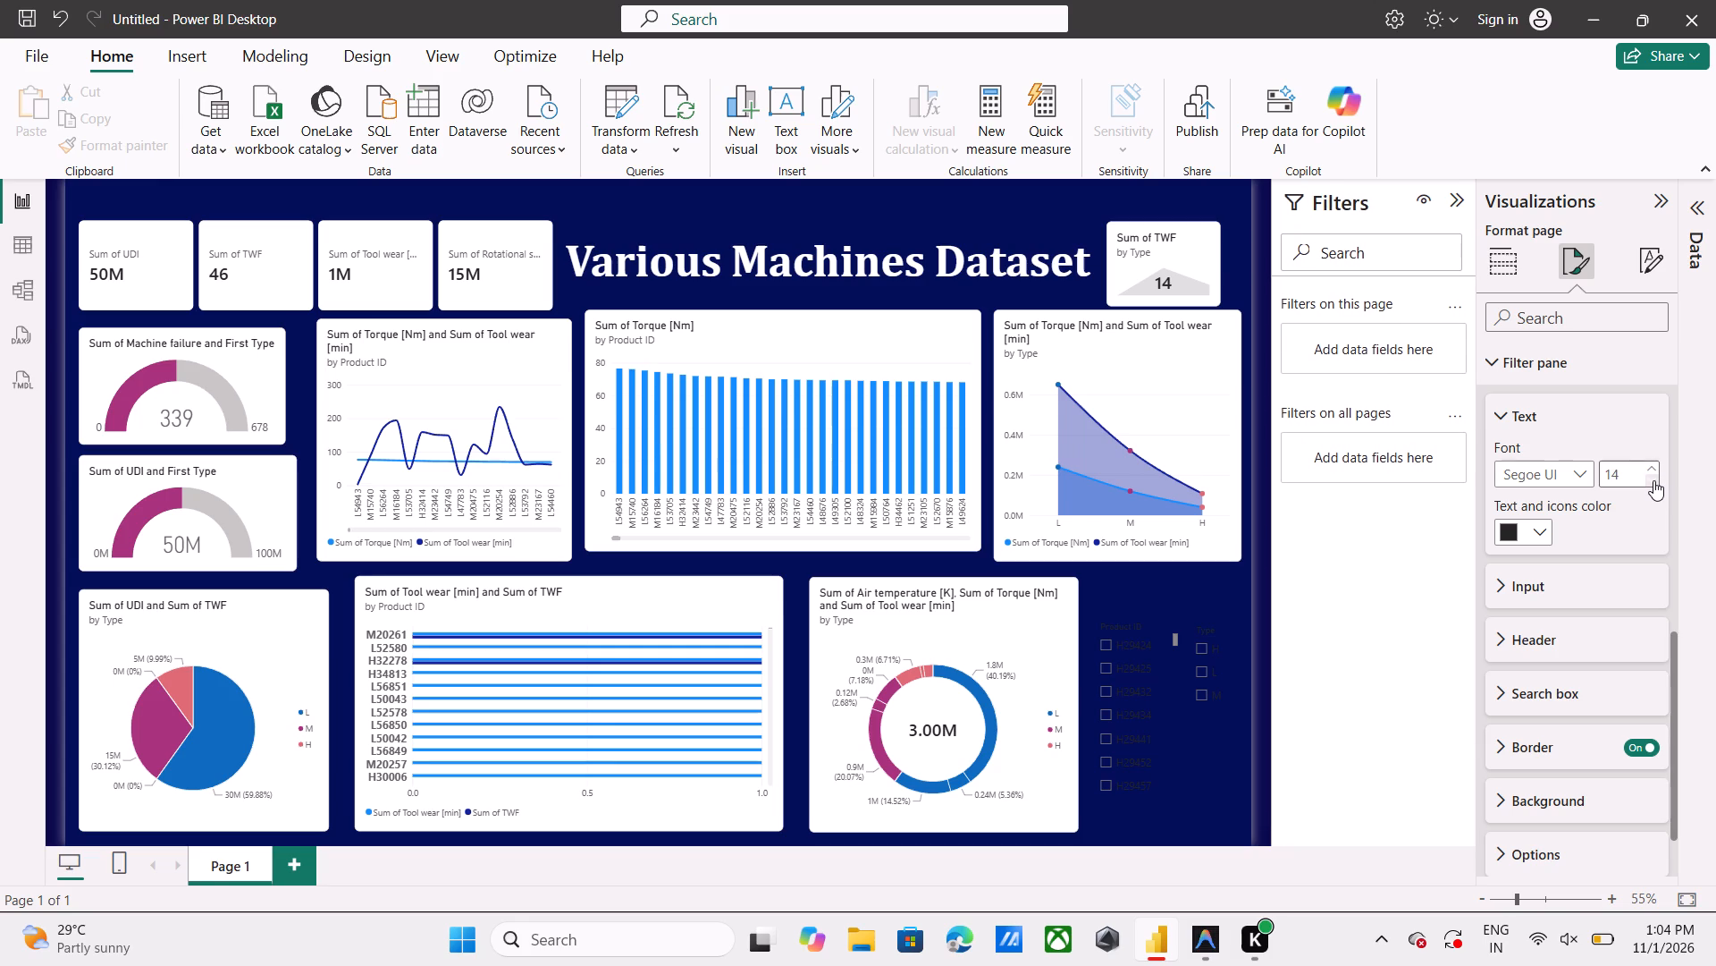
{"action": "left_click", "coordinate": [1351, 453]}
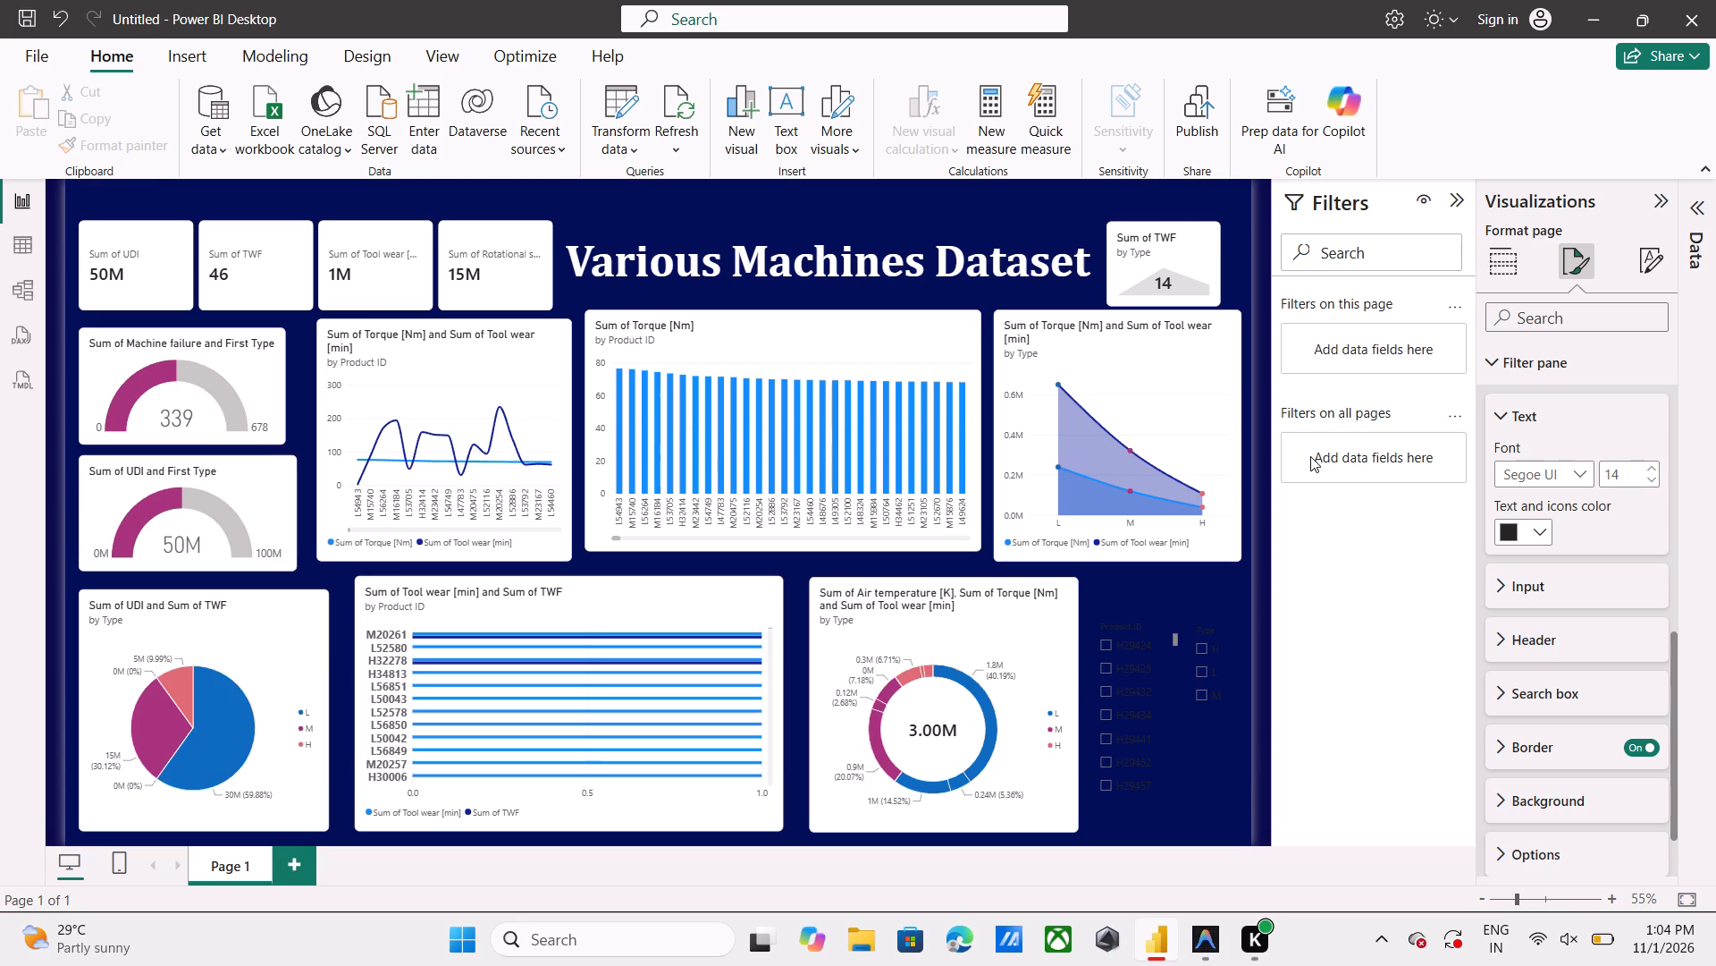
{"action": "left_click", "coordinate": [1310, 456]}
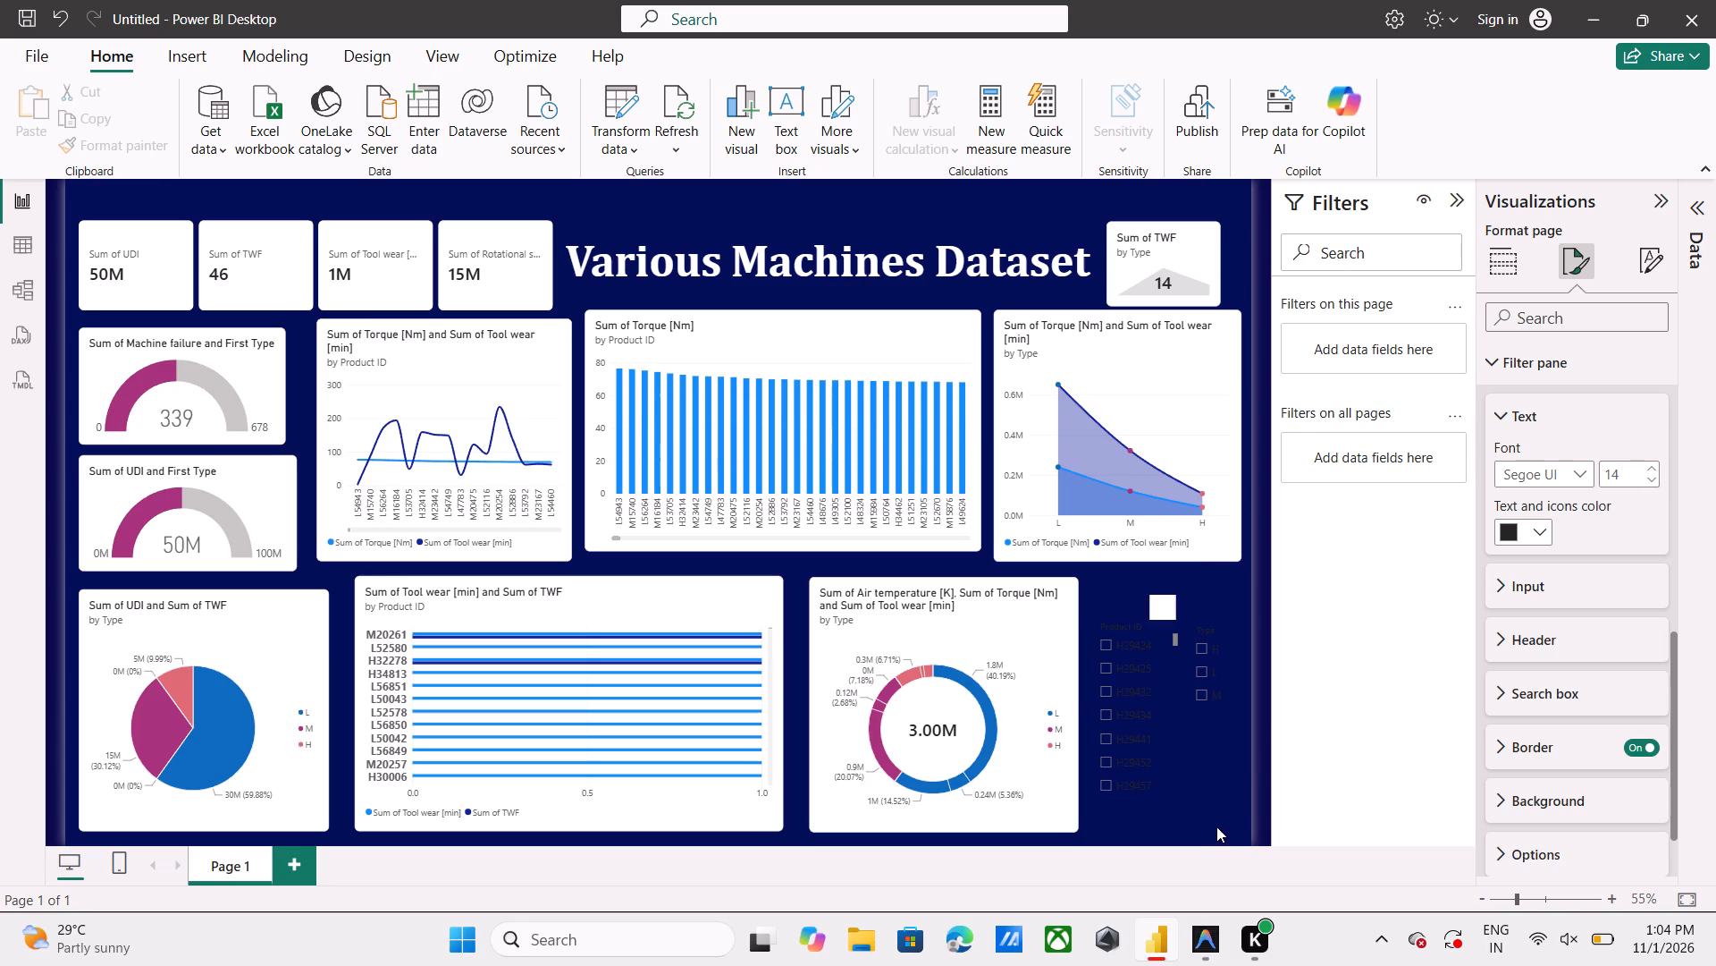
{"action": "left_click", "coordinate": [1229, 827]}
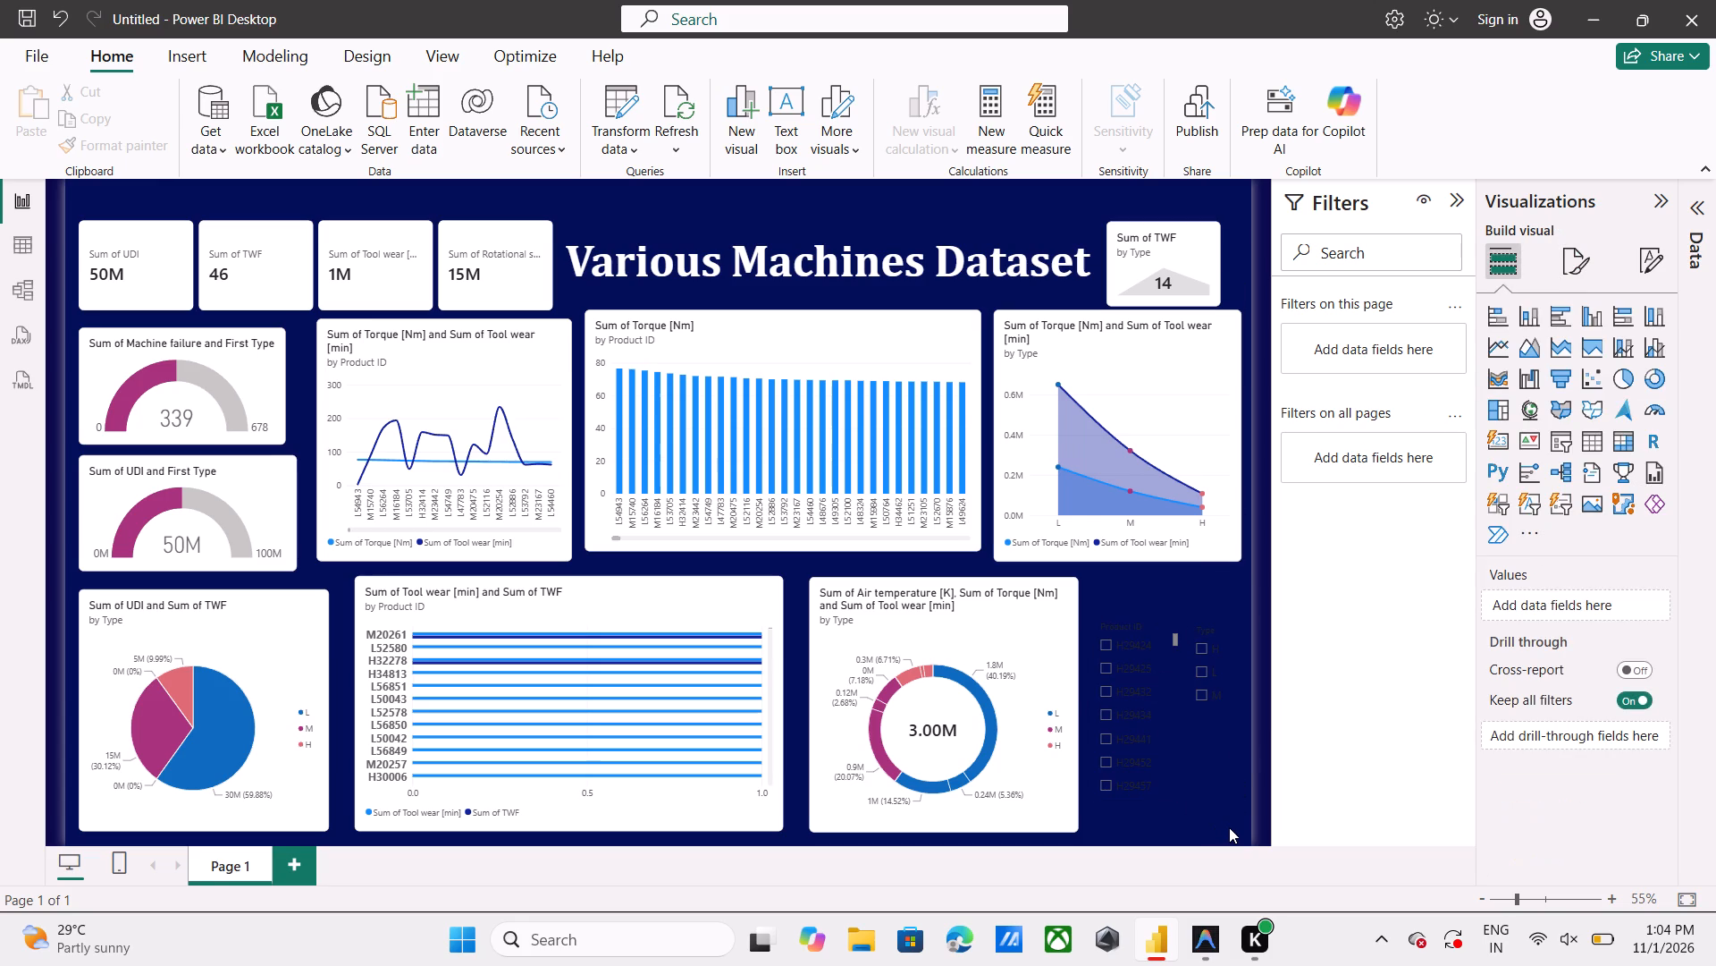
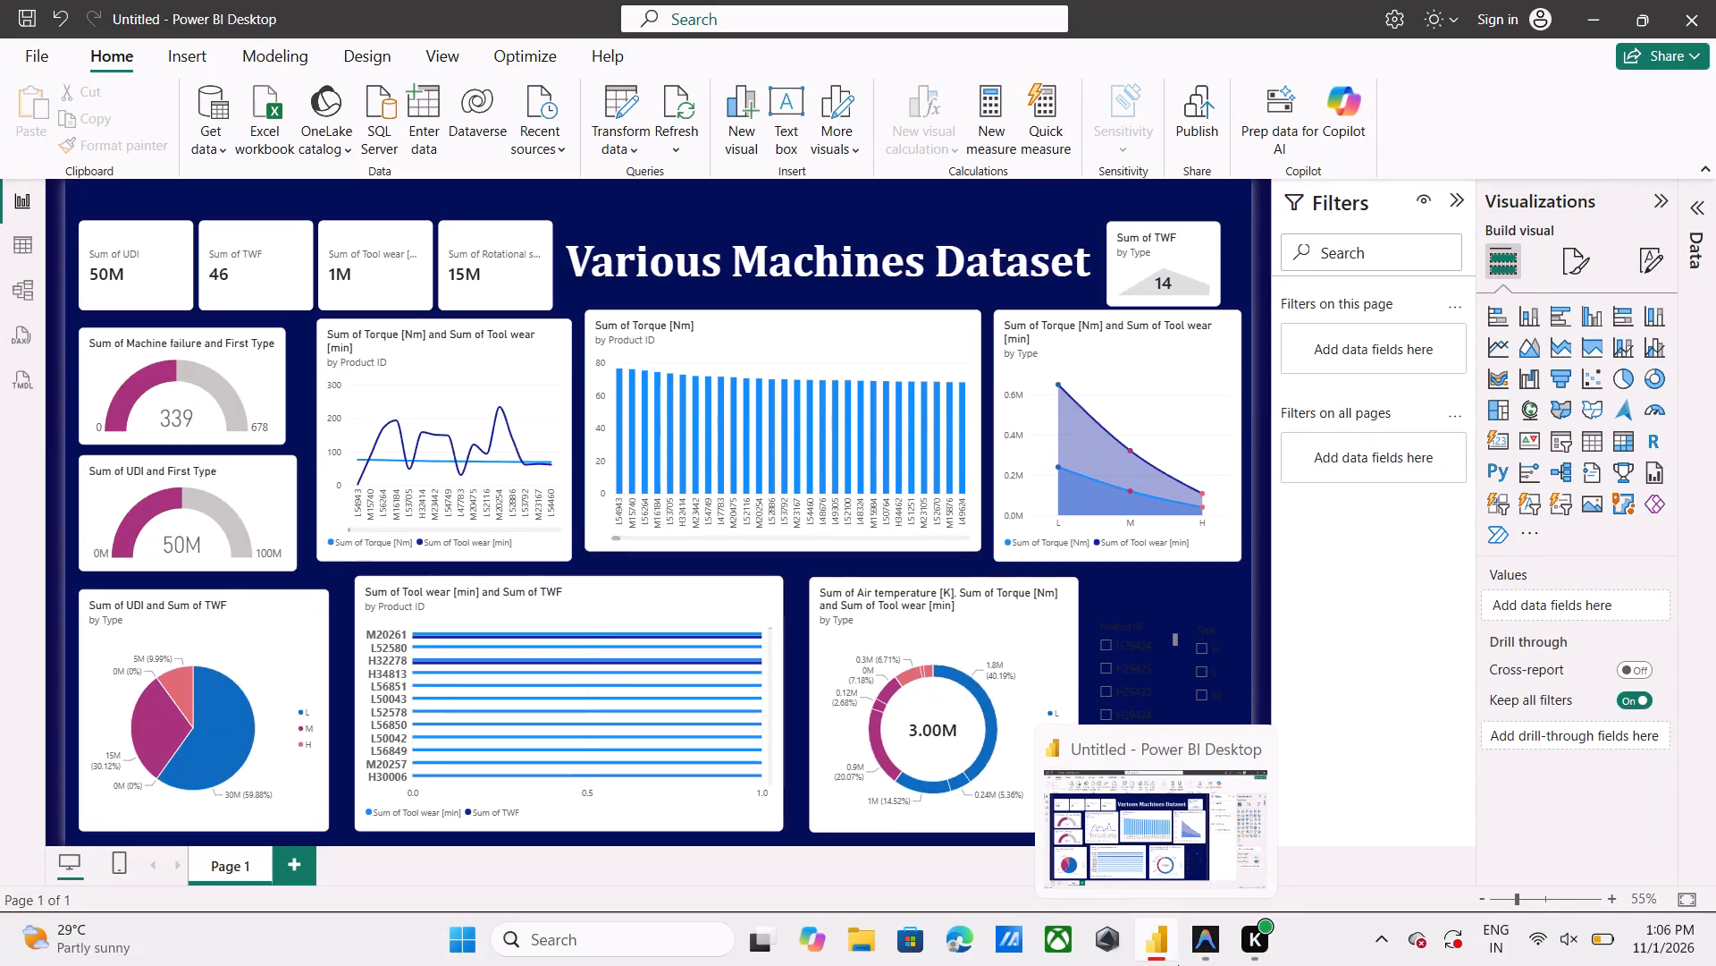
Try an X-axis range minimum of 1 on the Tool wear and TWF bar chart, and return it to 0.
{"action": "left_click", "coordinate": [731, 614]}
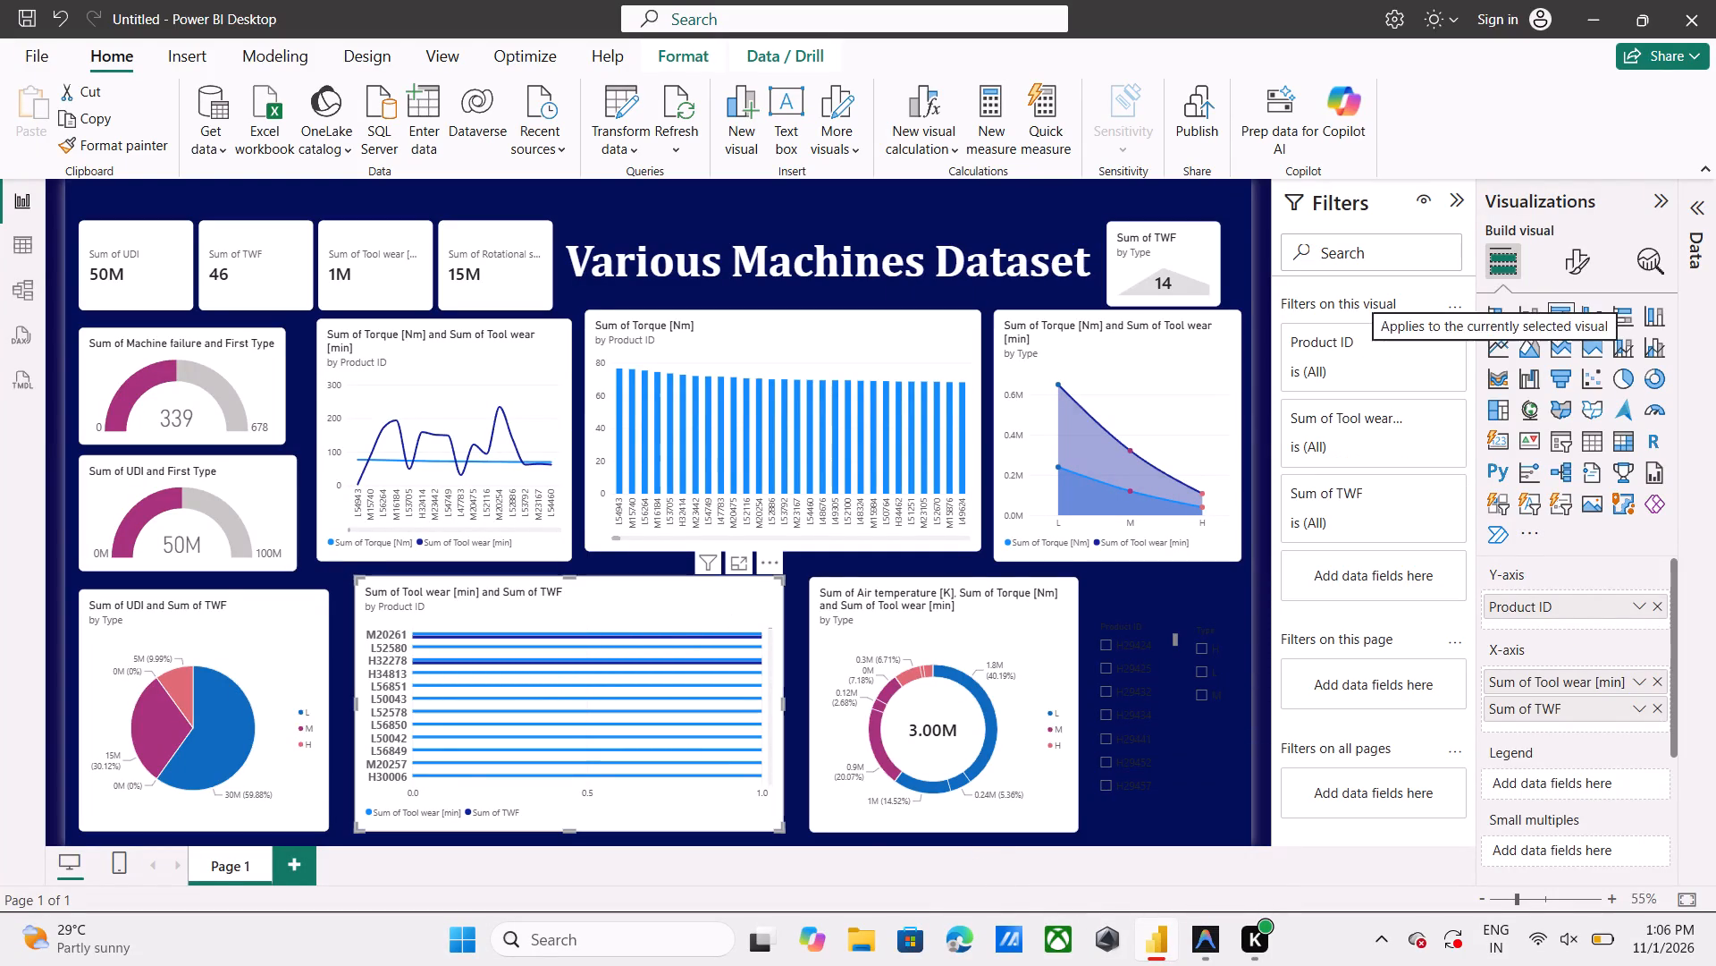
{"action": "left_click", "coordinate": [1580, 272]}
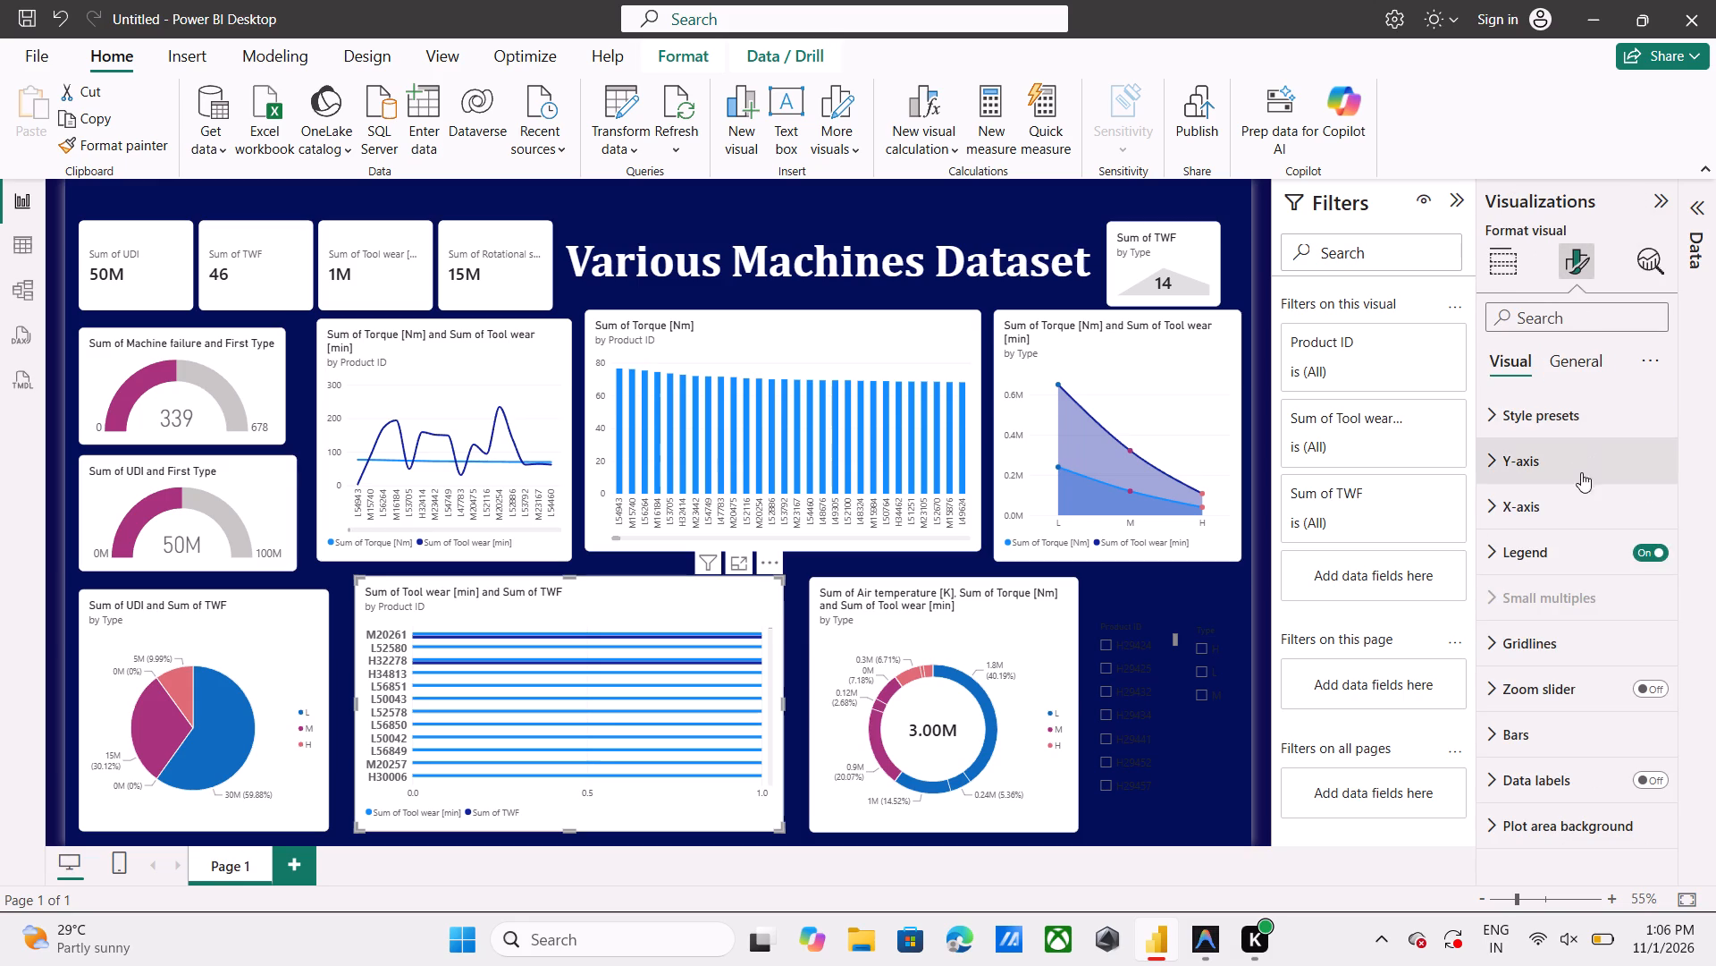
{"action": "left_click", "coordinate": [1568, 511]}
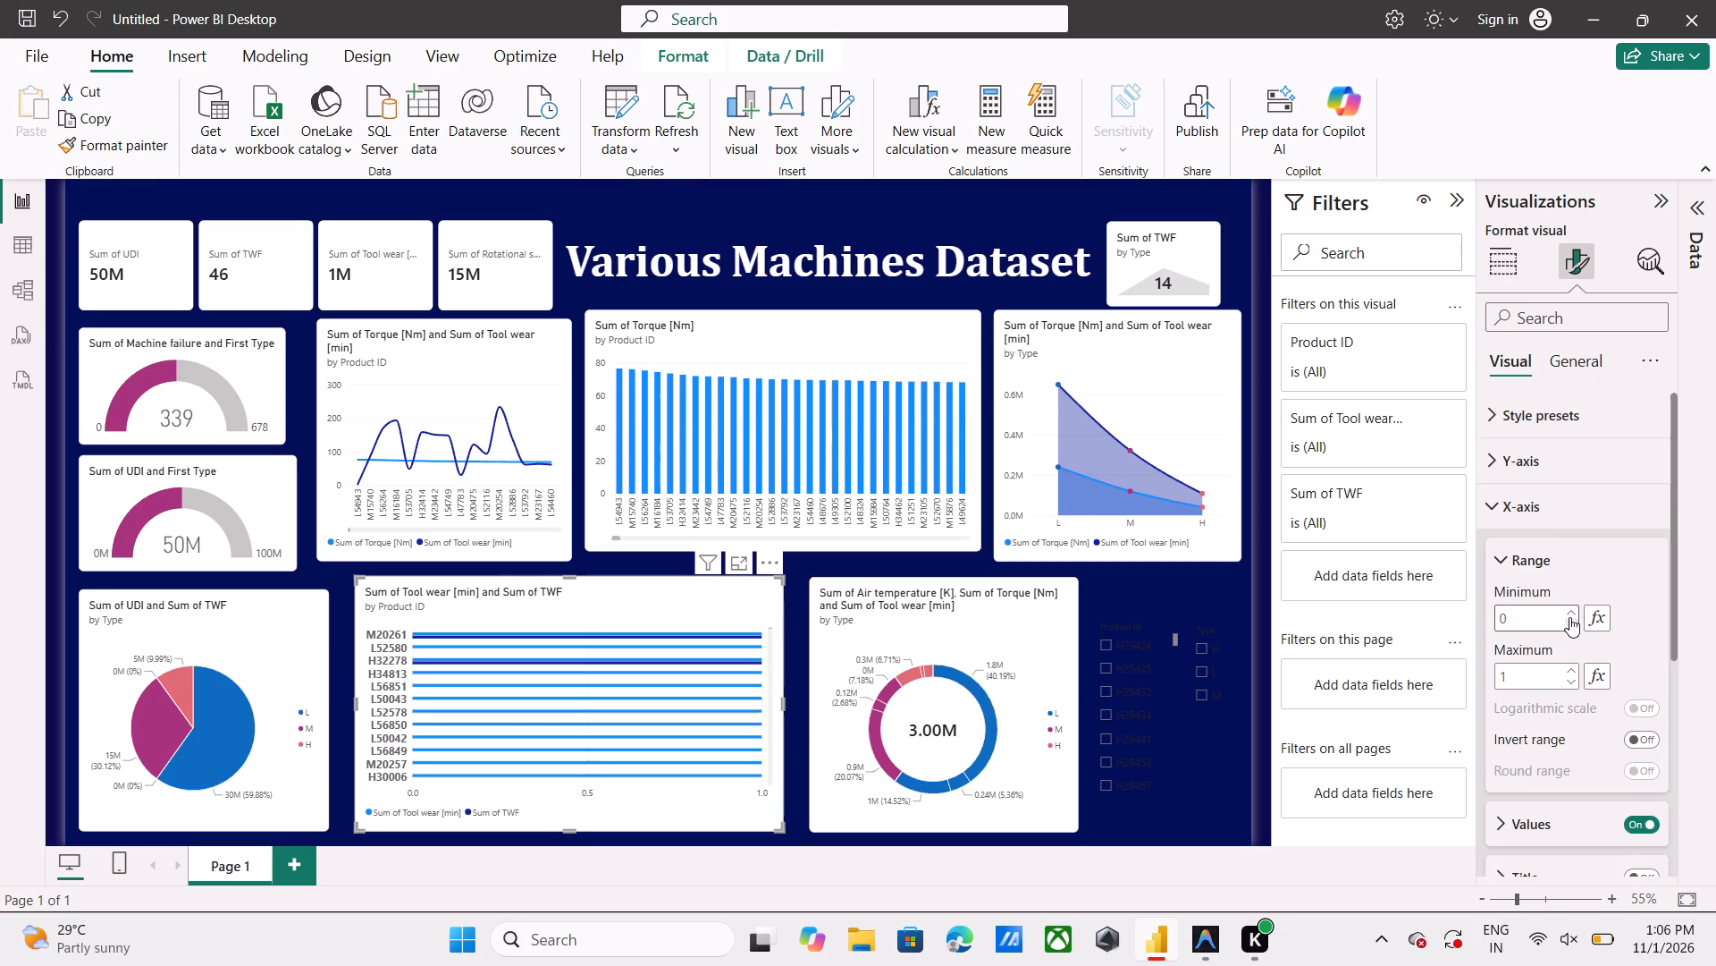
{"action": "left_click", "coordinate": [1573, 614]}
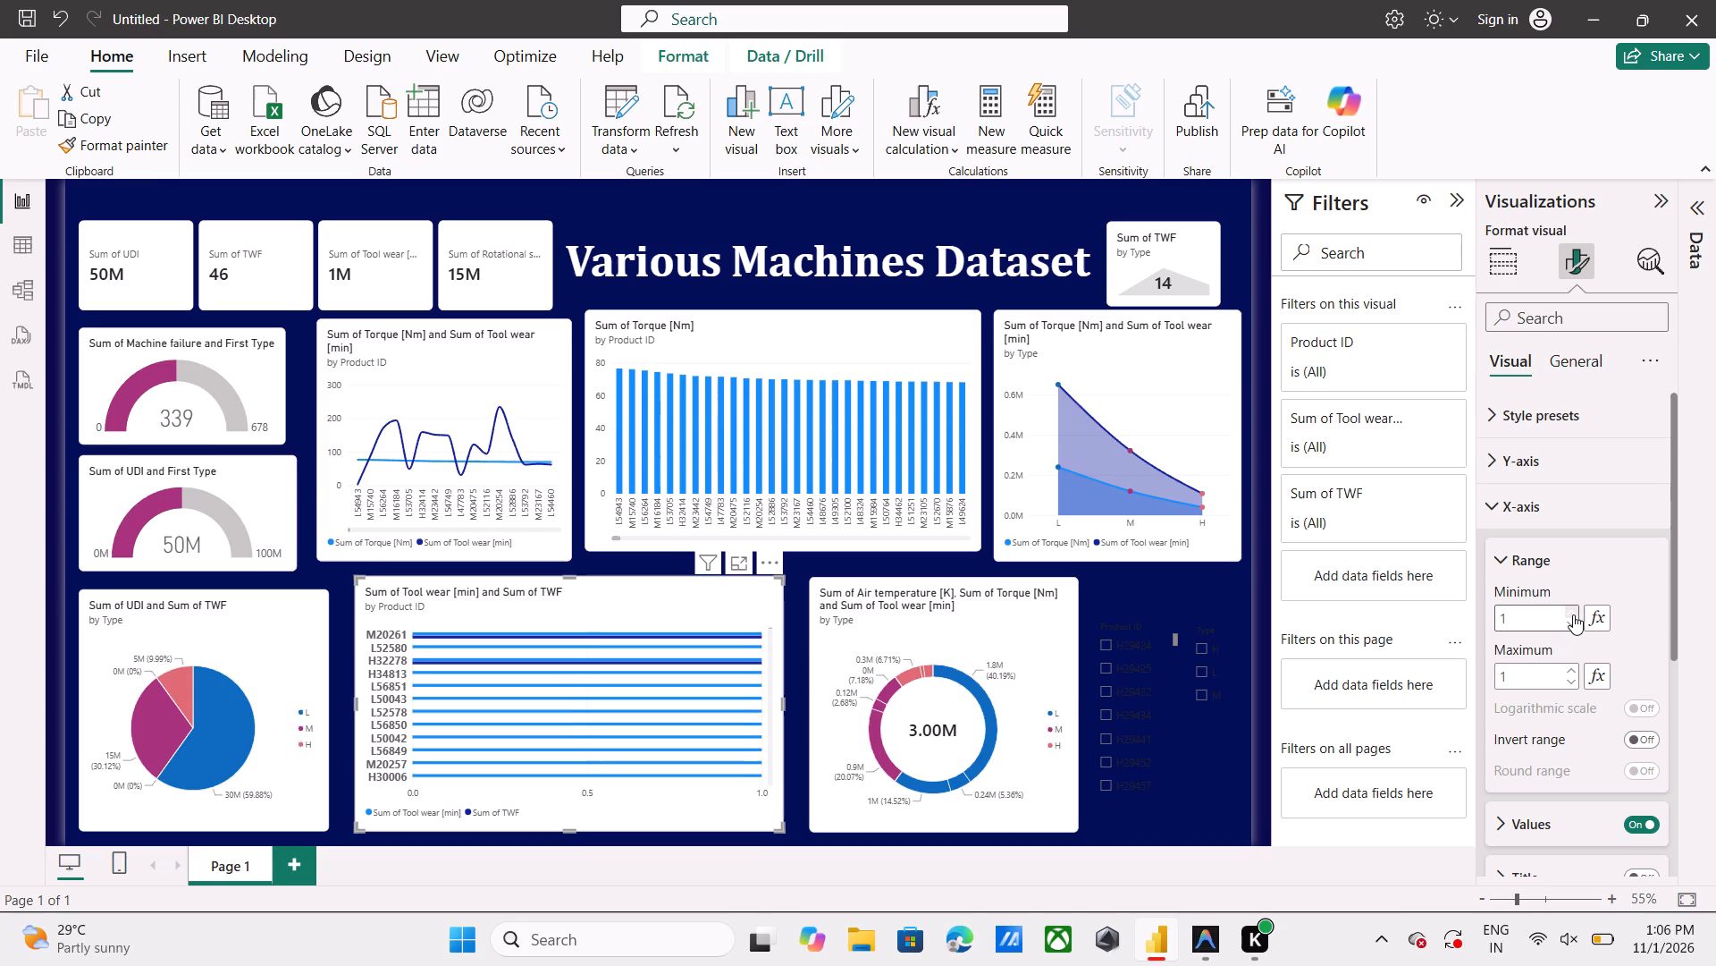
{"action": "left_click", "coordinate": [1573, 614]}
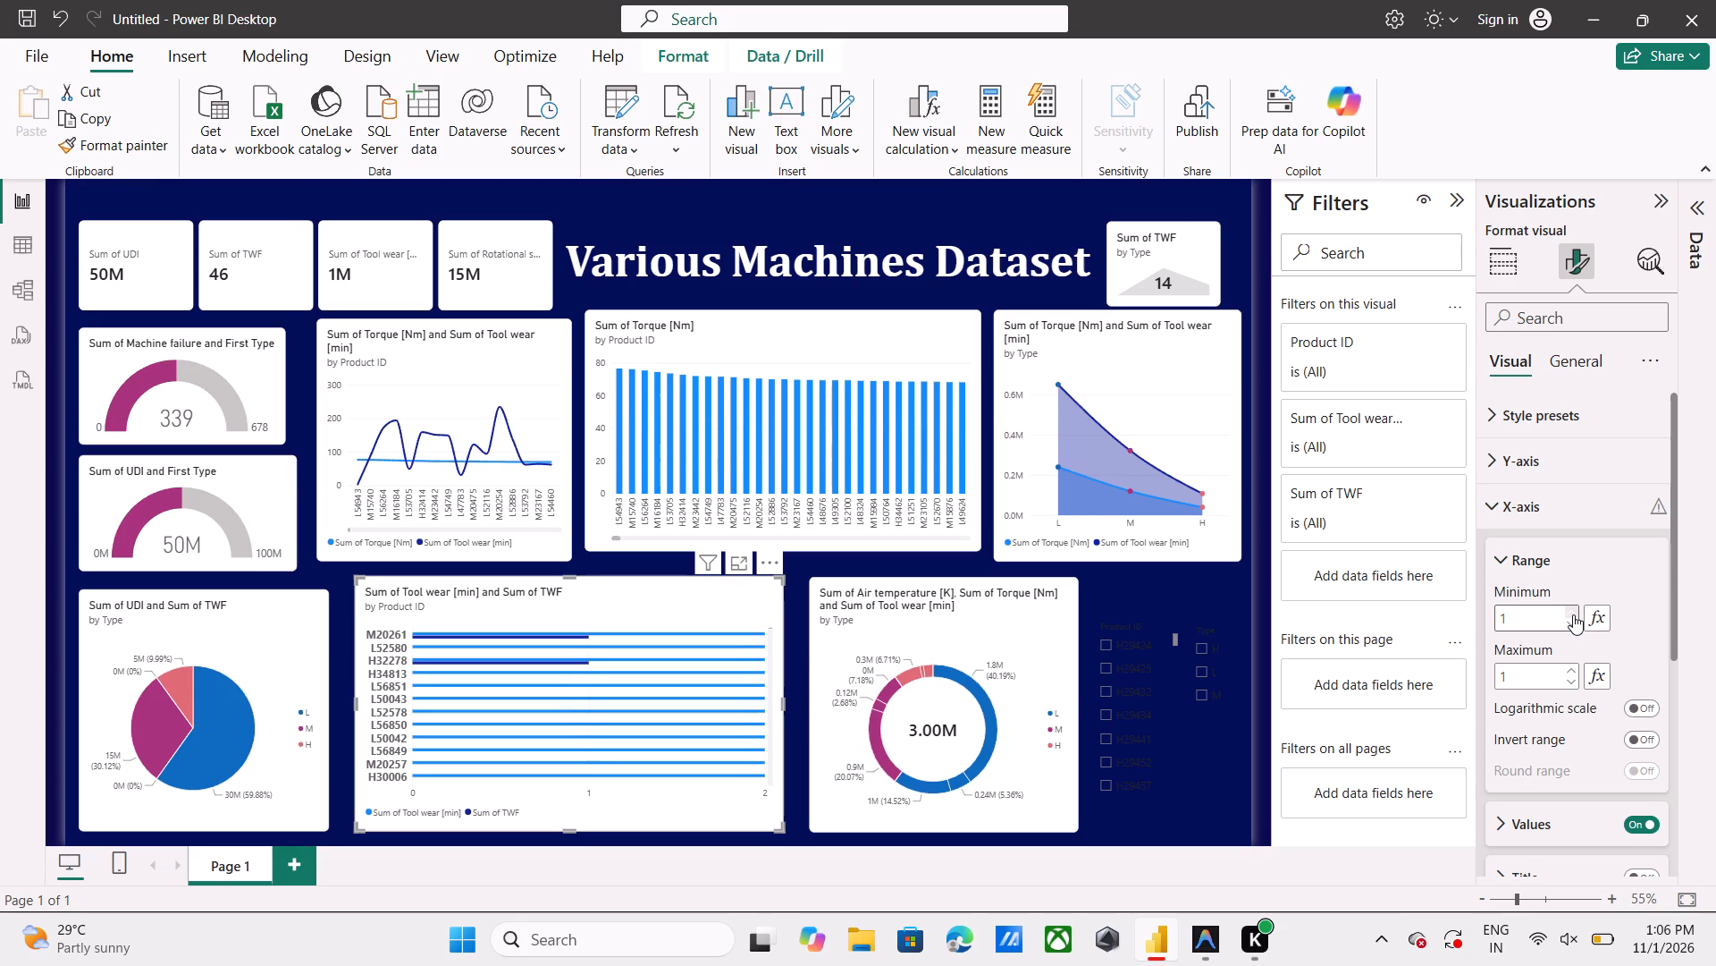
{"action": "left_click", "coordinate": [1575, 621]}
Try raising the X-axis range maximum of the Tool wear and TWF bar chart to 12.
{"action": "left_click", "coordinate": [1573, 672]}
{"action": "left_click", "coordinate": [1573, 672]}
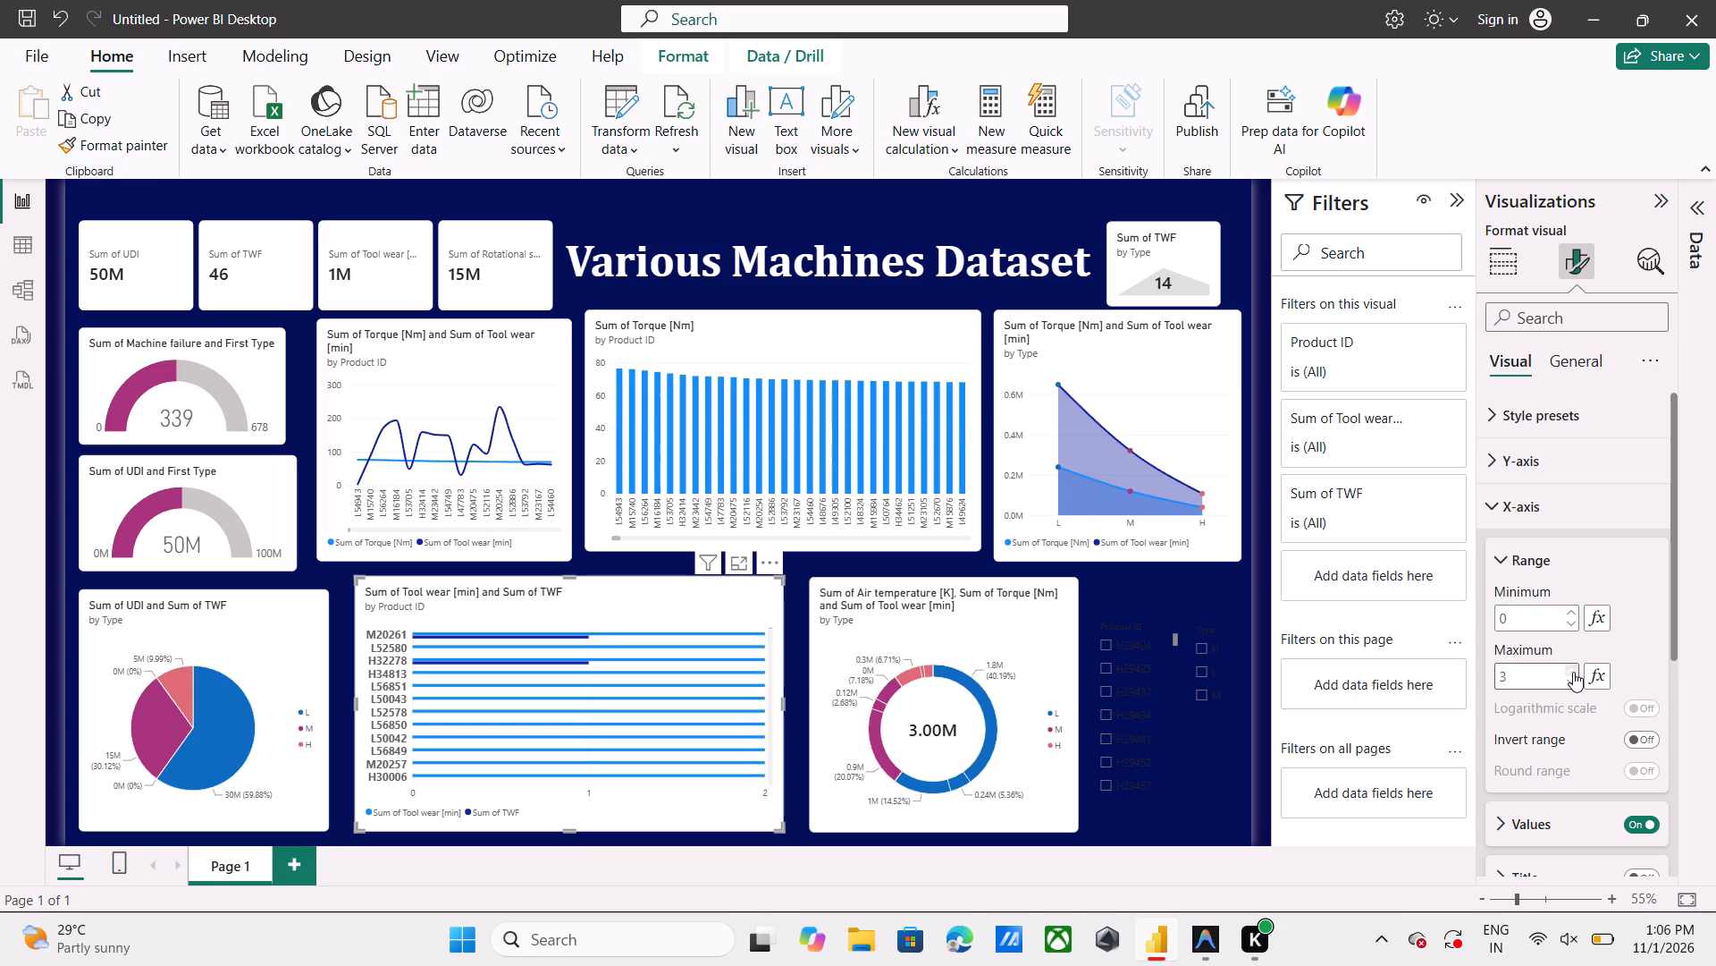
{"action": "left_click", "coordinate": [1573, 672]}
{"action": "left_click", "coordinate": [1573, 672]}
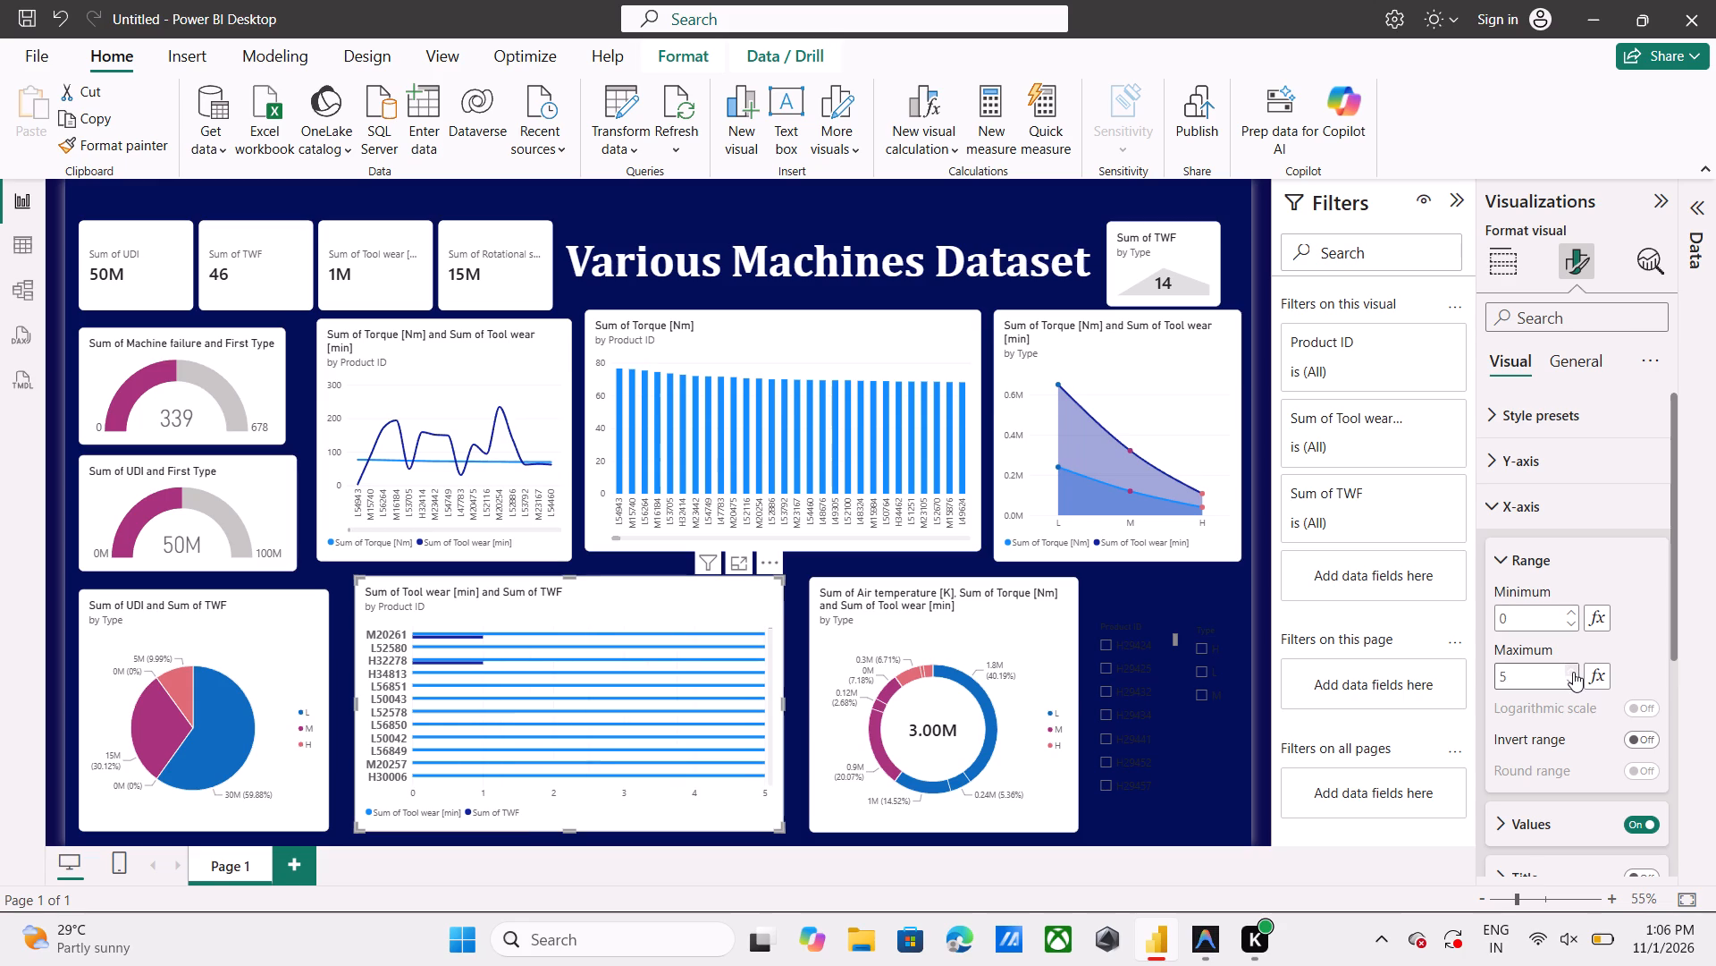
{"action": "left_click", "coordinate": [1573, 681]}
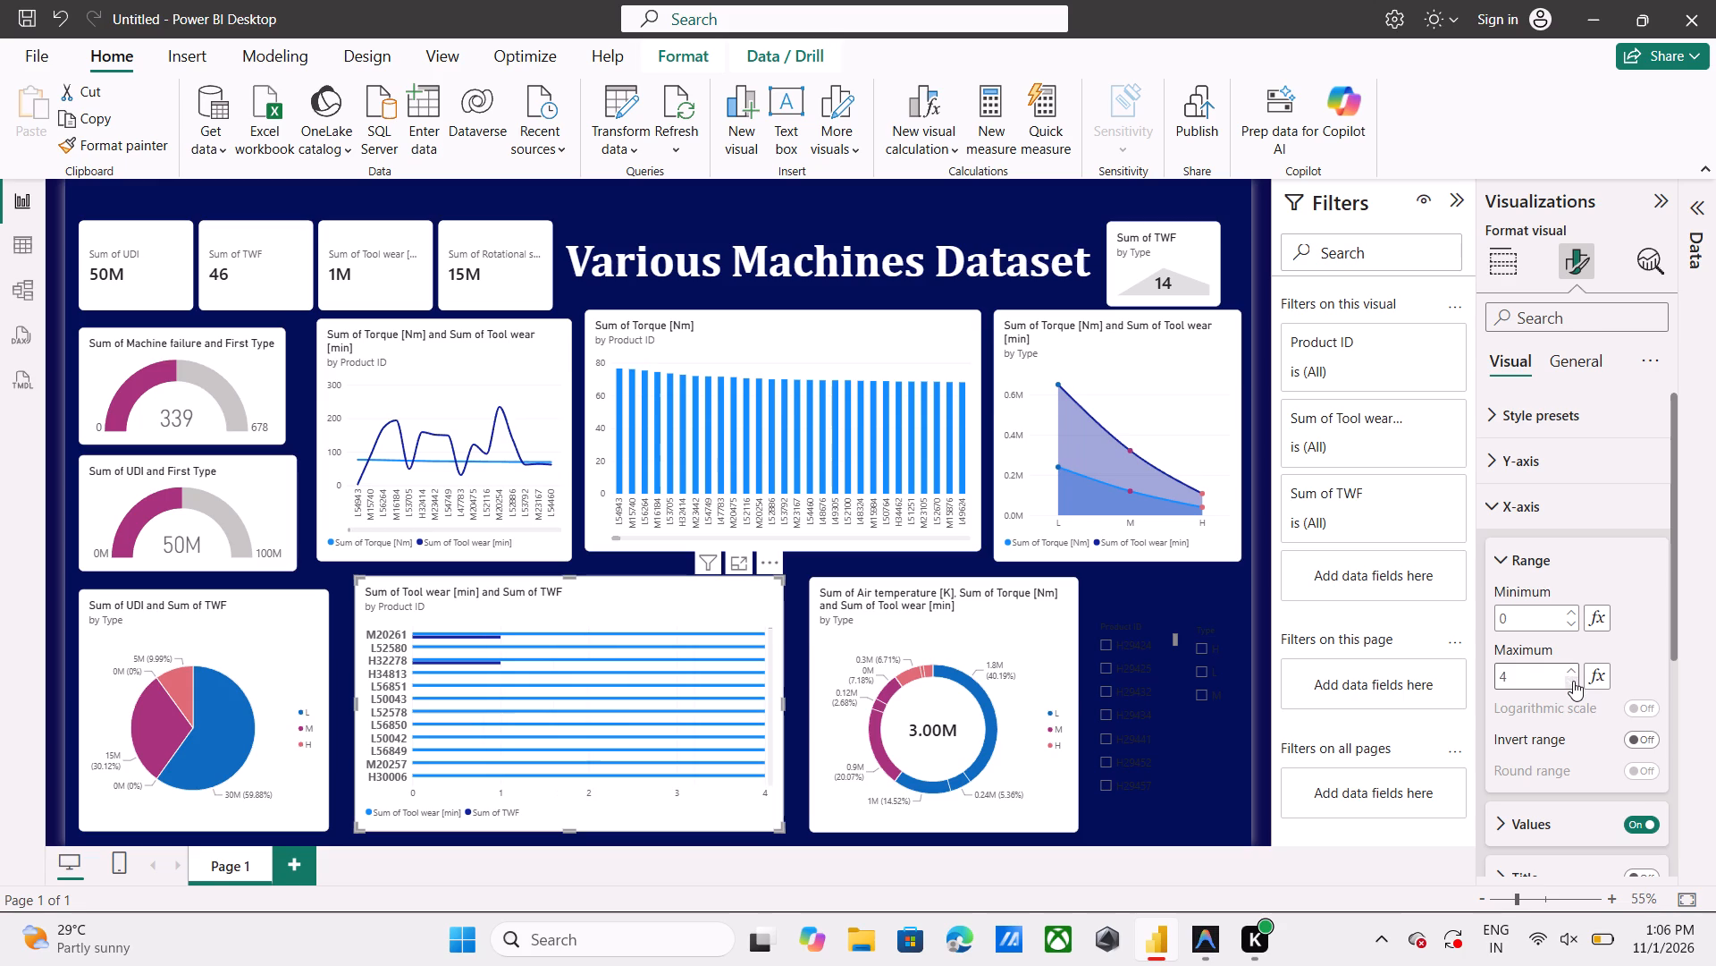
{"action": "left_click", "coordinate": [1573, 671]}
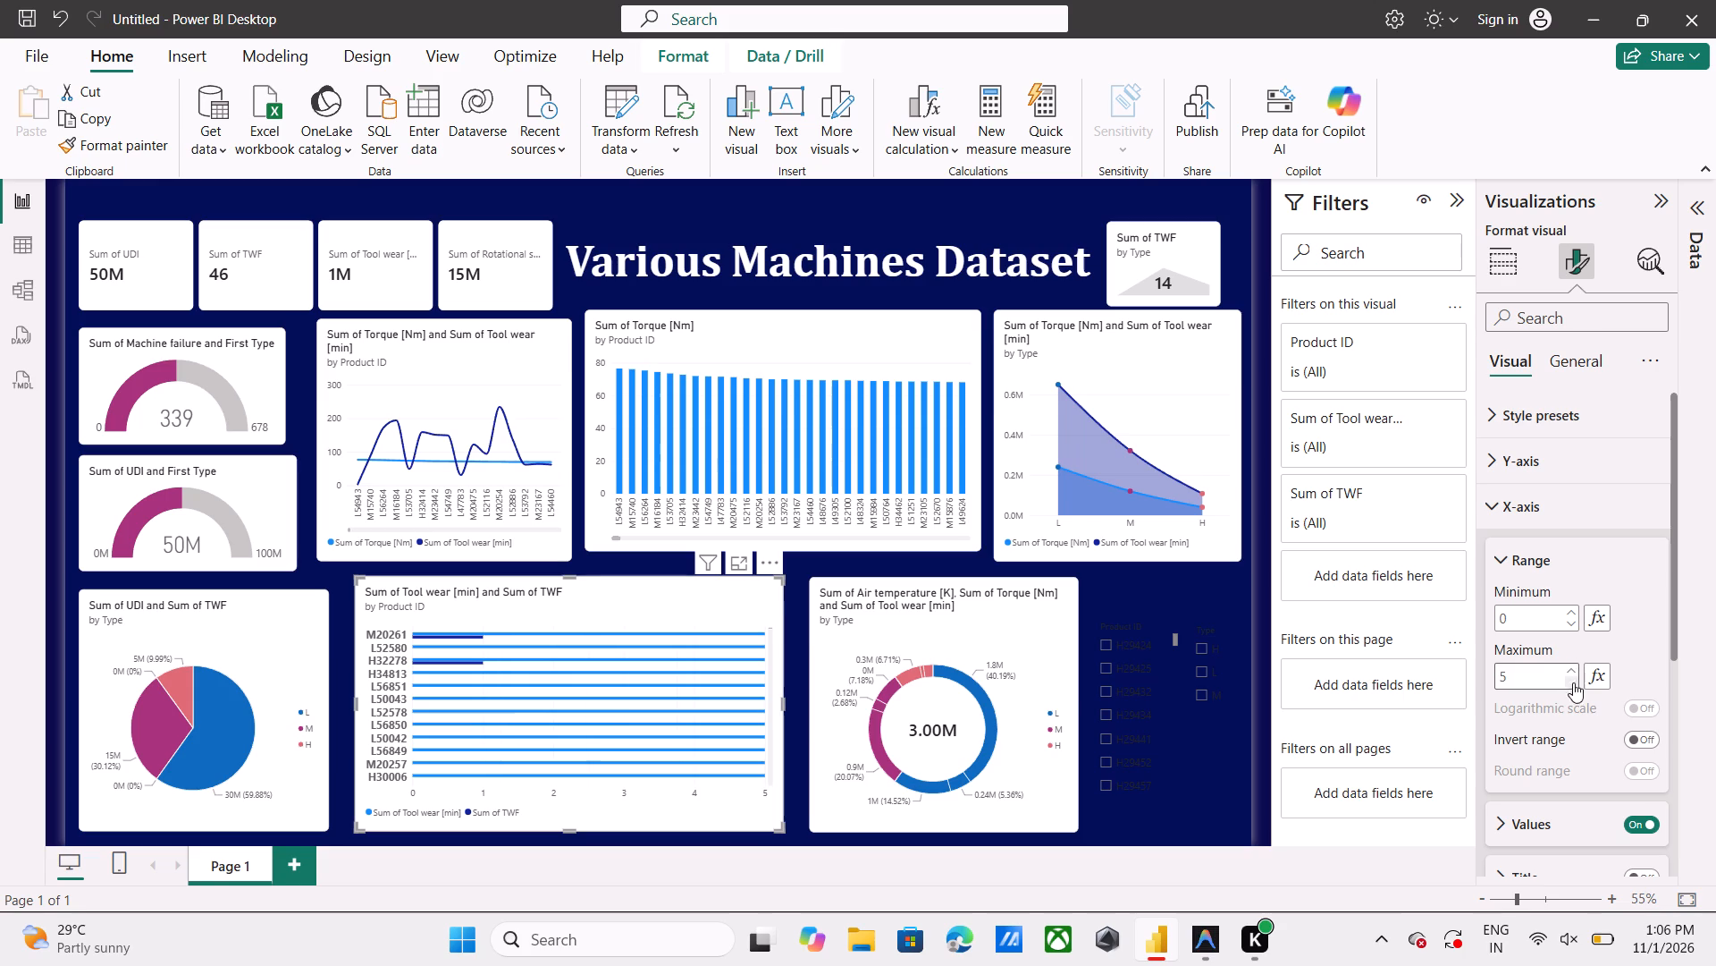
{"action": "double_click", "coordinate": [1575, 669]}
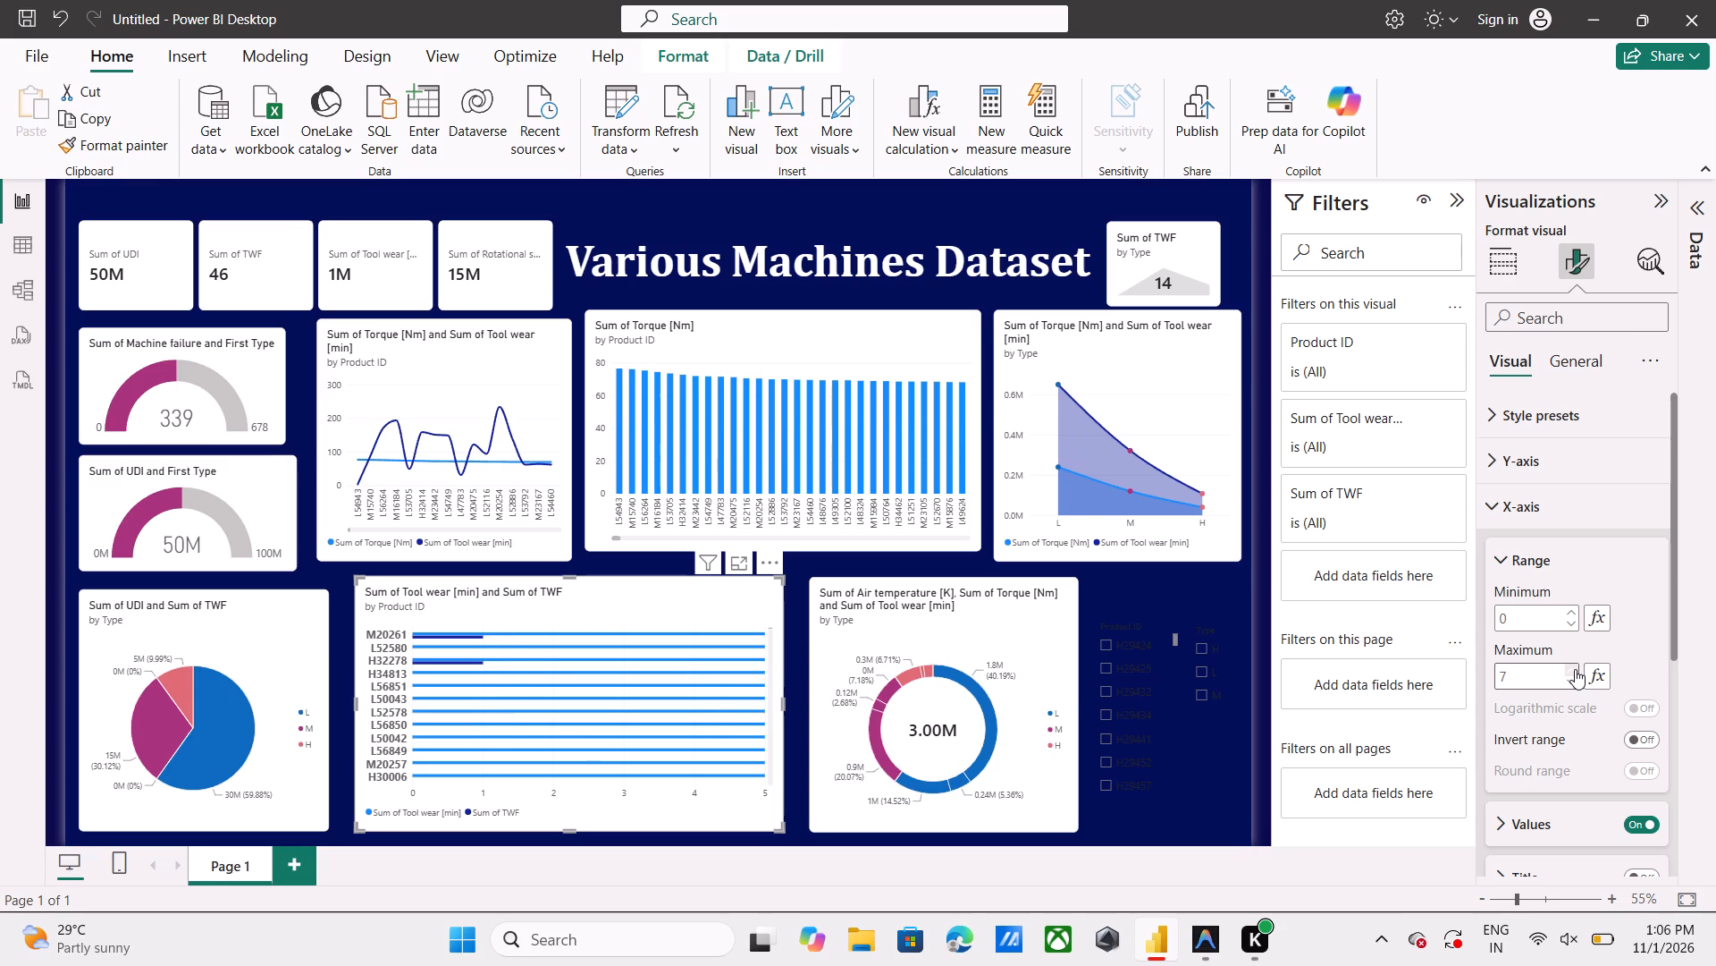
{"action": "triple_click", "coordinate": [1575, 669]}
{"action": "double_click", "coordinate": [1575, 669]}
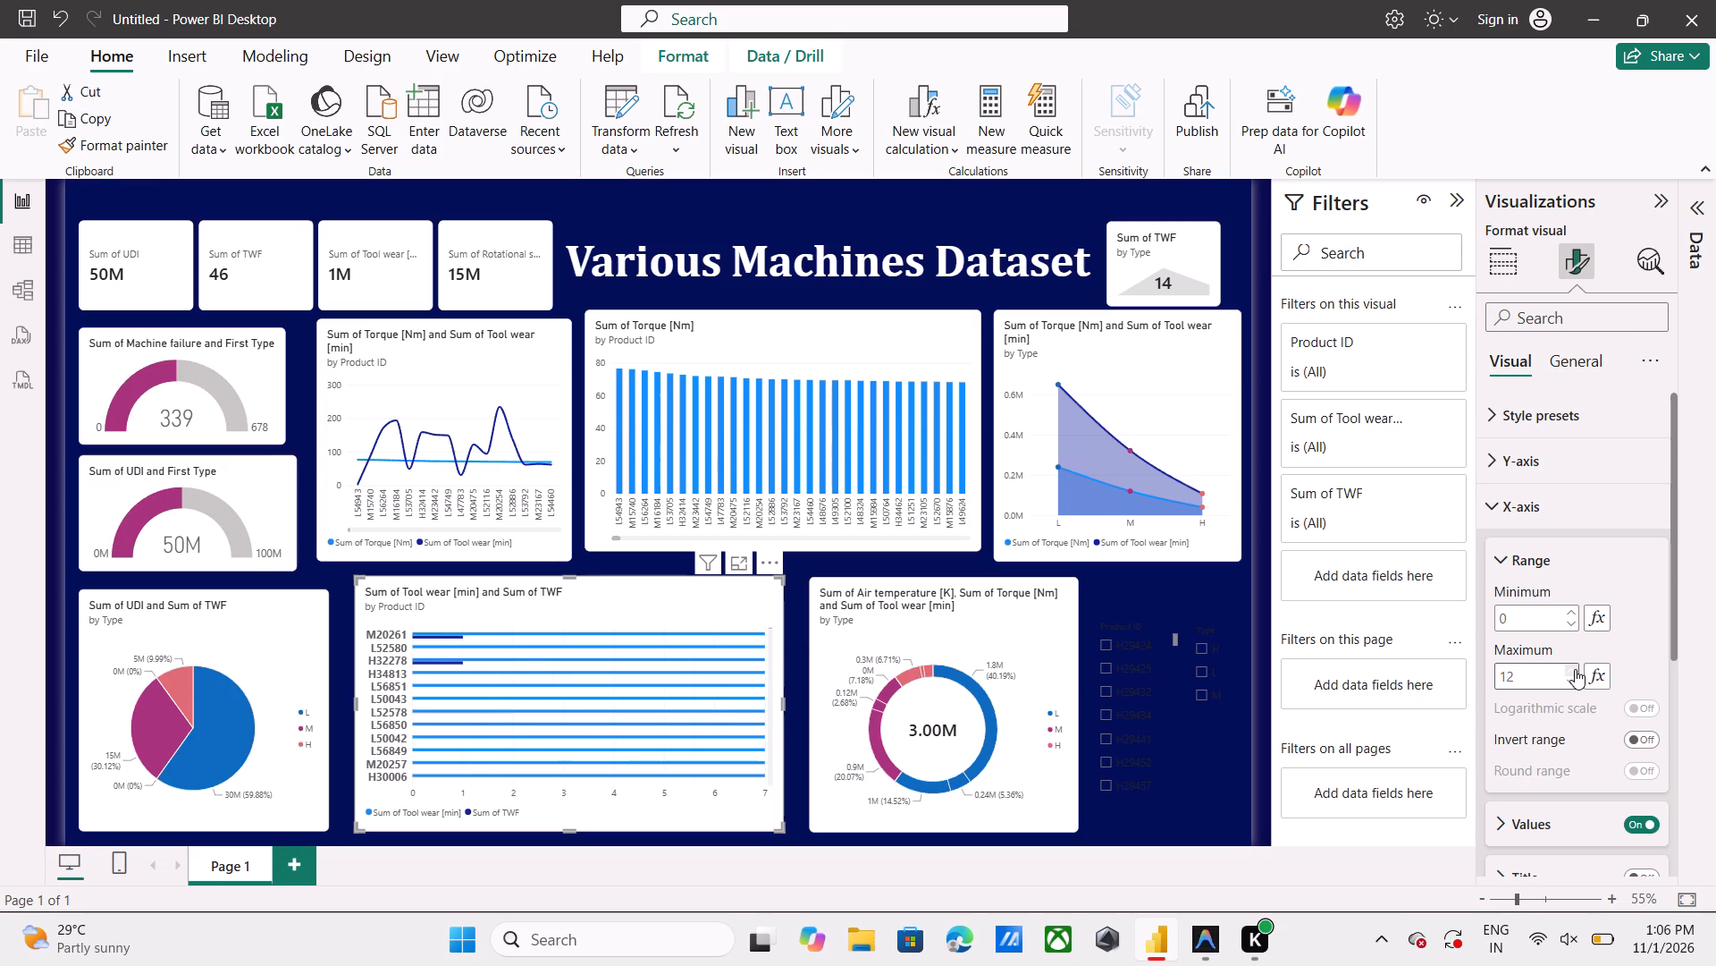
Lower the X-axis range maximum of the Tool wear and TWF bar chart to 0.
{"action": "triple_click", "coordinate": [1573, 685]}
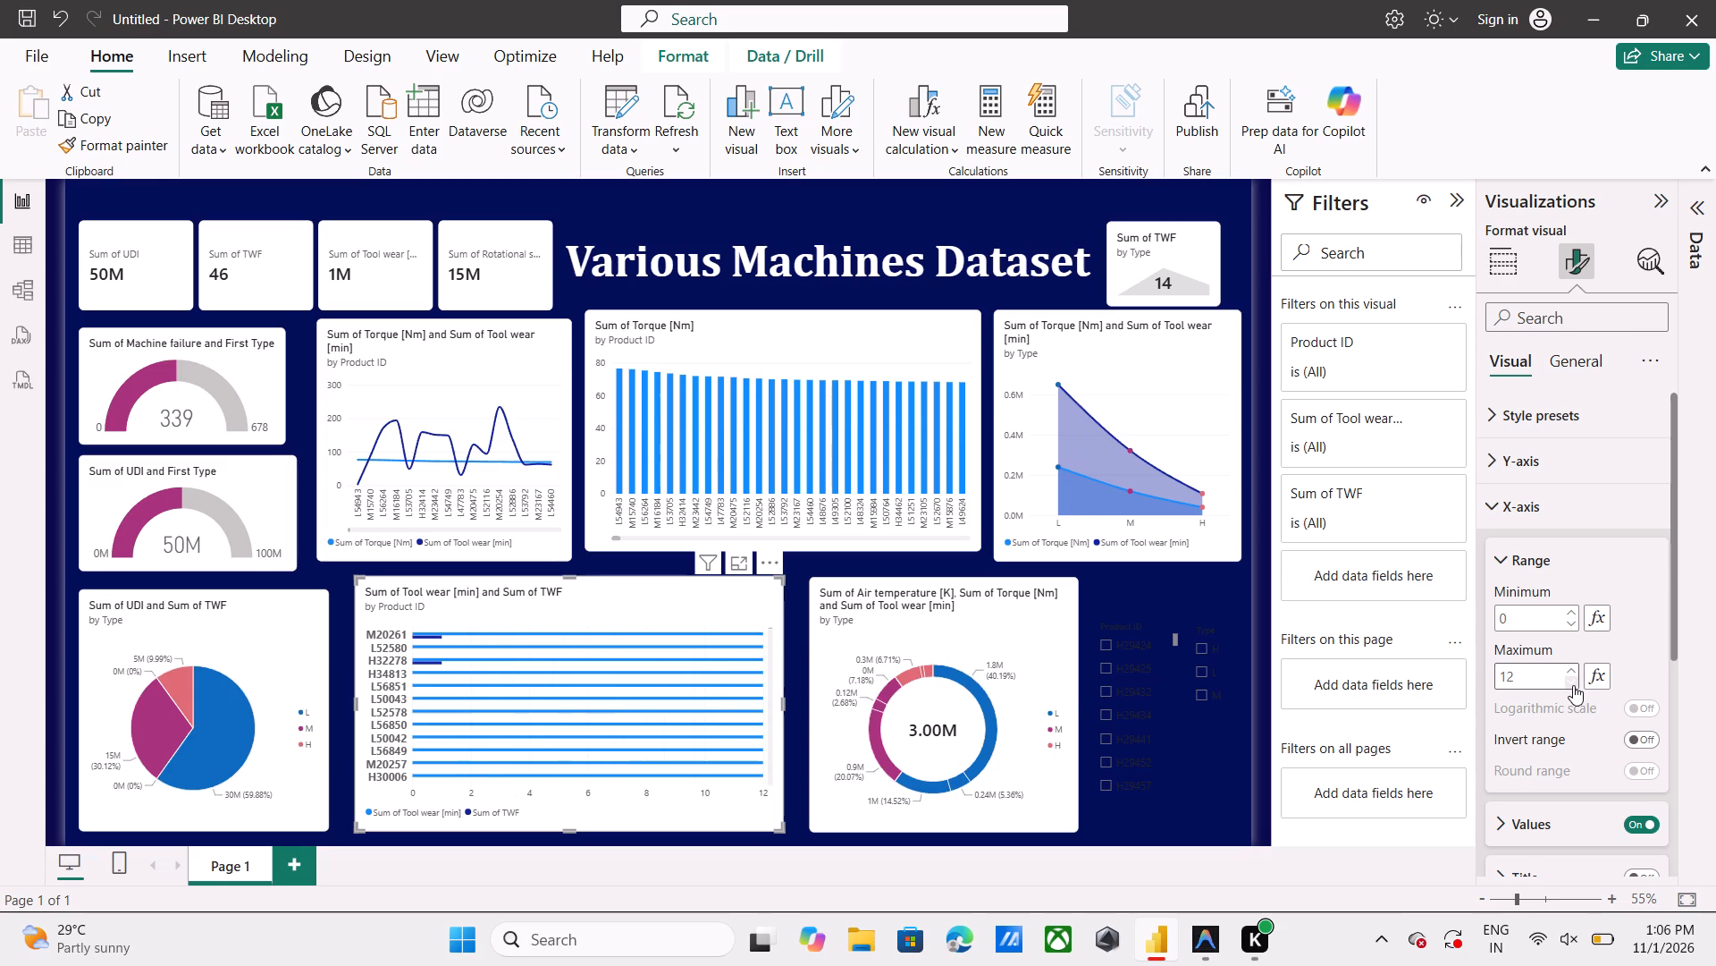
{"action": "triple_click", "coordinate": [1573, 685]}
{"action": "double_click", "coordinate": [1573, 685]}
{"action": "left_click", "coordinate": [1573, 685]}
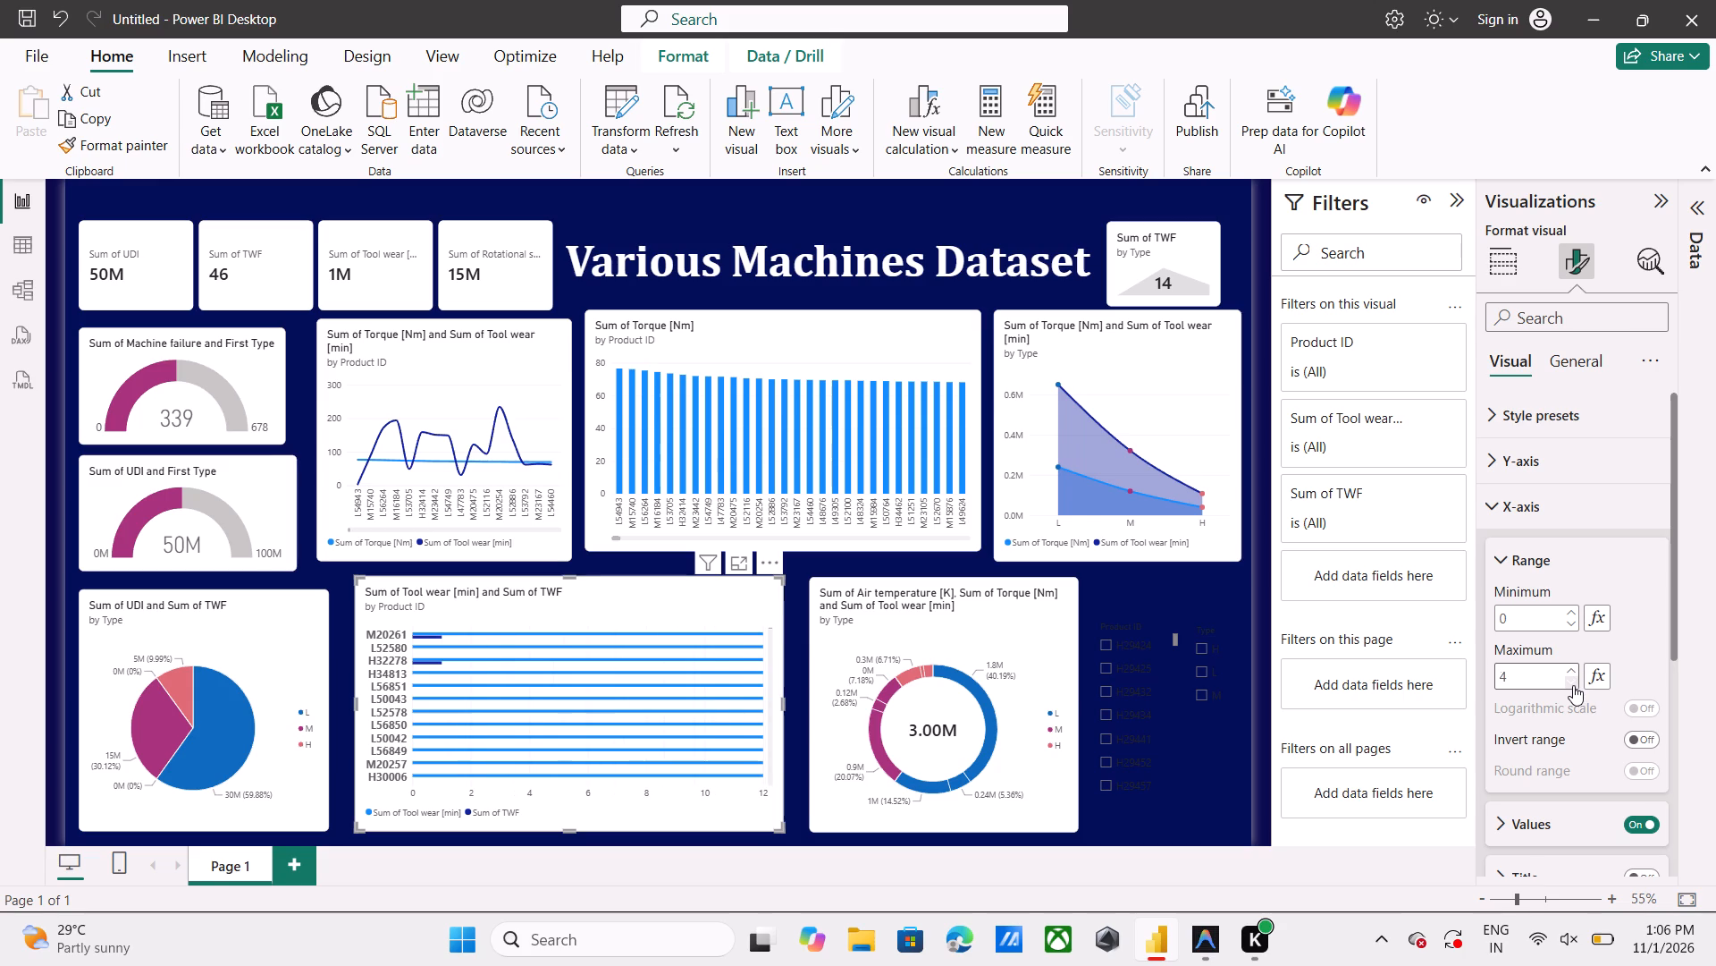
{"action": "left_click", "coordinate": [1573, 685]}
{"action": "left_click", "coordinate": [1573, 685]}
{"action": "left_click", "coordinate": [1573, 685]}
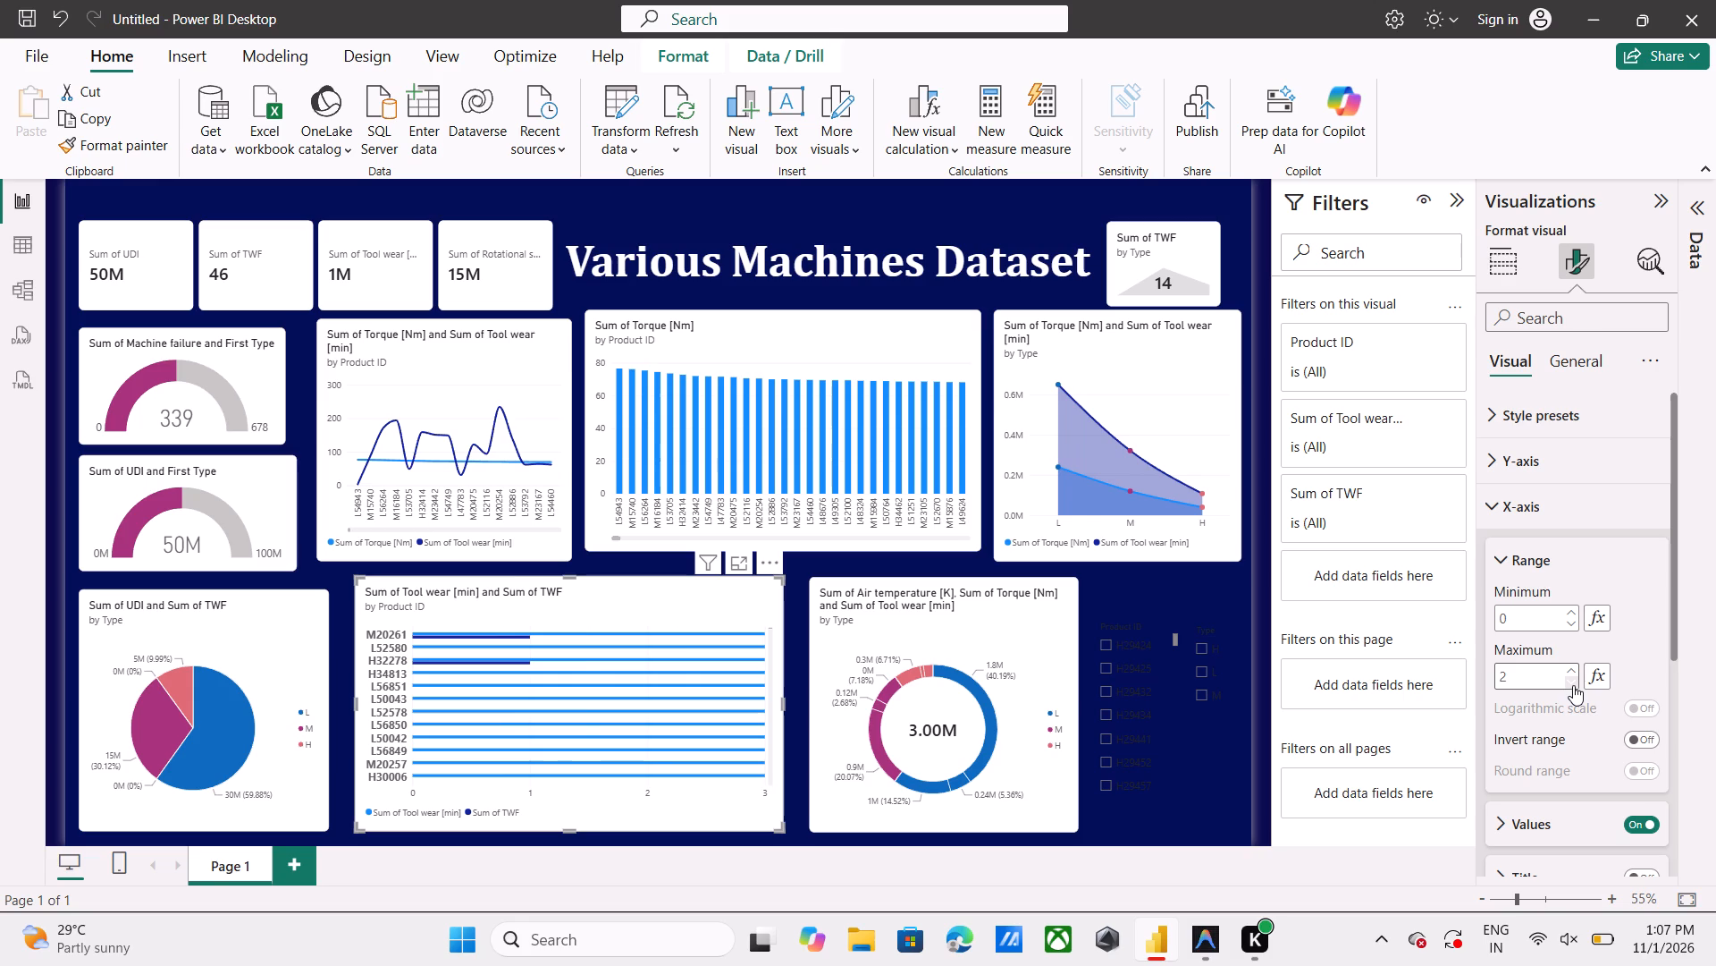
{"action": "left_click", "coordinate": [1573, 685]}
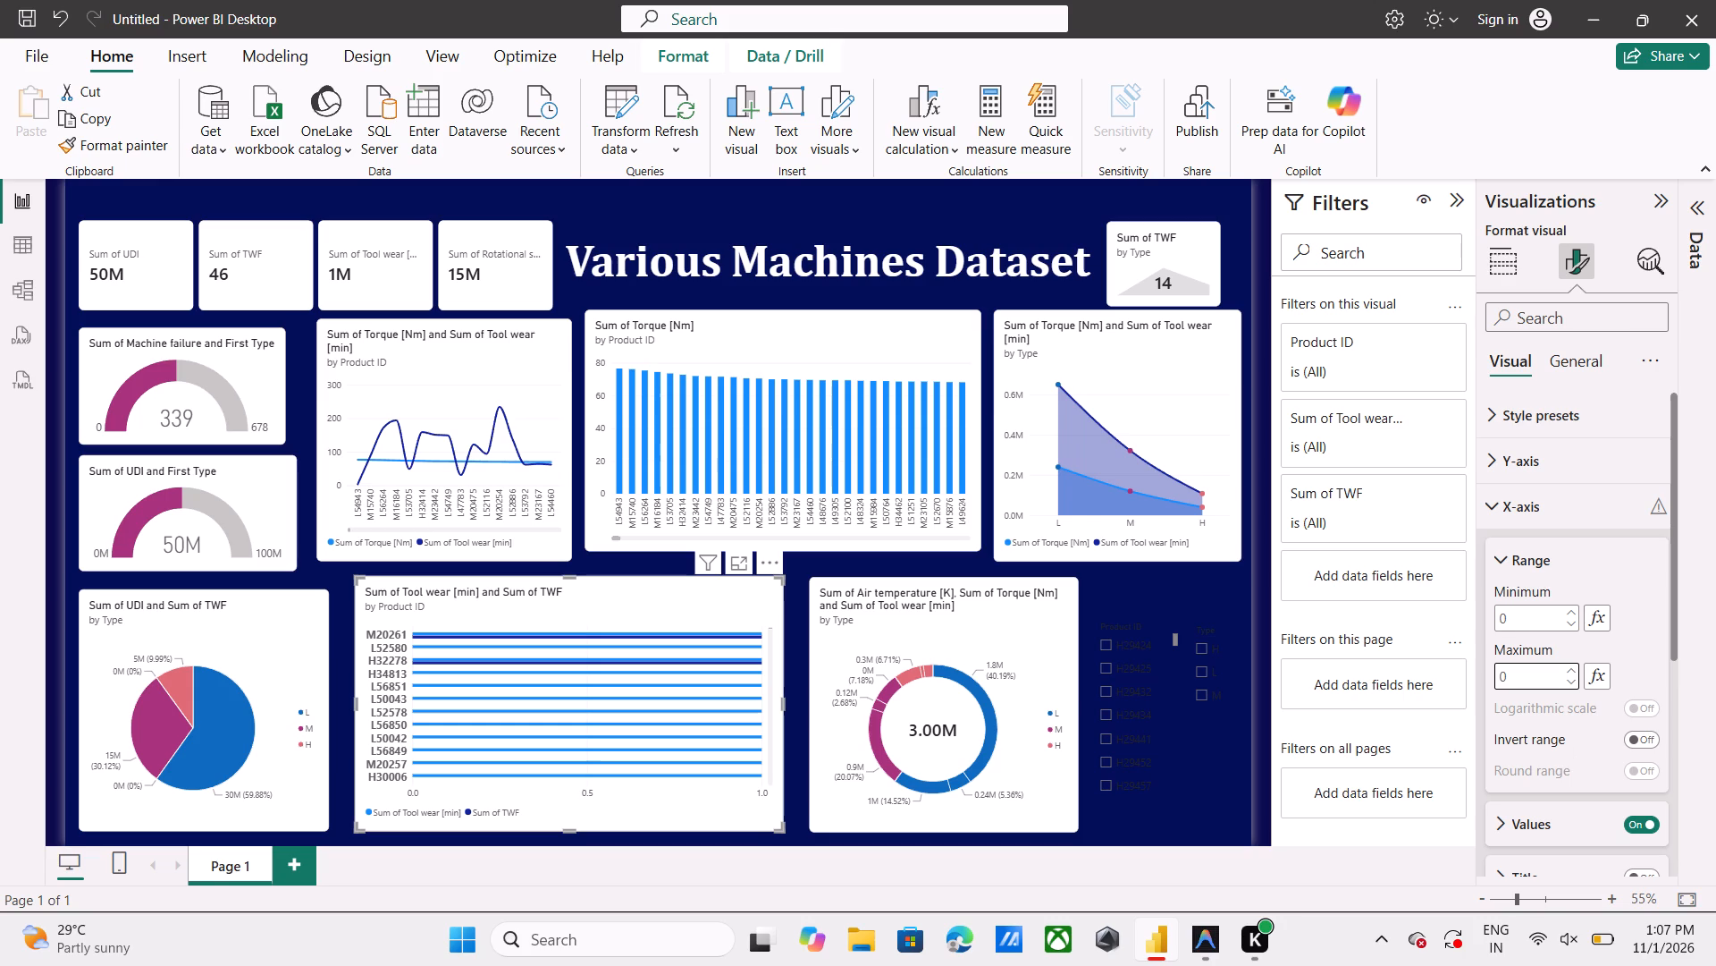
Set the font size of the X-axis values on the Tool wear and TWF bar chart to 16.
{"action": "scroll", "coordinate": [1560, 762], "scroll_direction": "down", "scroll_amount": 2}
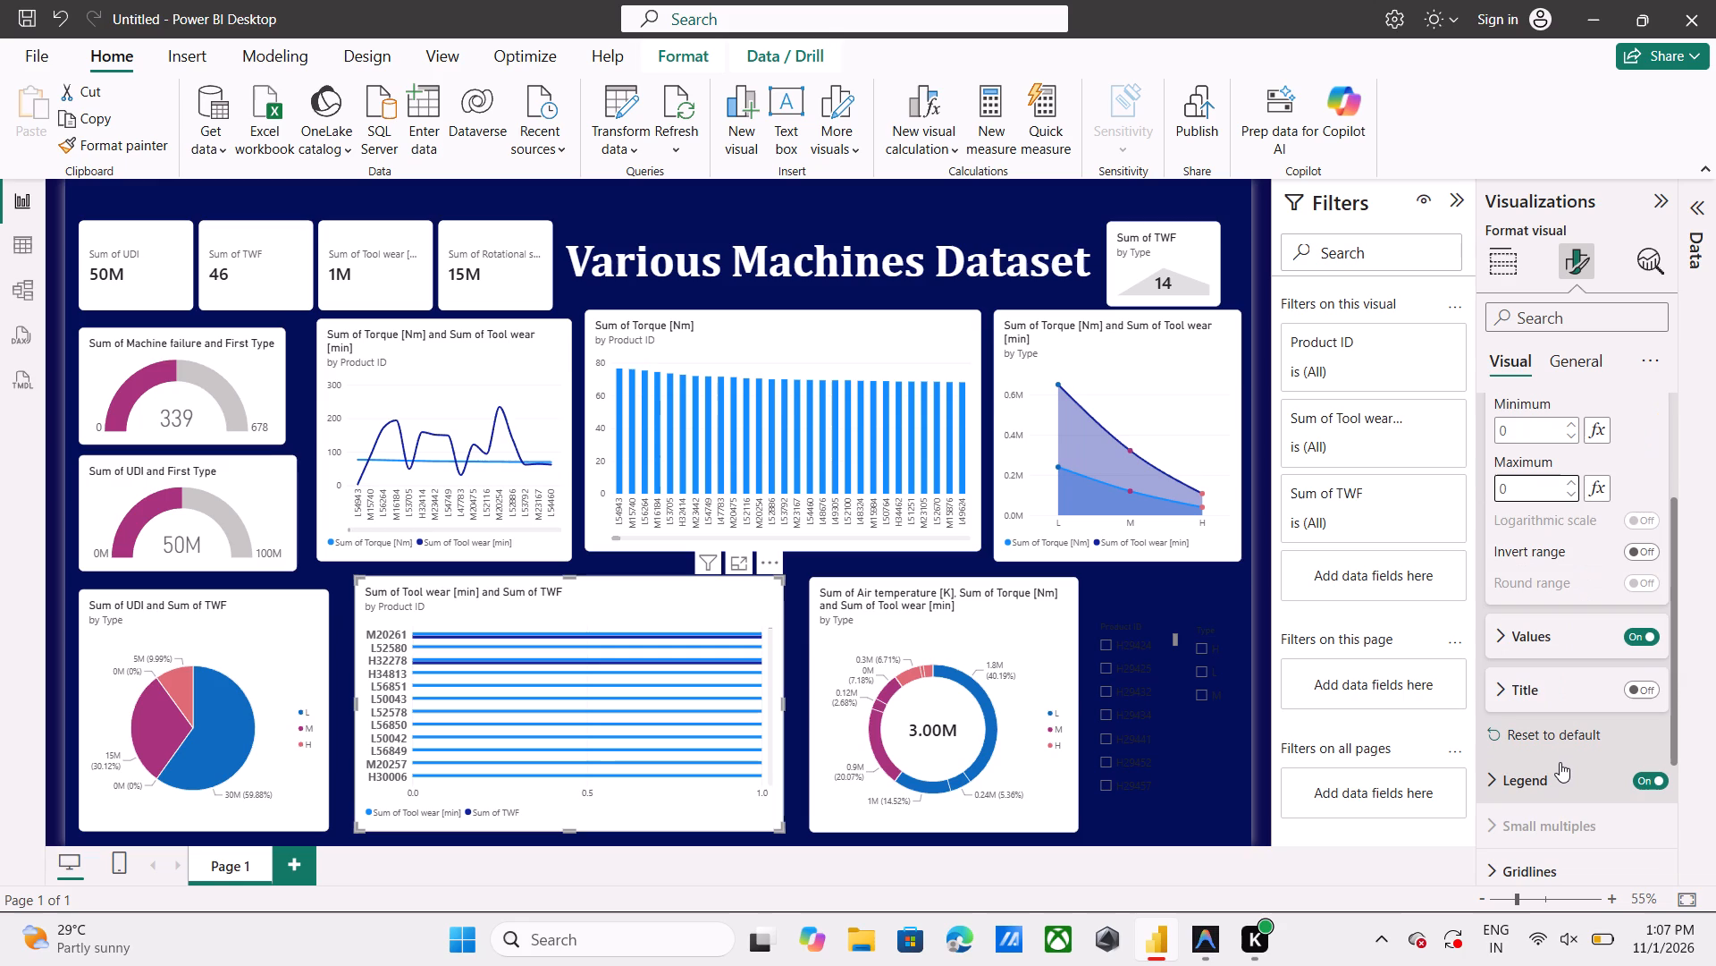
{"action": "scroll", "coordinate": [1560, 762], "scroll_direction": "down", "scroll_amount": 1}
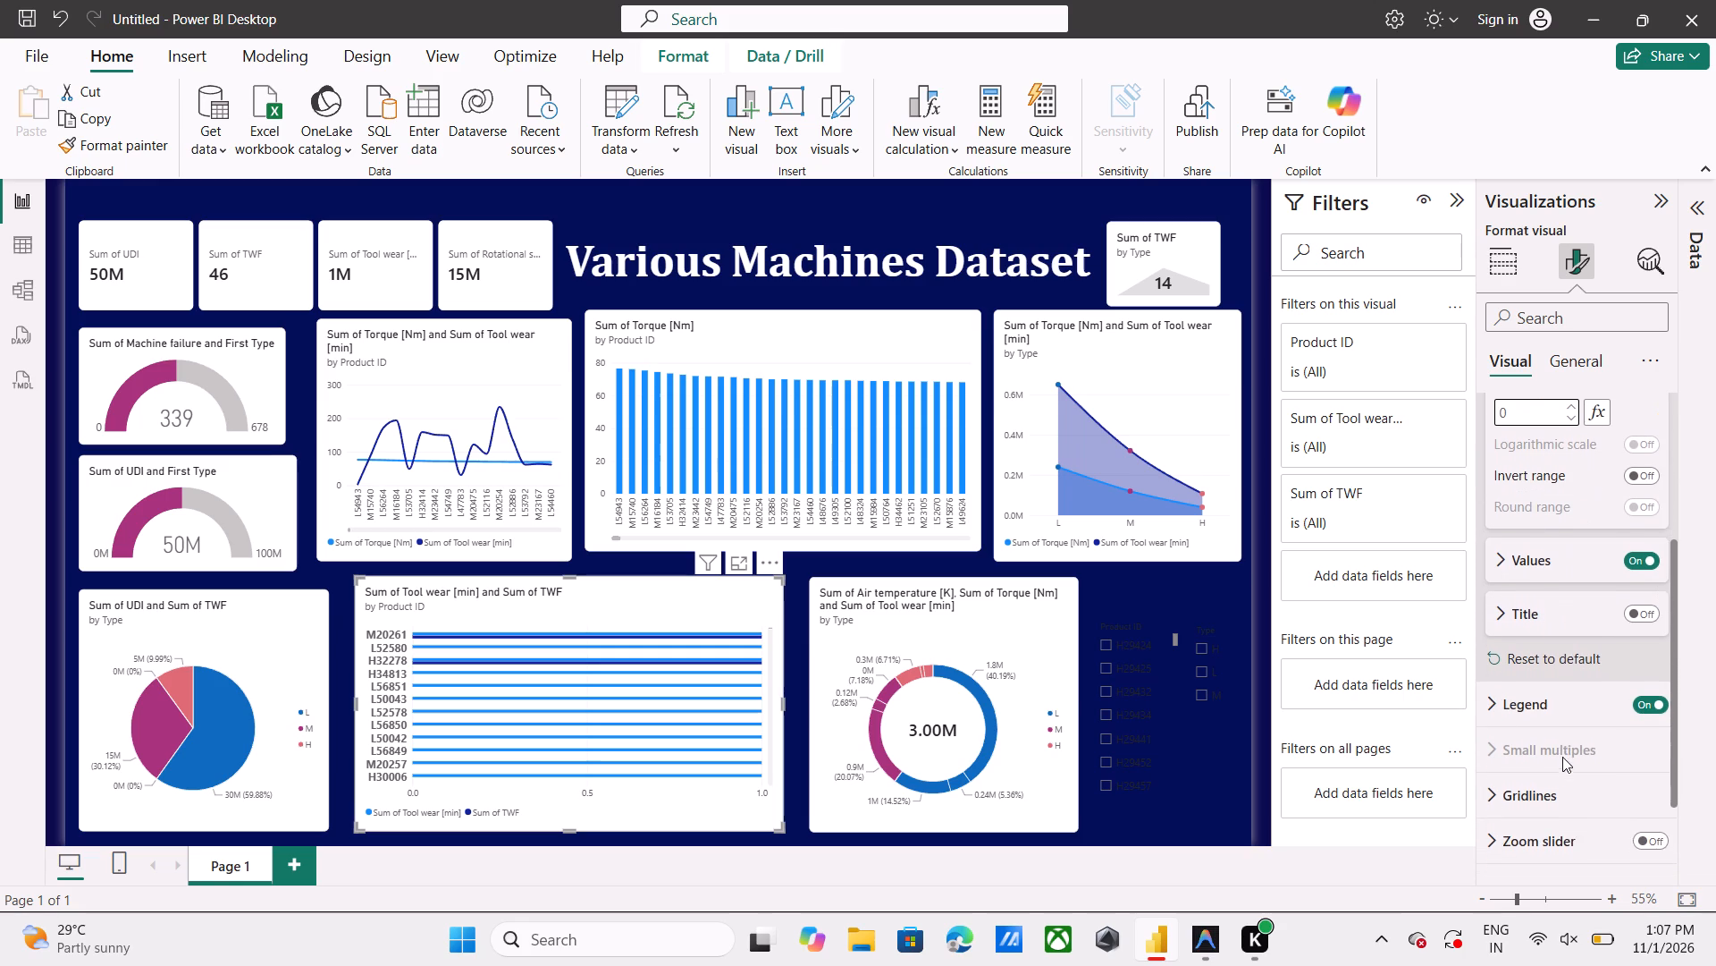
{"action": "scroll", "coordinate": [1579, 734], "scroll_direction": "down", "scroll_amount": 2}
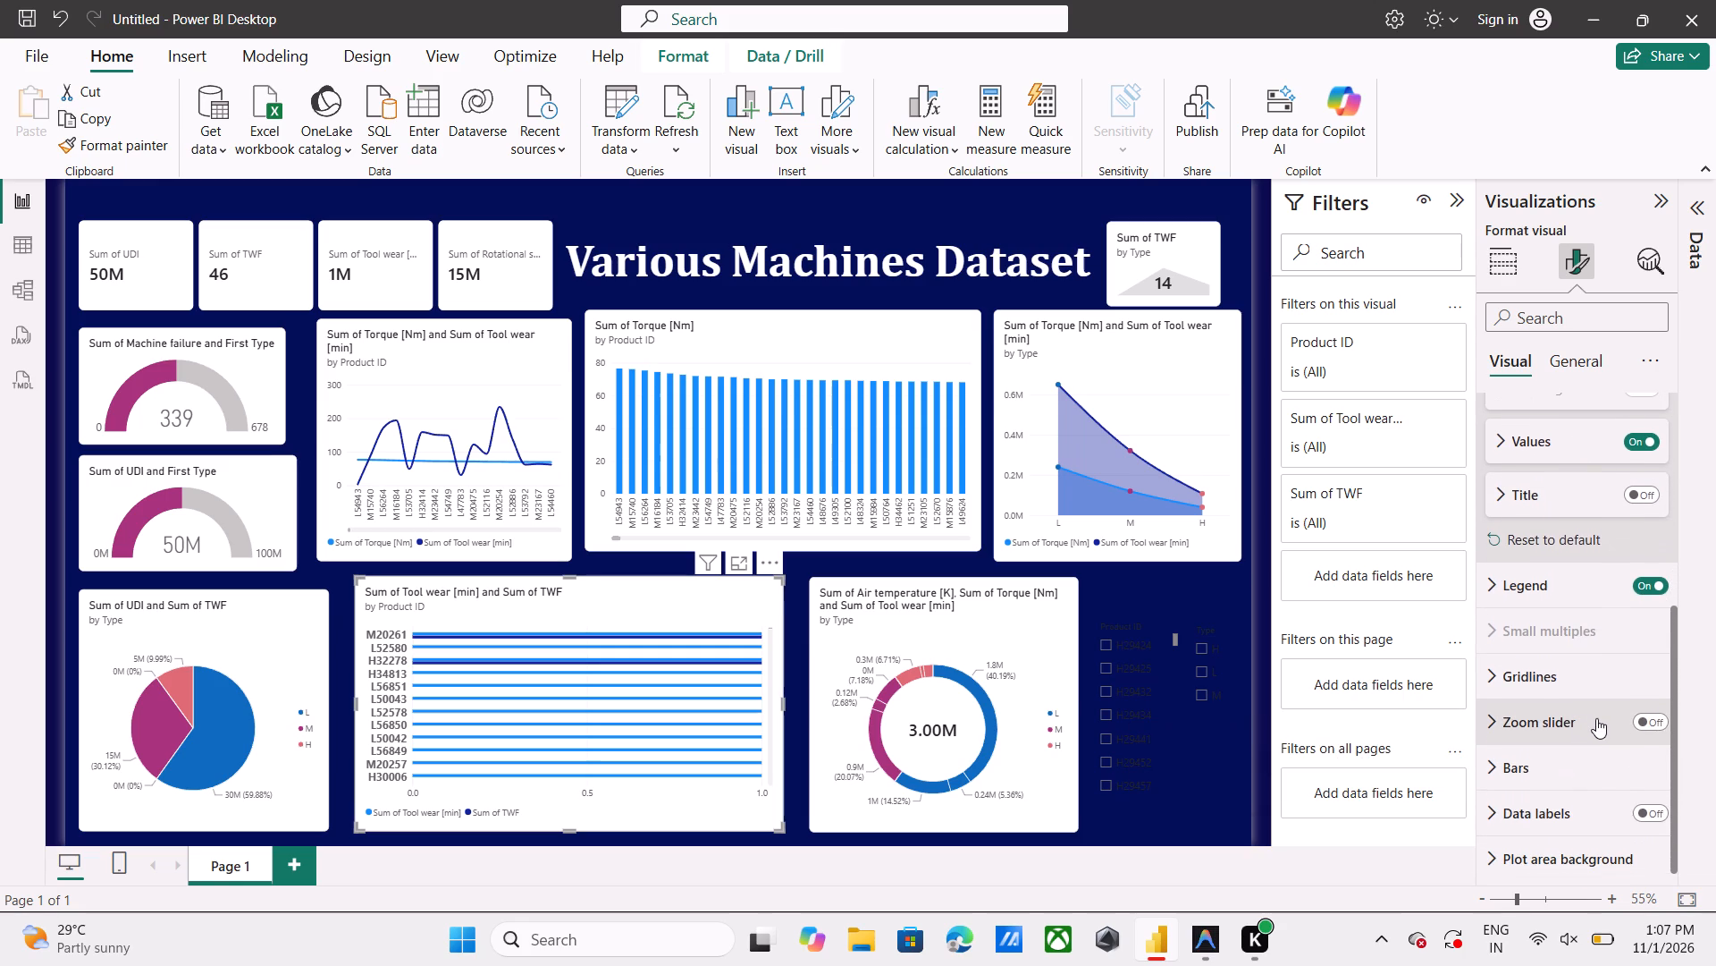
{"action": "scroll", "coordinate": [1596, 718], "scroll_direction": "down", "scroll_amount": 1}
{"action": "scroll", "coordinate": [1602, 716], "scroll_direction": "up", "scroll_amount": 4}
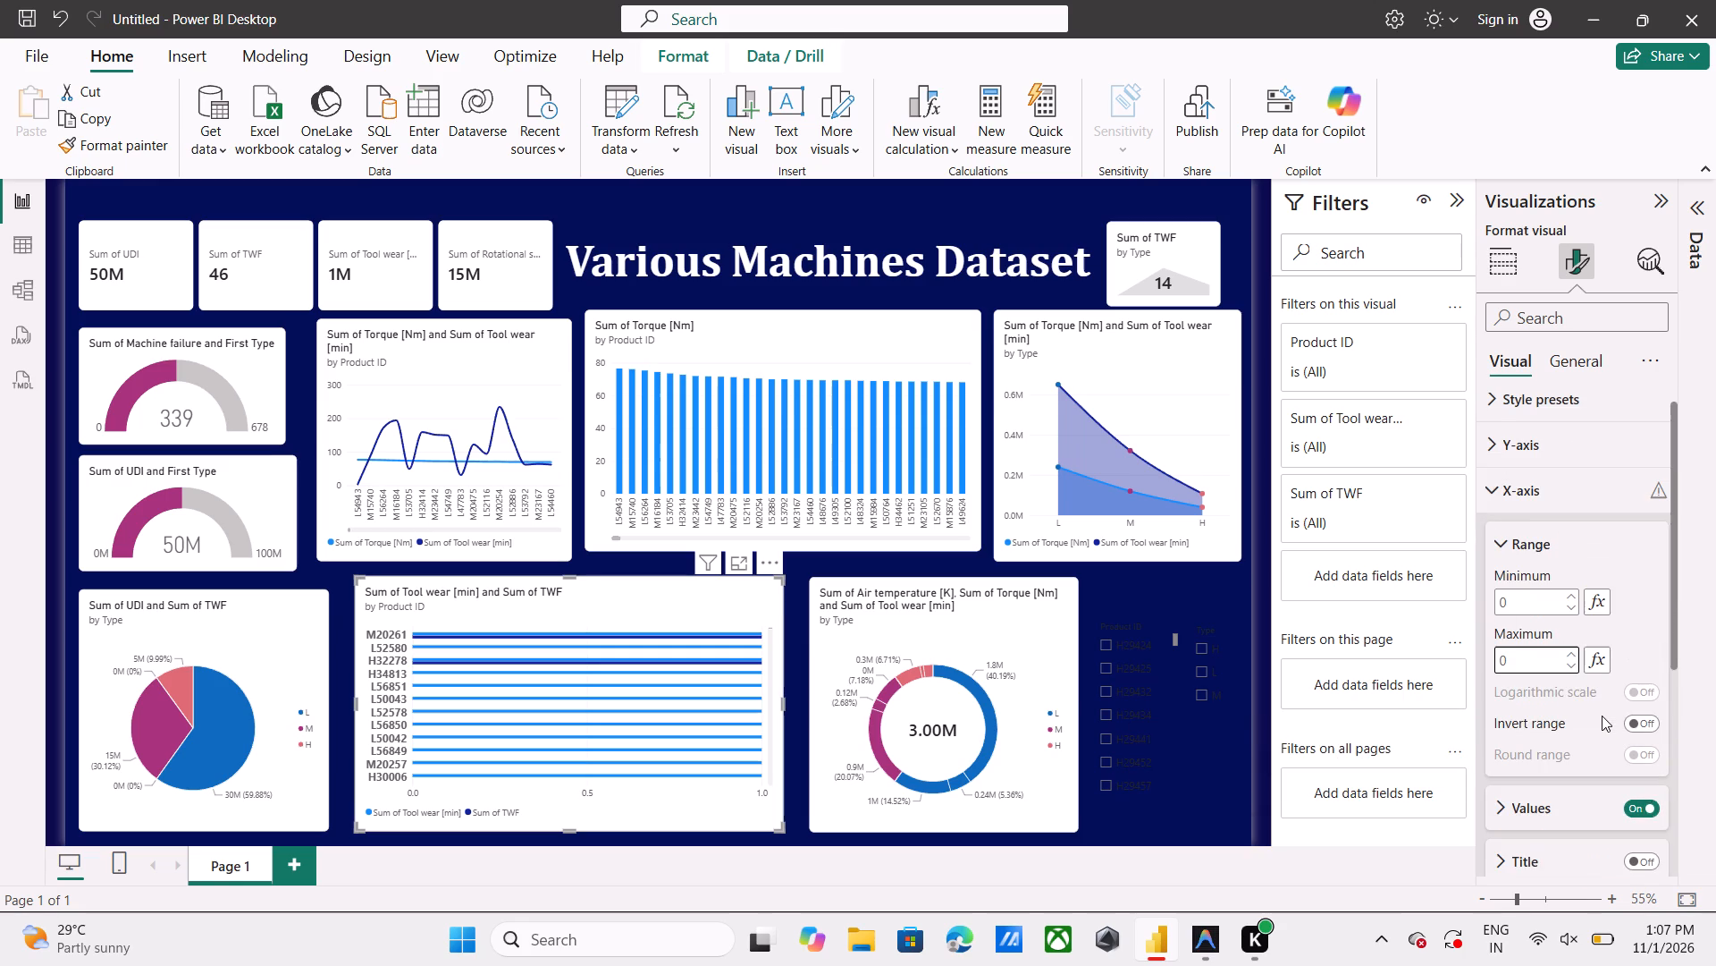
{"action": "left_click", "coordinate": [1566, 504]}
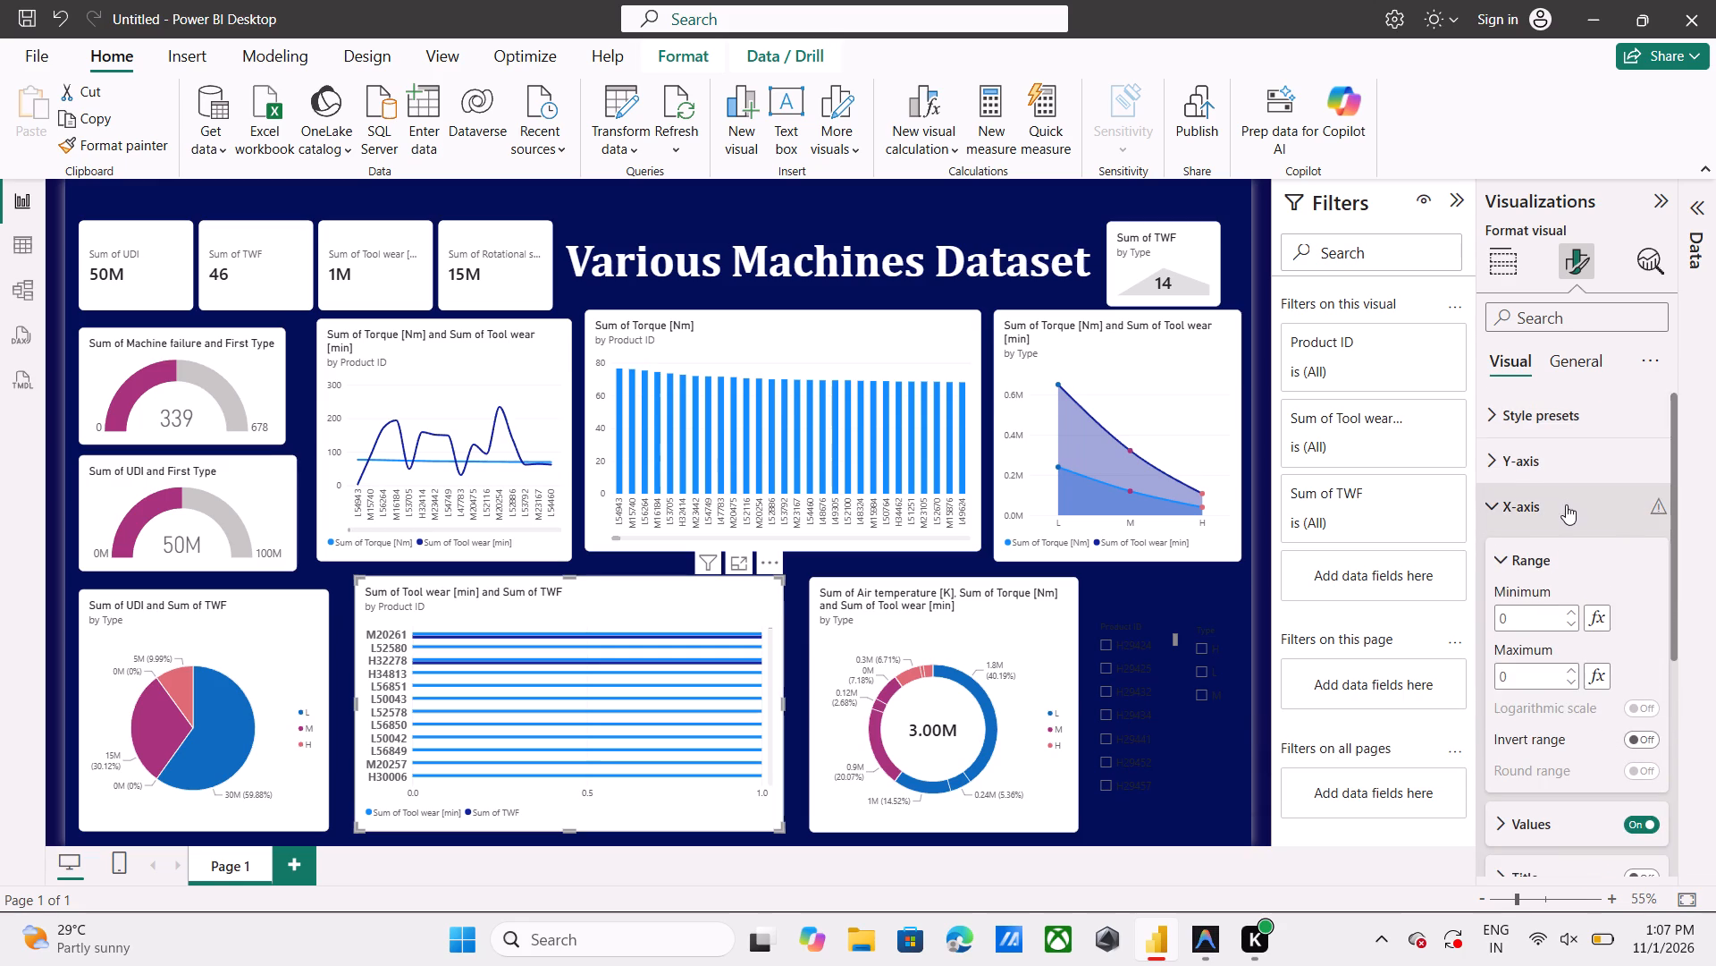
{"action": "left_click", "coordinate": [1564, 507]}
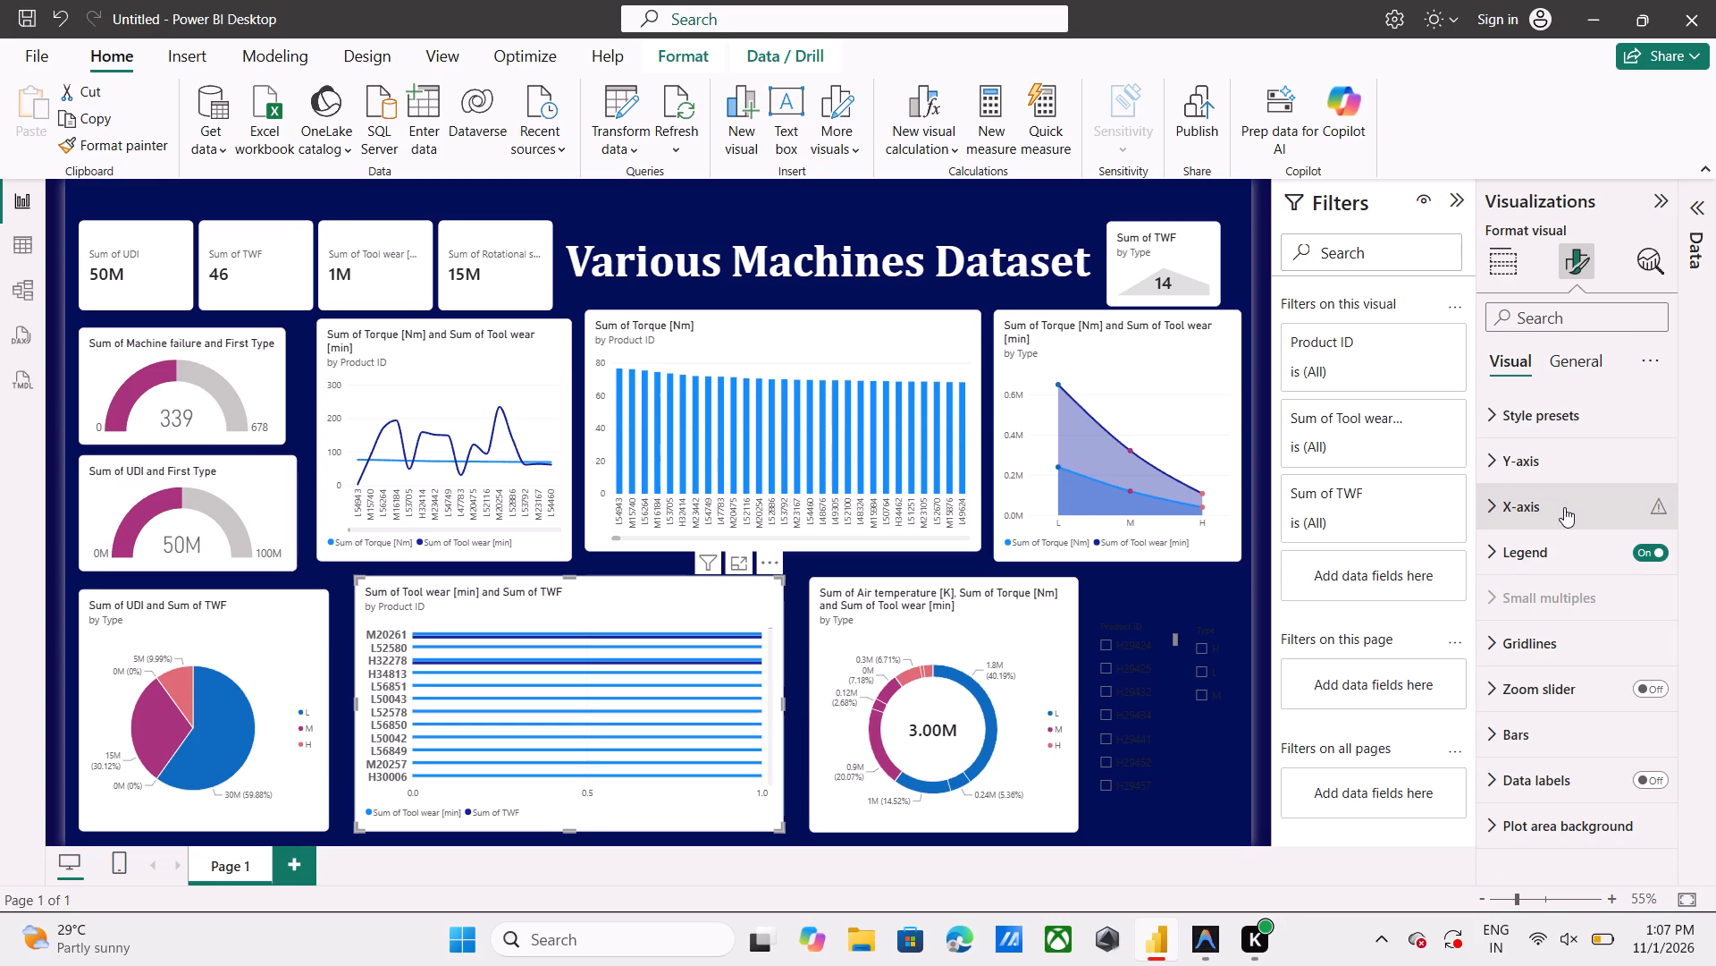
{"action": "scroll", "coordinate": [1561, 681], "scroll_direction": "down", "scroll_amount": 2}
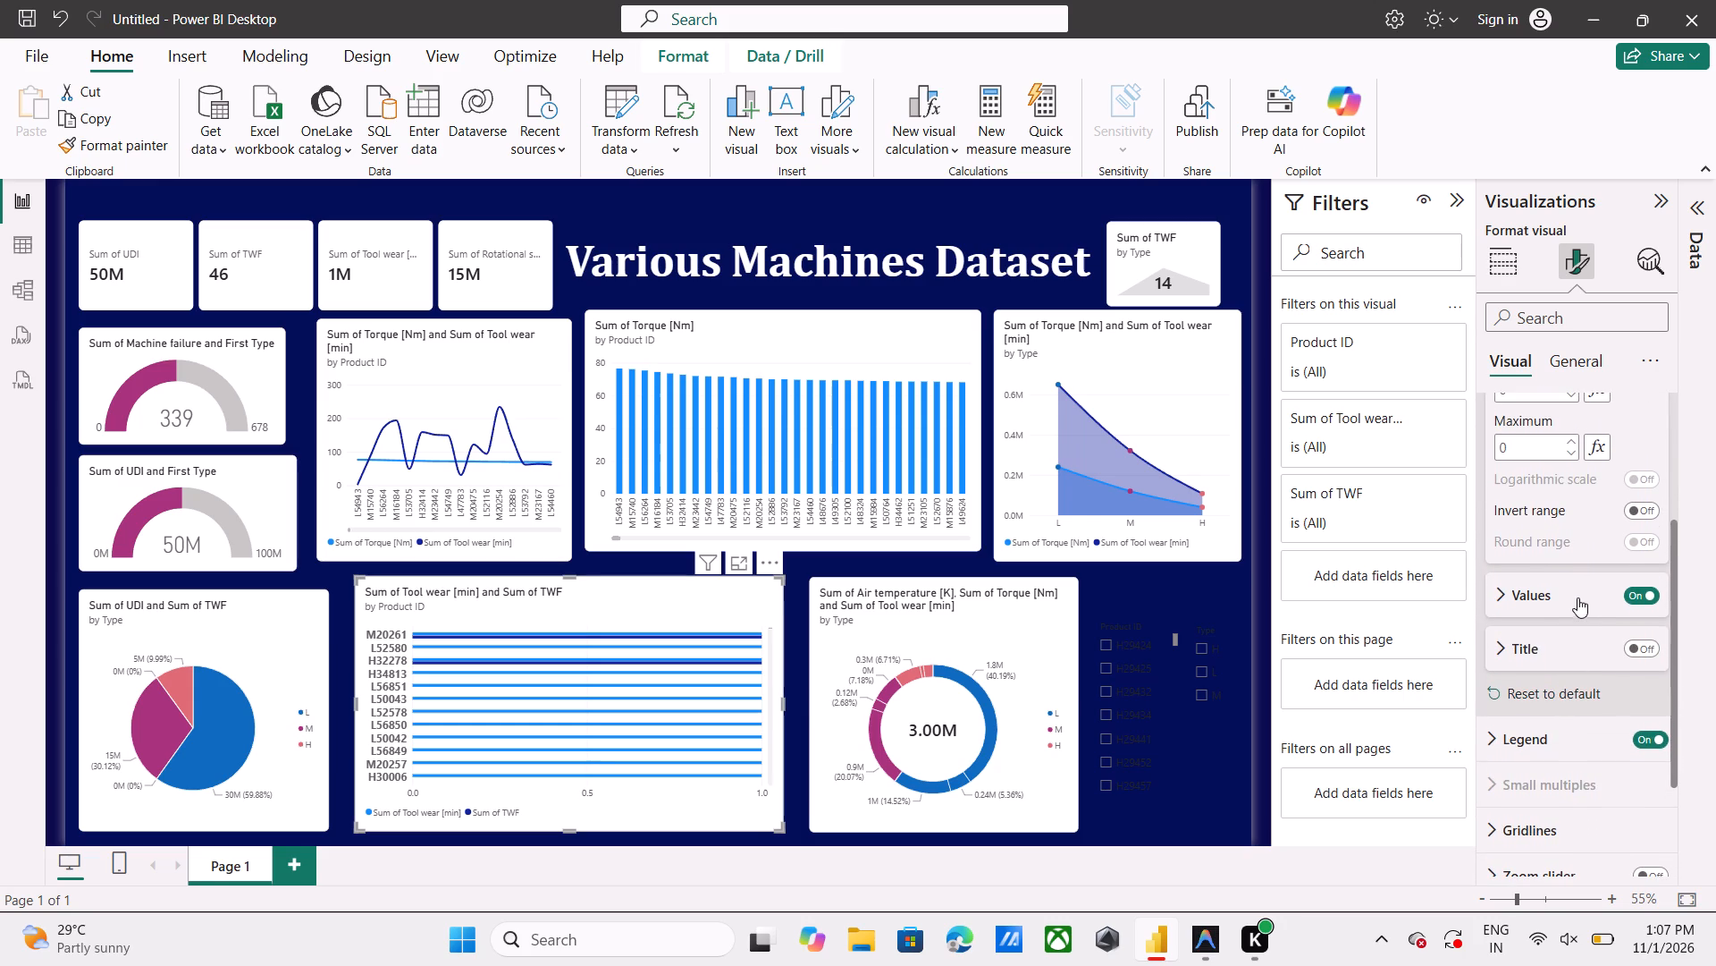
{"action": "left_click", "coordinate": [1577, 597]}
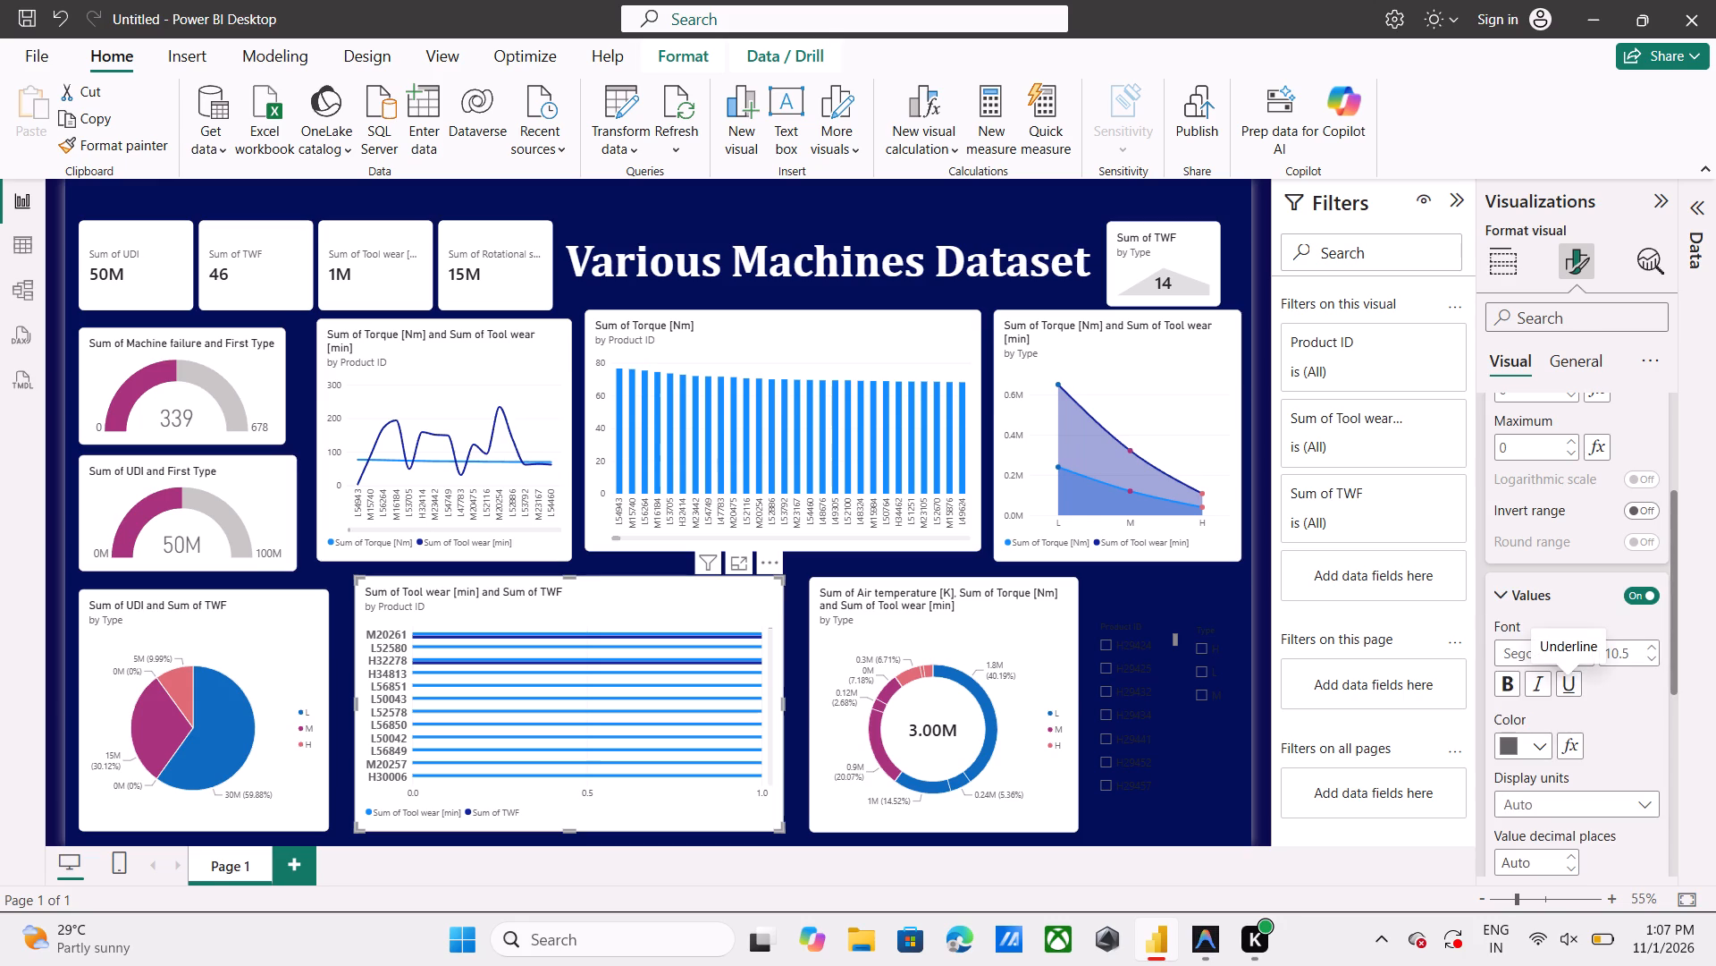
{"action": "left_click", "coordinate": [1653, 641]}
{"action": "left_click", "coordinate": [1653, 641]}
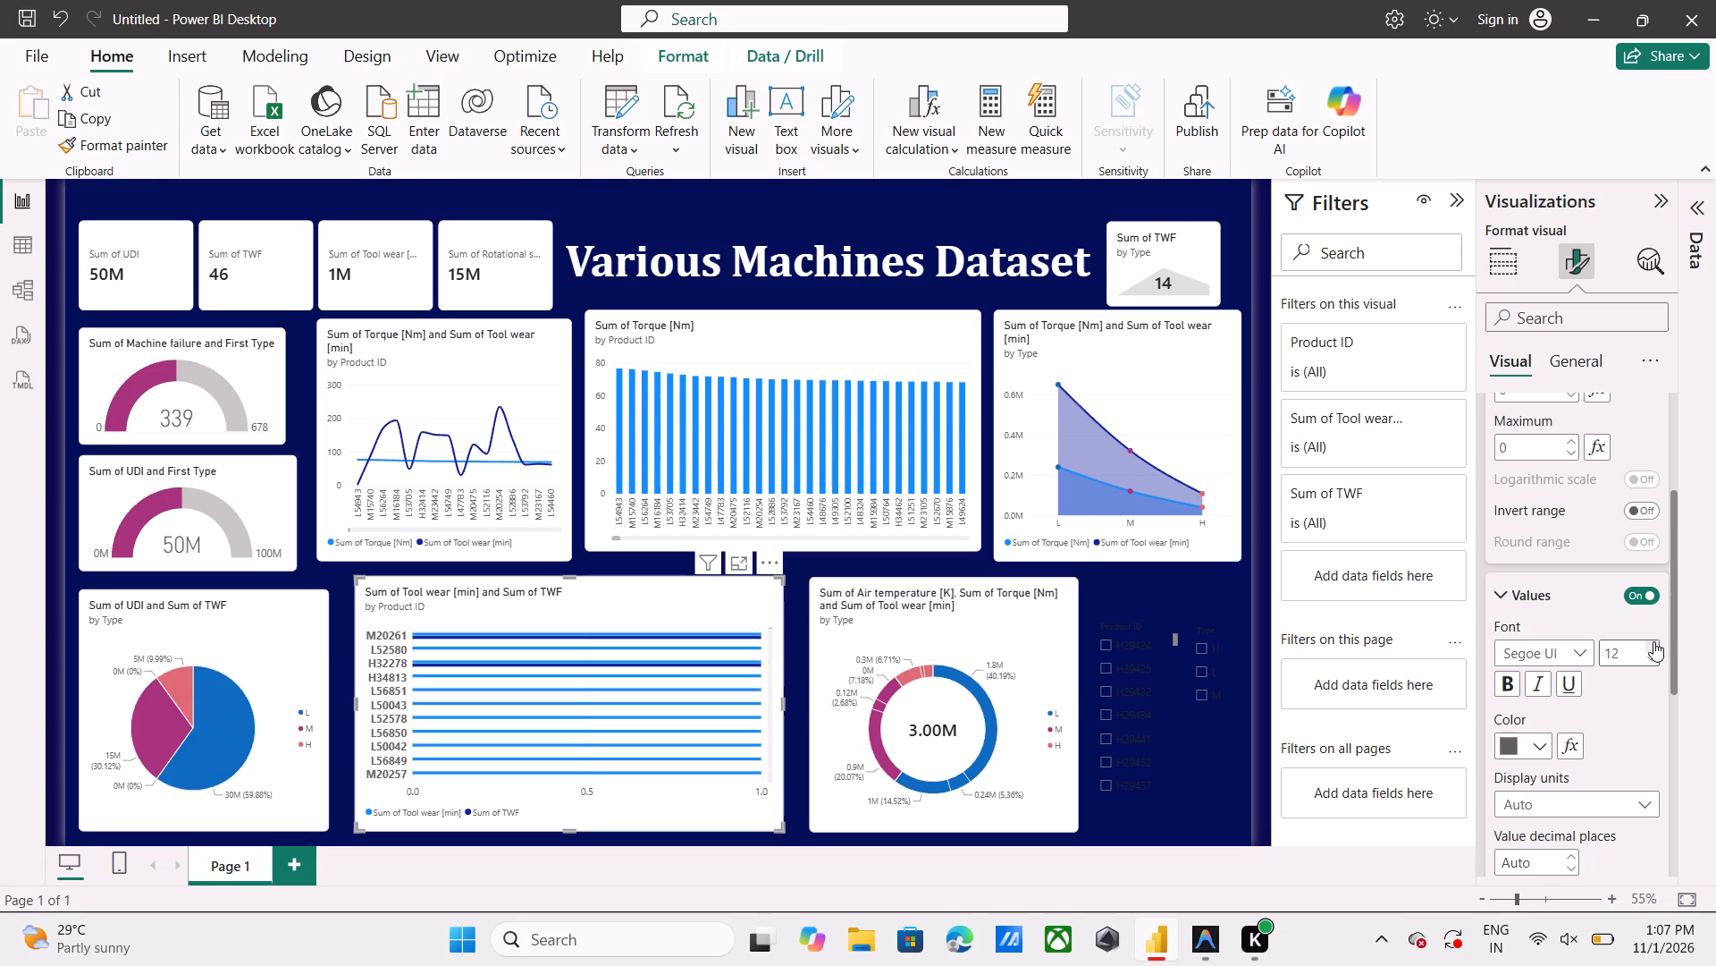
{"action": "triple_click", "coordinate": [1653, 641]}
{"action": "triple_click", "coordinate": [1653, 641]}
{"action": "triple_click", "coordinate": [1653, 641]}
{"action": "left_click", "coordinate": [1653, 641]}
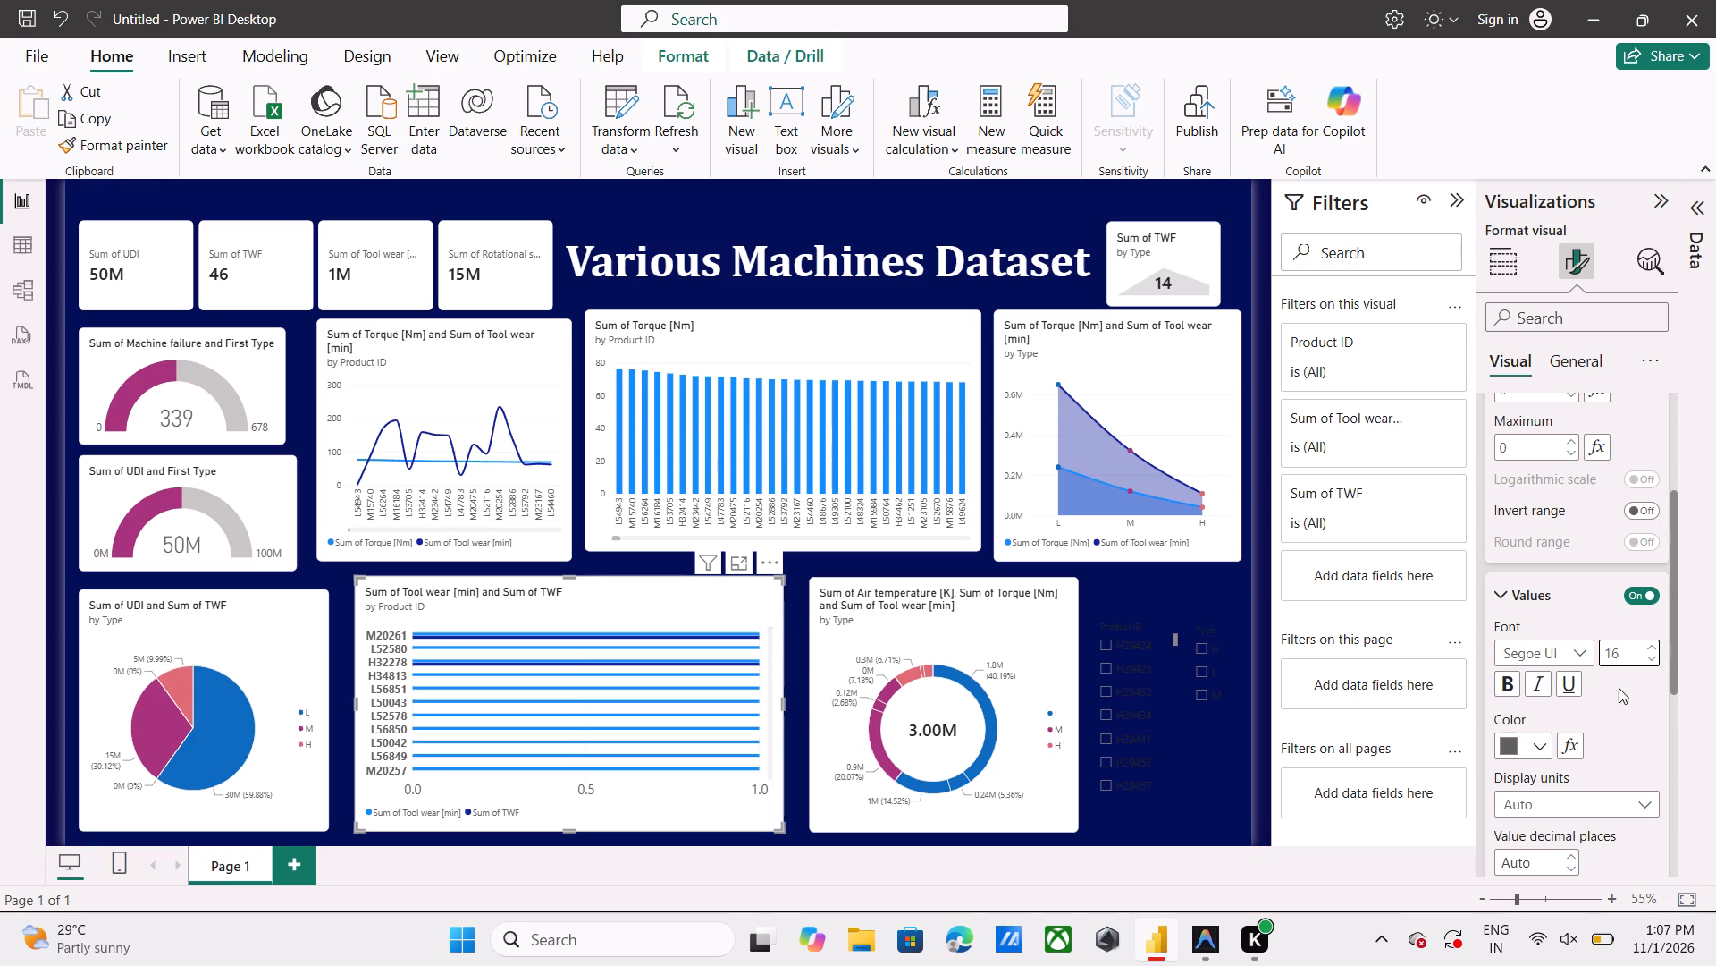
Make the X-axis values of the Tool wear and TWF bar chart bold.
{"action": "scroll", "coordinate": [1590, 738], "scroll_direction": "right", "scroll_amount": 1}
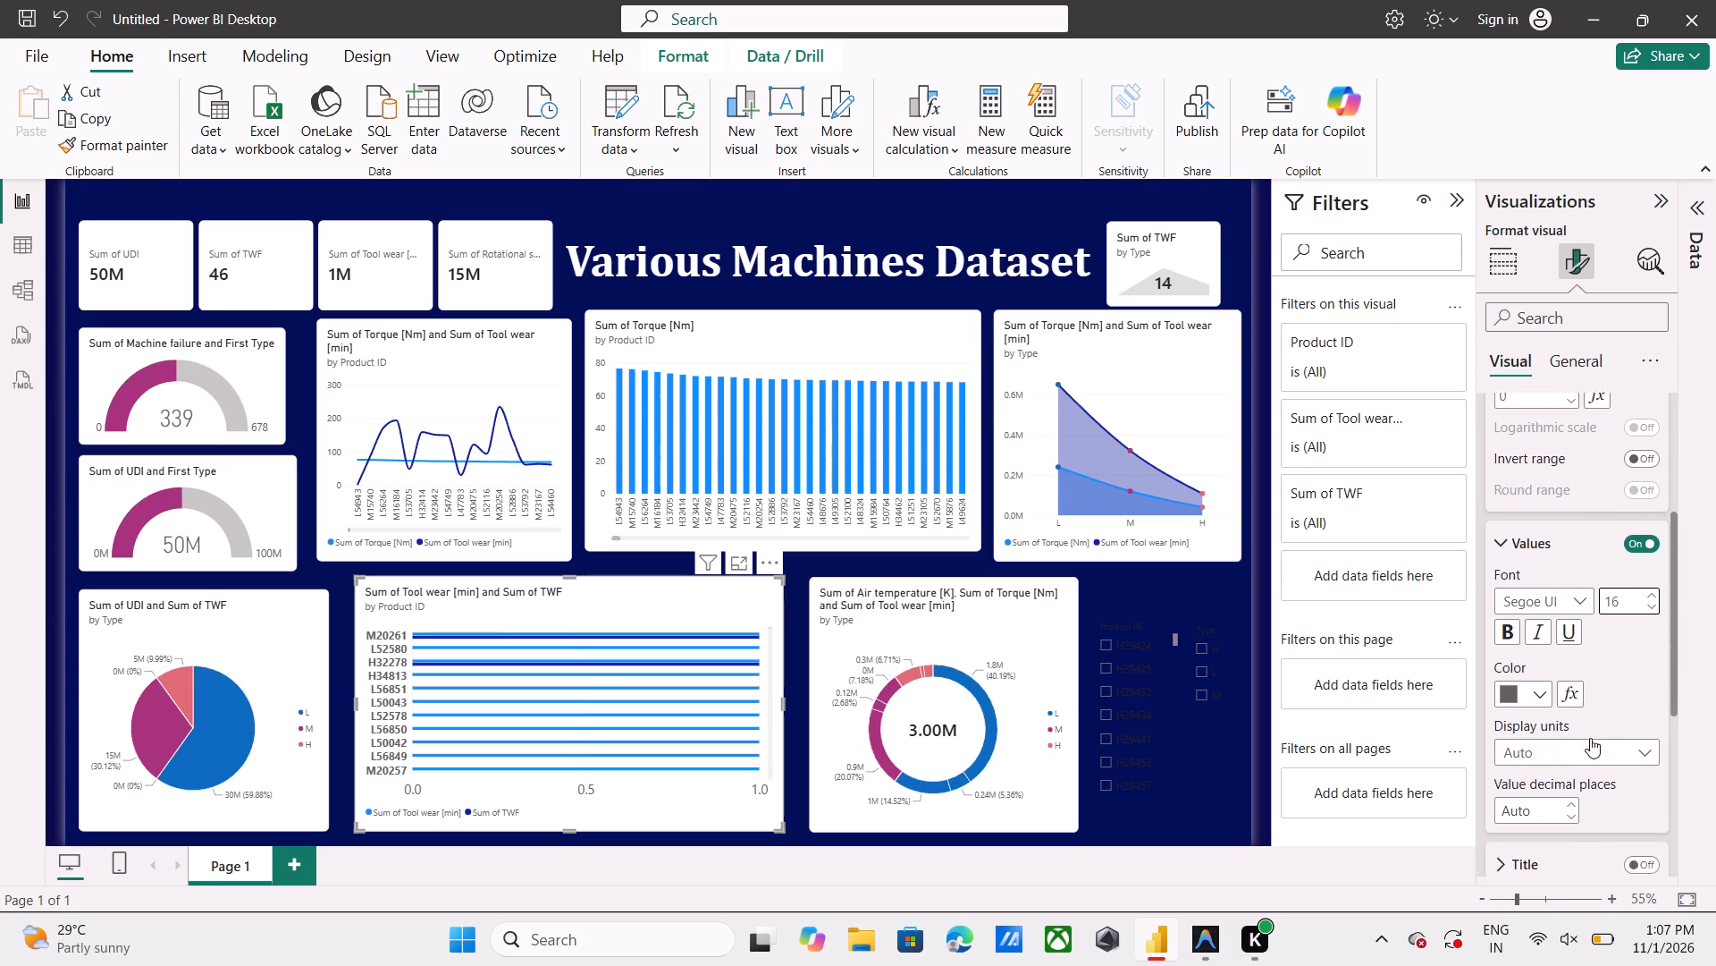
{"action": "scroll", "coordinate": [1590, 738], "scroll_direction": "right", "scroll_amount": 1}
{"action": "scroll", "coordinate": [1590, 738], "scroll_direction": "up", "scroll_amount": 3}
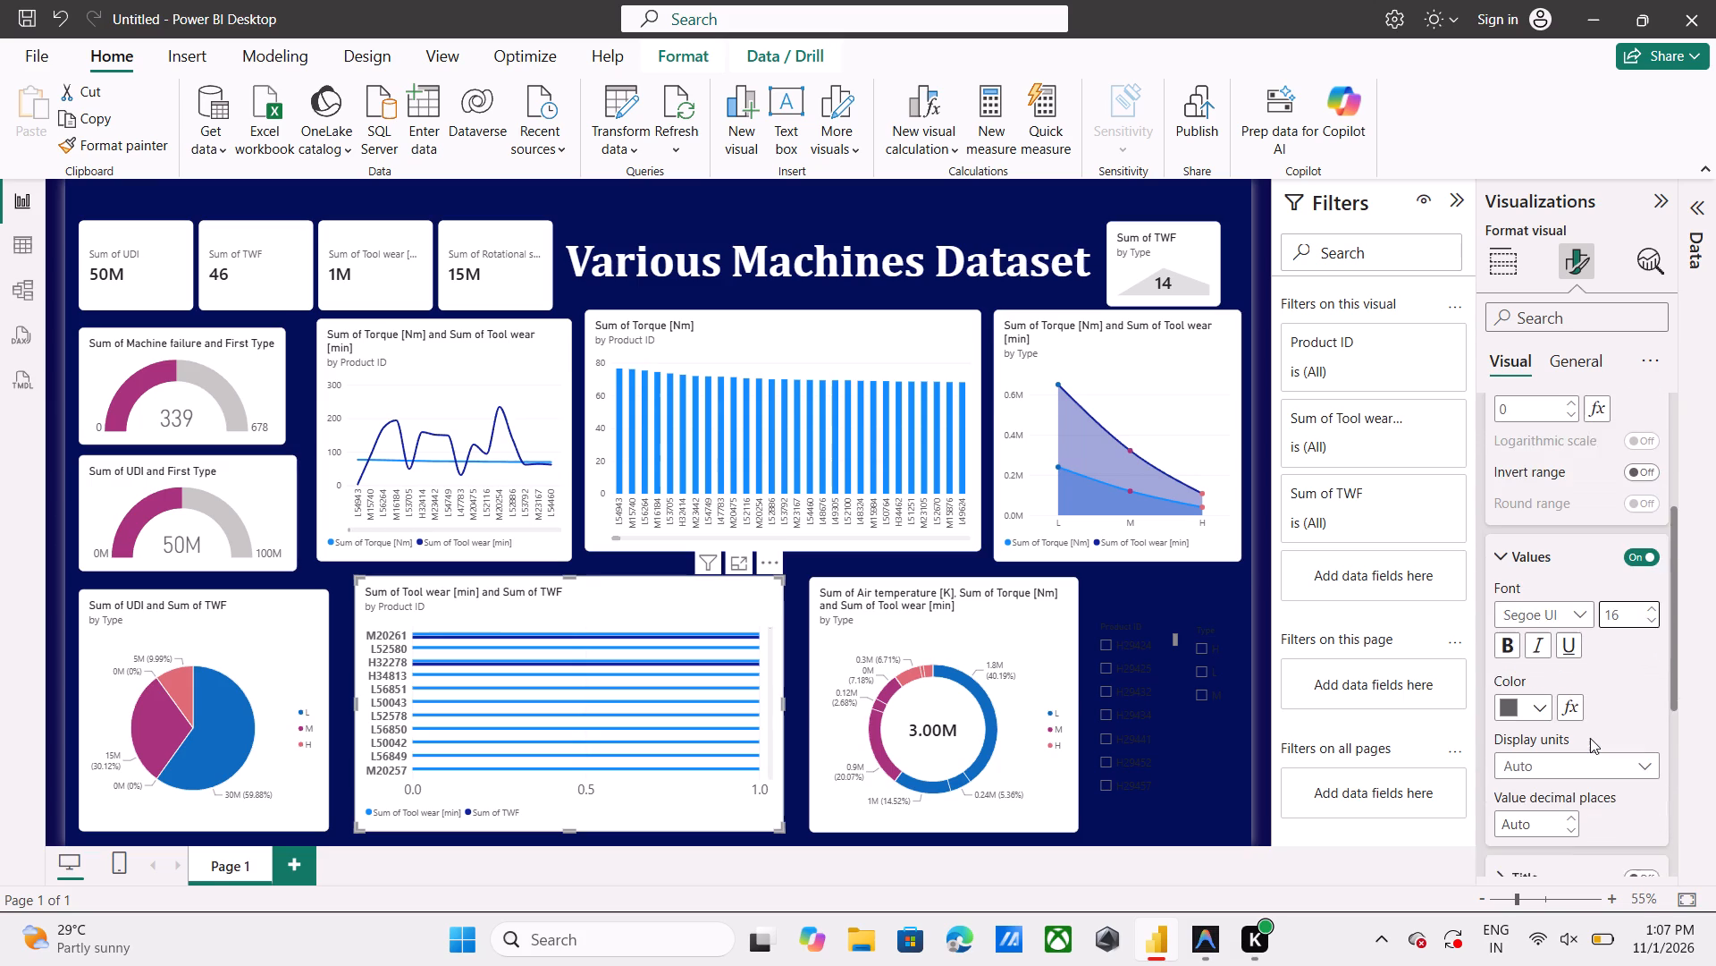
{"action": "left_click", "coordinate": [1512, 649]}
{"action": "left_click", "coordinate": [1512, 649]}
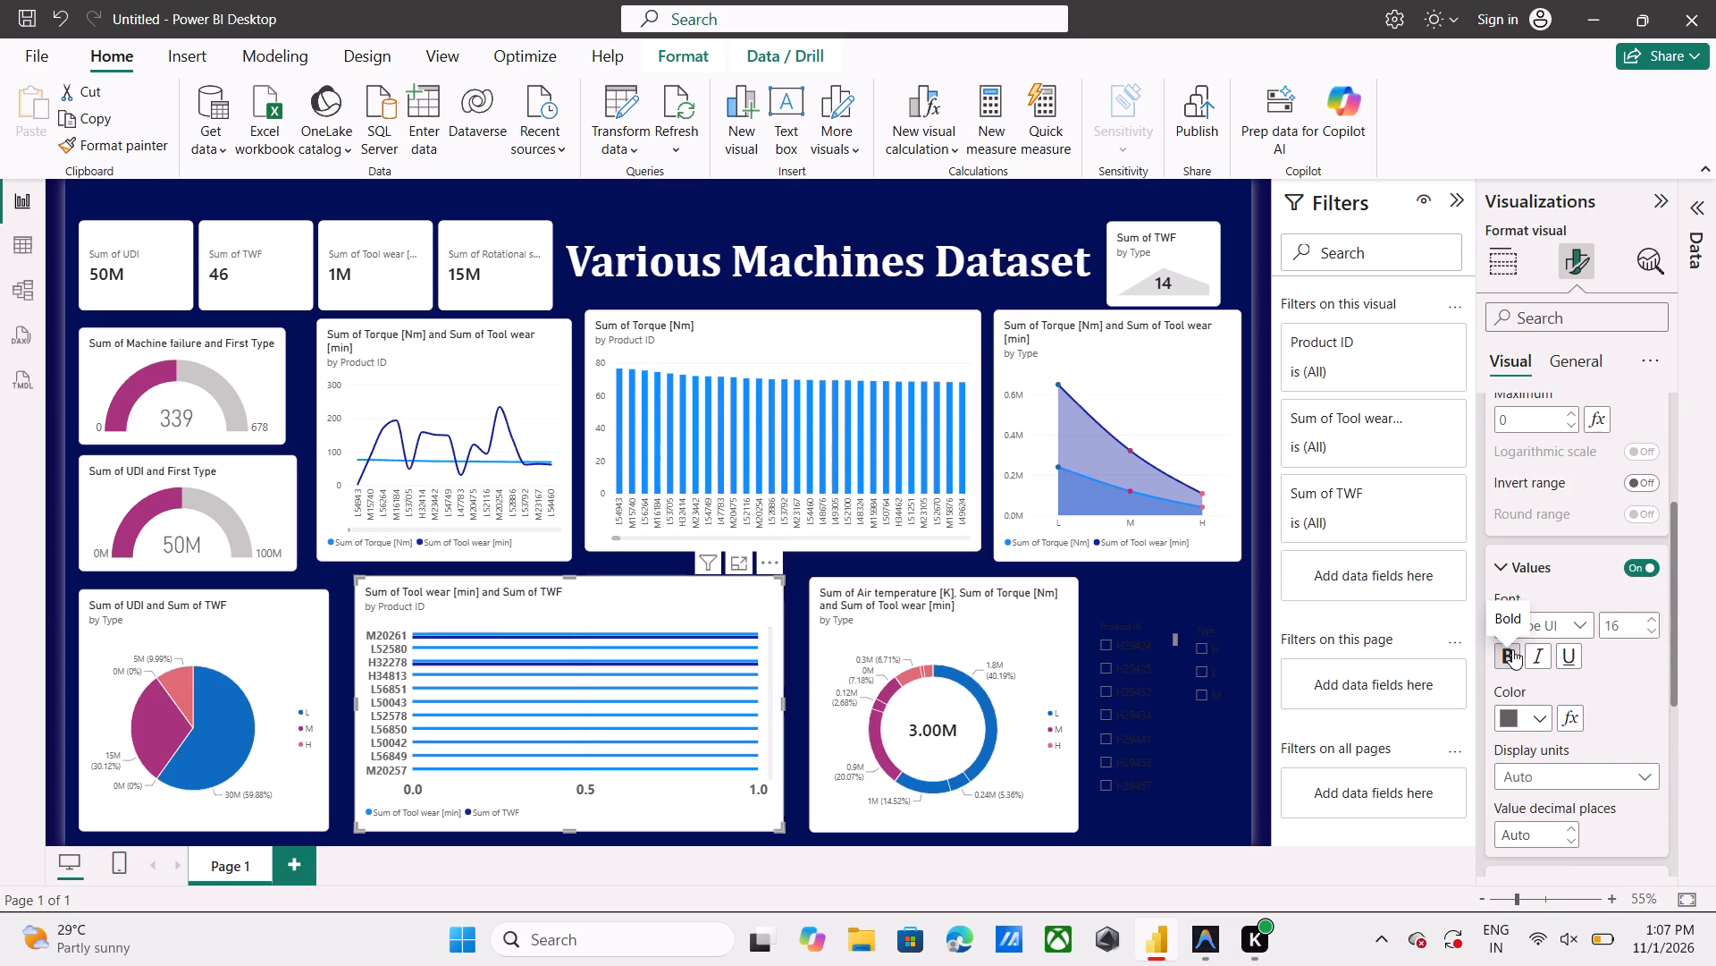
{"action": "left_click", "coordinate": [1512, 649]}
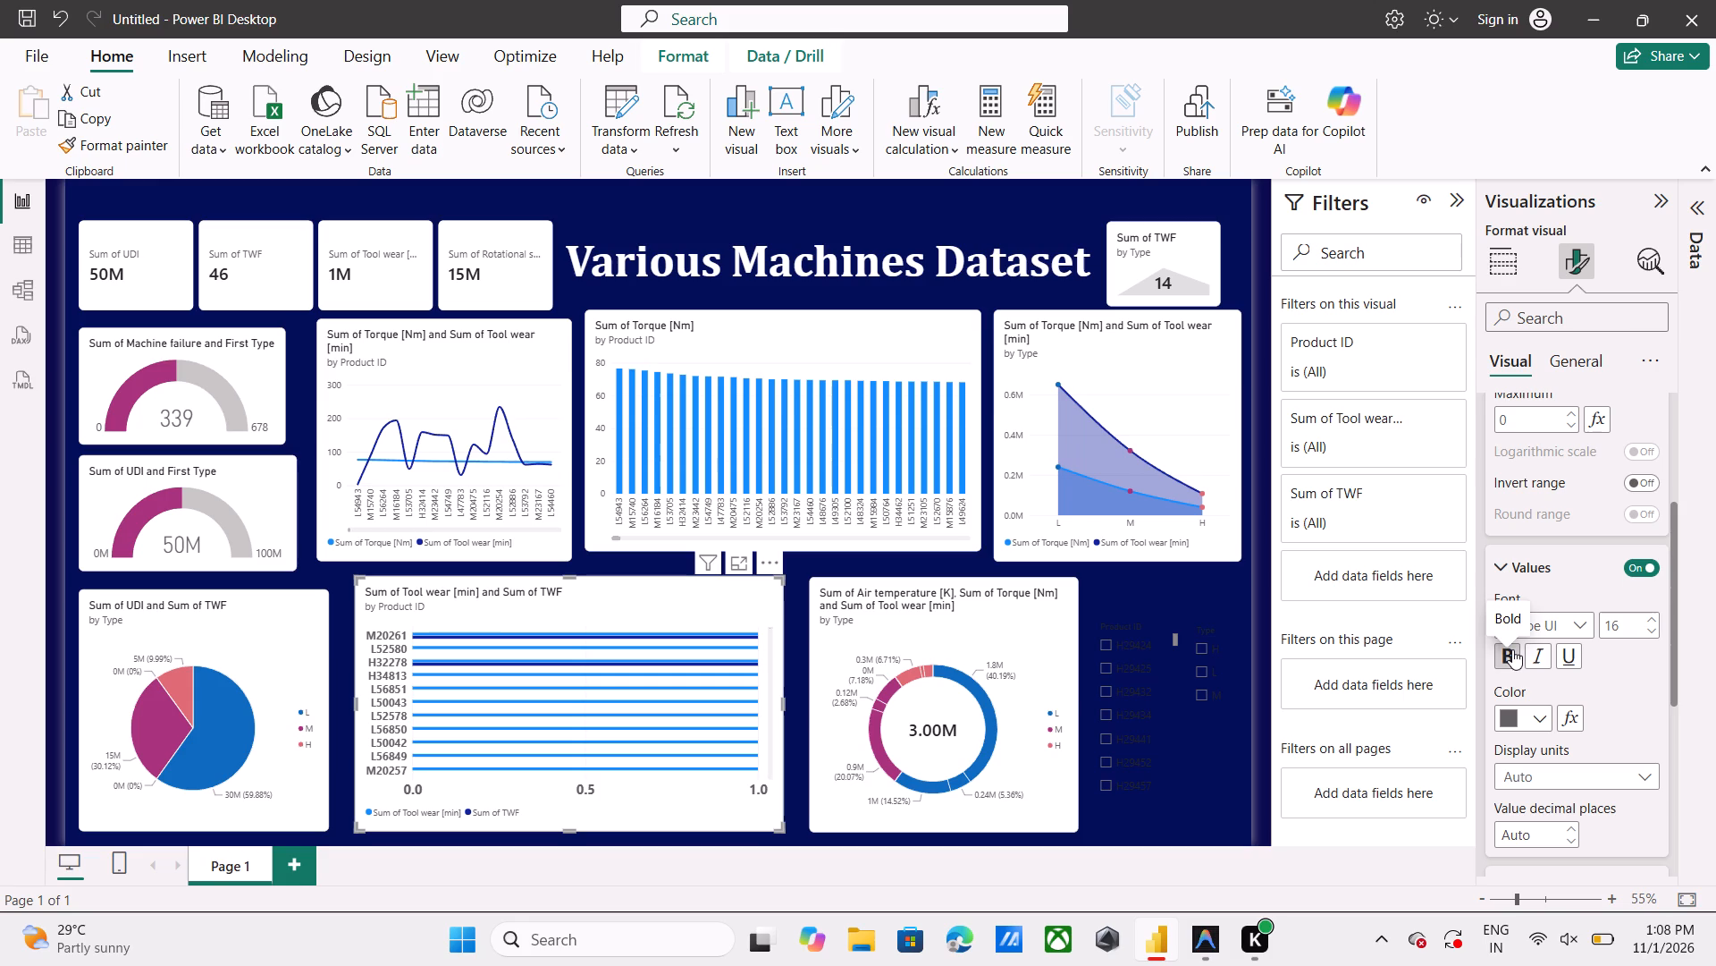
{"action": "left_click", "coordinate": [1512, 649]}
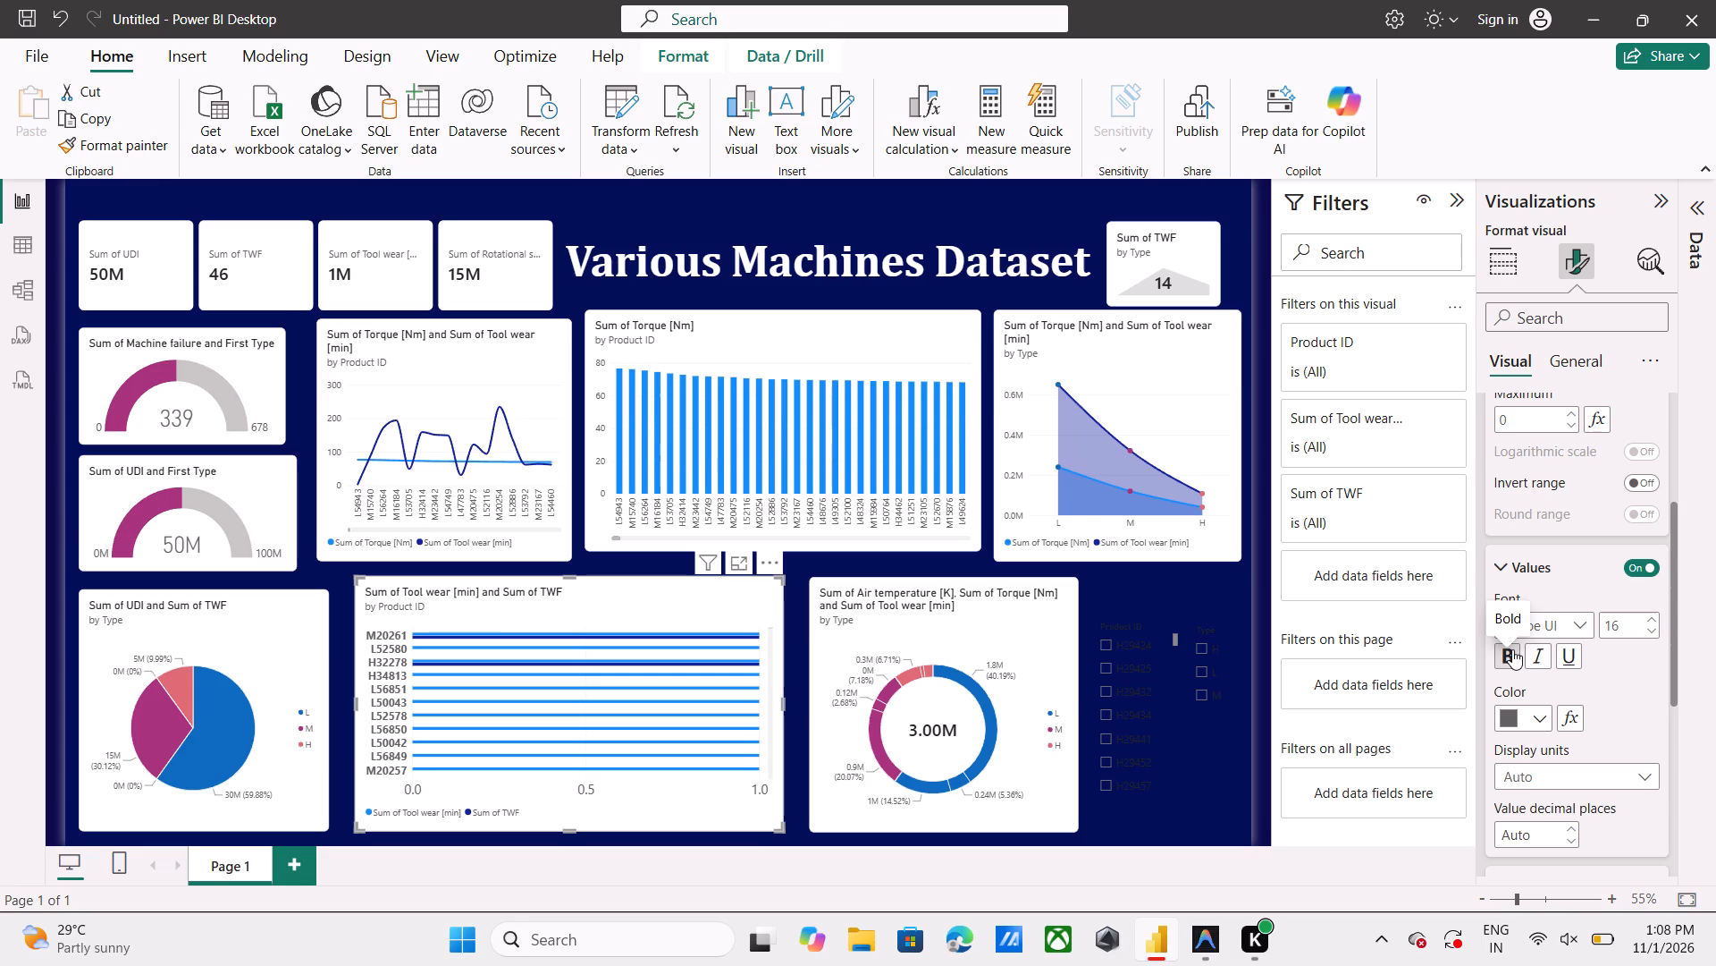
{"action": "left_click", "coordinate": [1512, 649]}
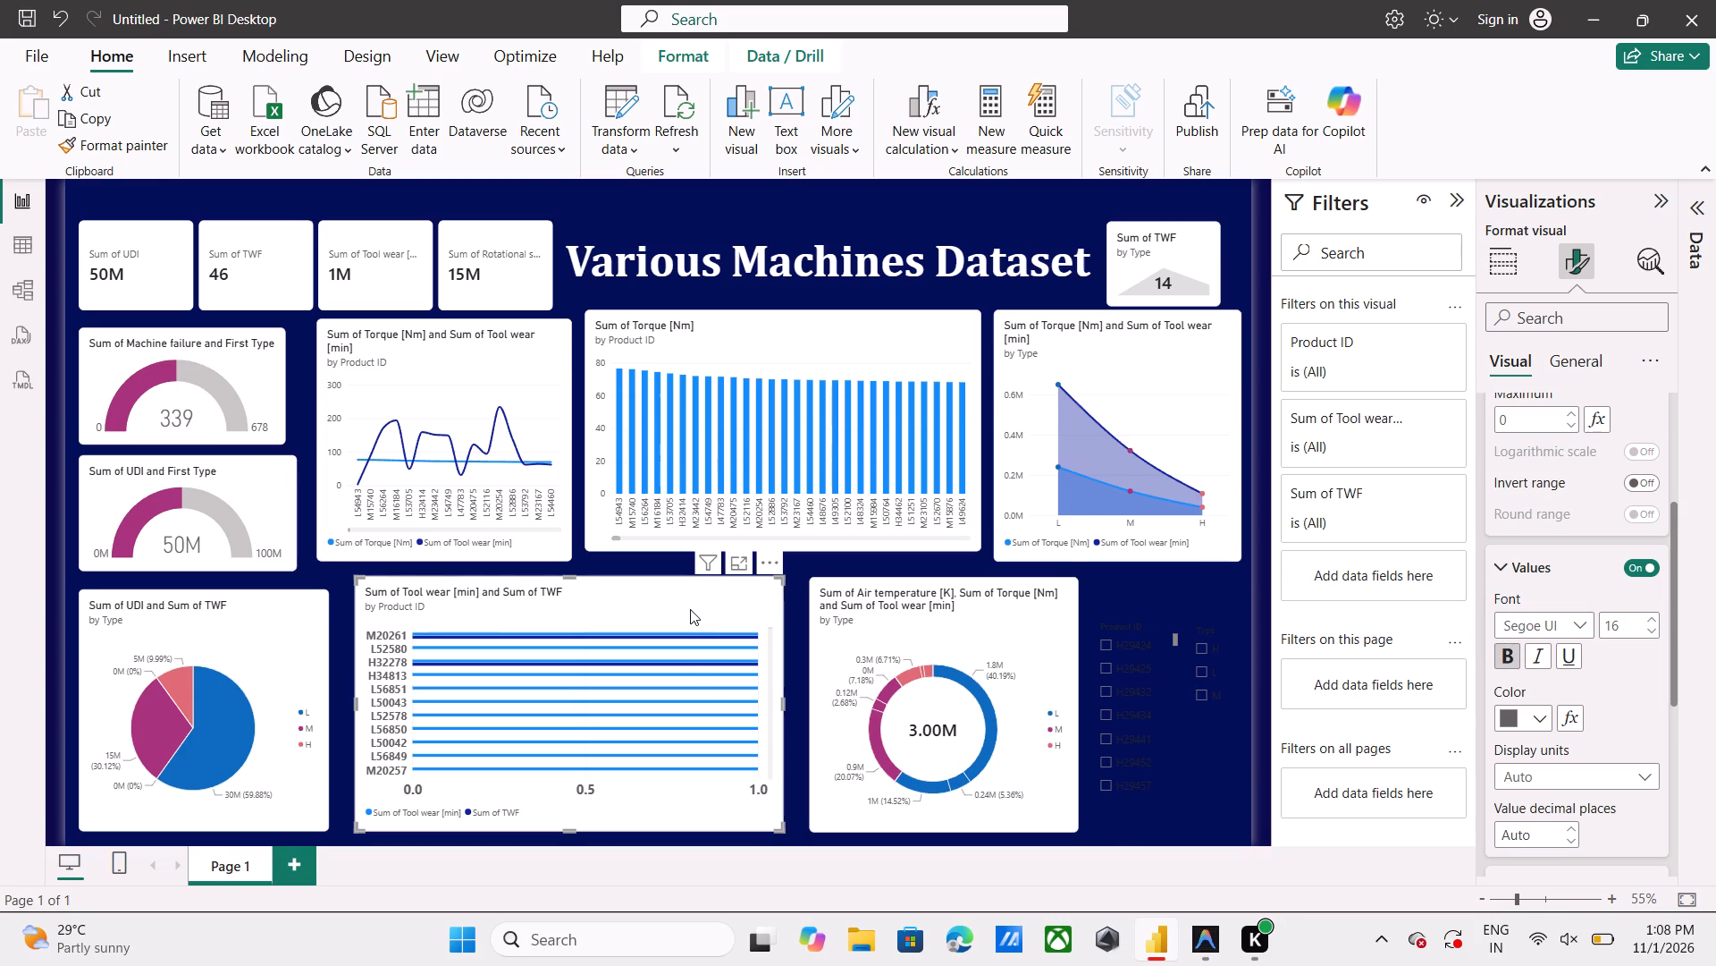
Apply the bar chart's formatting to the Sum of Torque [Nm] by Product ID column chart with Format painter.
{"action": "left_click", "coordinate": [134, 141]}
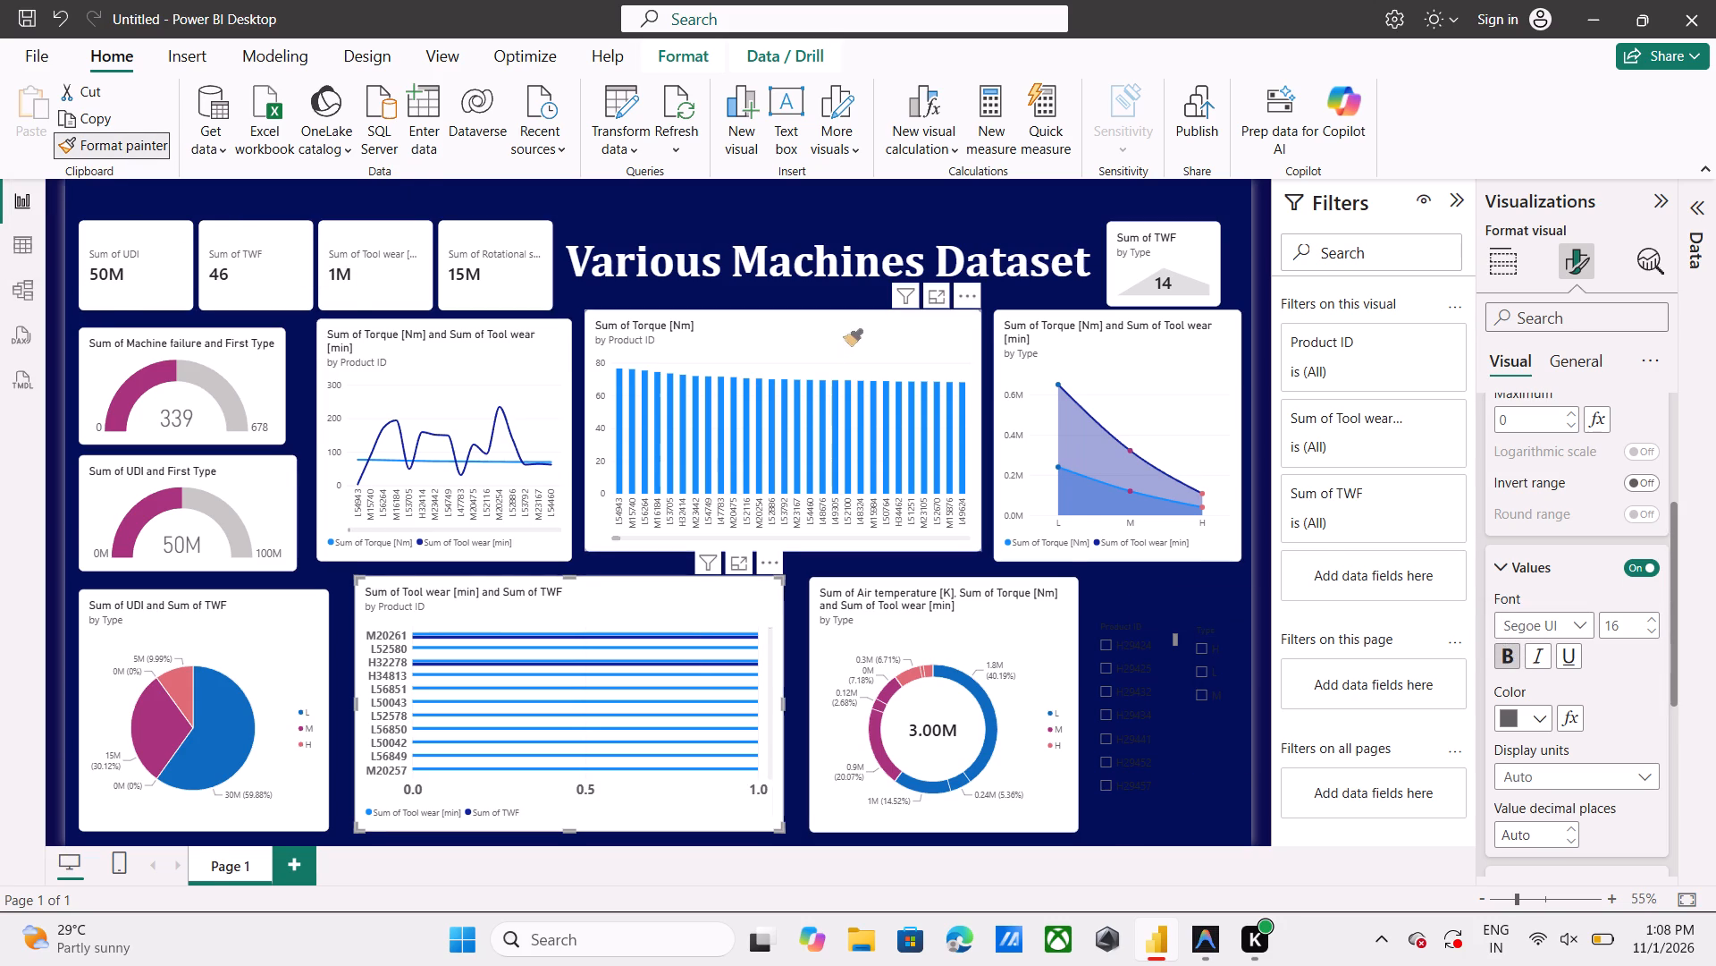
{"action": "left_click", "coordinate": [842, 326]}
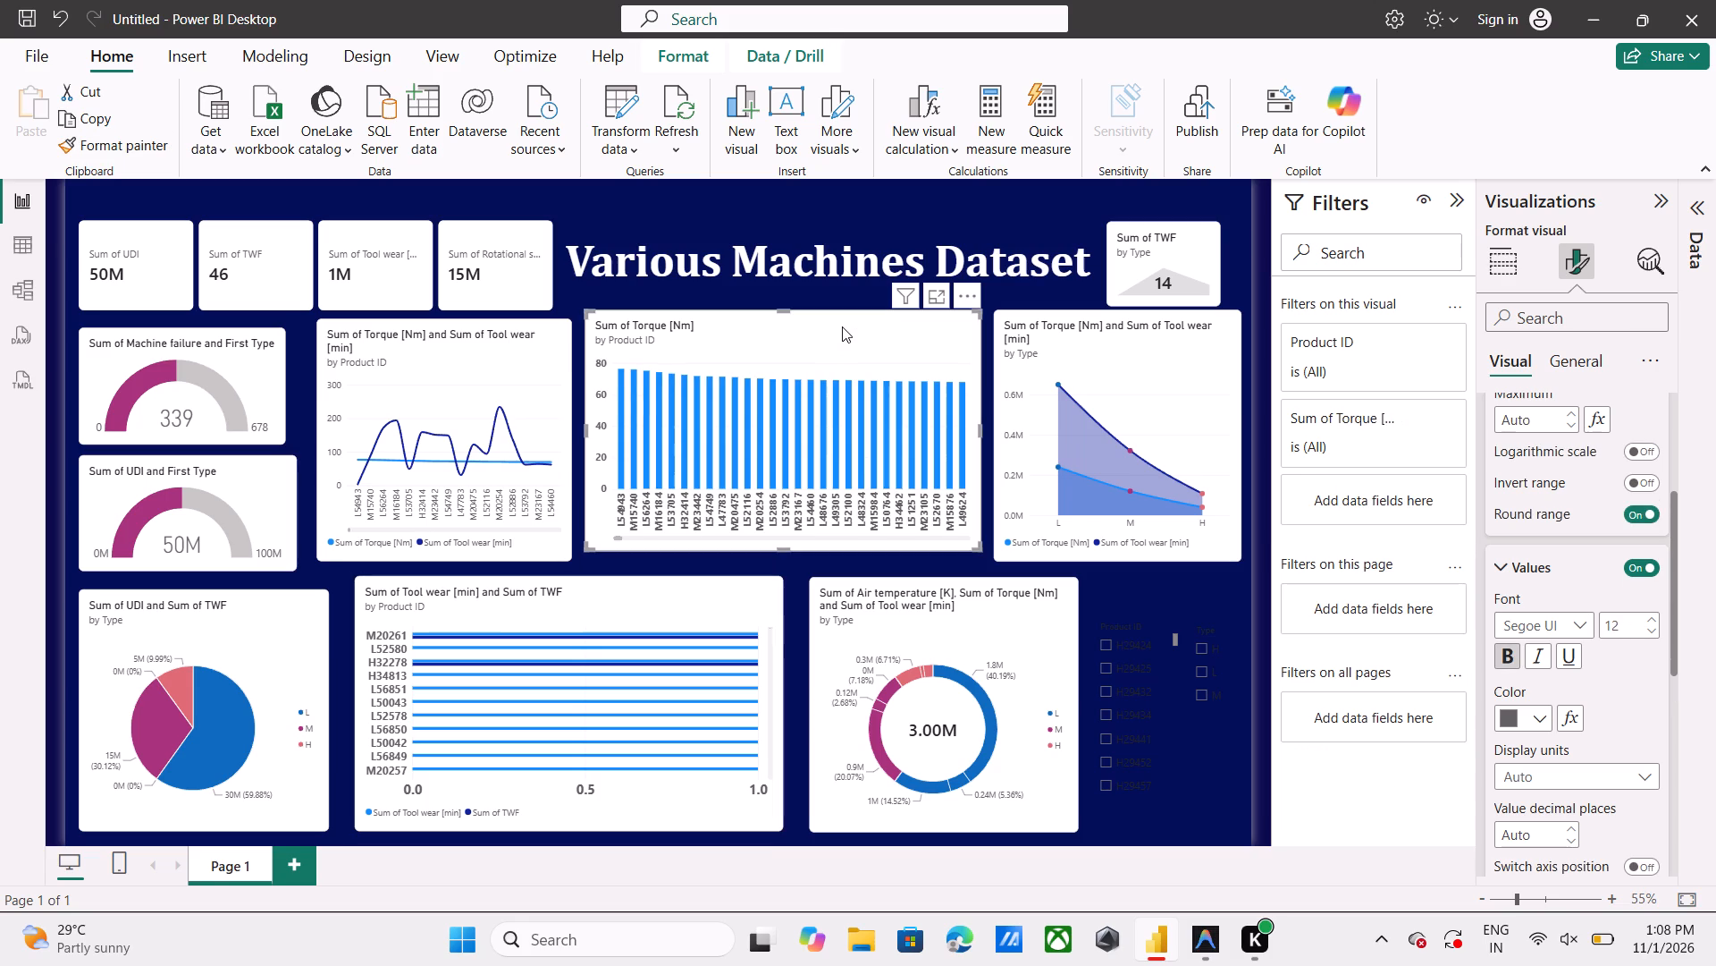
{"action": "key", "text": "ctrl+v"}
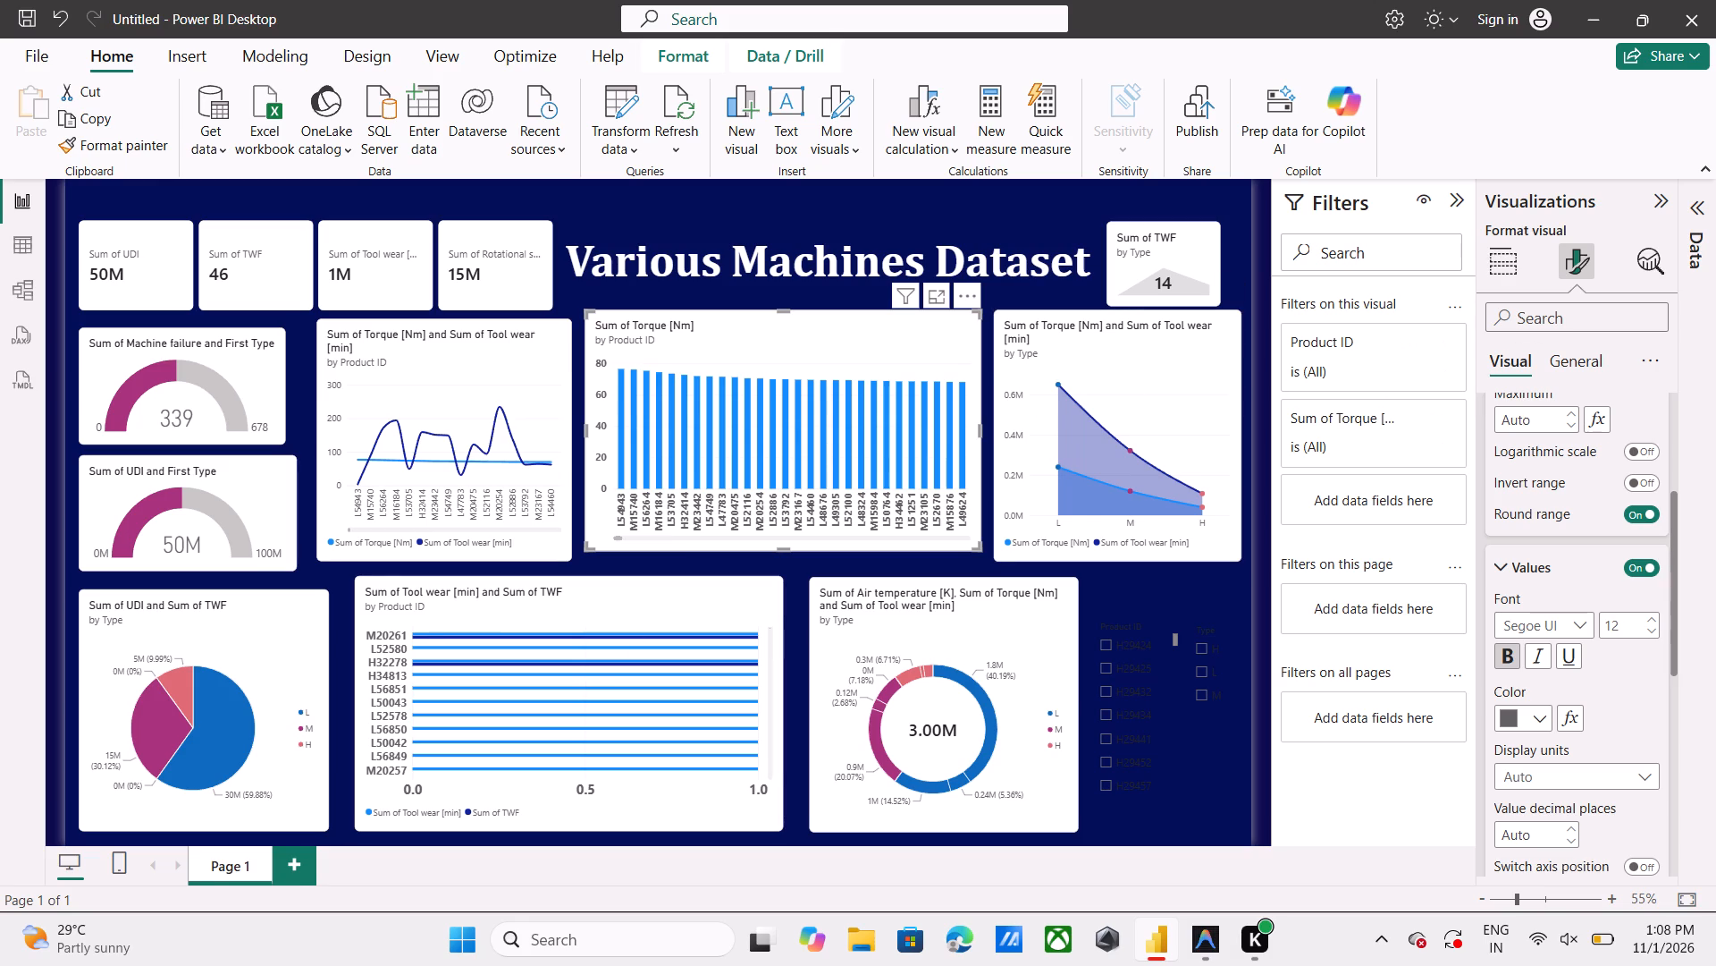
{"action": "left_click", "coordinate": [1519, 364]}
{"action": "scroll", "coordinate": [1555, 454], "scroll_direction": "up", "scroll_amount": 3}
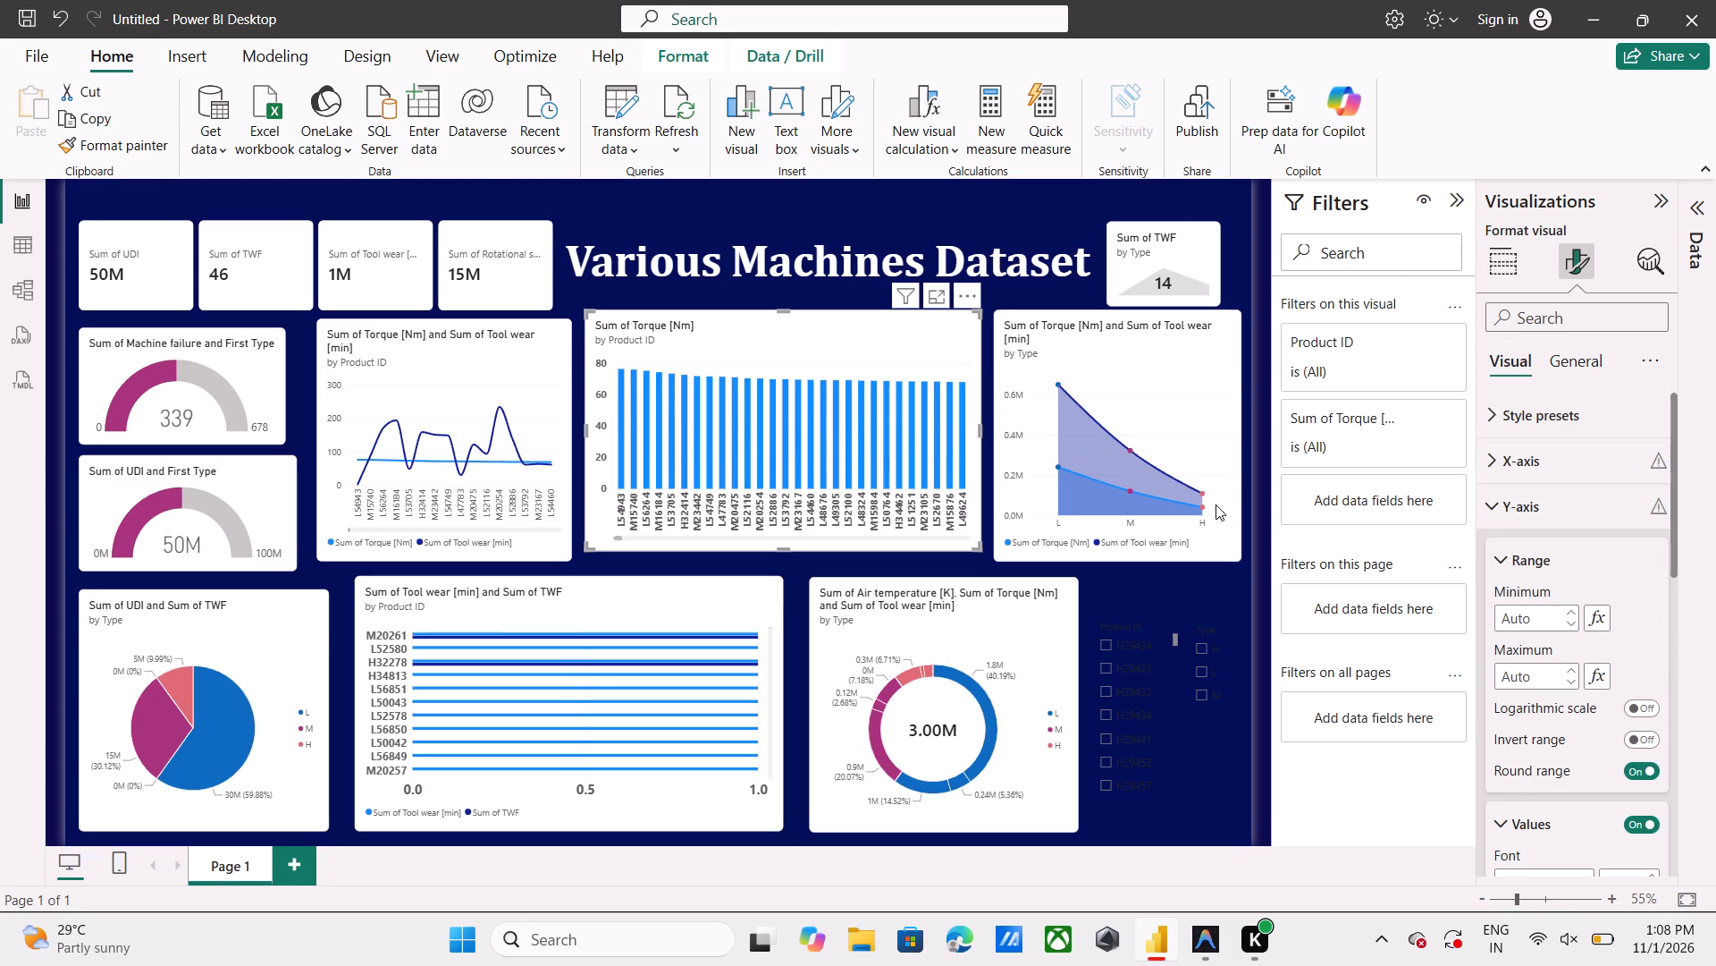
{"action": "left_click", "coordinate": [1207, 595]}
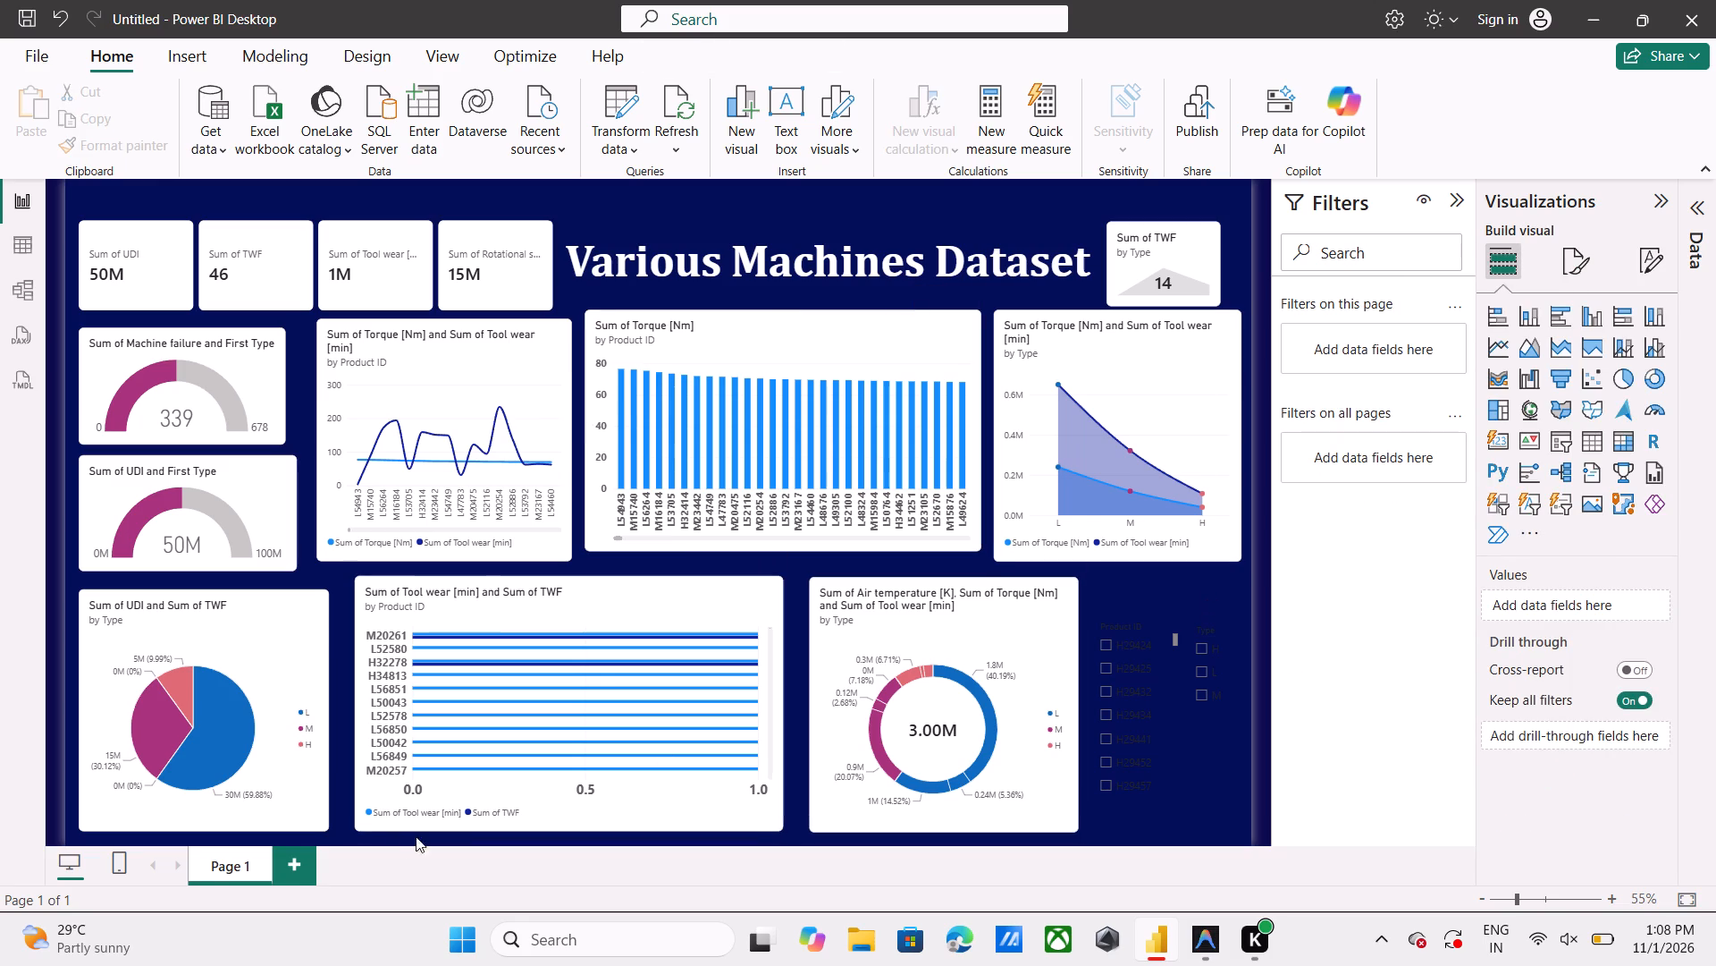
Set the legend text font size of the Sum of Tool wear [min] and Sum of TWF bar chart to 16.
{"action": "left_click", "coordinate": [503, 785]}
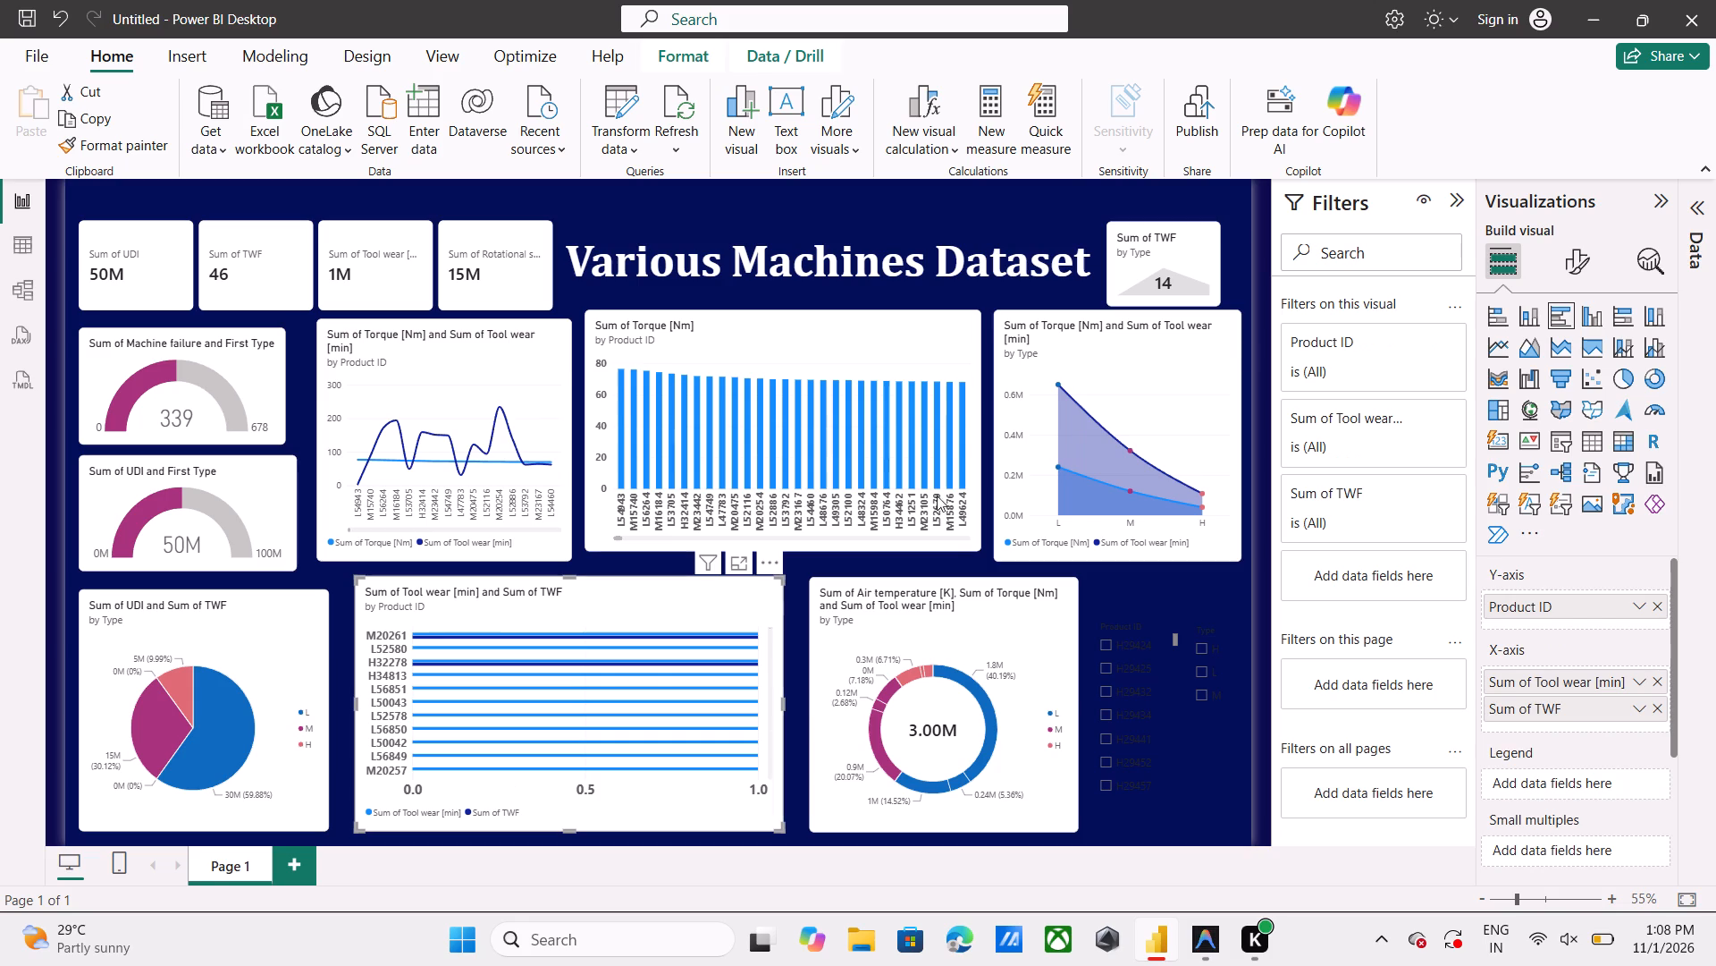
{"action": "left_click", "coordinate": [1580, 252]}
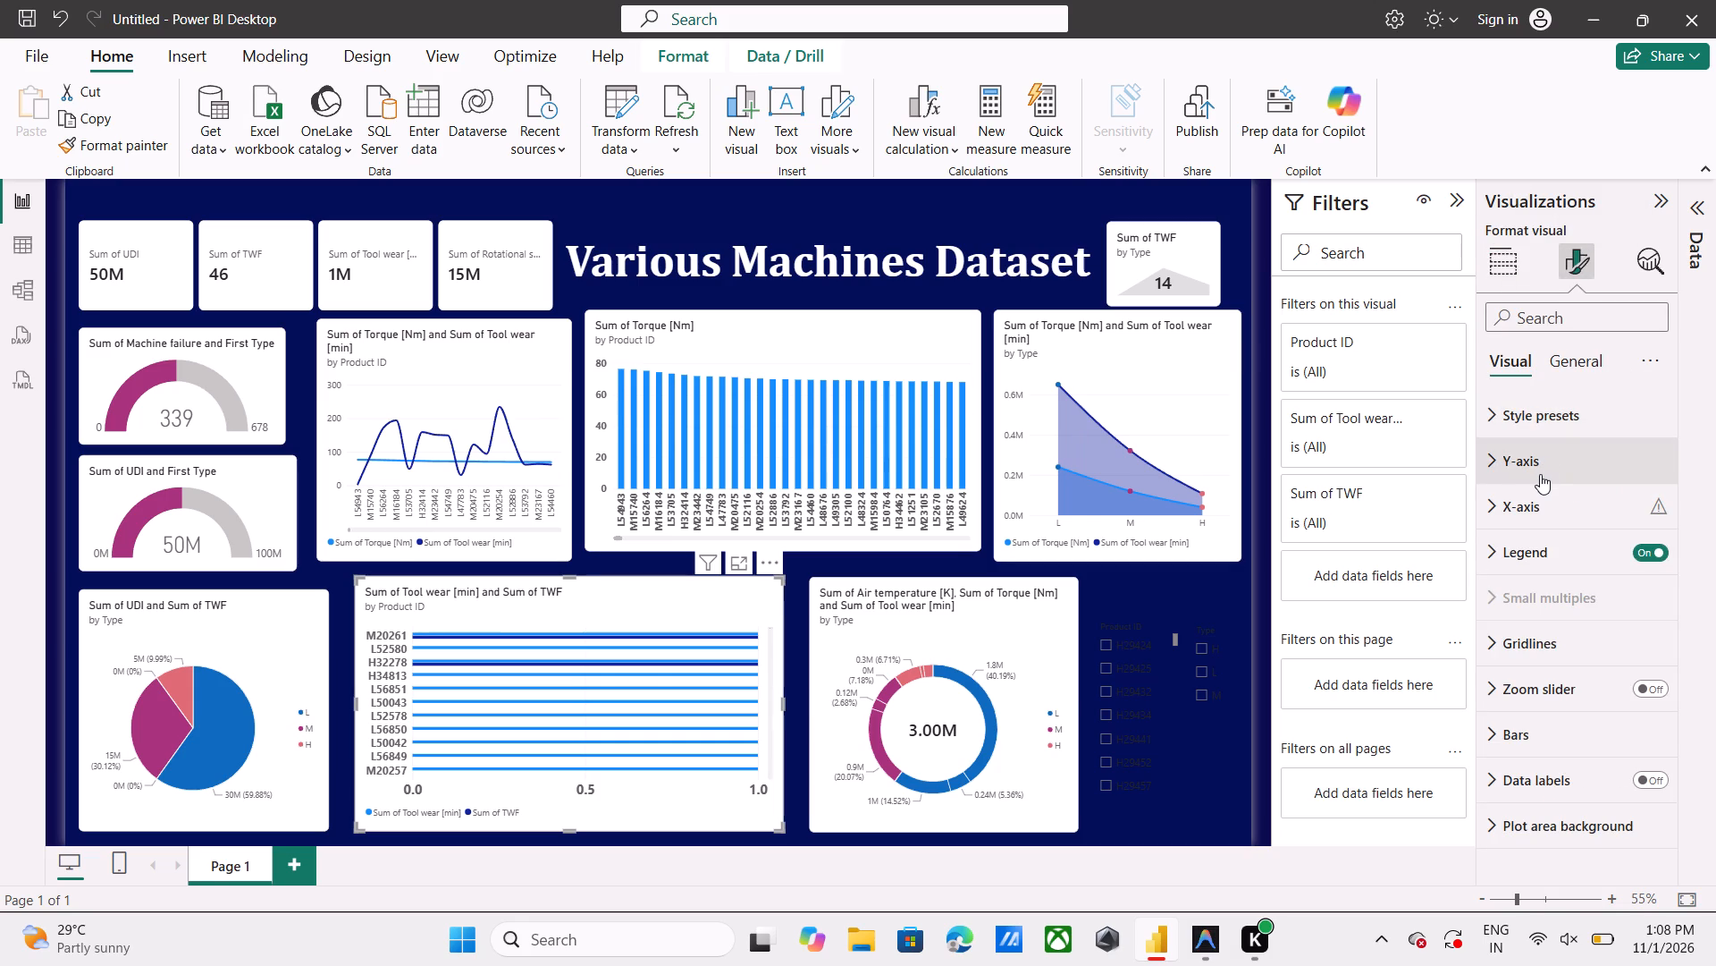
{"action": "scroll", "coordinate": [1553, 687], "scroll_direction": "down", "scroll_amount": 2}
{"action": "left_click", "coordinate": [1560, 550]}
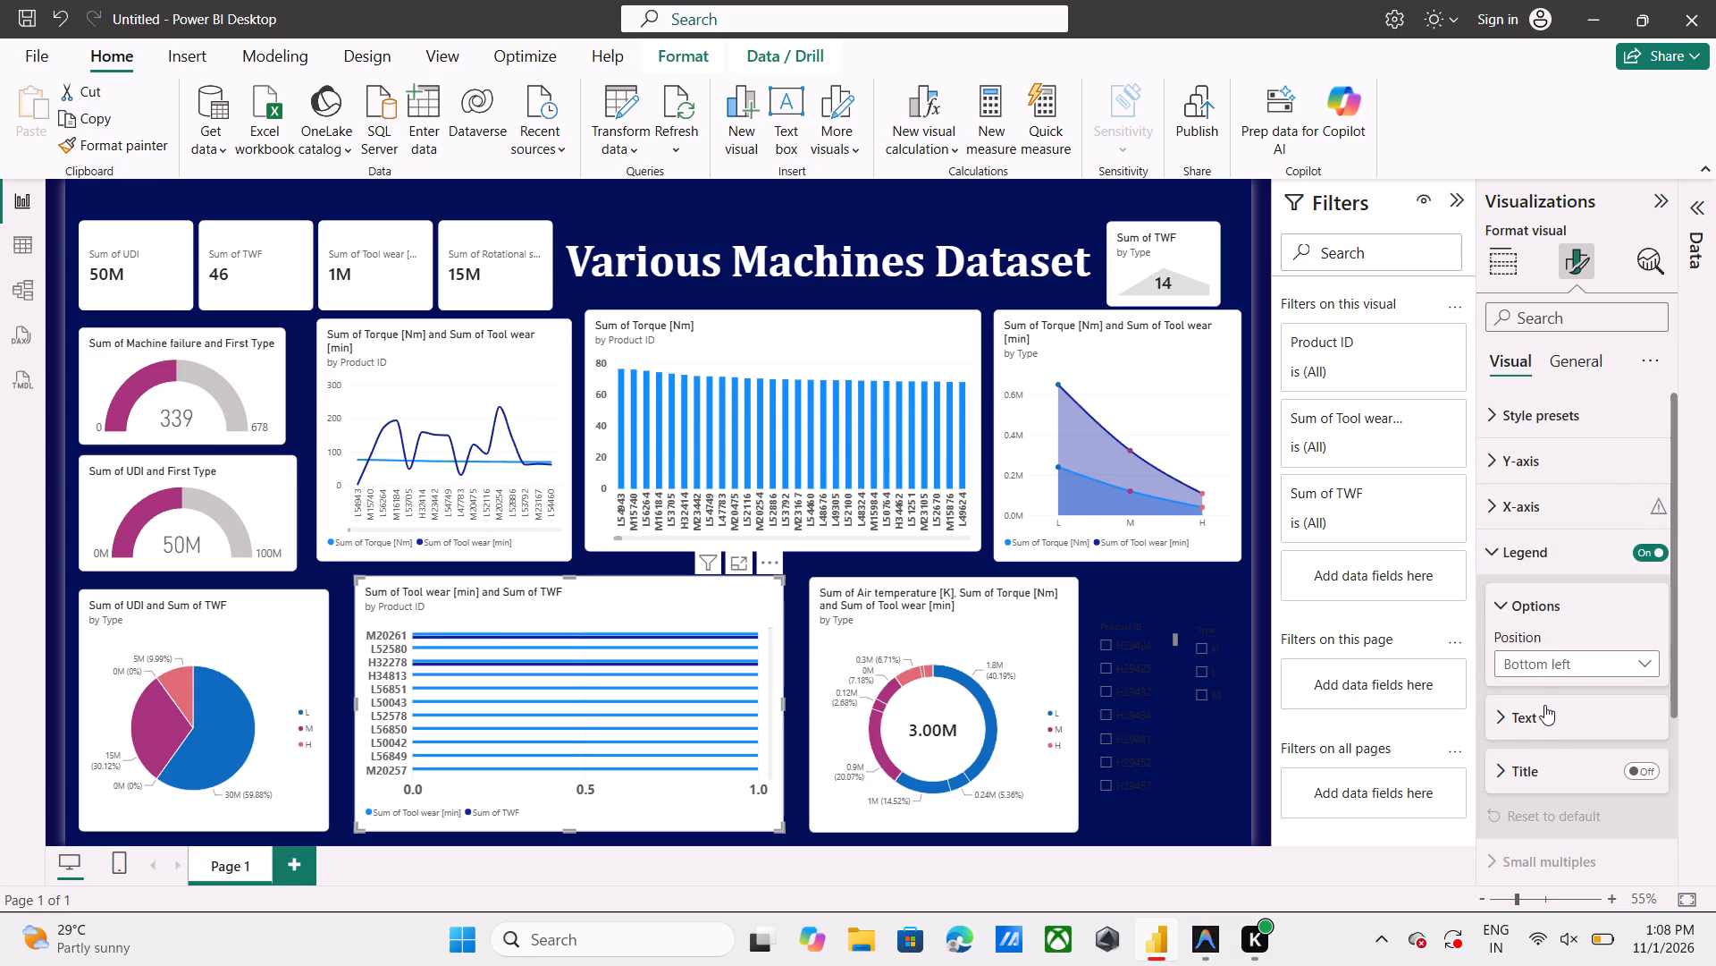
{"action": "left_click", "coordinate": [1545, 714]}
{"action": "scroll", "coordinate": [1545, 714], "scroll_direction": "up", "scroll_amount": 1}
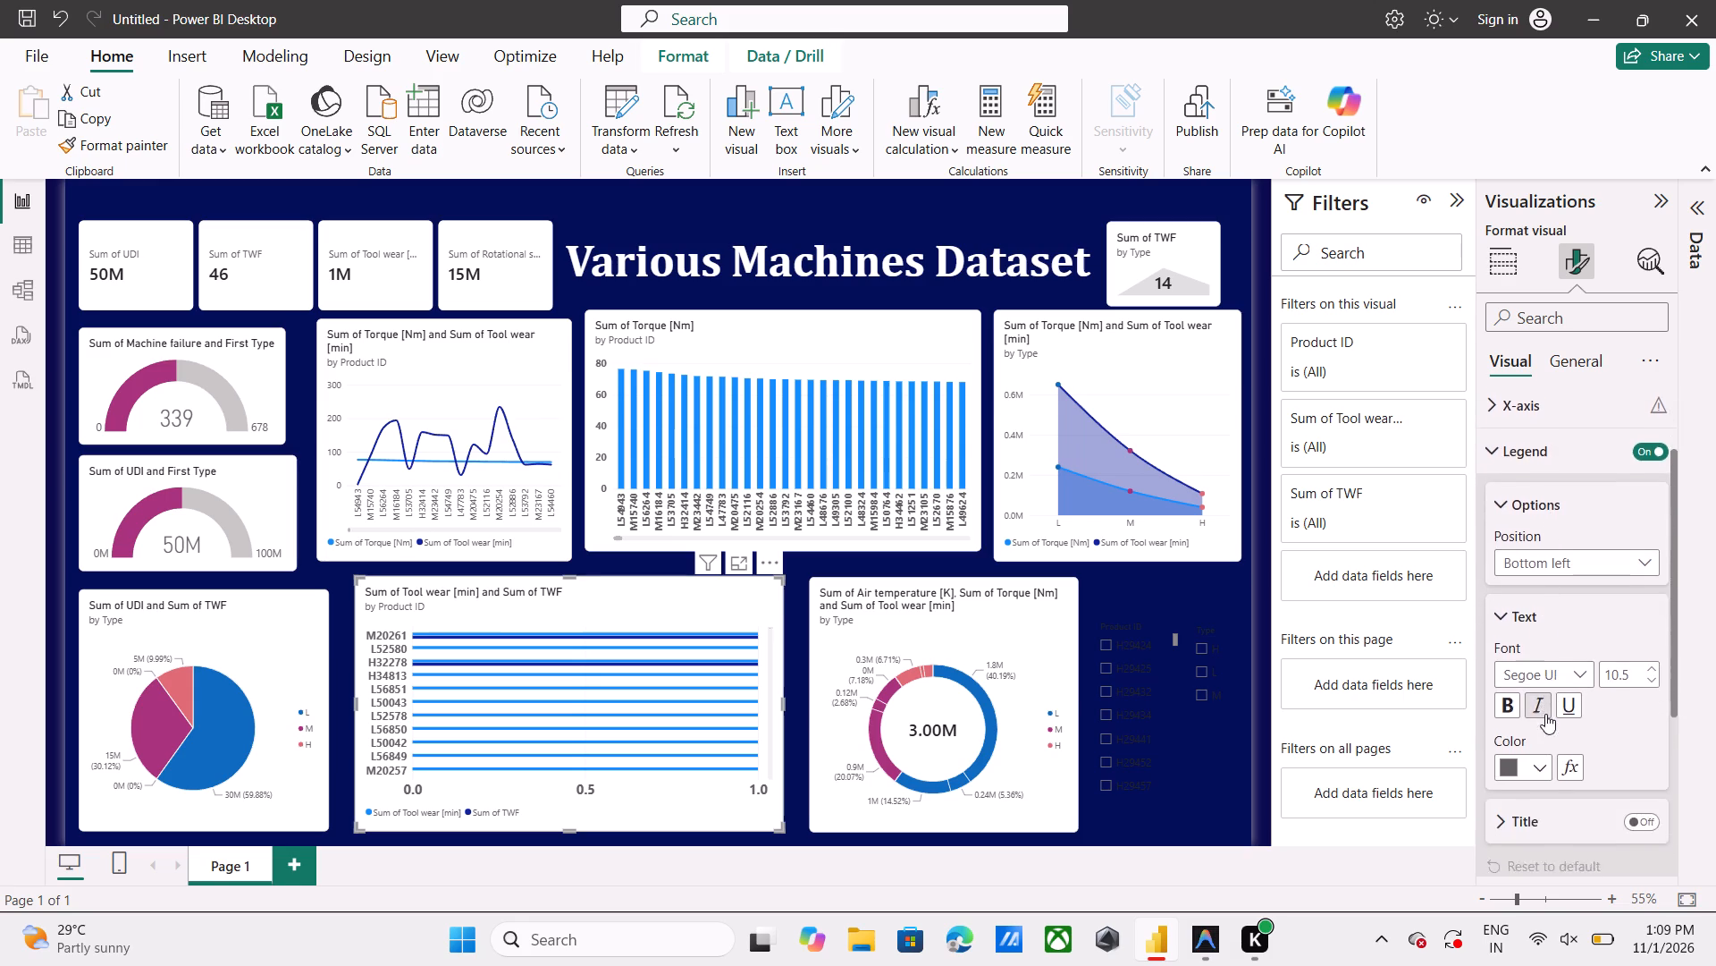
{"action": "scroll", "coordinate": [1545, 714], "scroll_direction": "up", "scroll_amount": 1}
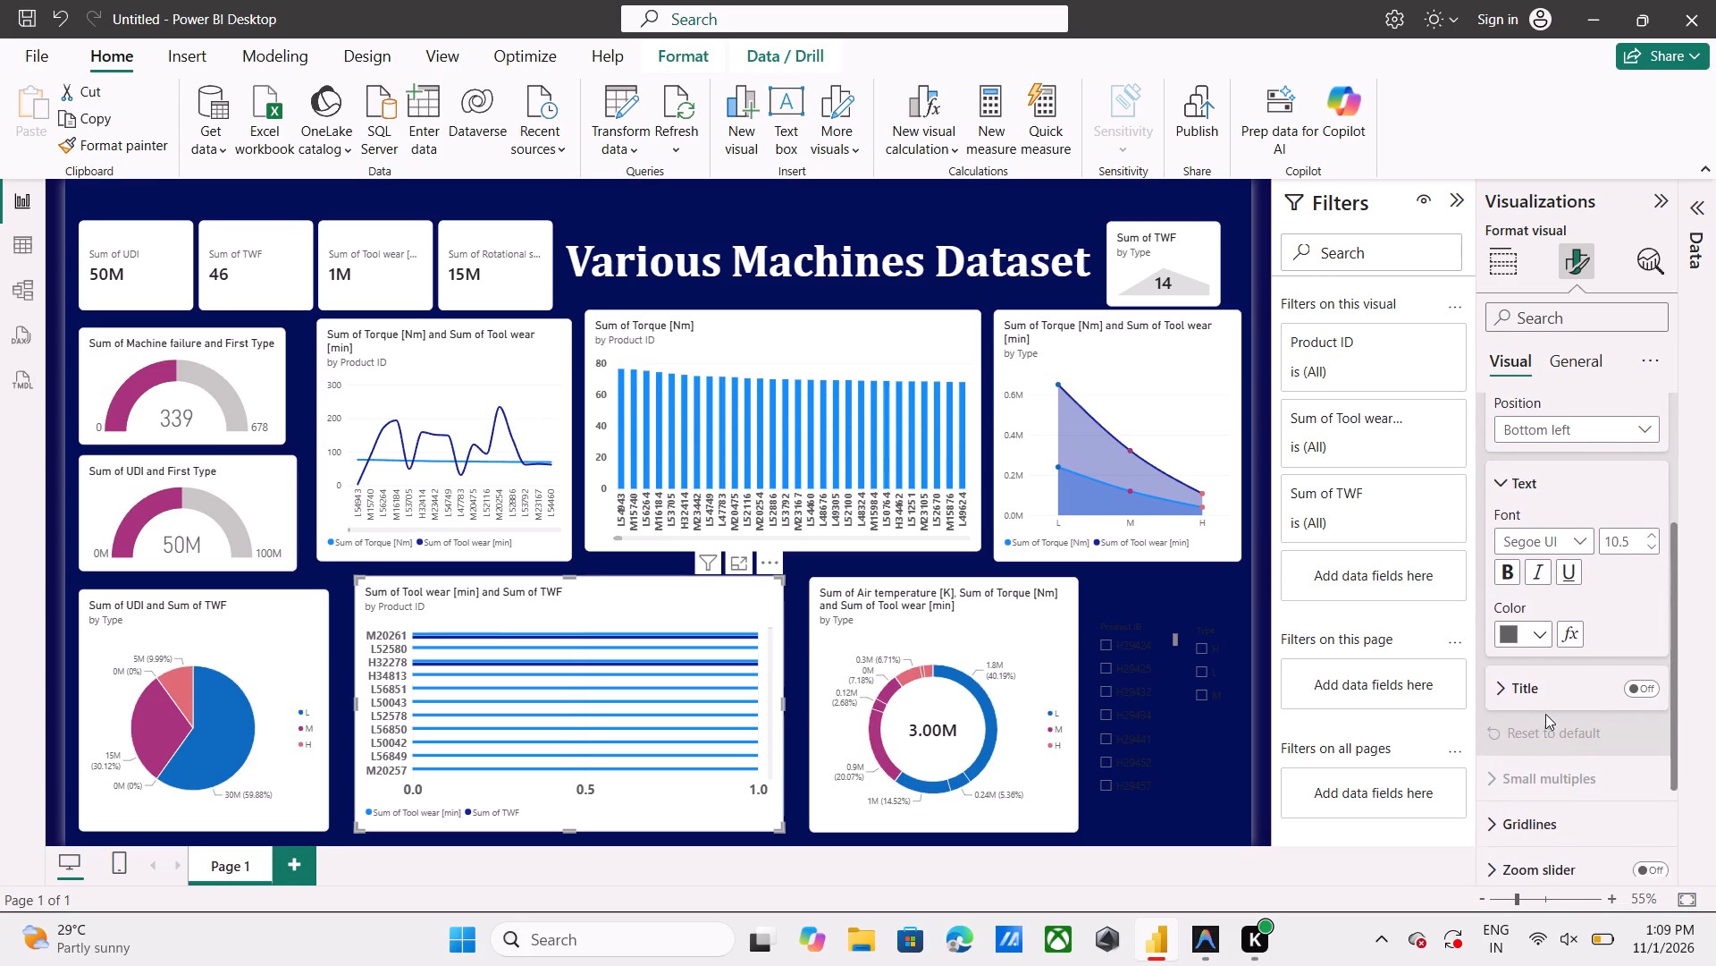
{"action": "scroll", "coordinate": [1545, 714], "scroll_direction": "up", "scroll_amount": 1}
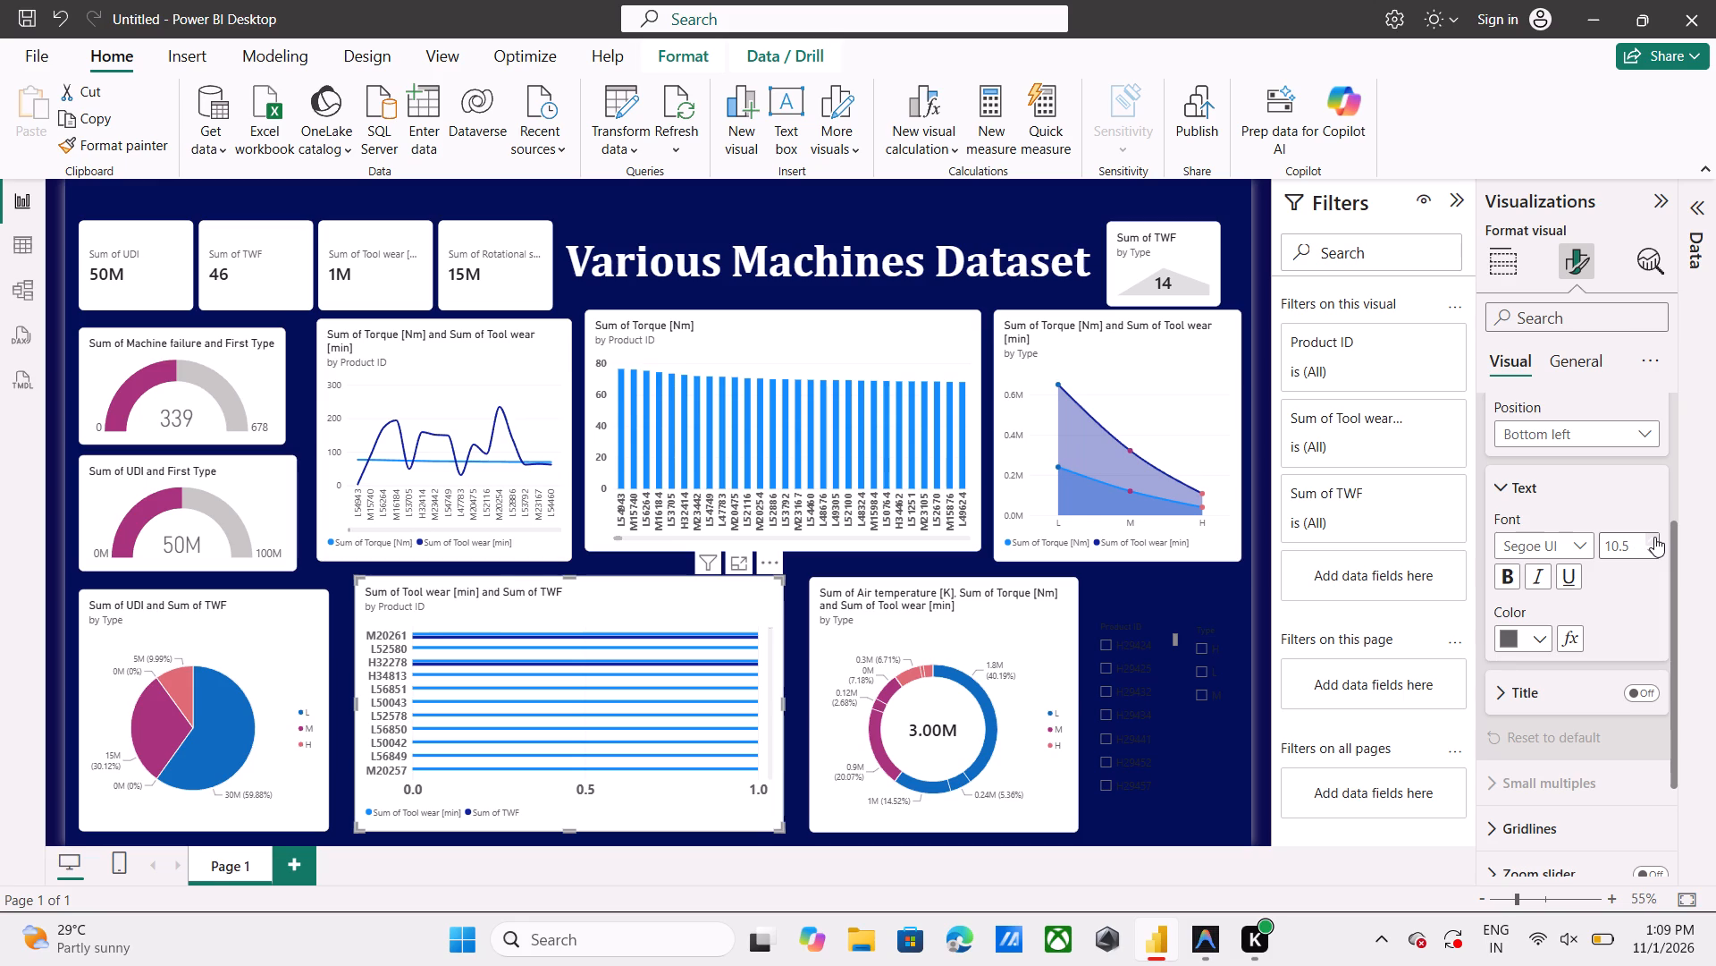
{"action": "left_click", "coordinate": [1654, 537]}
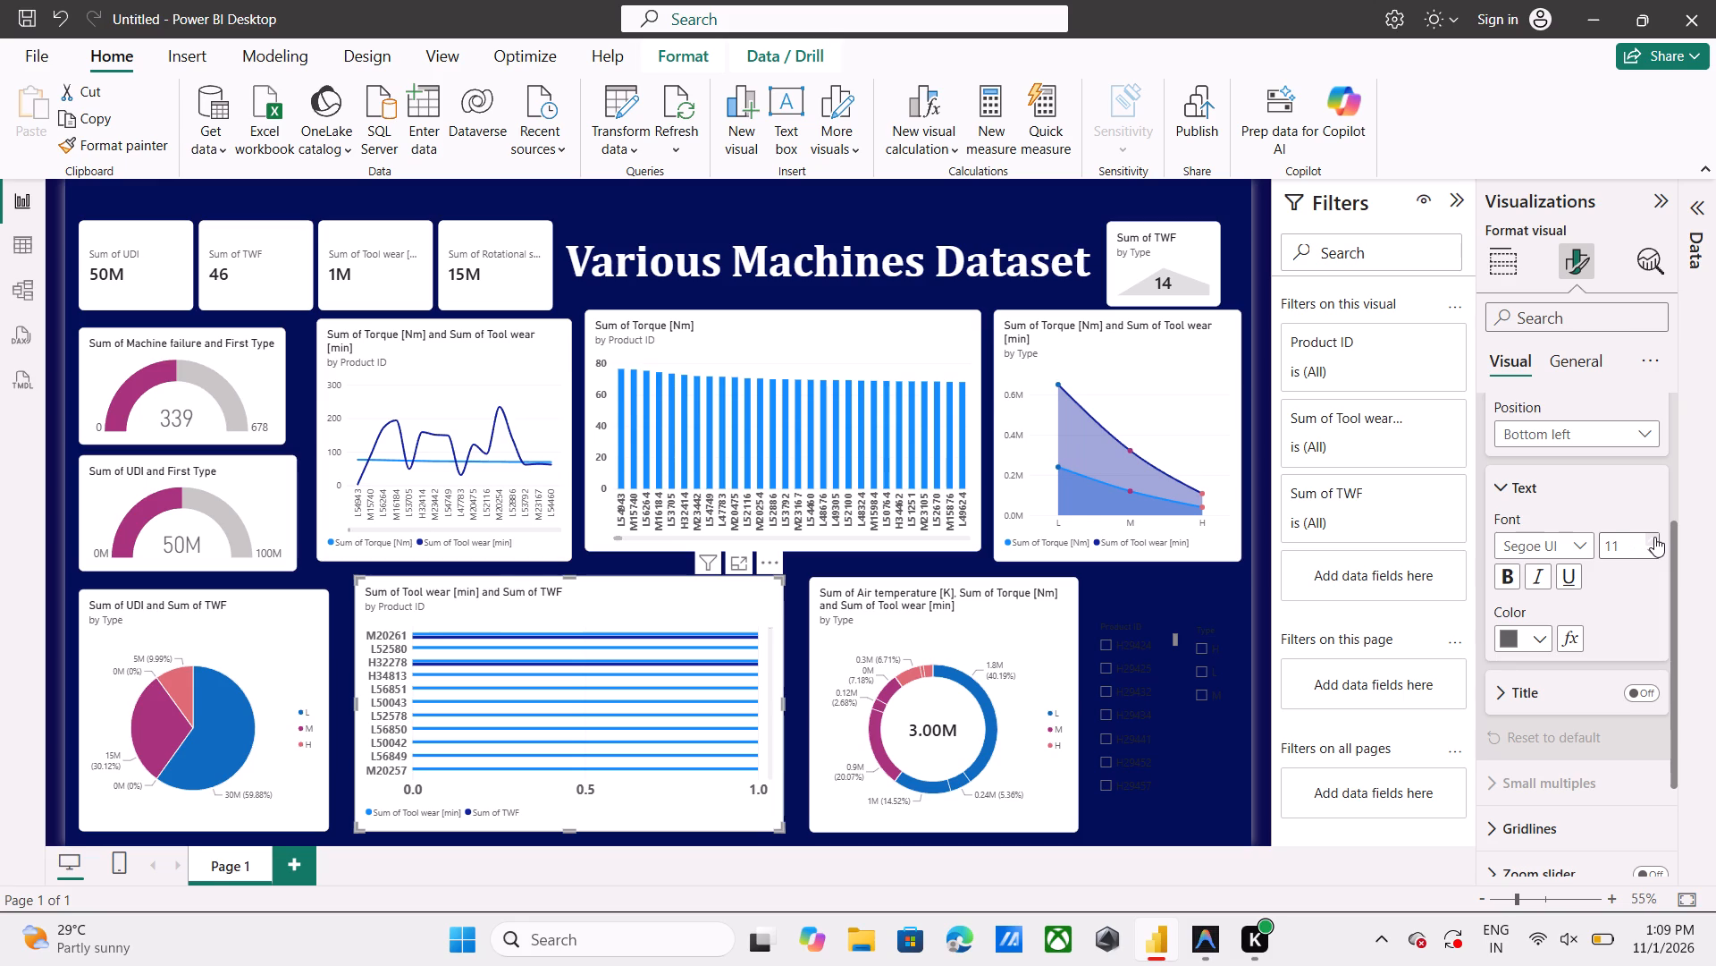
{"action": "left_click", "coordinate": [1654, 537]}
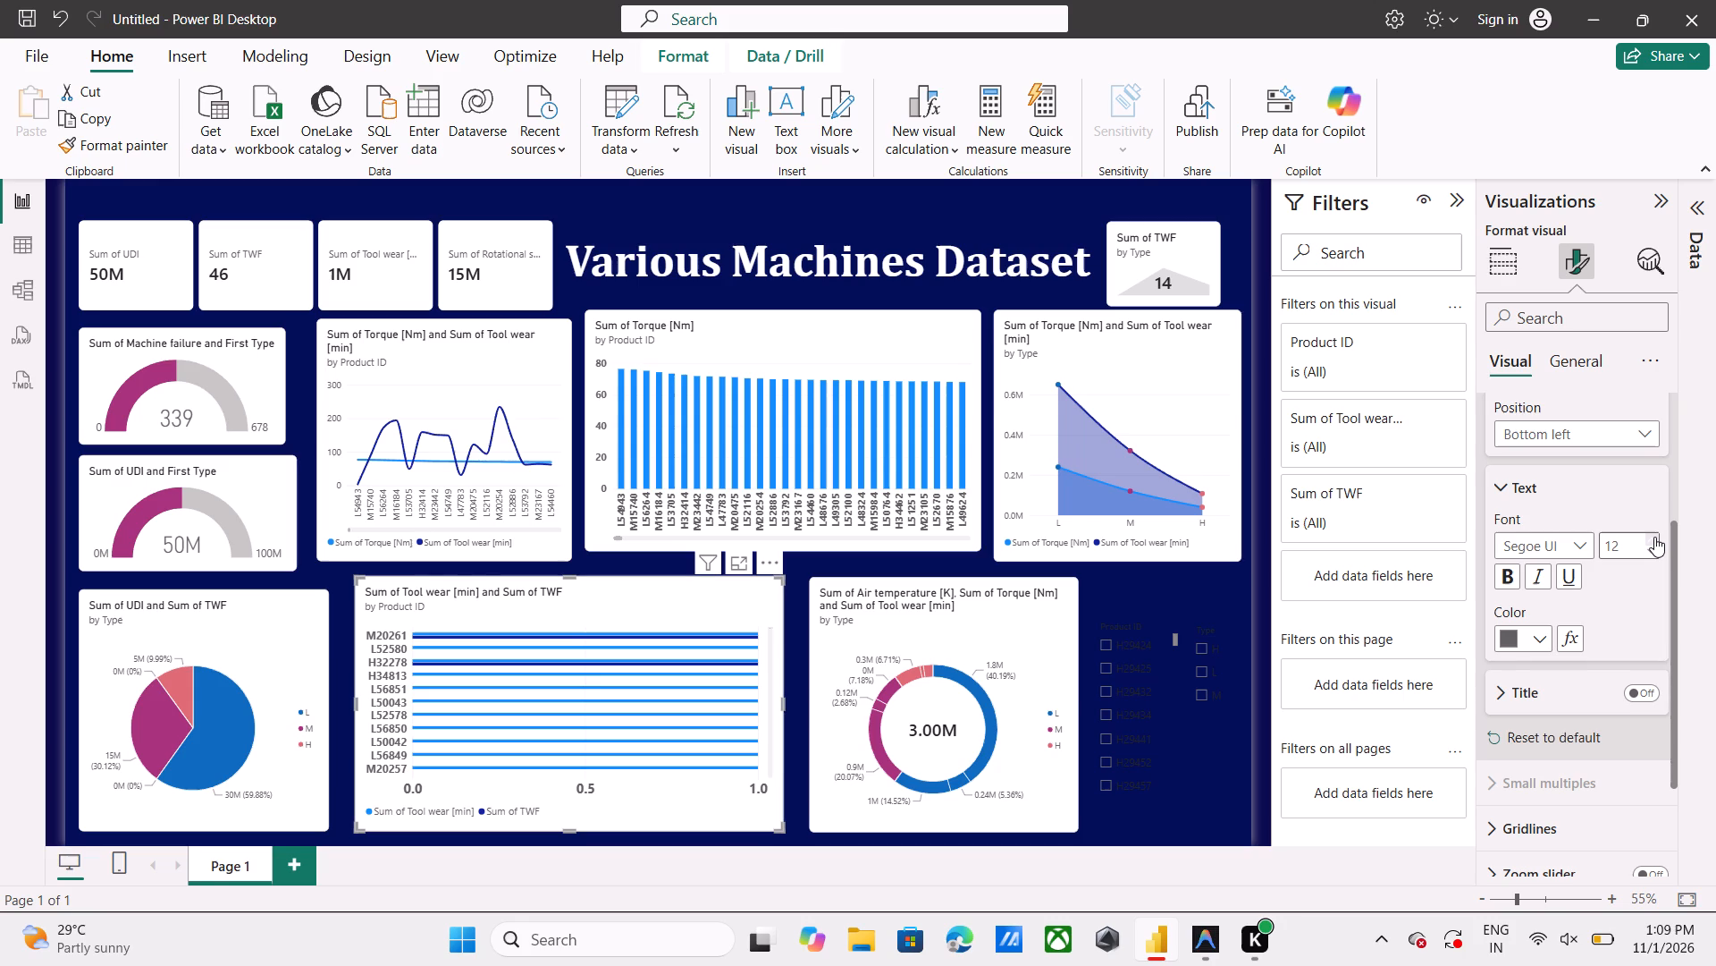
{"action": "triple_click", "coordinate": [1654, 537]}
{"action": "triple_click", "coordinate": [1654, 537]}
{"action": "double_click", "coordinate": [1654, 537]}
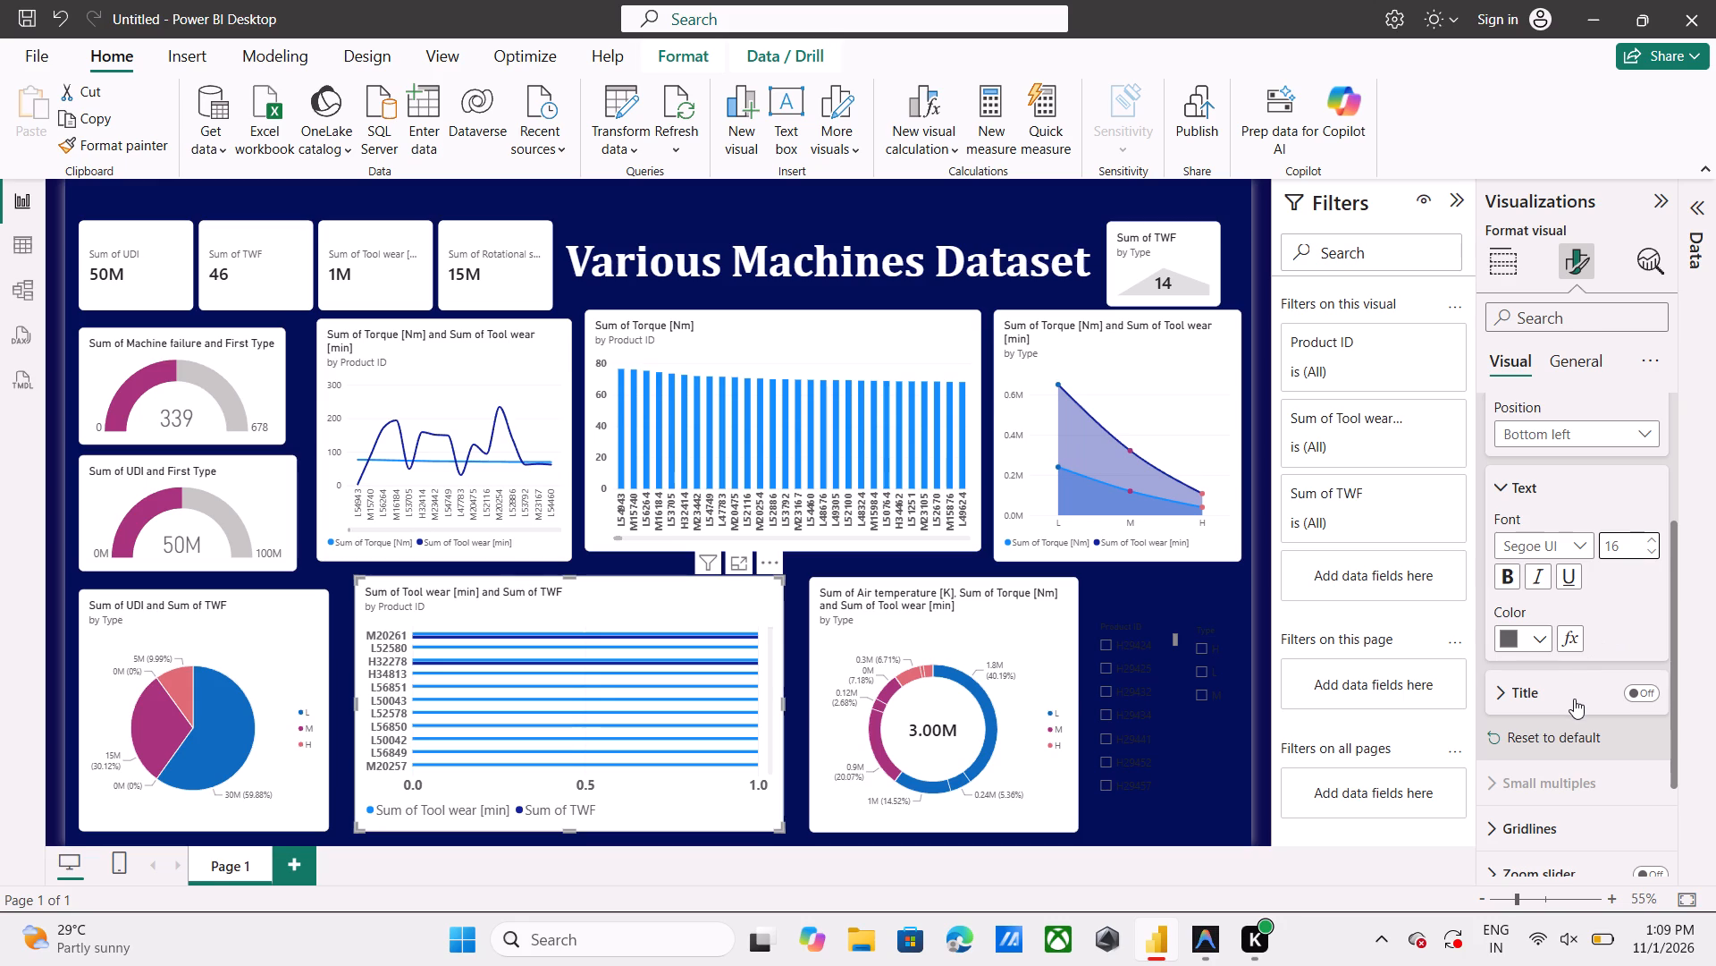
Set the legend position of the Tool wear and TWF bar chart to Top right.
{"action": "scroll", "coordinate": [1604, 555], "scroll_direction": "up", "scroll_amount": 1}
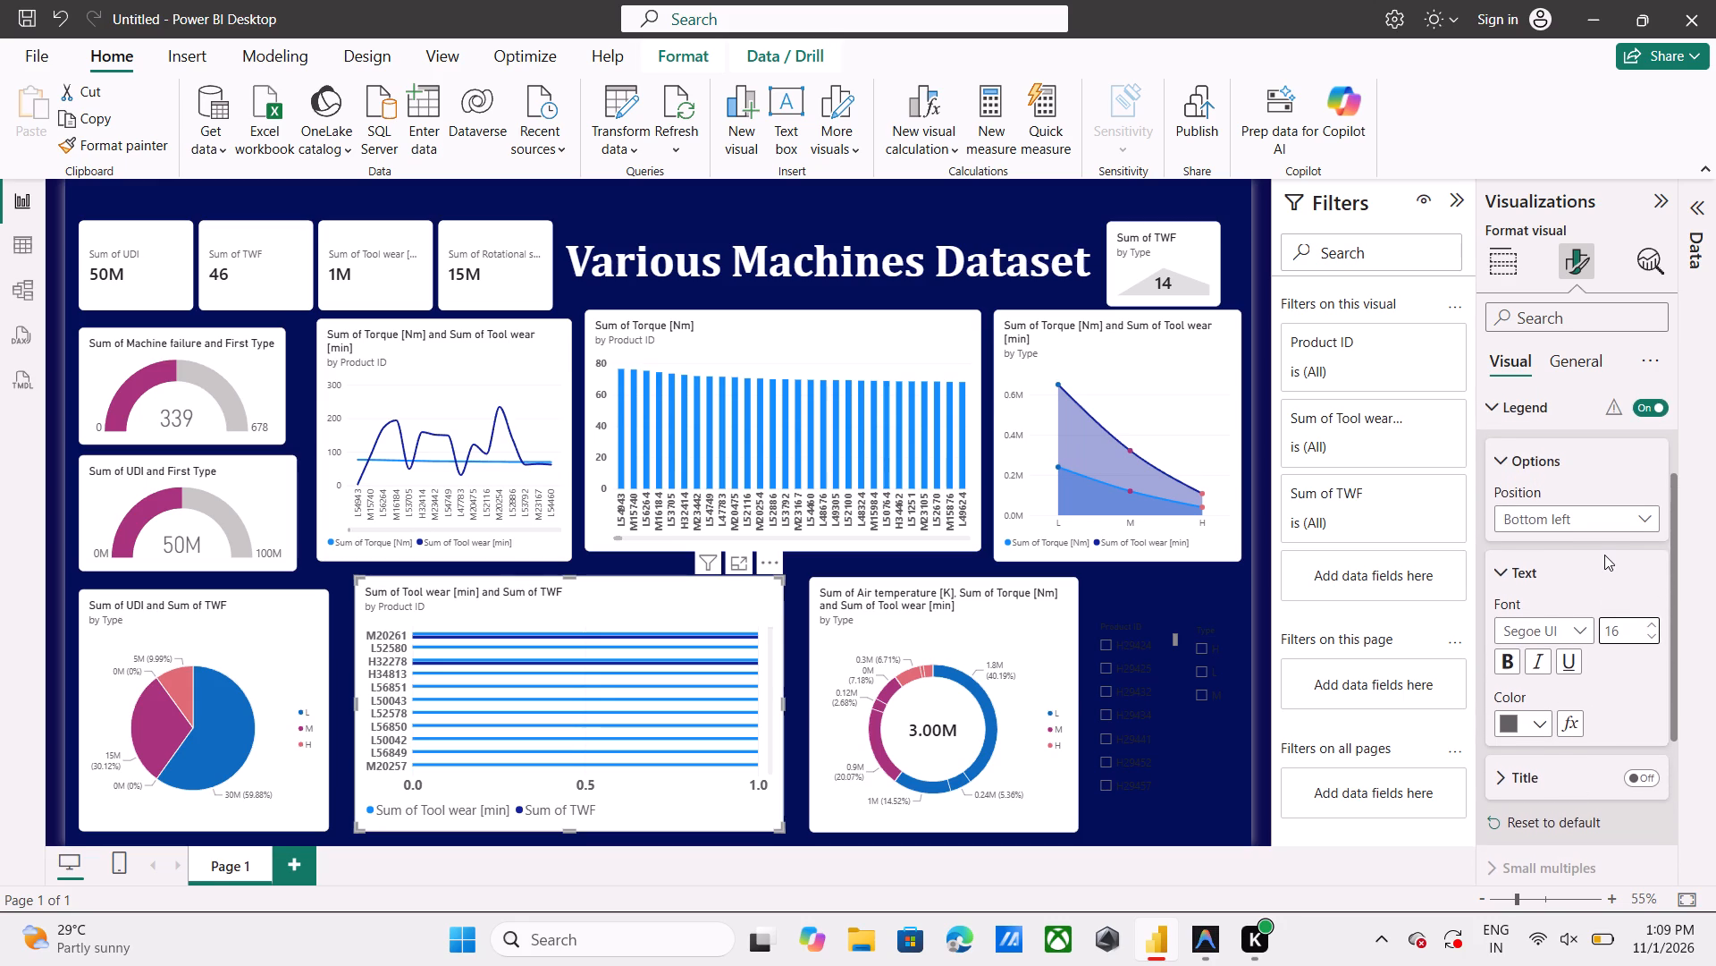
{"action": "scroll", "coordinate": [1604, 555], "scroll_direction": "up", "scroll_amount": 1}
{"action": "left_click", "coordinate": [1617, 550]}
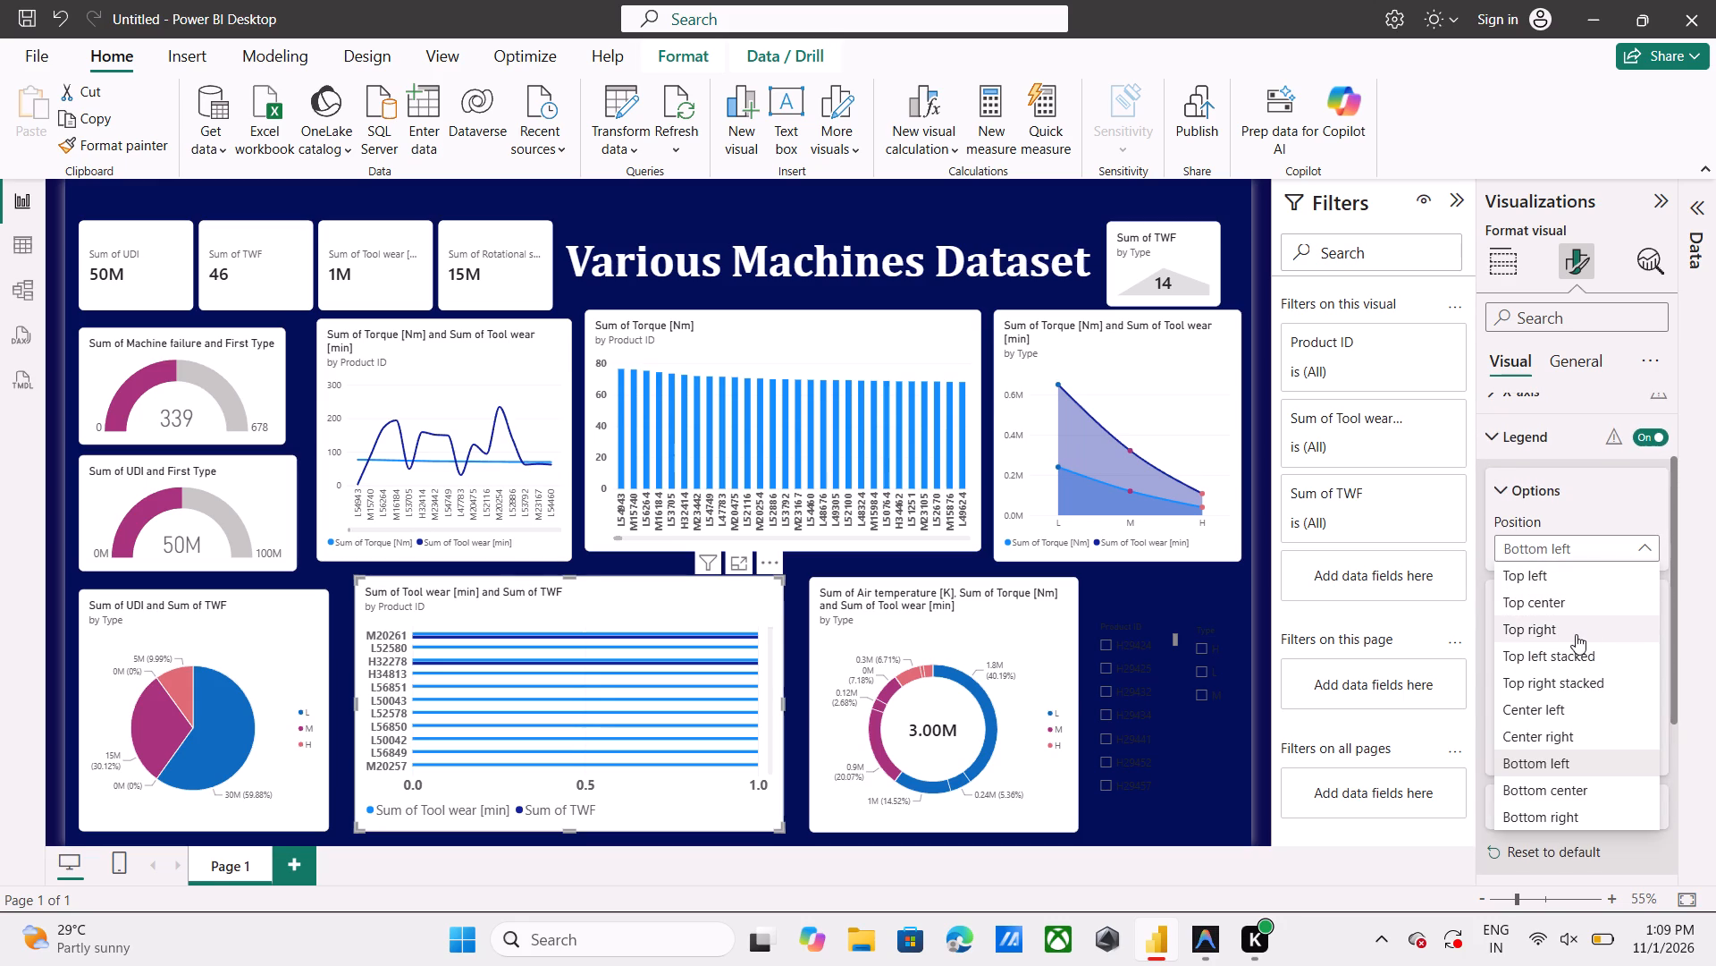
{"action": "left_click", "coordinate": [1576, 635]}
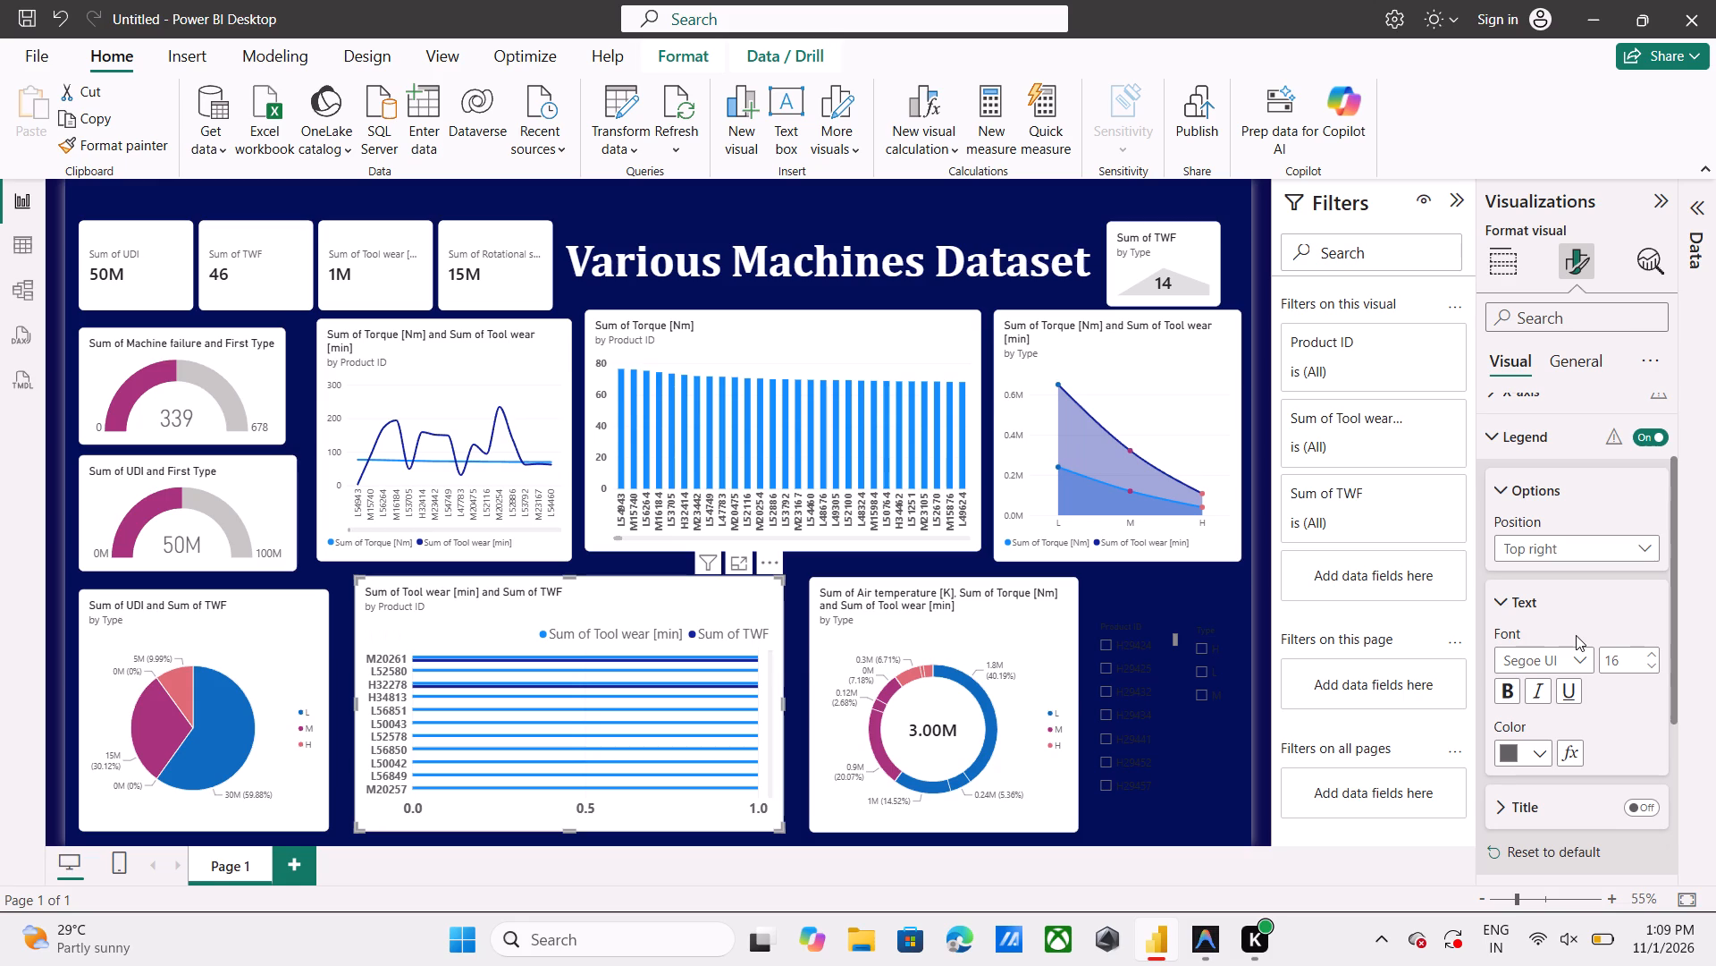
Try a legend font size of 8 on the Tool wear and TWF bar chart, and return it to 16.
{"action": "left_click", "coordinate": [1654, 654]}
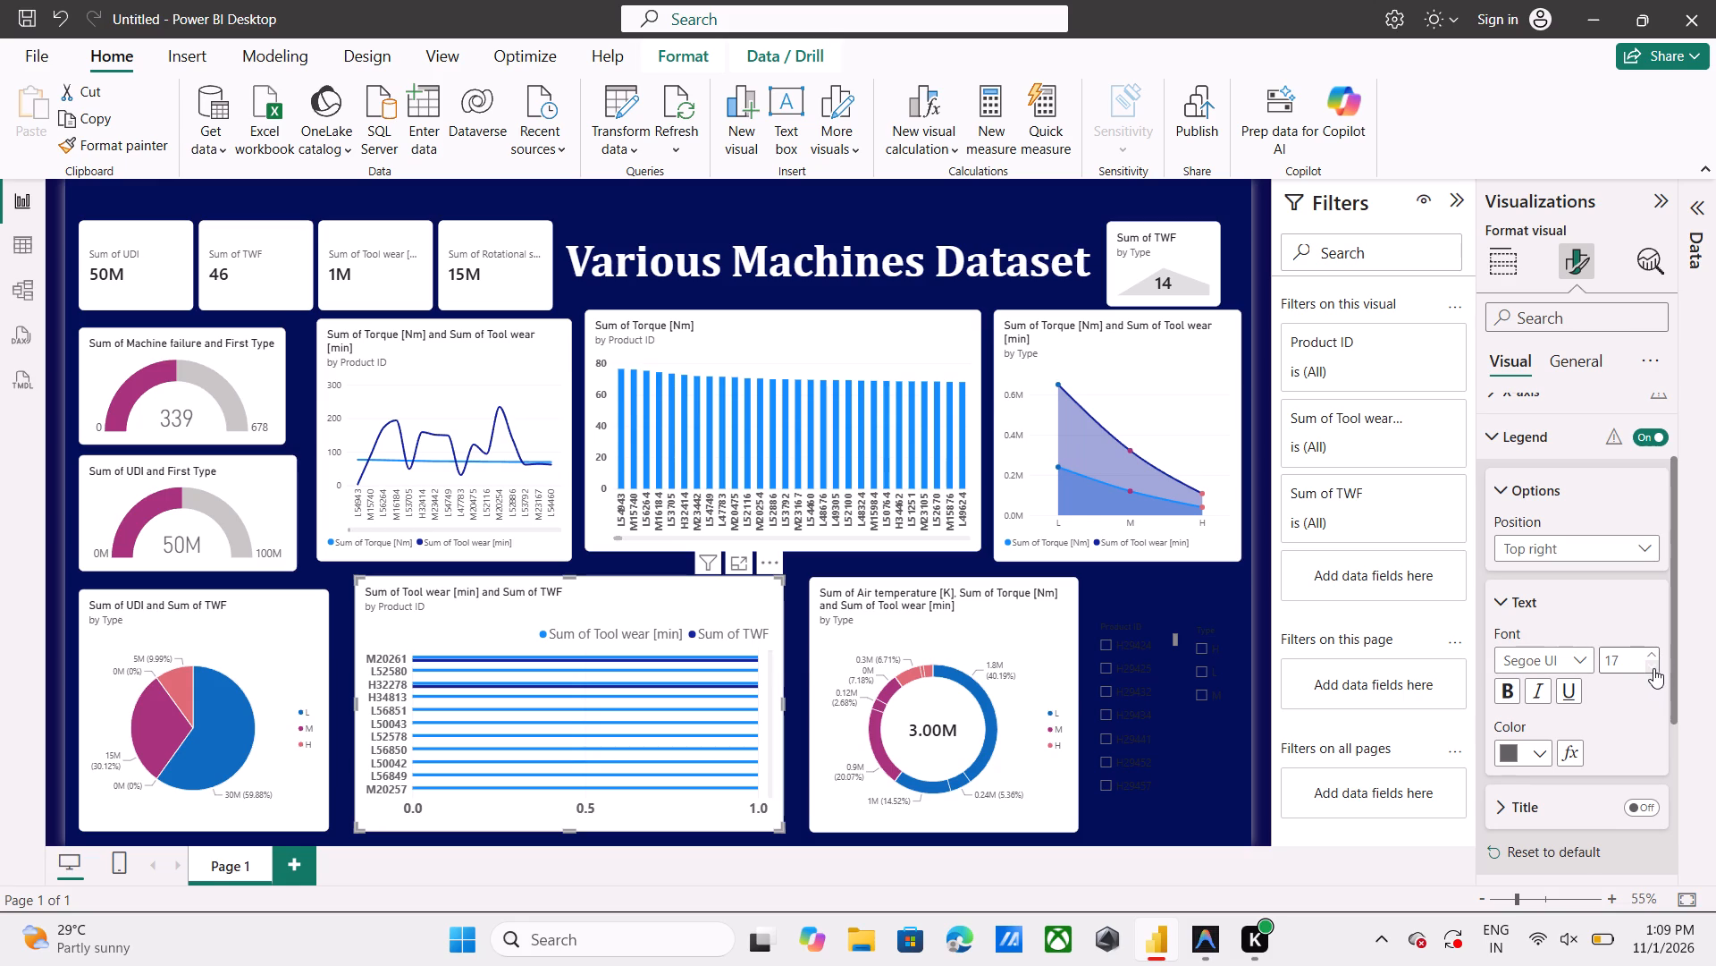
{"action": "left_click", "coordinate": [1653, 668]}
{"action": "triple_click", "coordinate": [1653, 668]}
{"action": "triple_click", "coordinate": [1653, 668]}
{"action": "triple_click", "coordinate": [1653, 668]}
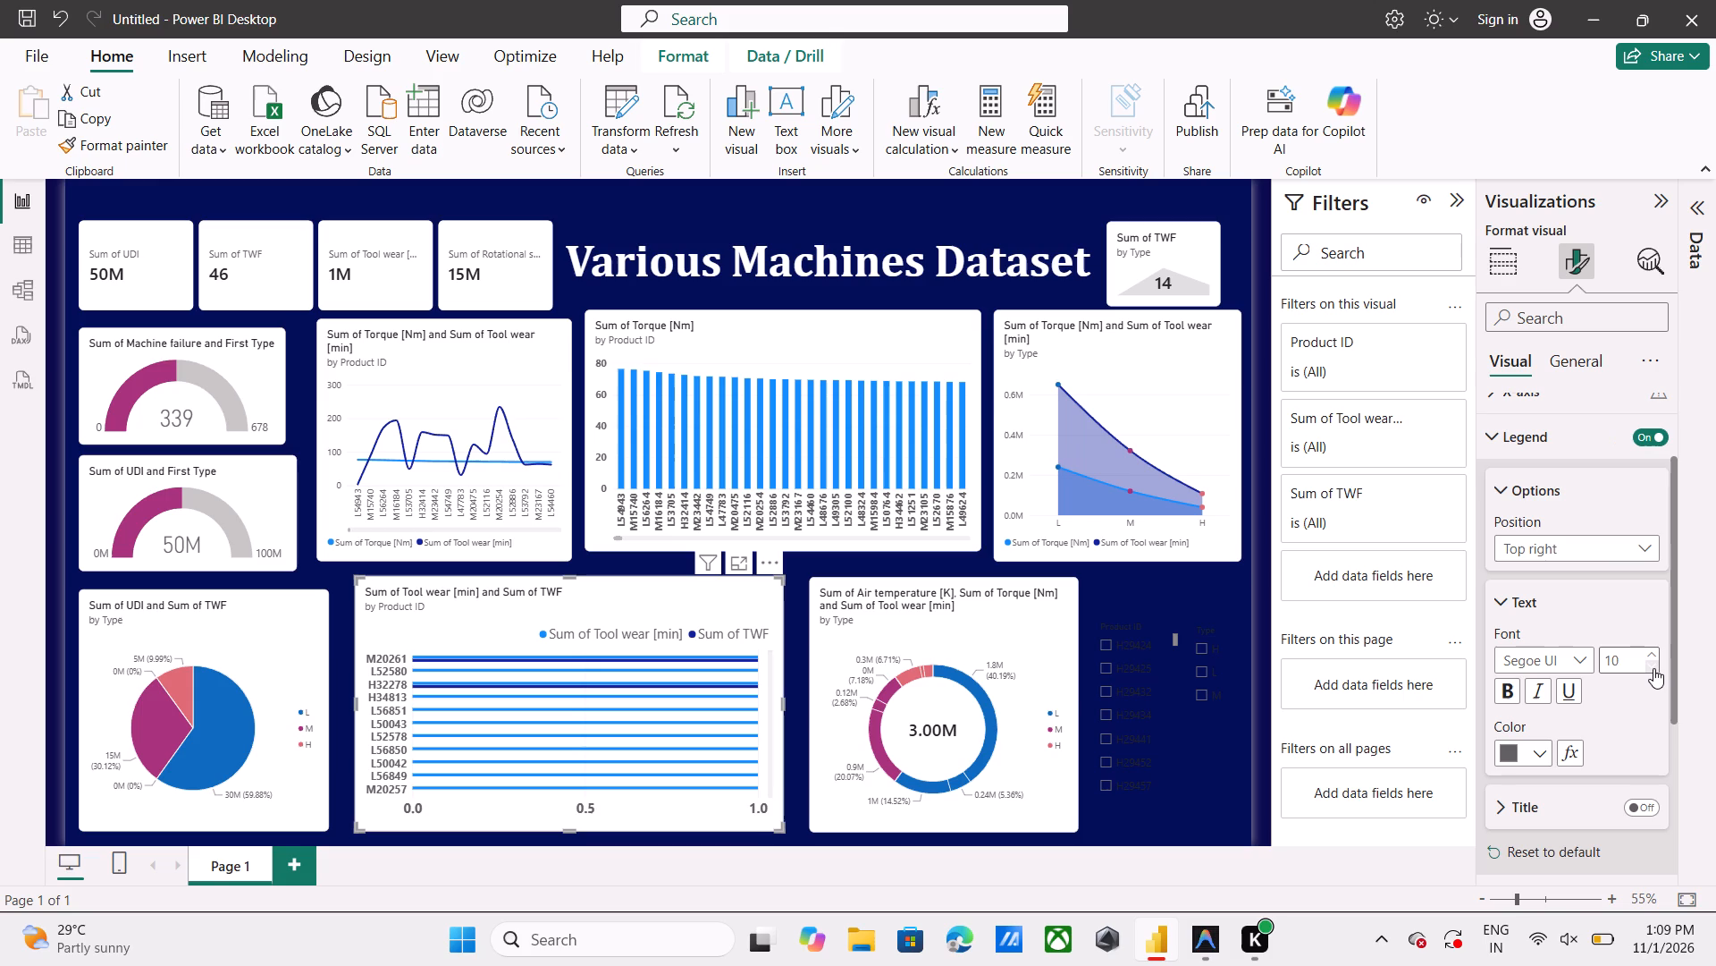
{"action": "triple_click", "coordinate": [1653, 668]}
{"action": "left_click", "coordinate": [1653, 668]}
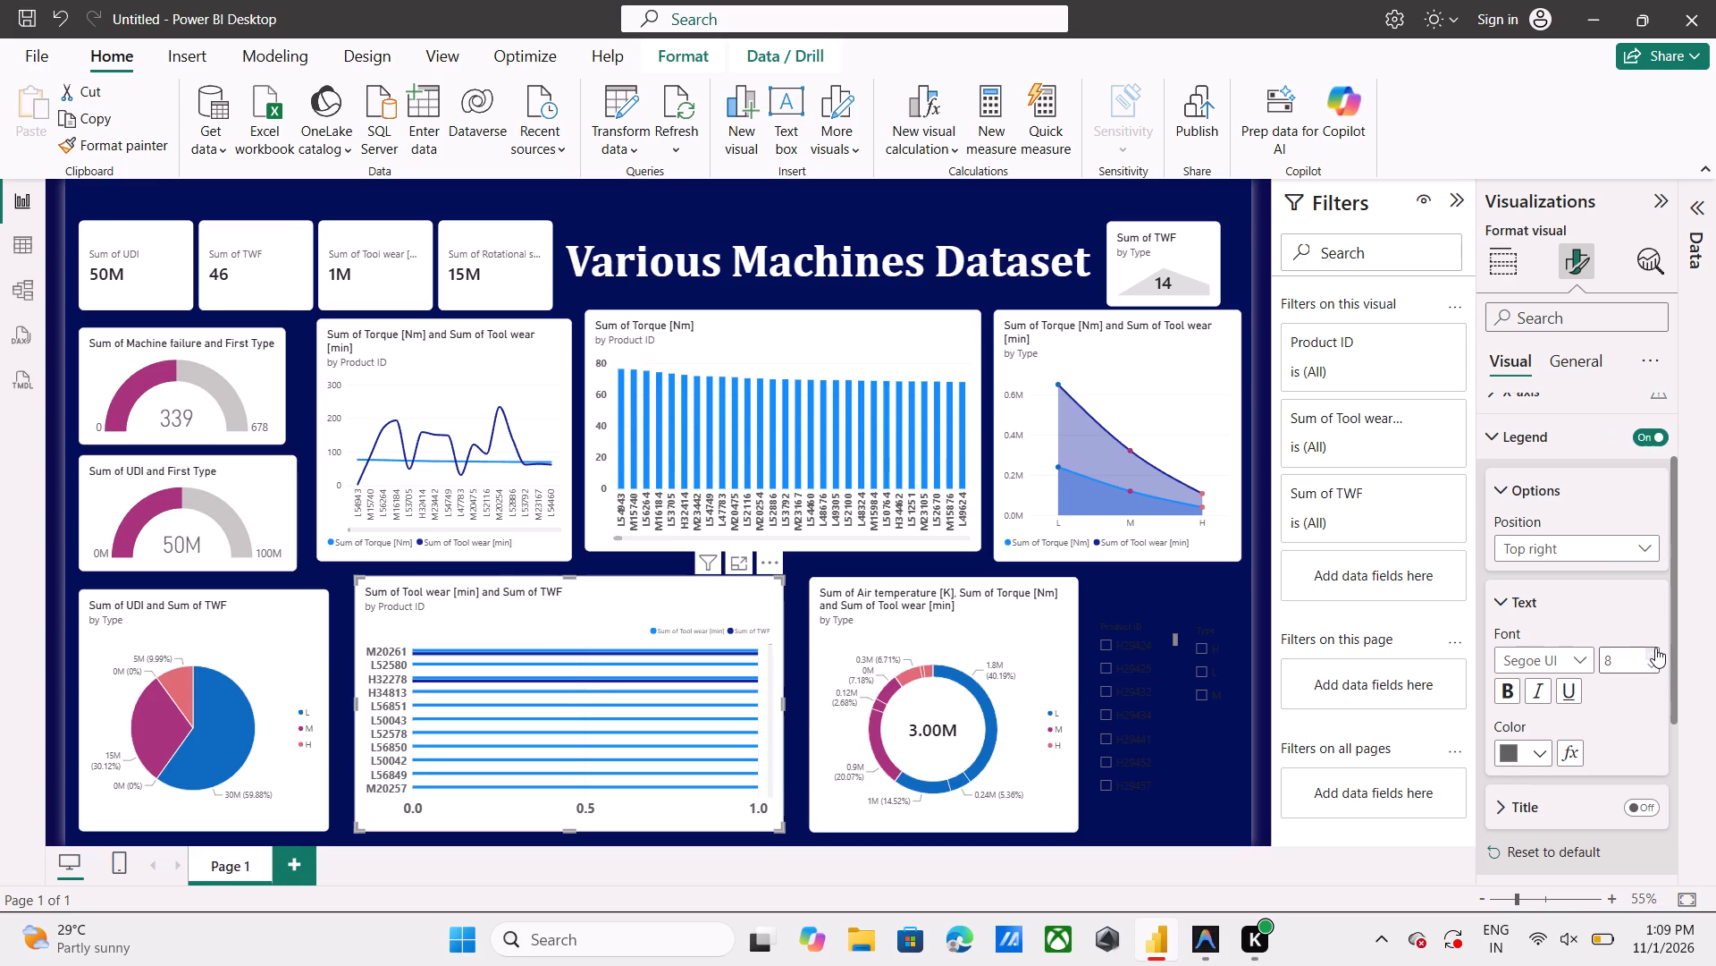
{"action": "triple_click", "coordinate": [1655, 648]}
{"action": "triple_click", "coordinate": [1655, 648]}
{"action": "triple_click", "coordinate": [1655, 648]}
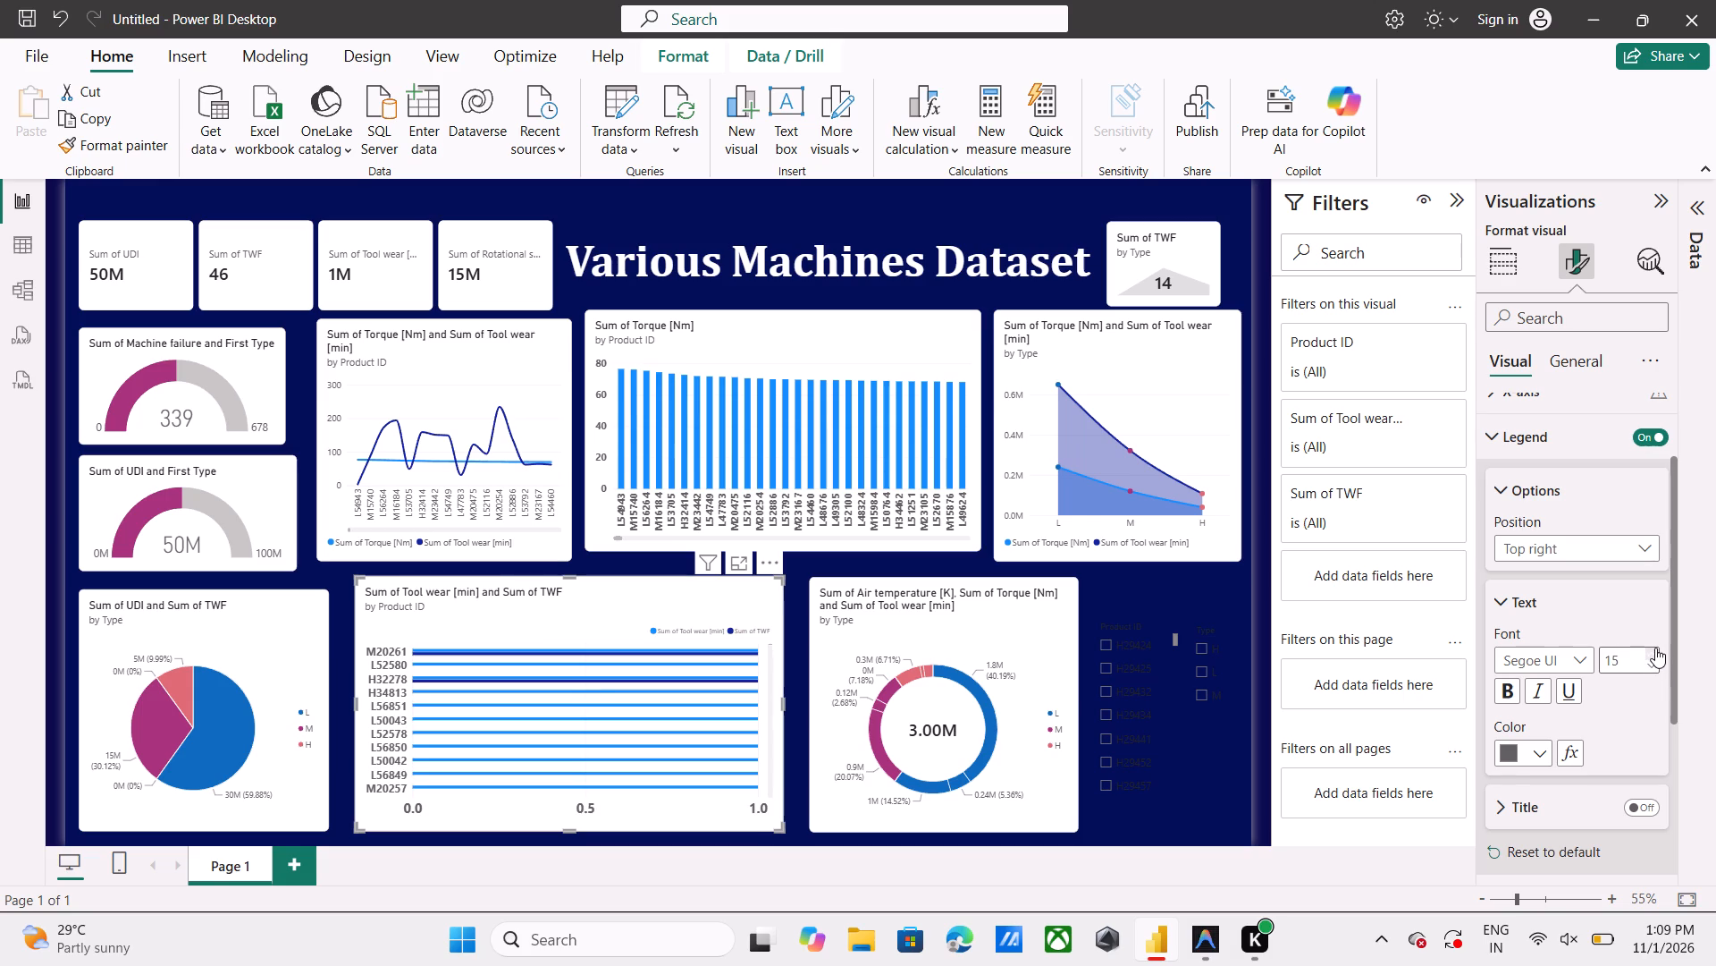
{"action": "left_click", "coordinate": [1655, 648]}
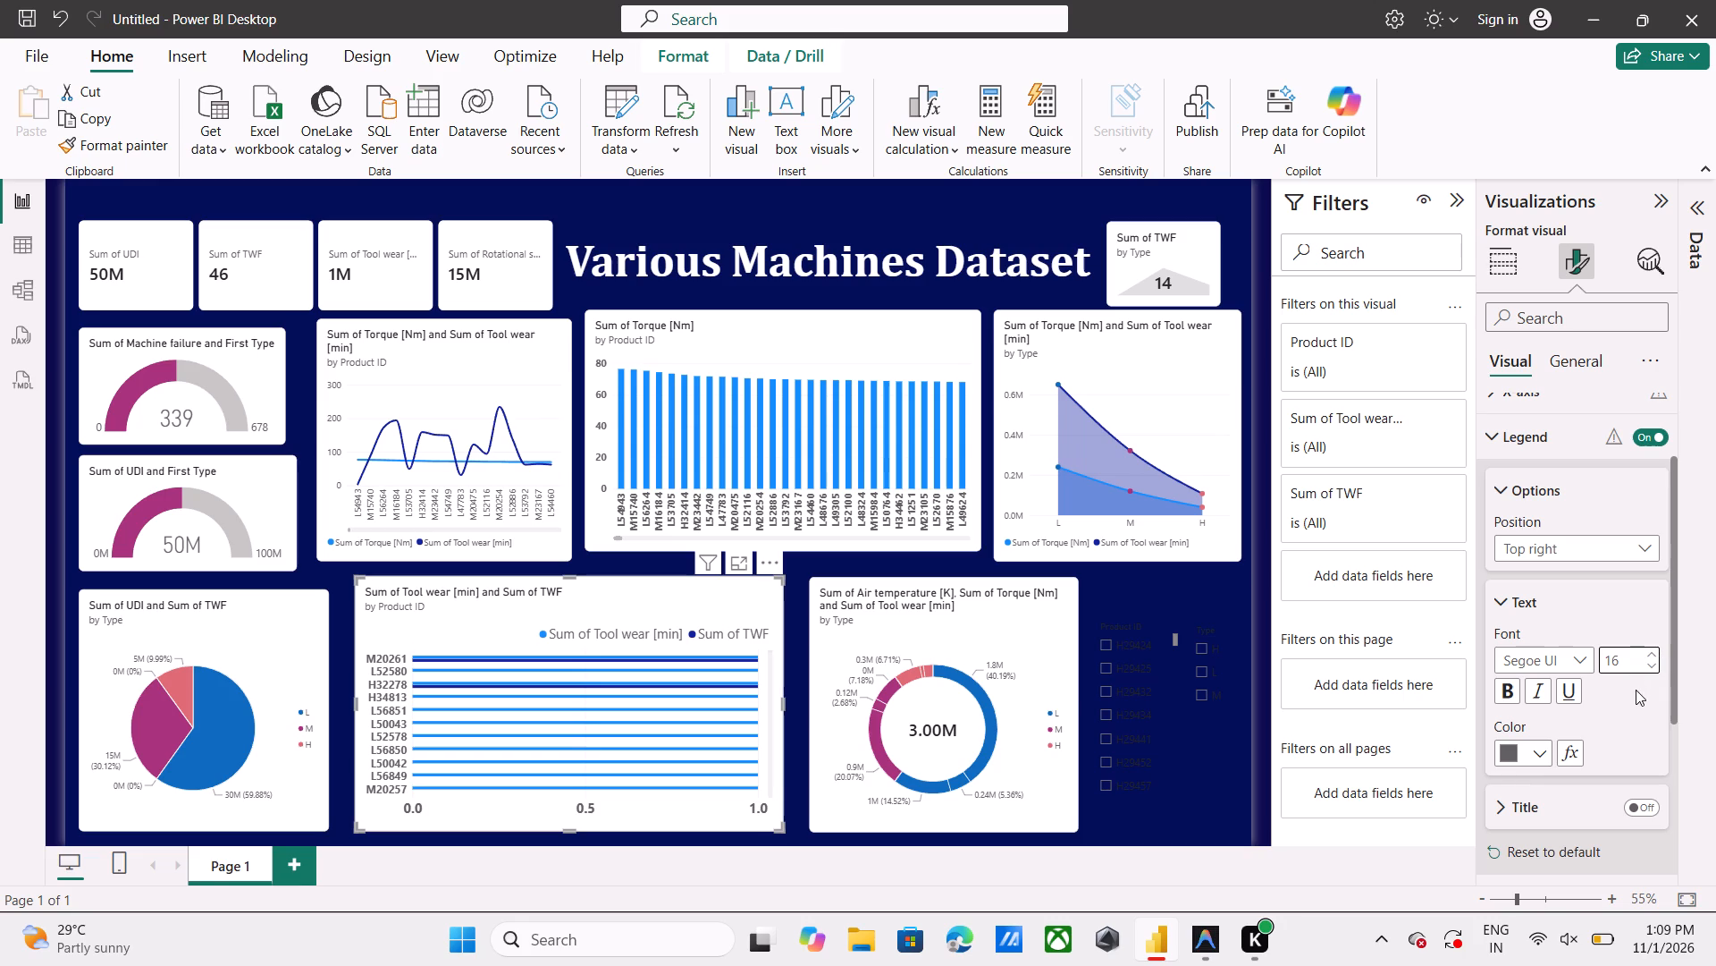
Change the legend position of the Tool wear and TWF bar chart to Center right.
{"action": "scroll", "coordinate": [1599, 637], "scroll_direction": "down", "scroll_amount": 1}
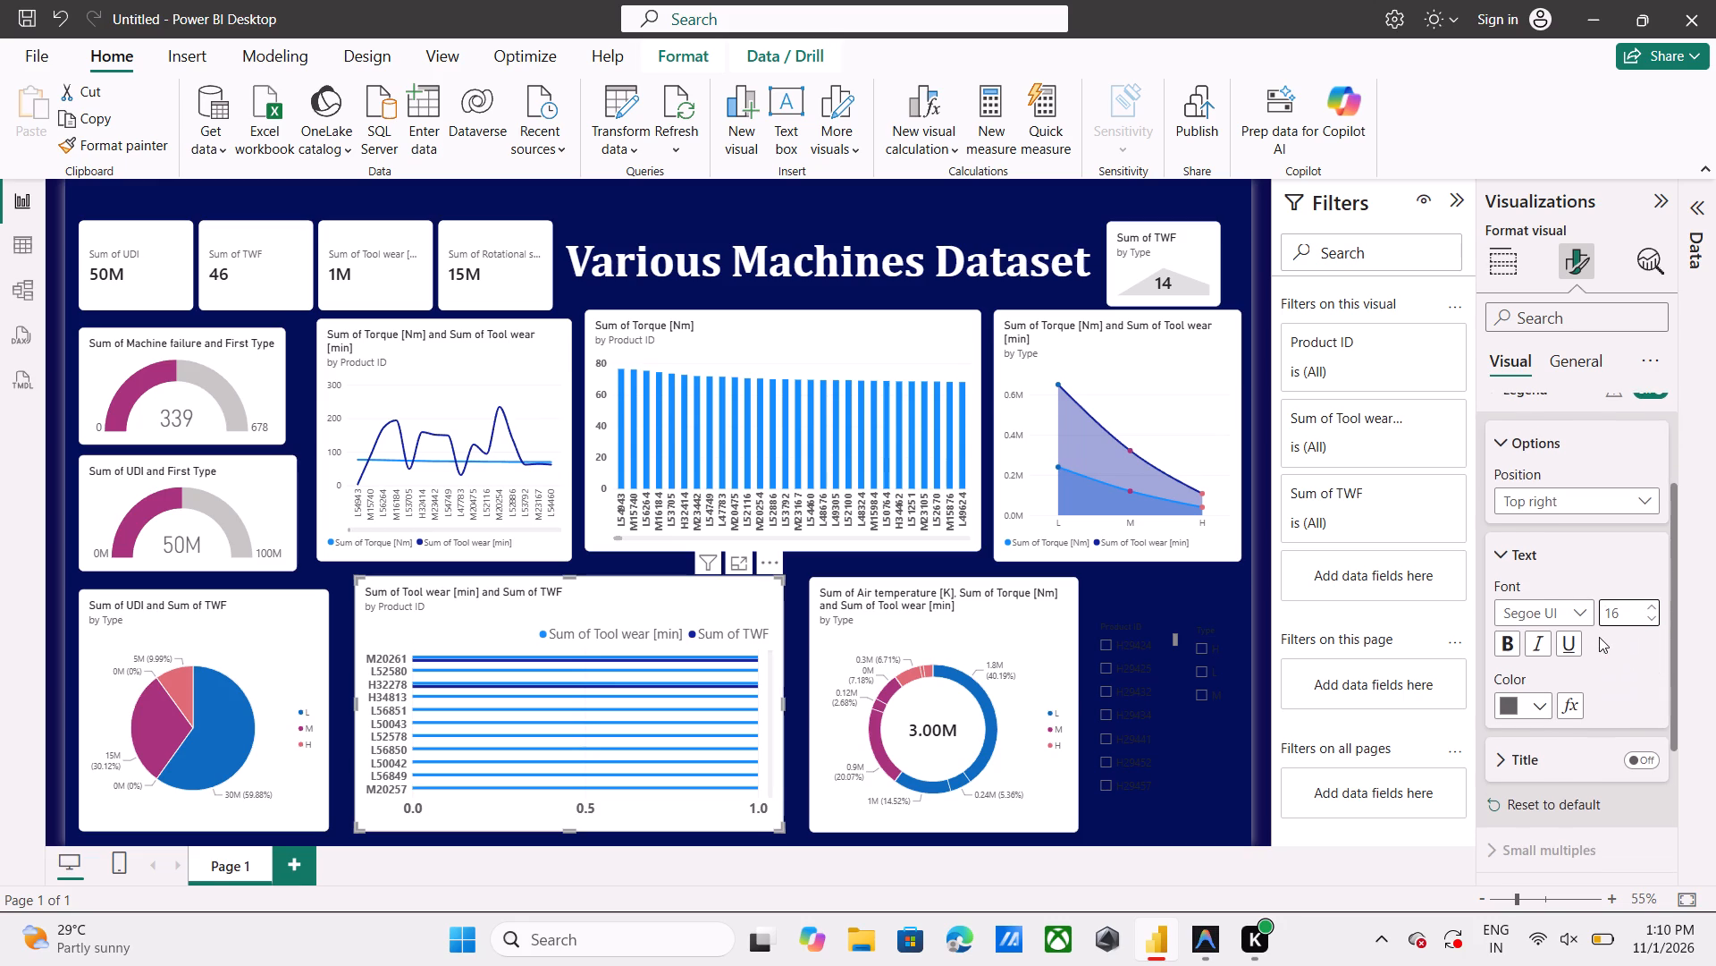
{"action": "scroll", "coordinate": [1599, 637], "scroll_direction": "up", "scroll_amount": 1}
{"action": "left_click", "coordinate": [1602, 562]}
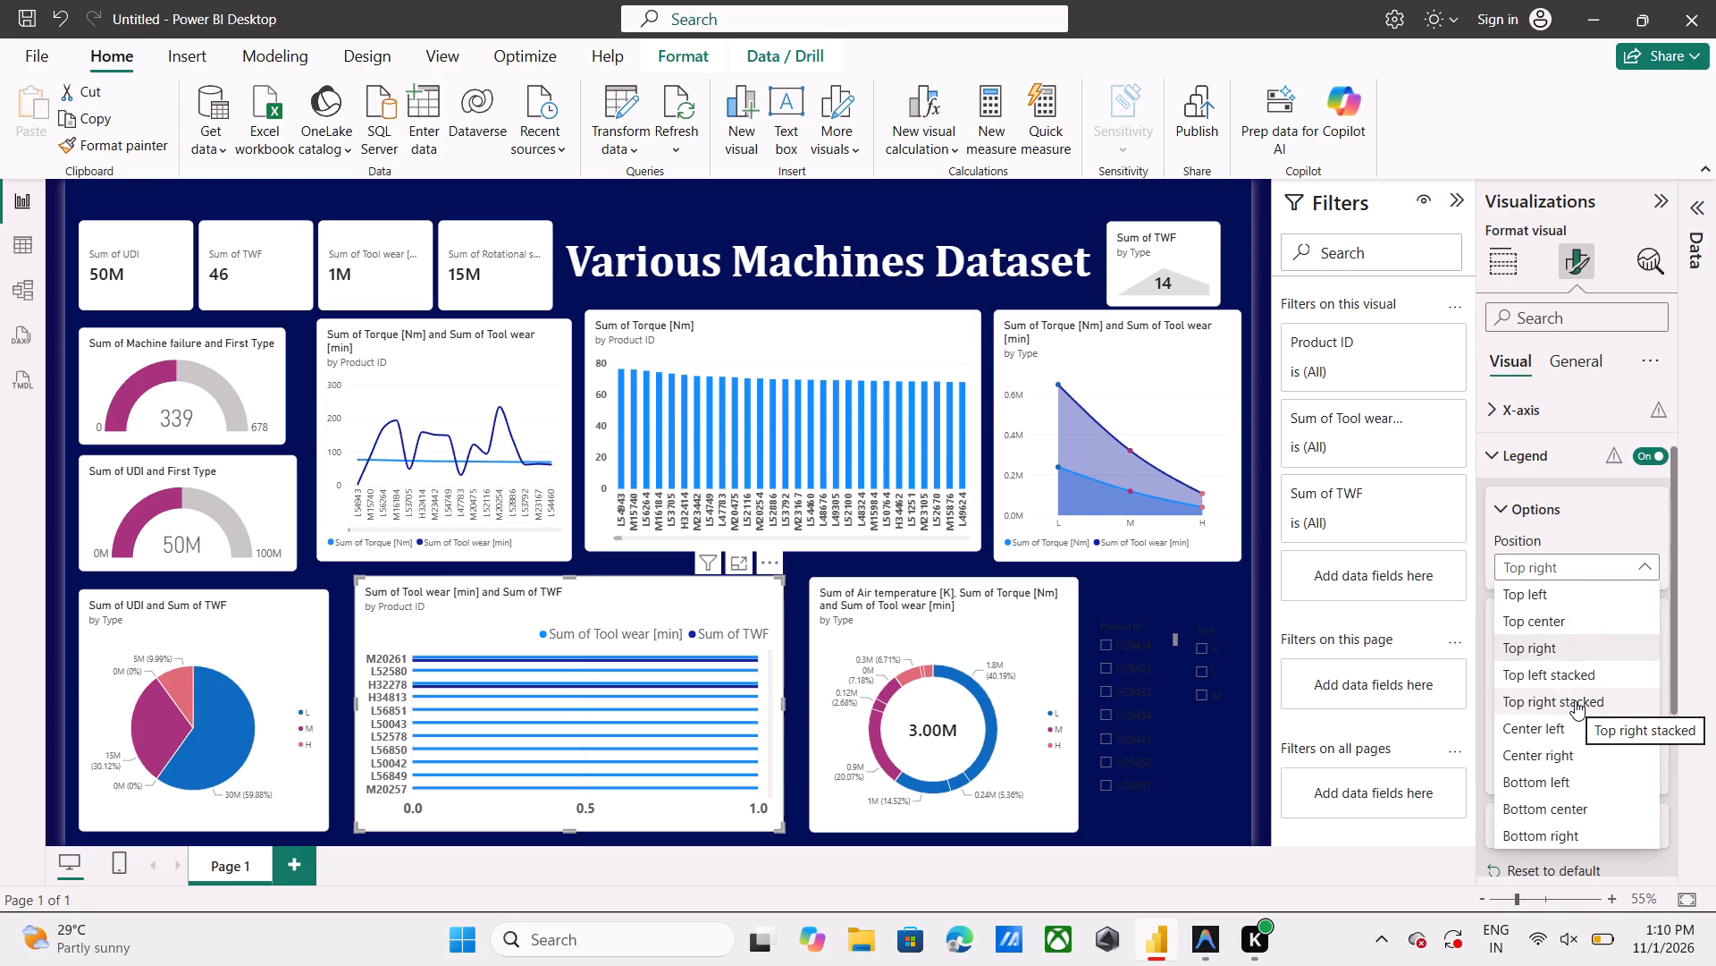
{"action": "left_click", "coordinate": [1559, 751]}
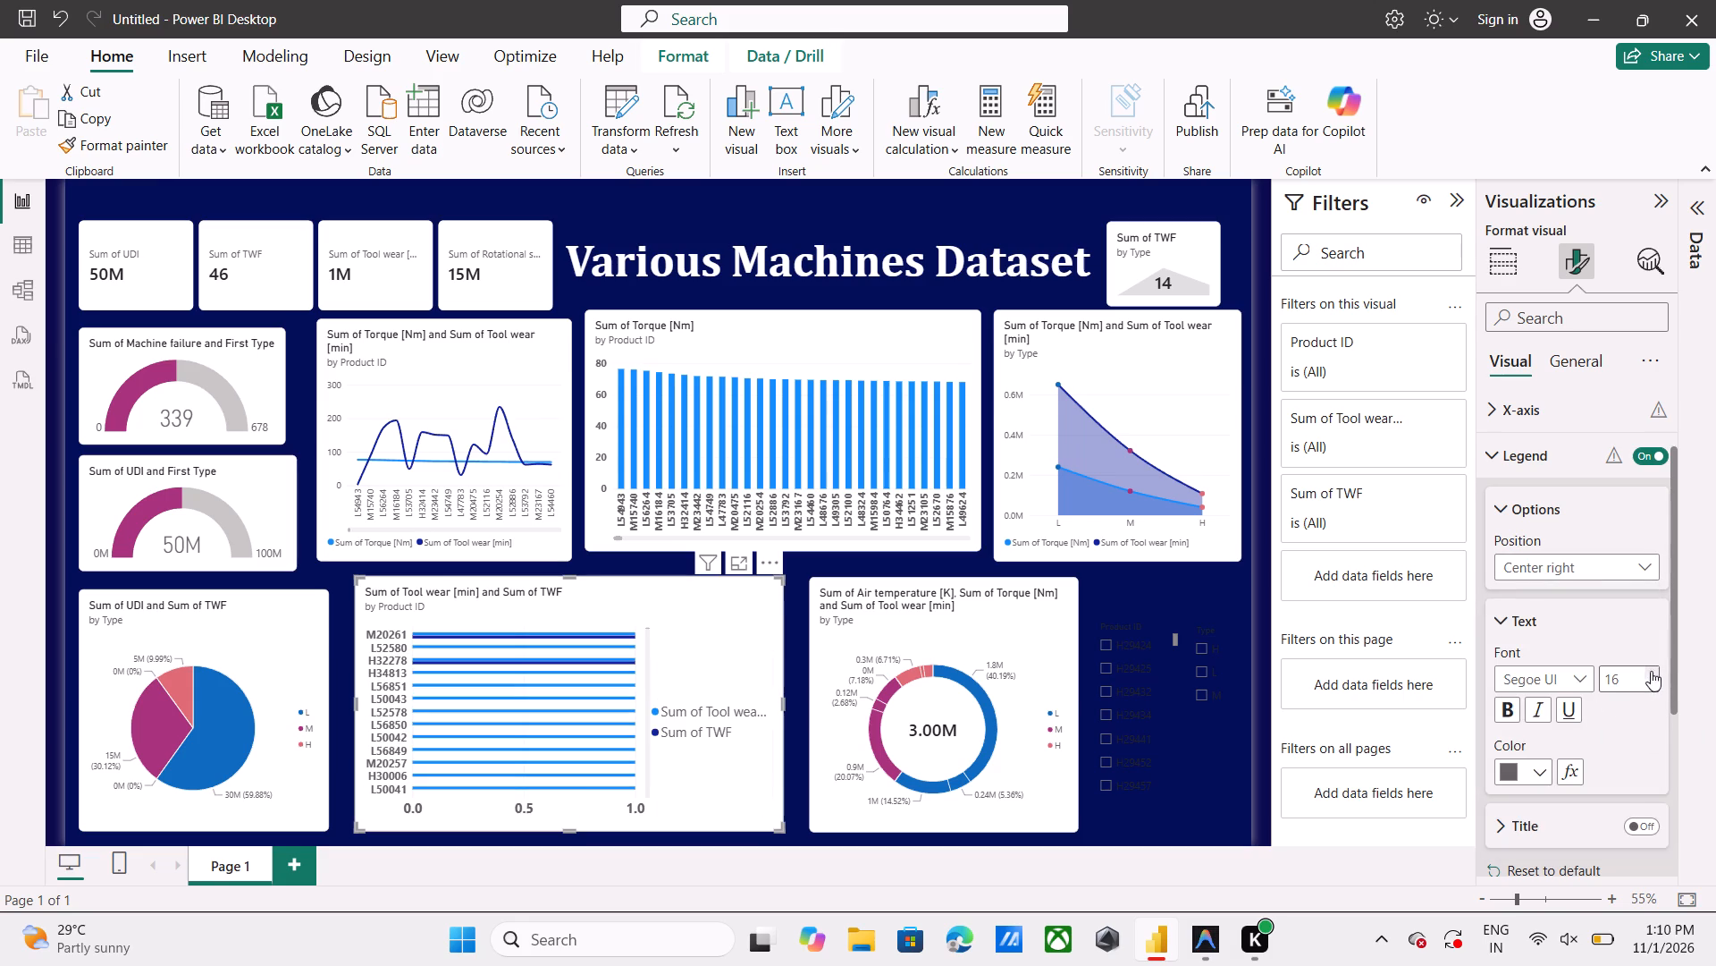
Set the legend text font size of the Tool wear and TWF bar chart to 12.
{"action": "left_click", "coordinate": [1652, 674]}
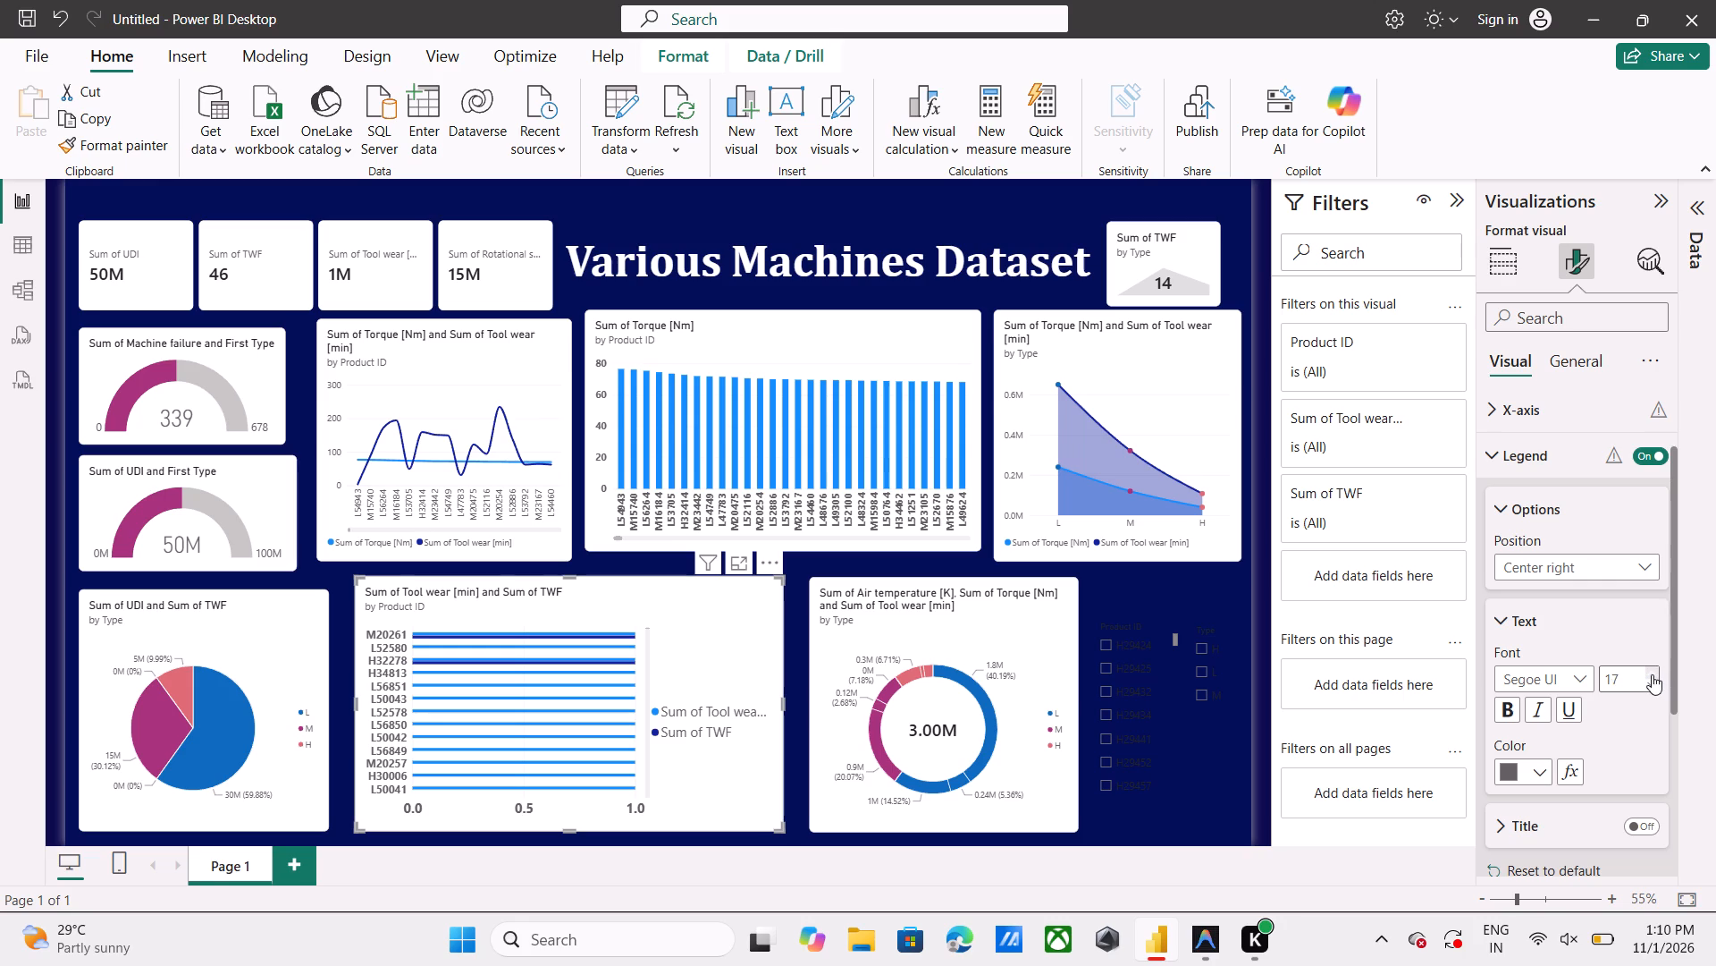
{"action": "left_click", "coordinate": [1651, 682]}
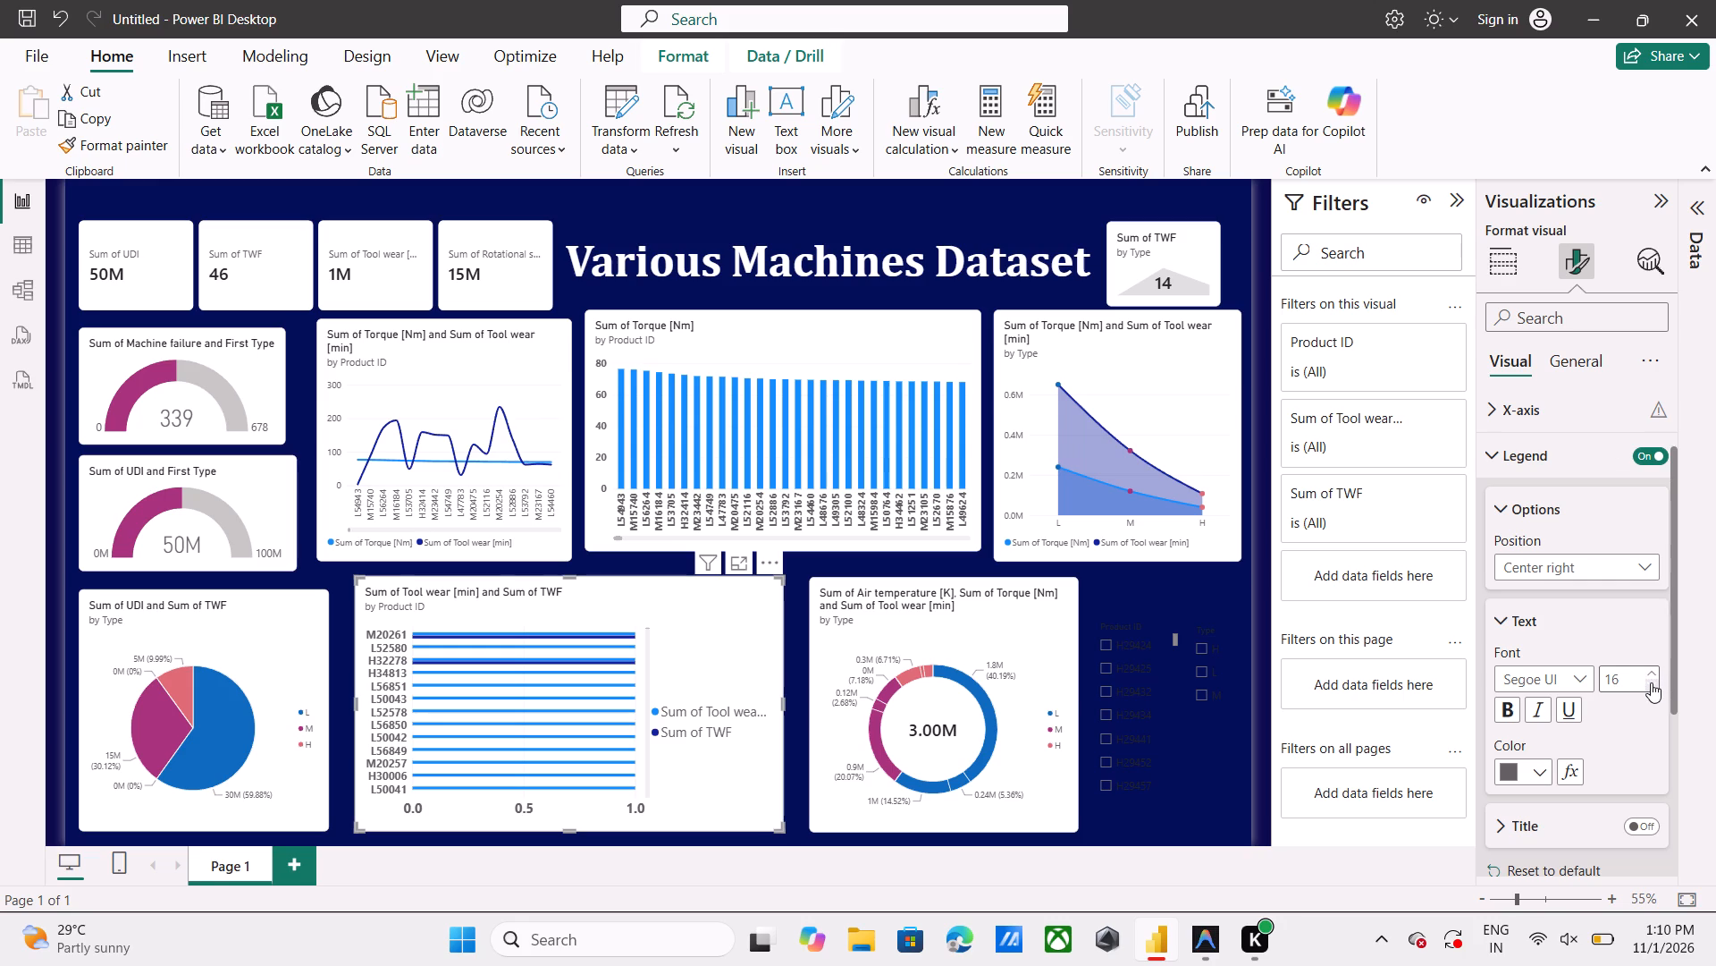
{"action": "triple_click", "coordinate": [1651, 682]}
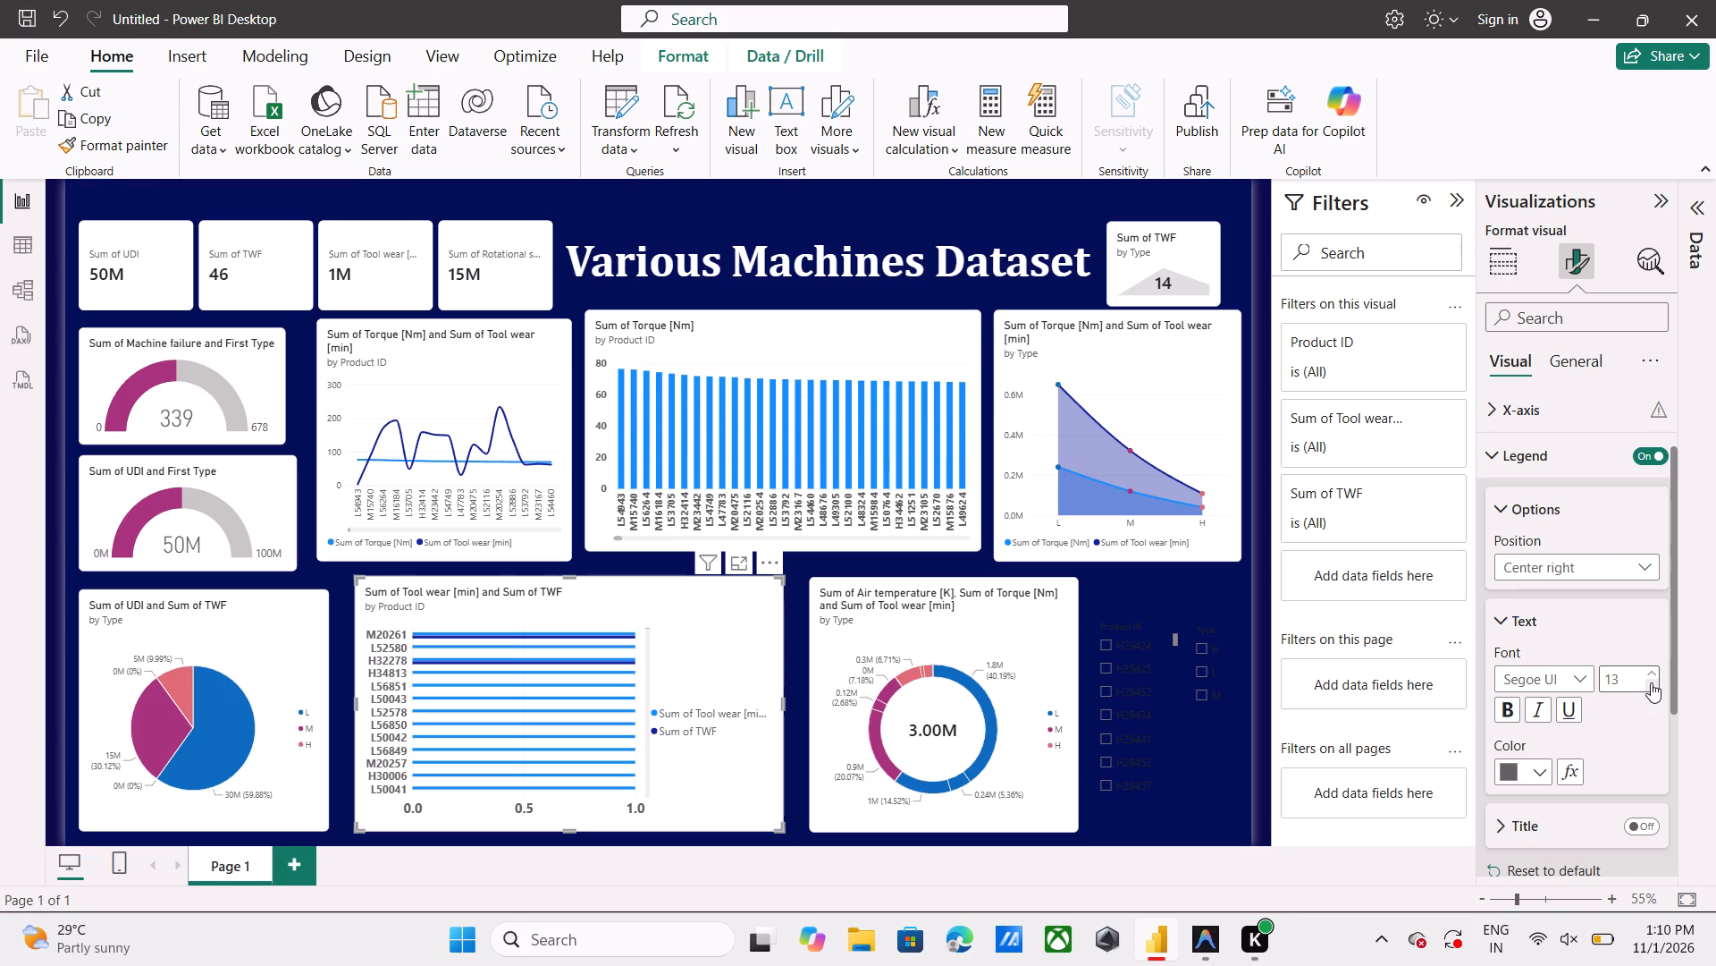
{"action": "triple_click", "coordinate": [1651, 682]}
{"action": "double_click", "coordinate": [1651, 682]}
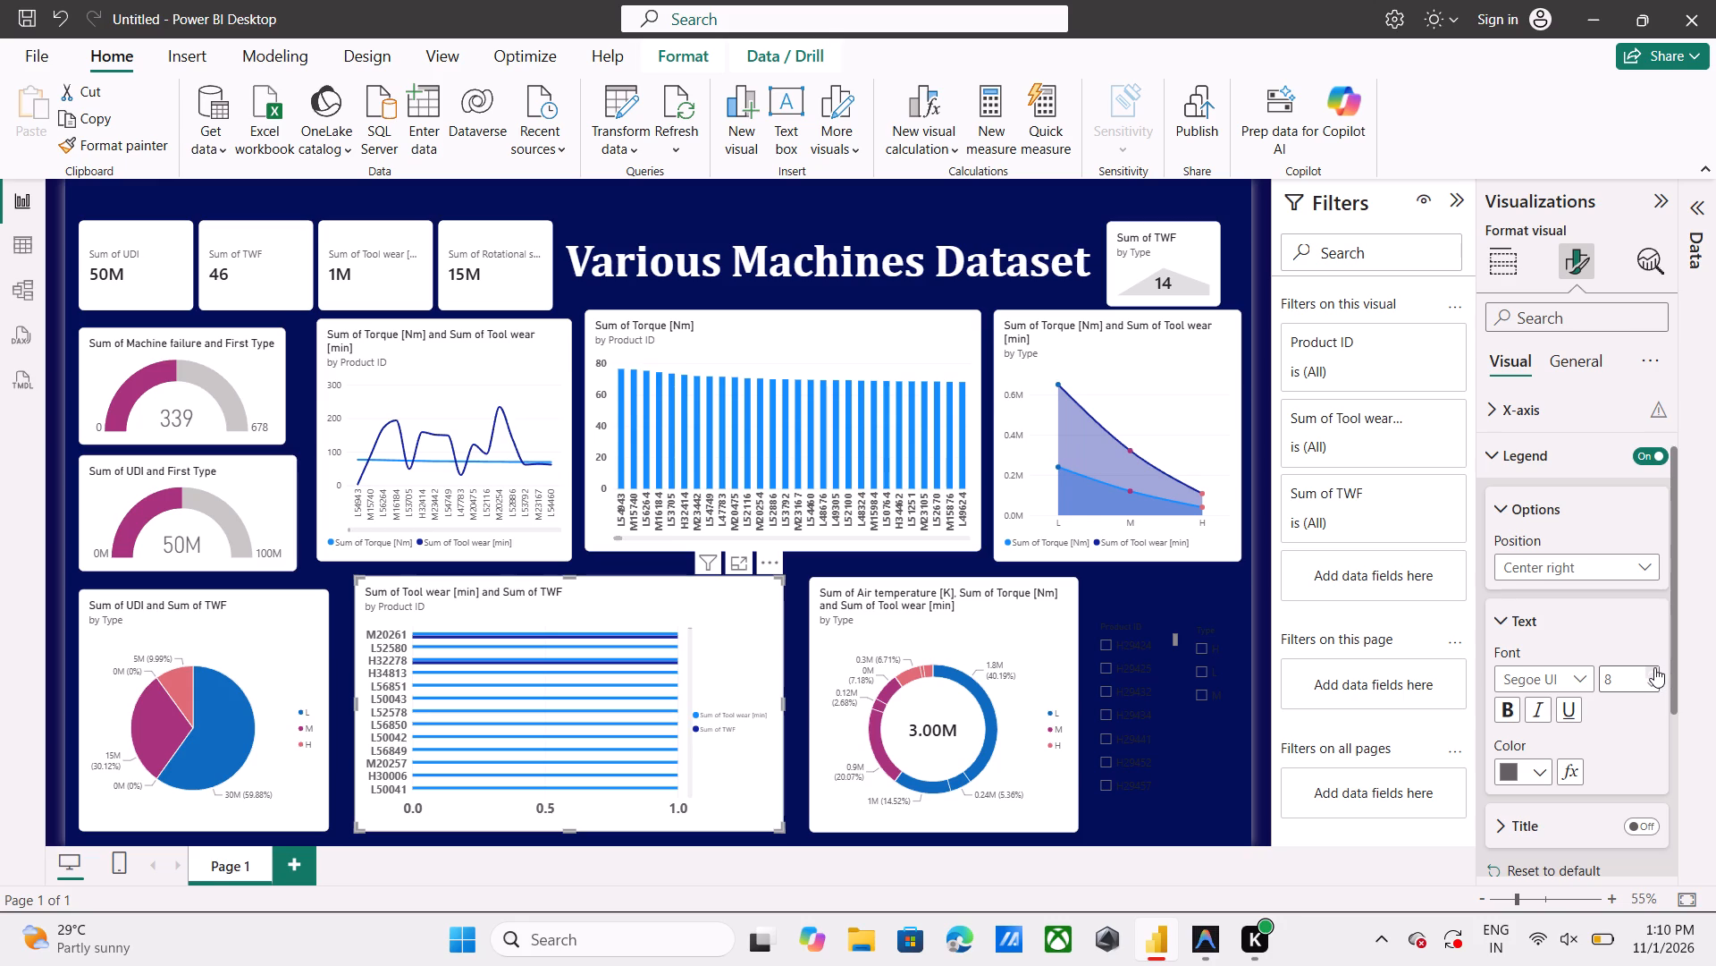
{"action": "left_click", "coordinate": [1654, 667]}
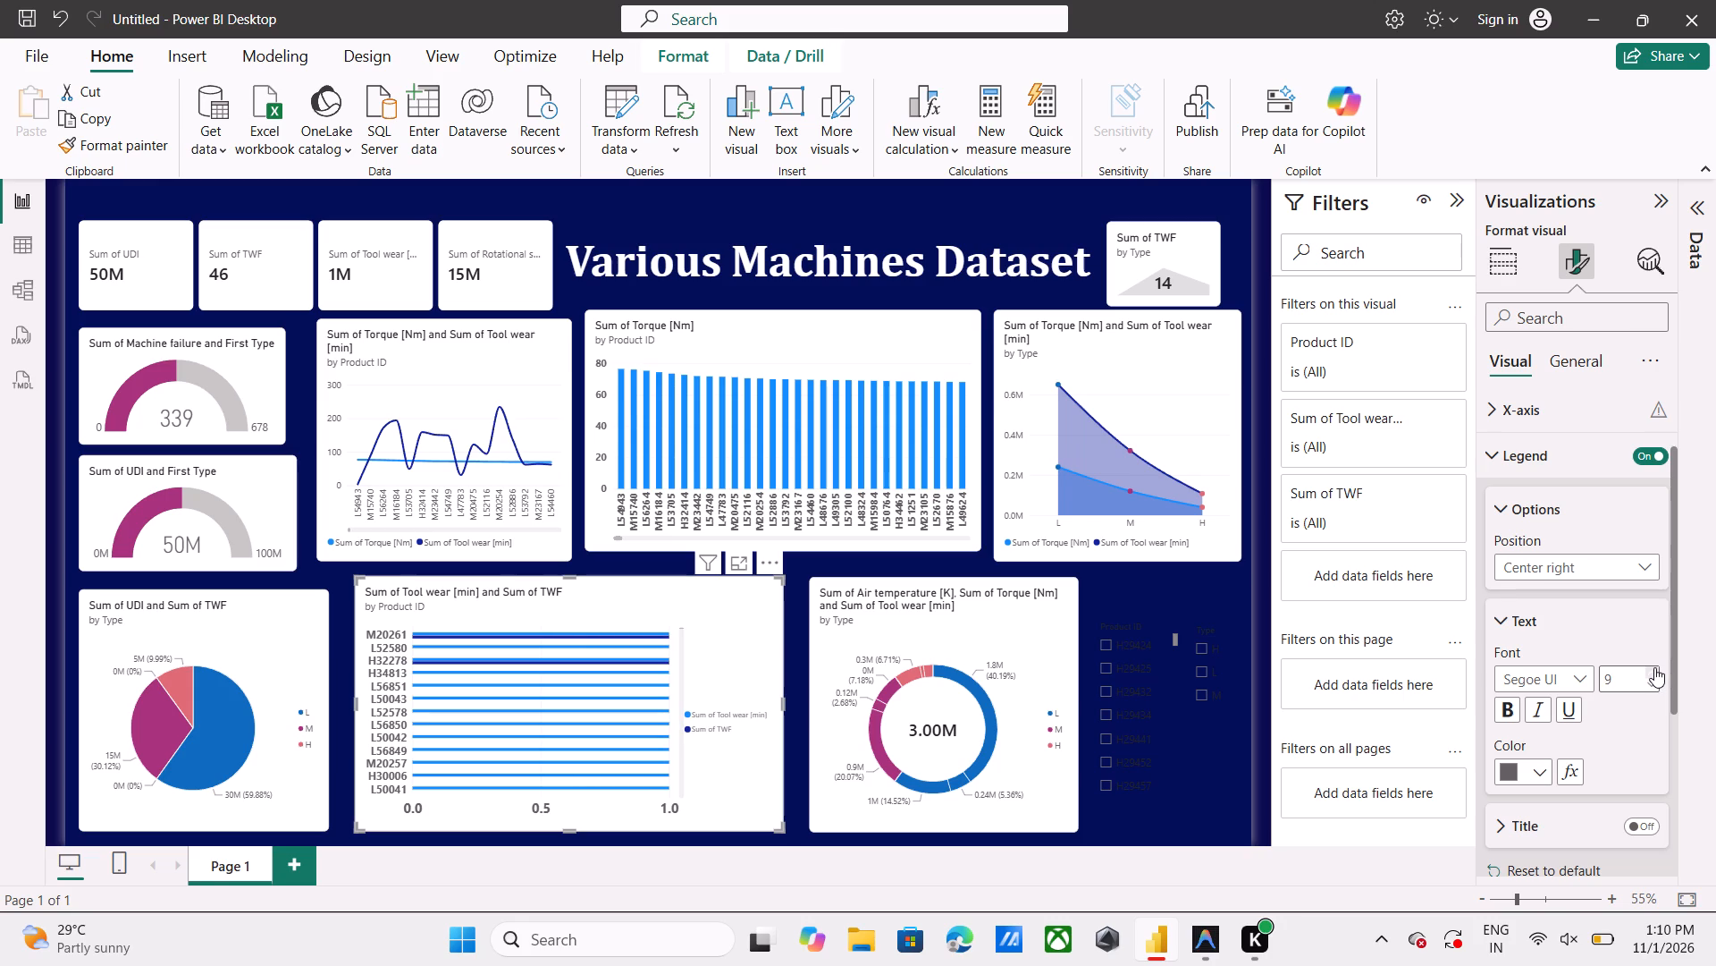
{"action": "left_click", "coordinate": [1654, 667]}
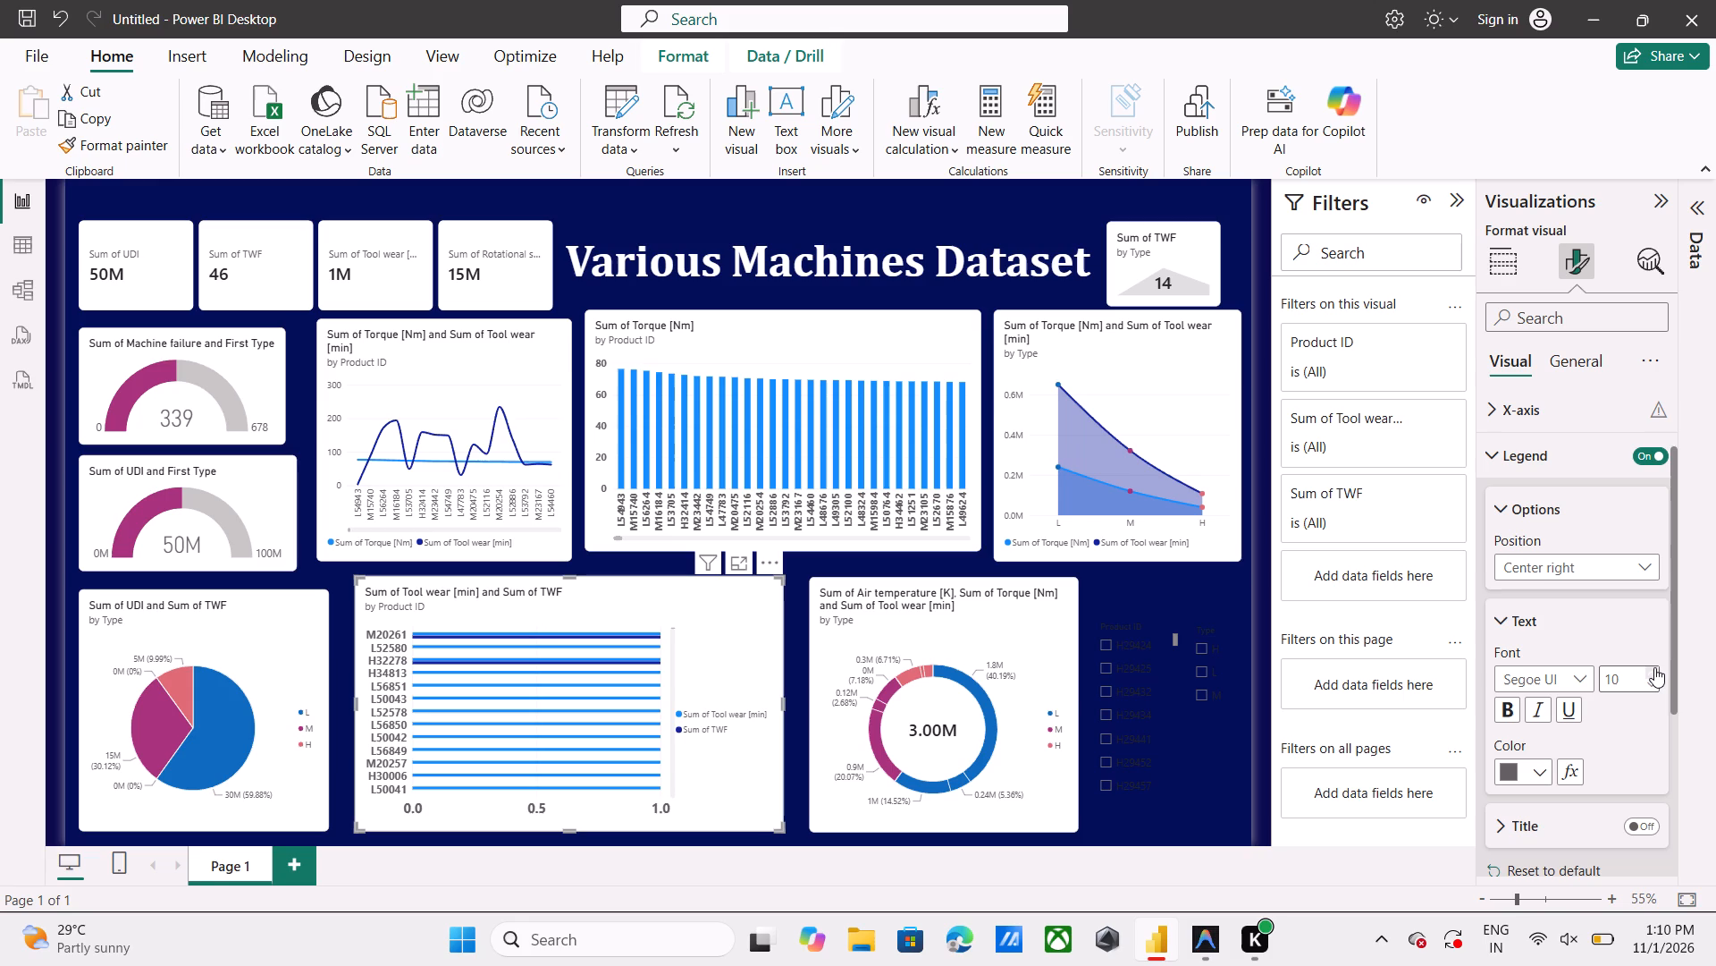
{"action": "left_click", "coordinate": [1654, 667]}
{"action": "left_click", "coordinate": [1654, 667]}
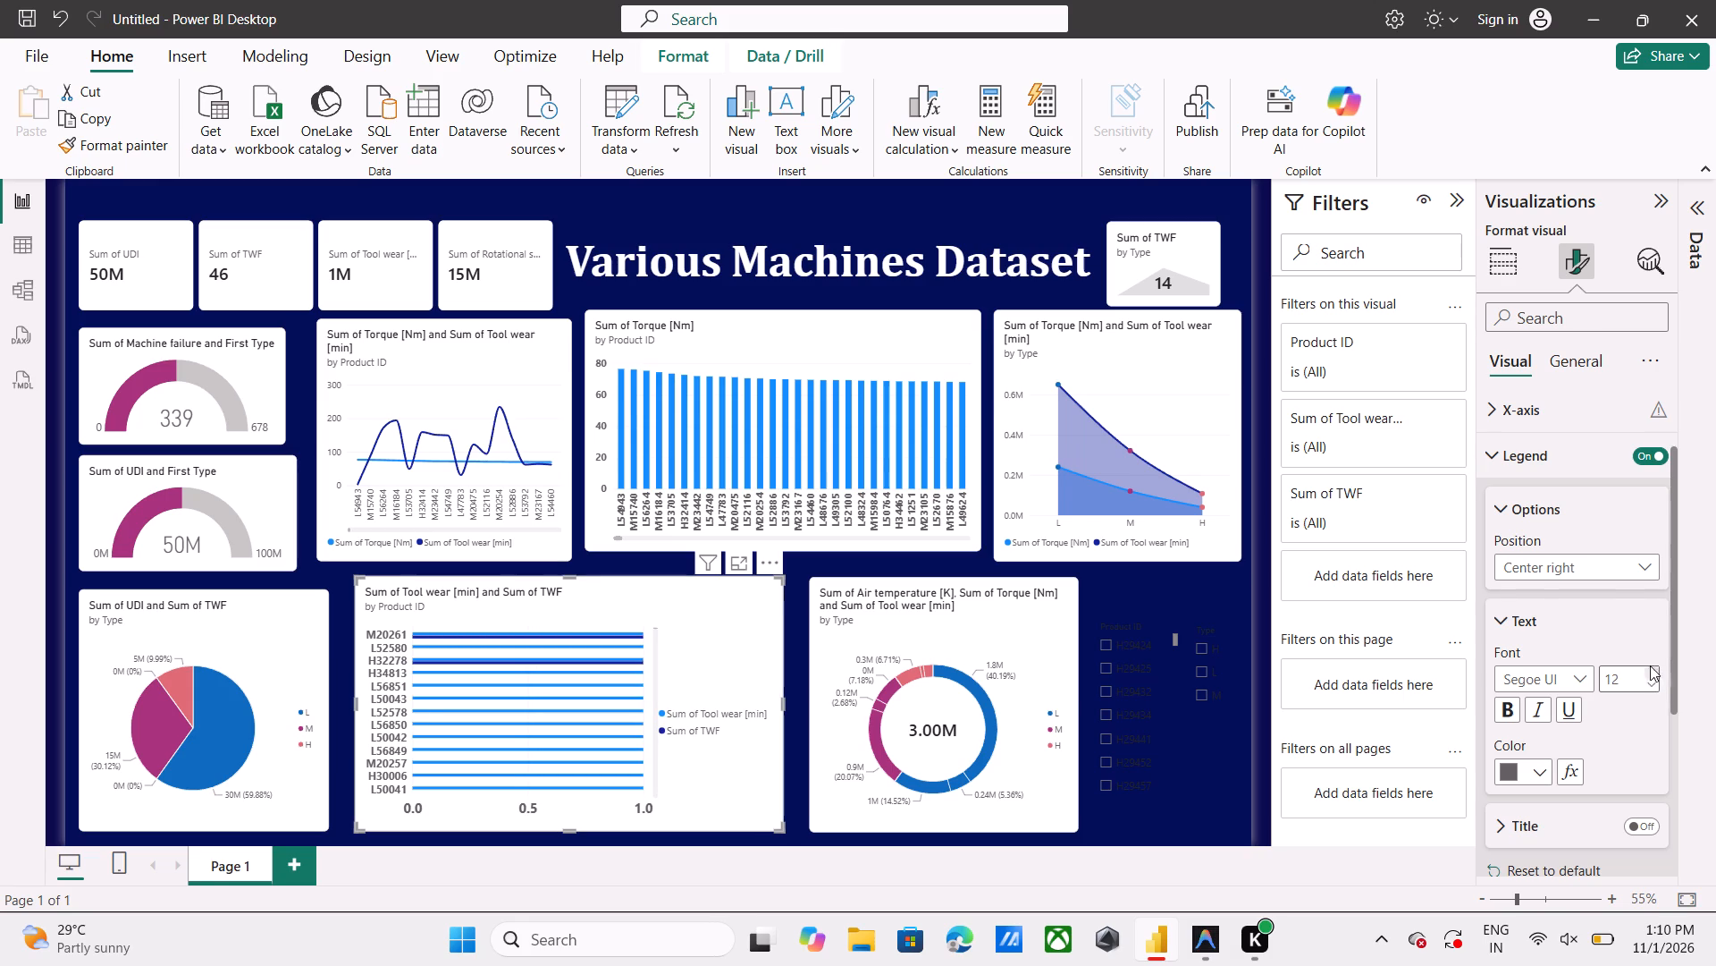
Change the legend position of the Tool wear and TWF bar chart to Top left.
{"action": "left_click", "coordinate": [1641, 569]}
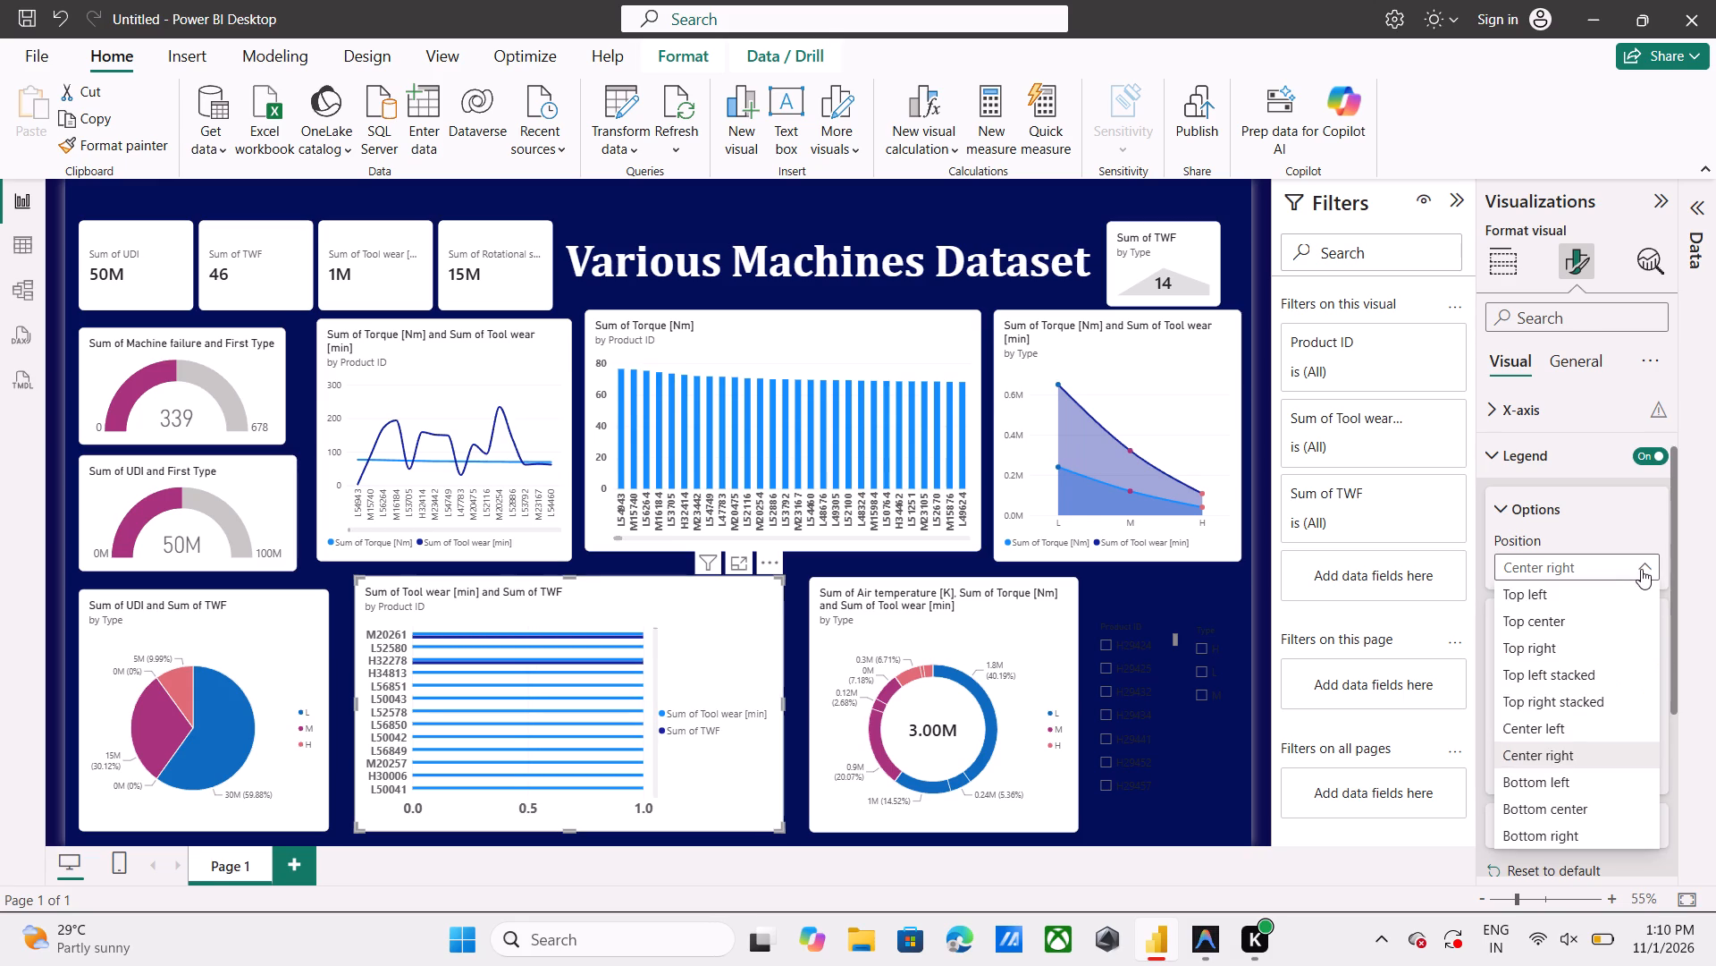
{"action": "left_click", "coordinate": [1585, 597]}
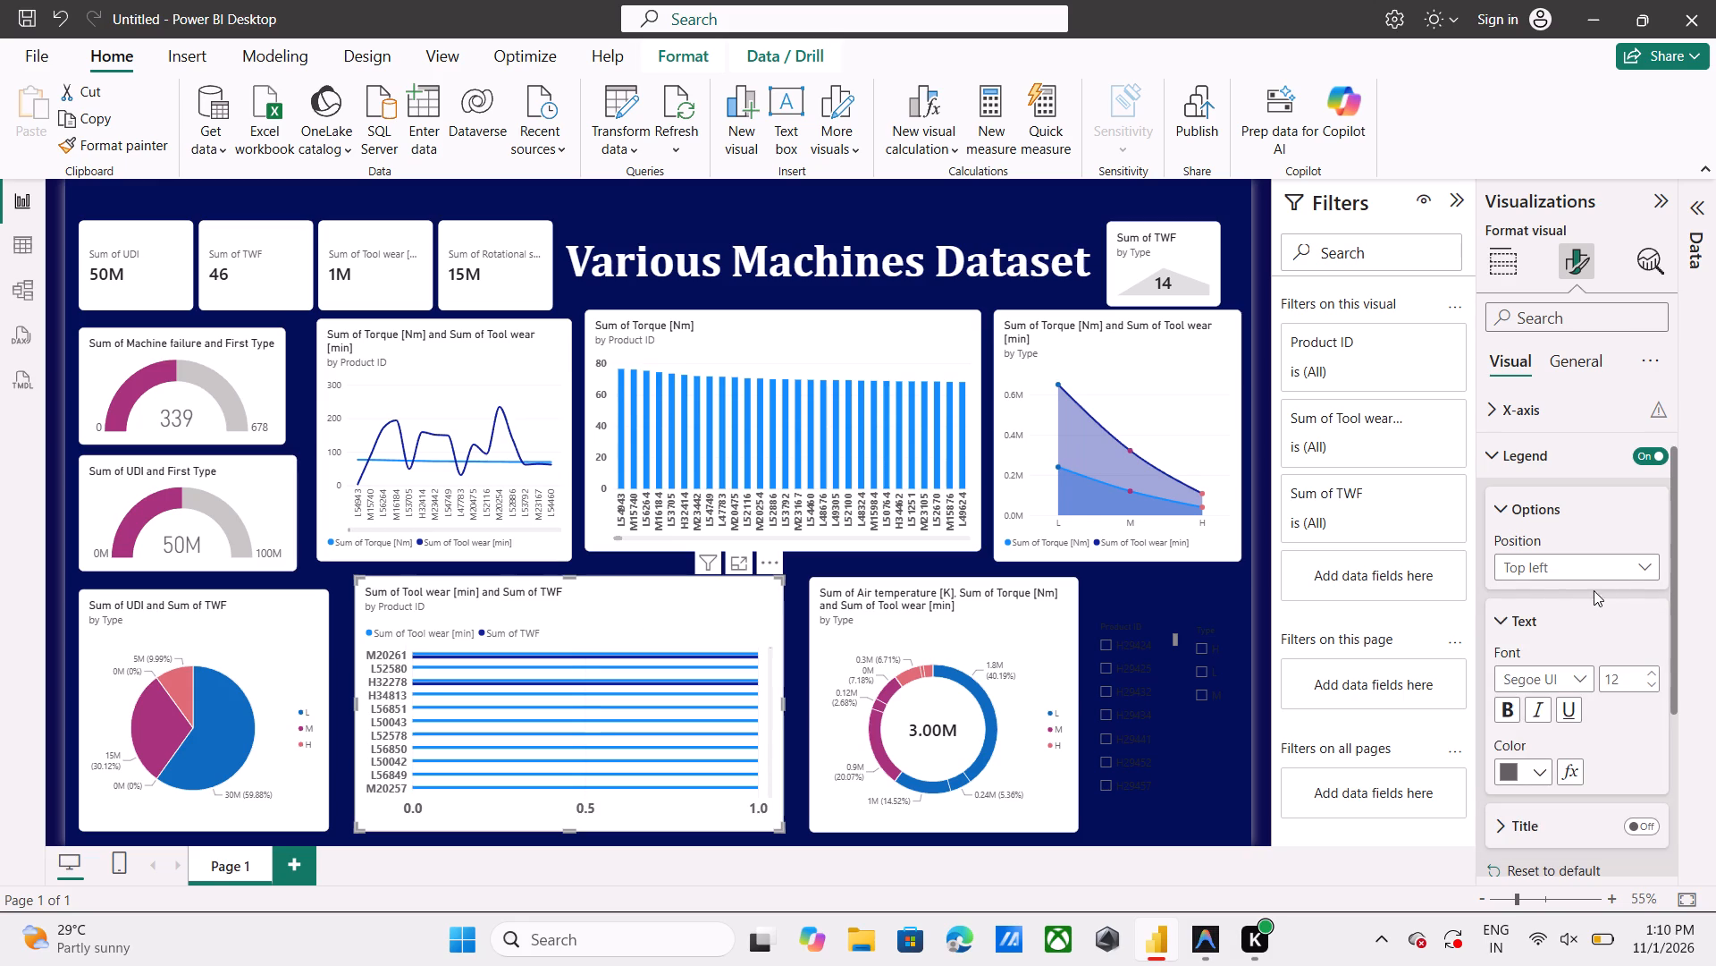
Set the legend position of the Tool wear and TWF bar chart to Top center.
{"action": "left_click", "coordinate": [1648, 566]}
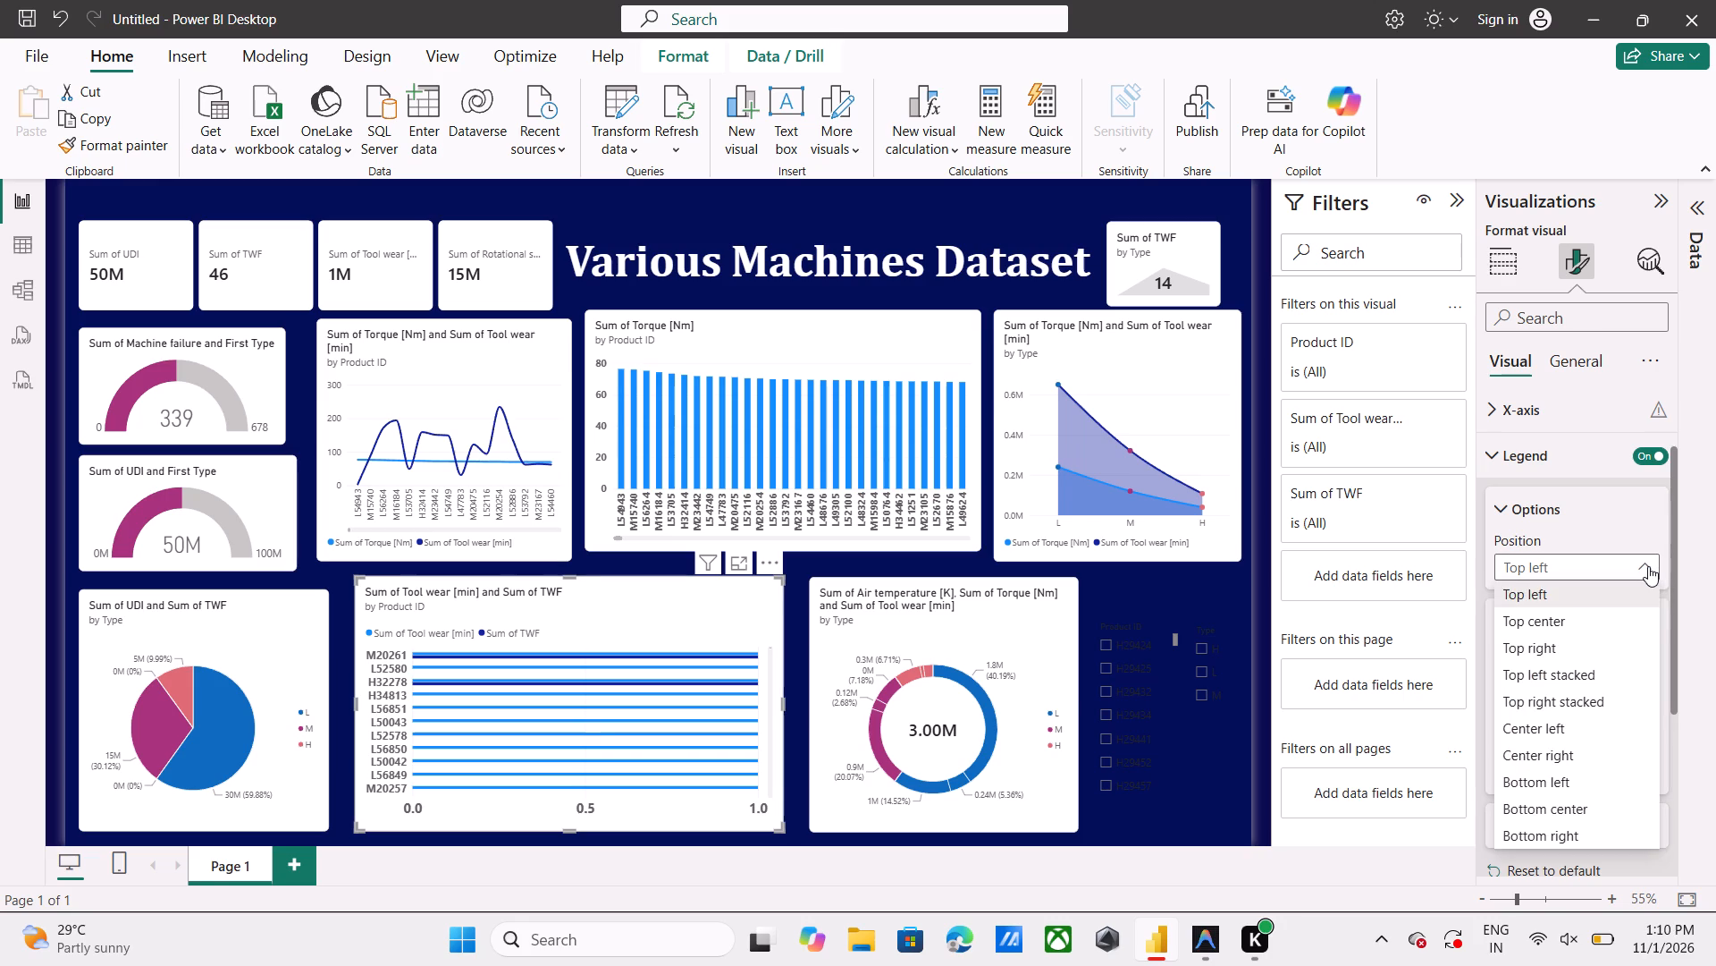
{"action": "left_click", "coordinate": [1591, 619]}
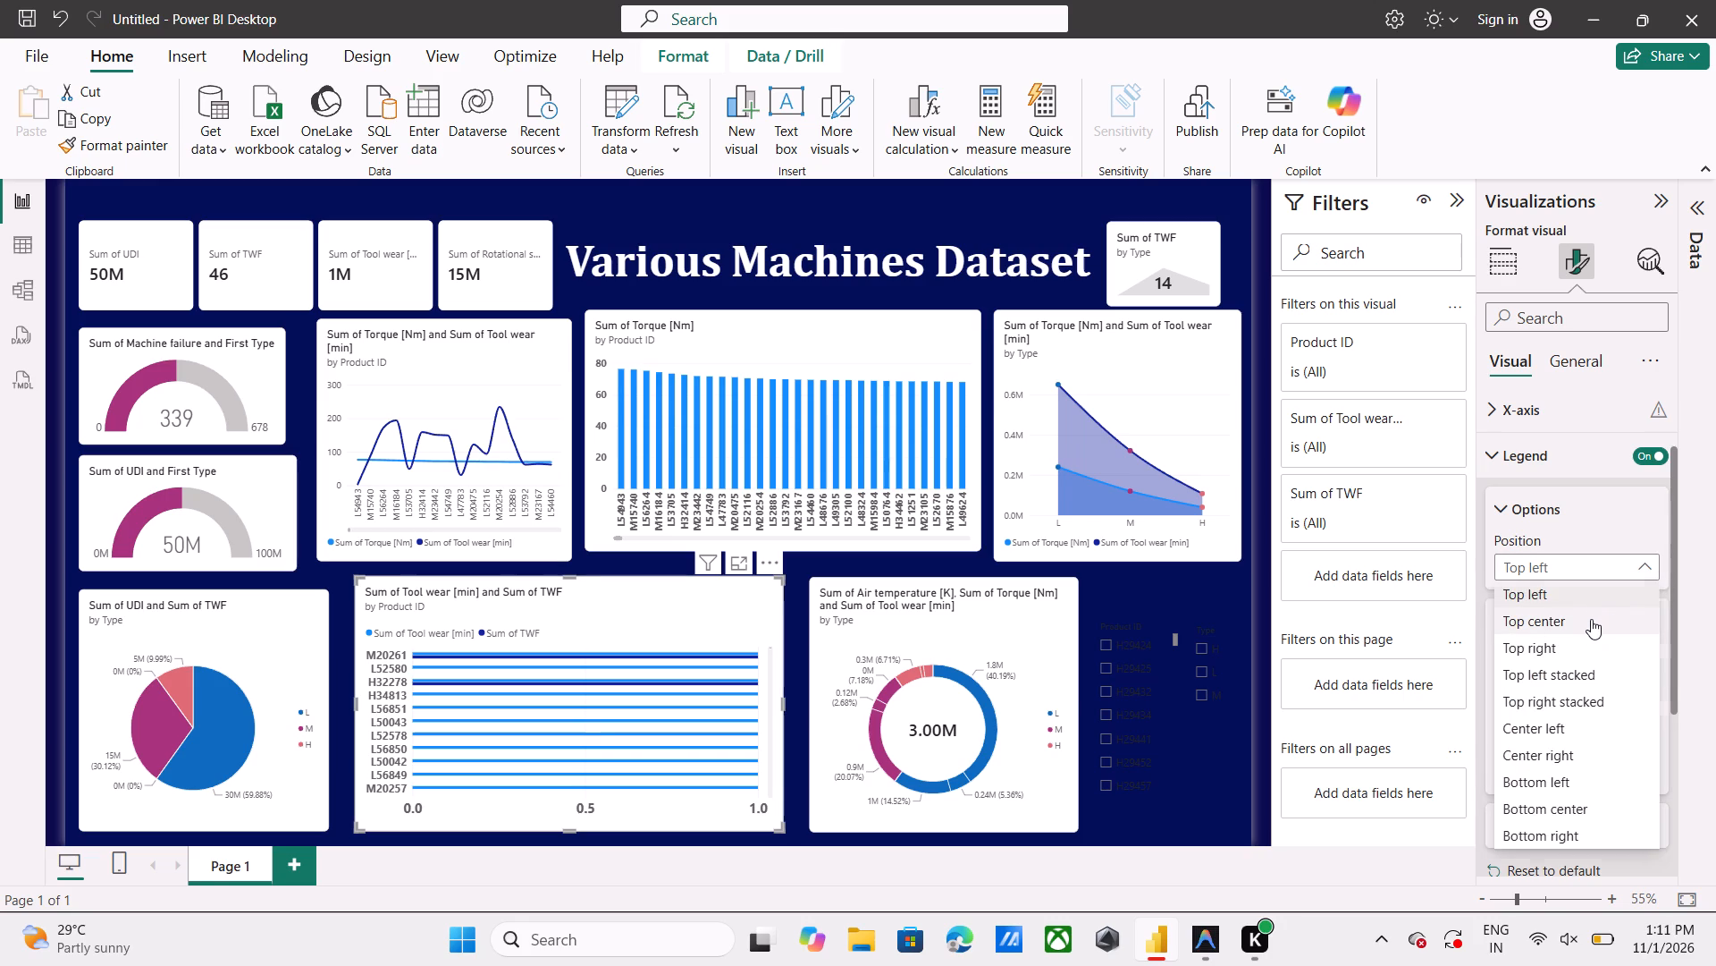
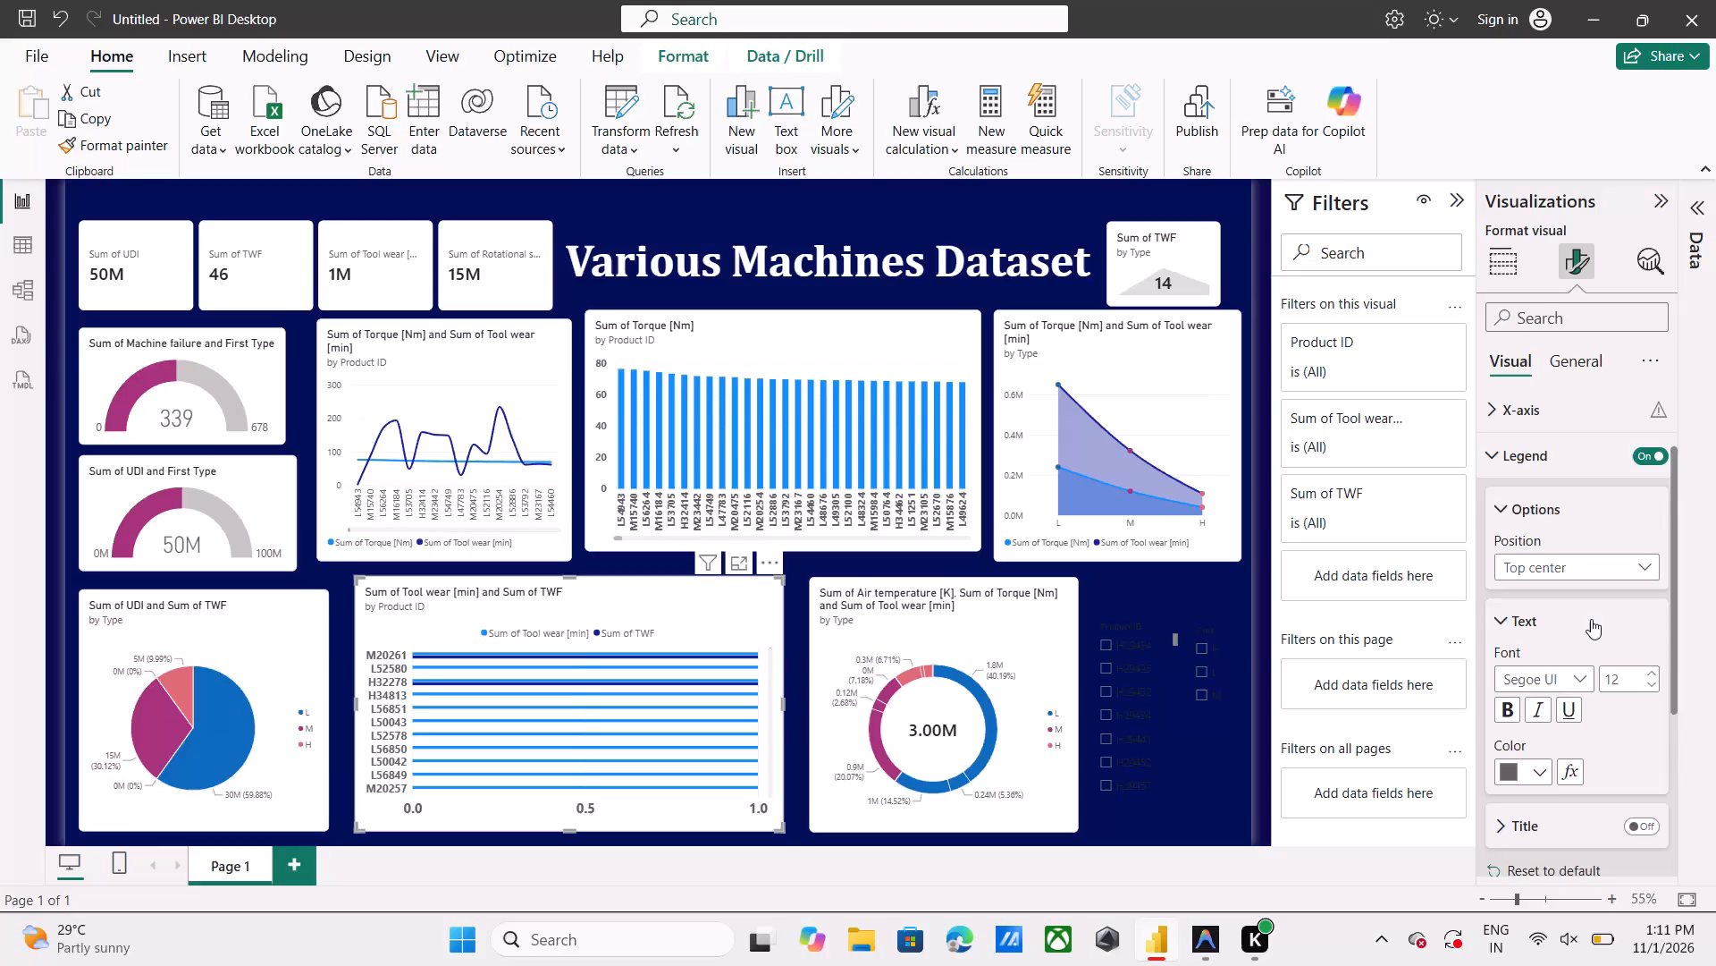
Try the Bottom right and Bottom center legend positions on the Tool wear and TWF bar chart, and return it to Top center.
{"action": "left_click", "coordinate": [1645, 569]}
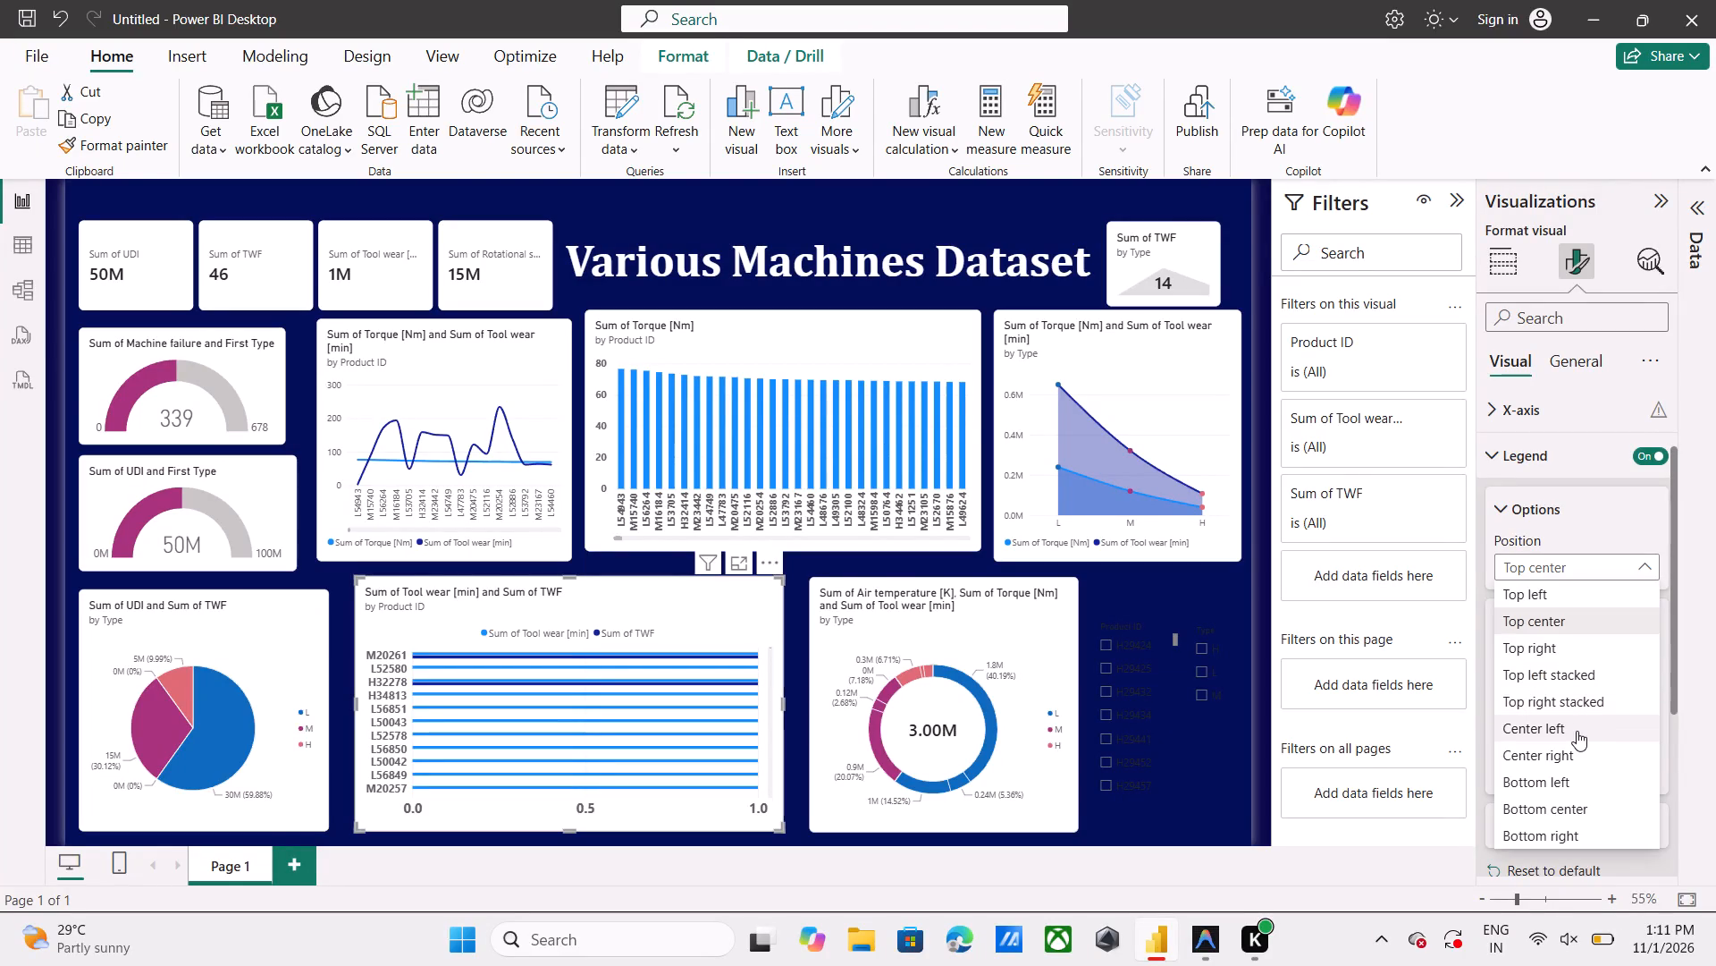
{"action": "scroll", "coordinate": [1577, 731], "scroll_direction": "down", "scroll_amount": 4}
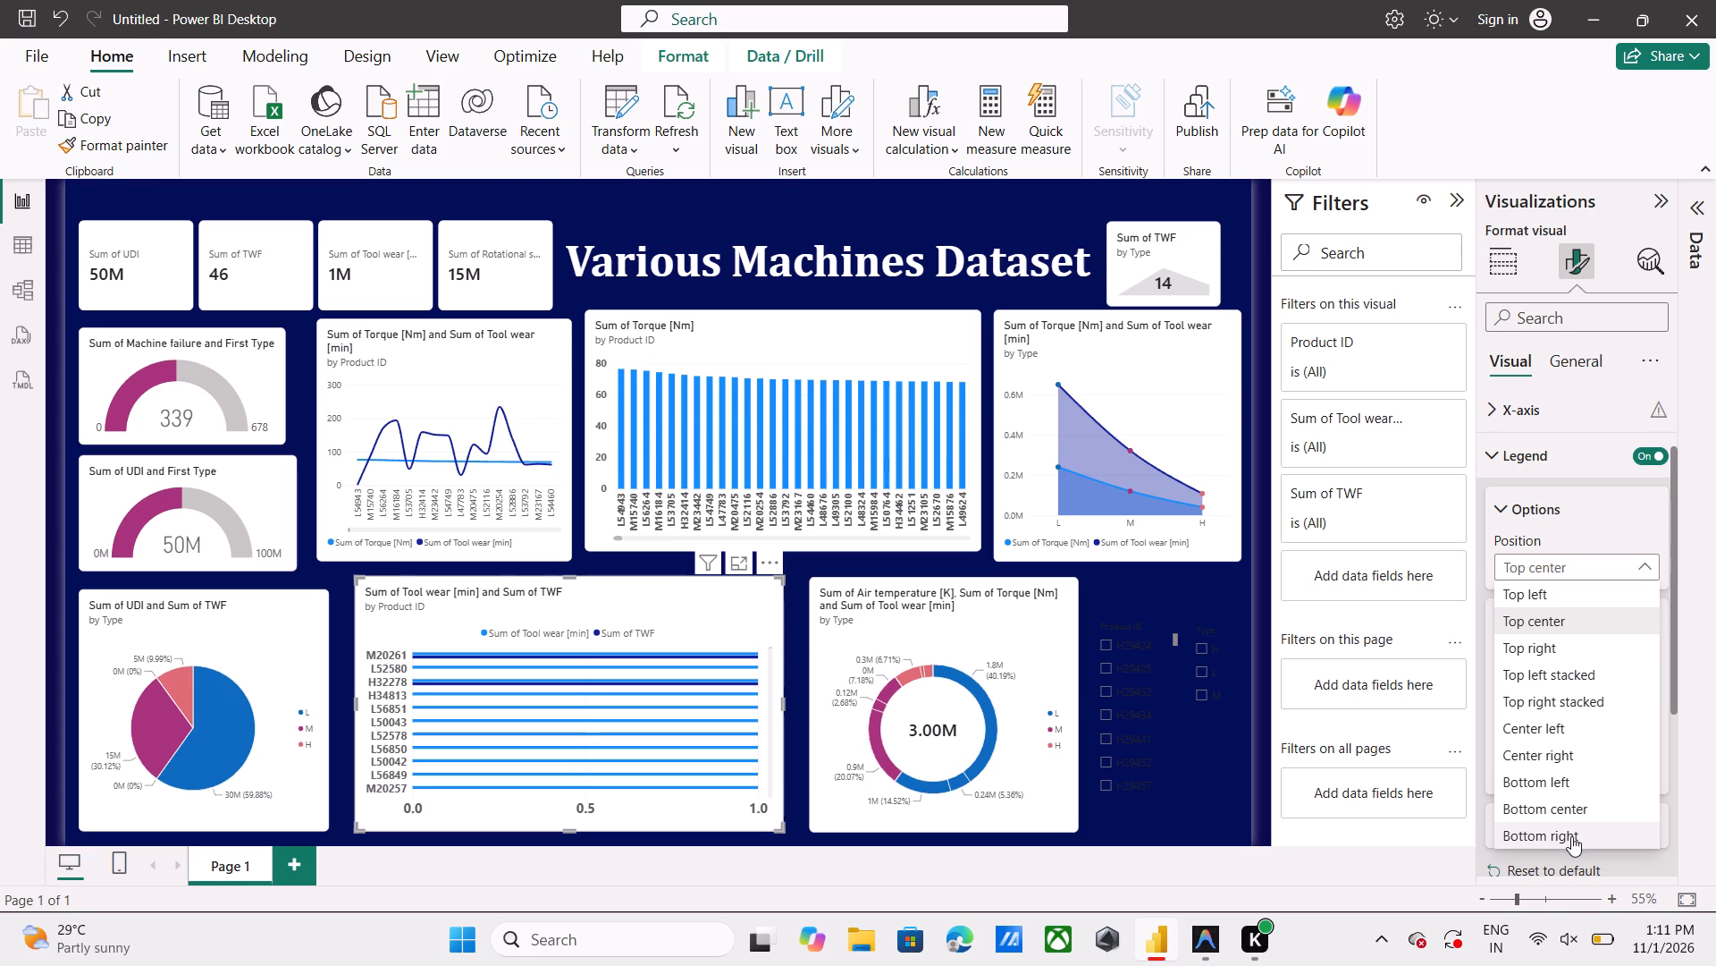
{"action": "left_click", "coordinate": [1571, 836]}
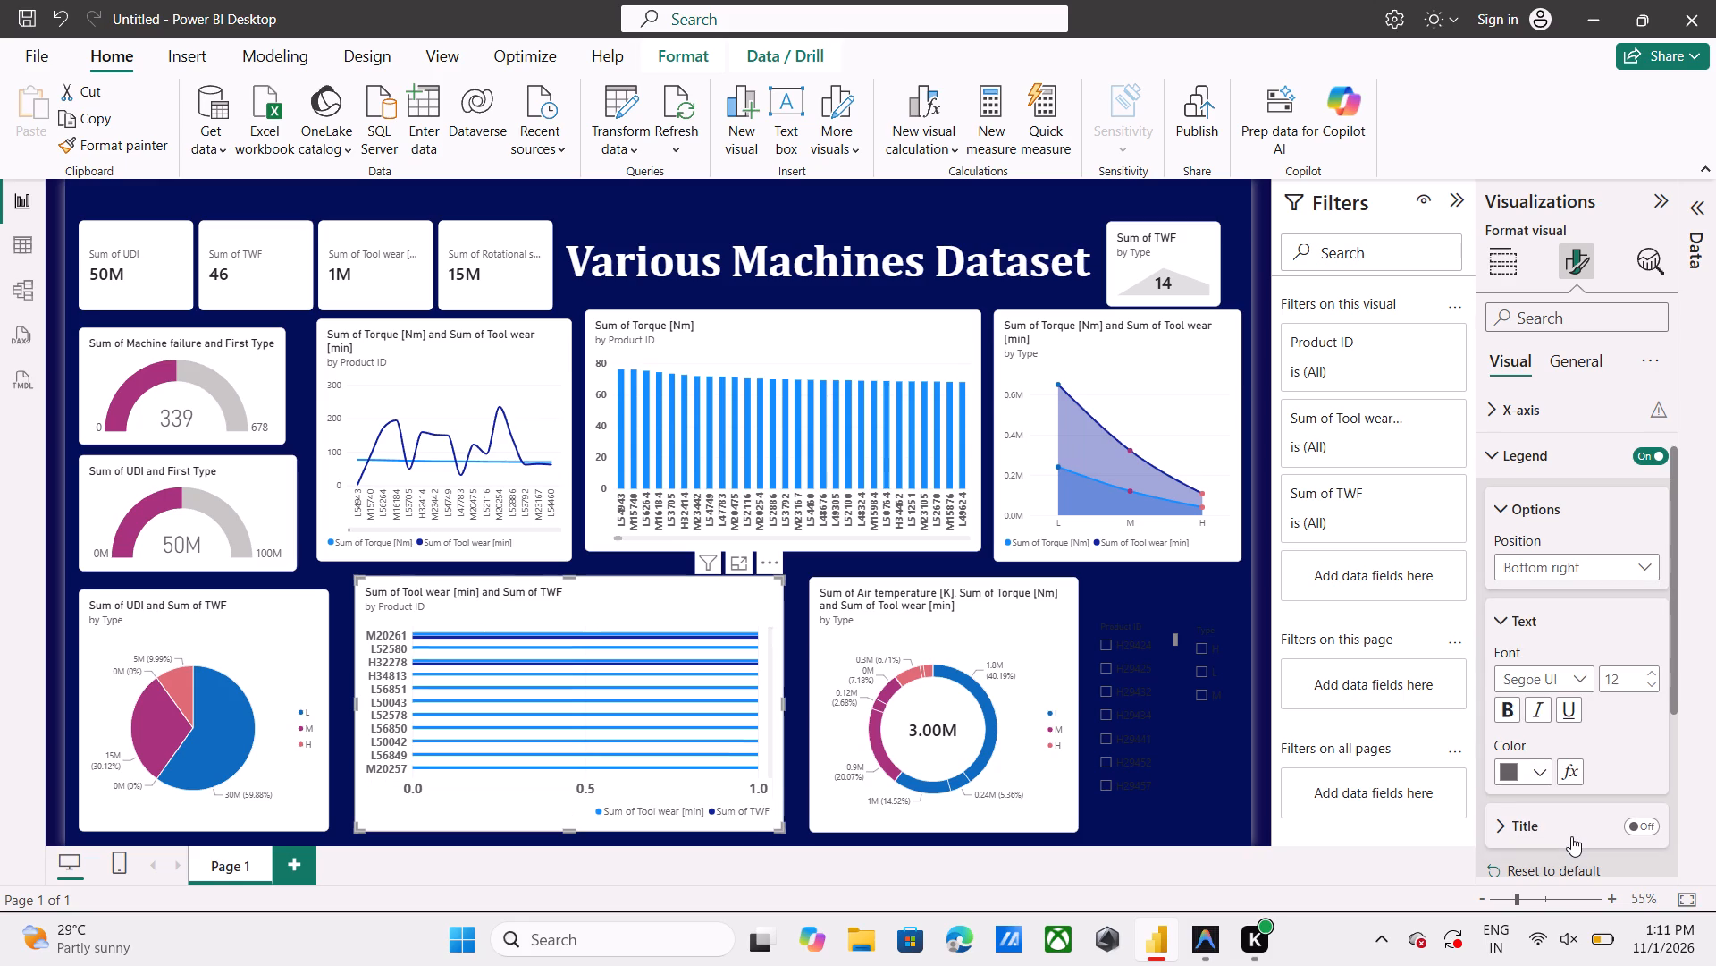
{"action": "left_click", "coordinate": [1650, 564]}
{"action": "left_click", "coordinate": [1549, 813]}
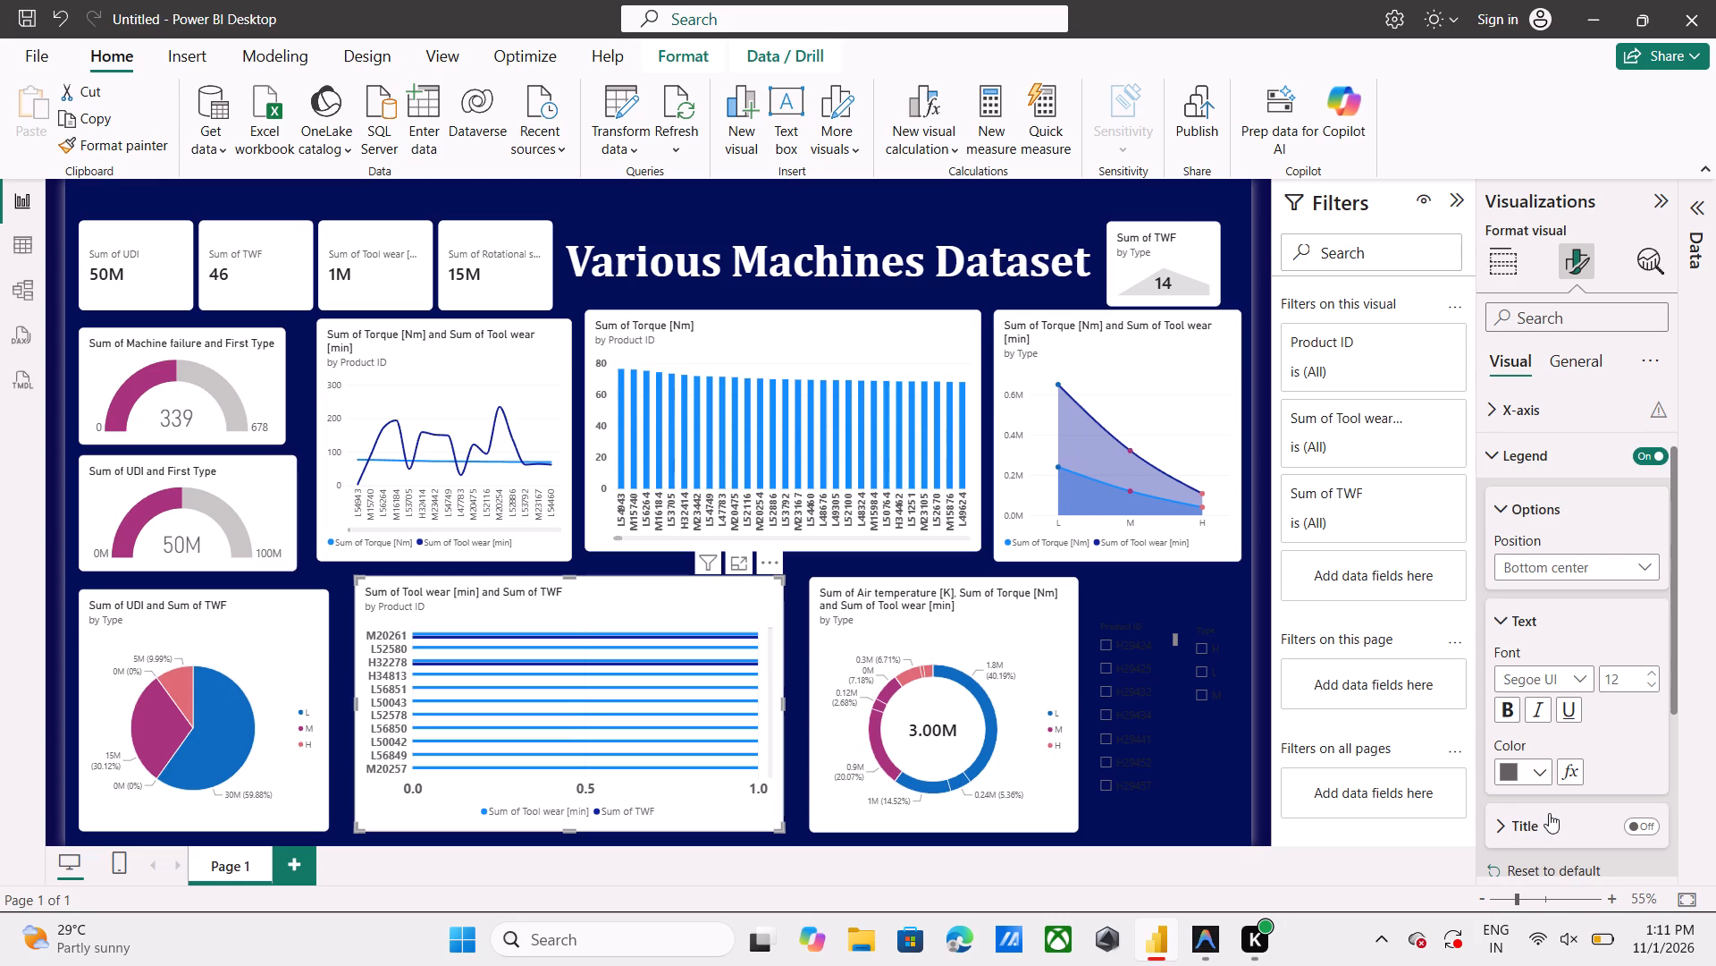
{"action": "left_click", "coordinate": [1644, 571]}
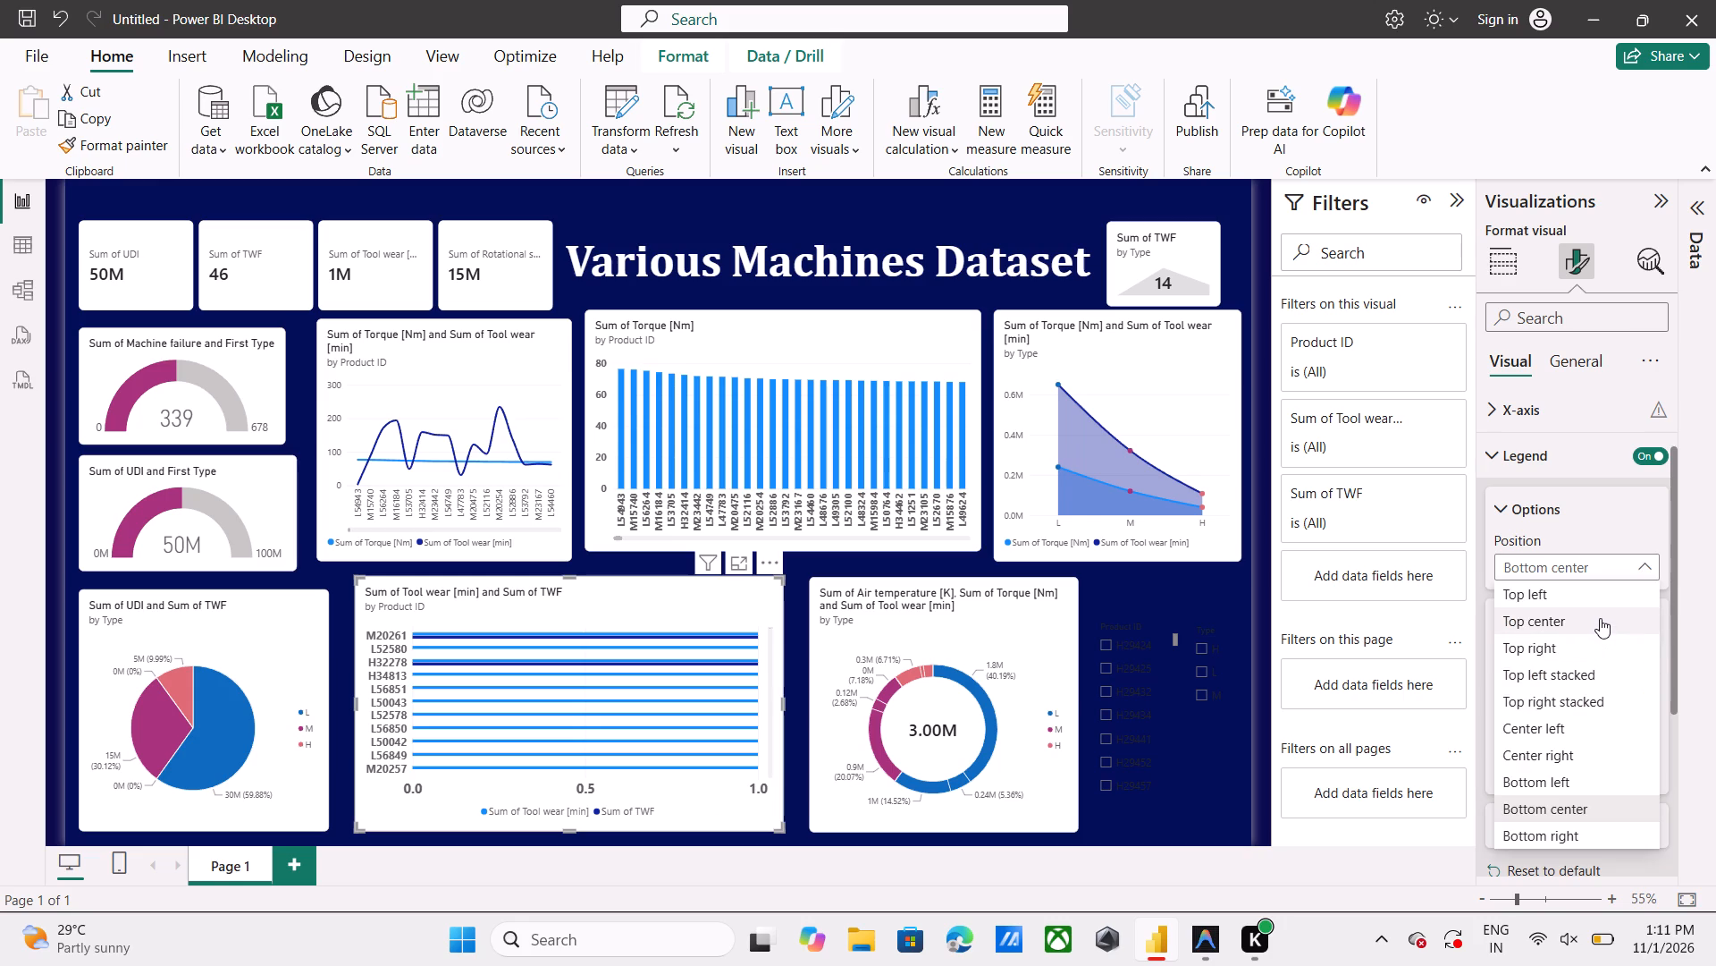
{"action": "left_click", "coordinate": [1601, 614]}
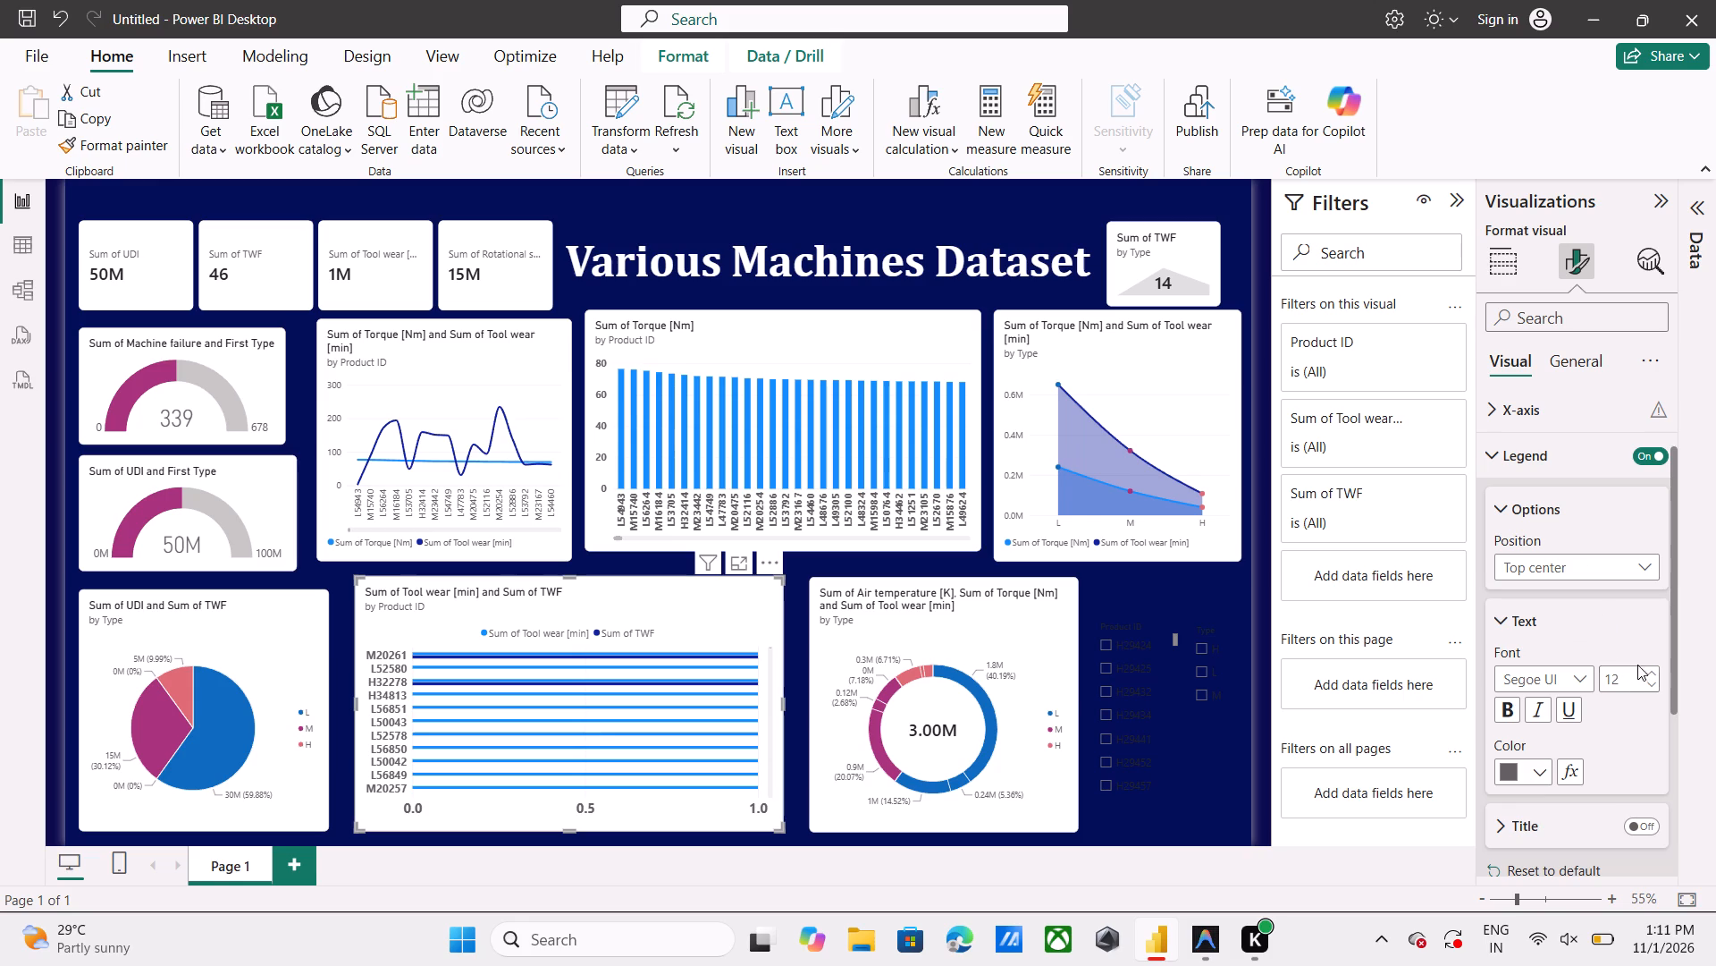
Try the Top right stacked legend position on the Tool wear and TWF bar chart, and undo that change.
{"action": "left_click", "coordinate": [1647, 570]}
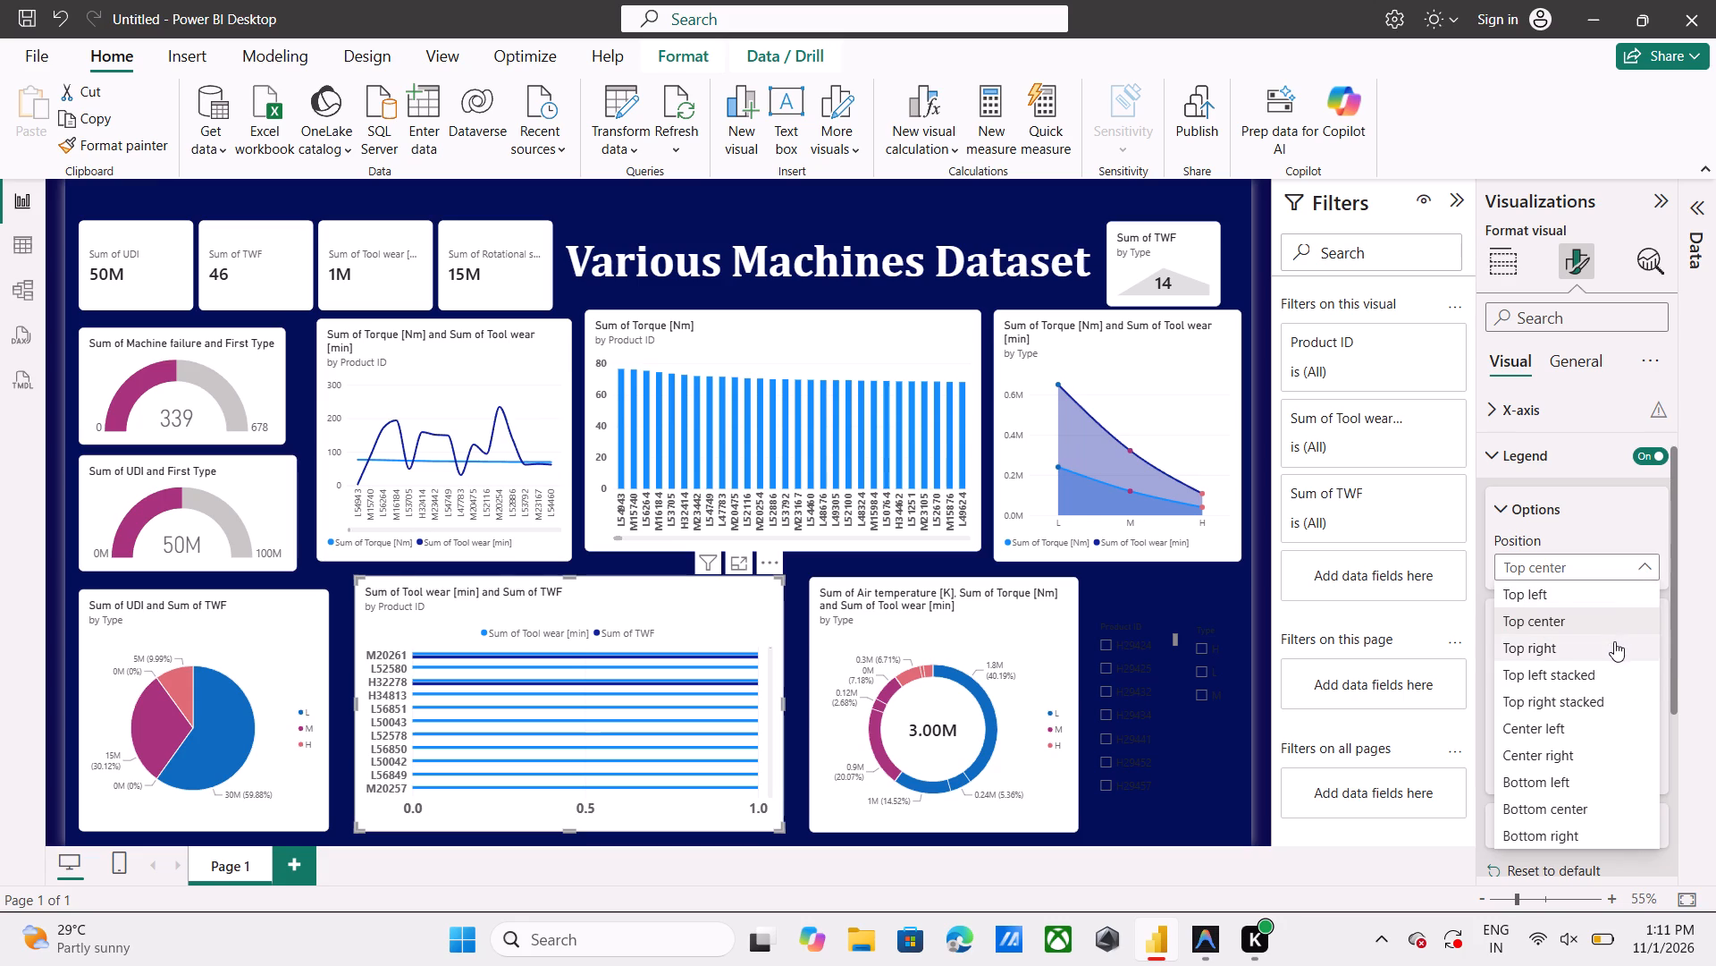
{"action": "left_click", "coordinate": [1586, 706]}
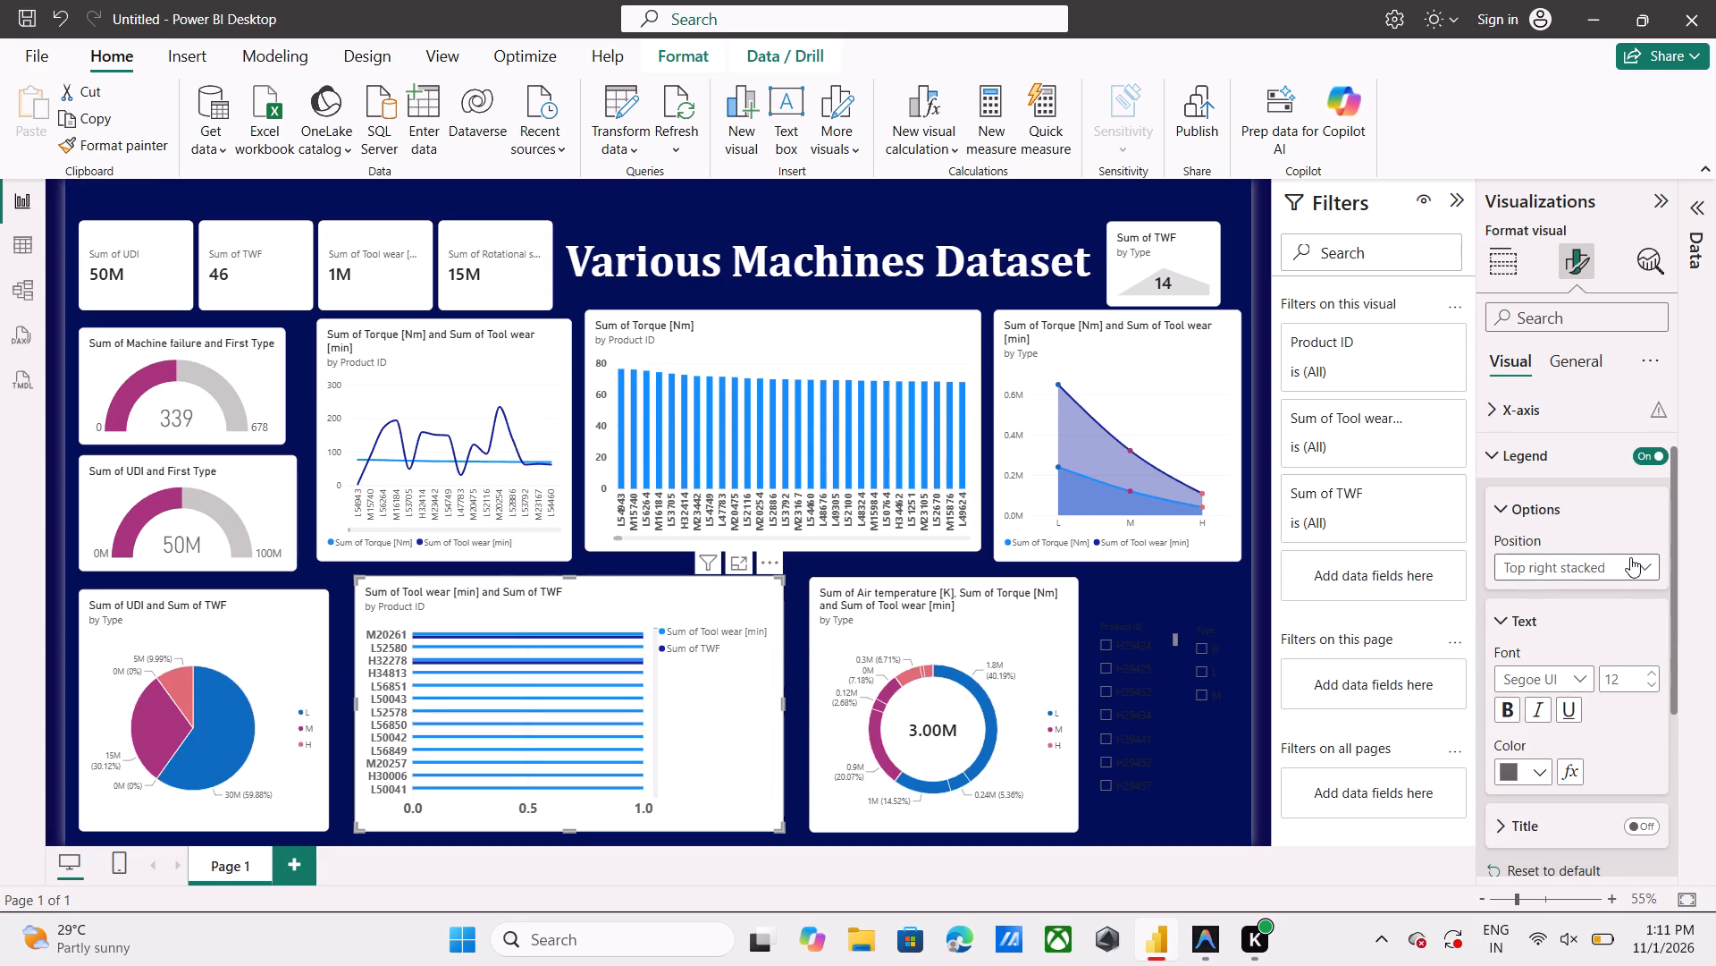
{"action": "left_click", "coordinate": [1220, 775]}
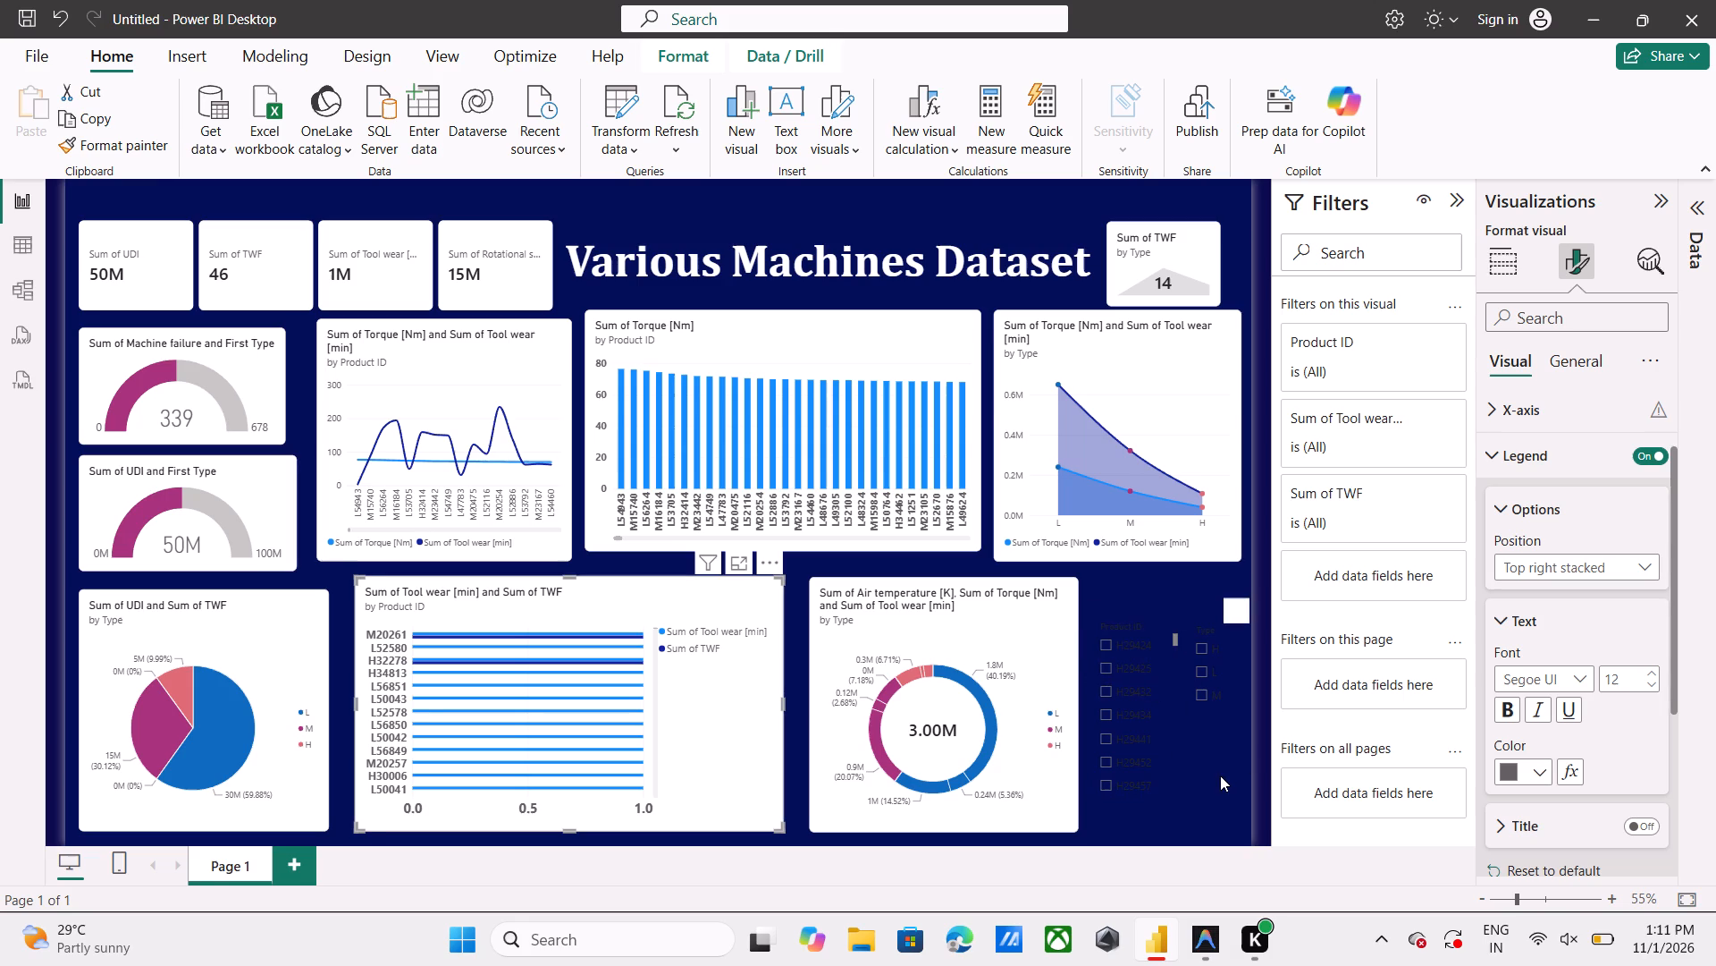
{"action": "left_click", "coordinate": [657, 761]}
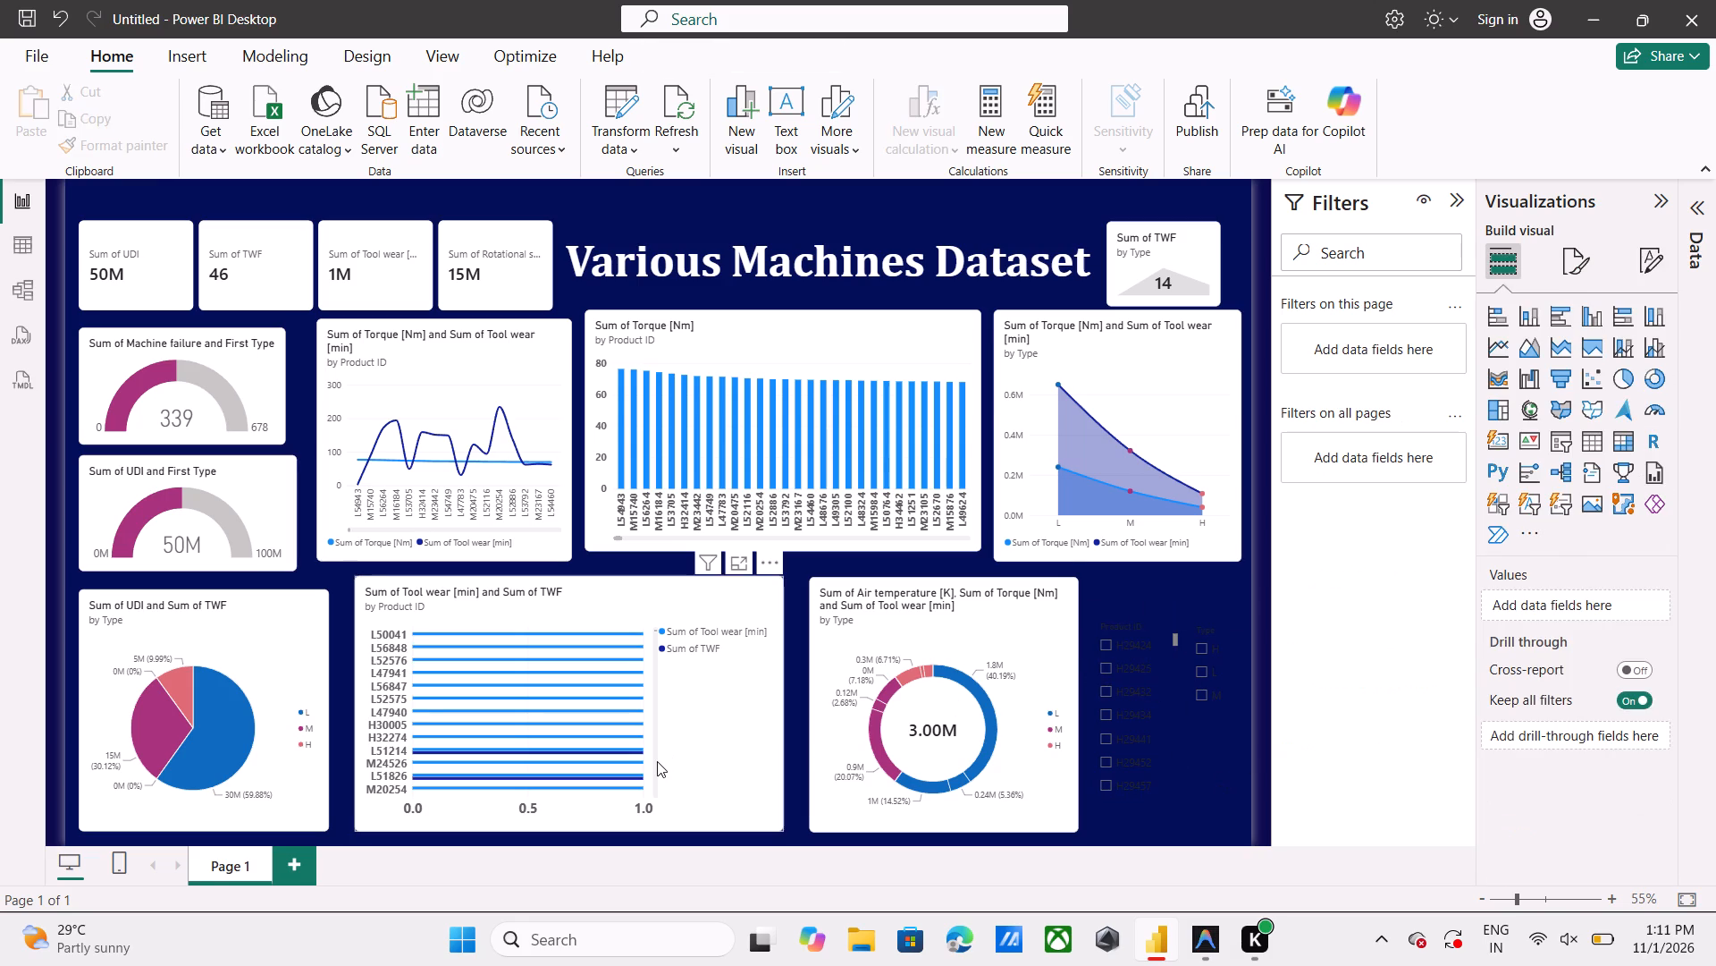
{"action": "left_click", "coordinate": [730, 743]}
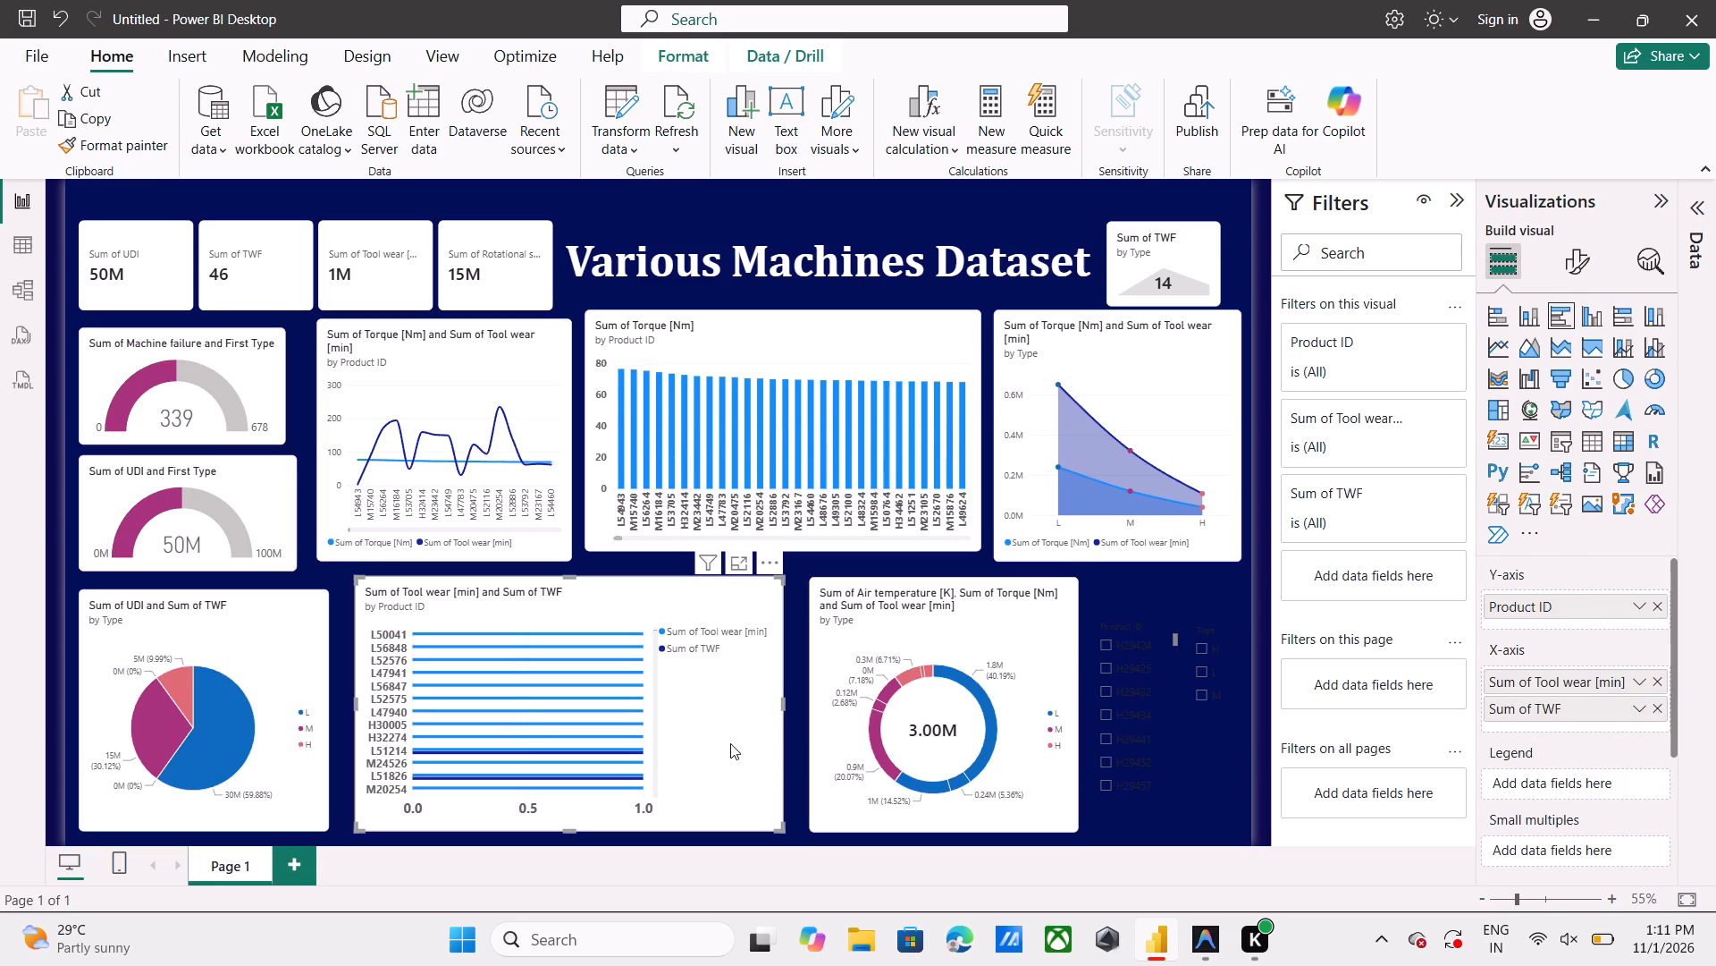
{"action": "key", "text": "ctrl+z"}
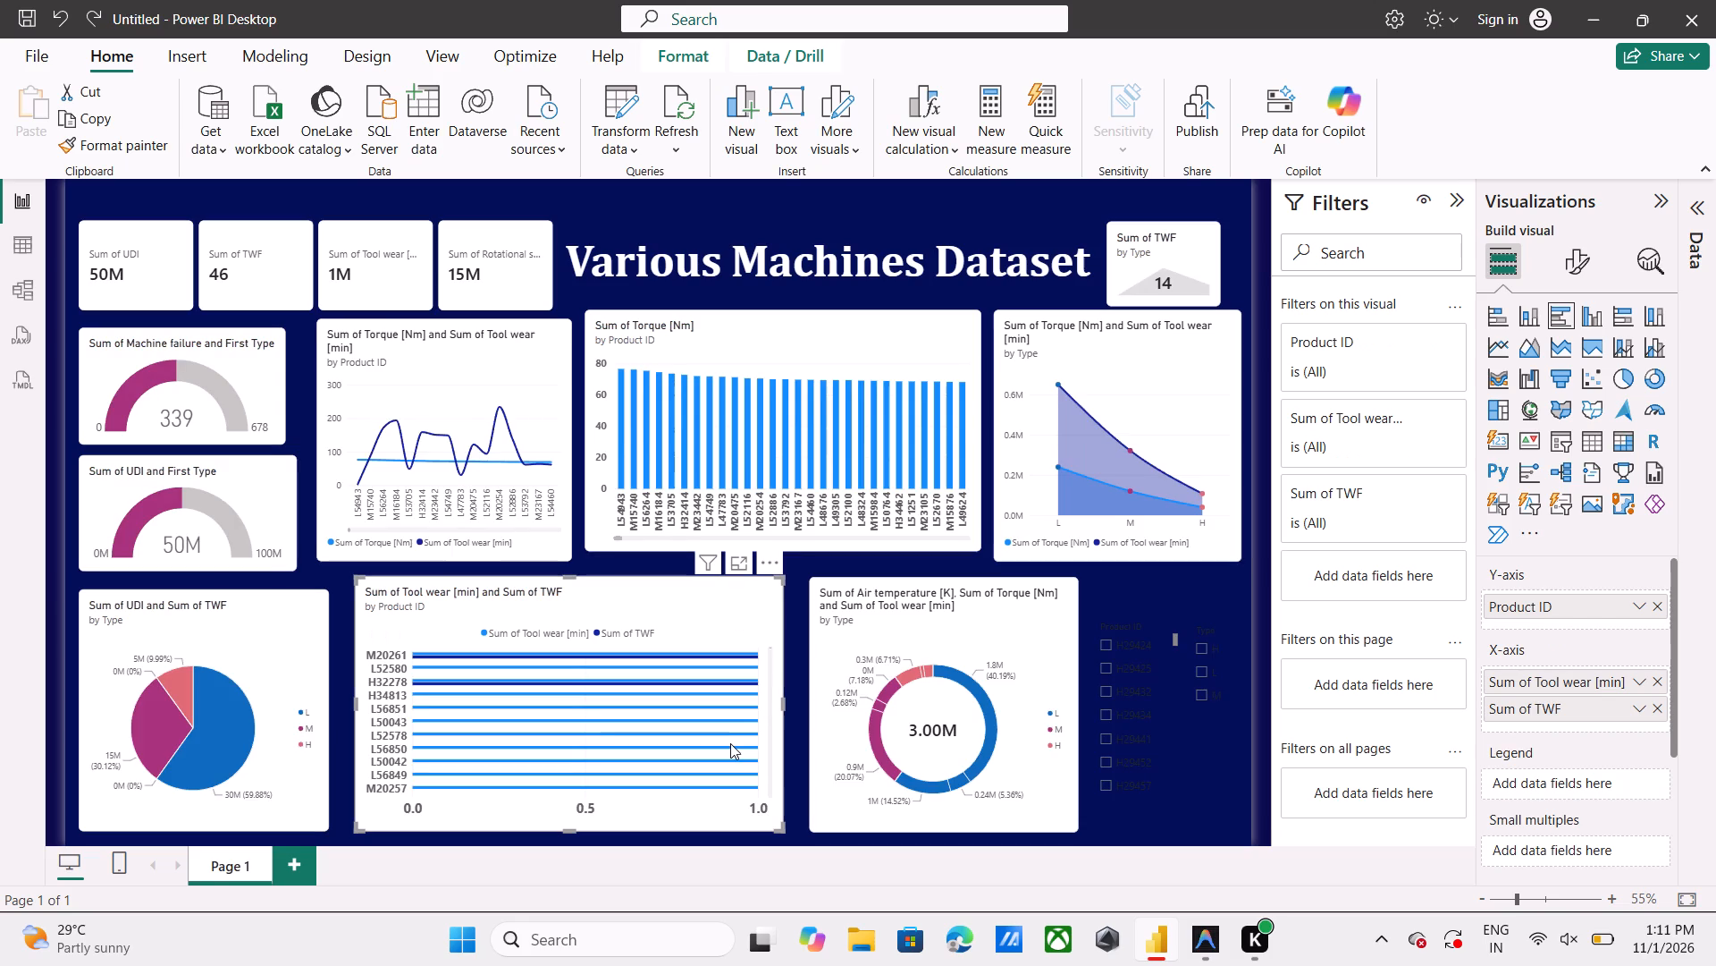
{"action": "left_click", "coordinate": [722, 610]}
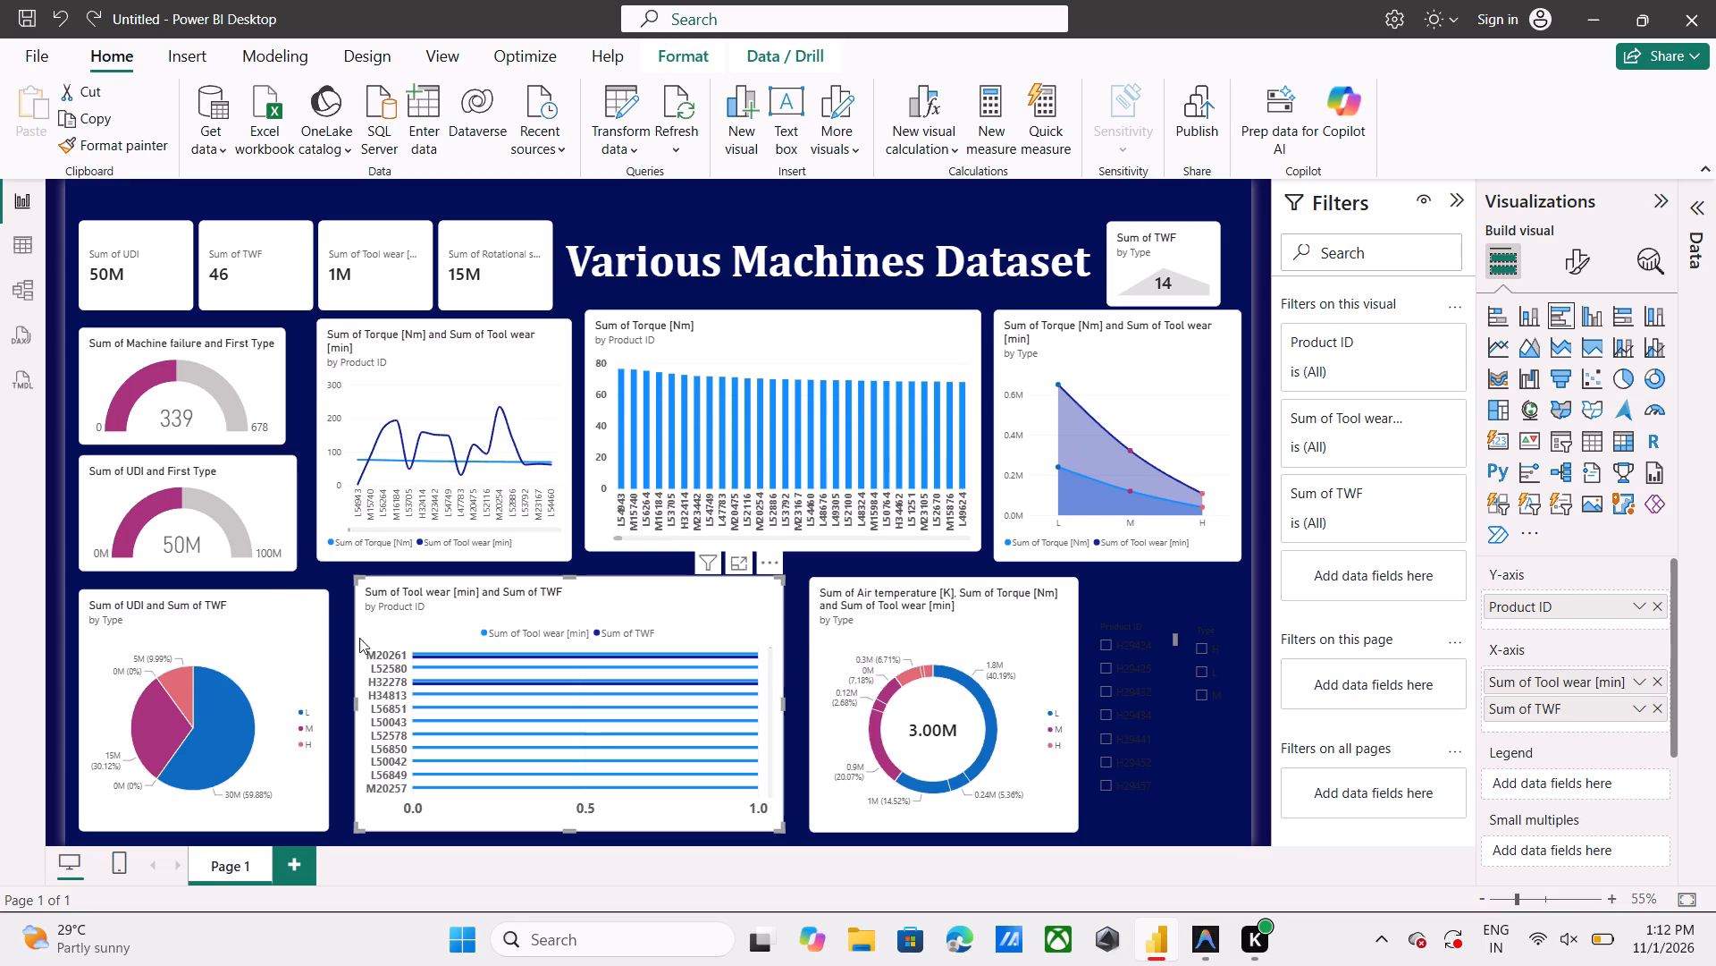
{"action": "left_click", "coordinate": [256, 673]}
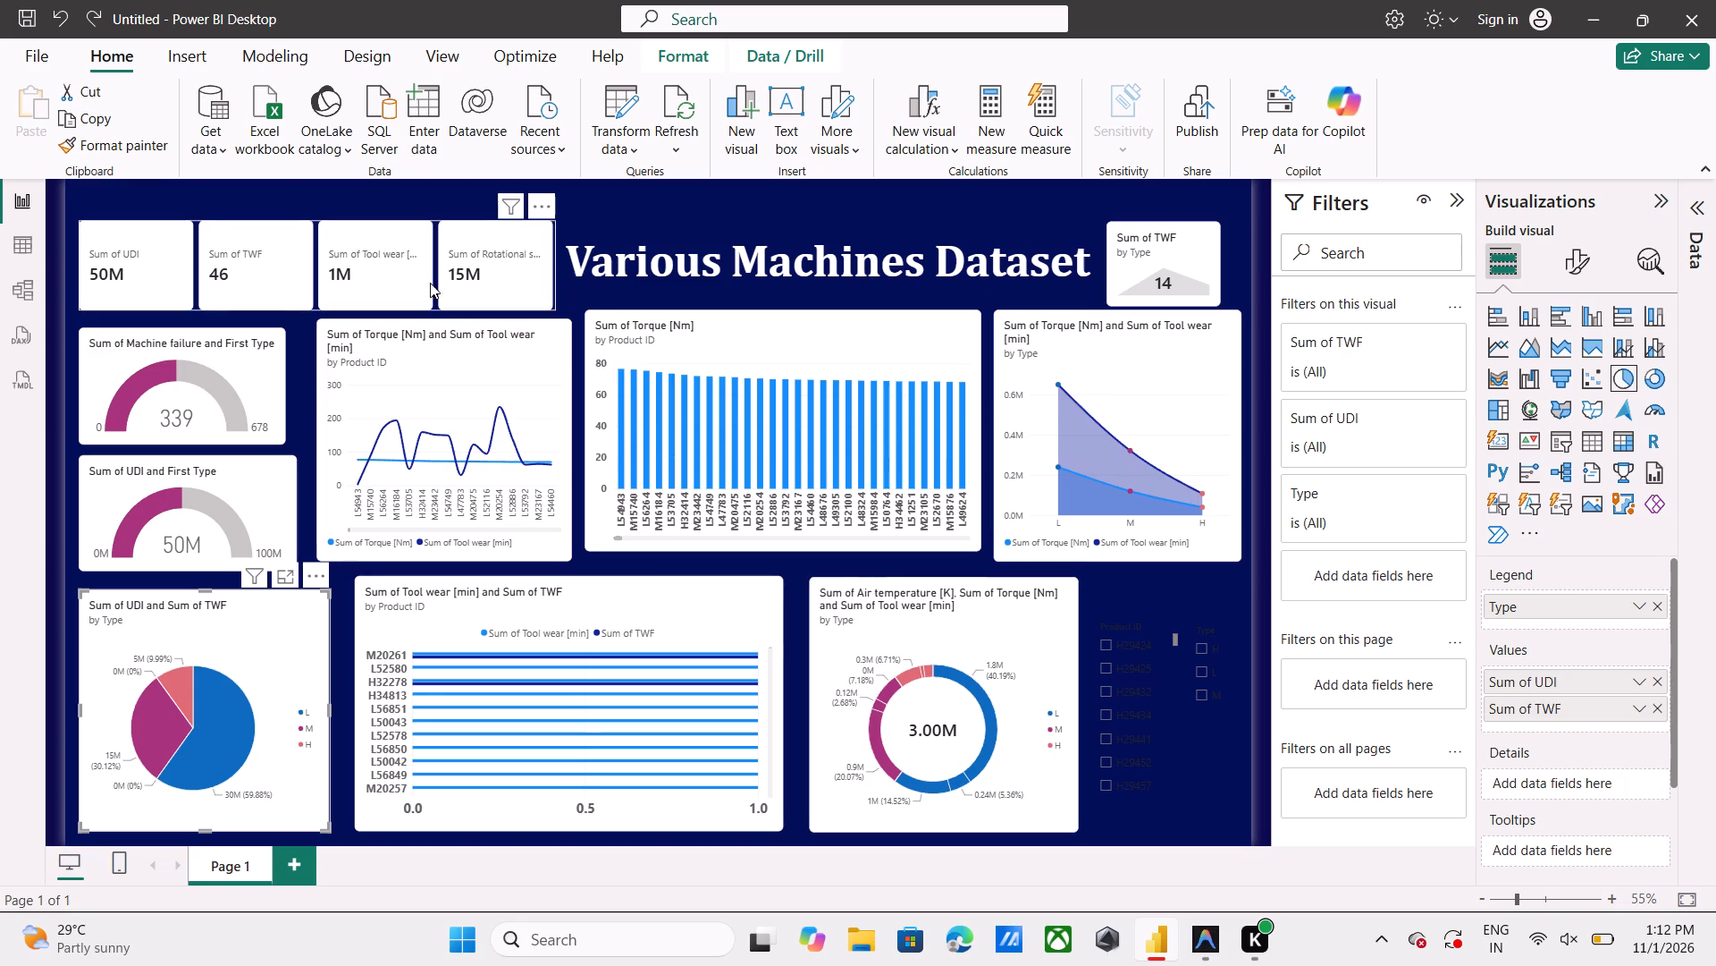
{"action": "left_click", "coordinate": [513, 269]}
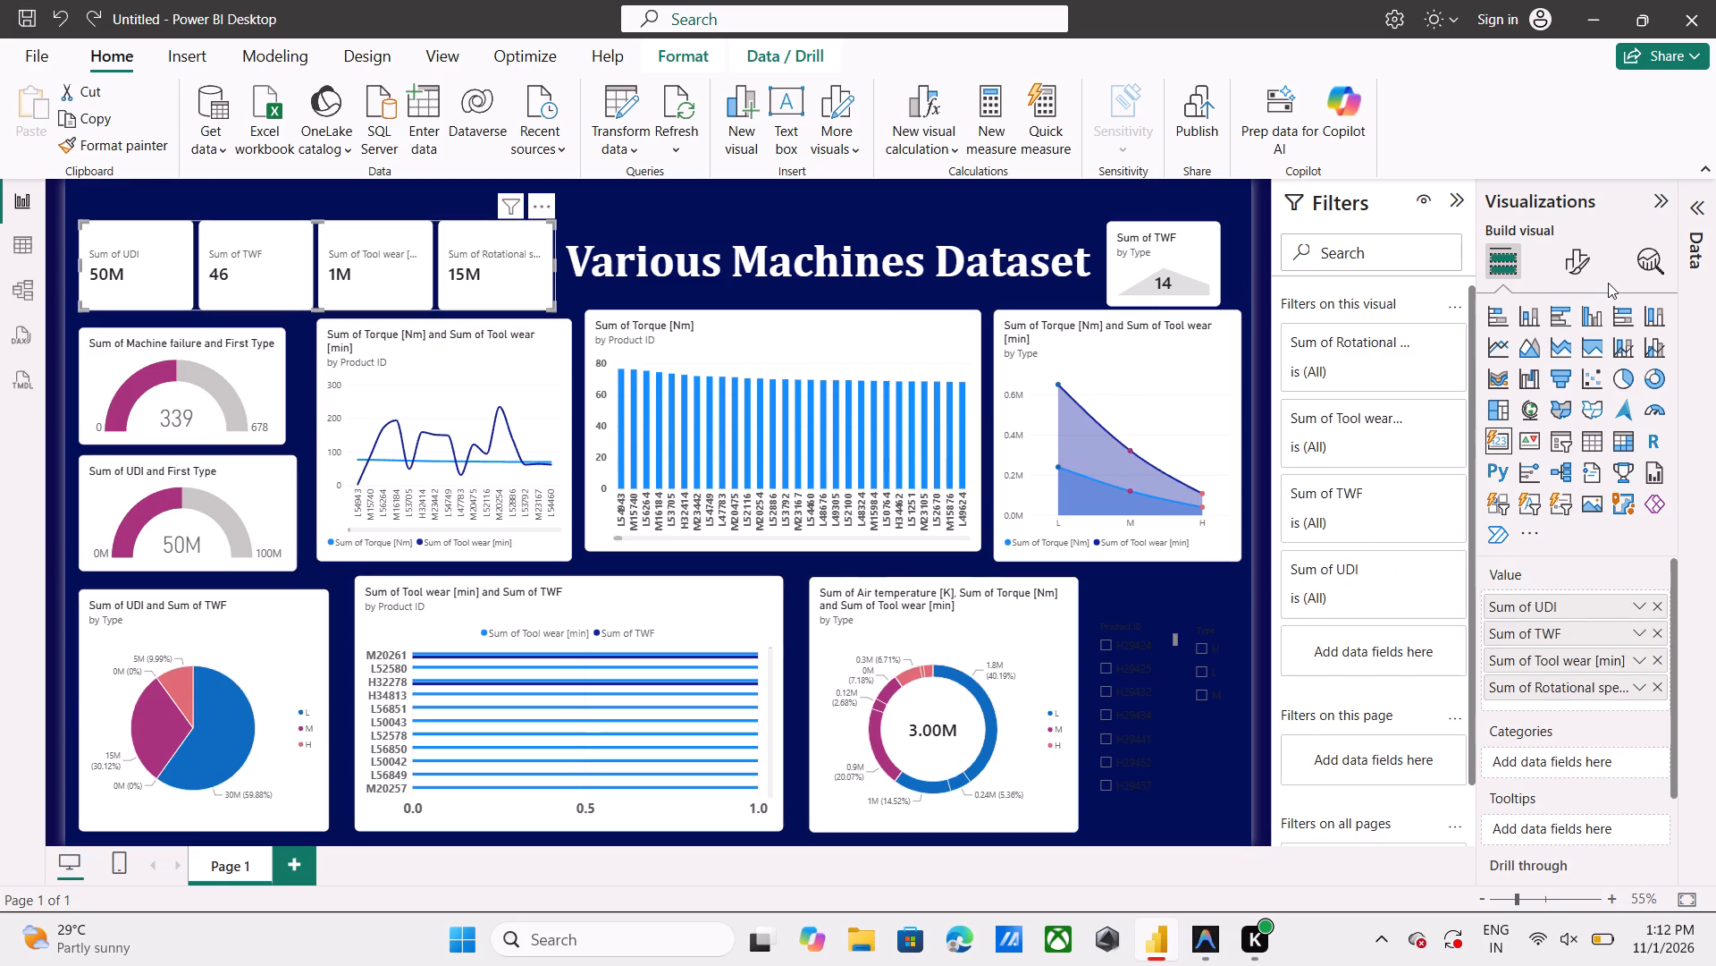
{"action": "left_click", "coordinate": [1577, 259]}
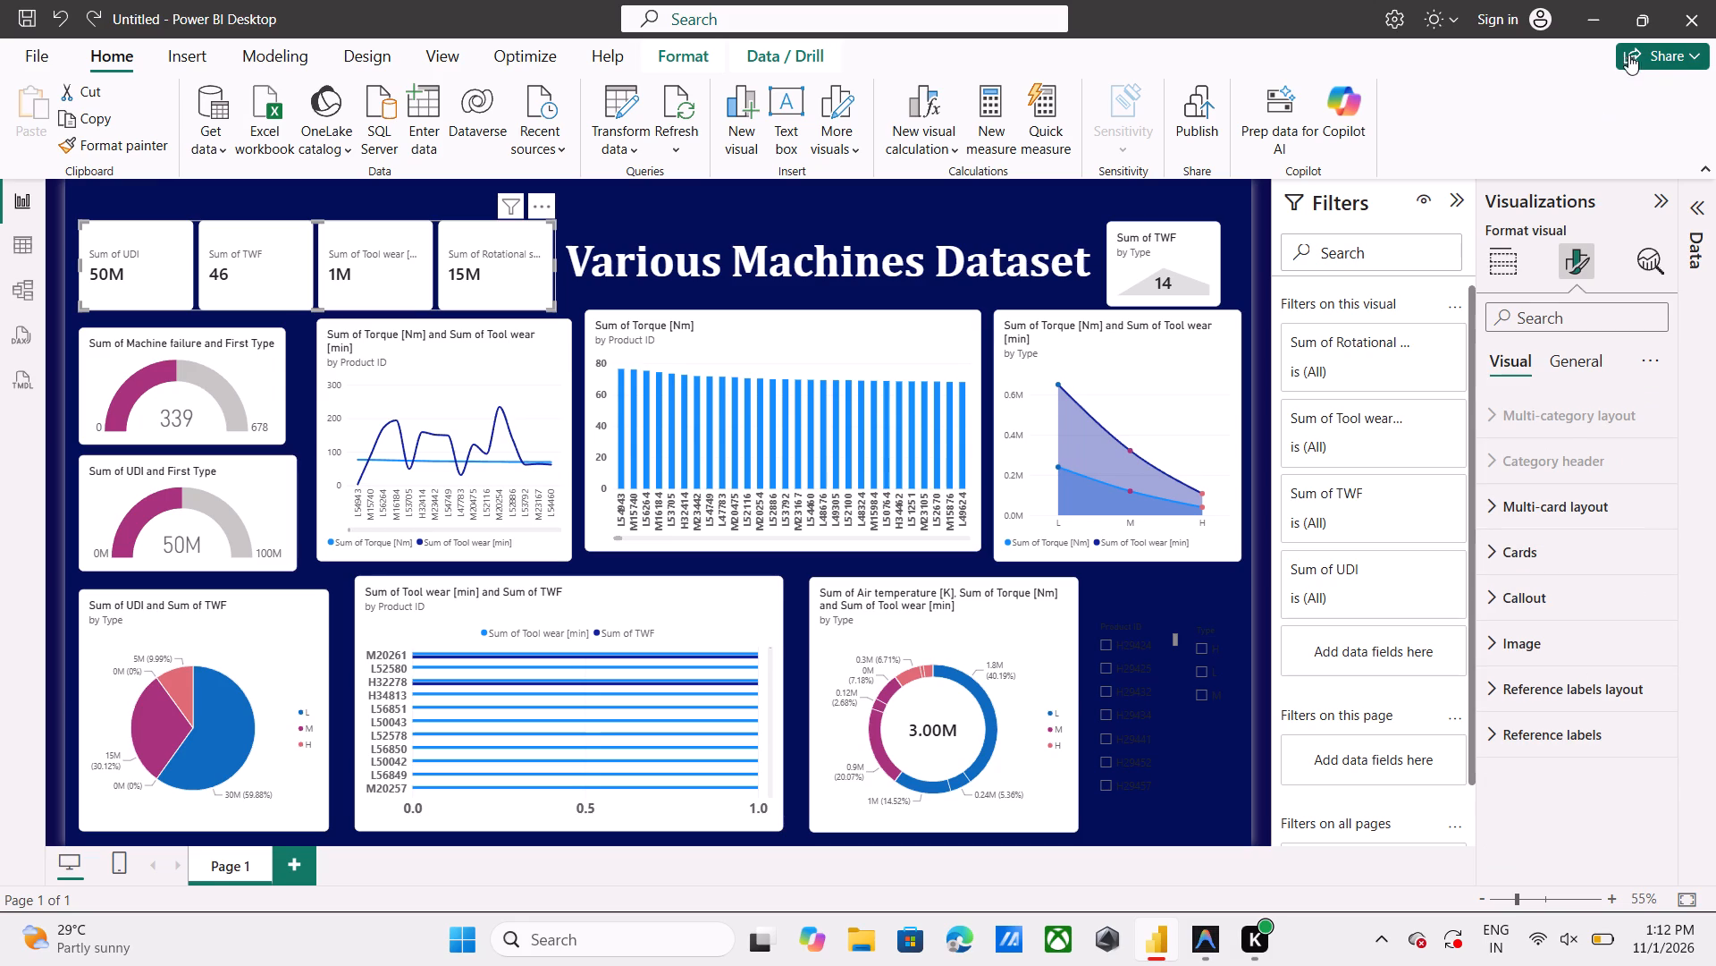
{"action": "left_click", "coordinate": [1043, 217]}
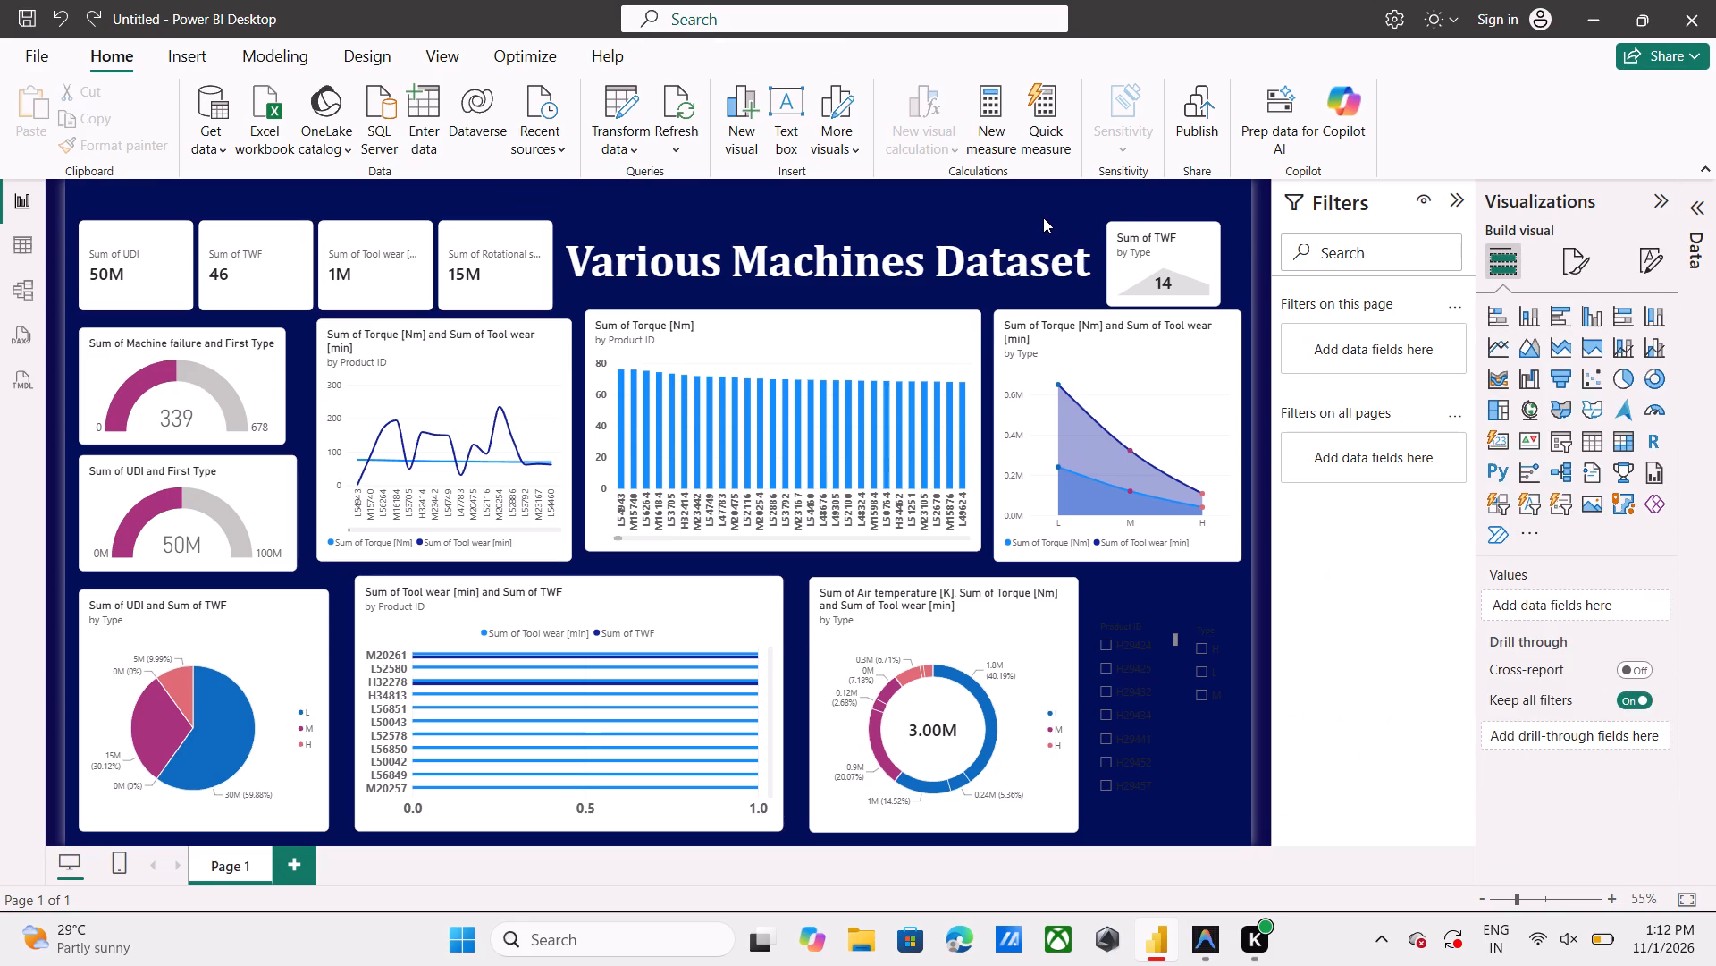
Set the trend axis colours of the Sum of TWF by Type KPI to dark purple for Good Color and dark magenta for Neutral Color.
{"action": "left_click", "coordinate": [1174, 266]}
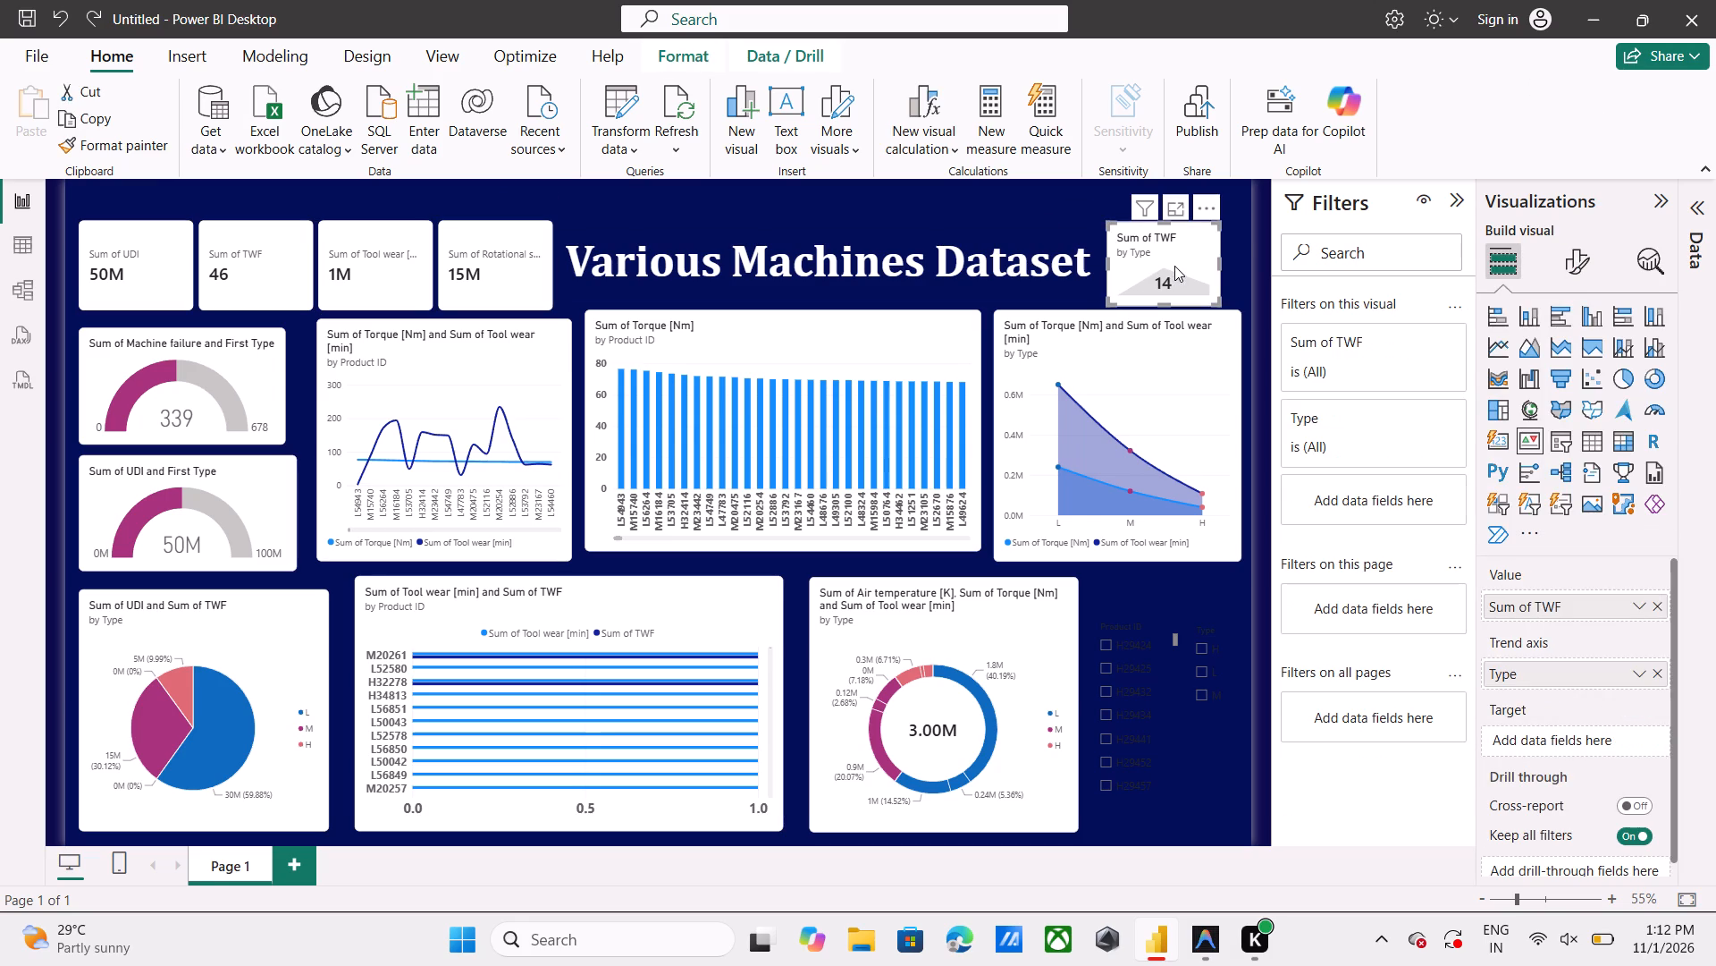
{"action": "left_click", "coordinate": [1581, 263]}
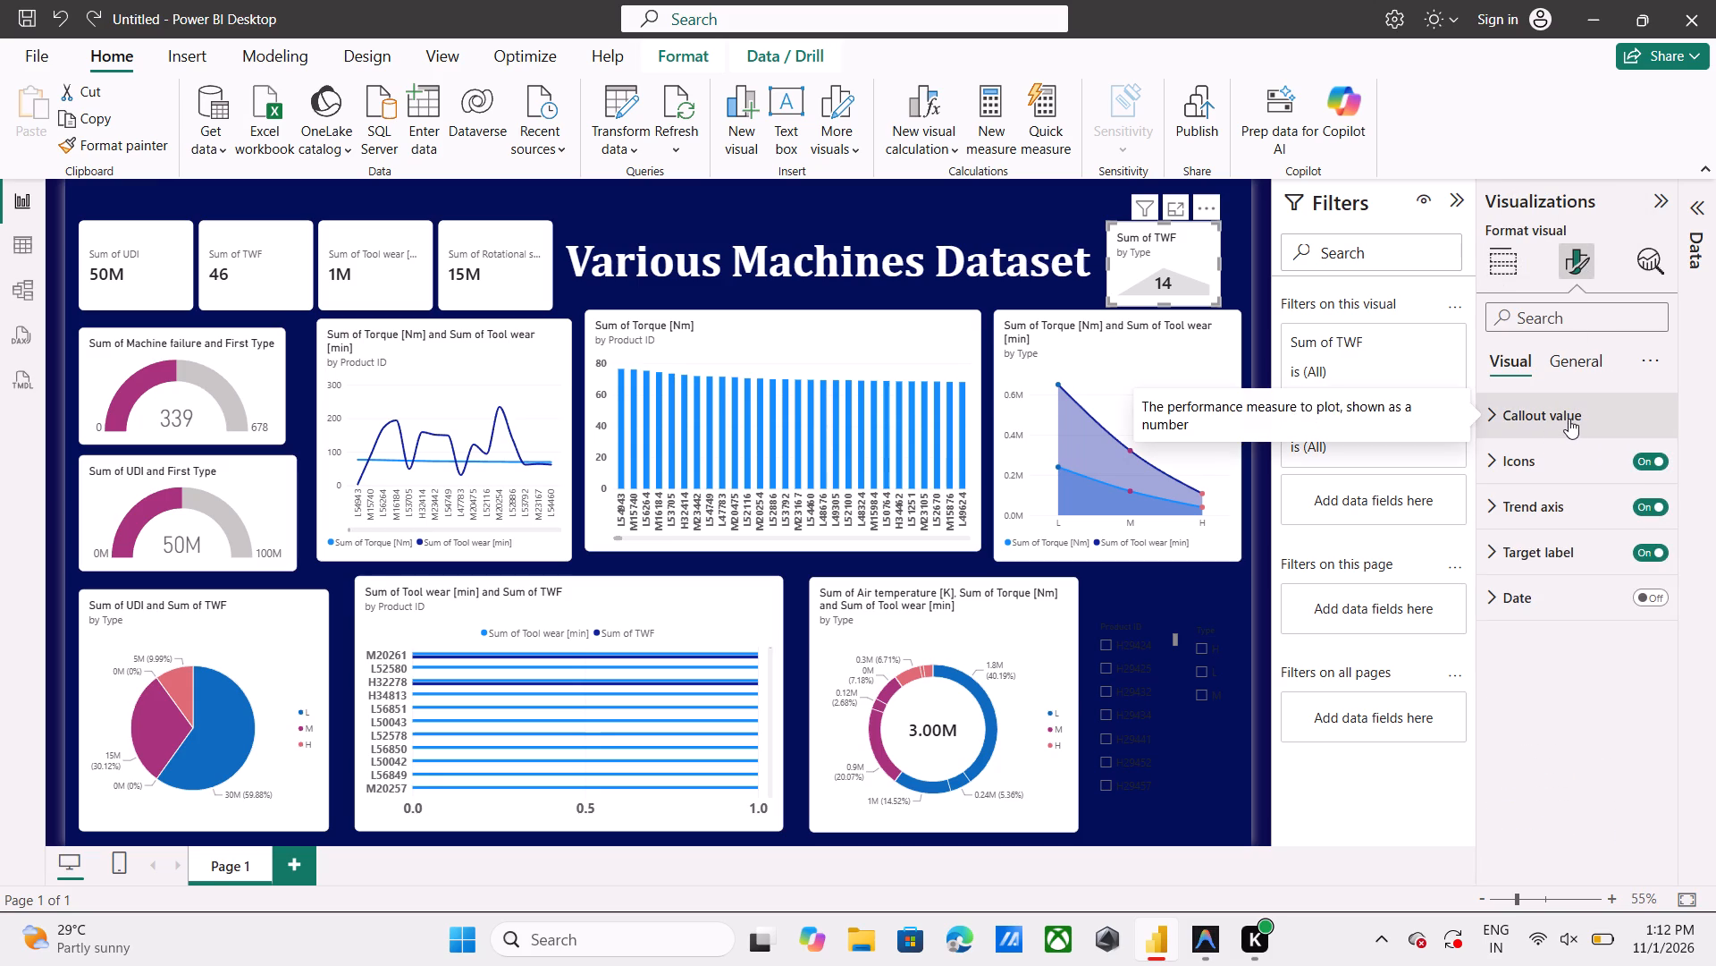
{"action": "left_click", "coordinate": [1569, 419]}
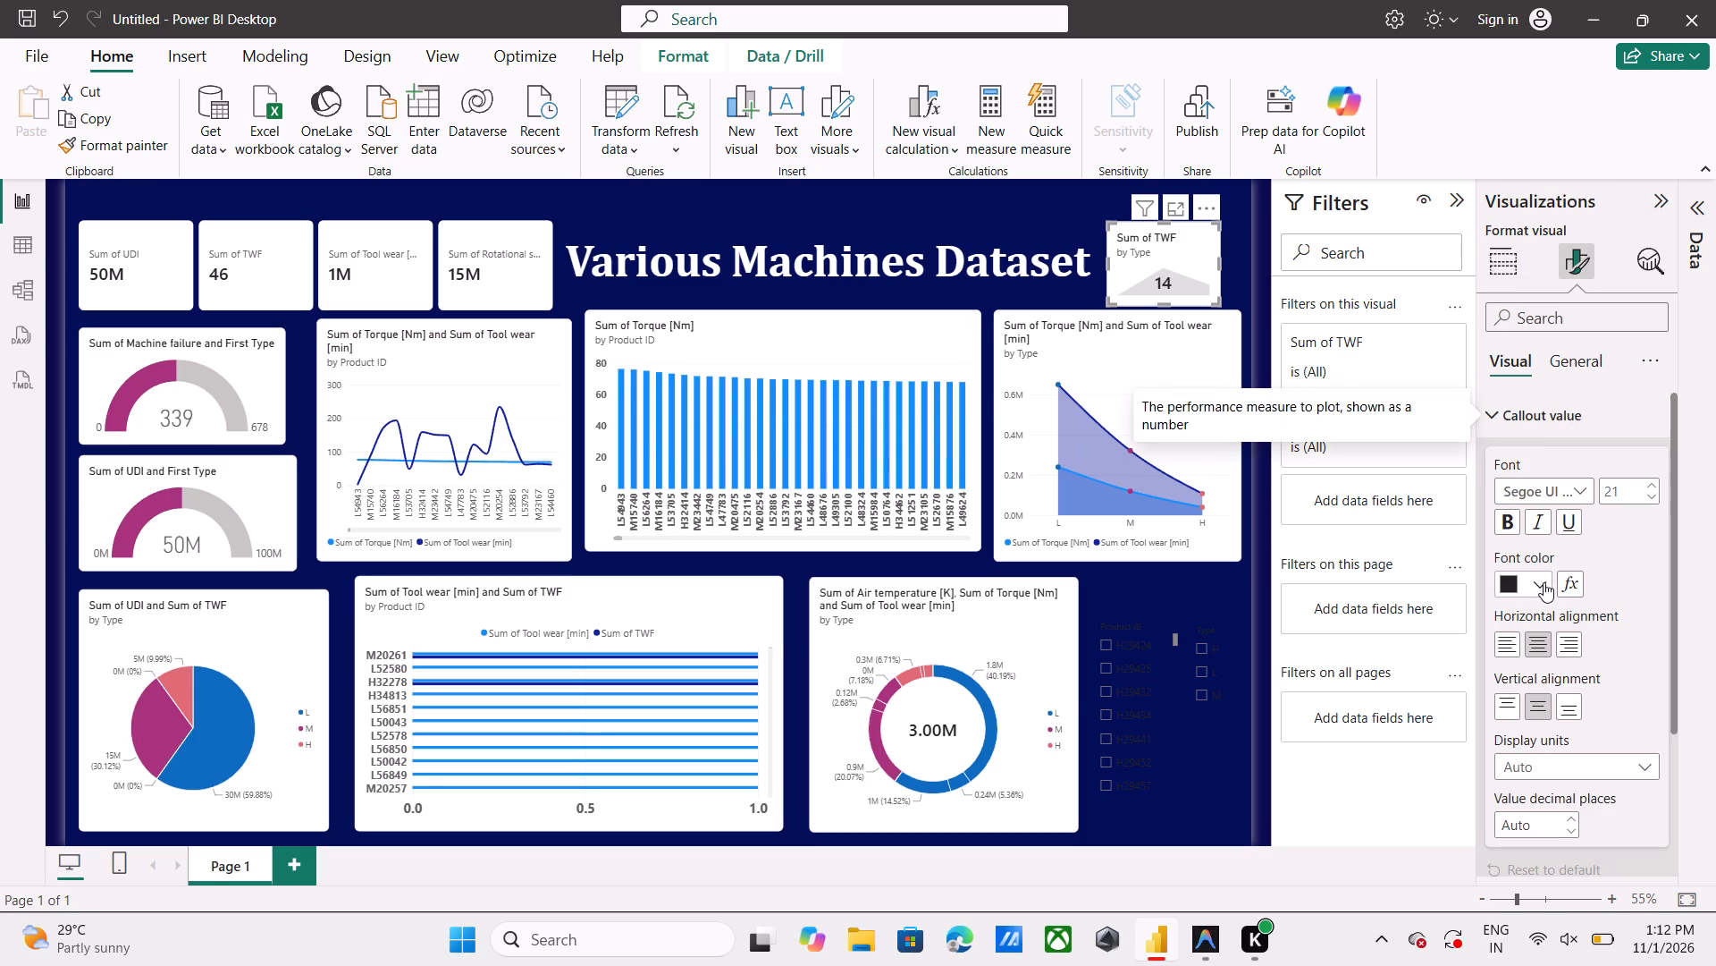
{"action": "left_click", "coordinate": [1544, 583]}
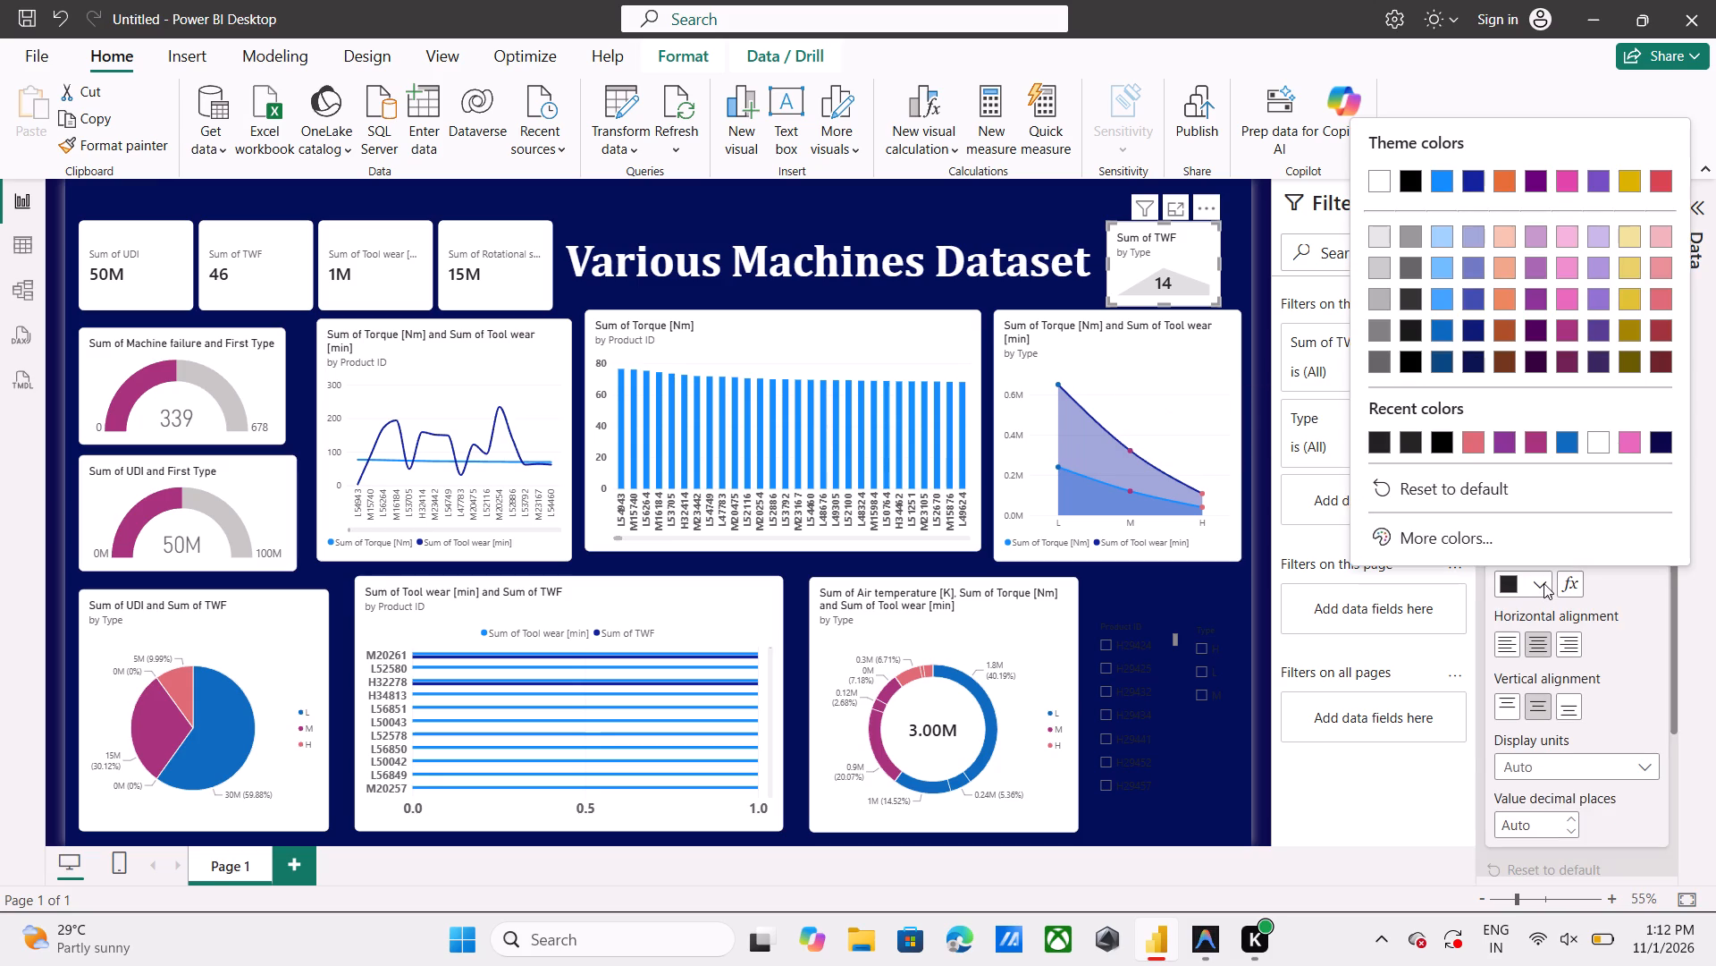
{"action": "left_click", "coordinate": [1544, 583]}
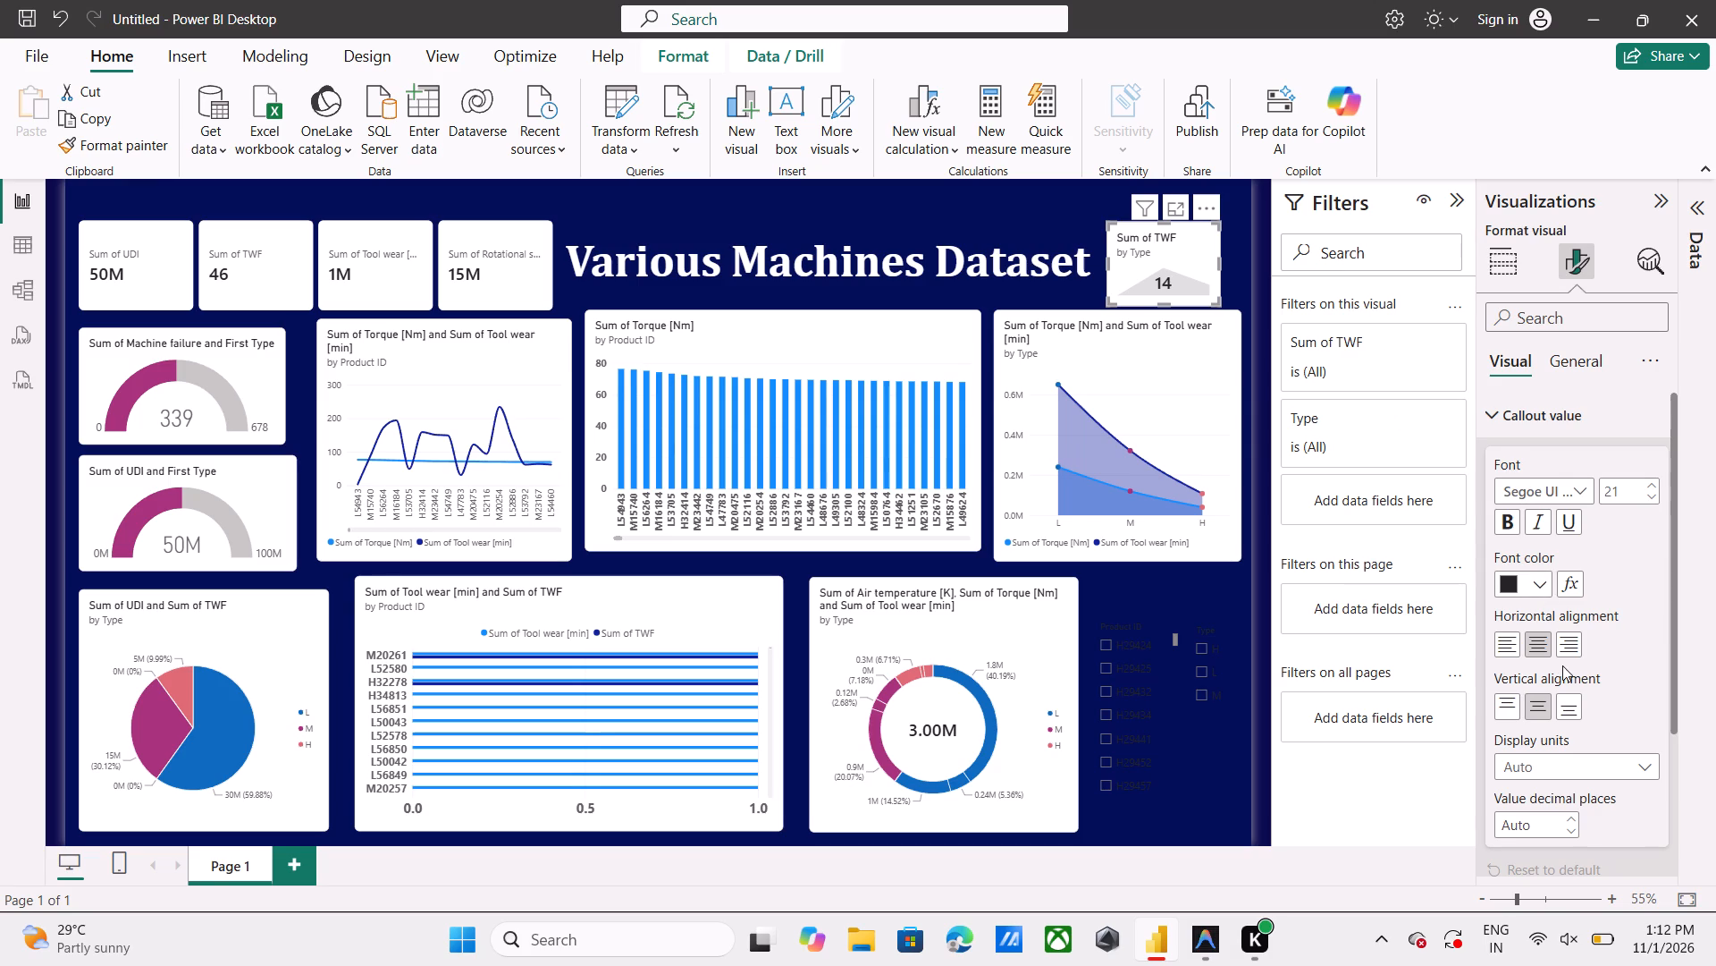
{"action": "scroll", "coordinate": [1562, 665], "scroll_direction": "down", "scroll_amount": 4}
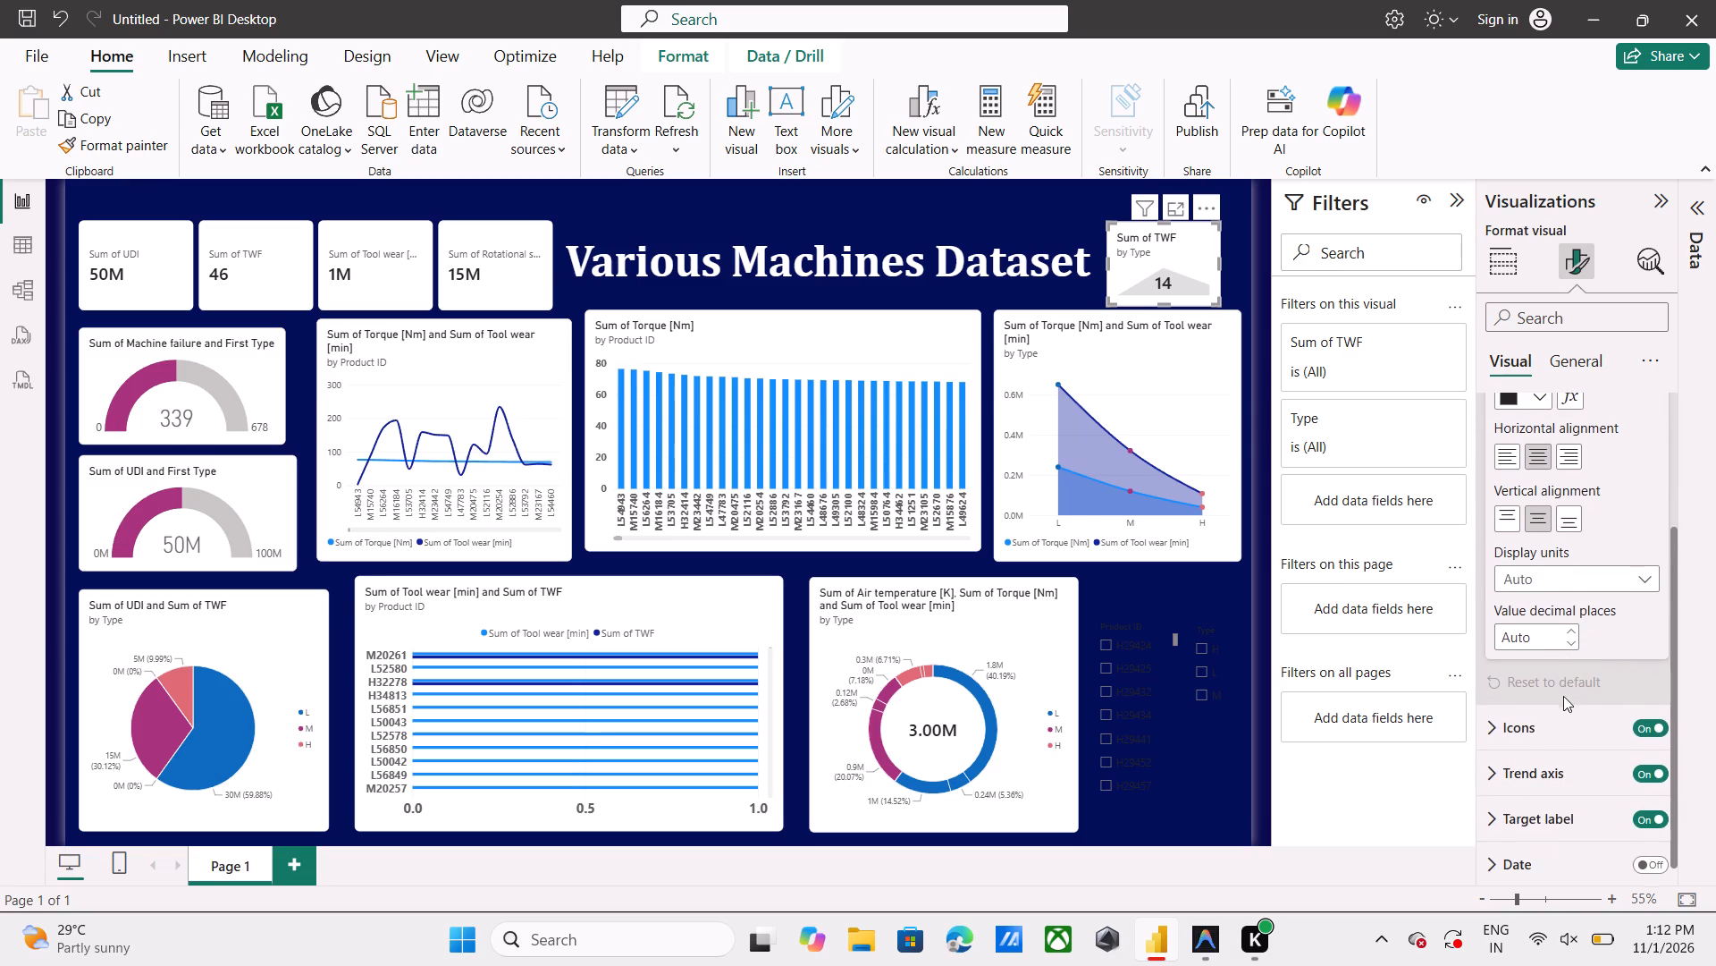
{"action": "left_click", "coordinate": [1564, 700]}
{"action": "scroll", "coordinate": [1564, 700], "scroll_direction": "down", "scroll_amount": 3}
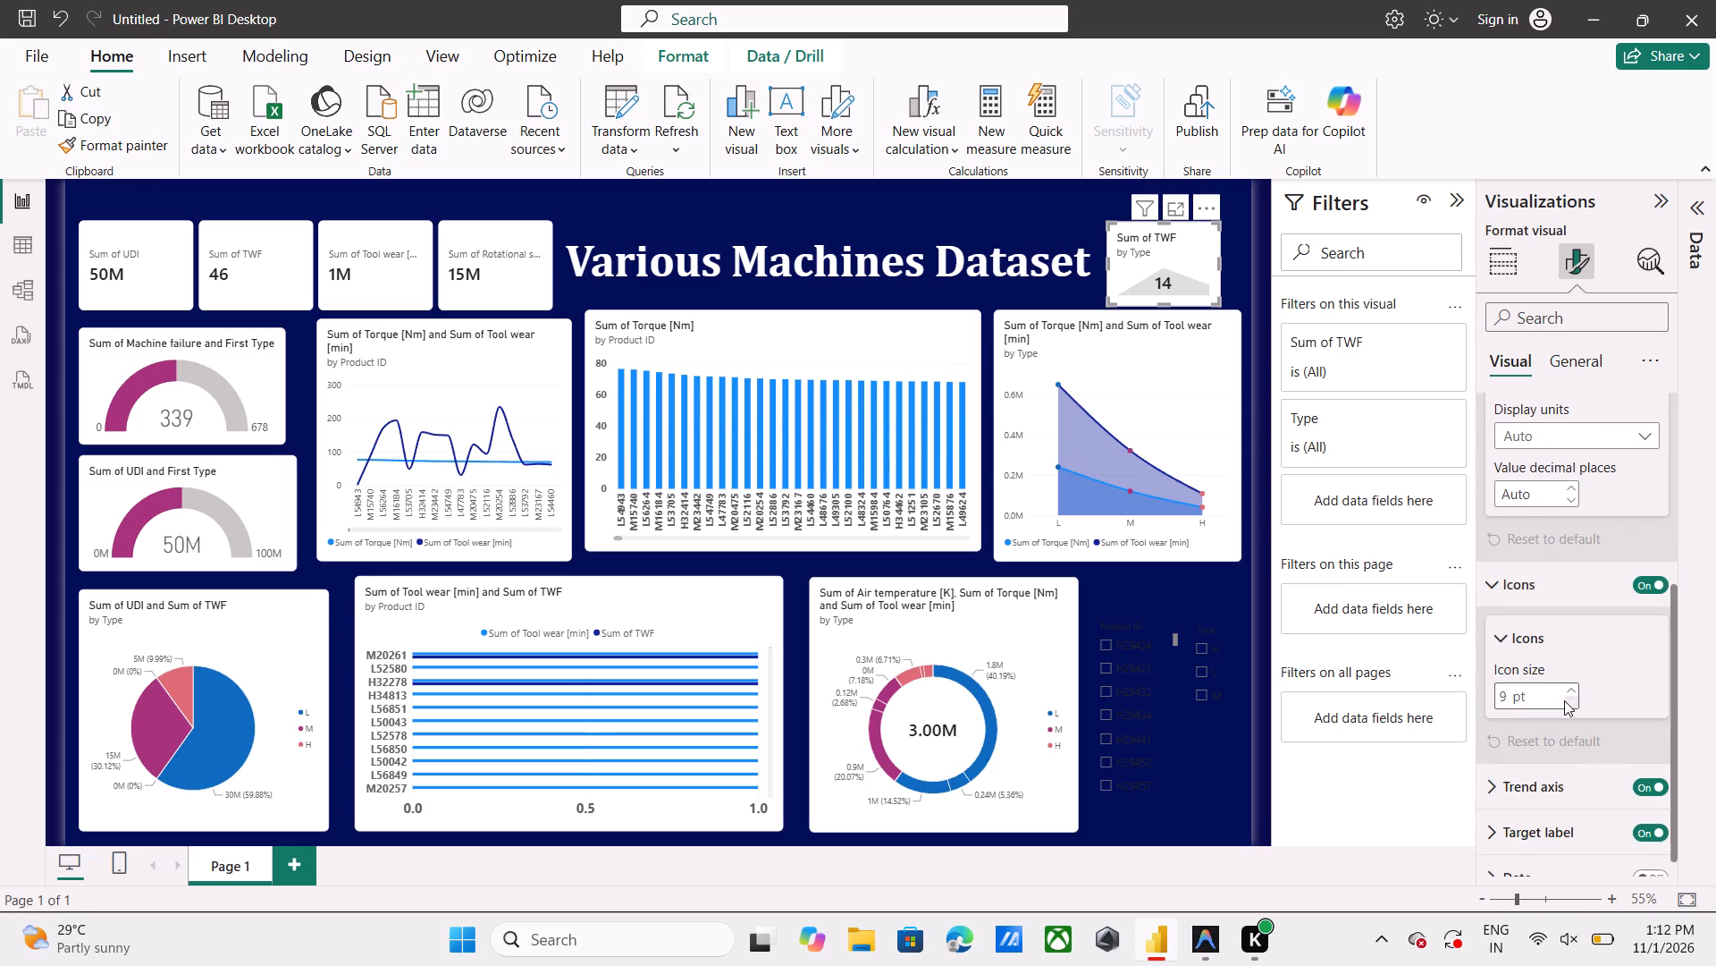
{"action": "left_click", "coordinate": [1563, 758]}
{"action": "scroll", "coordinate": [1563, 758], "scroll_direction": "down", "scroll_amount": 4}
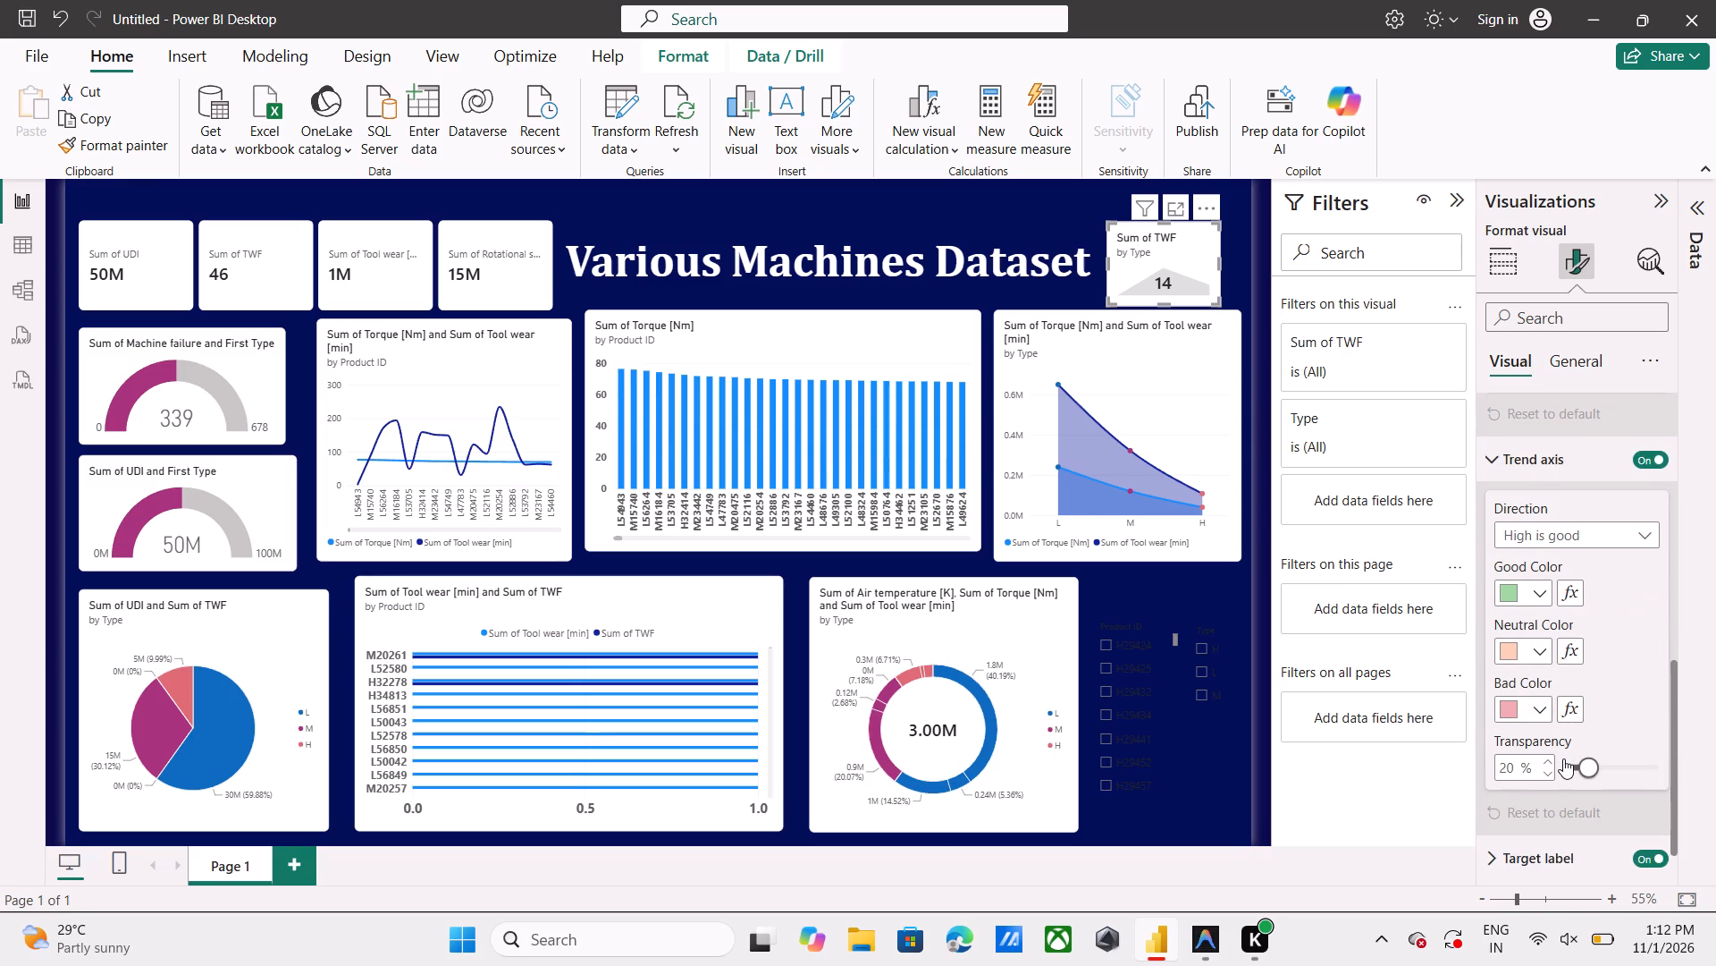
{"action": "left_click", "coordinate": [1540, 600]}
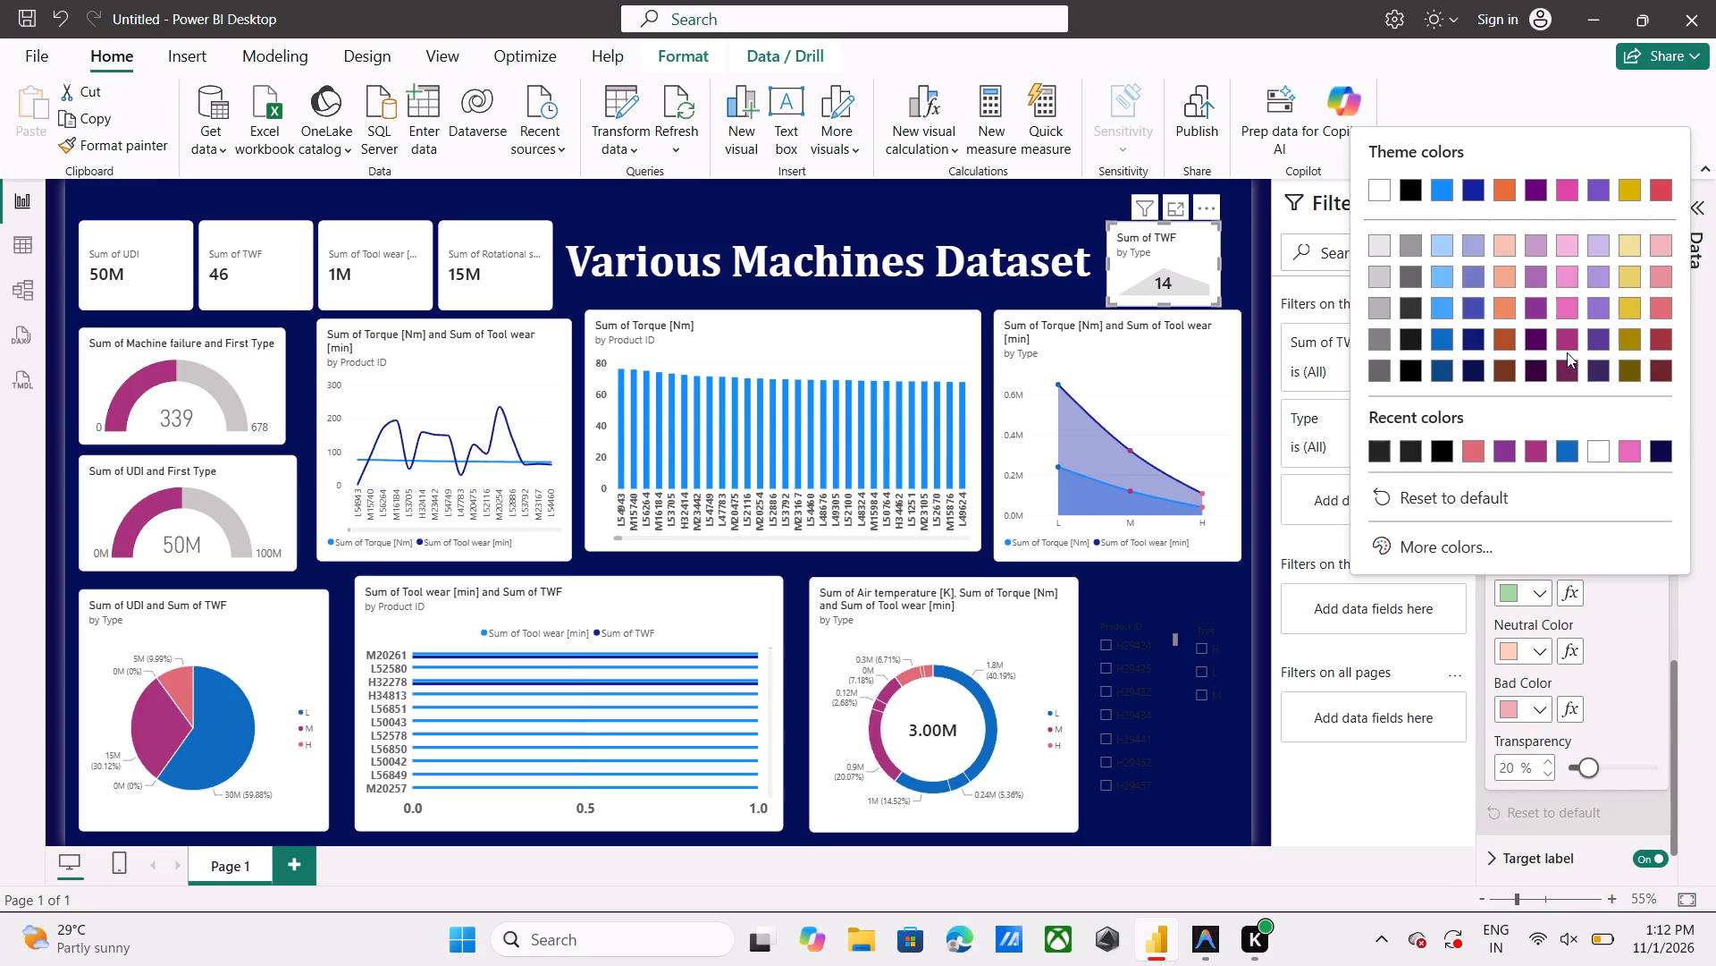
{"action": "left_click", "coordinate": [1537, 335]}
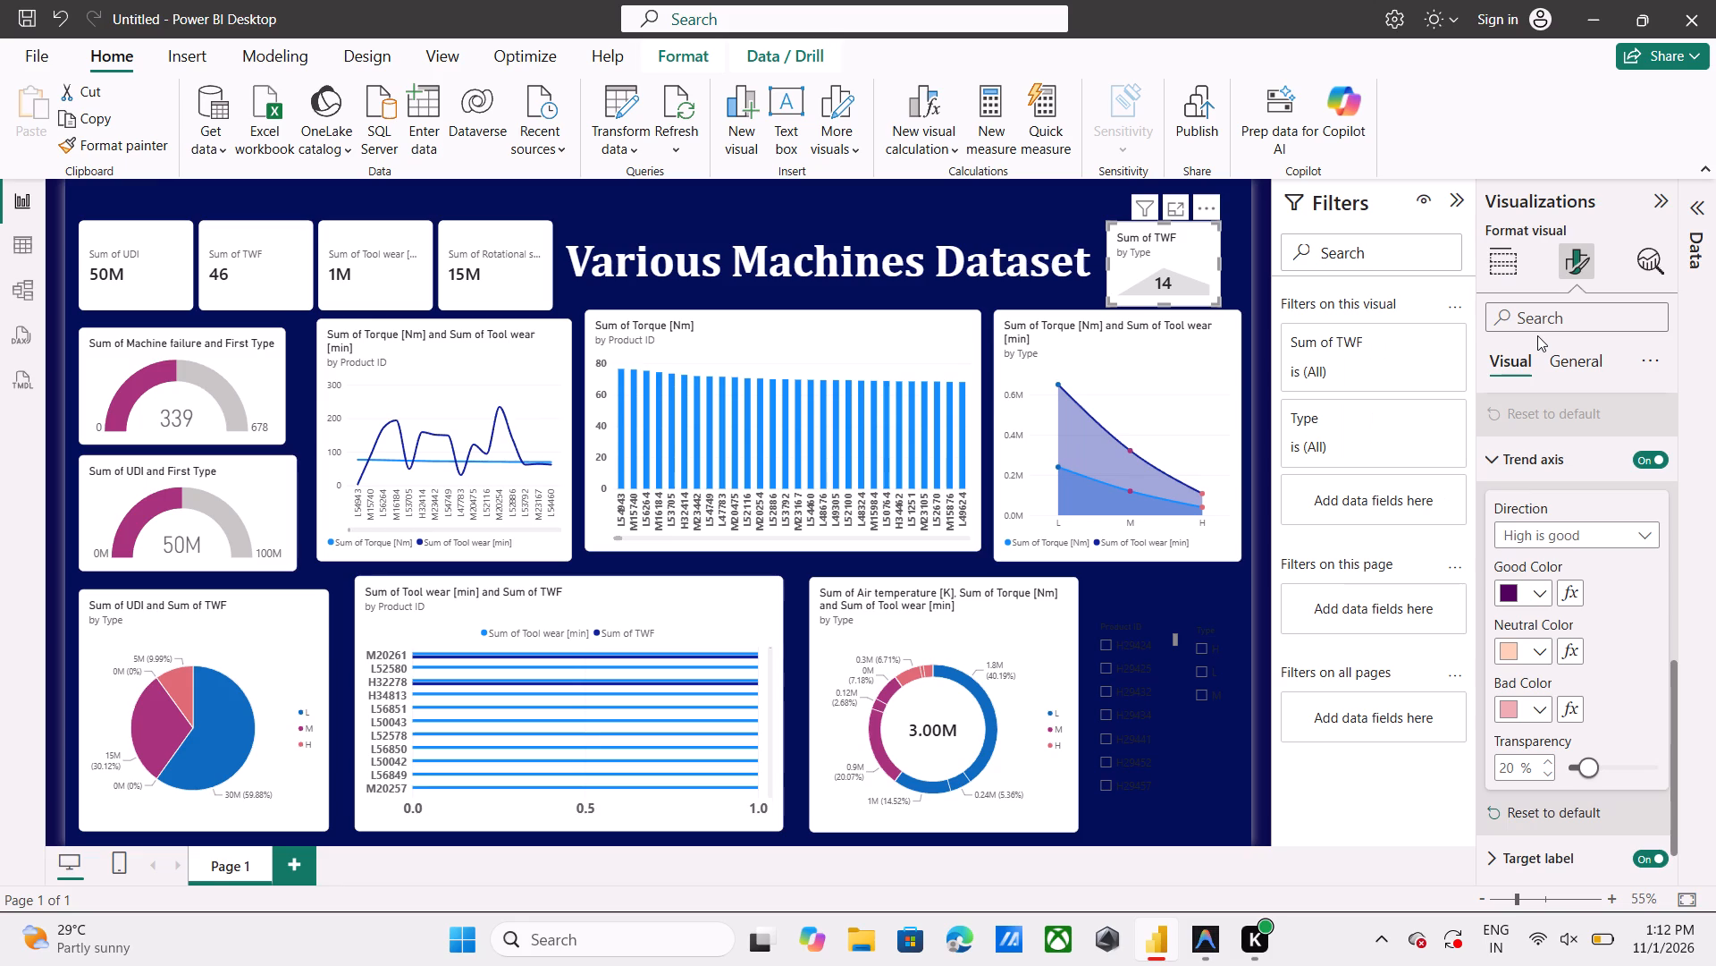
{"action": "left_click", "coordinate": [1544, 643]}
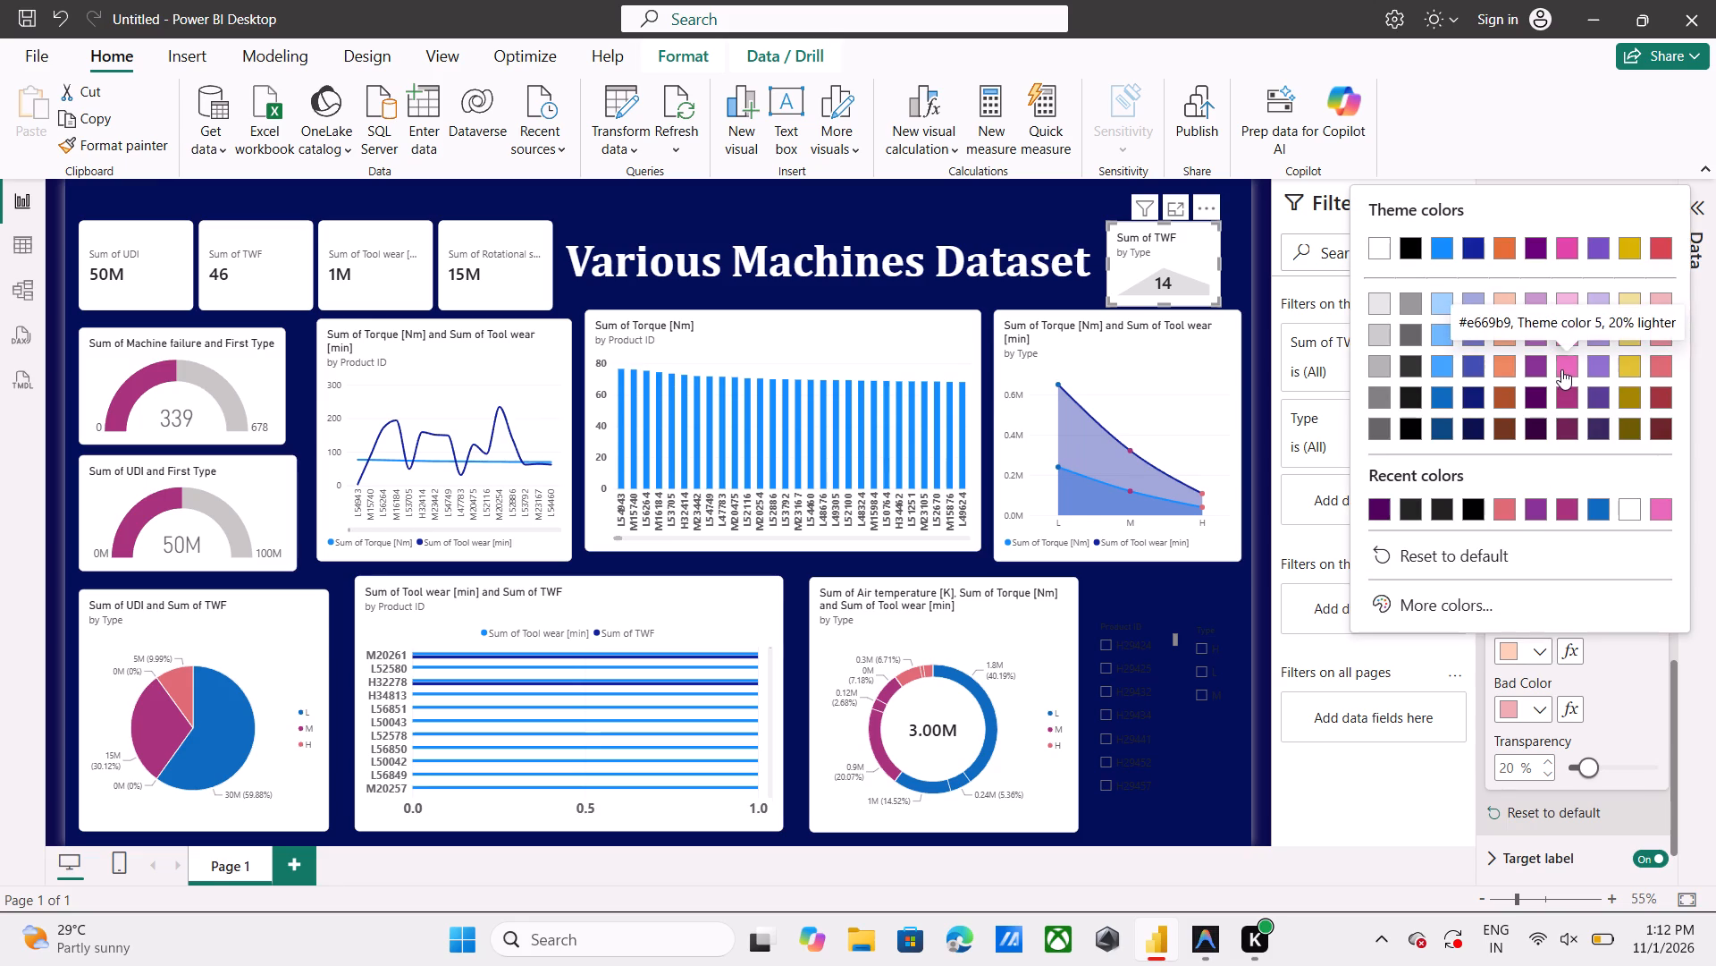
{"action": "left_click", "coordinate": [1569, 388]}
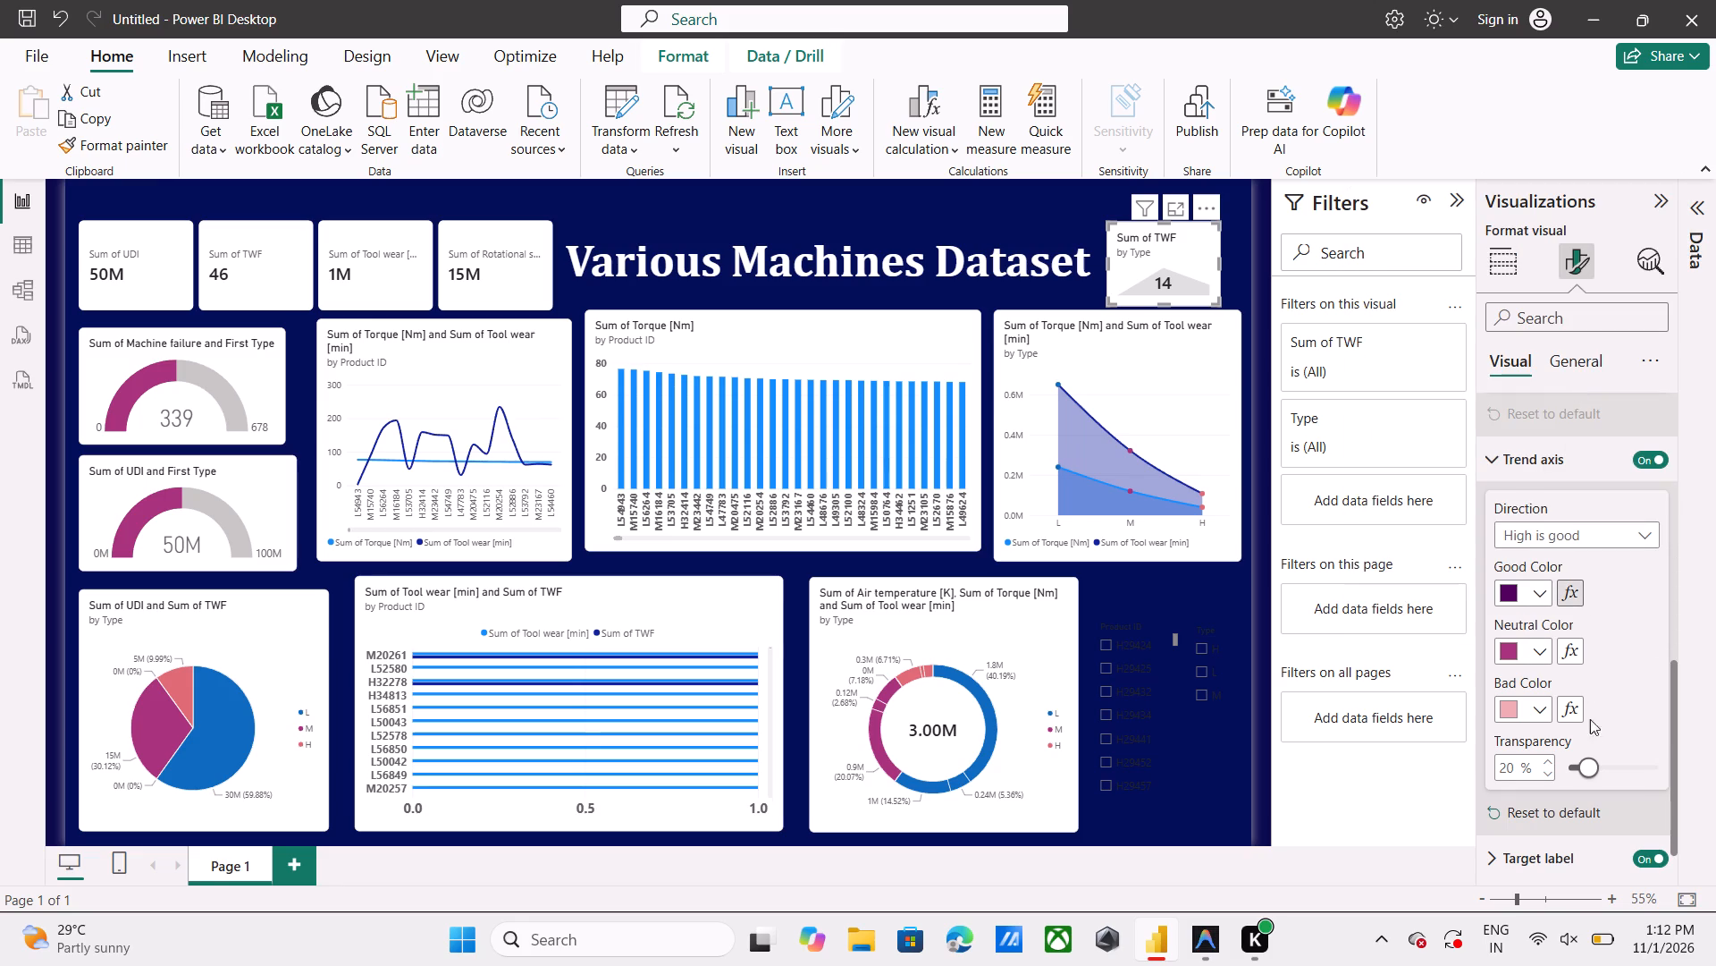
Set the trend axis transparency of the Sum of TWF by Type KPI to 45%.
{"action": "scroll", "coordinate": [1593, 737], "scroll_direction": "down", "scroll_amount": 2}
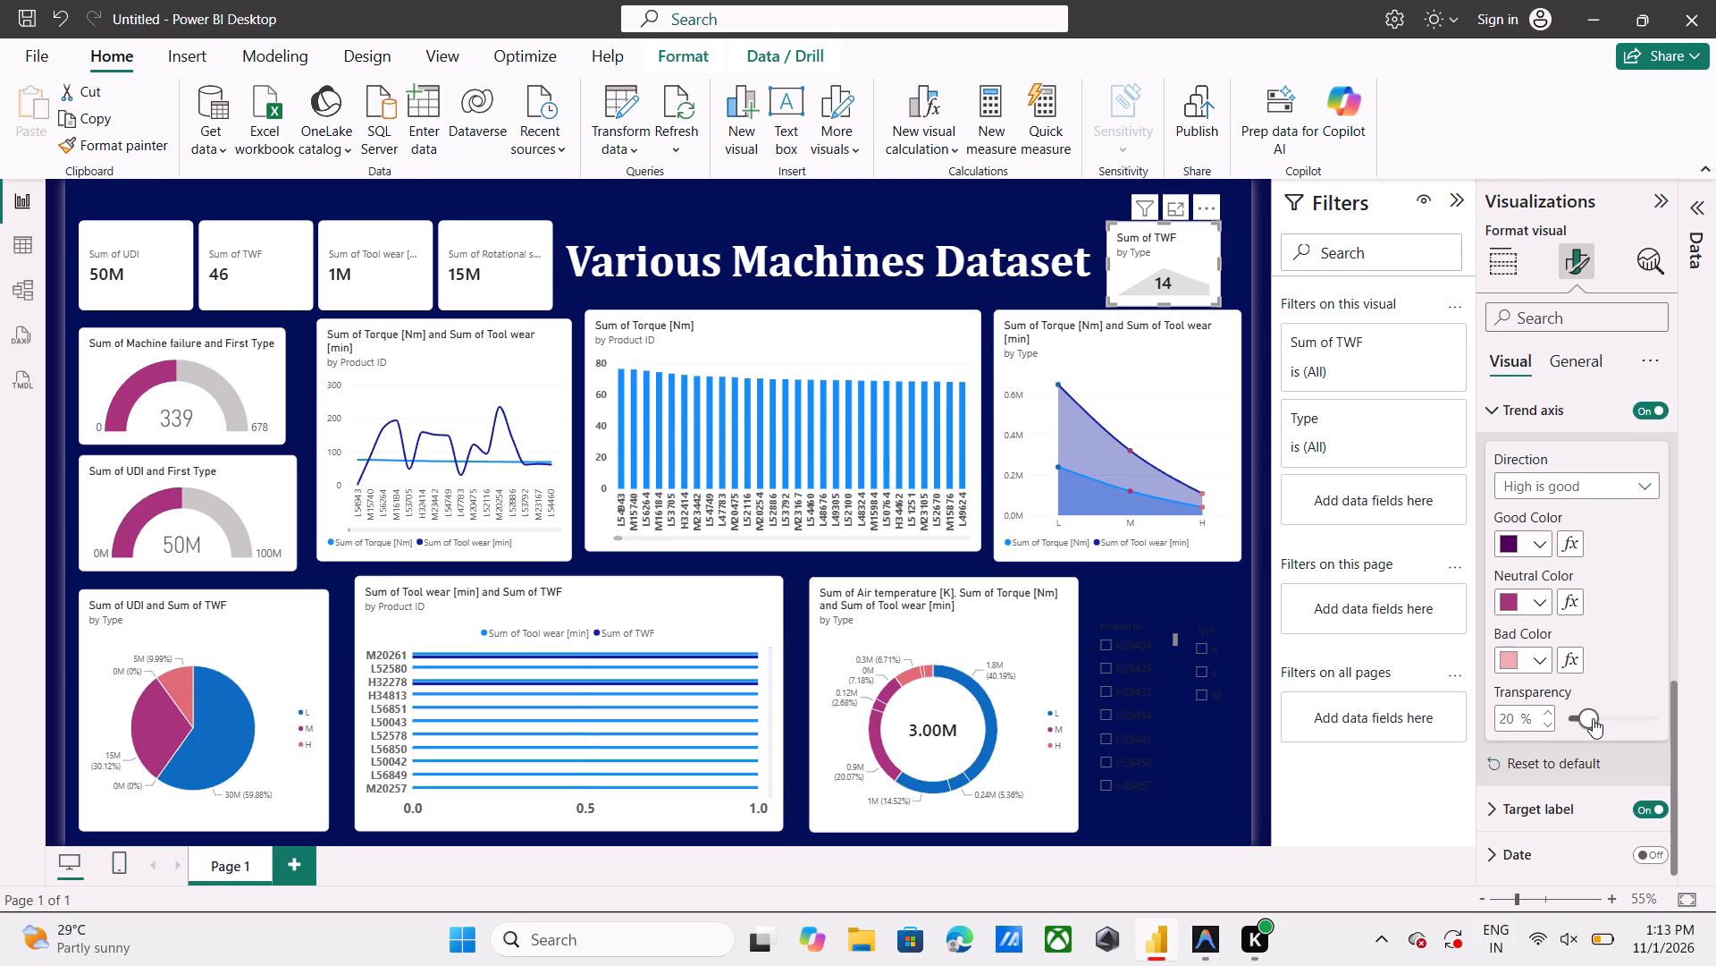
{"action": "left_click_drag", "start_coordinate": [1593, 718], "coordinate": [1610, 718]}
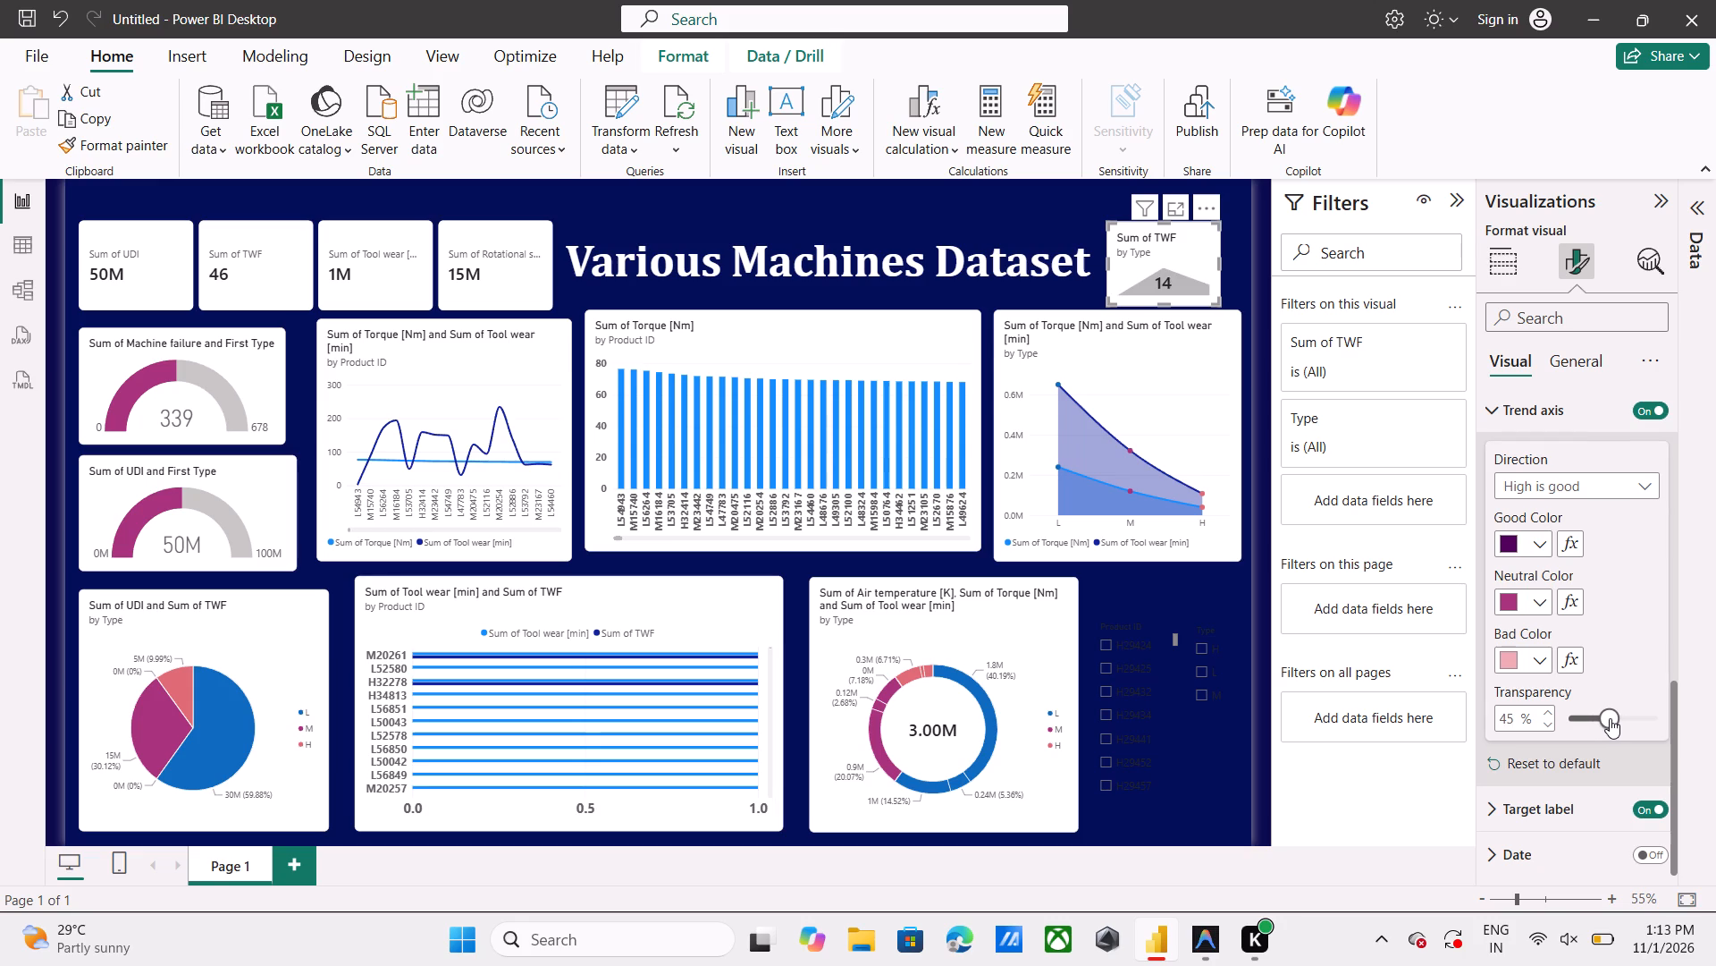
{"action": "scroll", "coordinate": [1601, 814], "scroll_direction": "down", "scroll_amount": 2}
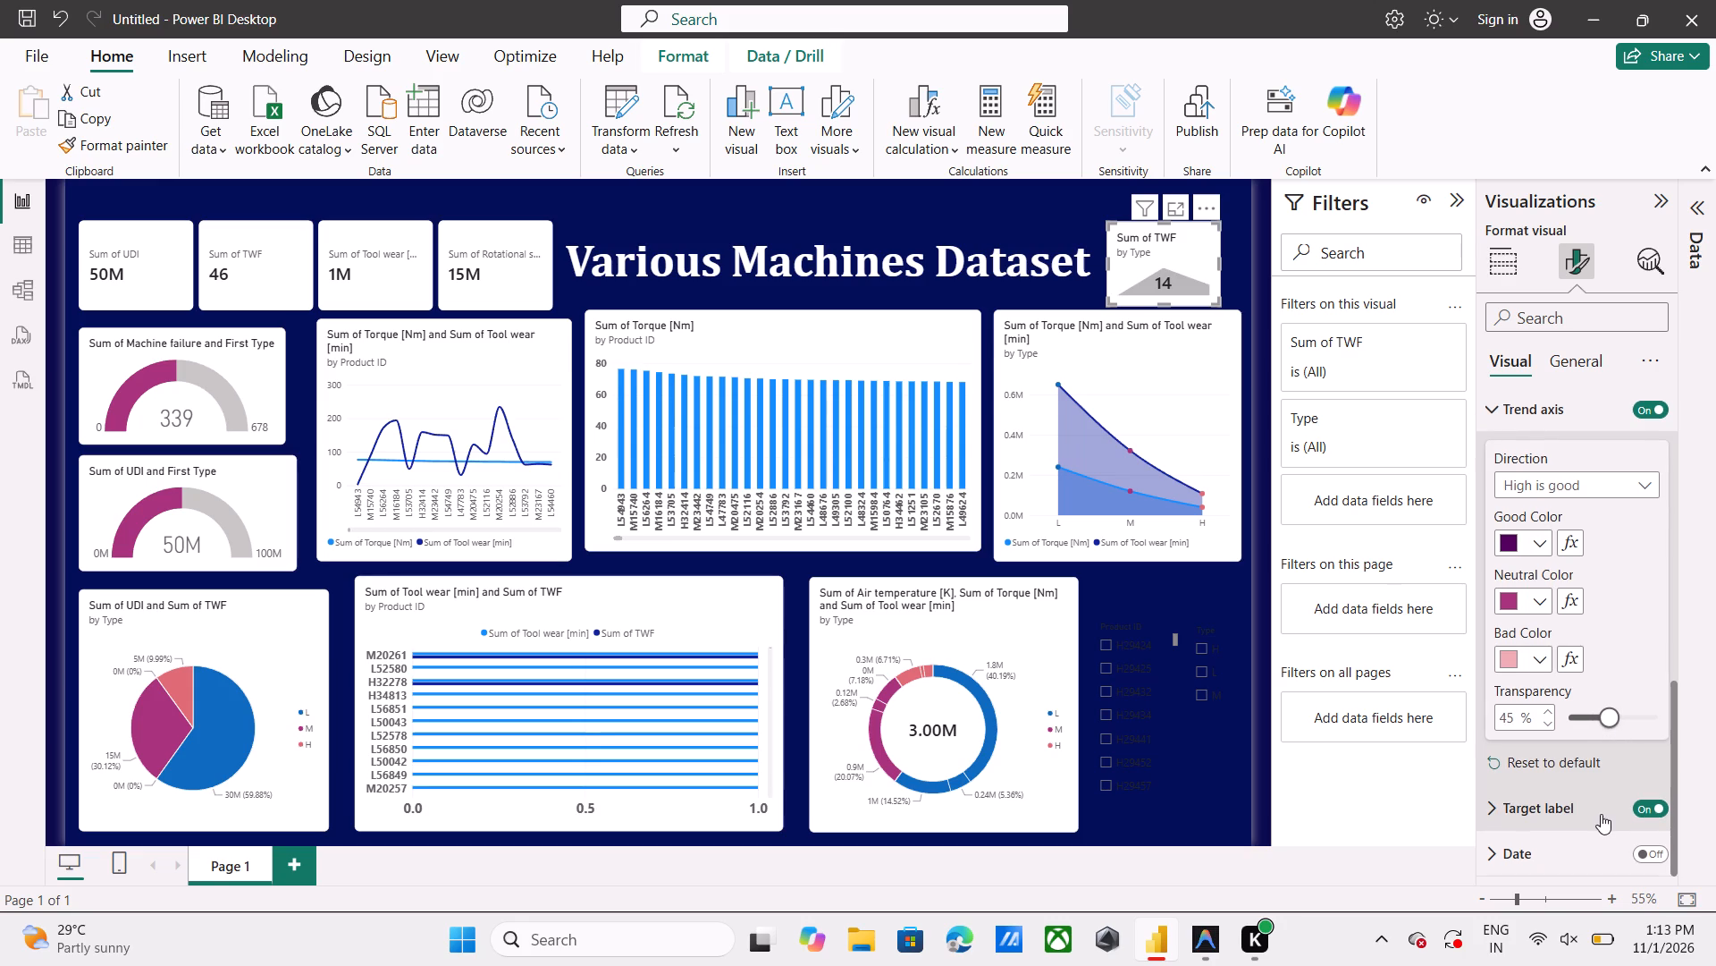
{"action": "left_click", "coordinate": [1369, 784]}
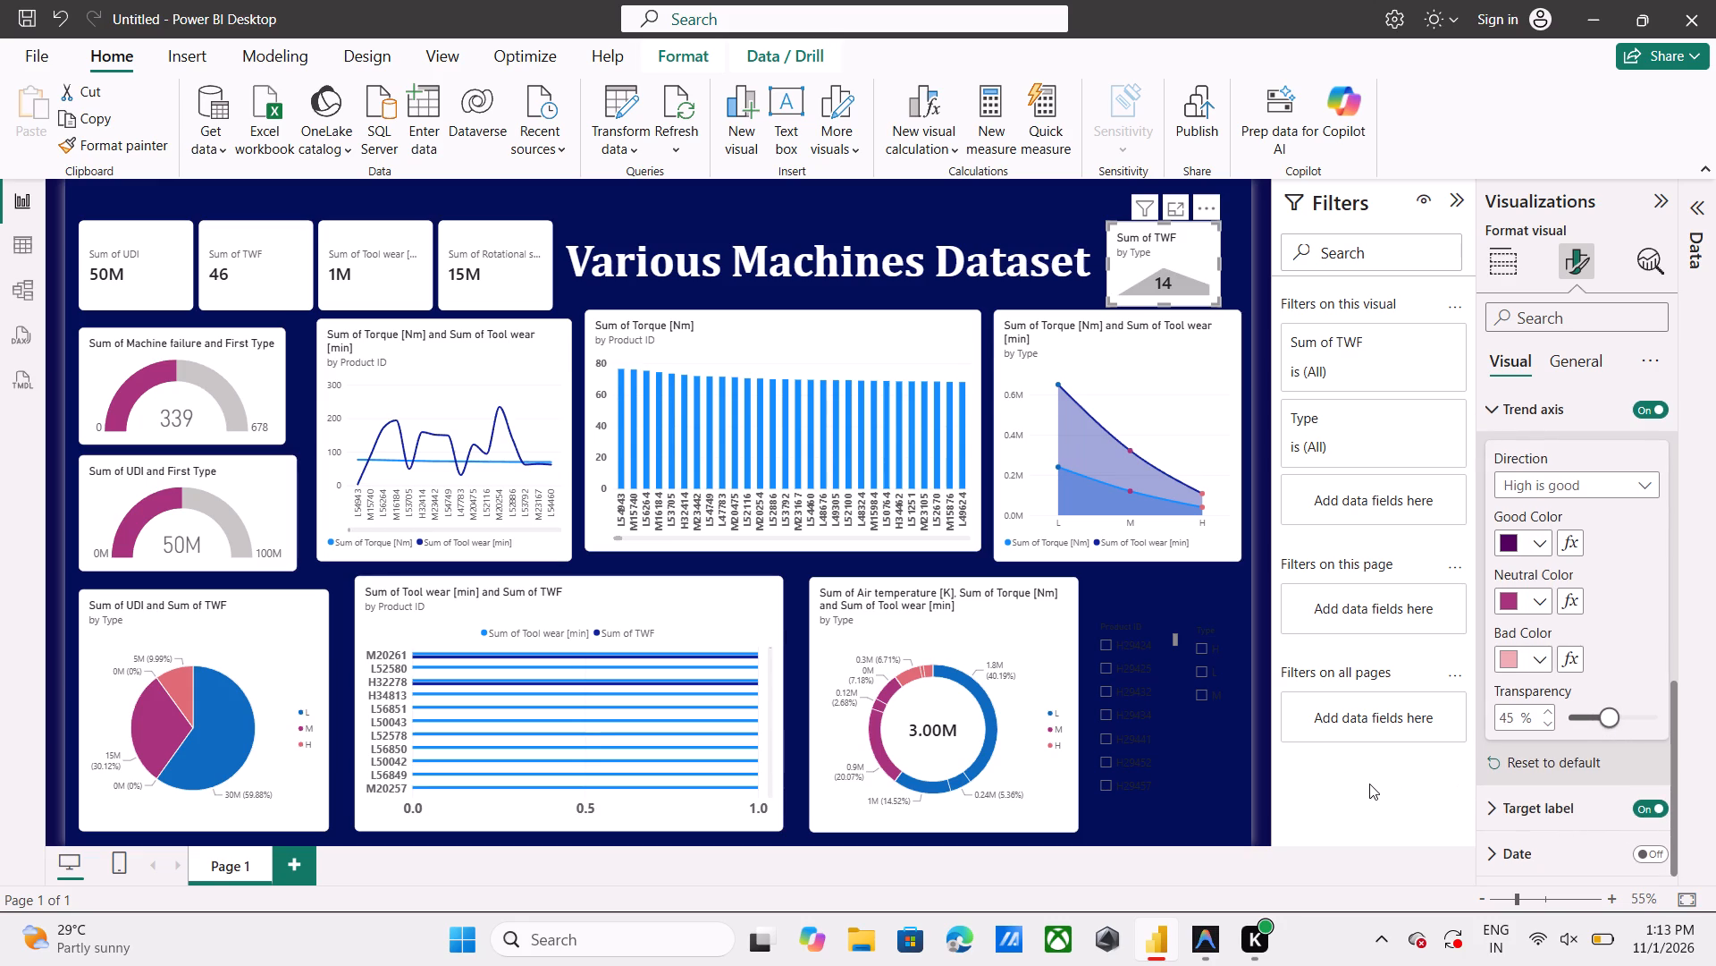
{"action": "left_click", "coordinate": [1369, 784]}
Copy the formatting of the Sum of UDI and Sum of TWF pie chart onto the Sum of TWF by Type KPI.
{"action": "left_click", "coordinate": [1174, 741]}
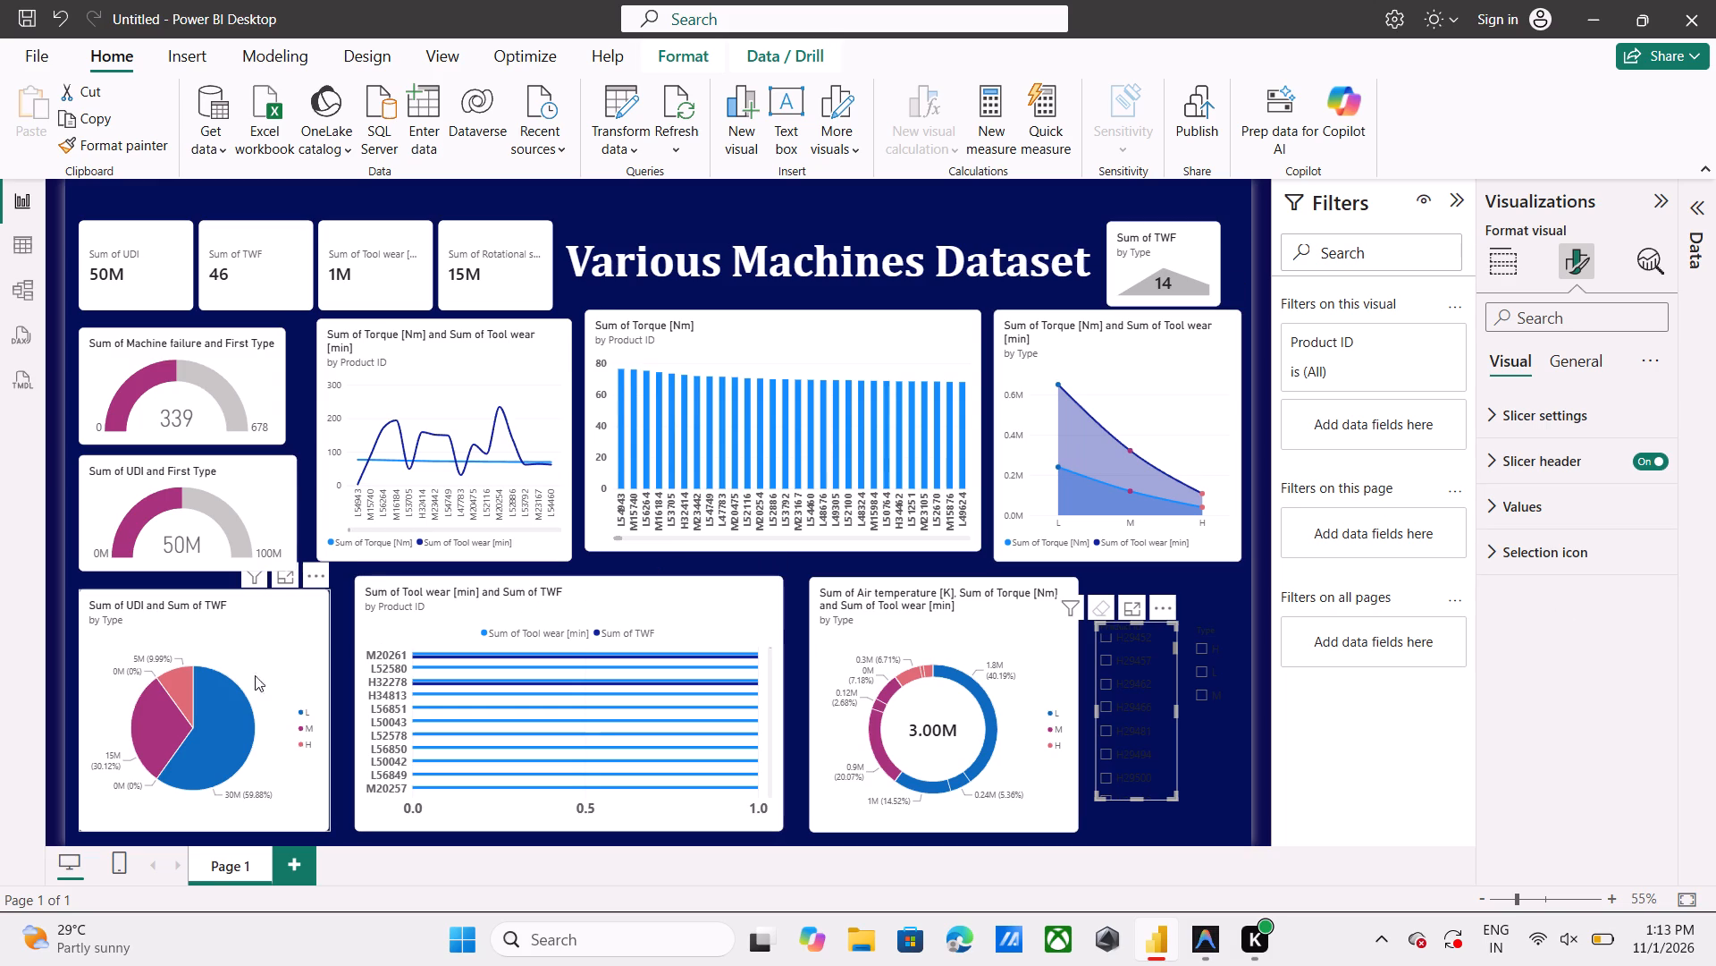
{"action": "left_click", "coordinate": [281, 659]}
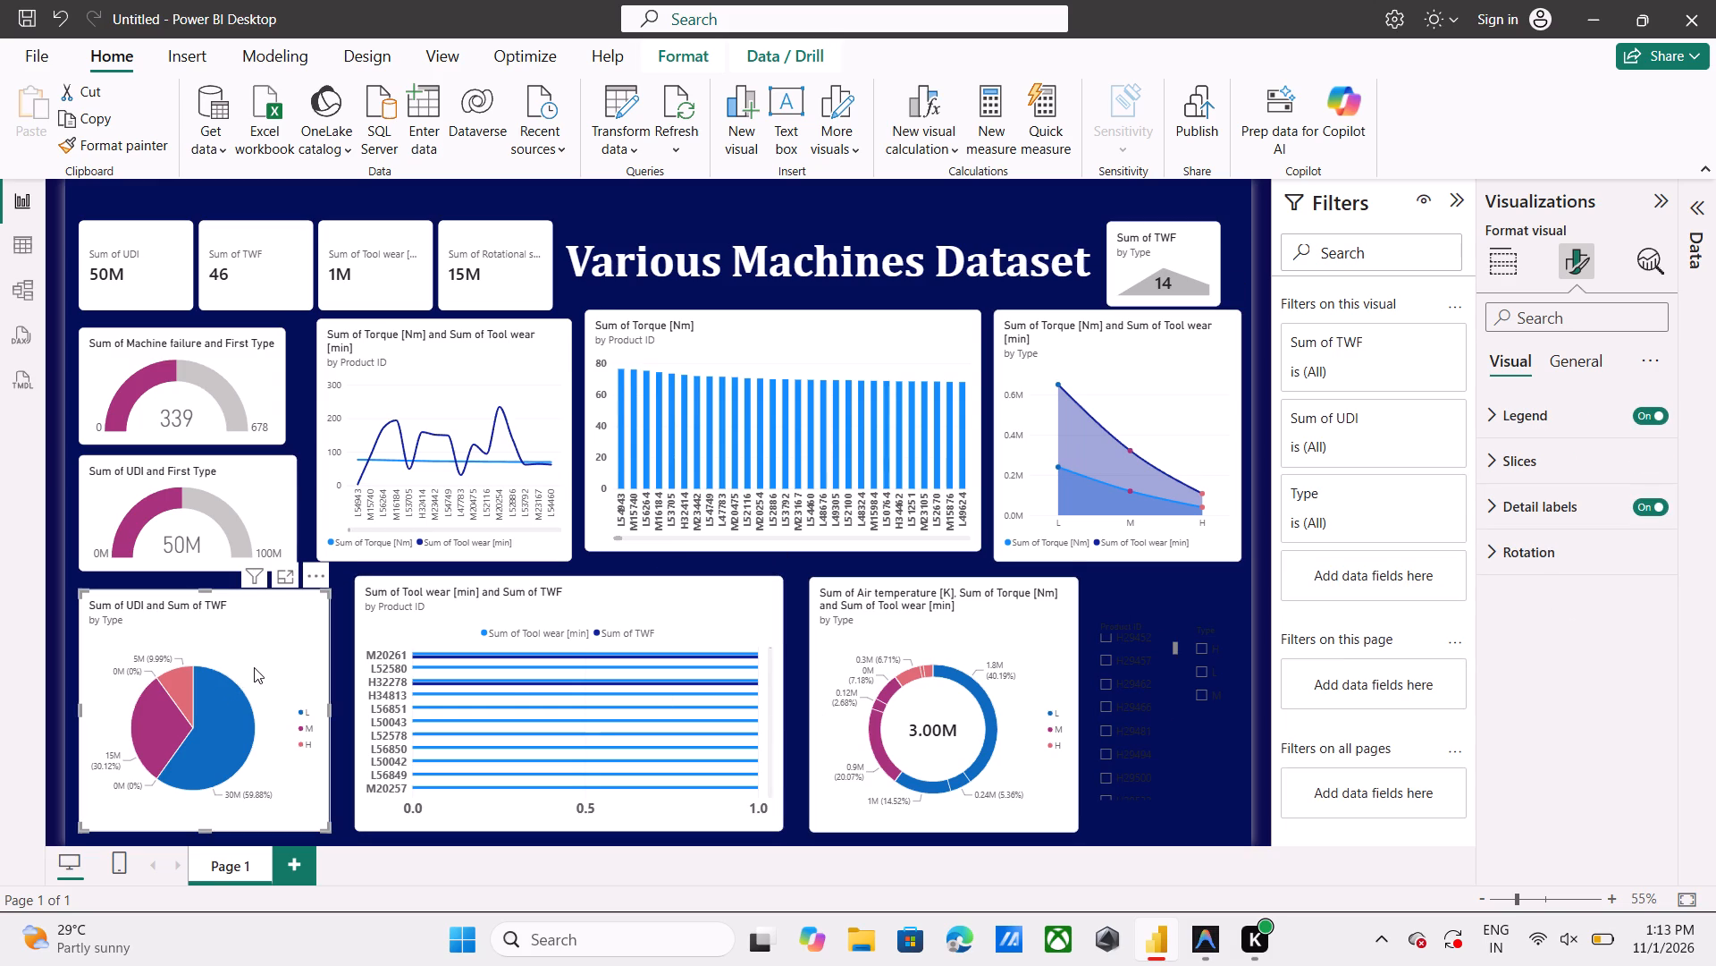
{"action": "left_click", "coordinate": [254, 667]}
{"action": "left_click", "coordinate": [113, 151]}
{"action": "left_click", "coordinate": [1184, 247]}
{"action": "key", "text": "ctrl+v"}
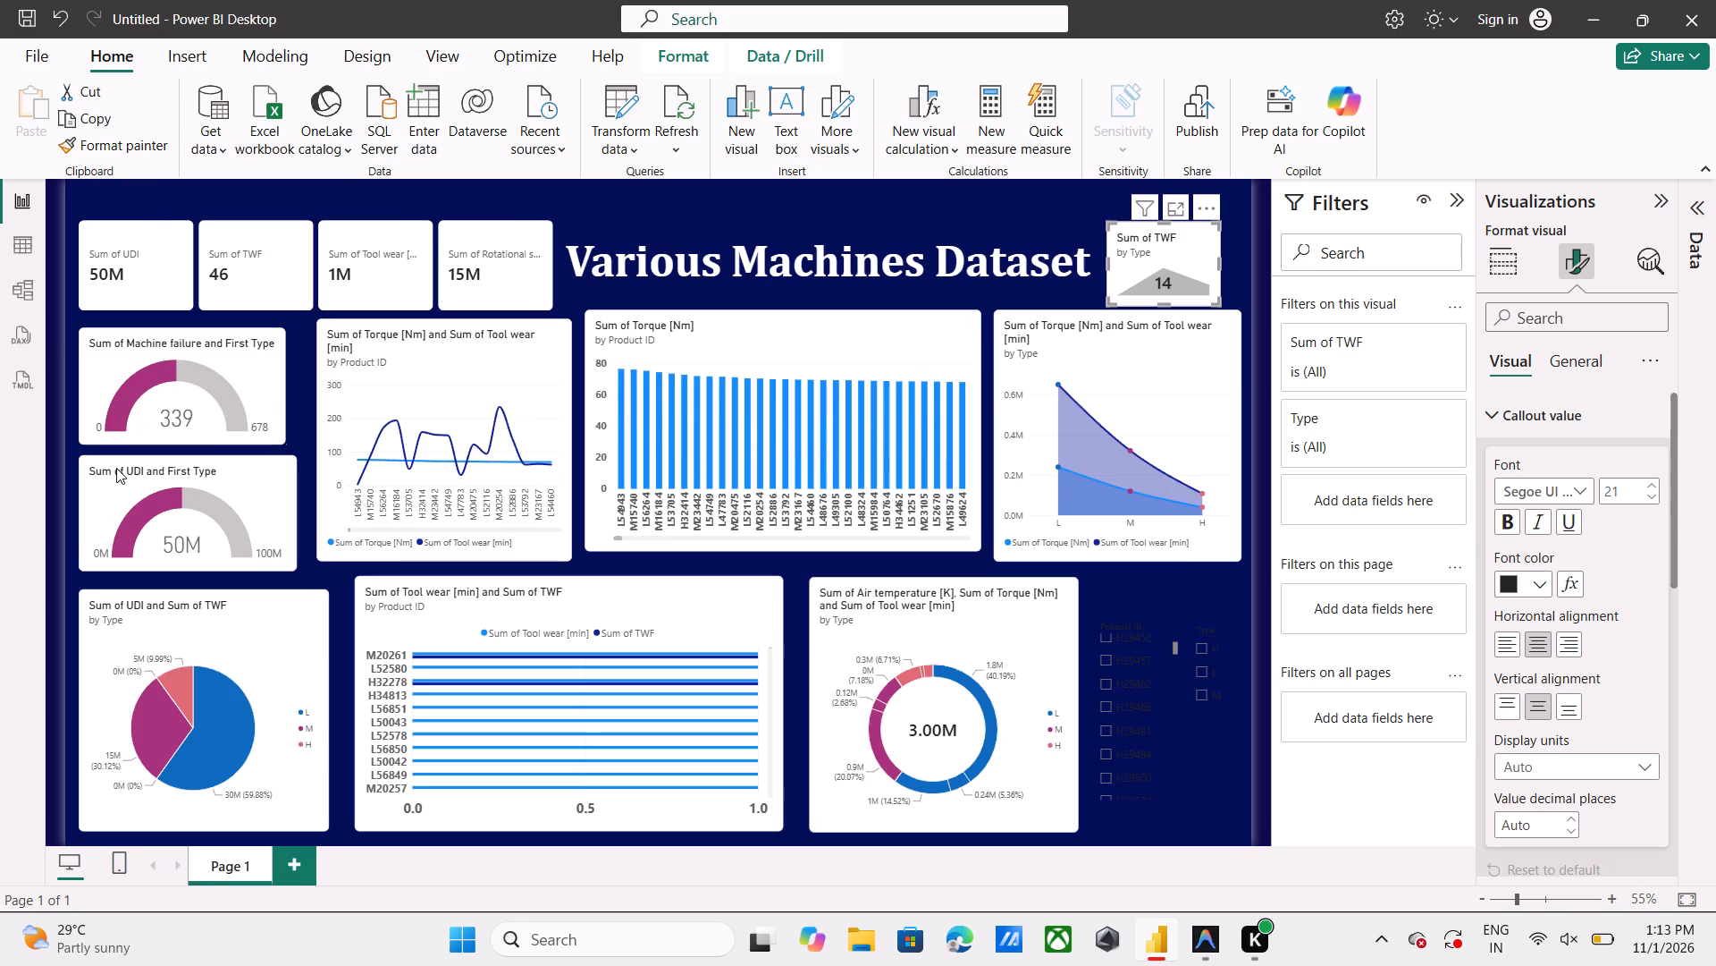
Copy the formatting of the Sum of UDI and First Type gauge onto the Sum of TWF by Type KPI.
{"action": "left_click", "coordinate": [259, 487]}
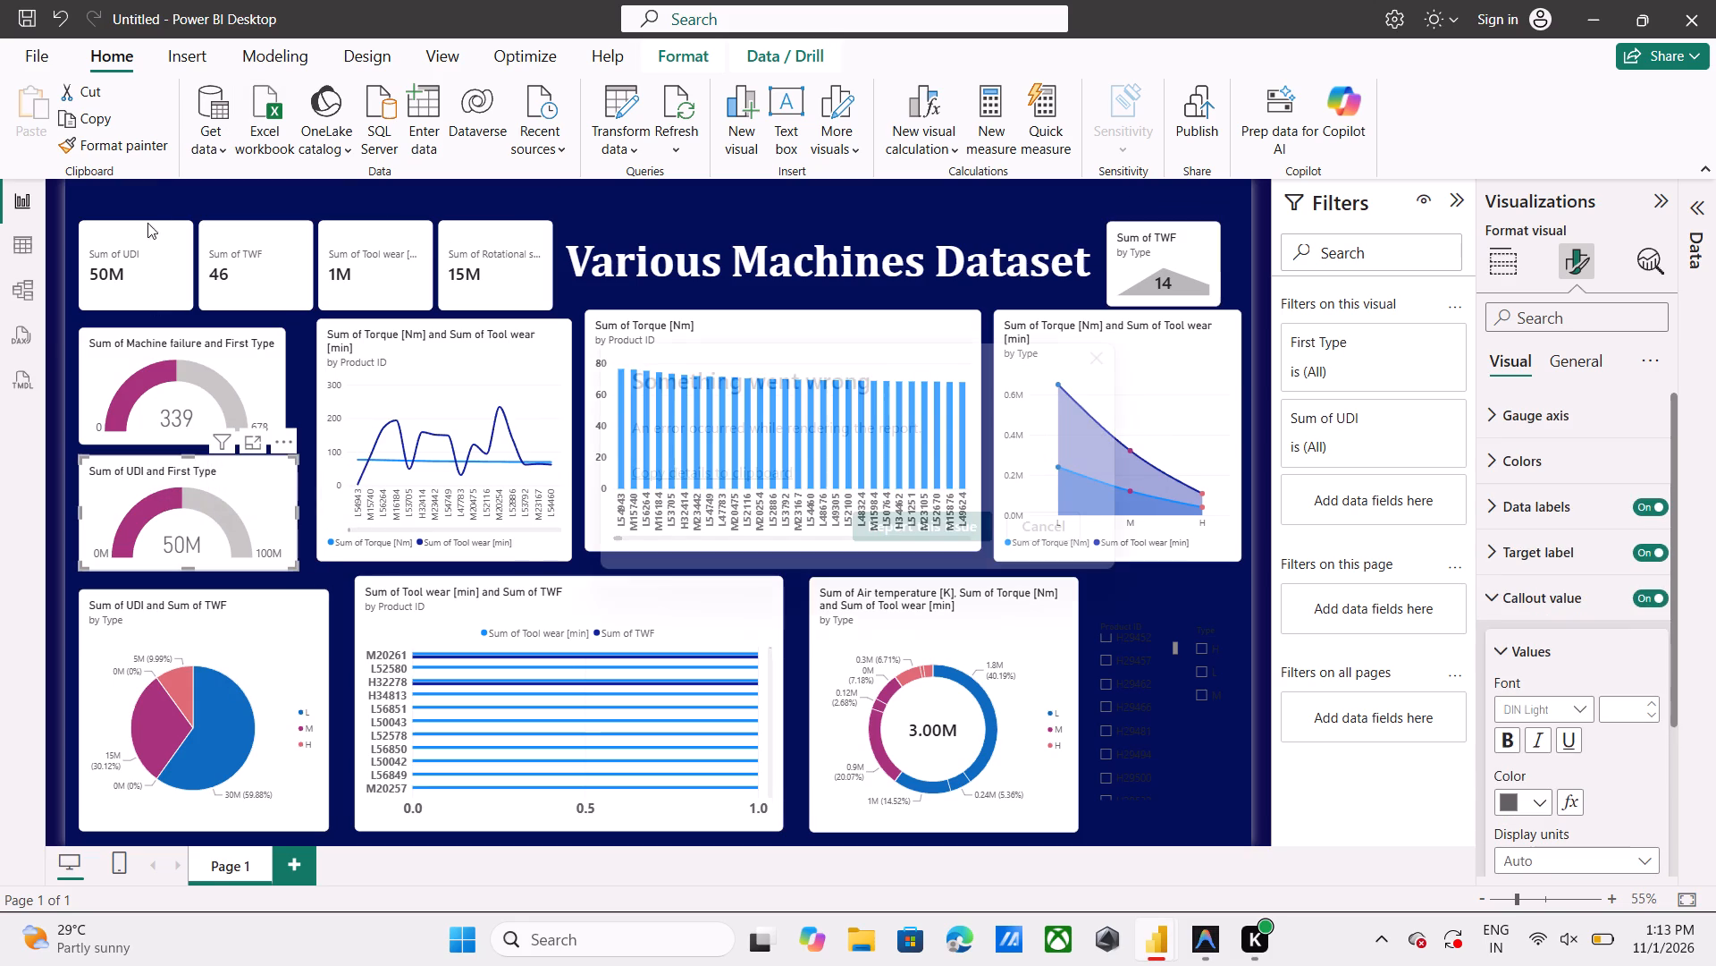
{"action": "left_click", "coordinate": [154, 141]}
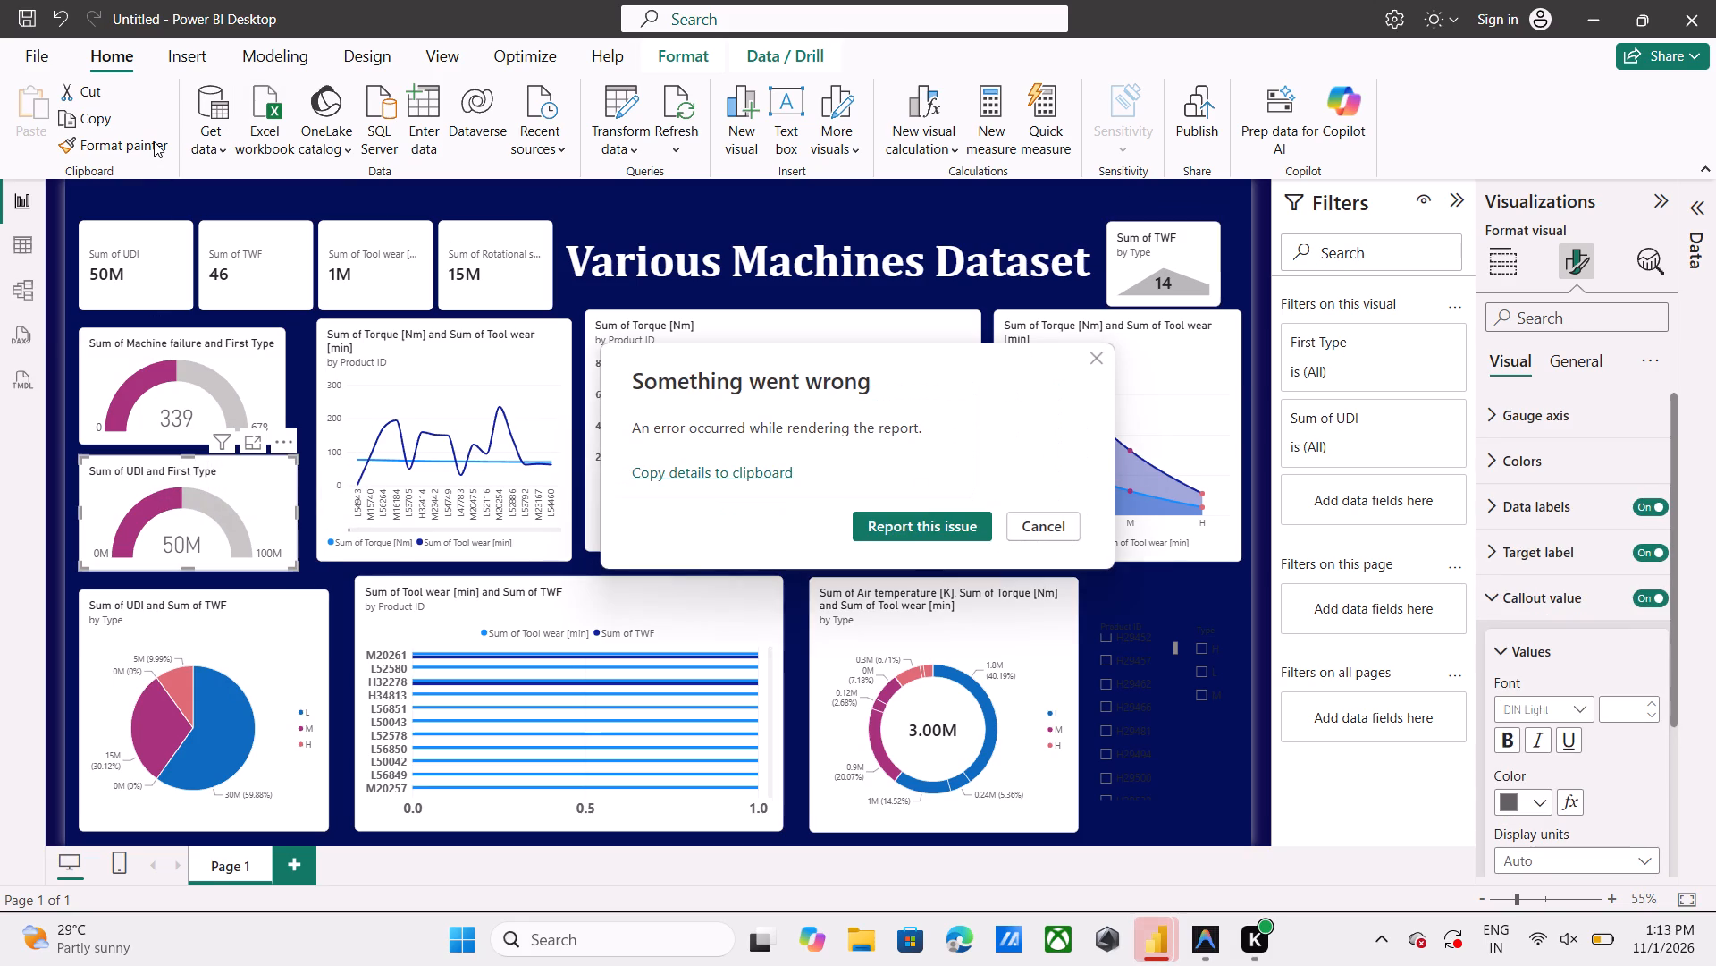
{"action": "left_click", "coordinate": [154, 141]}
{"action": "left_click", "coordinate": [1060, 527]}
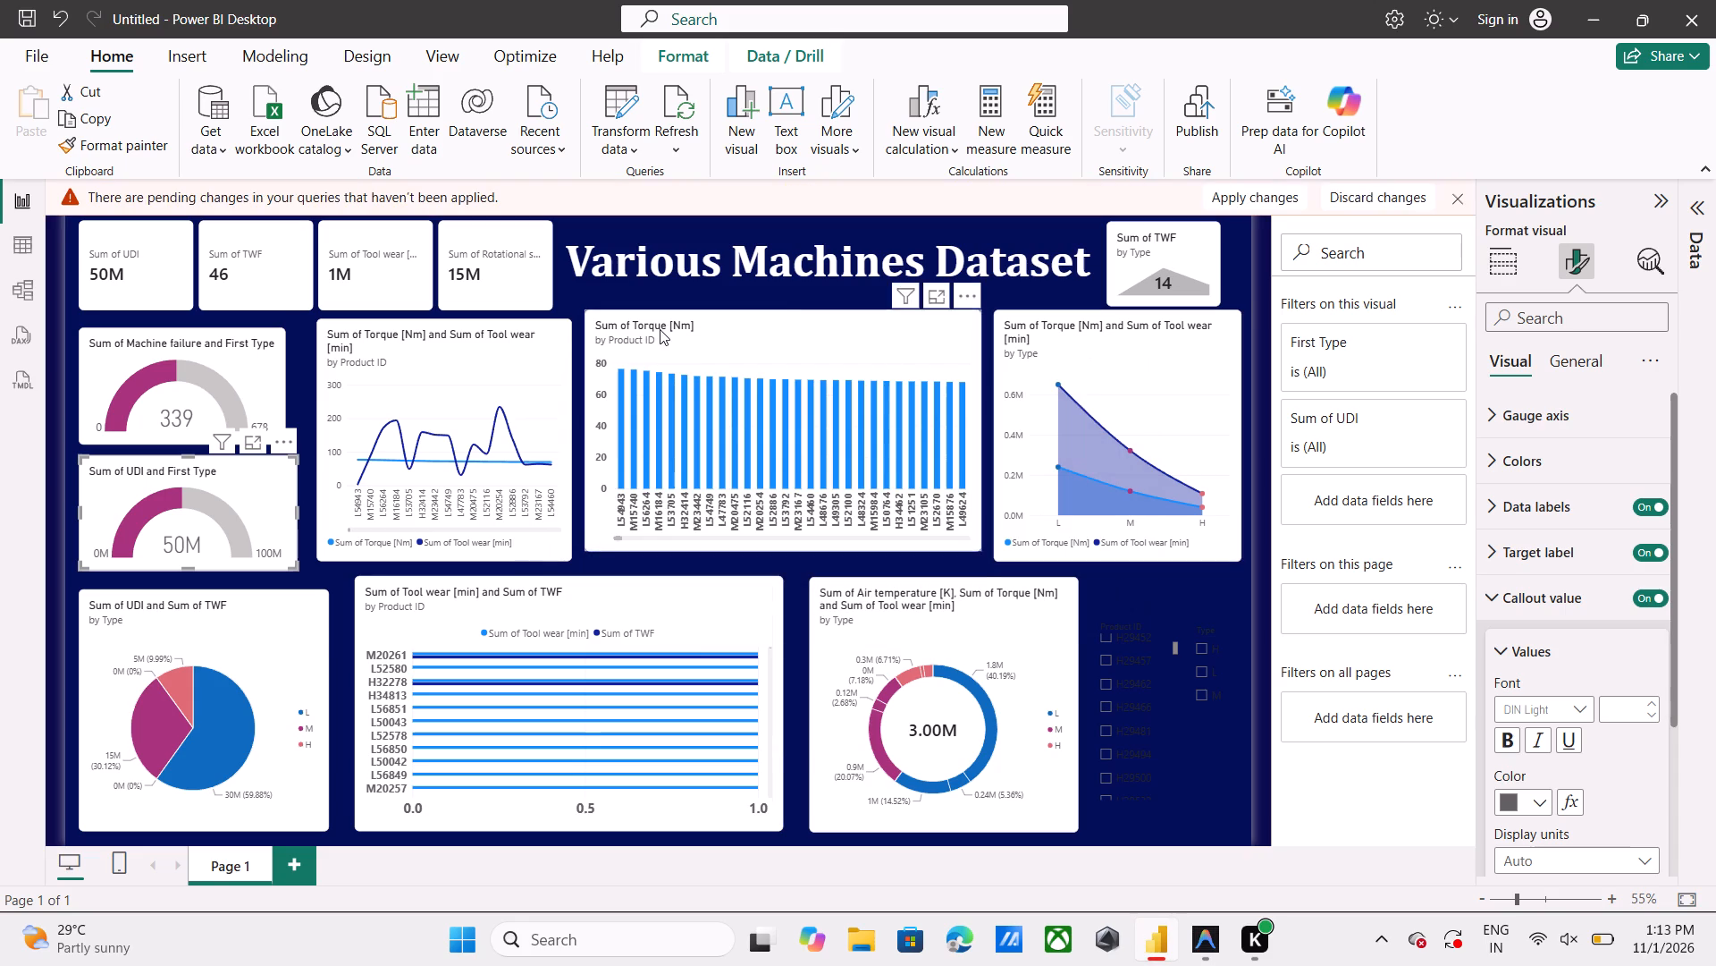
{"action": "left_click", "coordinate": [247, 500]}
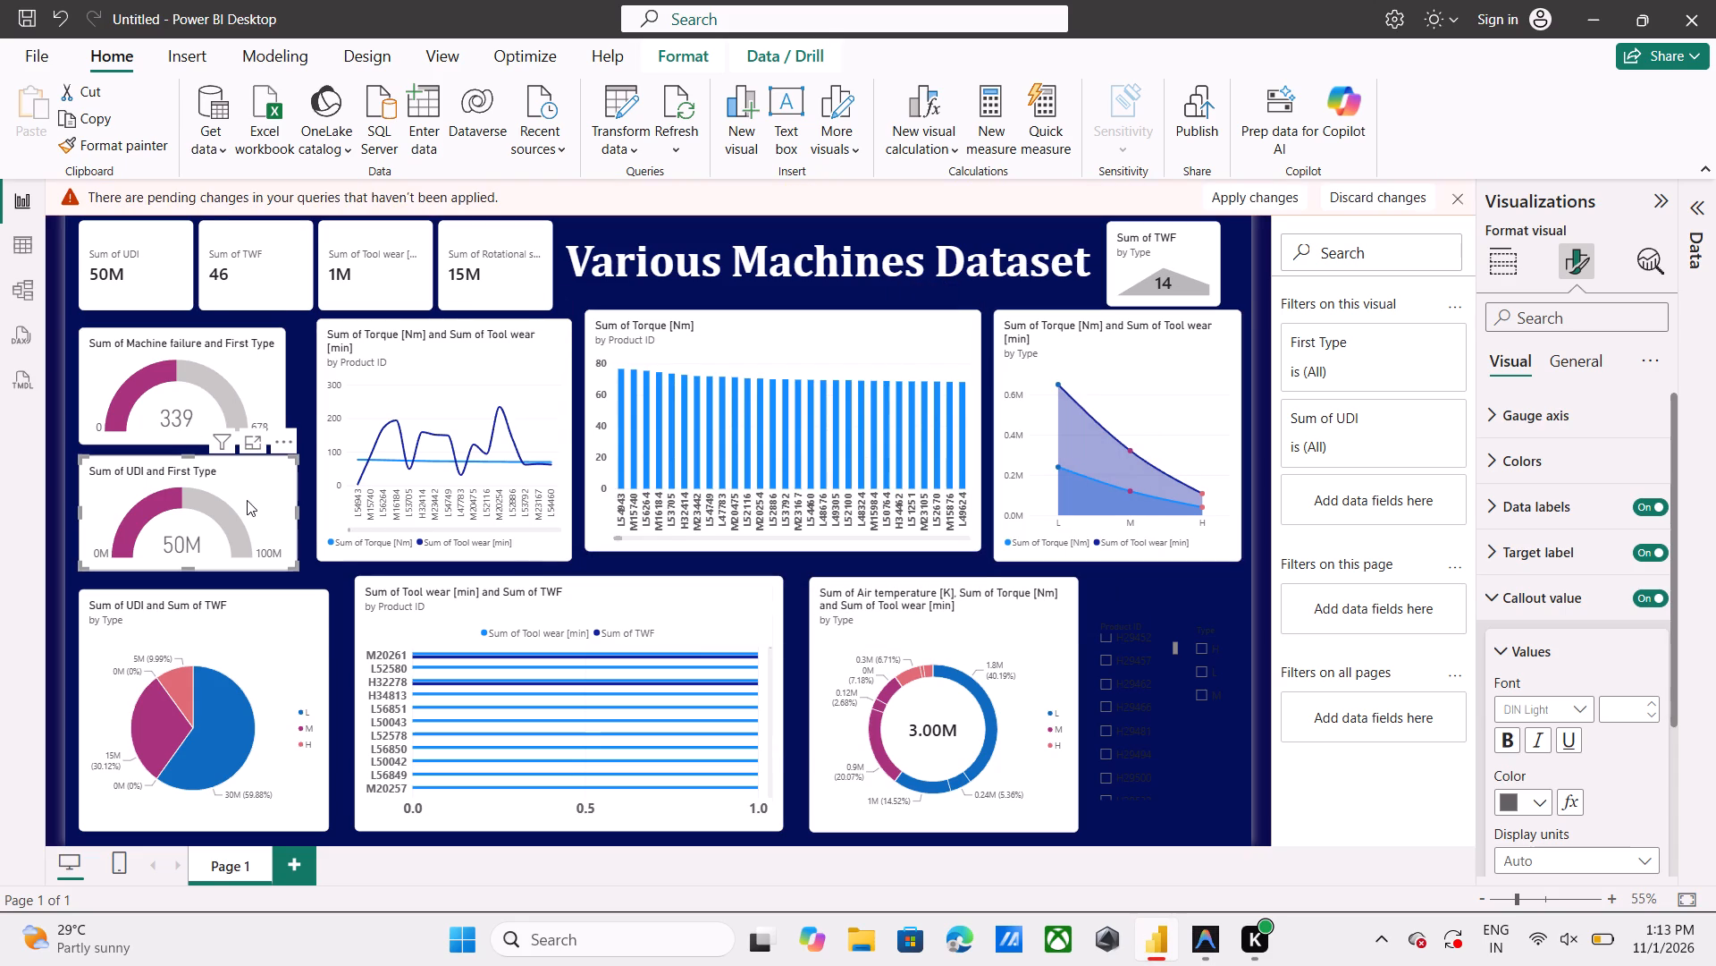
{"action": "left_click", "coordinate": [139, 140]}
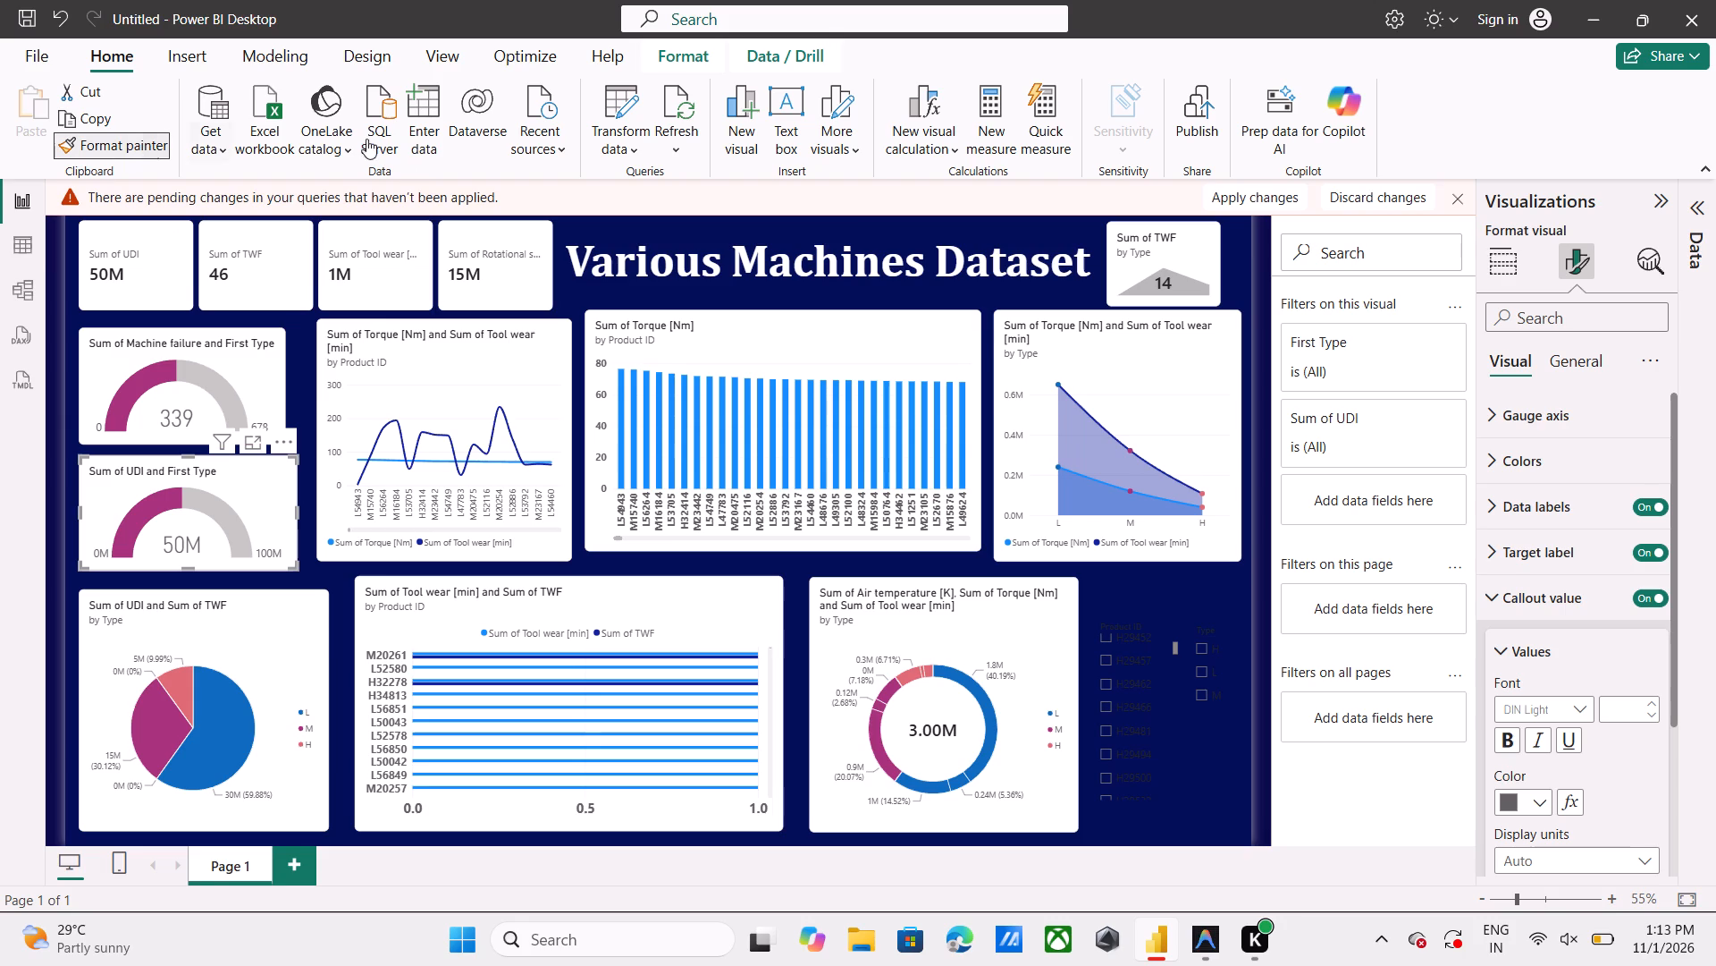
{"action": "left_click", "coordinate": [1190, 246]}
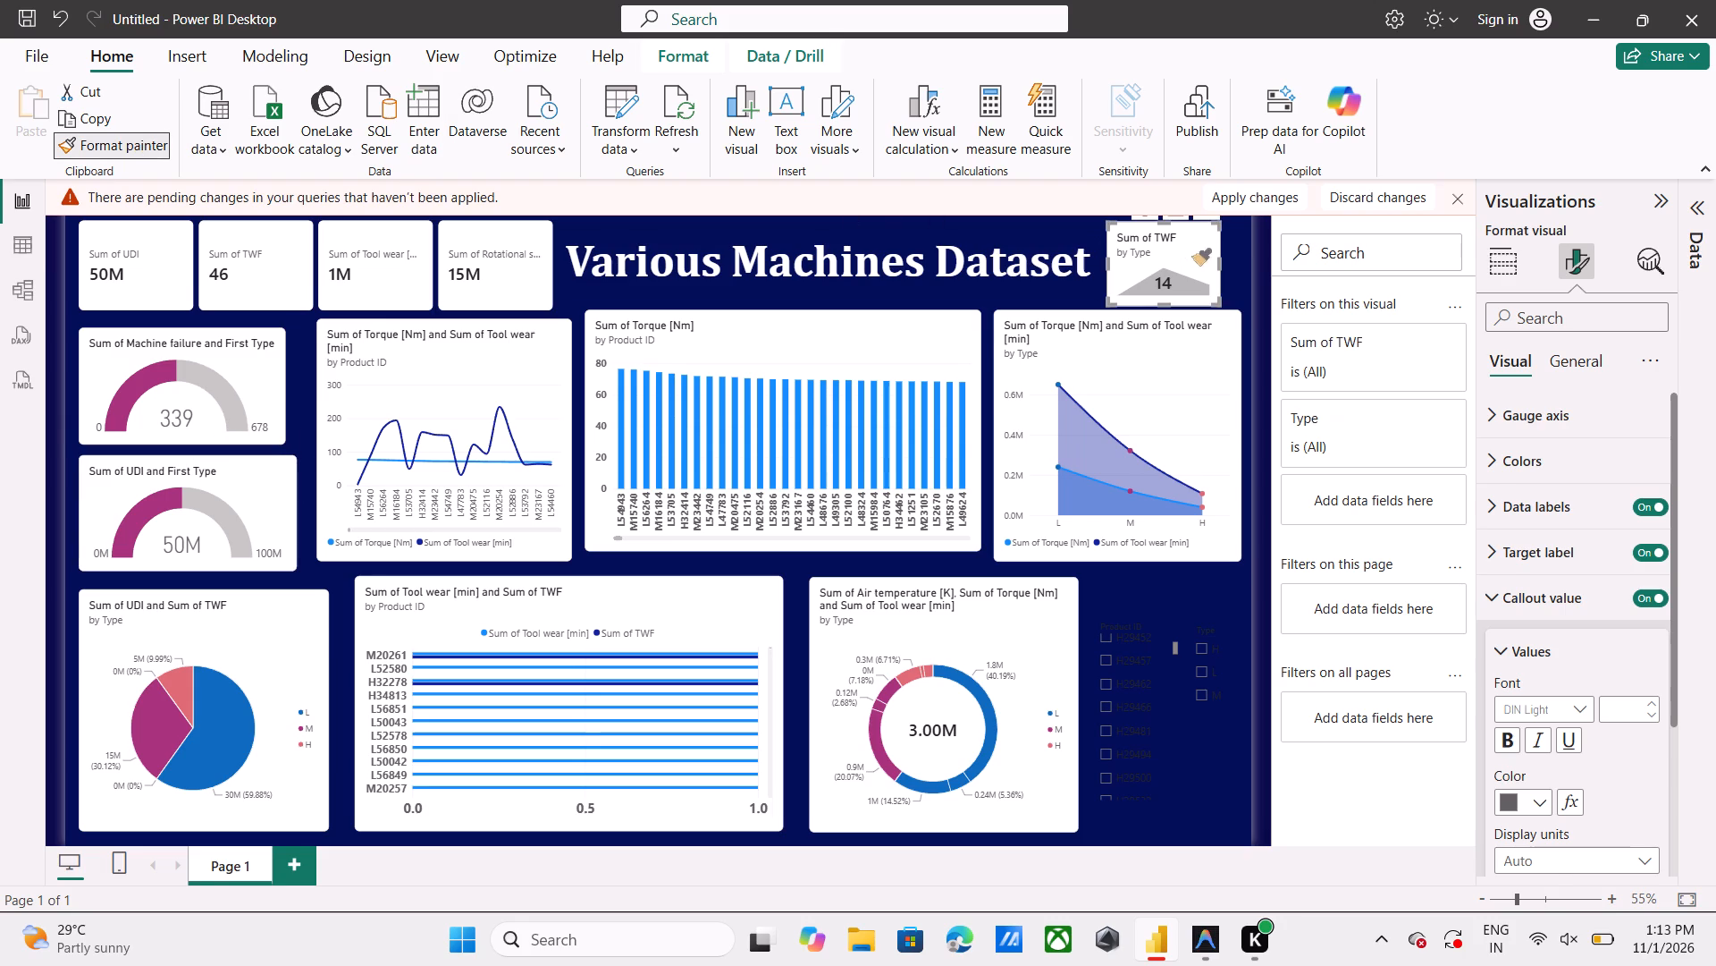
{"action": "key", "text": "ctrl+v"}
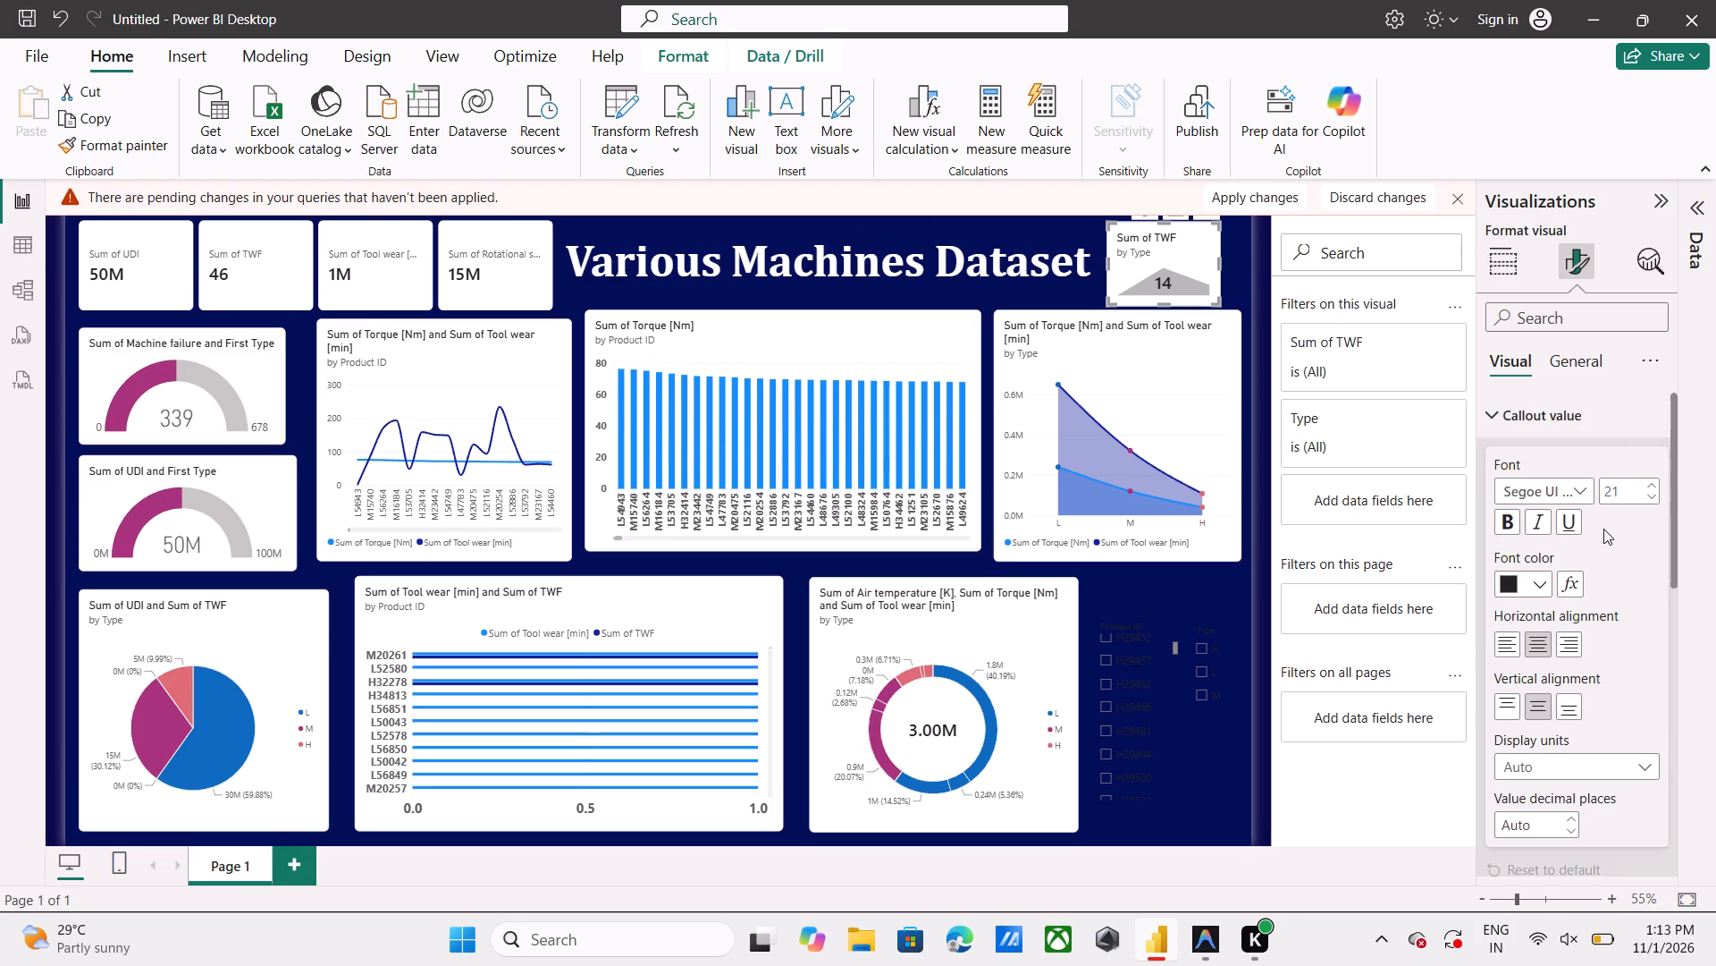
Set the callout value font size of the Sum of TWF by Type KPI to 23.
{"action": "left_click", "coordinate": [1653, 487]}
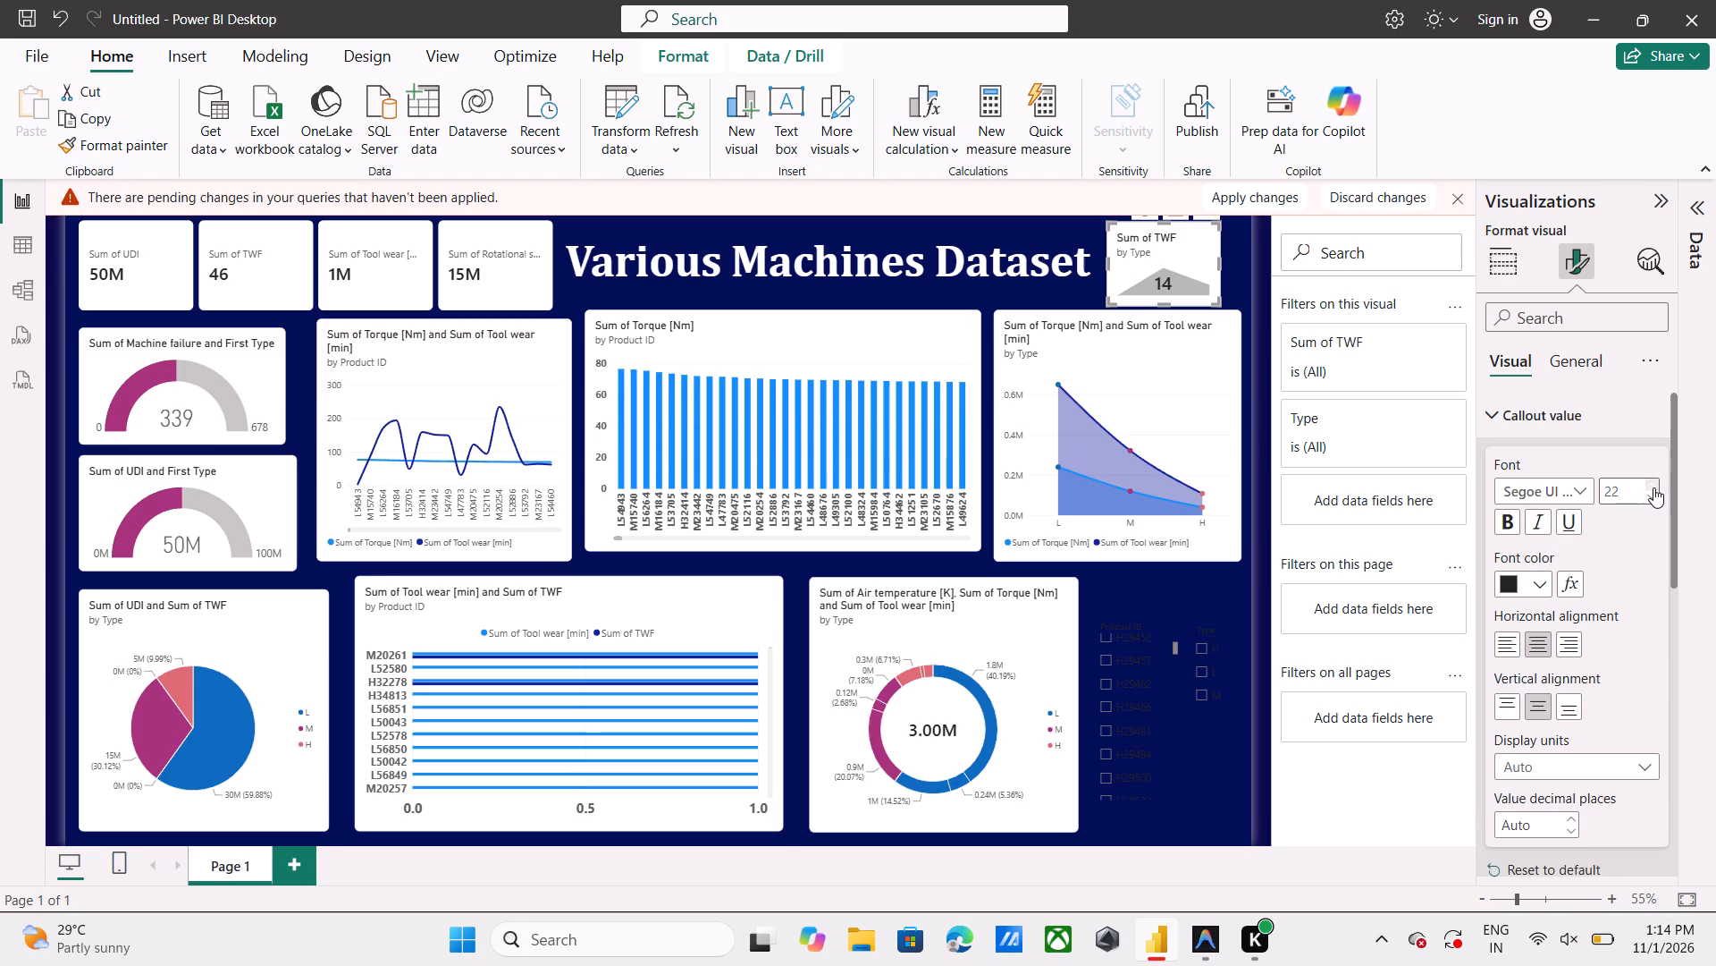
{"action": "left_click", "coordinate": [1653, 487]}
Reapply dark purple as the trend axis Good Color of the Sum of TWF by Type KPI.
{"action": "scroll", "coordinate": [1563, 682], "scroll_direction": "down", "scroll_amount": 1}
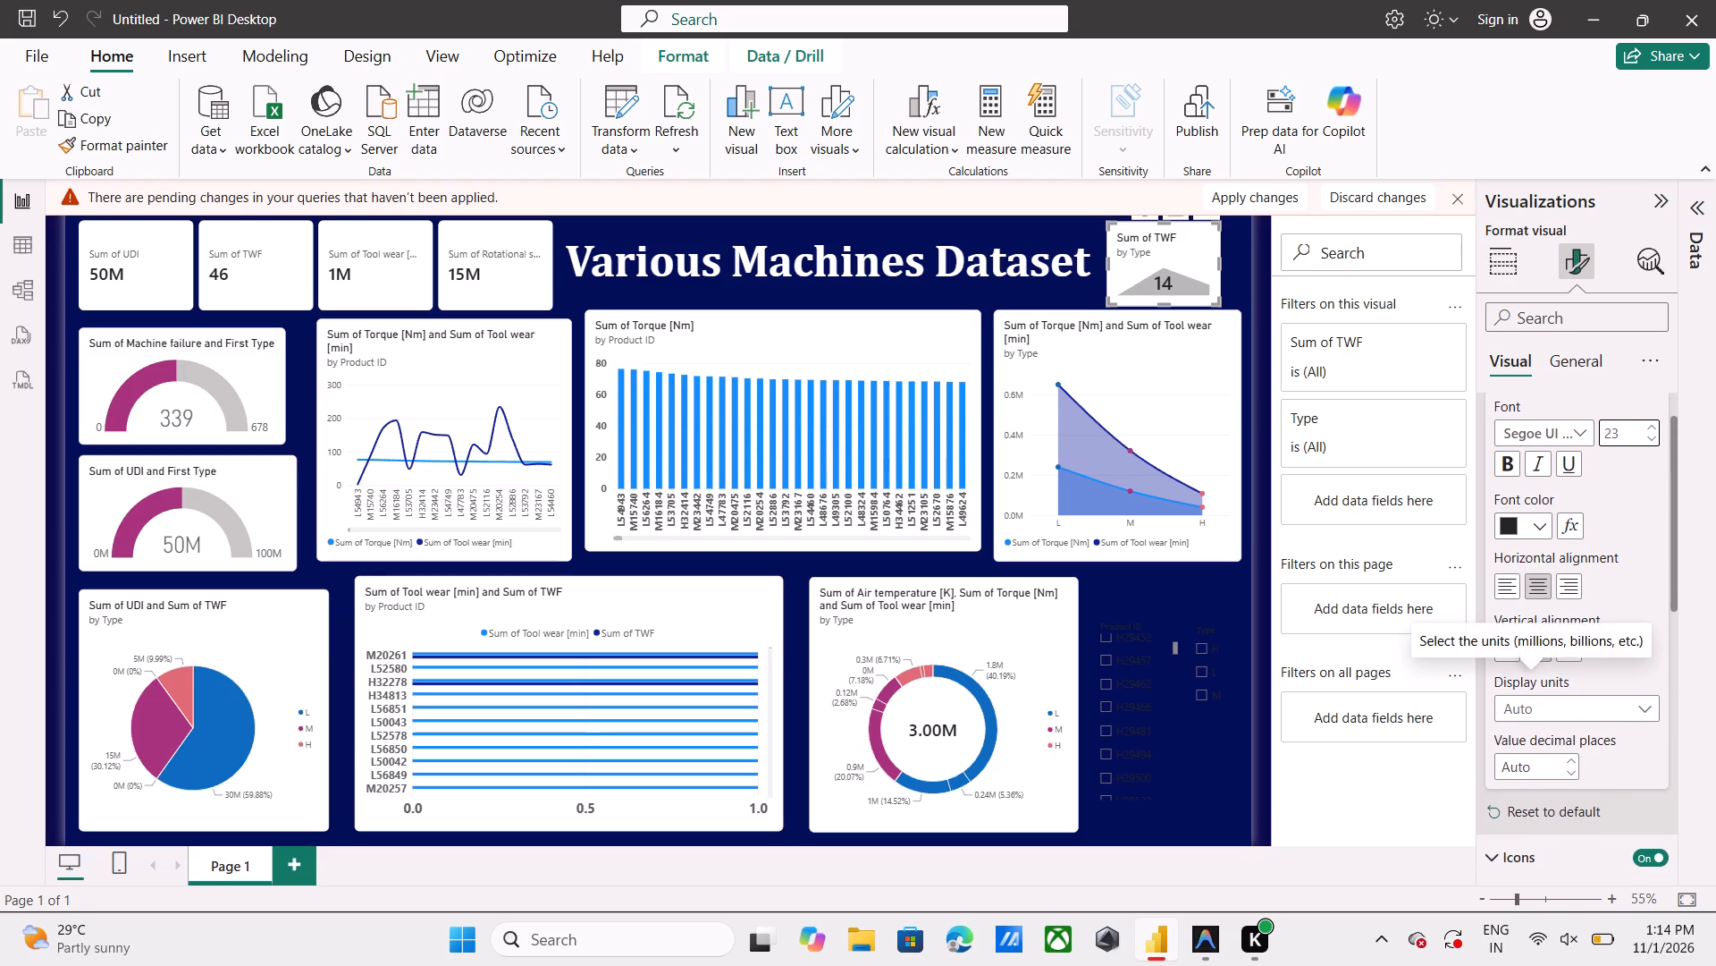
{"action": "scroll", "coordinate": [1563, 682], "scroll_direction": "down", "scroll_amount": 4}
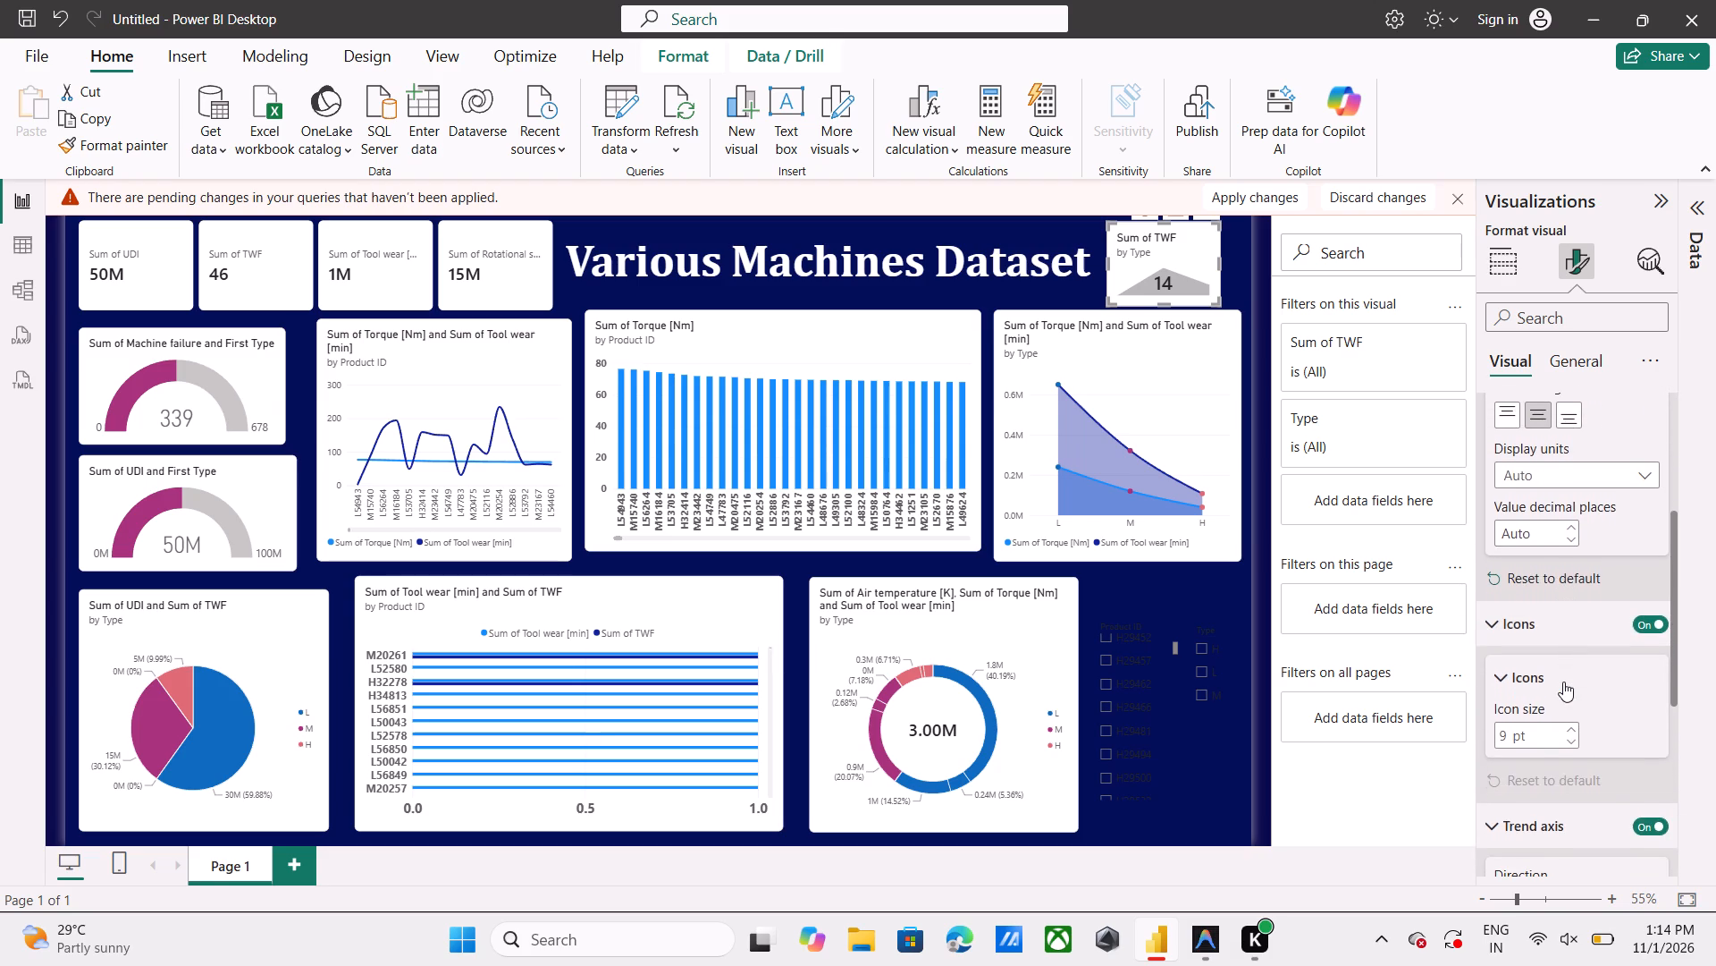
{"action": "scroll", "coordinate": [1563, 682], "scroll_direction": "down", "scroll_amount": 4}
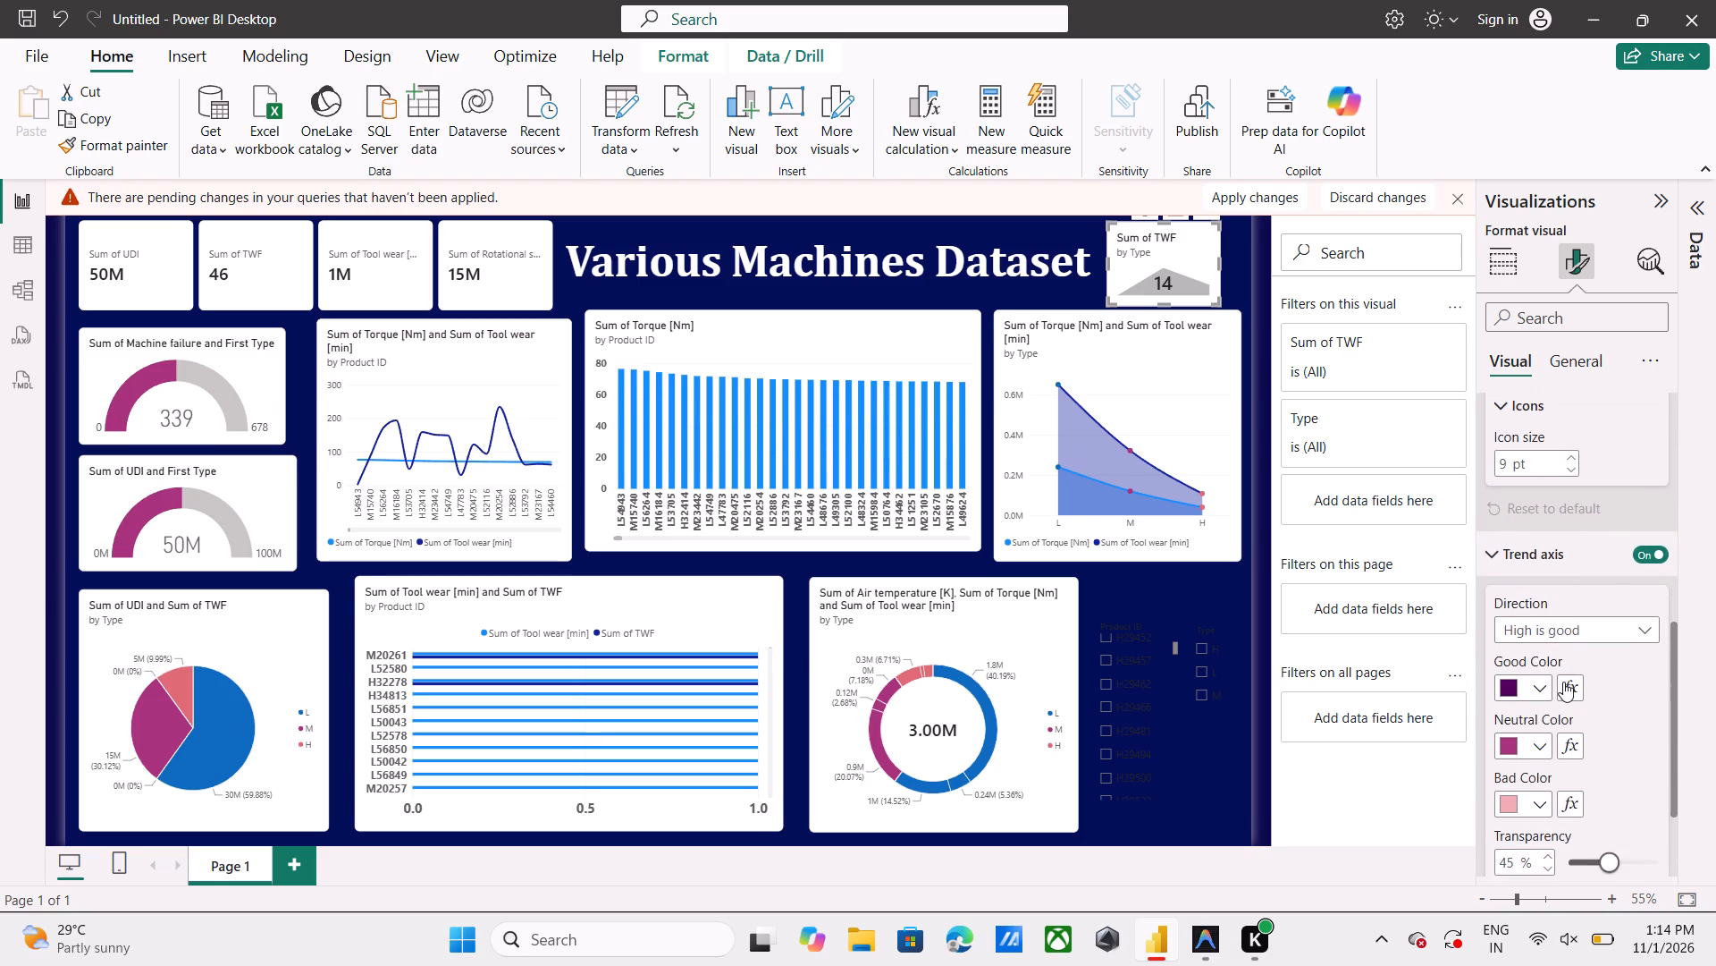
{"action": "scroll", "coordinate": [1563, 682], "scroll_direction": "down", "scroll_amount": 1}
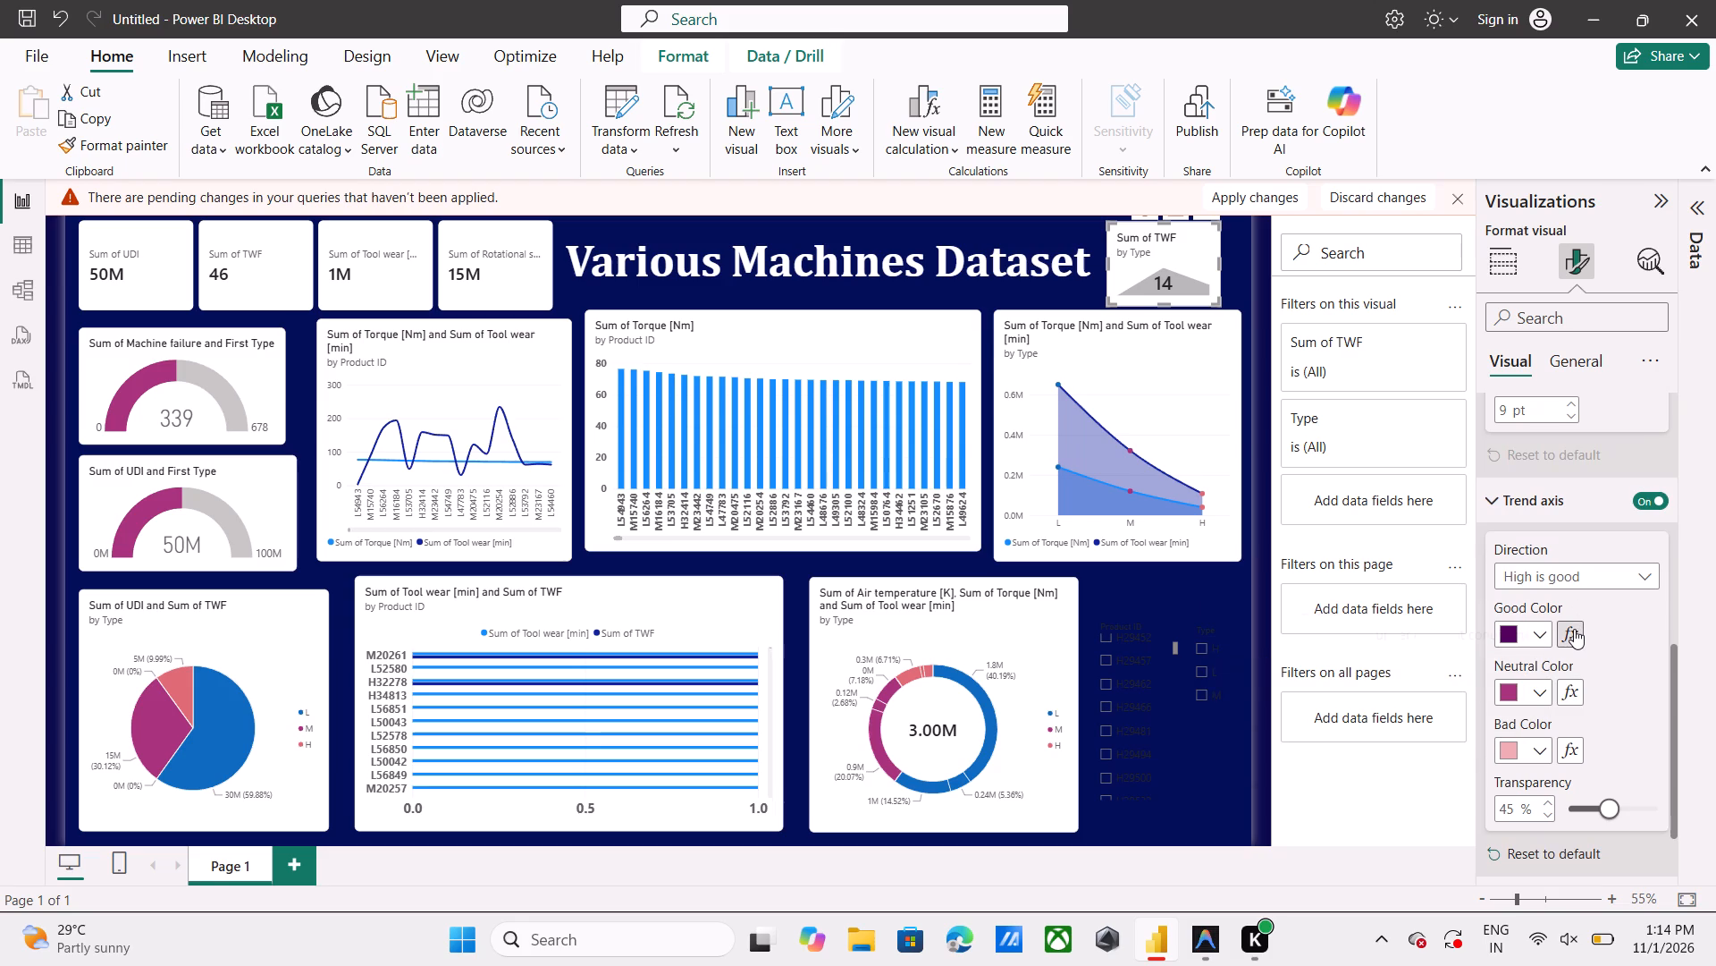
{"action": "left_click", "coordinate": [1574, 629]}
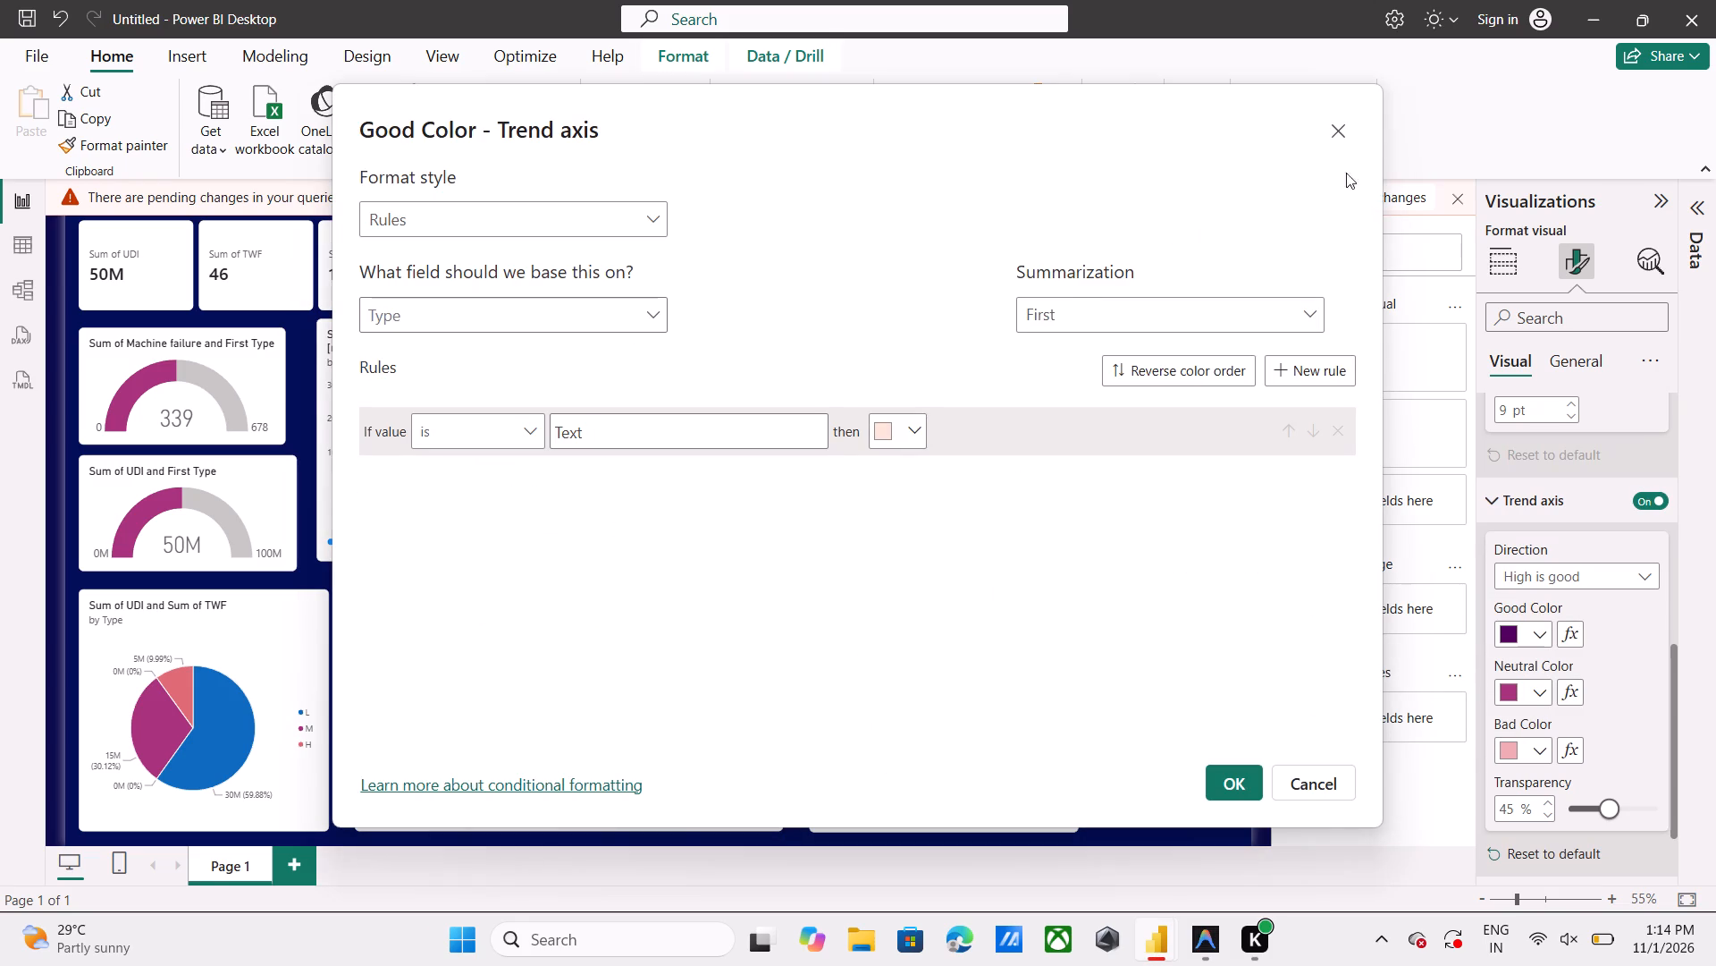
{"action": "left_click", "coordinate": [1338, 127]}
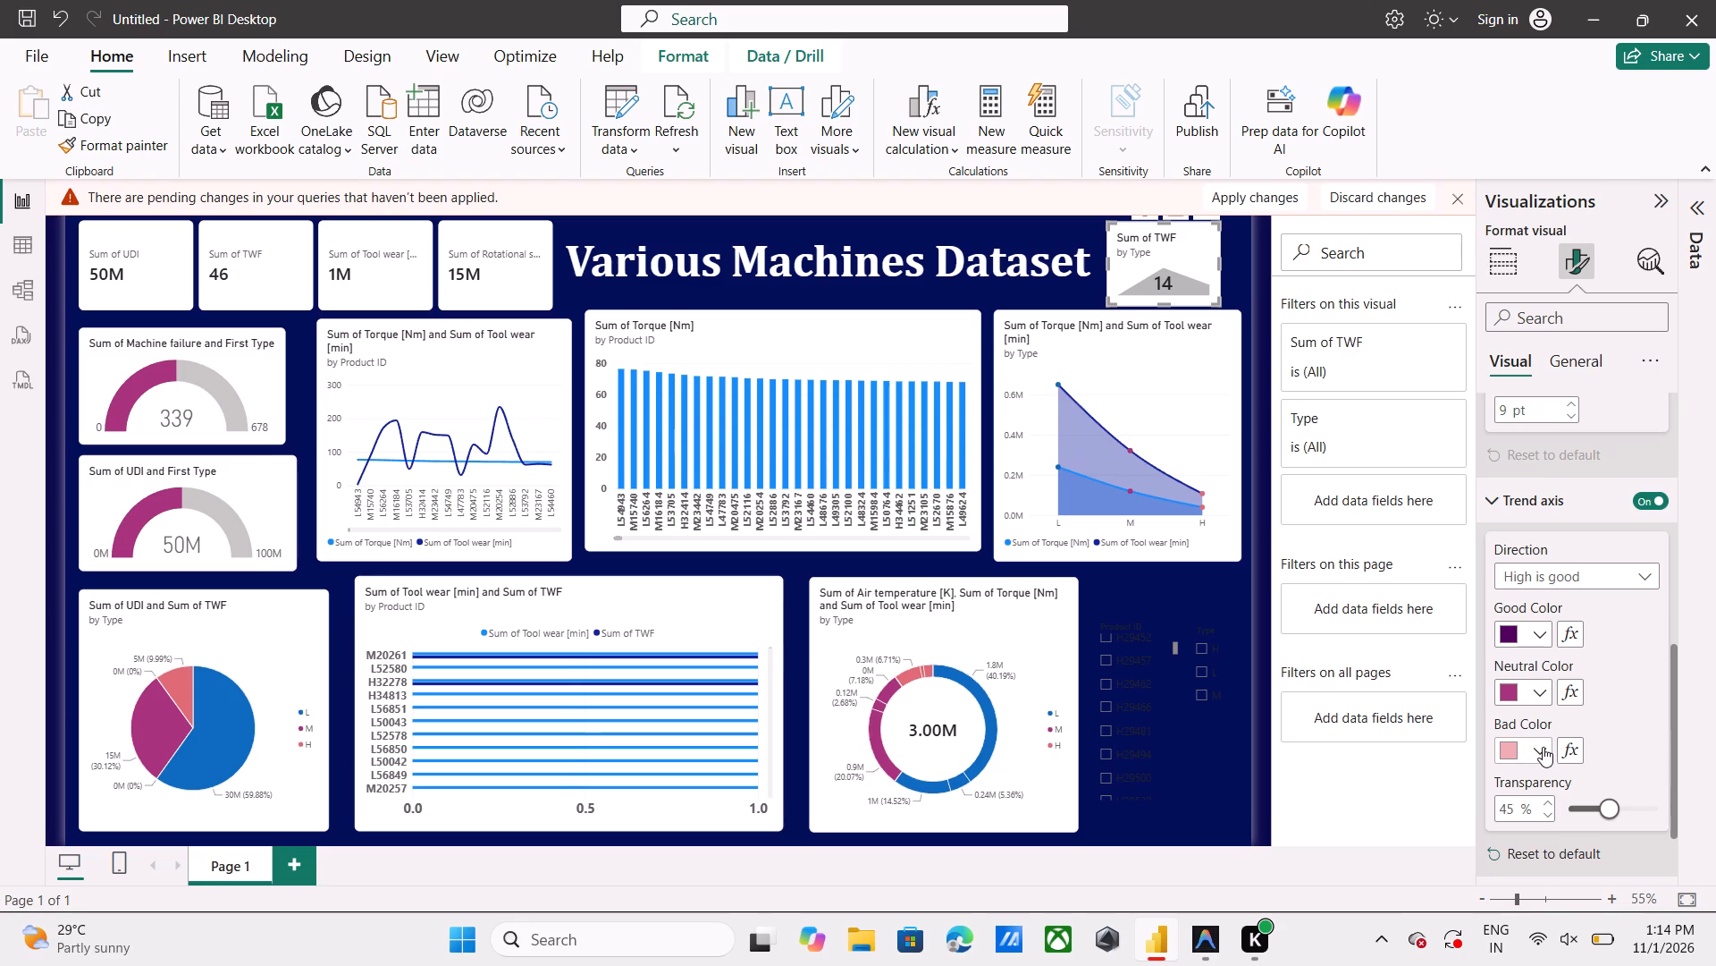
{"action": "scroll", "coordinate": [1543, 747], "scroll_direction": "right", "scroll_amount": 1}
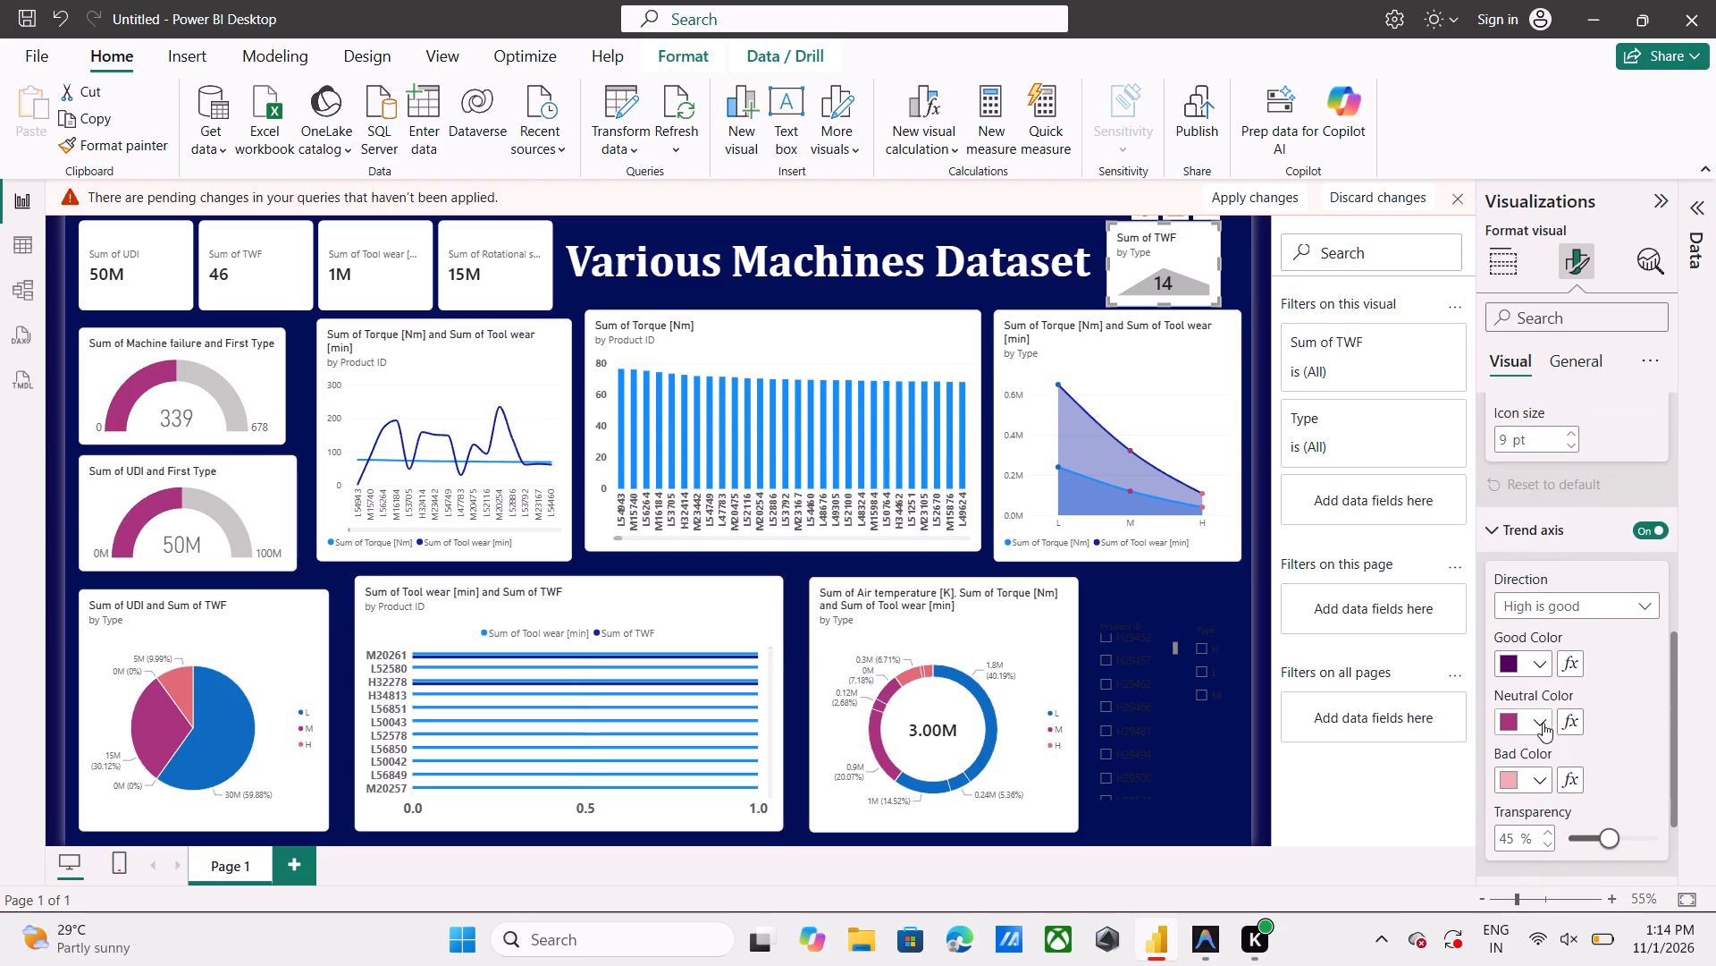
{"action": "left_click", "coordinate": [1541, 665]}
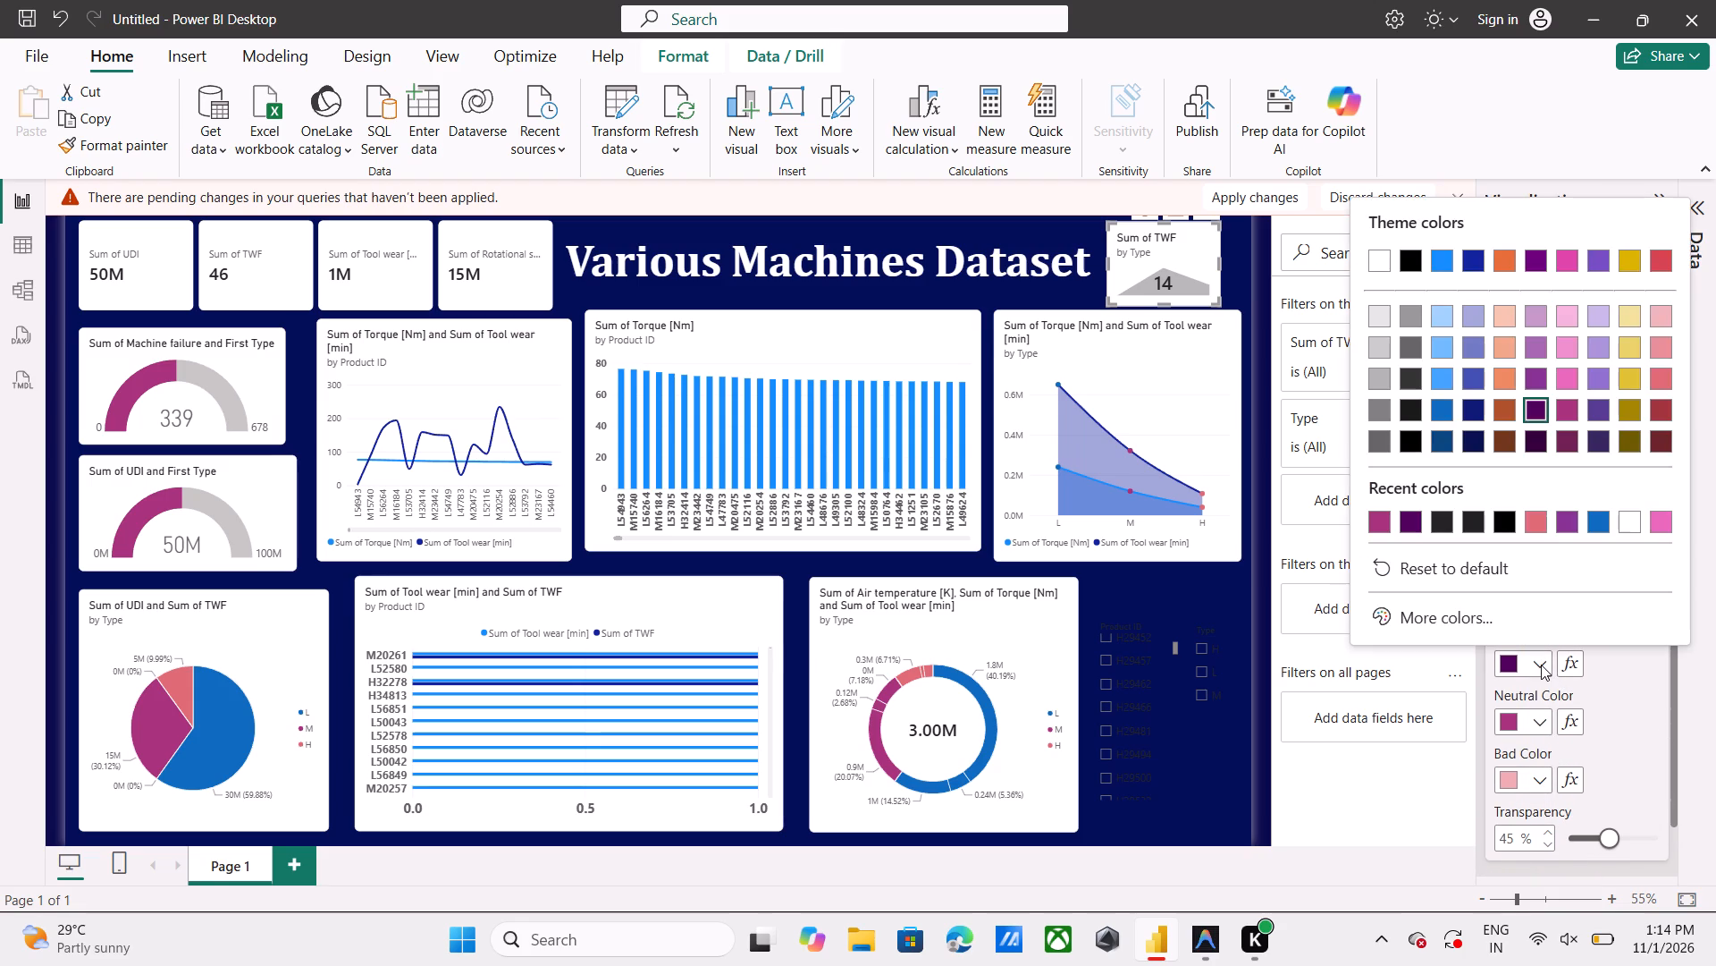
{"action": "left_click", "coordinate": [1538, 408]}
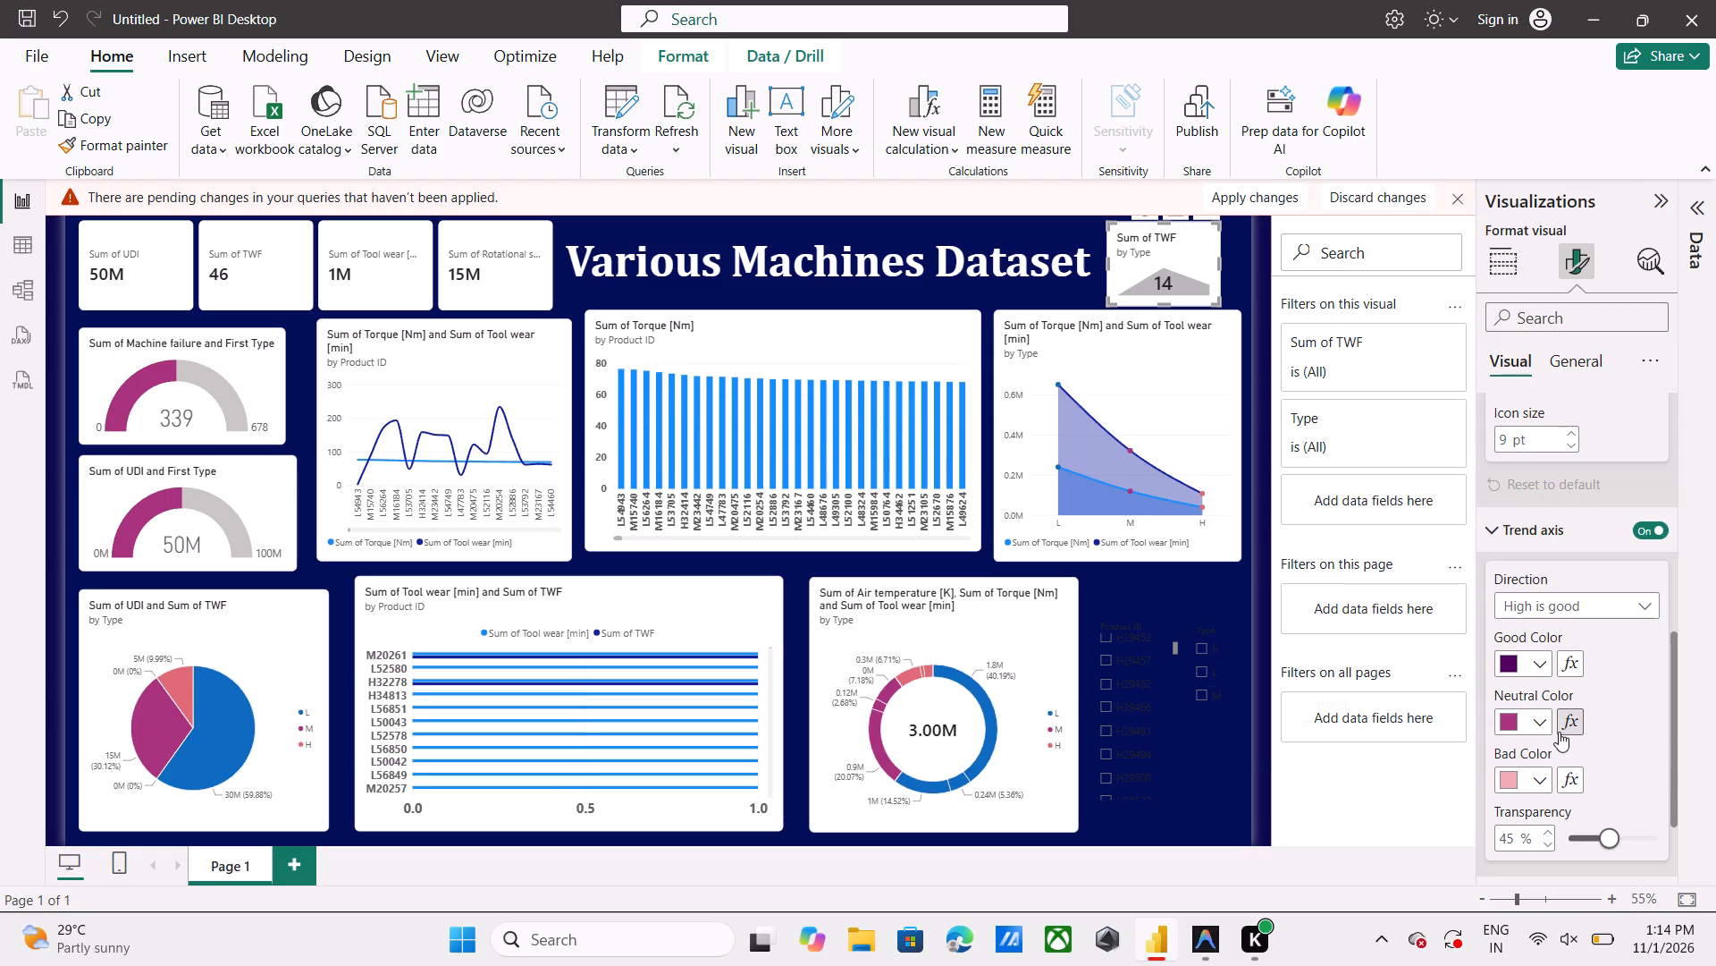
Examine the Target label and Distance to goal settings of the Sum of TWF by Type KPI.
{"action": "scroll", "coordinate": [1553, 792], "scroll_direction": "down", "scroll_amount": 3}
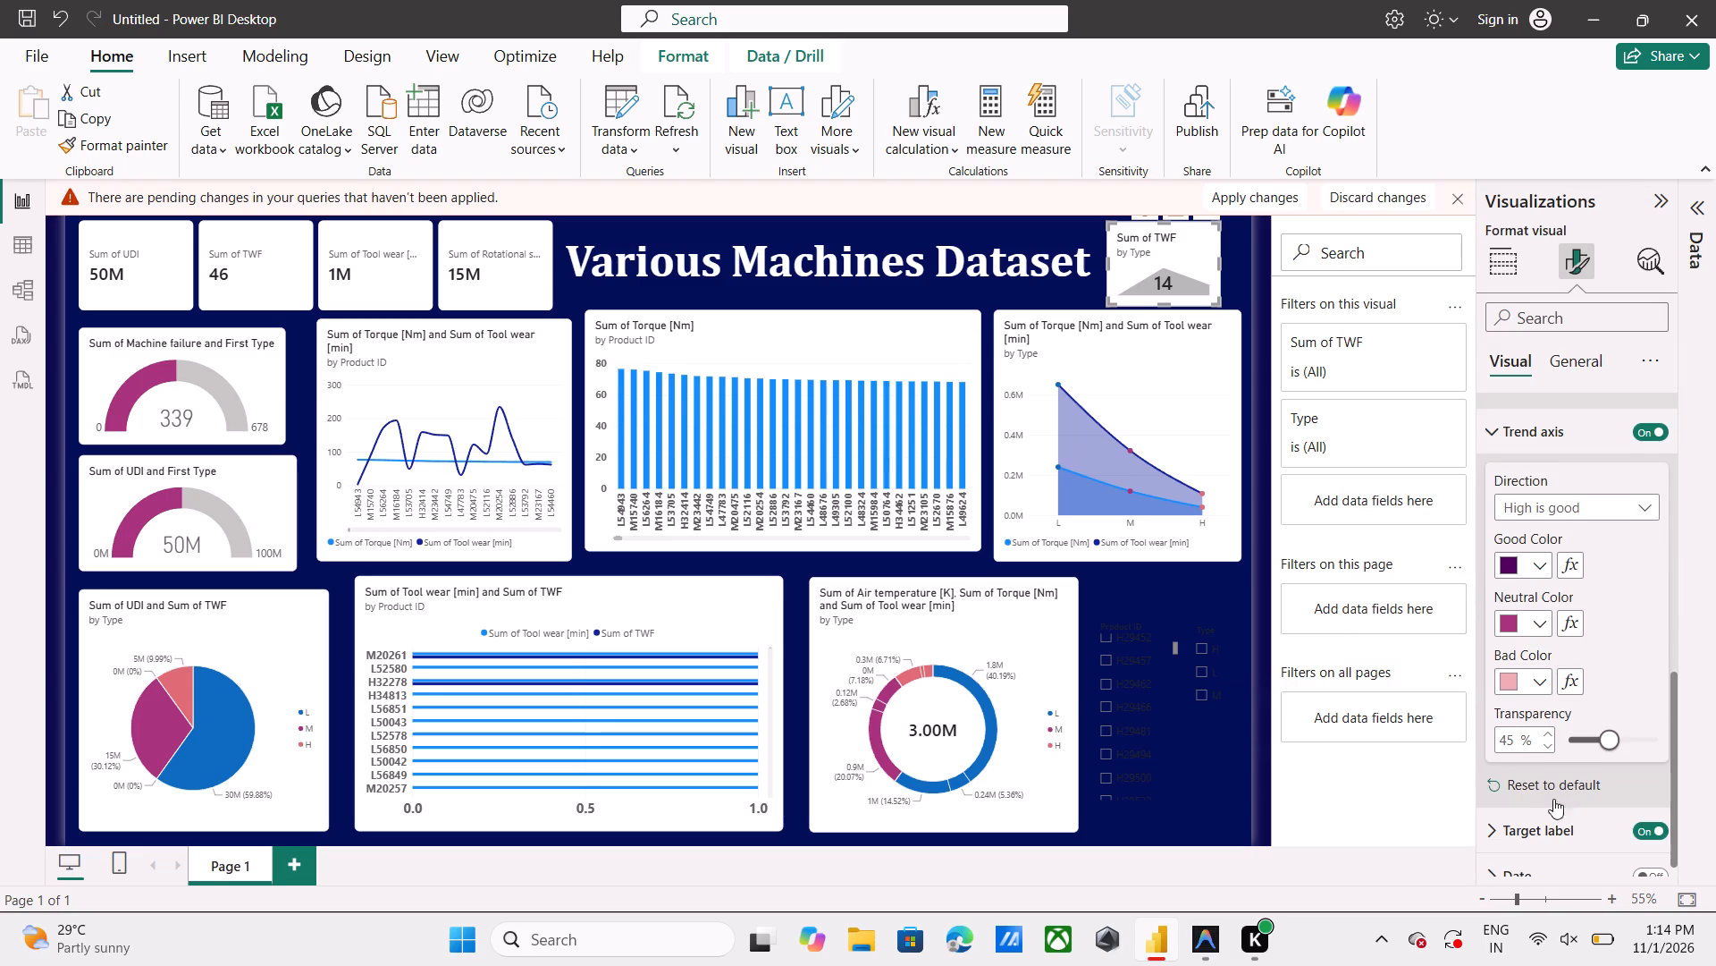
{"action": "left_click", "coordinate": [1564, 809]}
{"action": "scroll", "coordinate": [1564, 809], "scroll_direction": "down", "scroll_amount": 1}
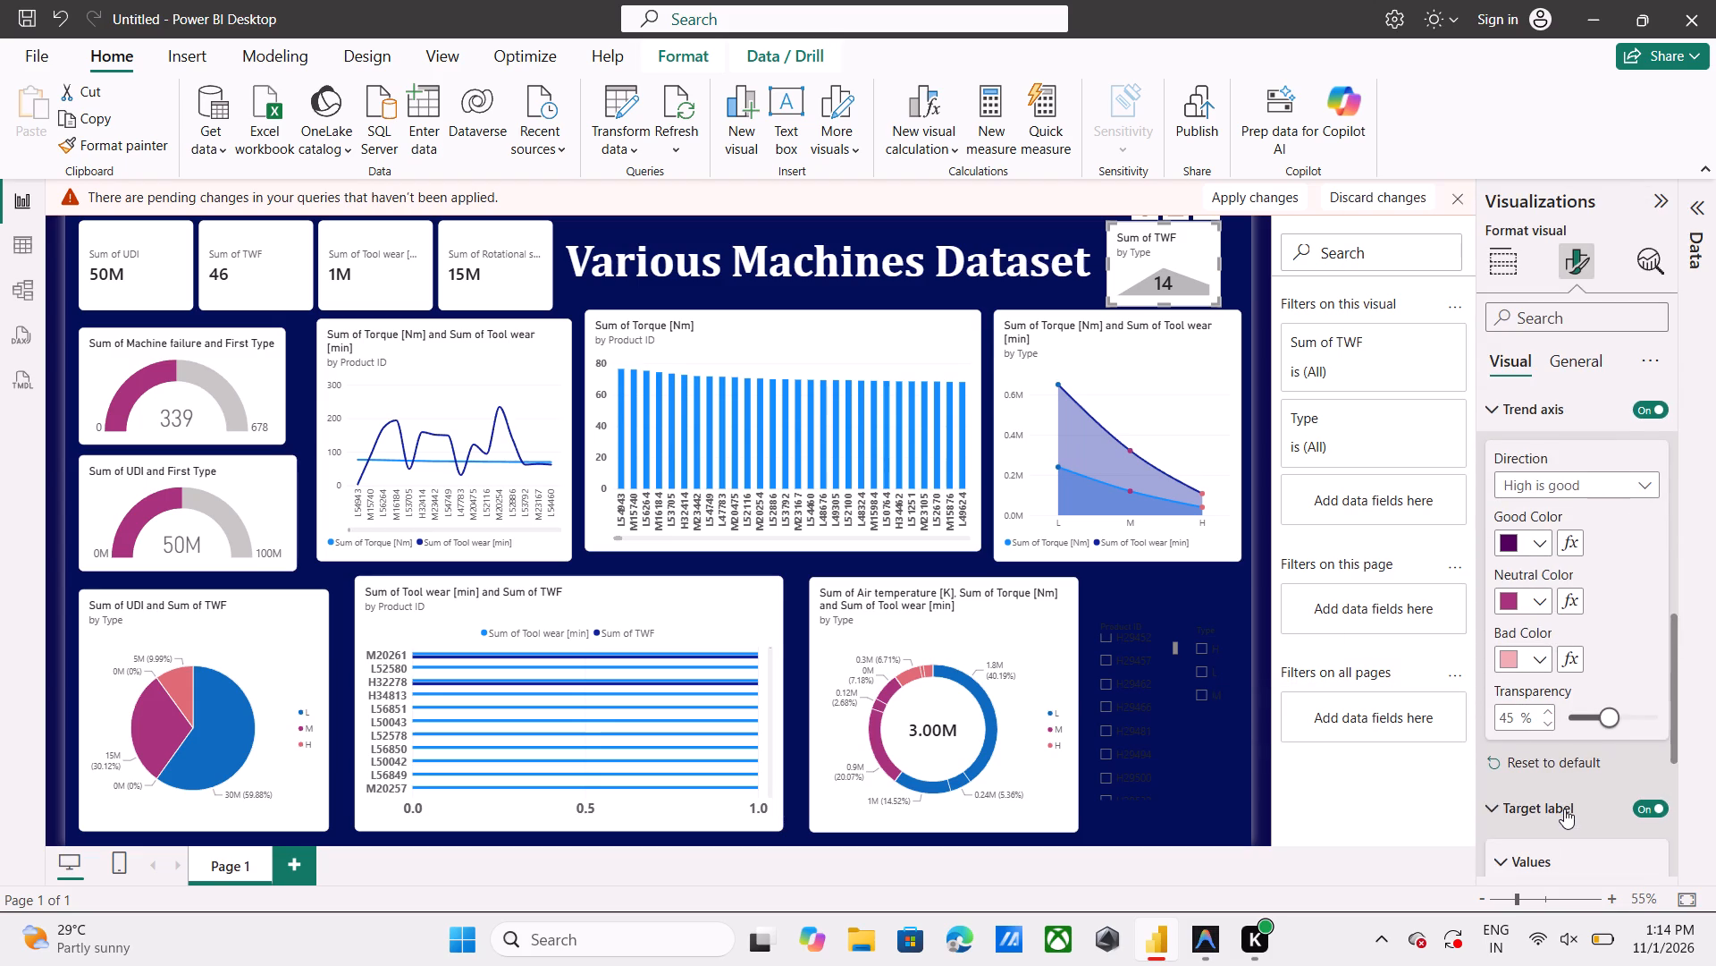
{"action": "scroll", "coordinate": [1564, 809], "scroll_direction": "down", "scroll_amount": 3}
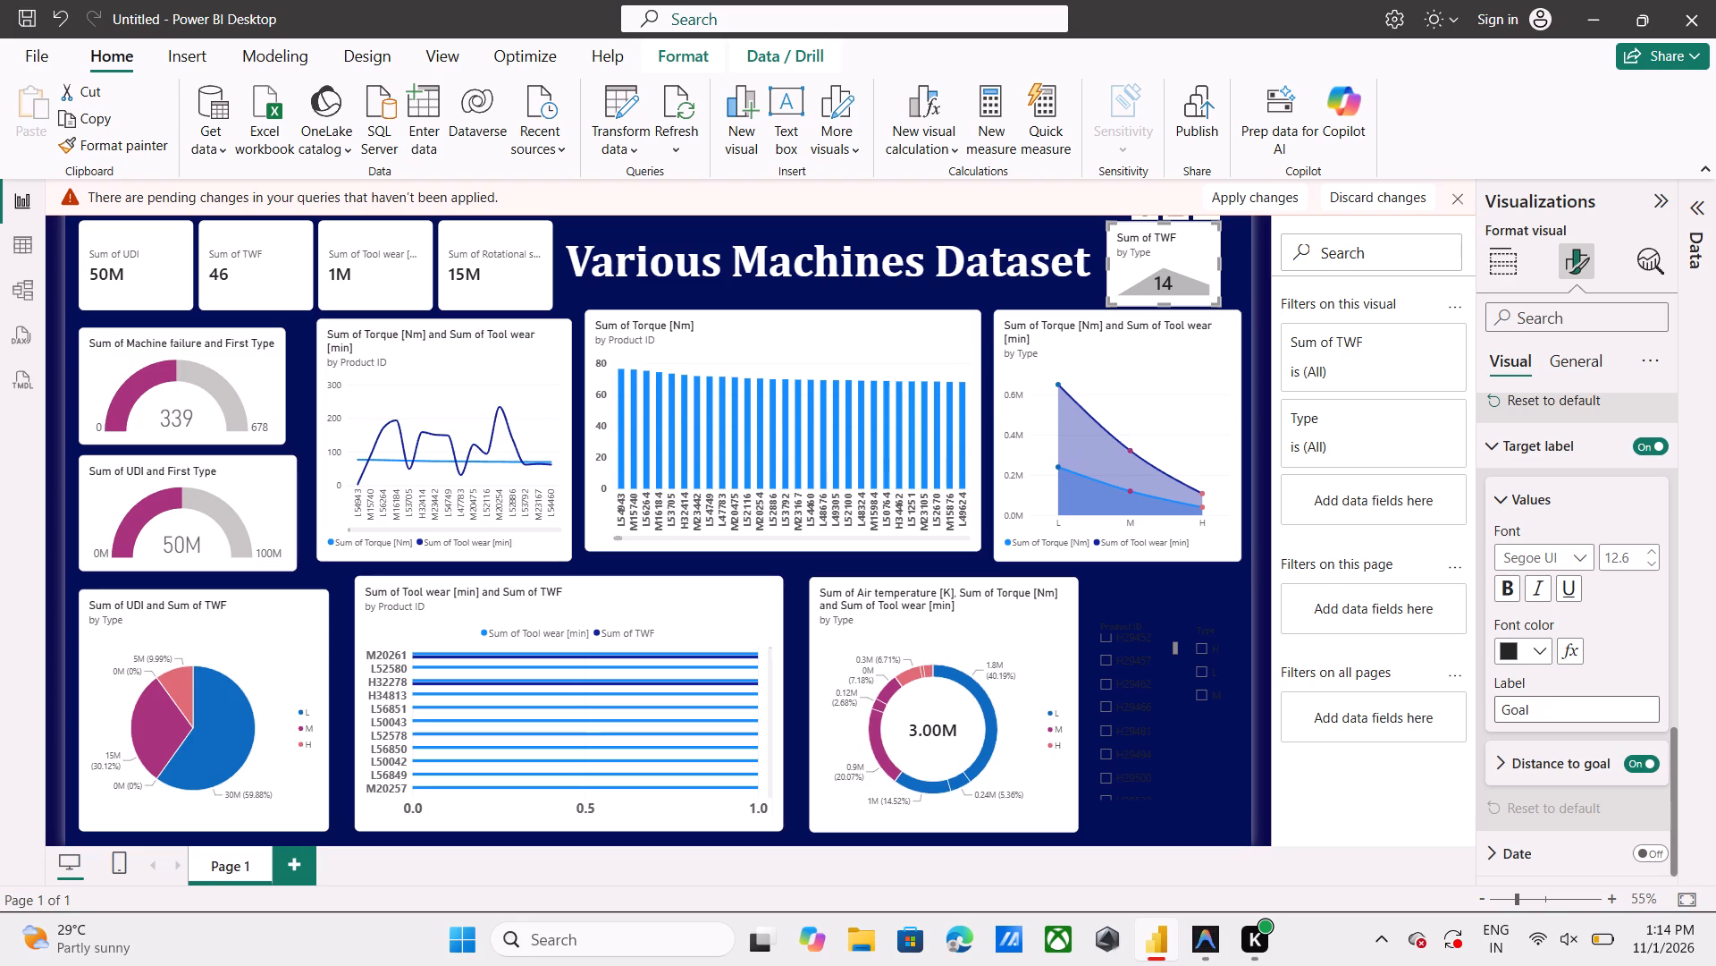
{"action": "scroll", "coordinate": [1545, 720], "scroll_direction": "down", "scroll_amount": 2}
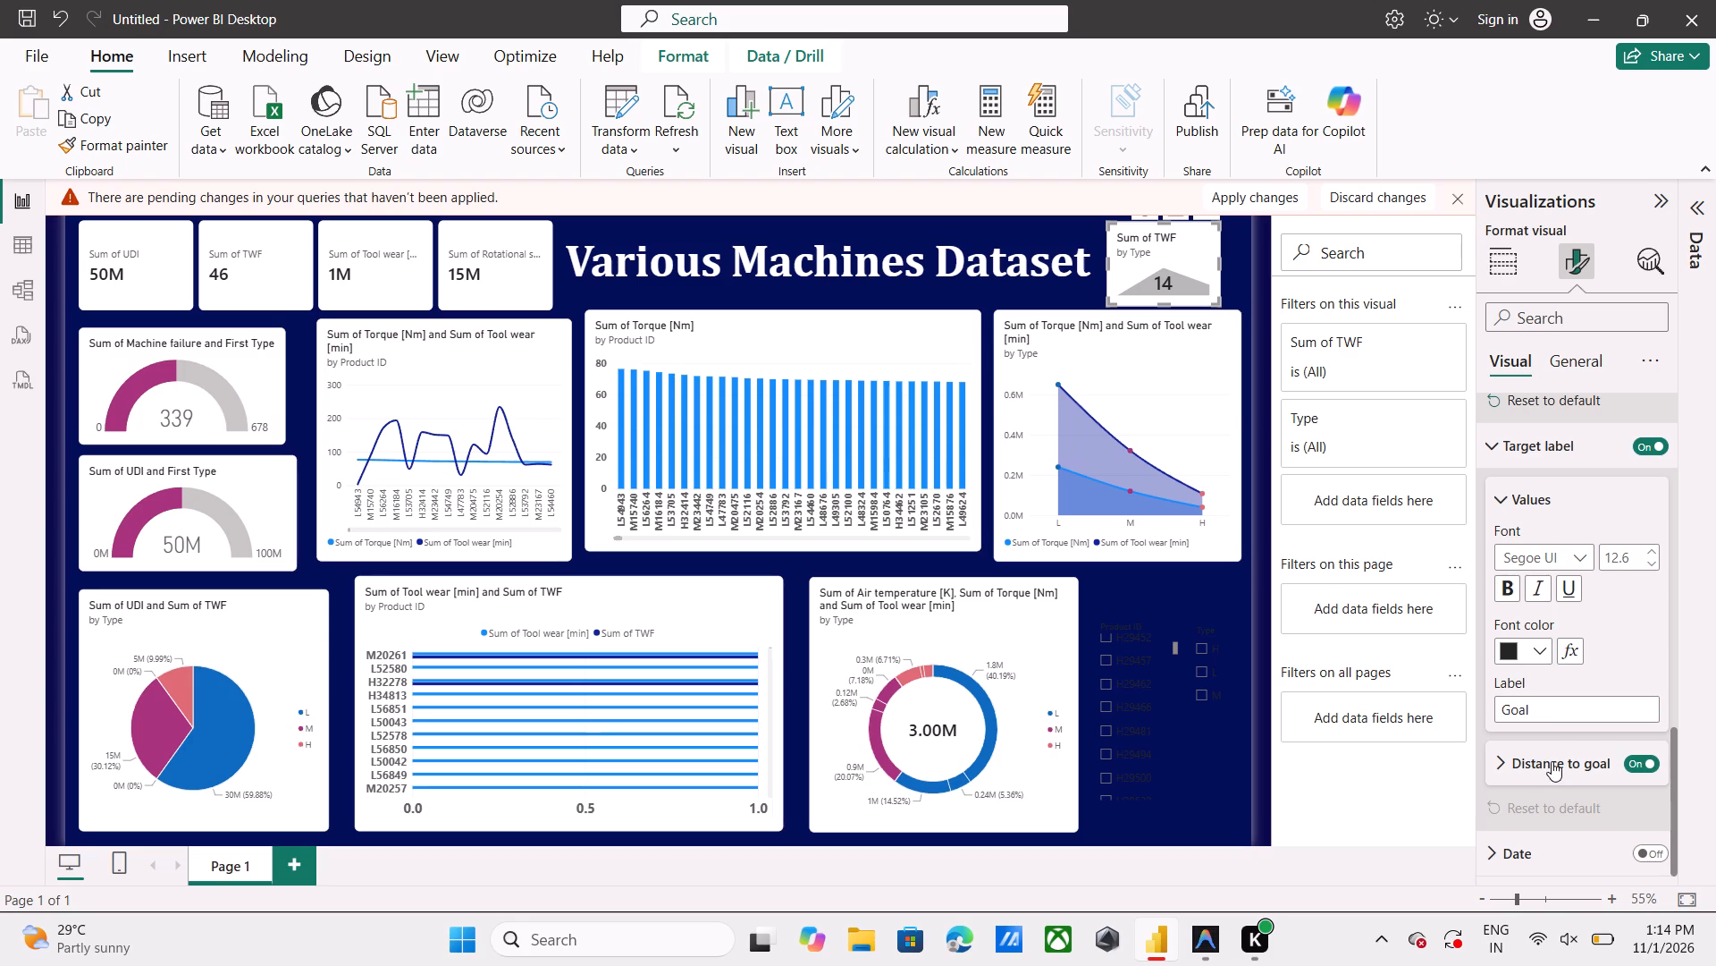
{"action": "left_click", "coordinate": [1552, 761]}
{"action": "scroll", "coordinate": [1563, 871], "scroll_direction": "down", "scroll_amount": 4}
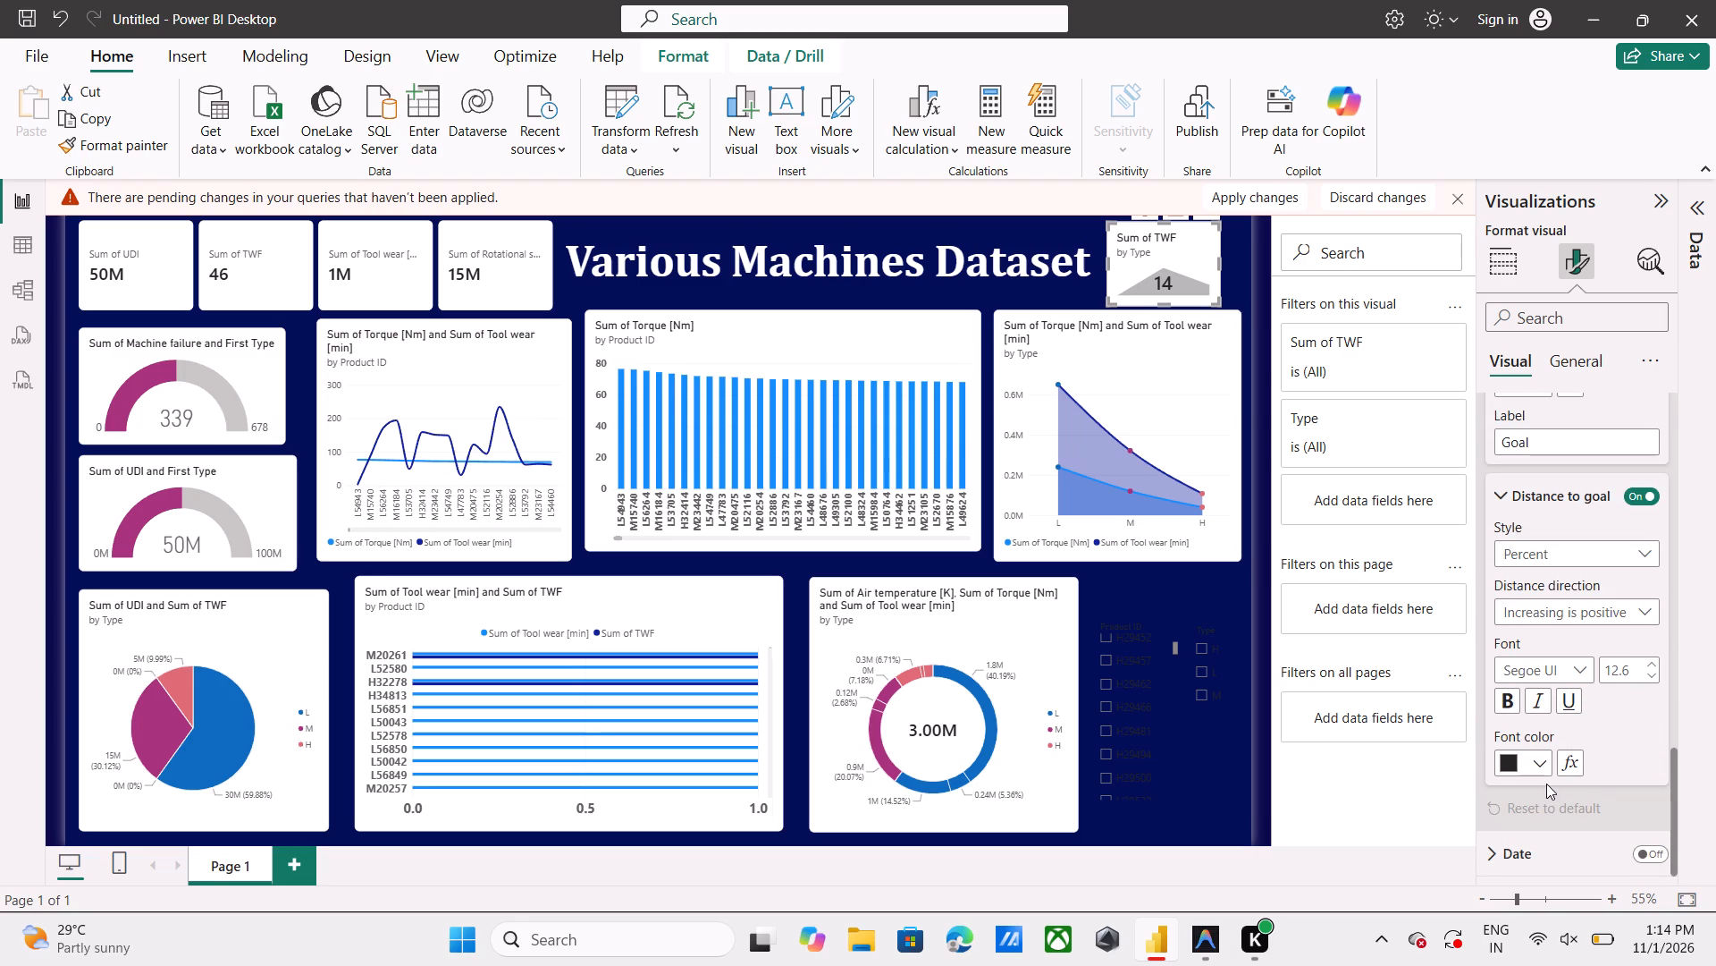
{"action": "scroll", "coordinate": [1590, 631], "scroll_direction": "up", "scroll_amount": 3}
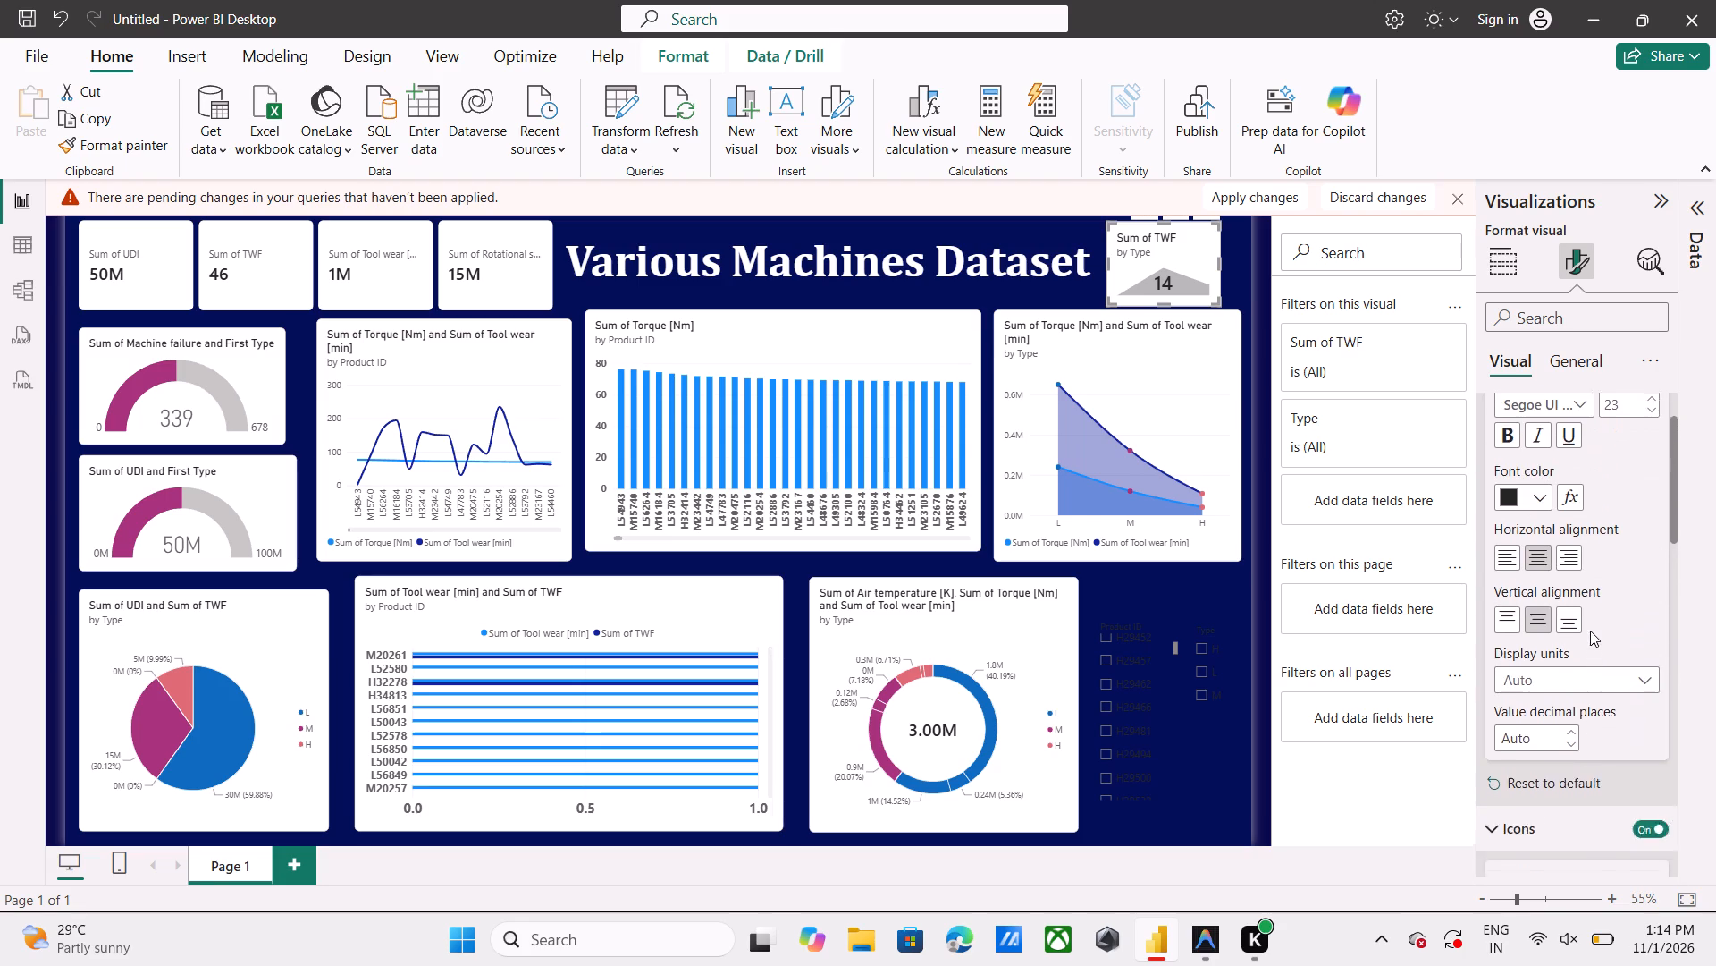
{"action": "scroll", "coordinate": [1590, 631], "scroll_direction": "up", "scroll_amount": 3}
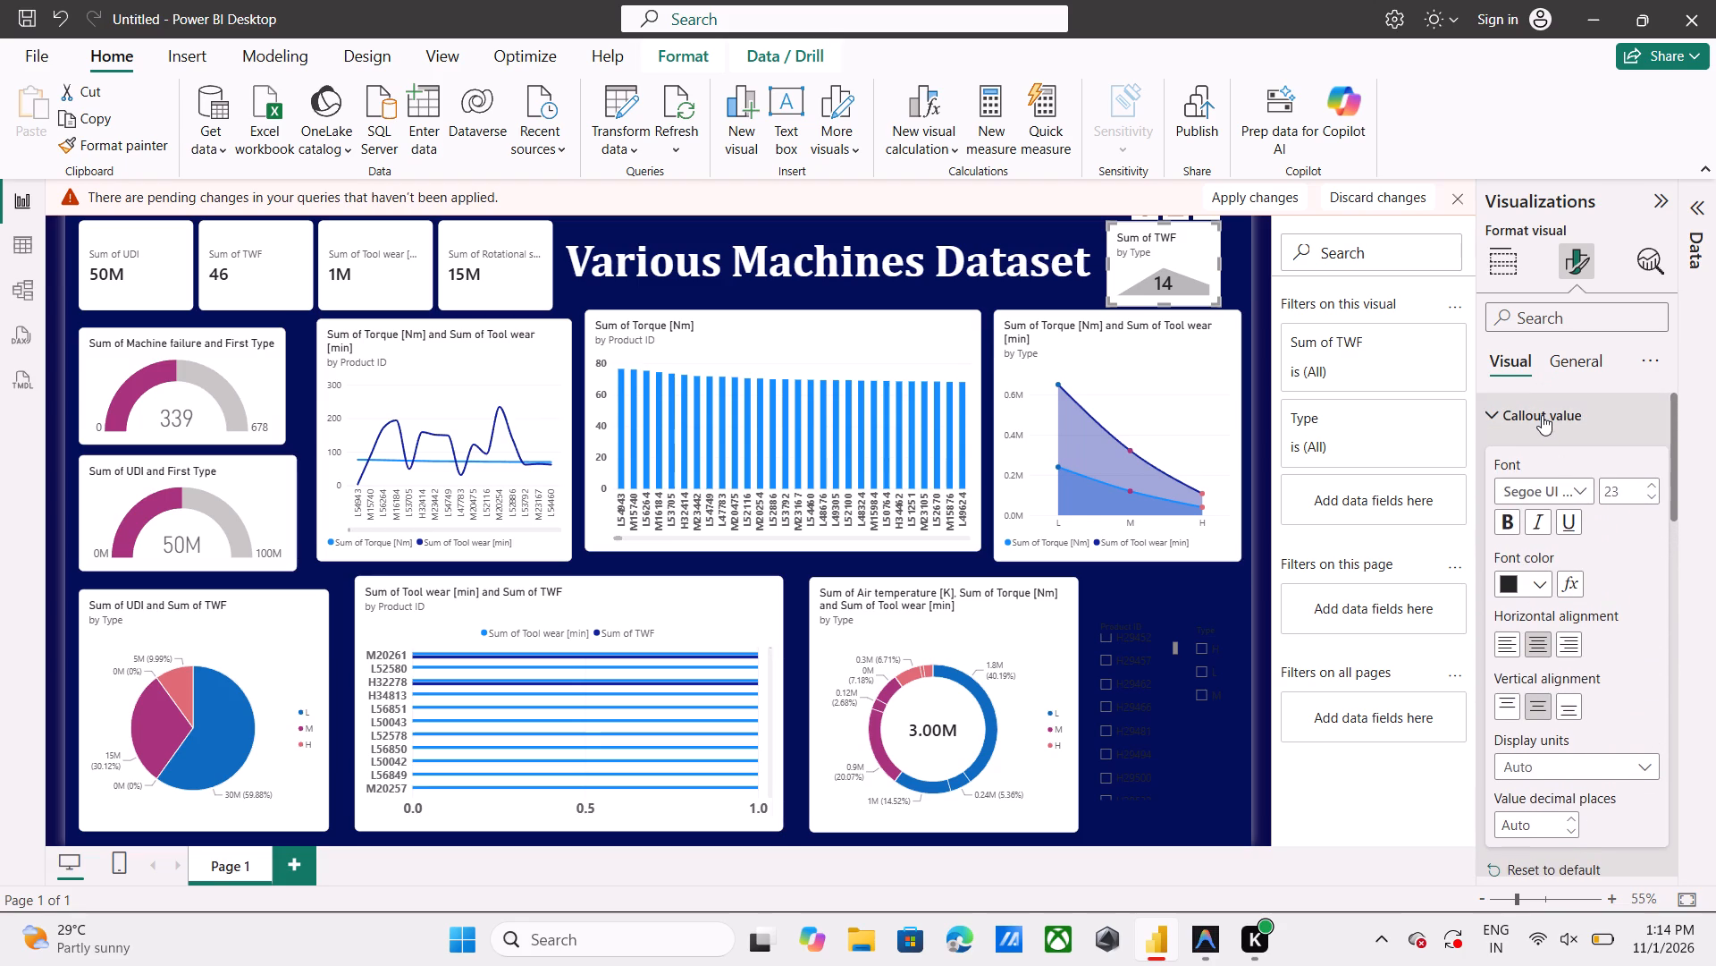
Set the icon size of the Sum of TWF by Type KPI to 10 pt.
{"action": "left_click", "coordinate": [1542, 415]}
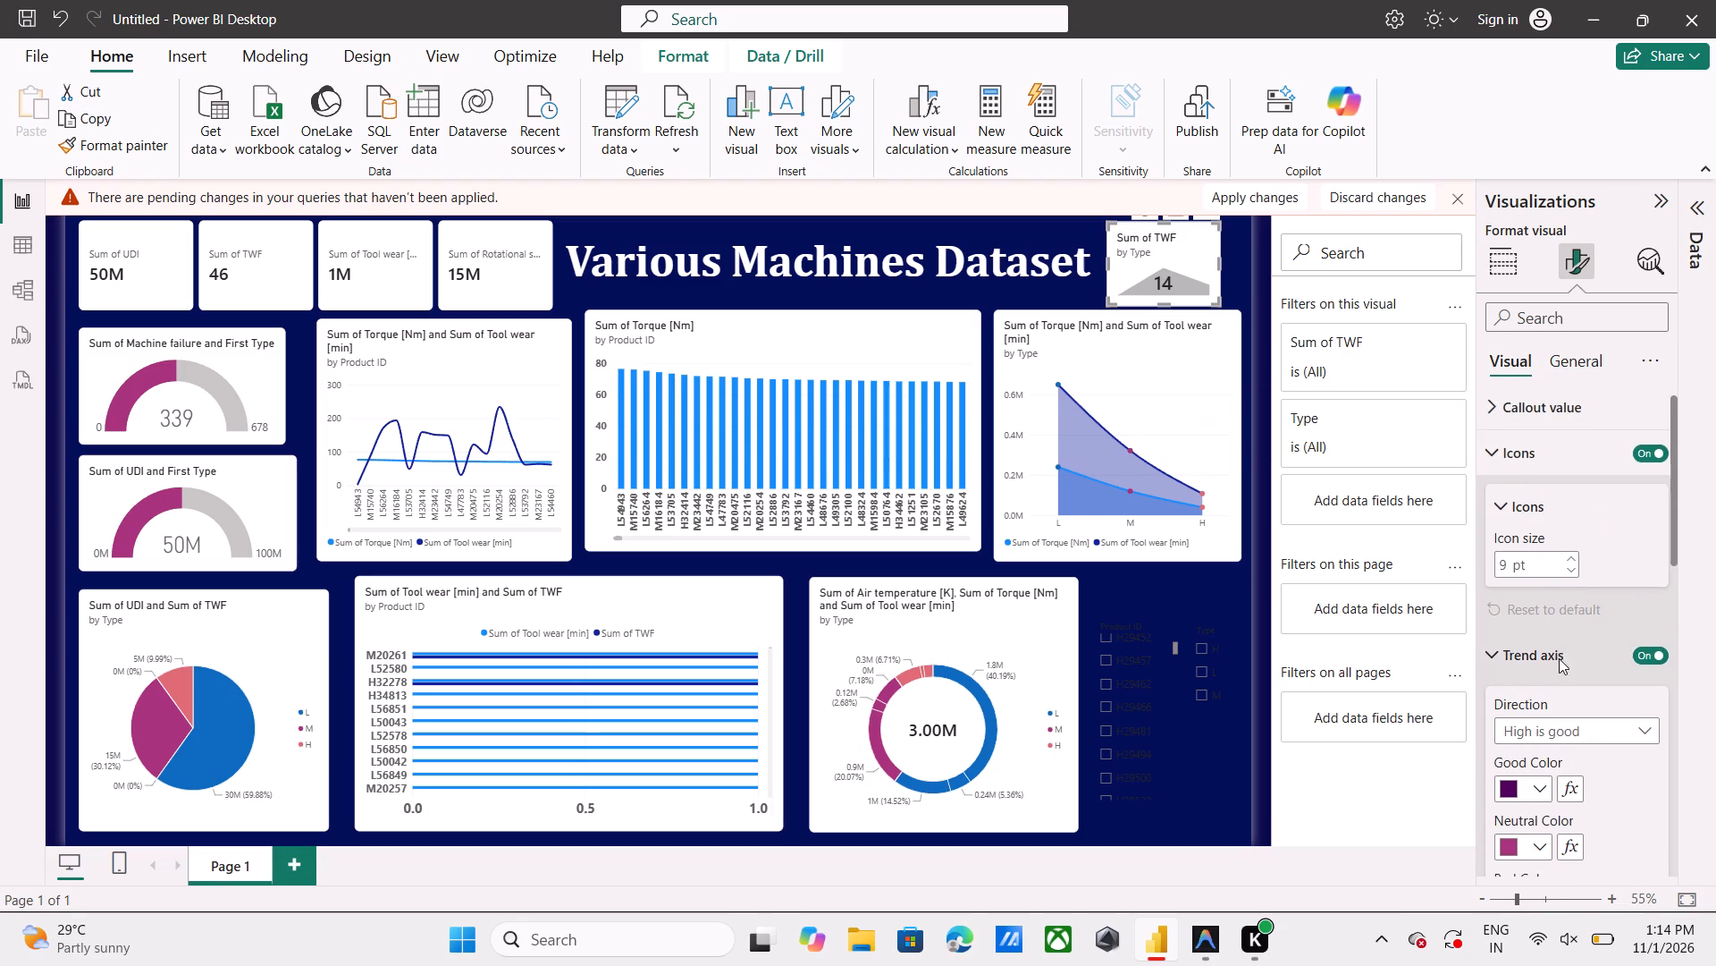
{"action": "left_click", "coordinate": [1573, 569]}
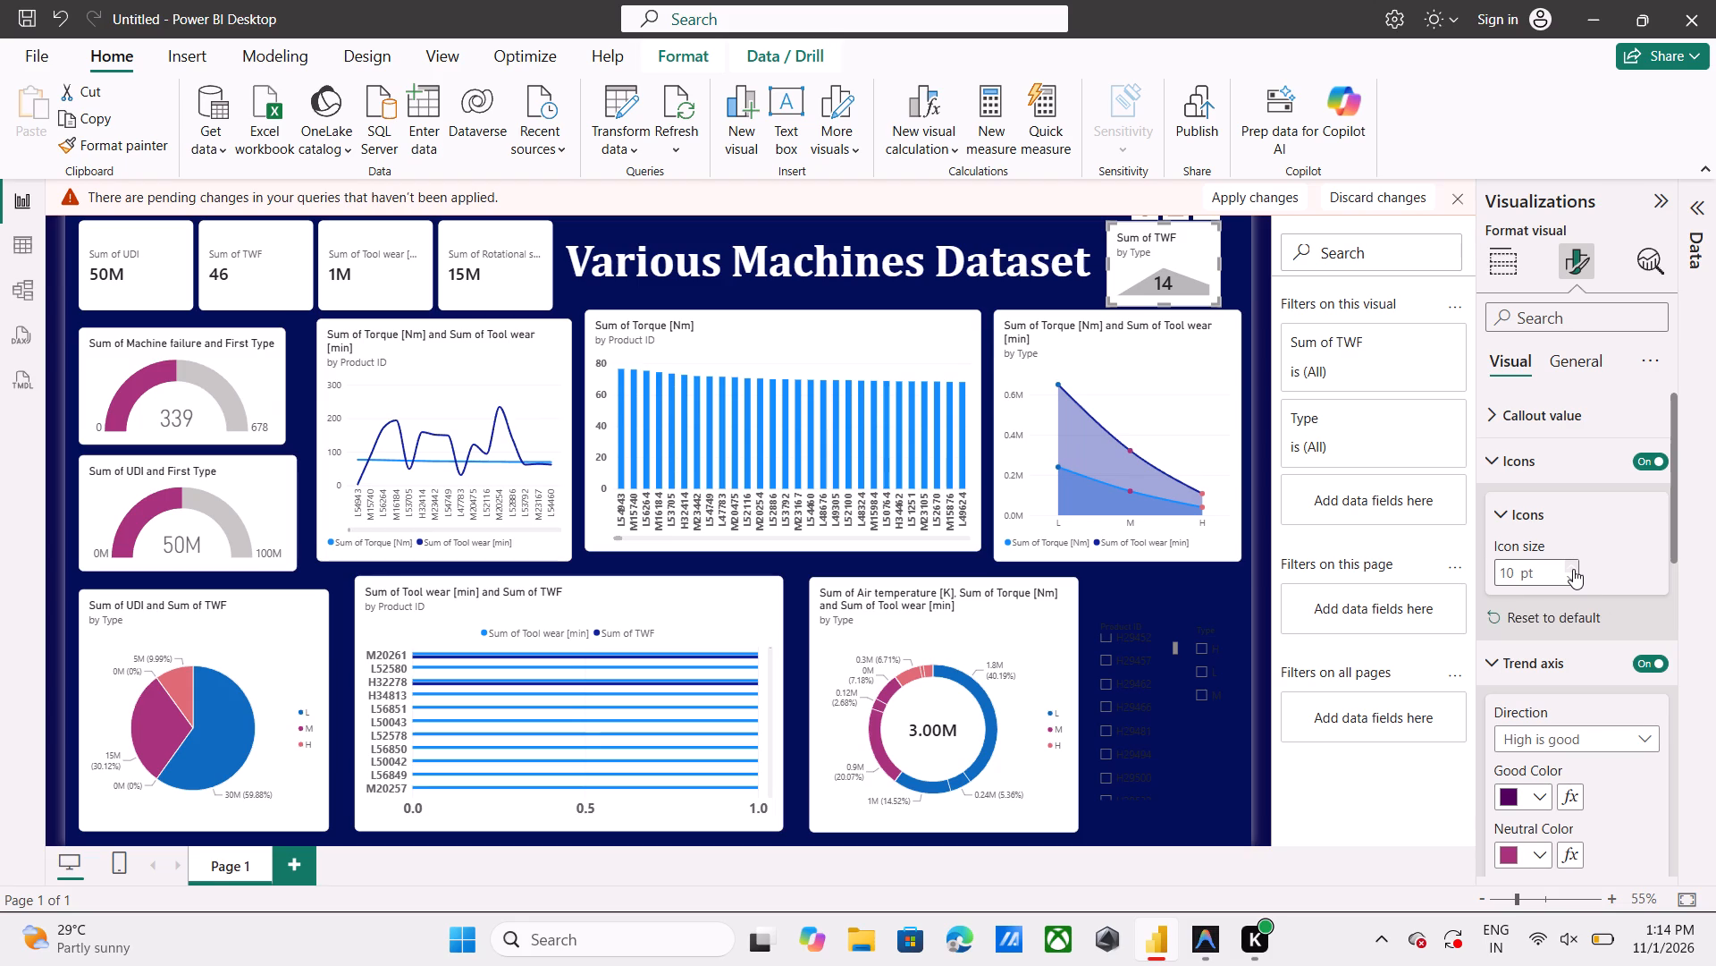
{"action": "left_click", "coordinate": [1368, 809]}
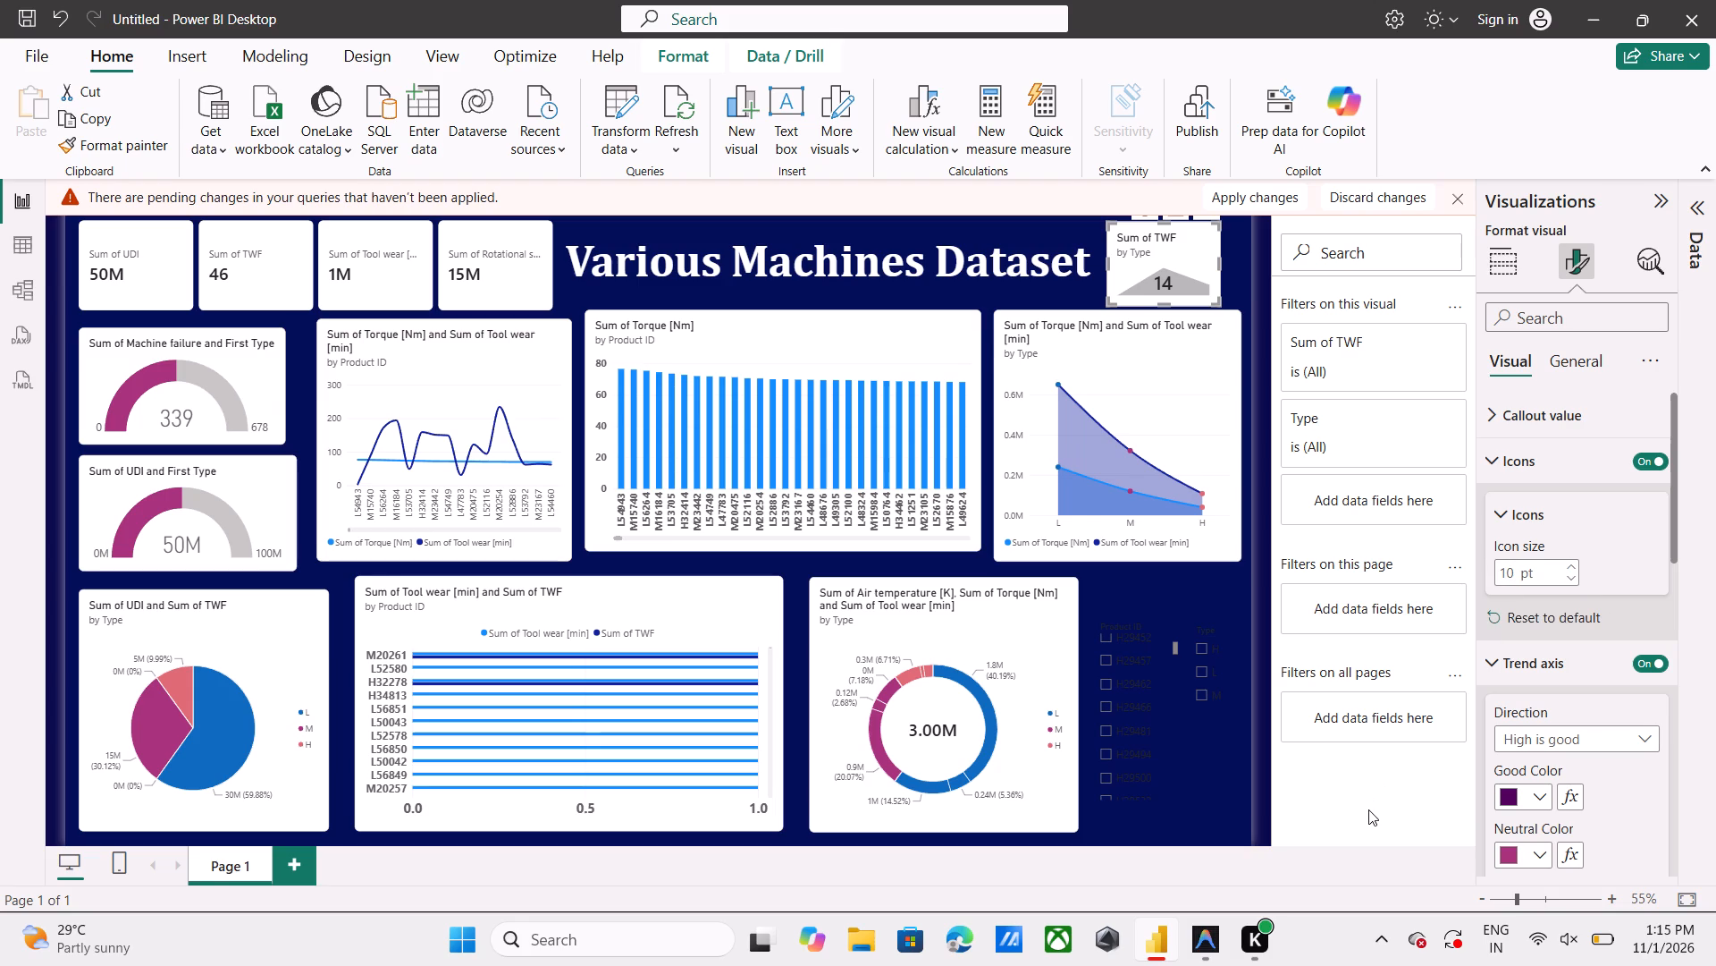
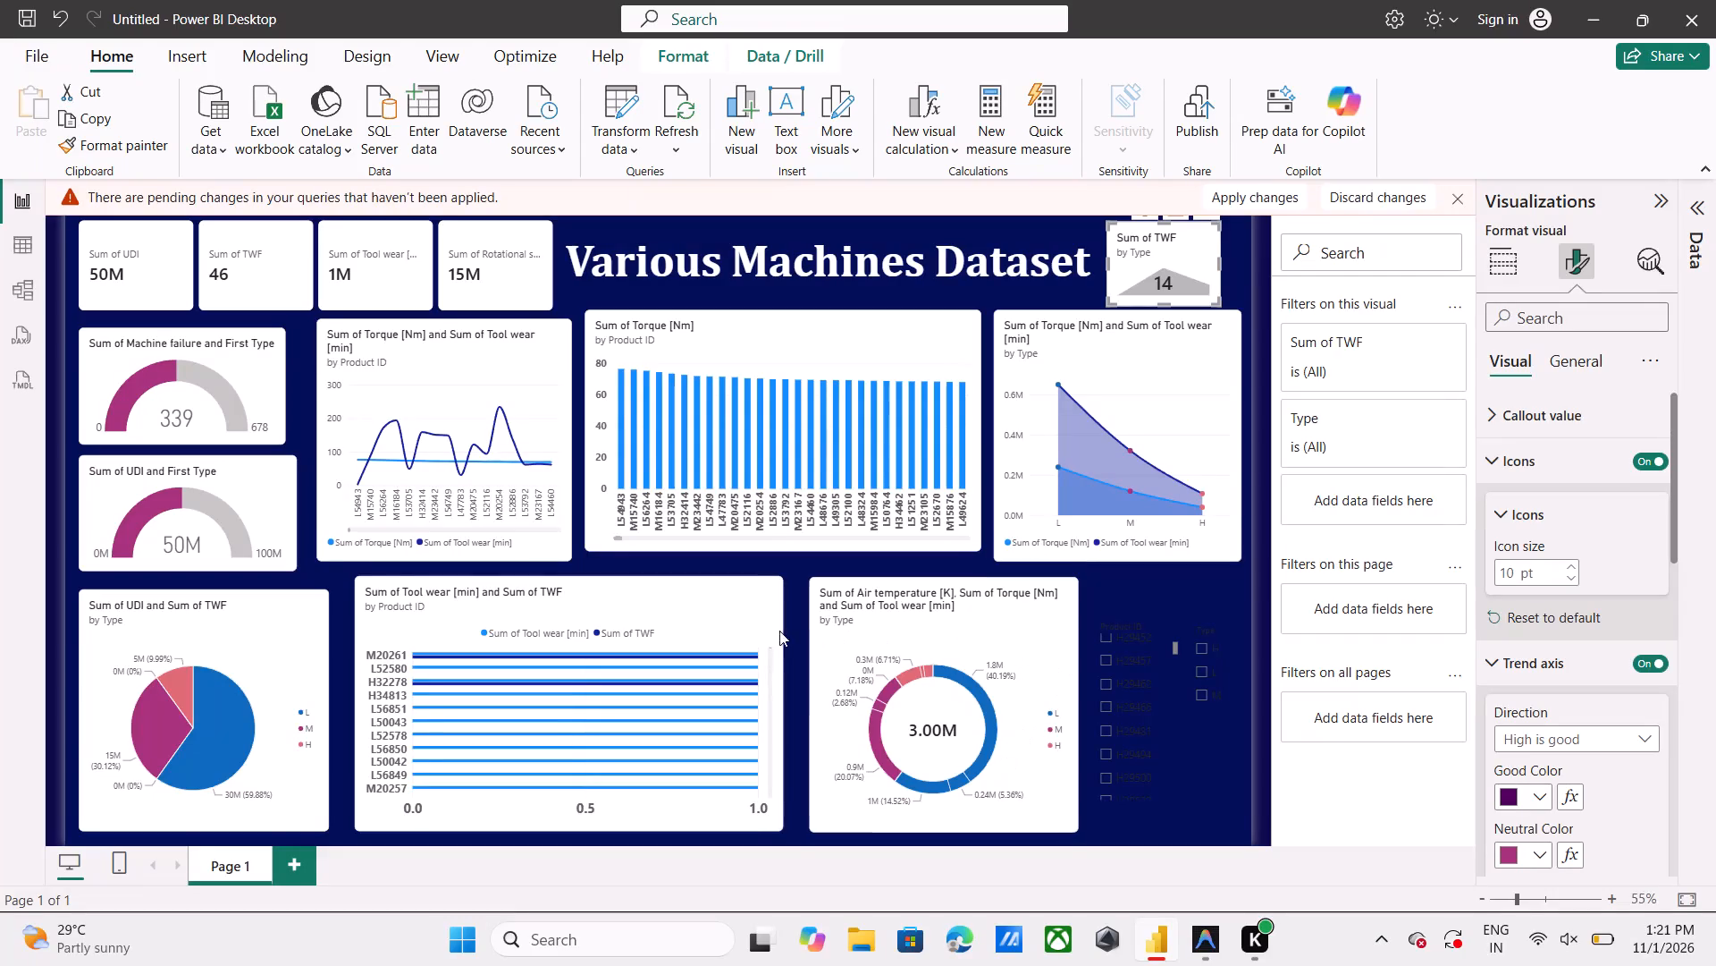
Set the title font size of the Sum of Tool wear [min] and Sum of TWF by Product ID bar chart to 25.
{"action": "left_click", "coordinate": [768, 630]}
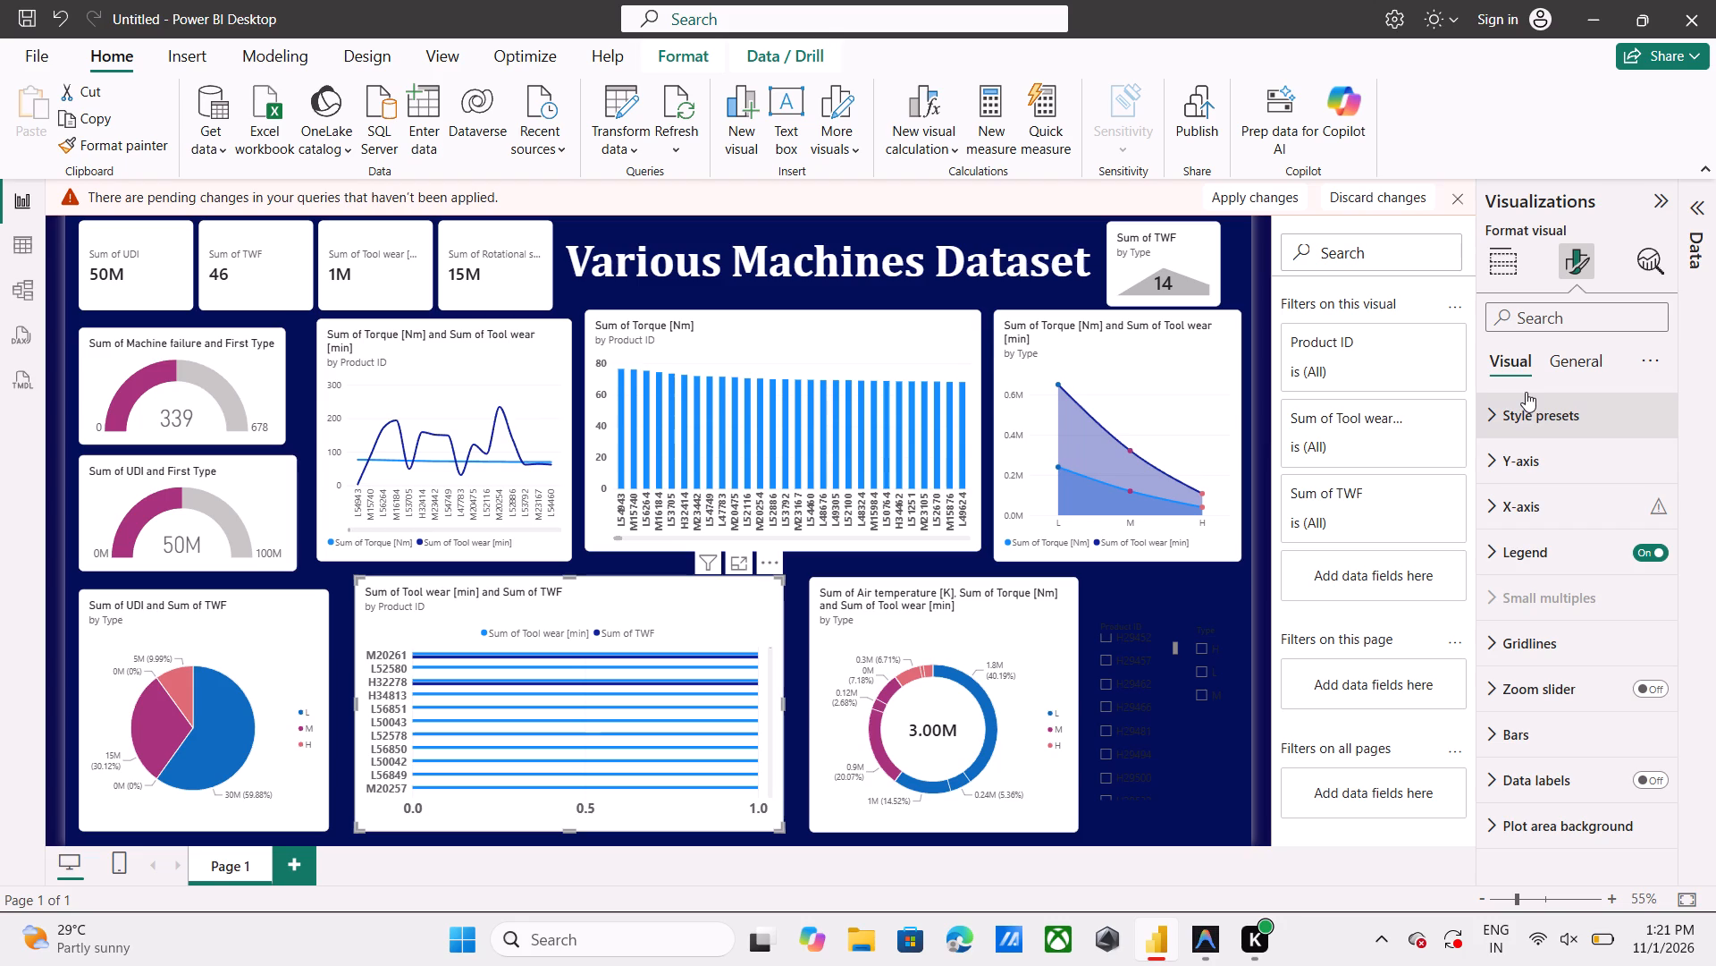
{"action": "scroll", "coordinate": [1560, 685], "scroll_direction": "down", "scroll_amount": 2}
{"action": "left_click", "coordinate": [1586, 366]}
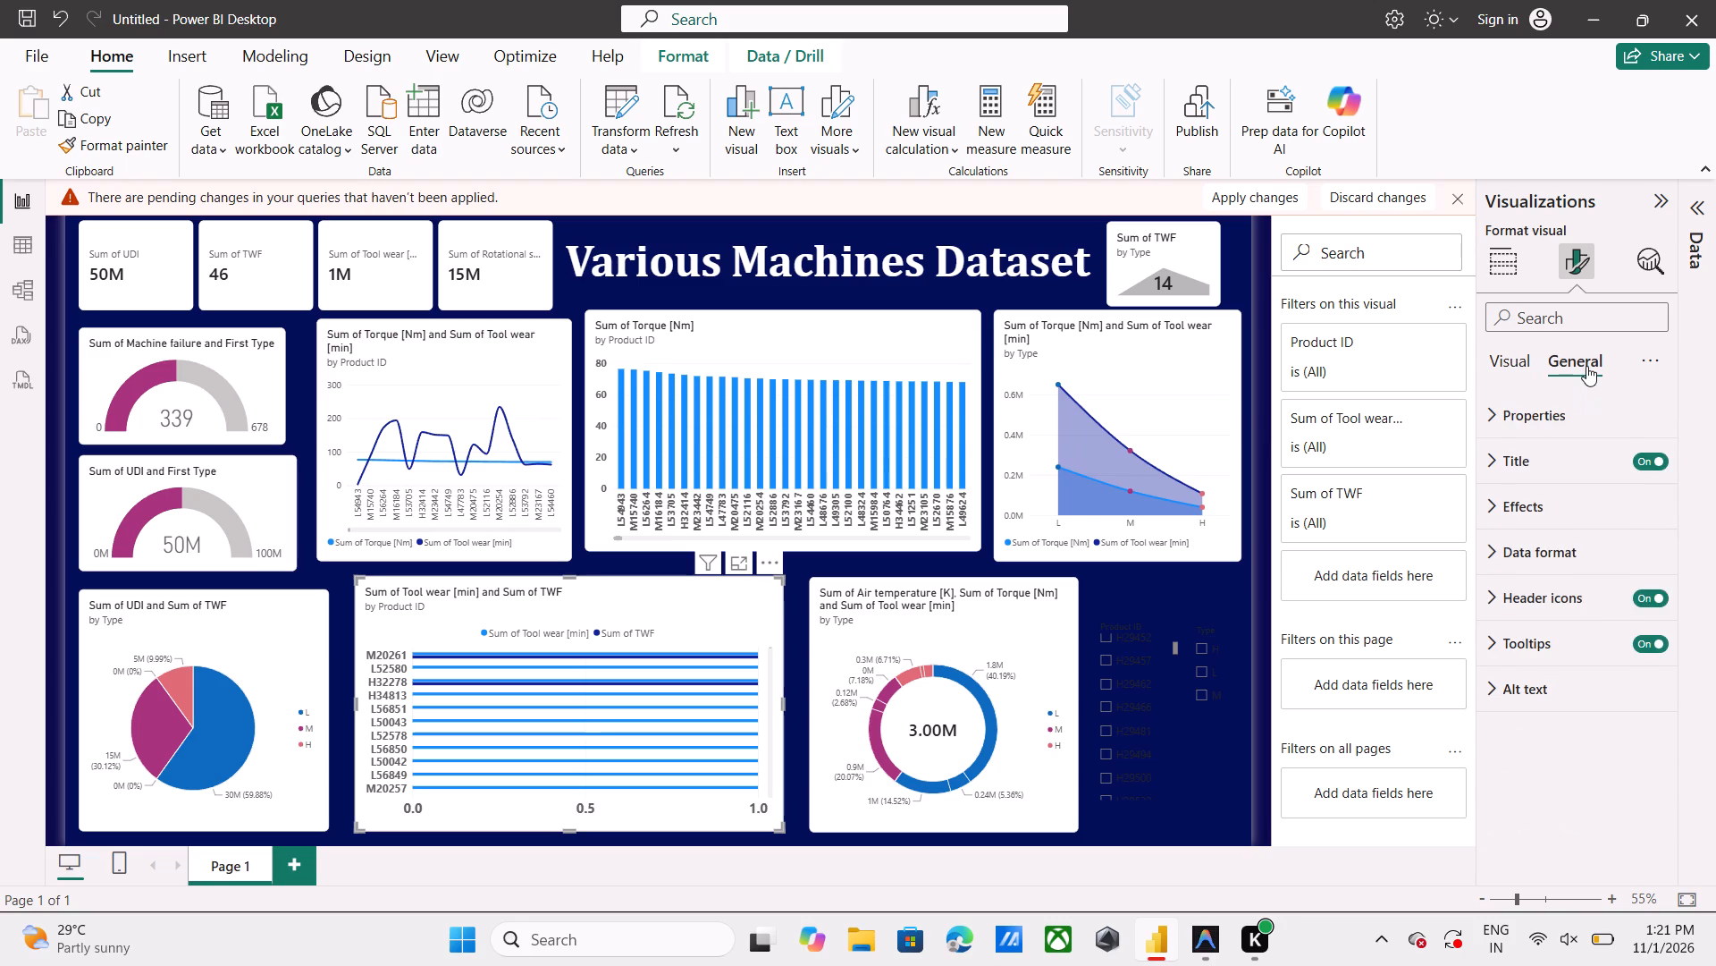
{"action": "left_click", "coordinate": [1577, 468]}
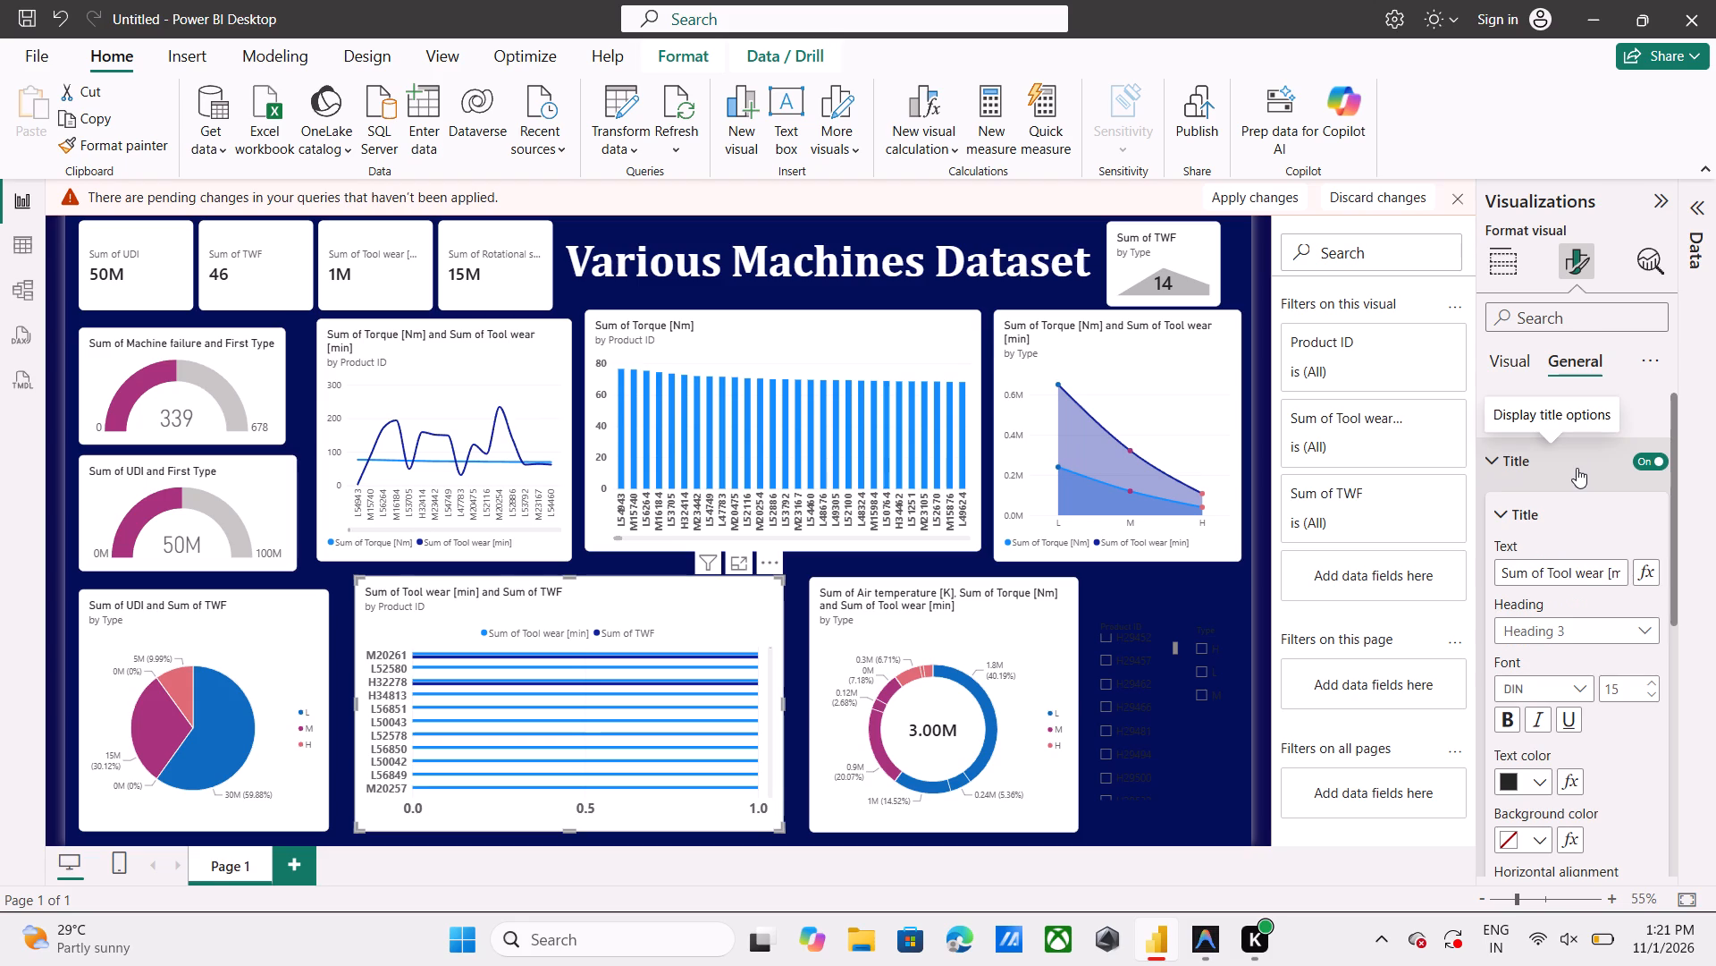
{"action": "scroll", "coordinate": [1587, 666], "scroll_direction": "right", "scroll_amount": 1}
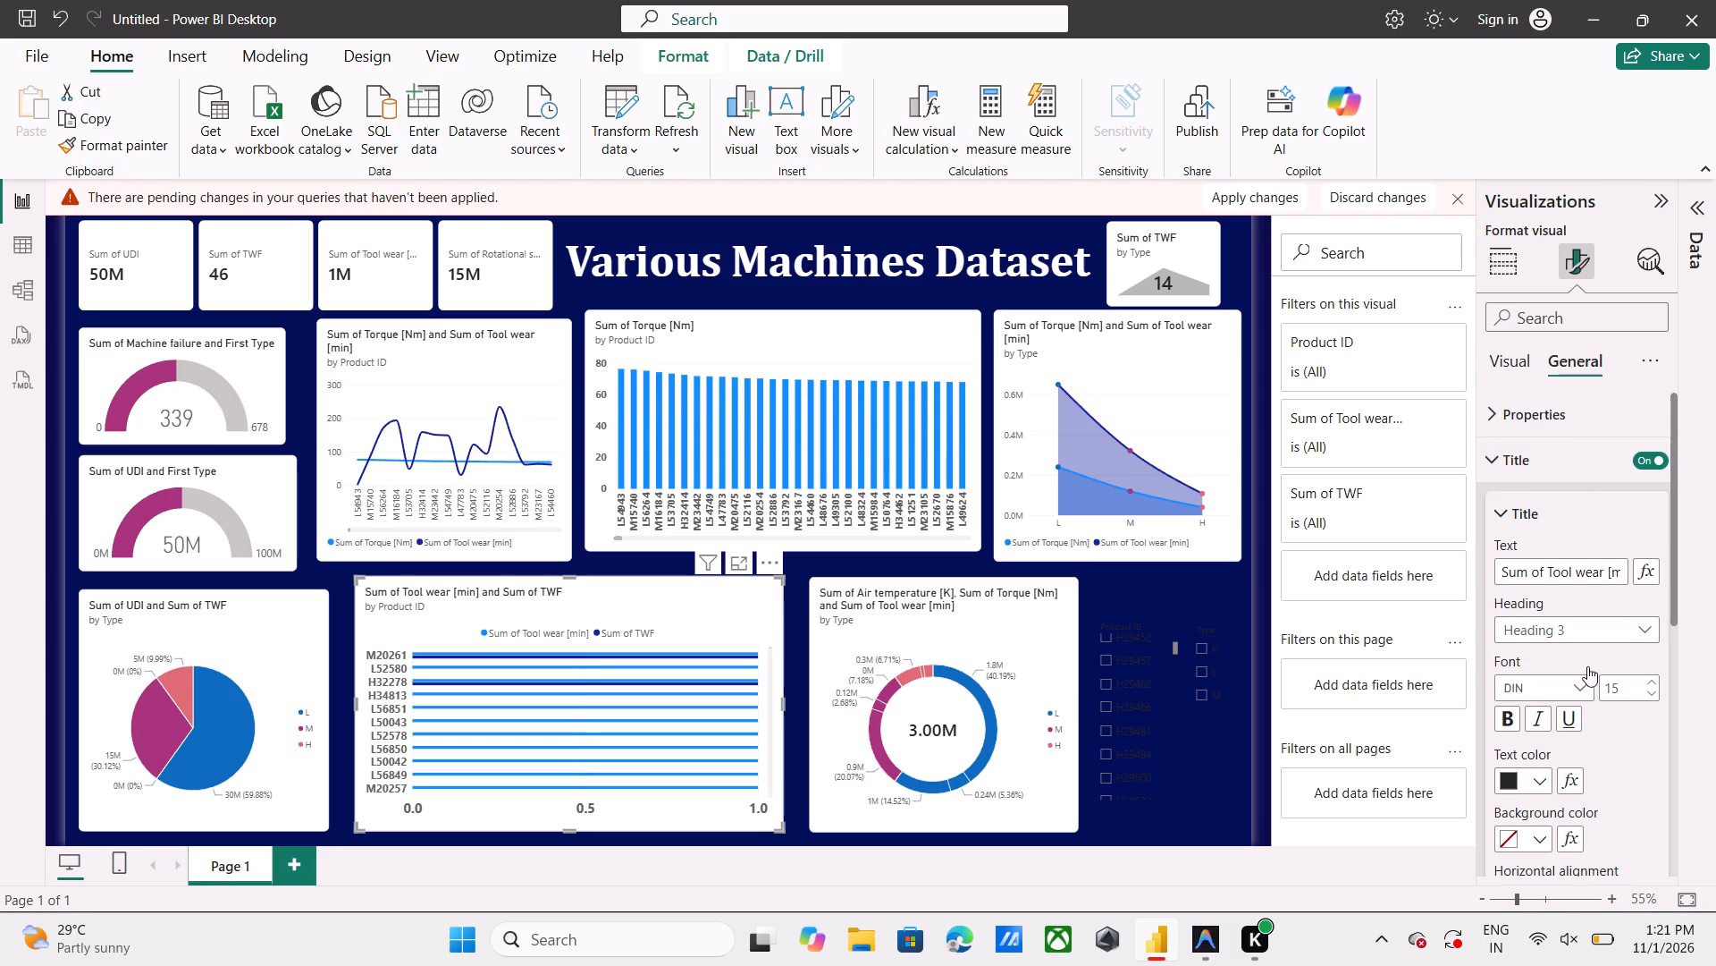
{"action": "scroll", "coordinate": [1587, 666], "scroll_direction": "right", "scroll_amount": 1}
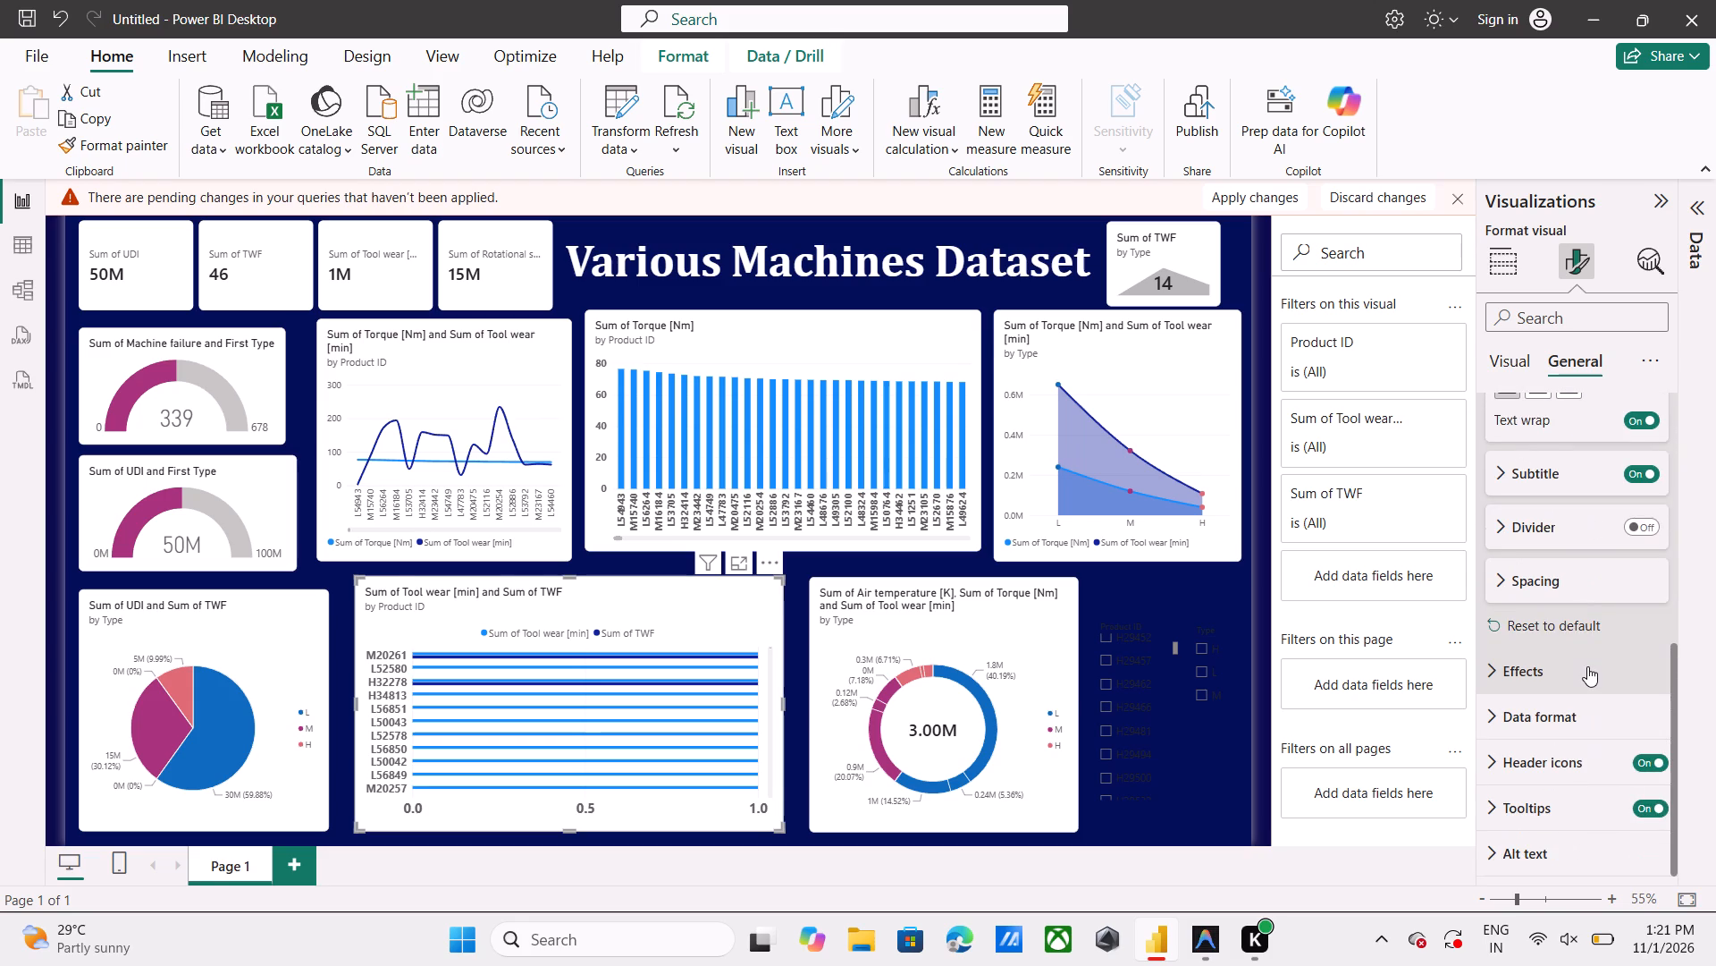
{"action": "scroll", "coordinate": [1587, 666], "scroll_direction": "right", "scroll_amount": 1}
{"action": "scroll", "coordinate": [1587, 666], "scroll_direction": "up", "scroll_amount": 2}
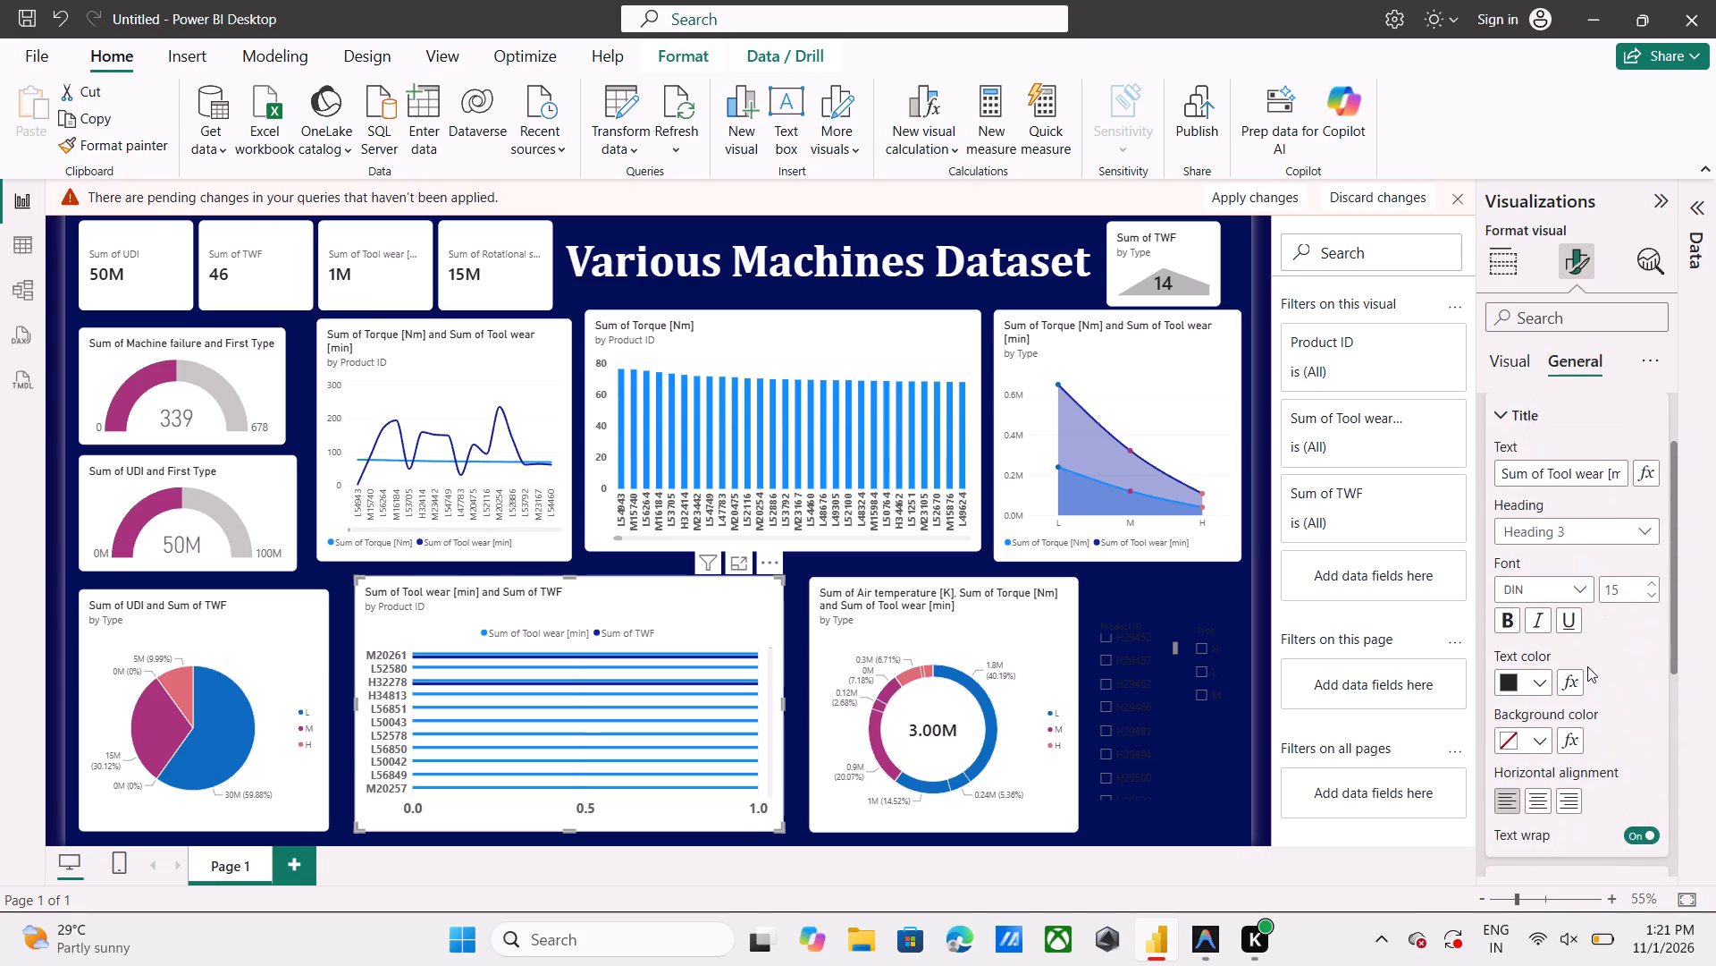
{"action": "left_click", "coordinate": [1656, 580]}
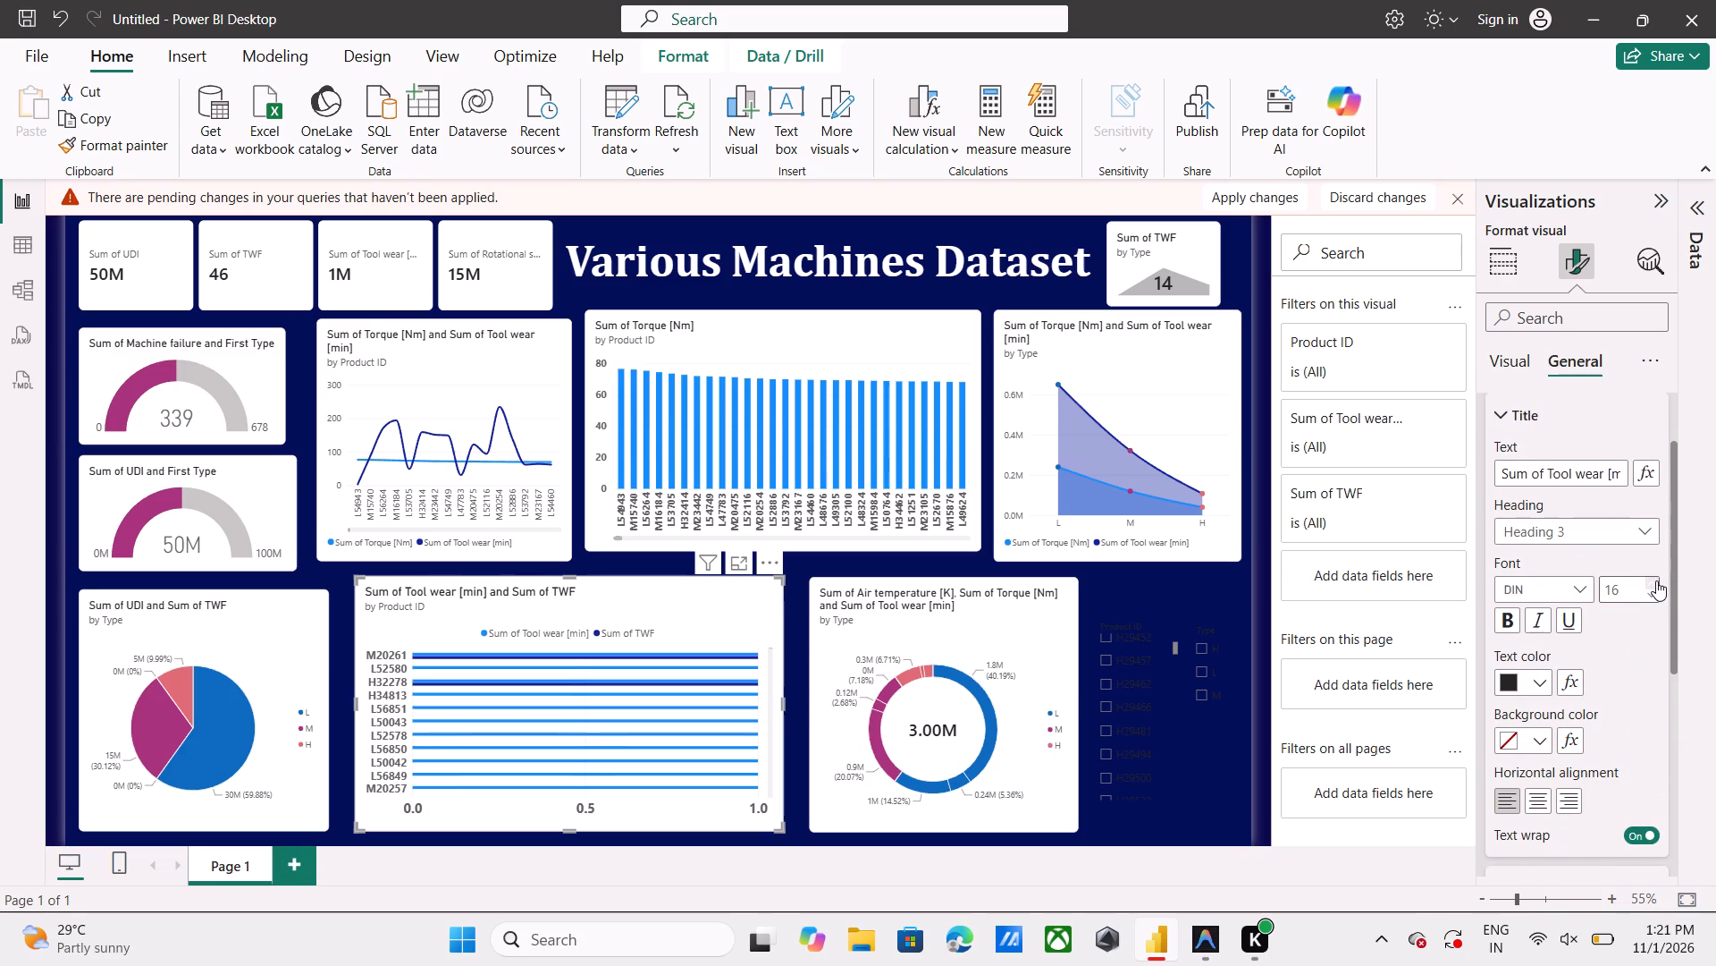
{"action": "left_click", "coordinate": [1656, 580]}
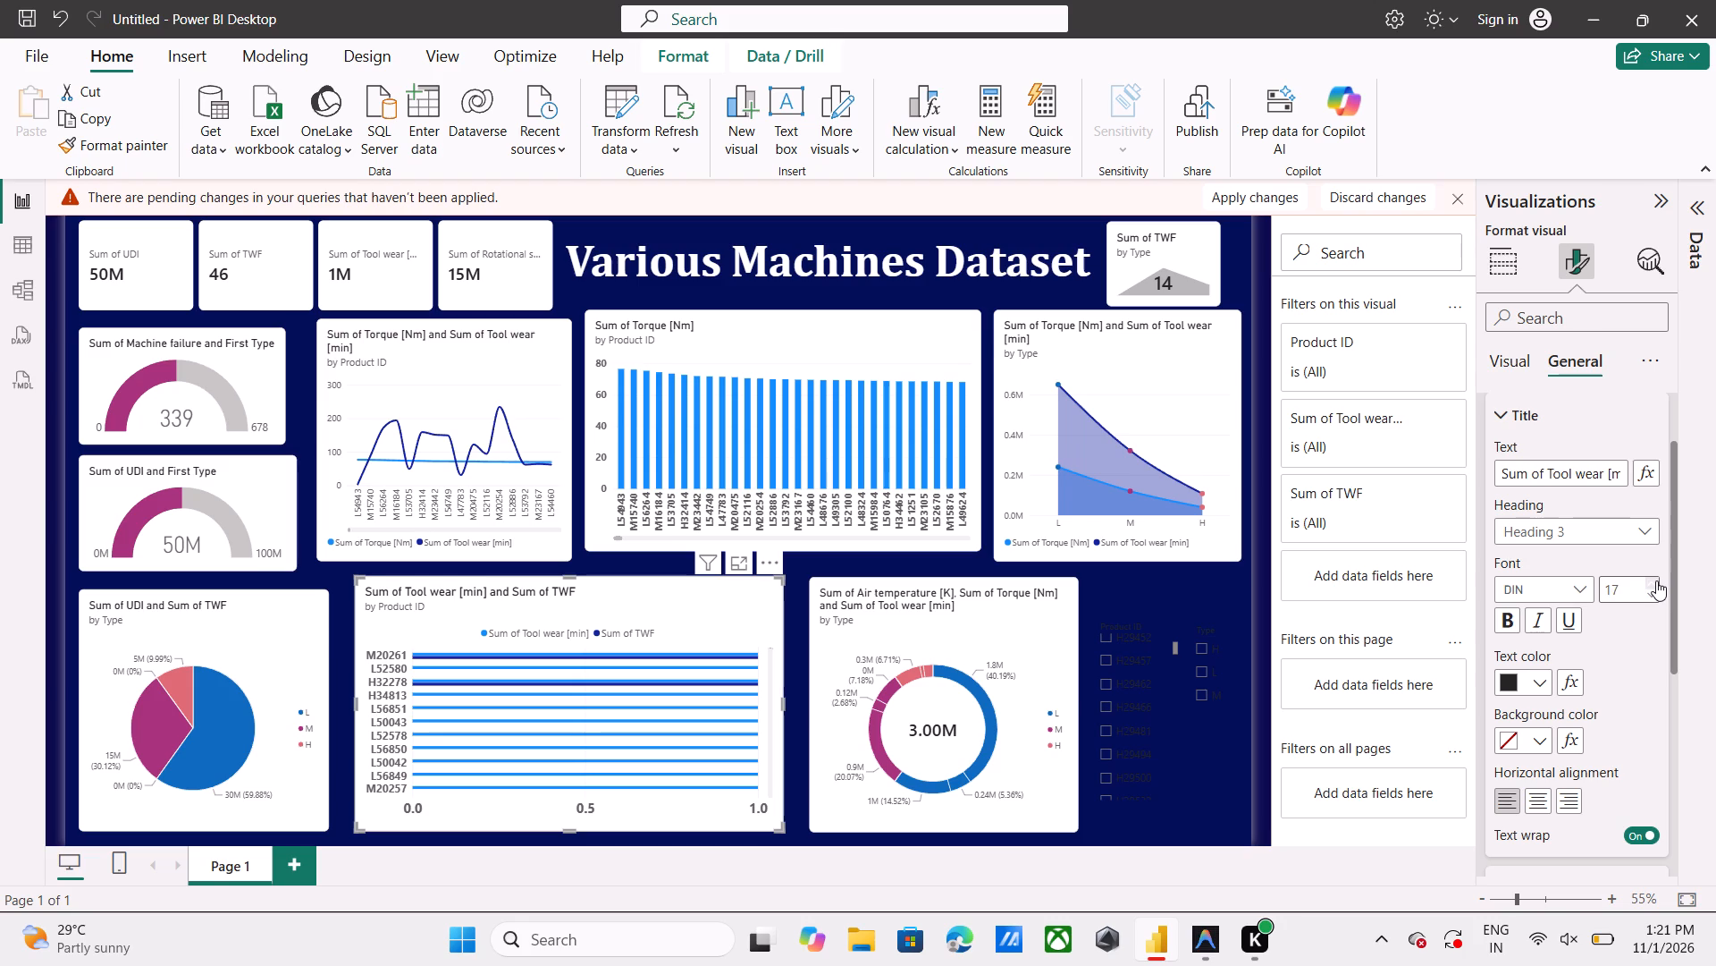
{"action": "left_click", "coordinate": [1656, 580]}
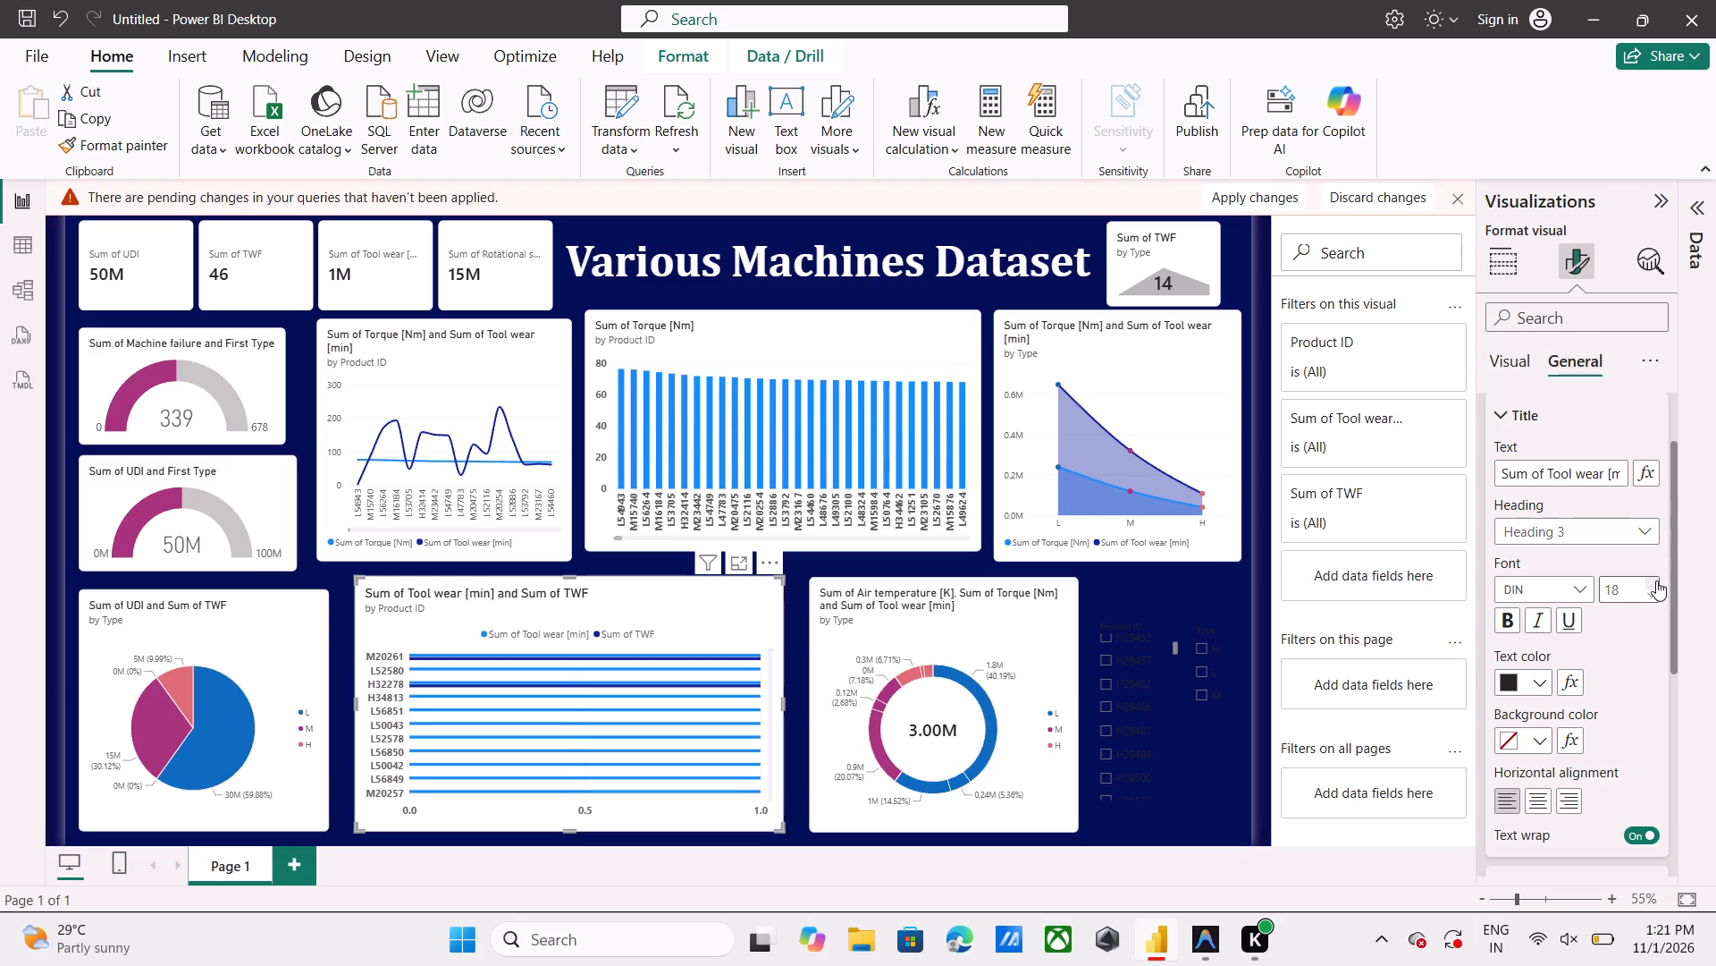
{"action": "left_click", "coordinate": [1656, 580]}
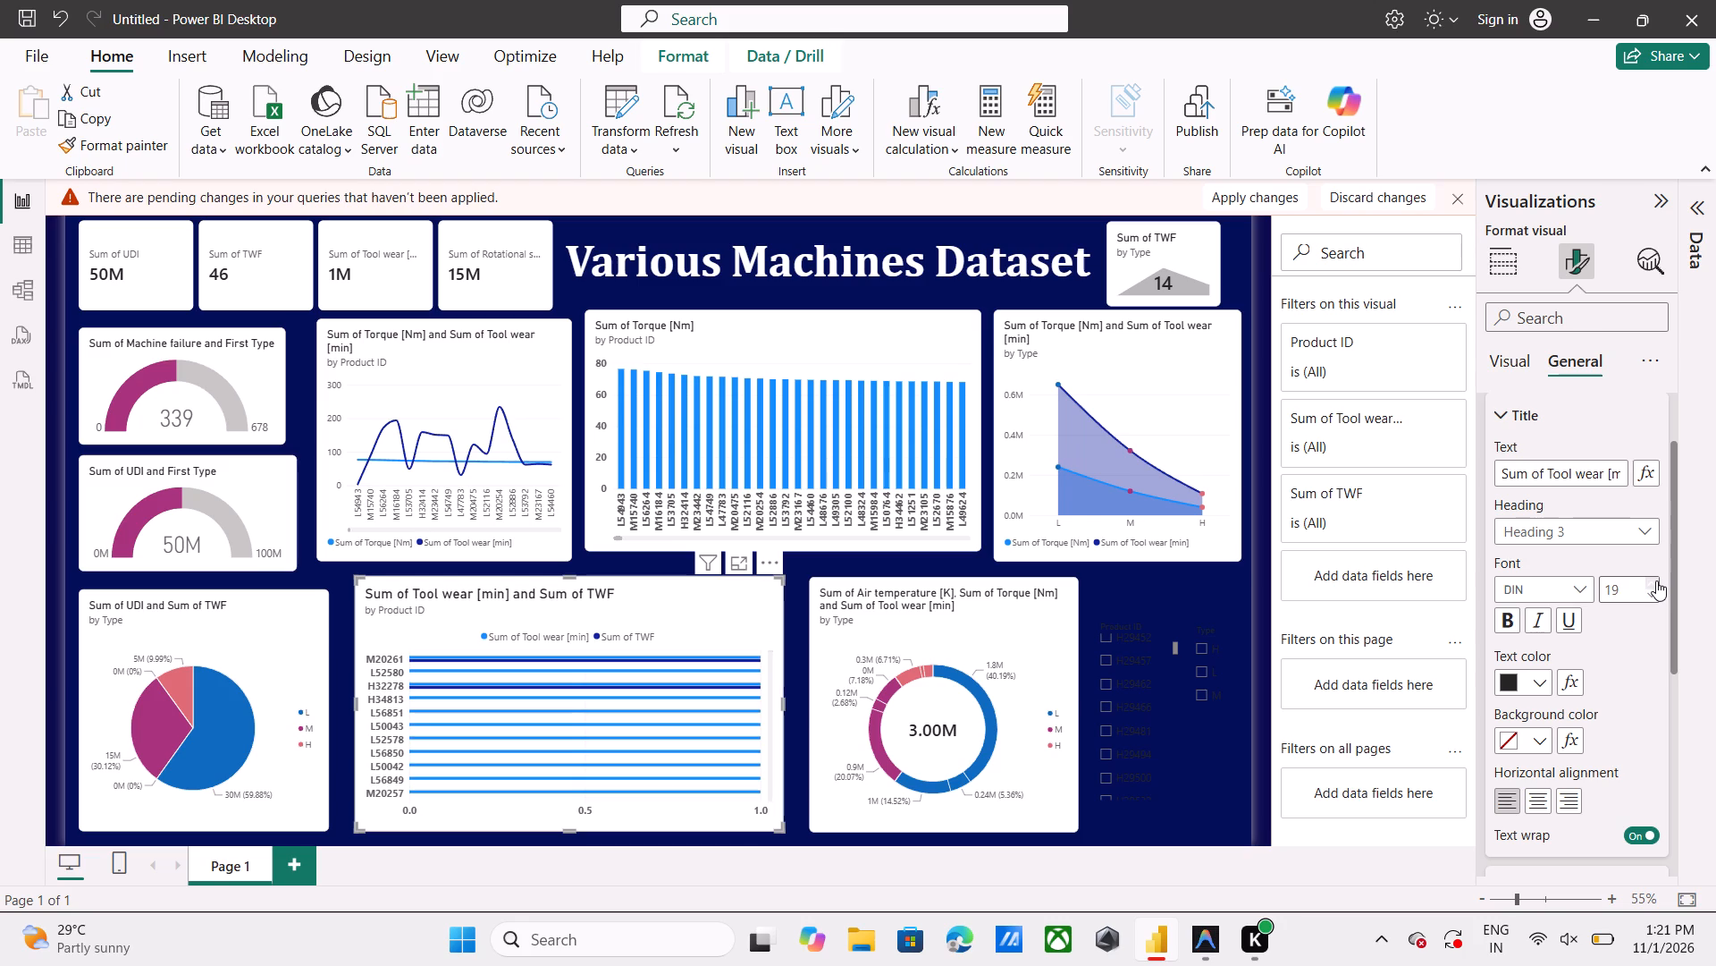
{"action": "left_click", "coordinate": [1656, 580]}
{"action": "left_click", "coordinate": [1656, 580]}
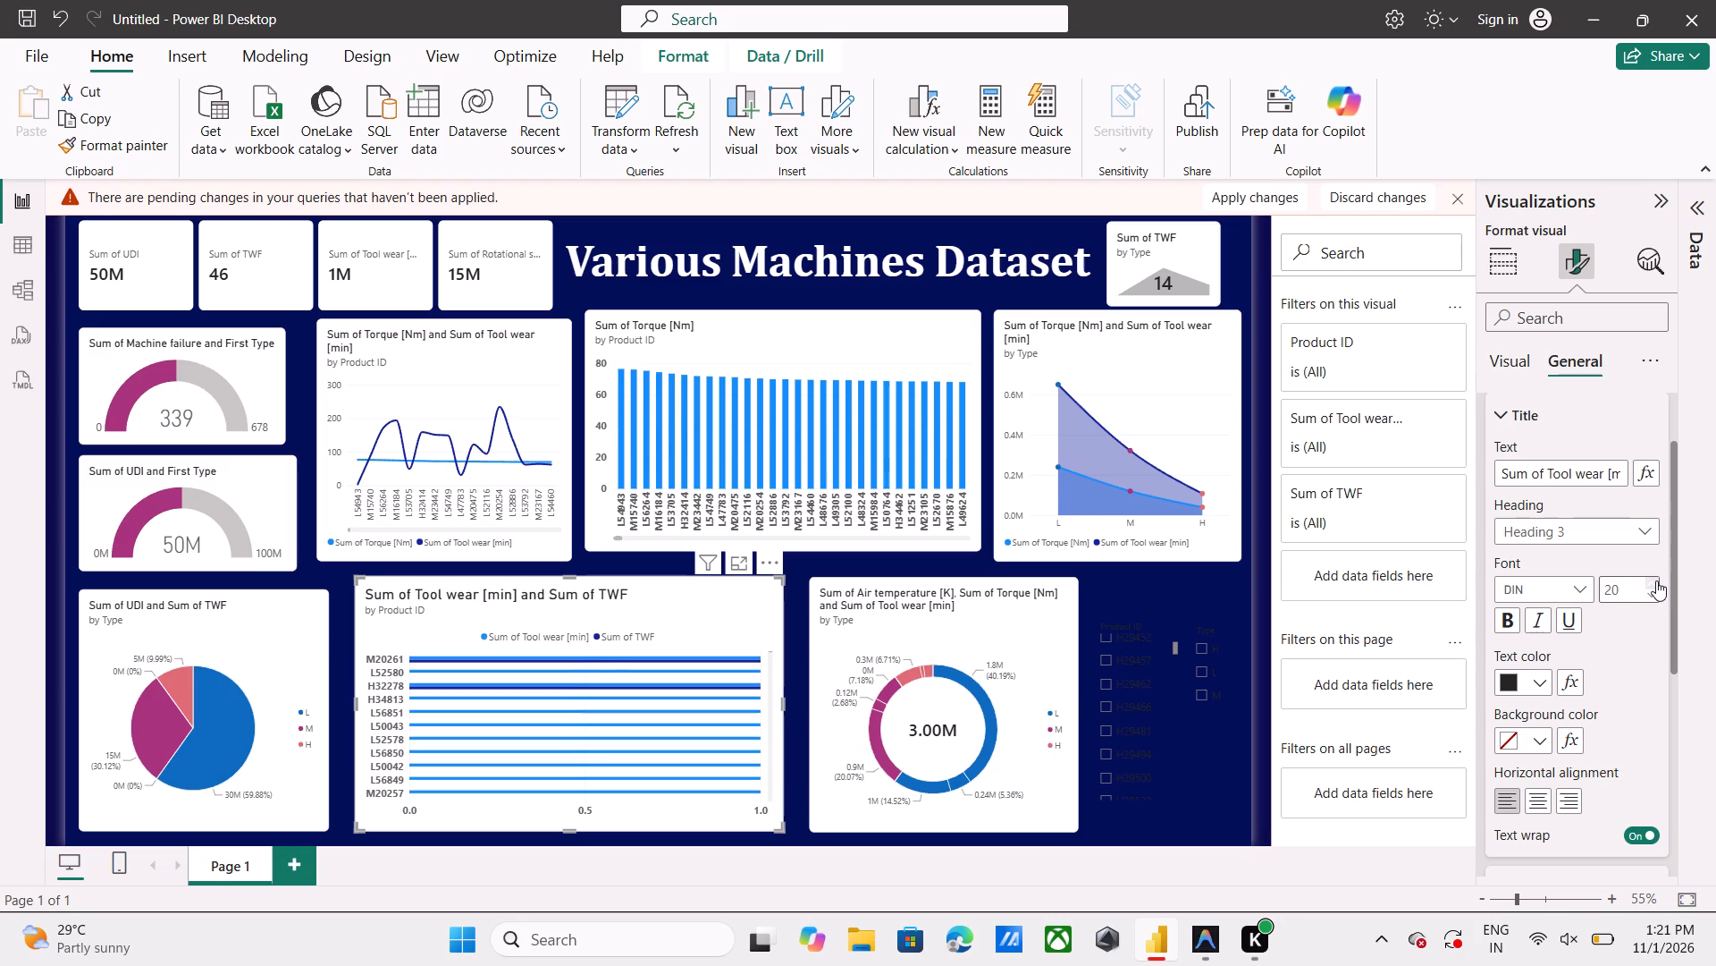
{"action": "triple_click", "coordinate": [1656, 580]}
{"action": "triple_click", "coordinate": [1656, 580]}
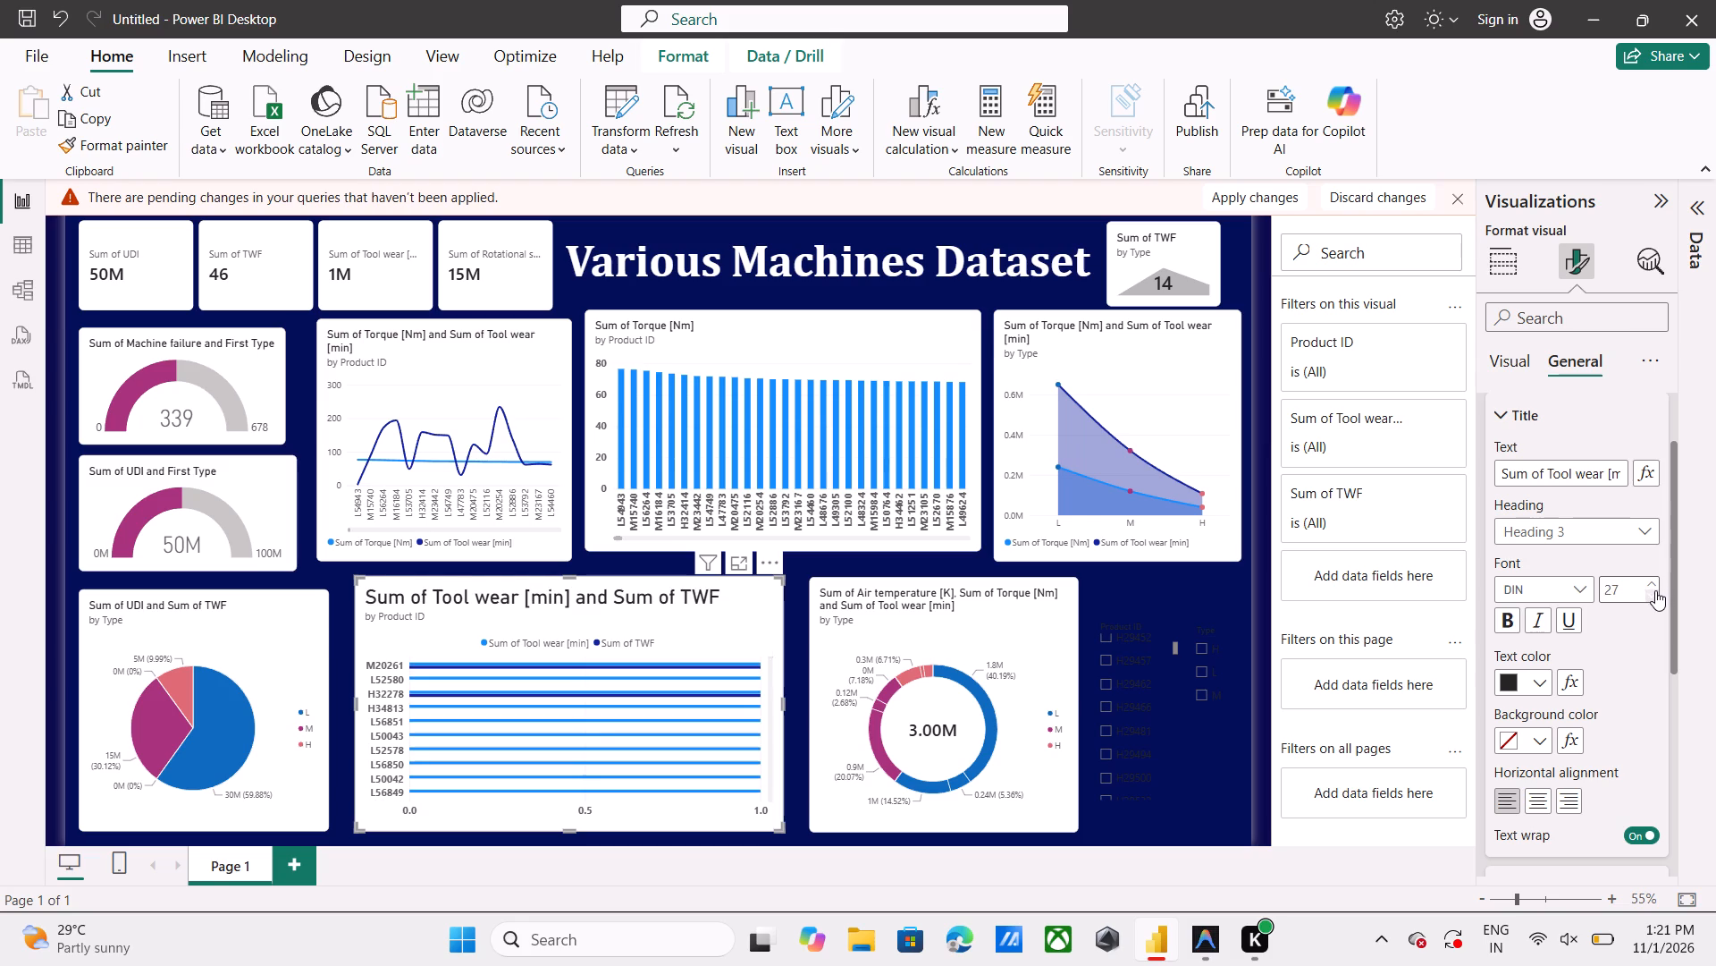
{"action": "left_click", "coordinate": [1655, 590]}
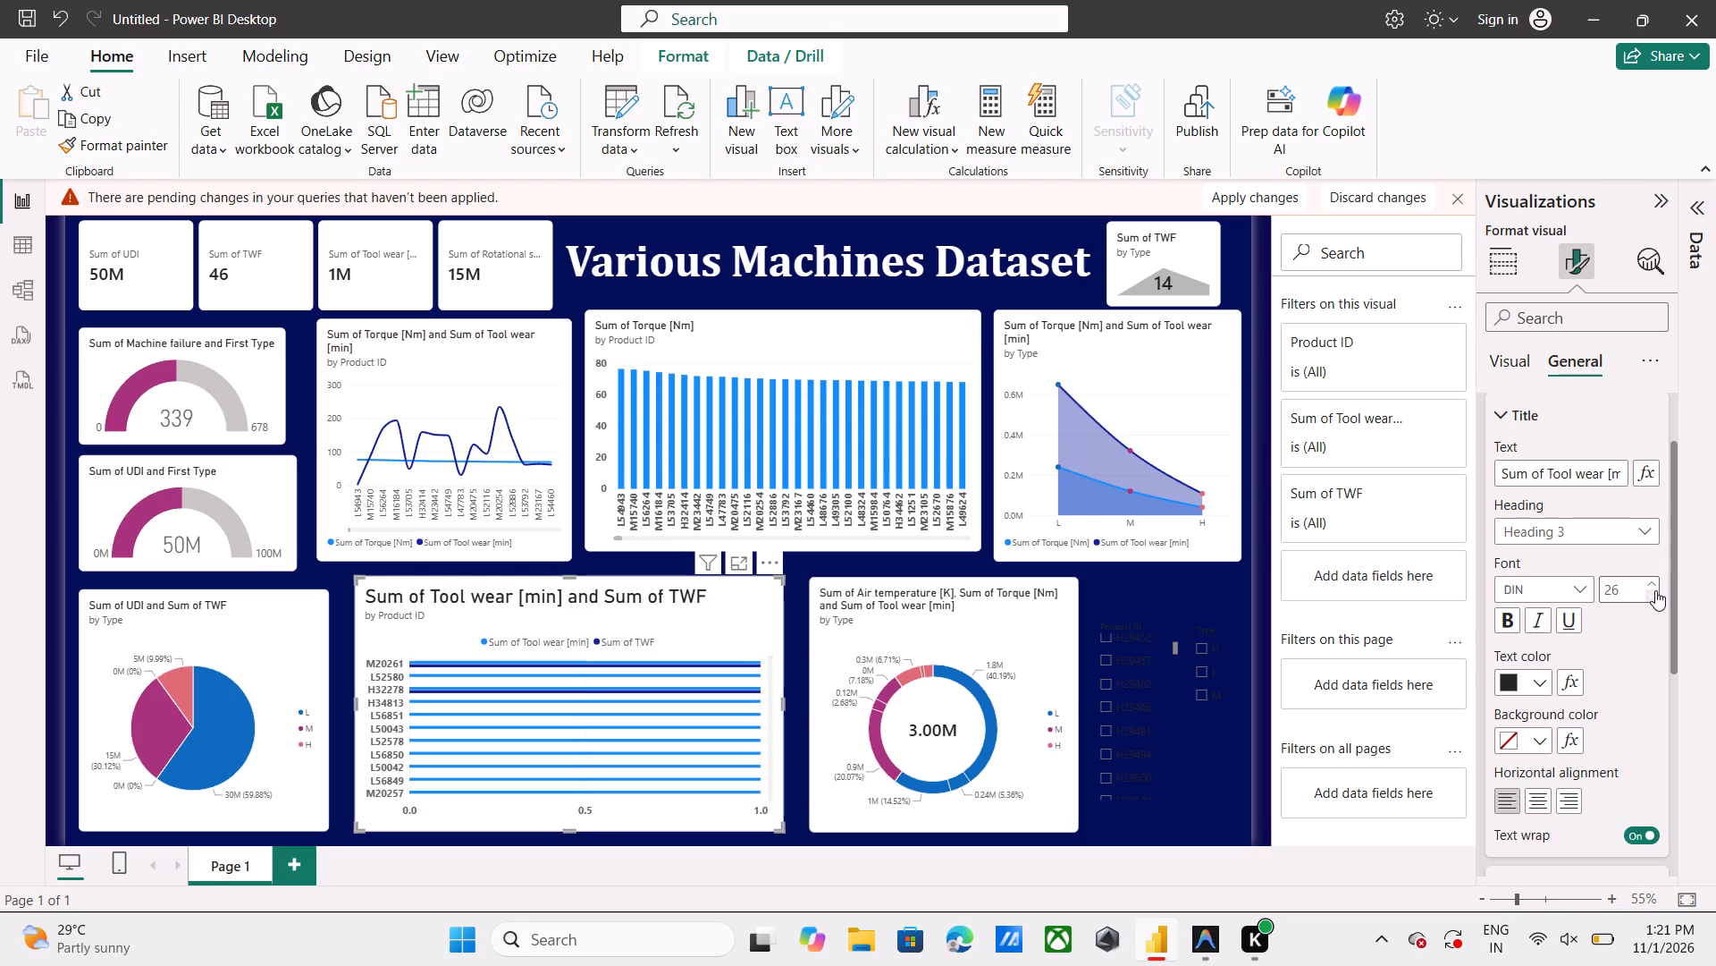
{"action": "left_click", "coordinate": [1655, 590]}
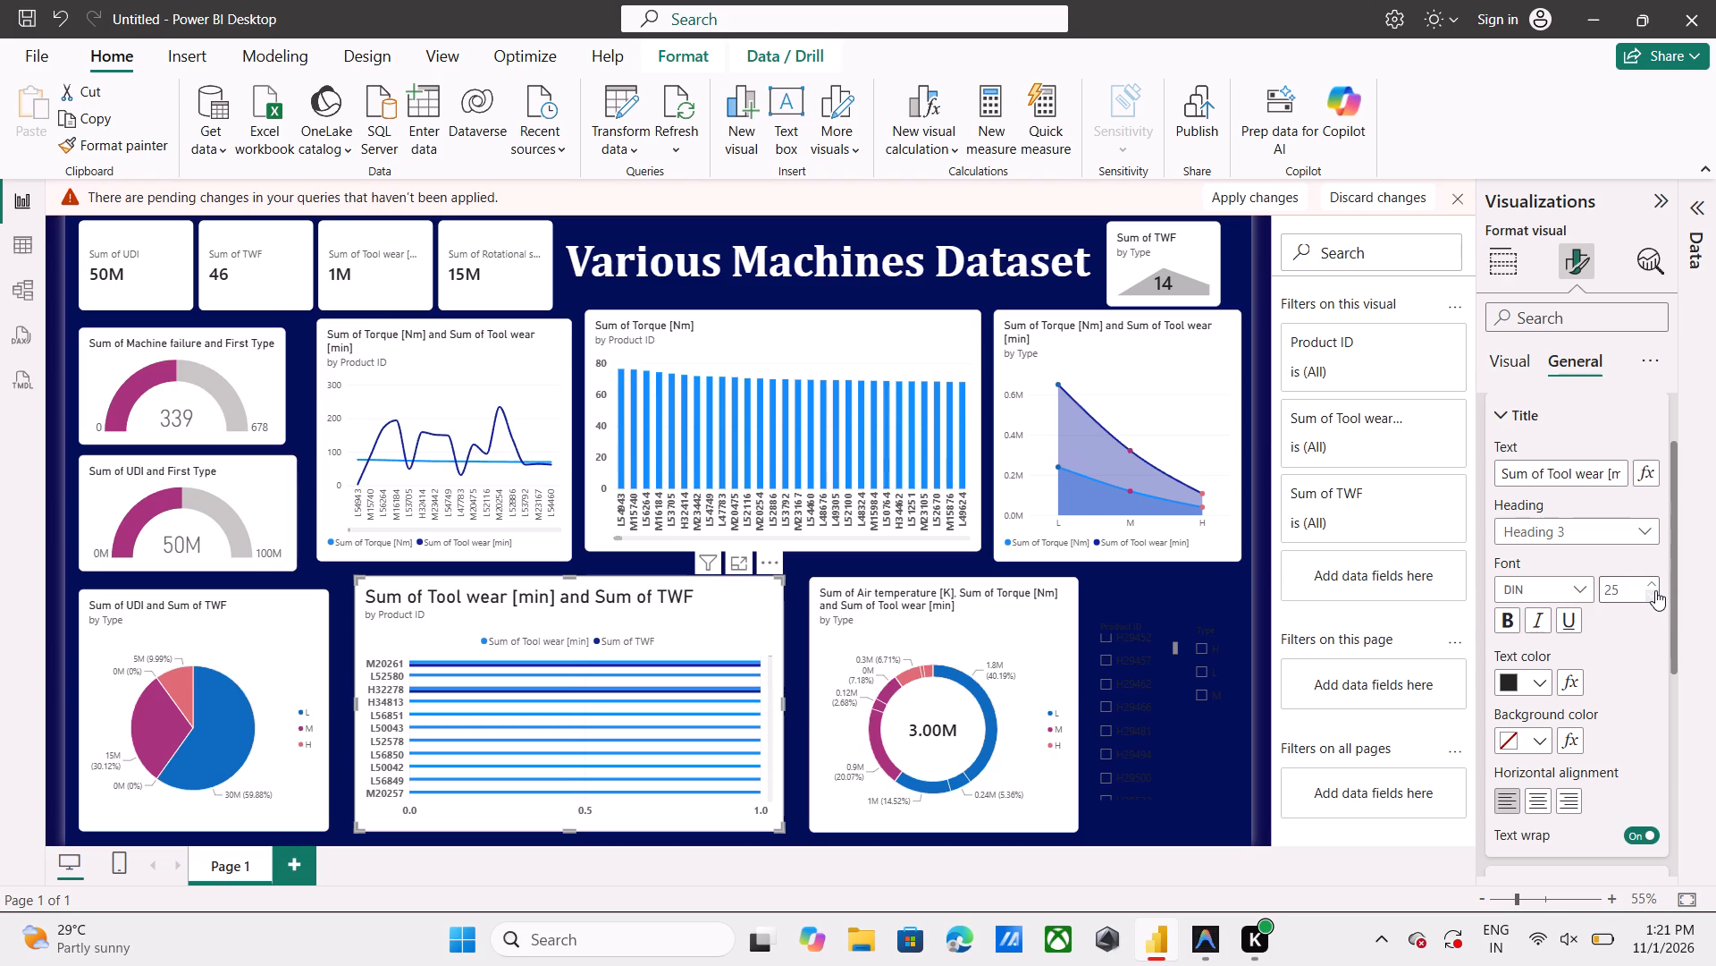
Set the title font size of the Air temperature, Torque and Tool wear by Type donut chart to 18.
{"action": "left_click", "coordinate": [1021, 629]}
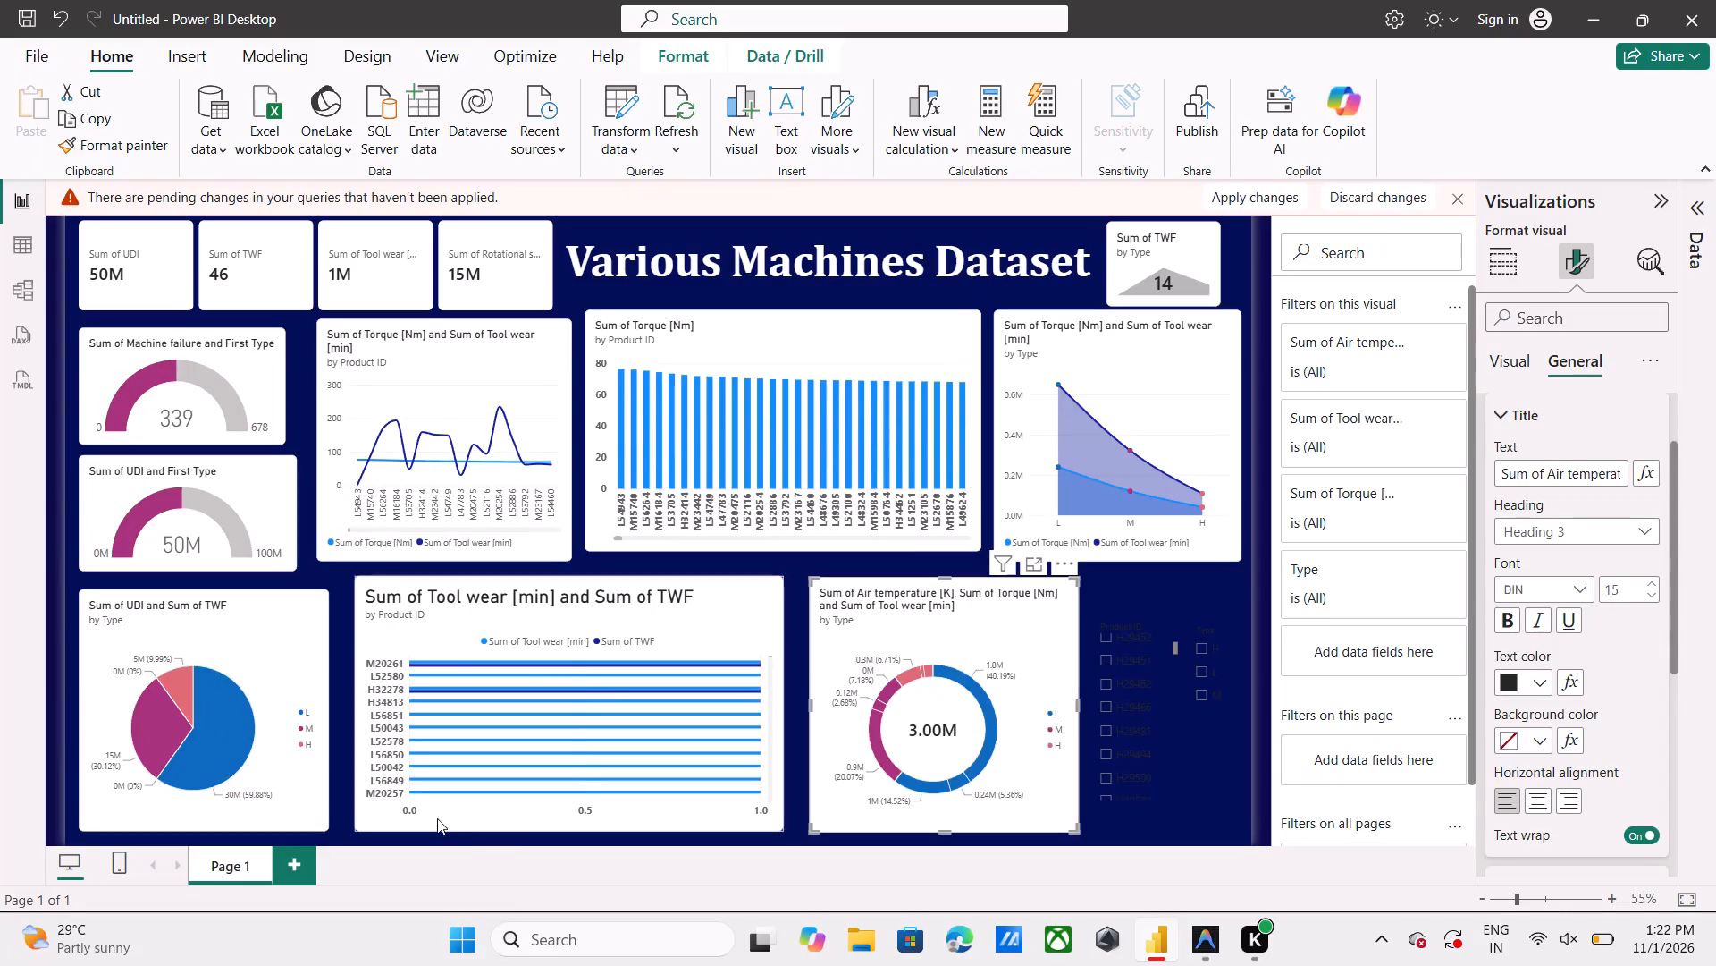
{"action": "left_click", "coordinate": [1020, 749]}
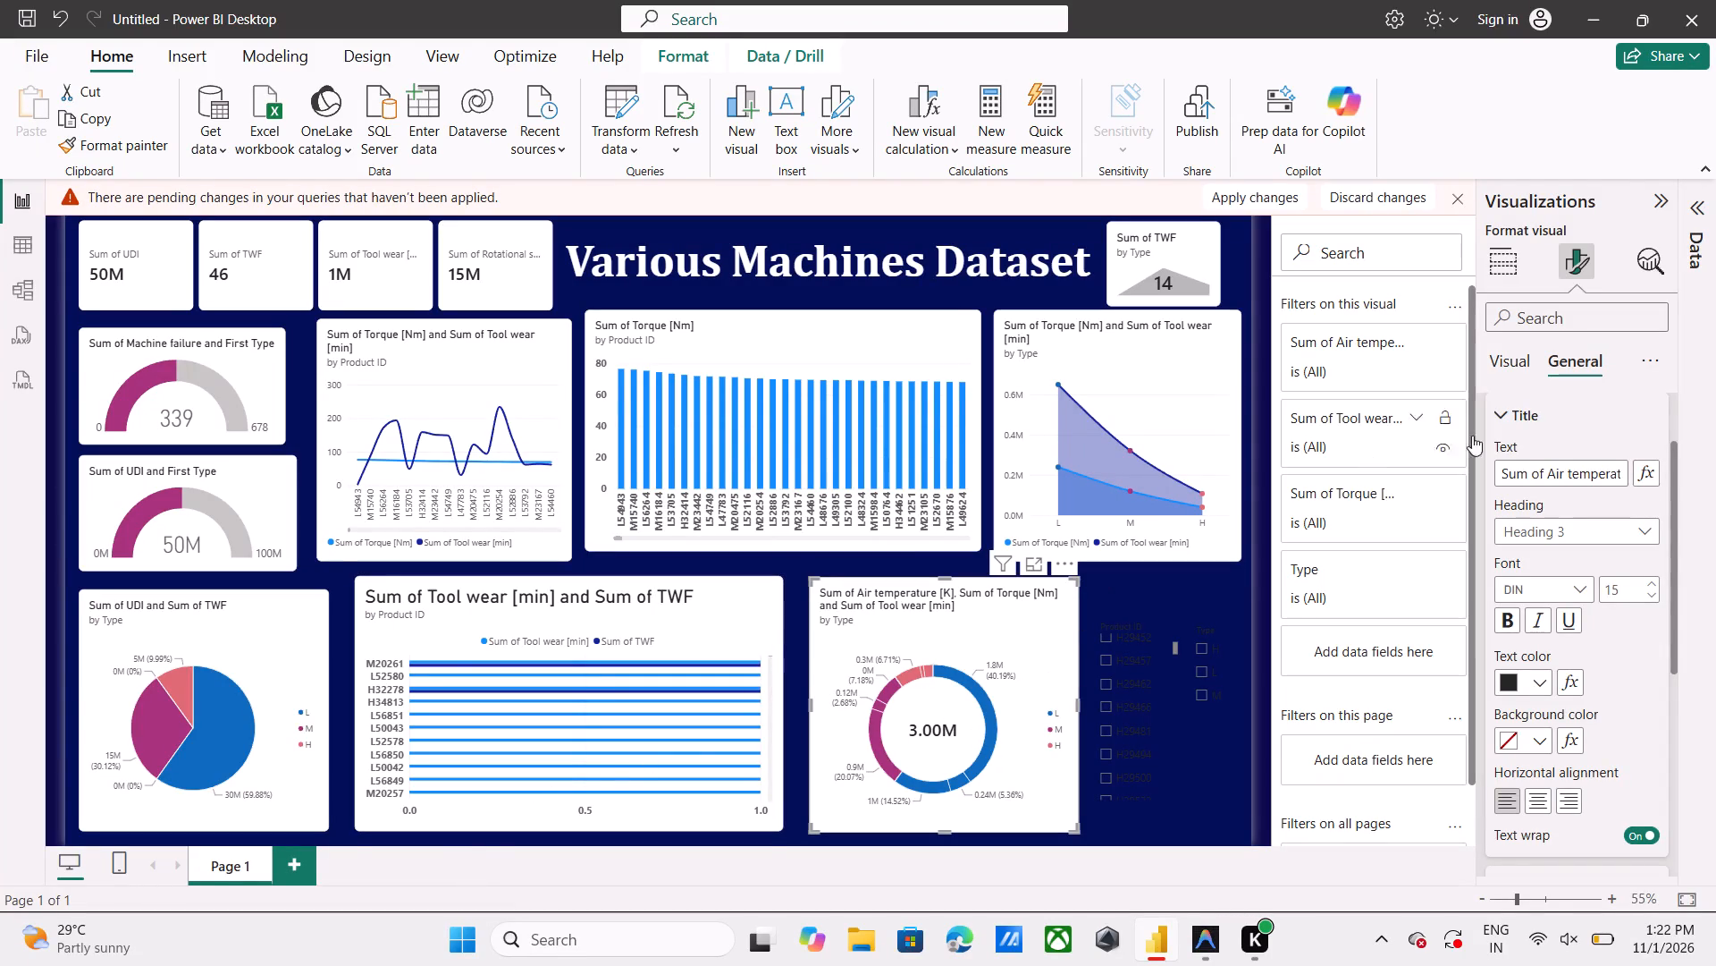
{"action": "left_click", "coordinate": [1655, 584]}
{"action": "double_click", "coordinate": [1655, 584]}
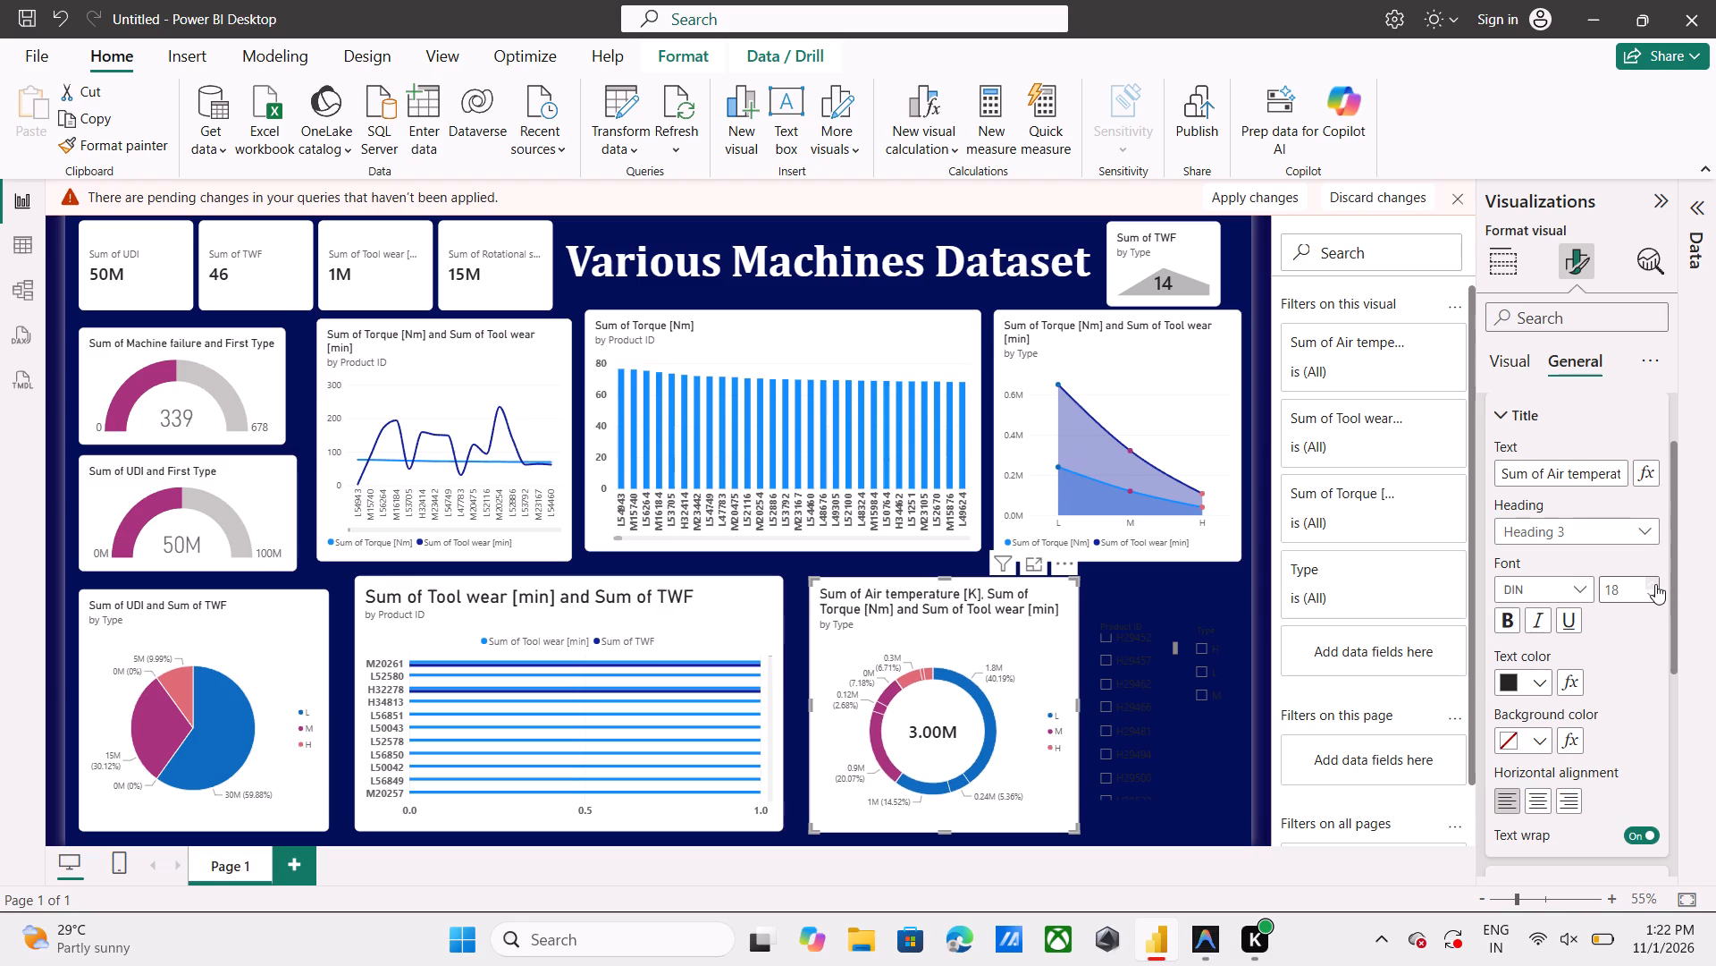
{"action": "left_click", "coordinate": [1655, 584]}
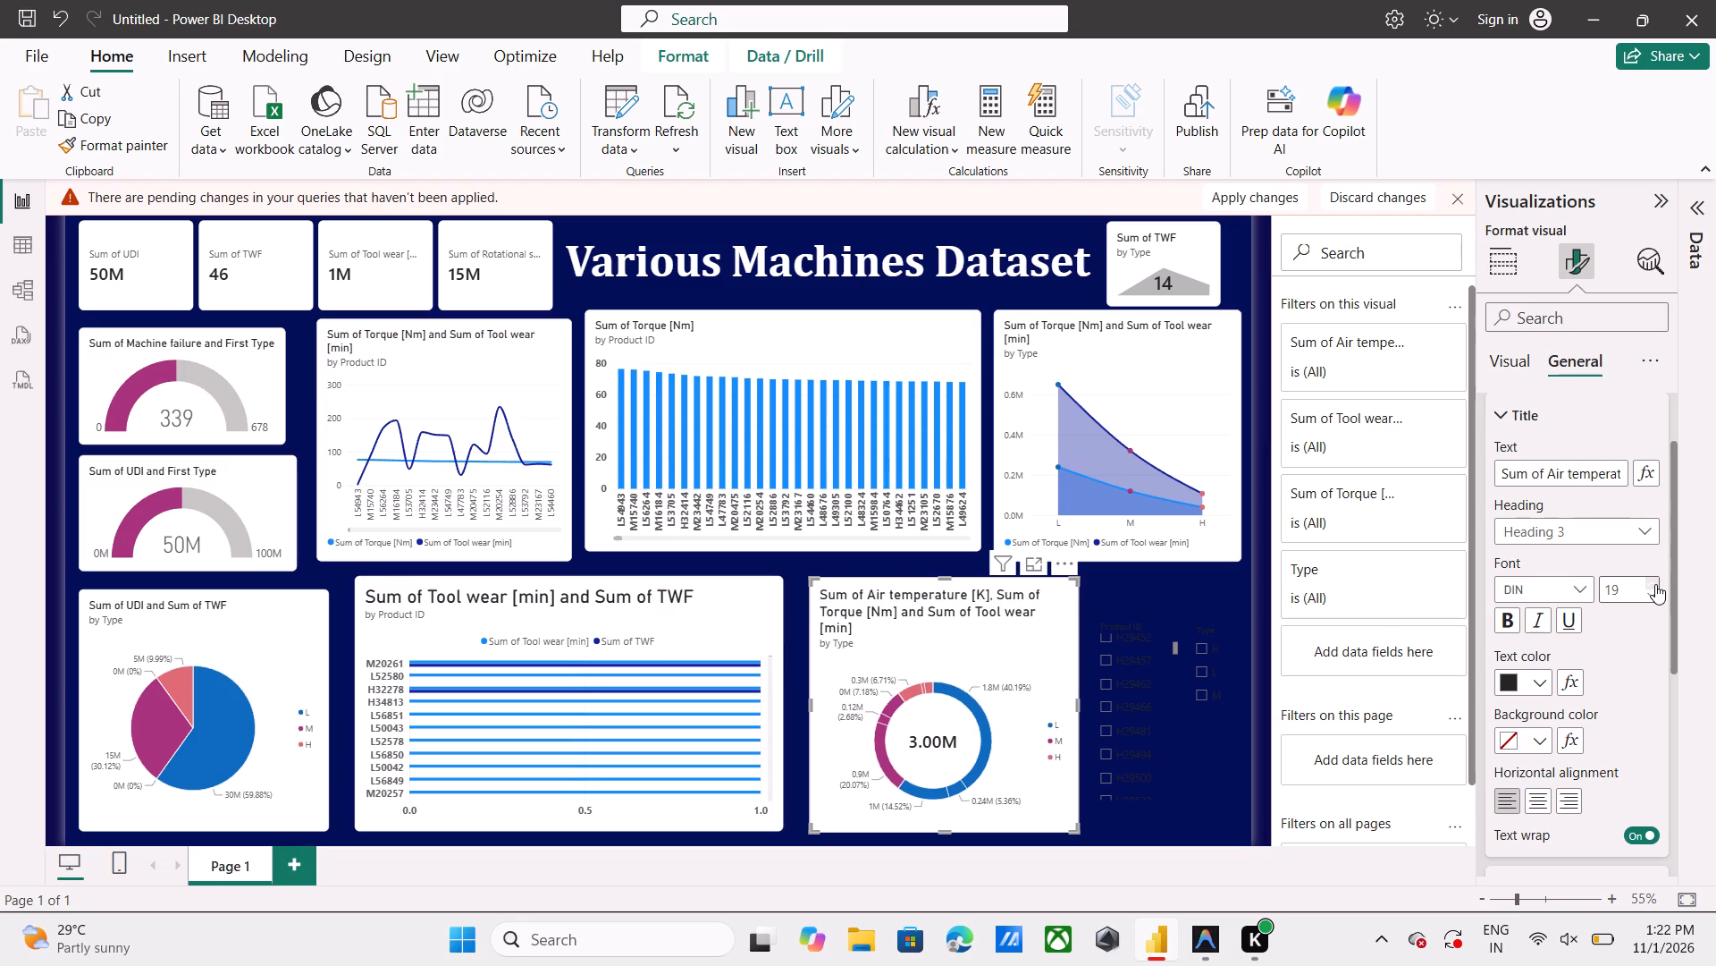
{"action": "left_click", "coordinate": [1653, 592]}
Set the title font size of the Sum of Torque [Nm] and Sum of Tool wear [min] by Type area chart to 23.
{"action": "left_click", "coordinate": [1196, 353]}
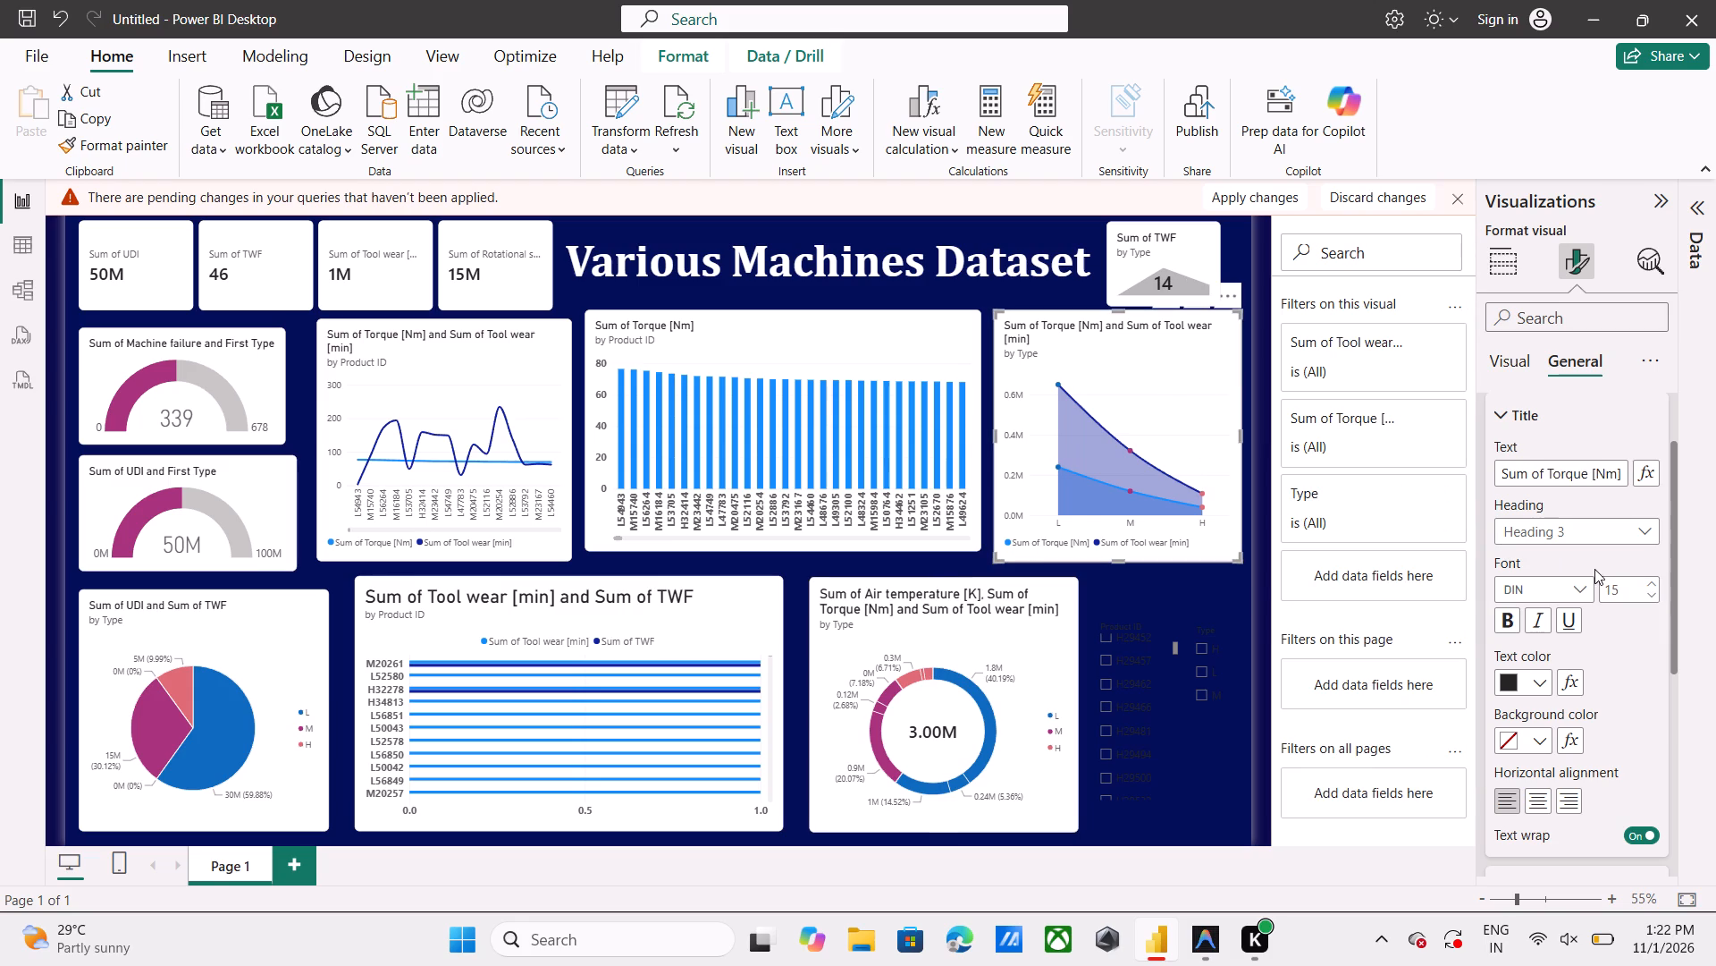
{"action": "left_click", "coordinate": [1654, 584]}
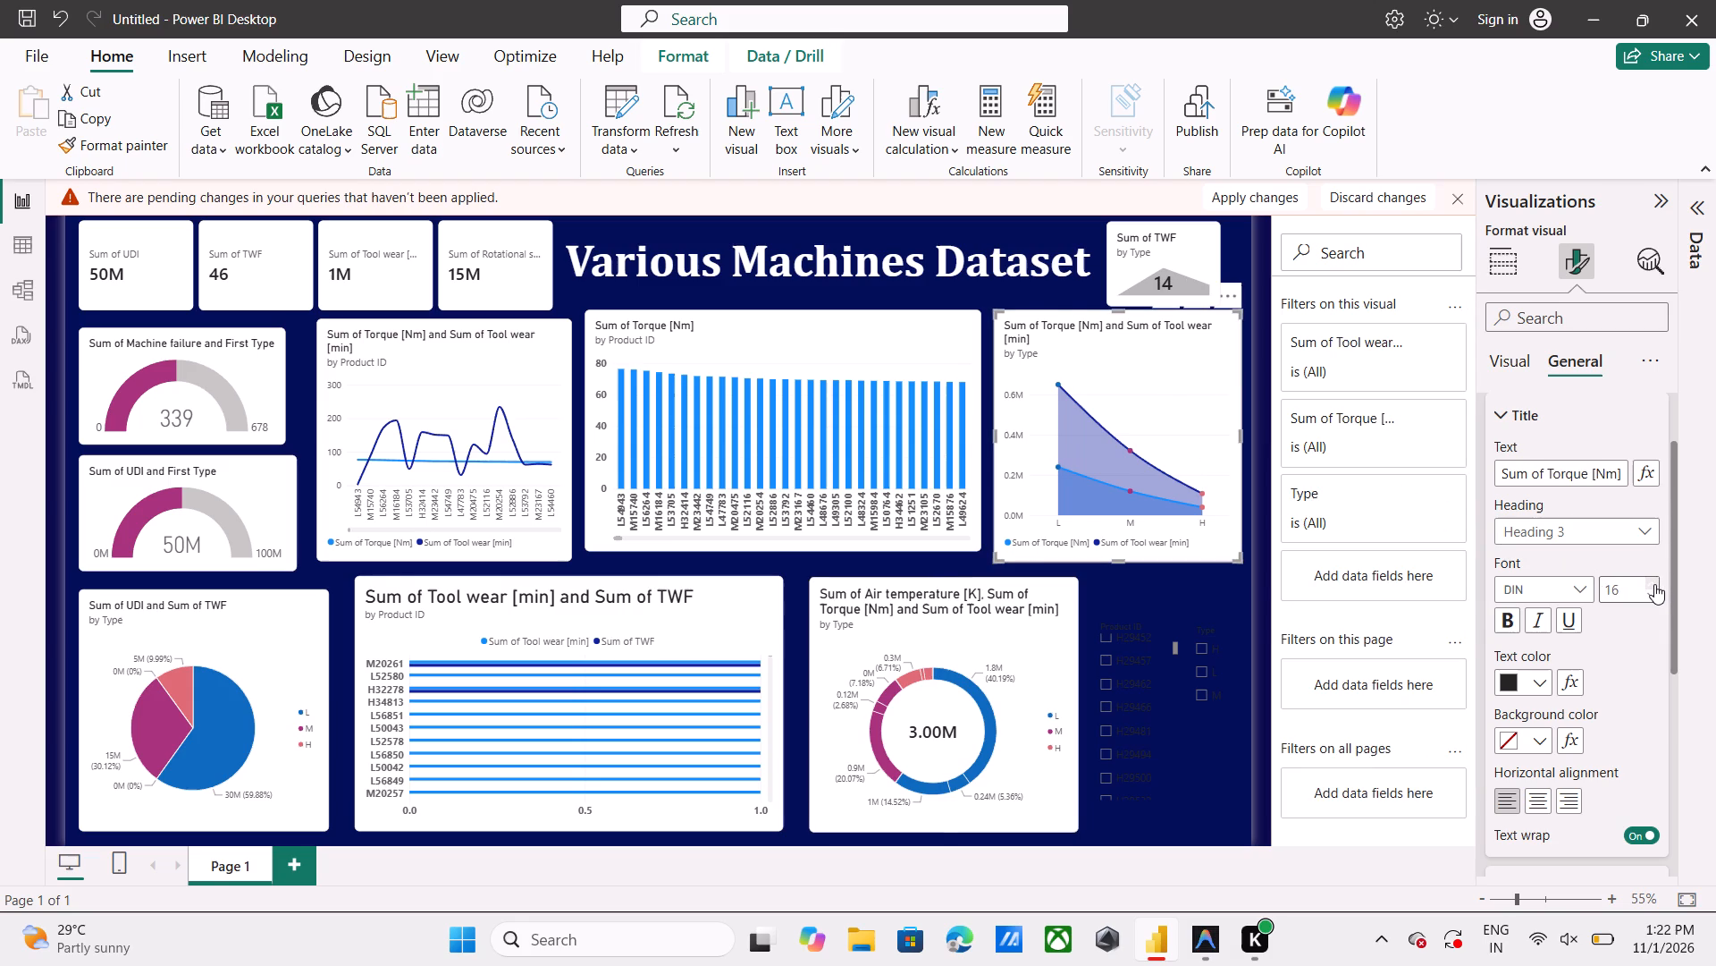
{"action": "left_click", "coordinate": [1654, 584]}
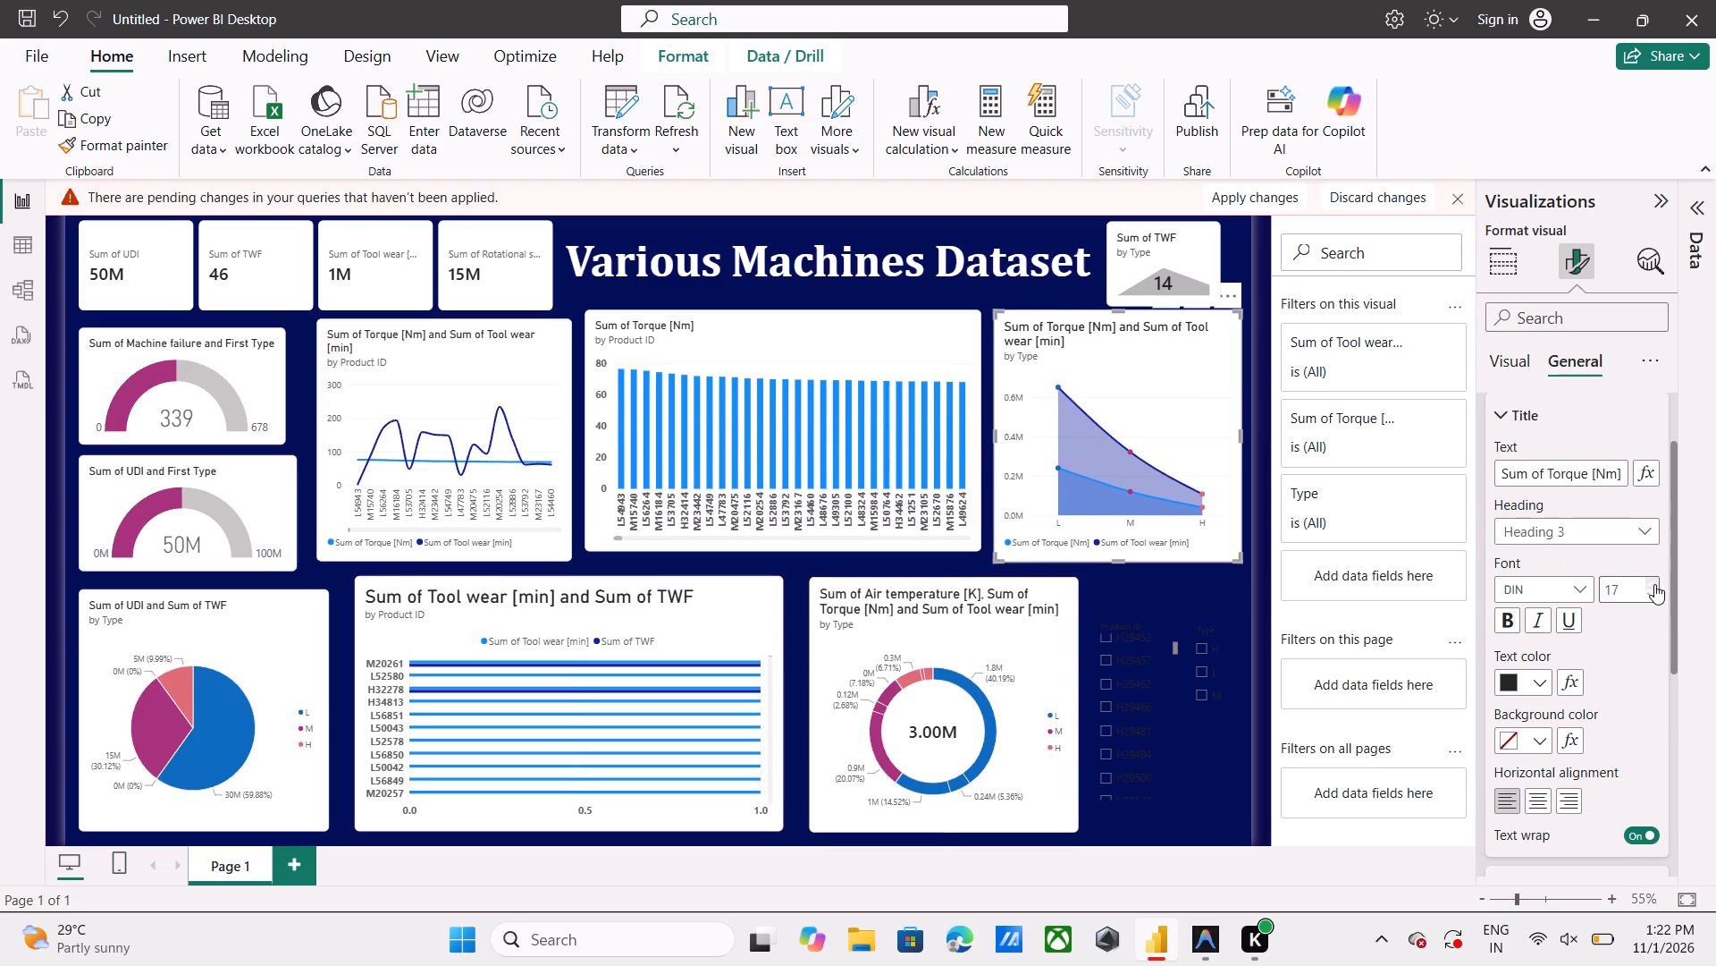
{"action": "left_click", "coordinate": [1654, 584]}
{"action": "left_click", "coordinate": [1654, 584]}
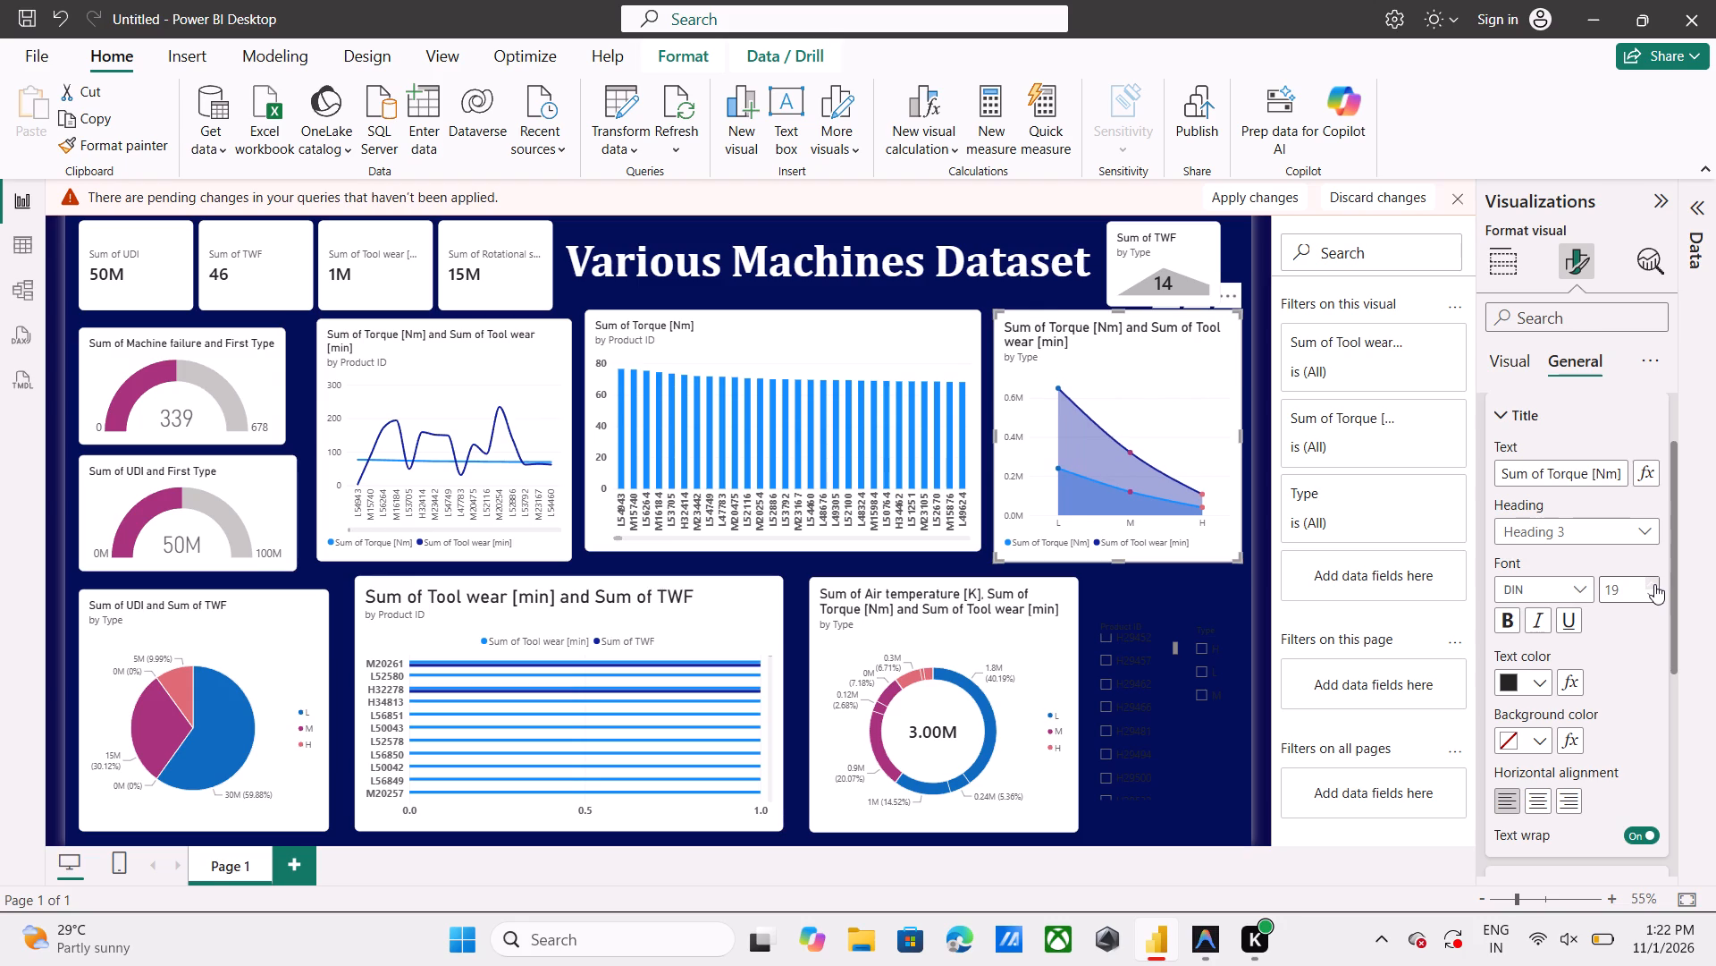
{"action": "left_click", "coordinate": [1654, 584]}
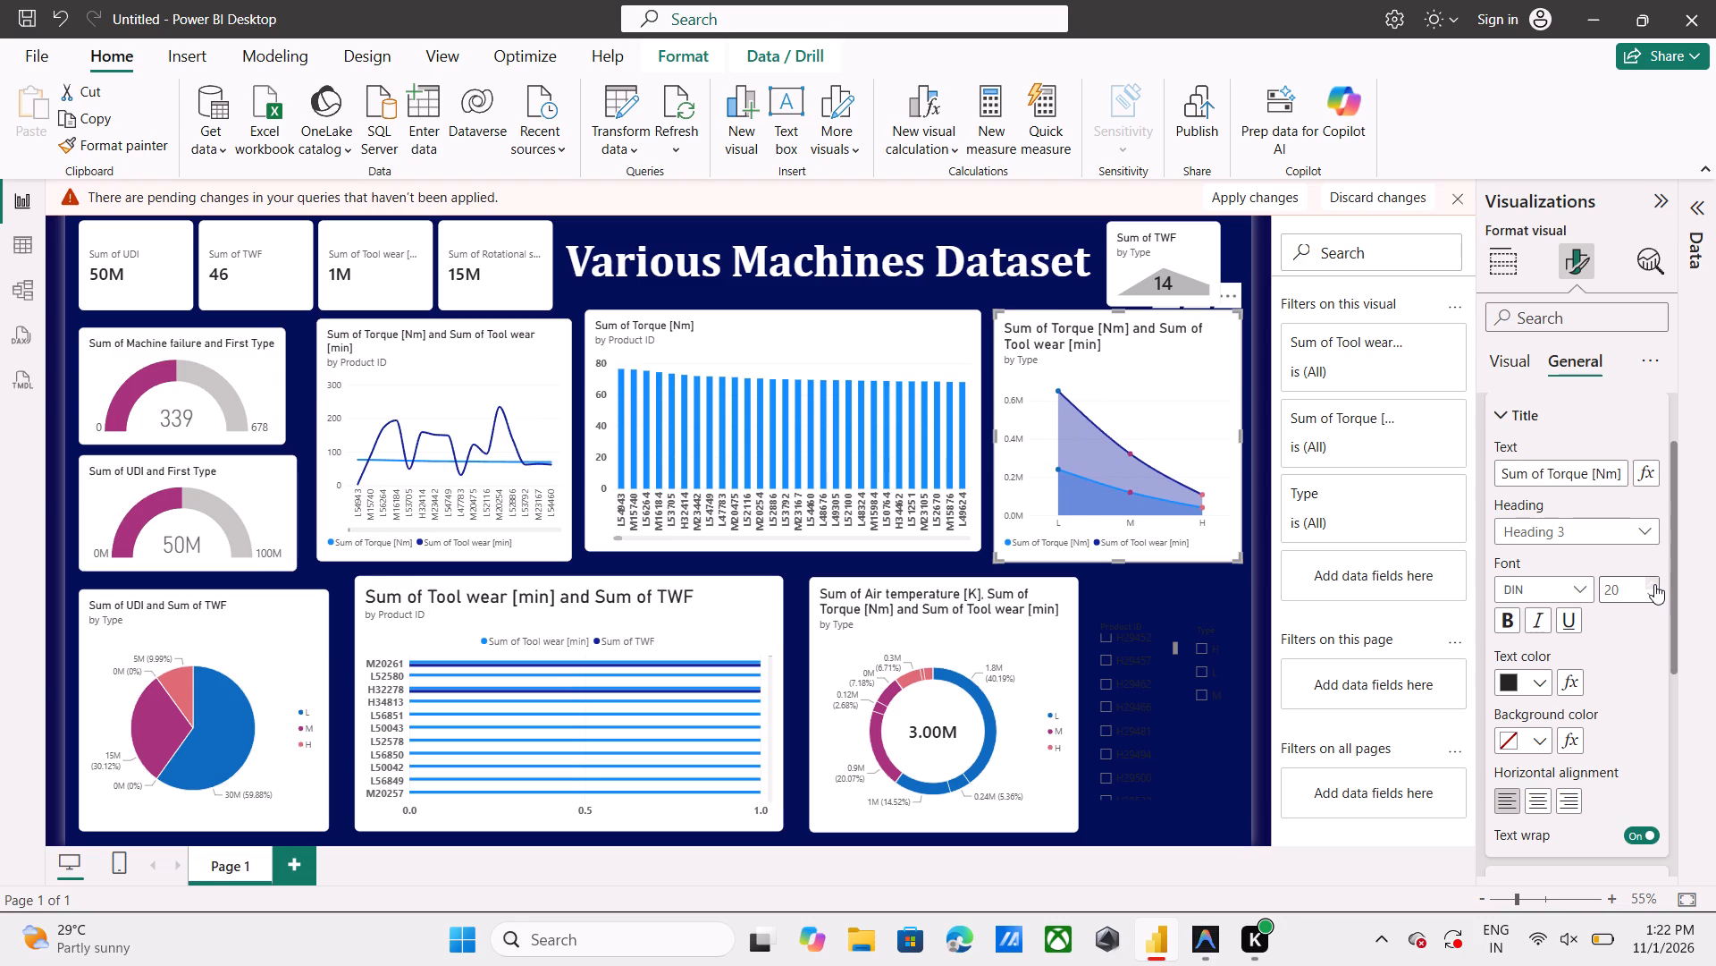
{"action": "left_click", "coordinate": [1654, 584]}
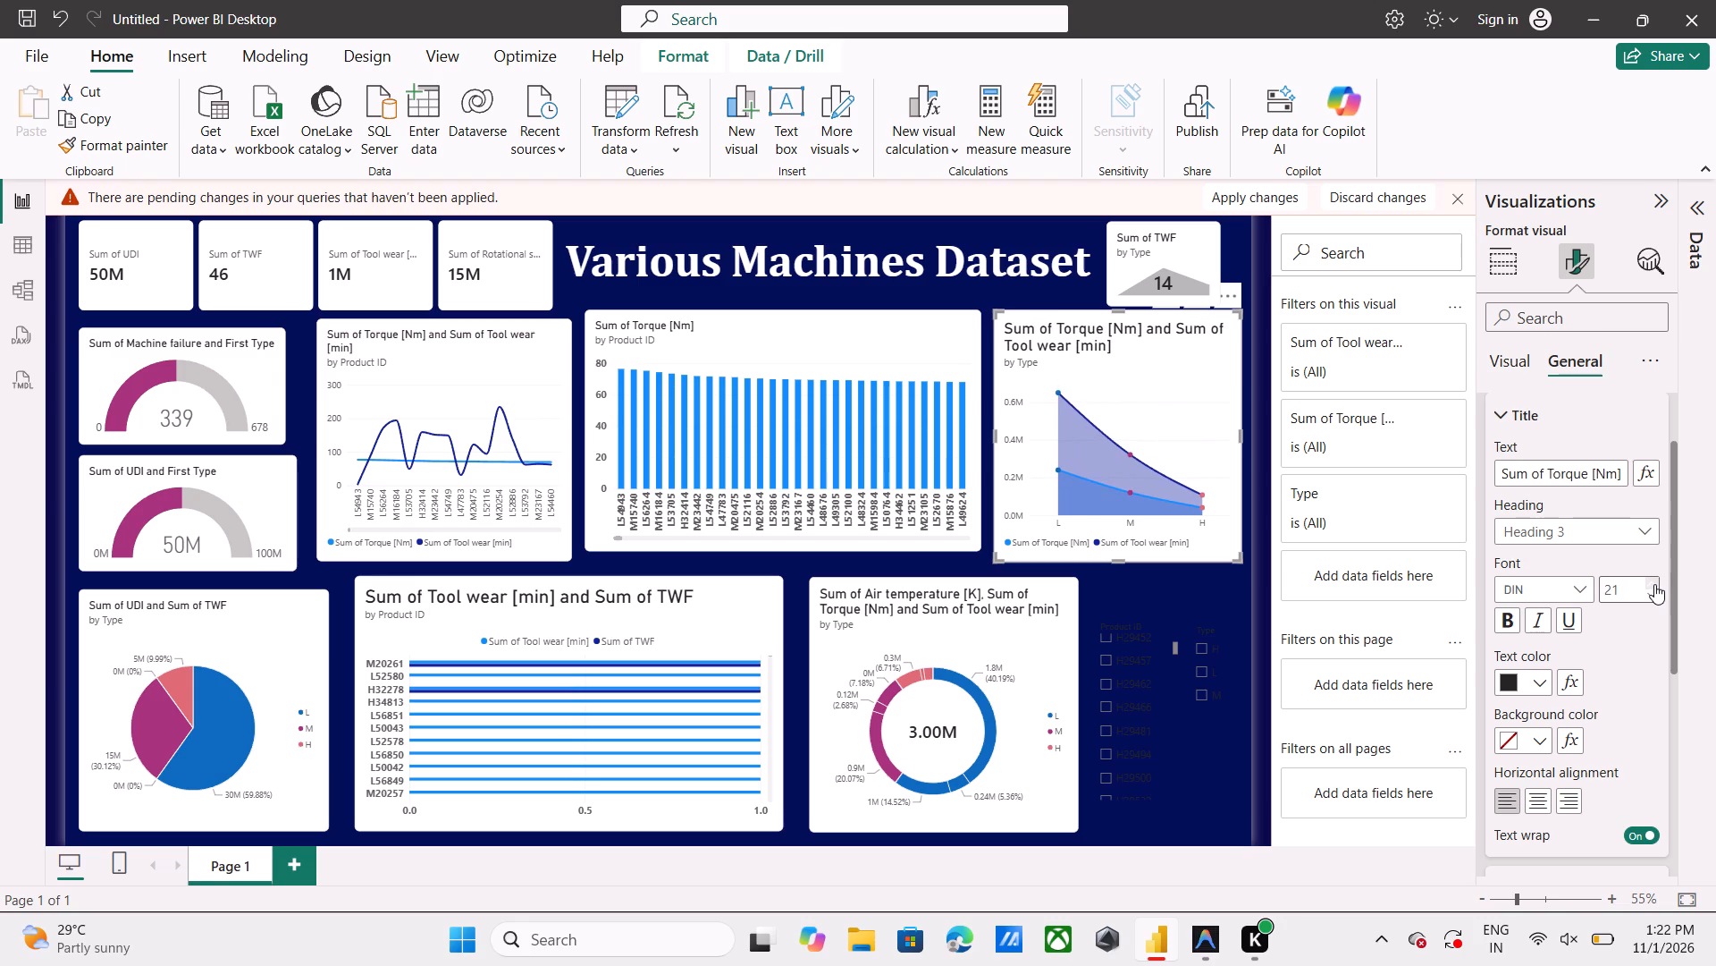
{"action": "left_click", "coordinate": [1654, 584]}
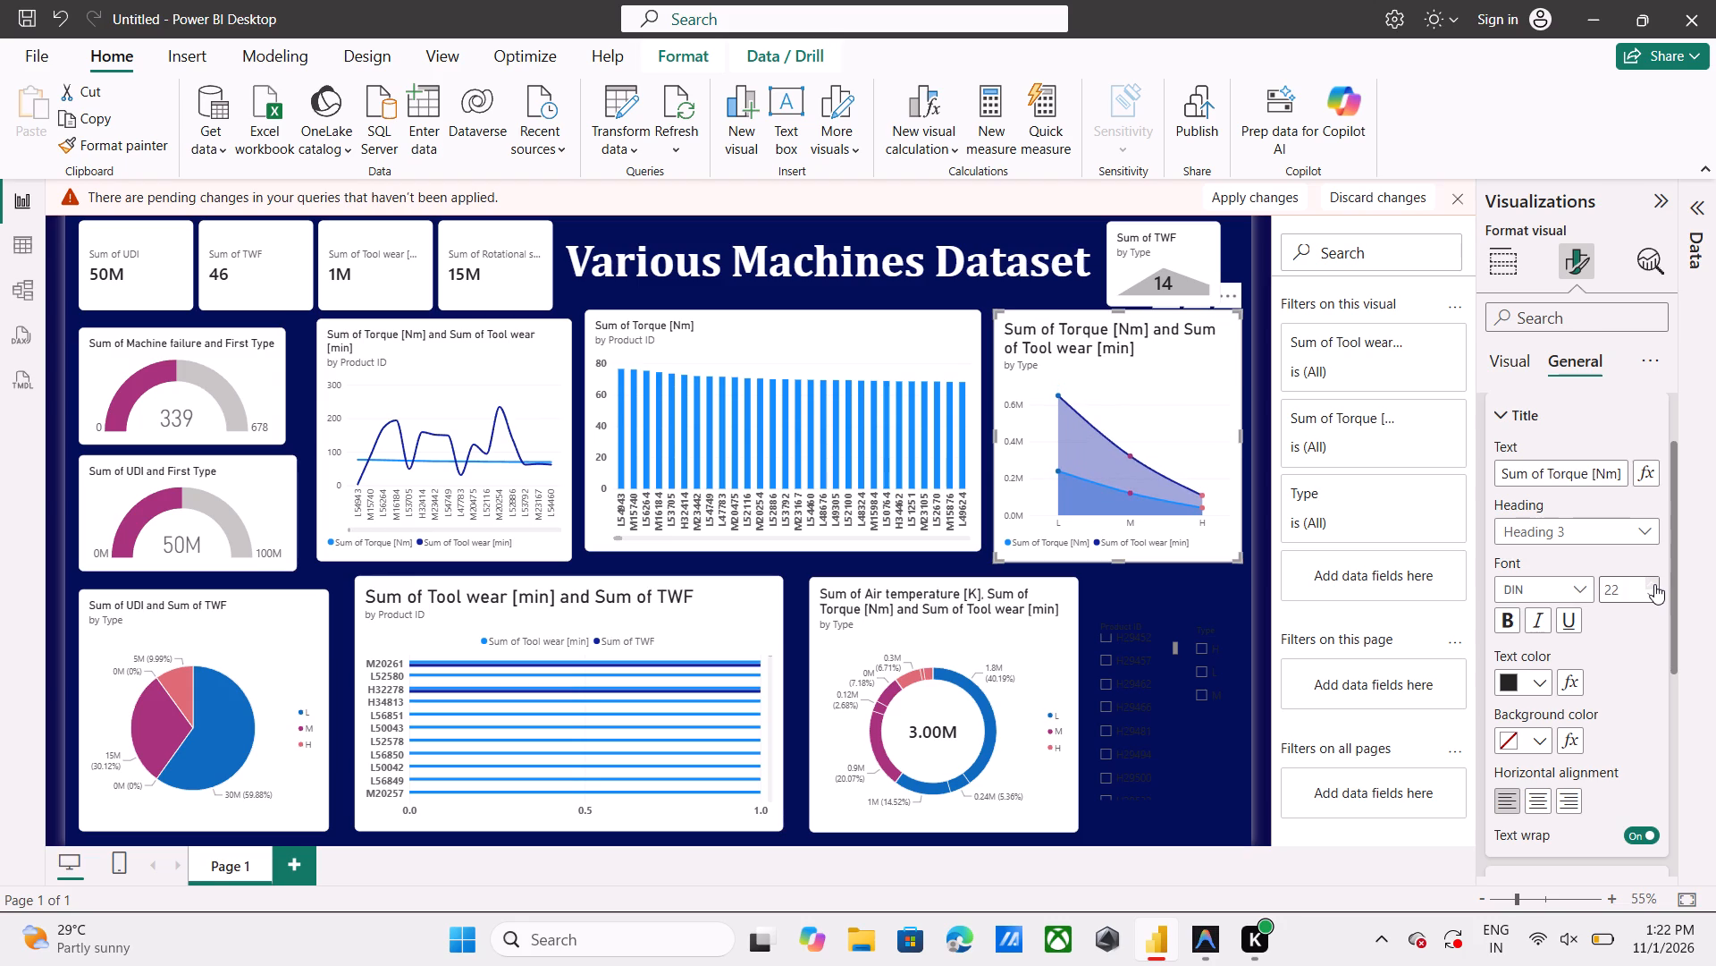
{"action": "left_click", "coordinate": [1654, 584]}
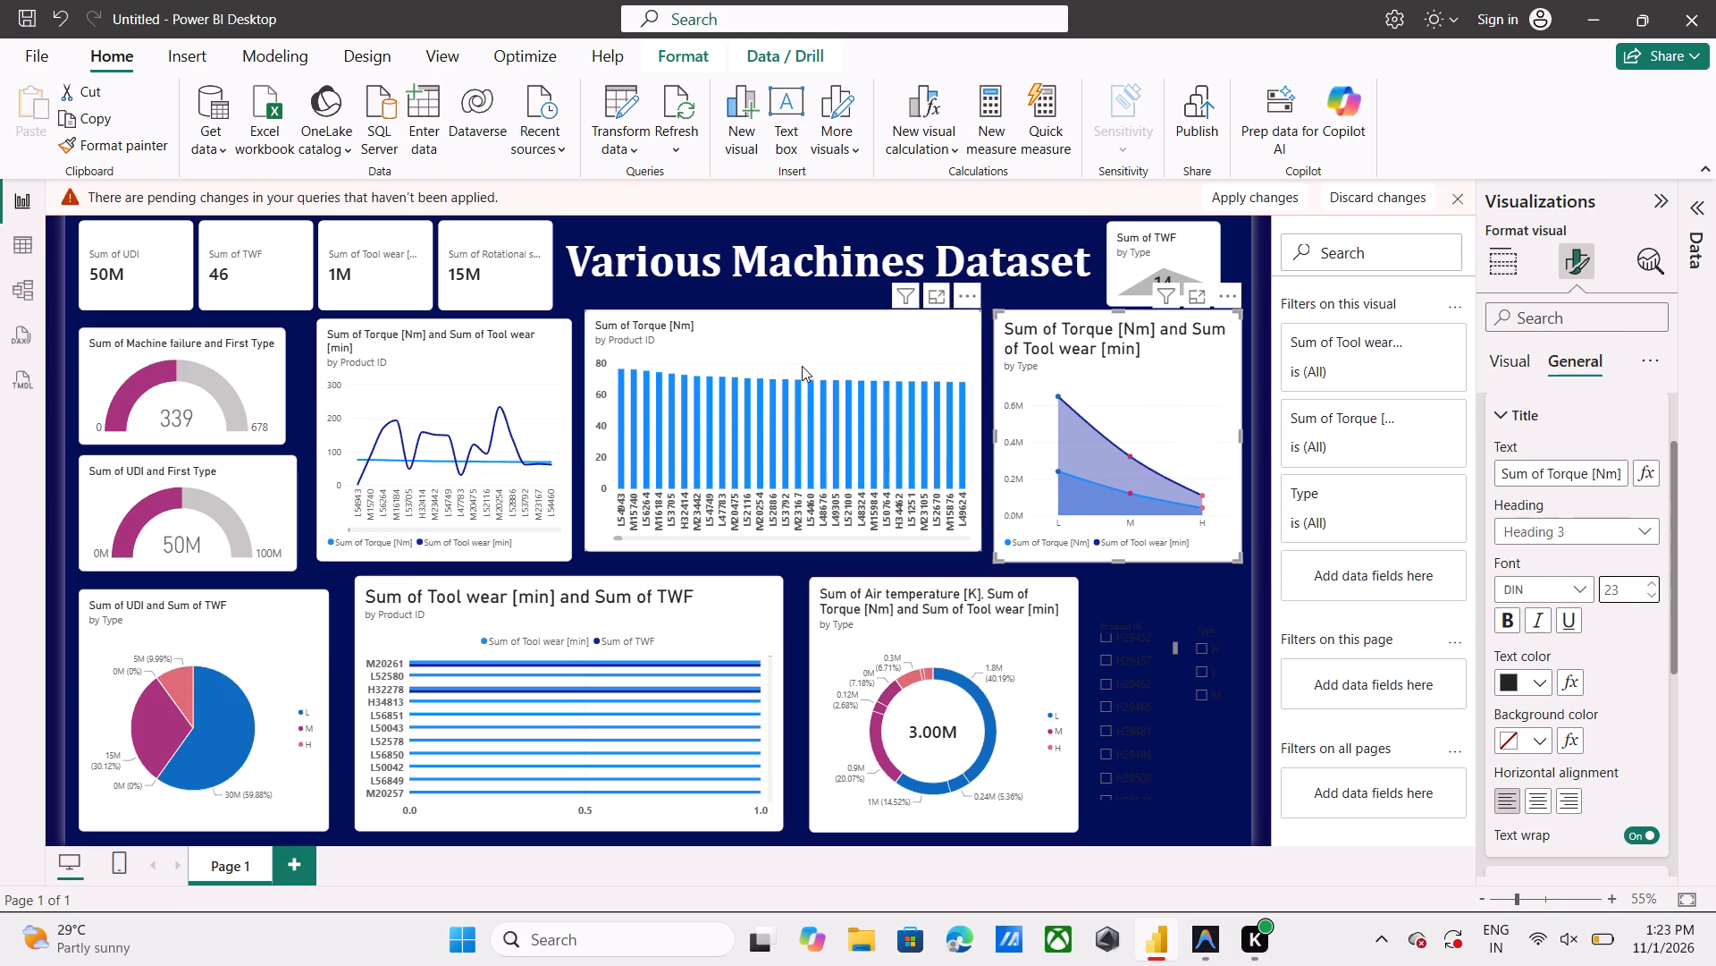
Set the title font size of the Sum of Torque [Nm] by Product ID column chart to 29.
{"action": "left_click", "coordinate": [877, 343]}
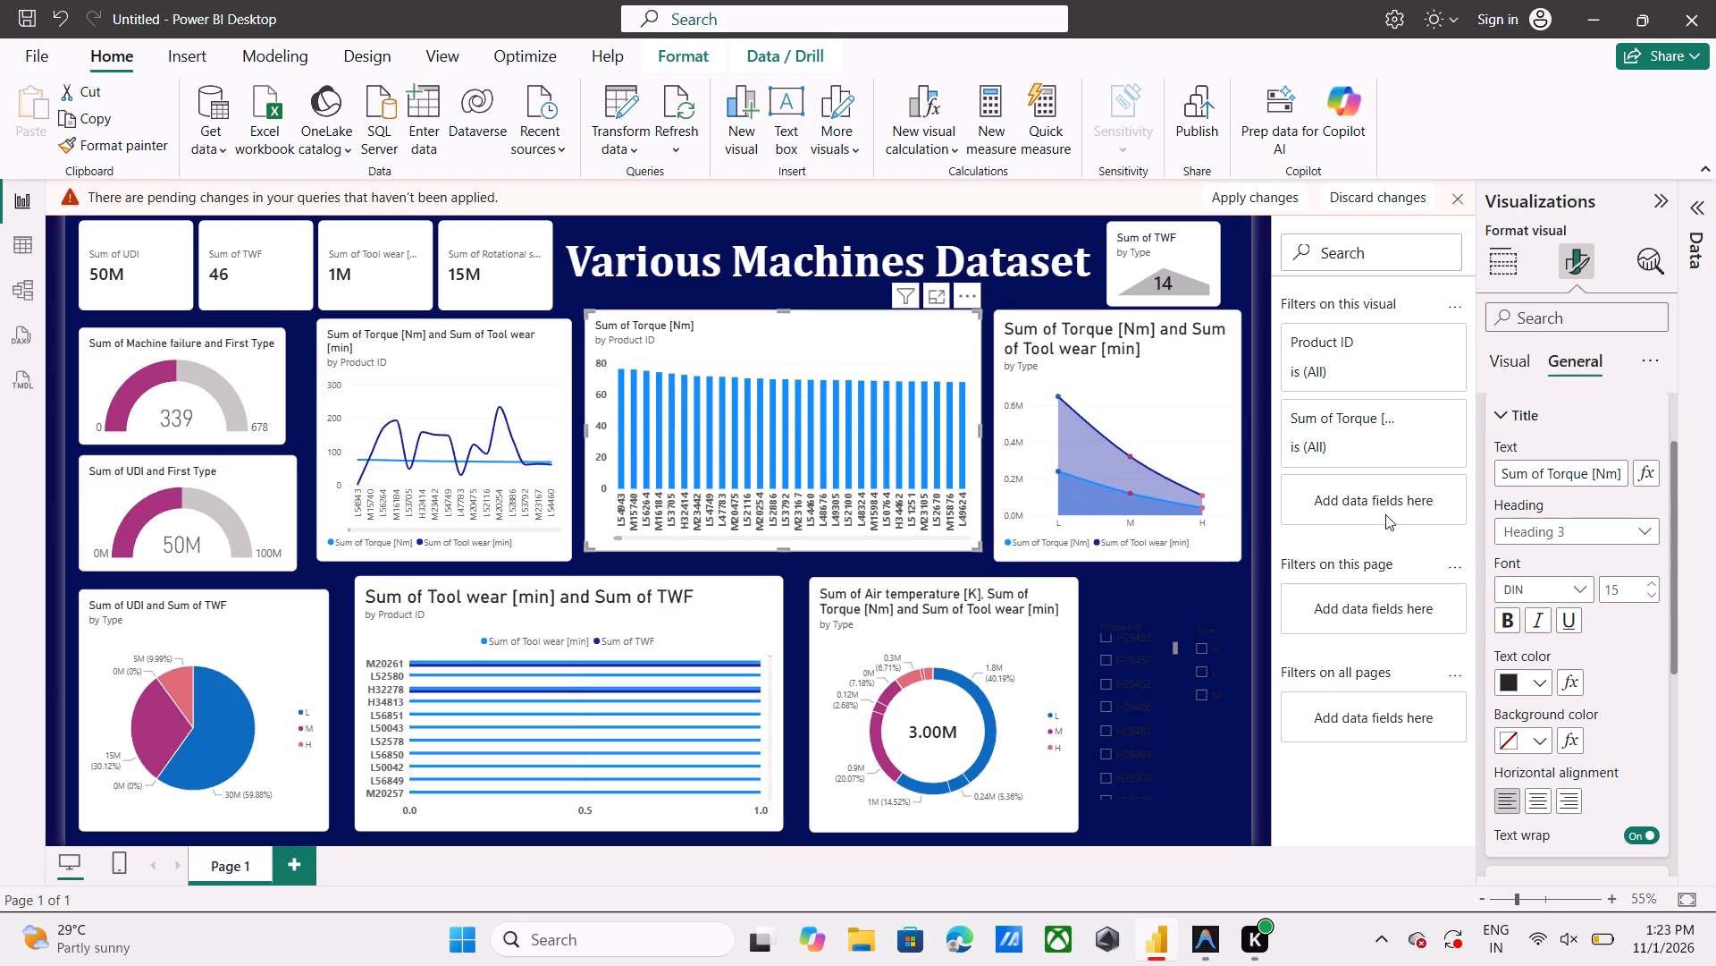
{"action": "left_click", "coordinate": [1648, 583]}
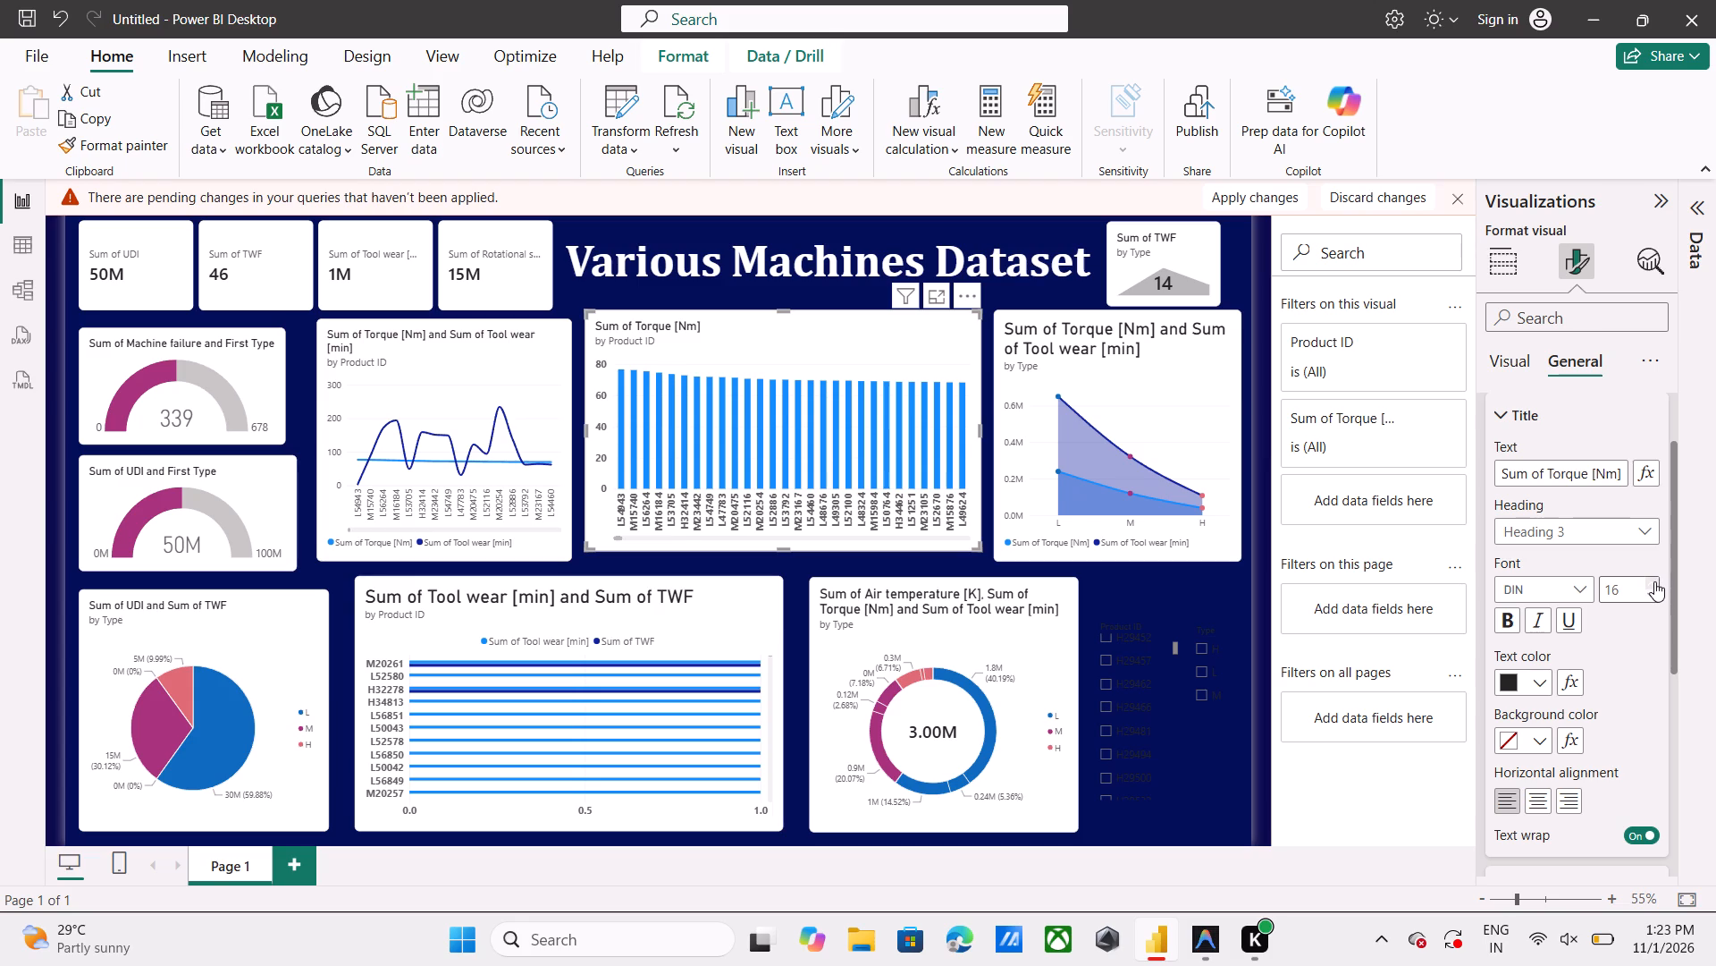
{"action": "triple_click", "coordinate": [1654, 581]}
{"action": "triple_click", "coordinate": [1654, 581]}
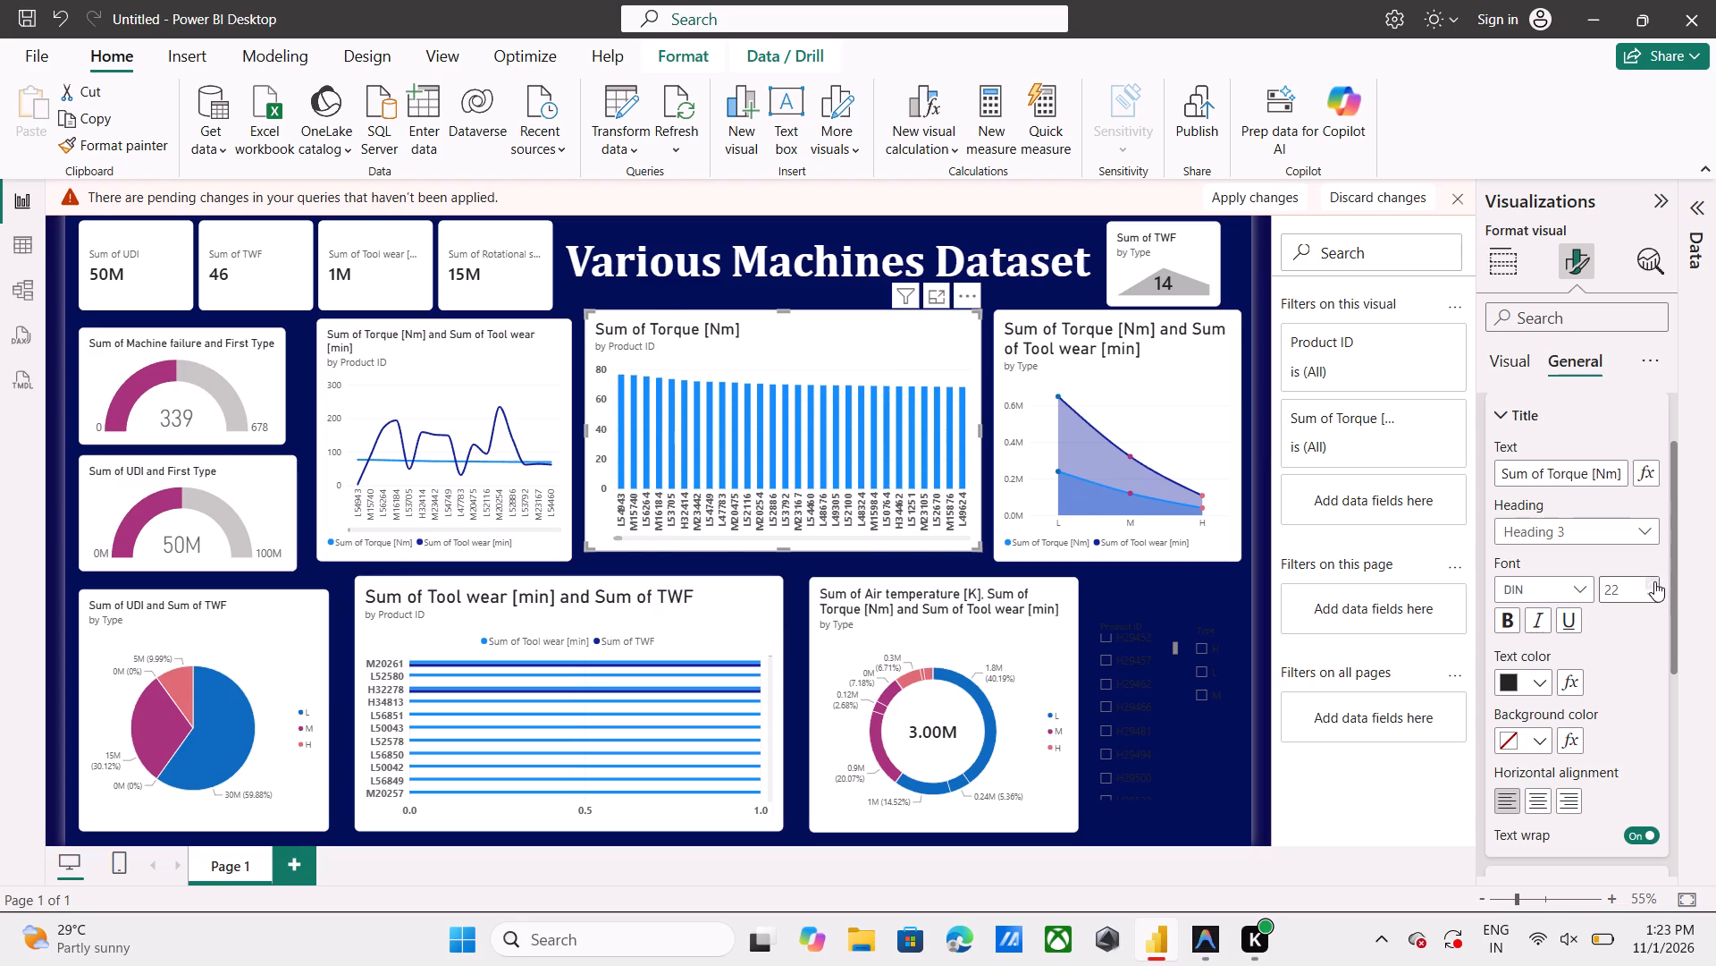
{"action": "left_click", "coordinate": [1654, 581]}
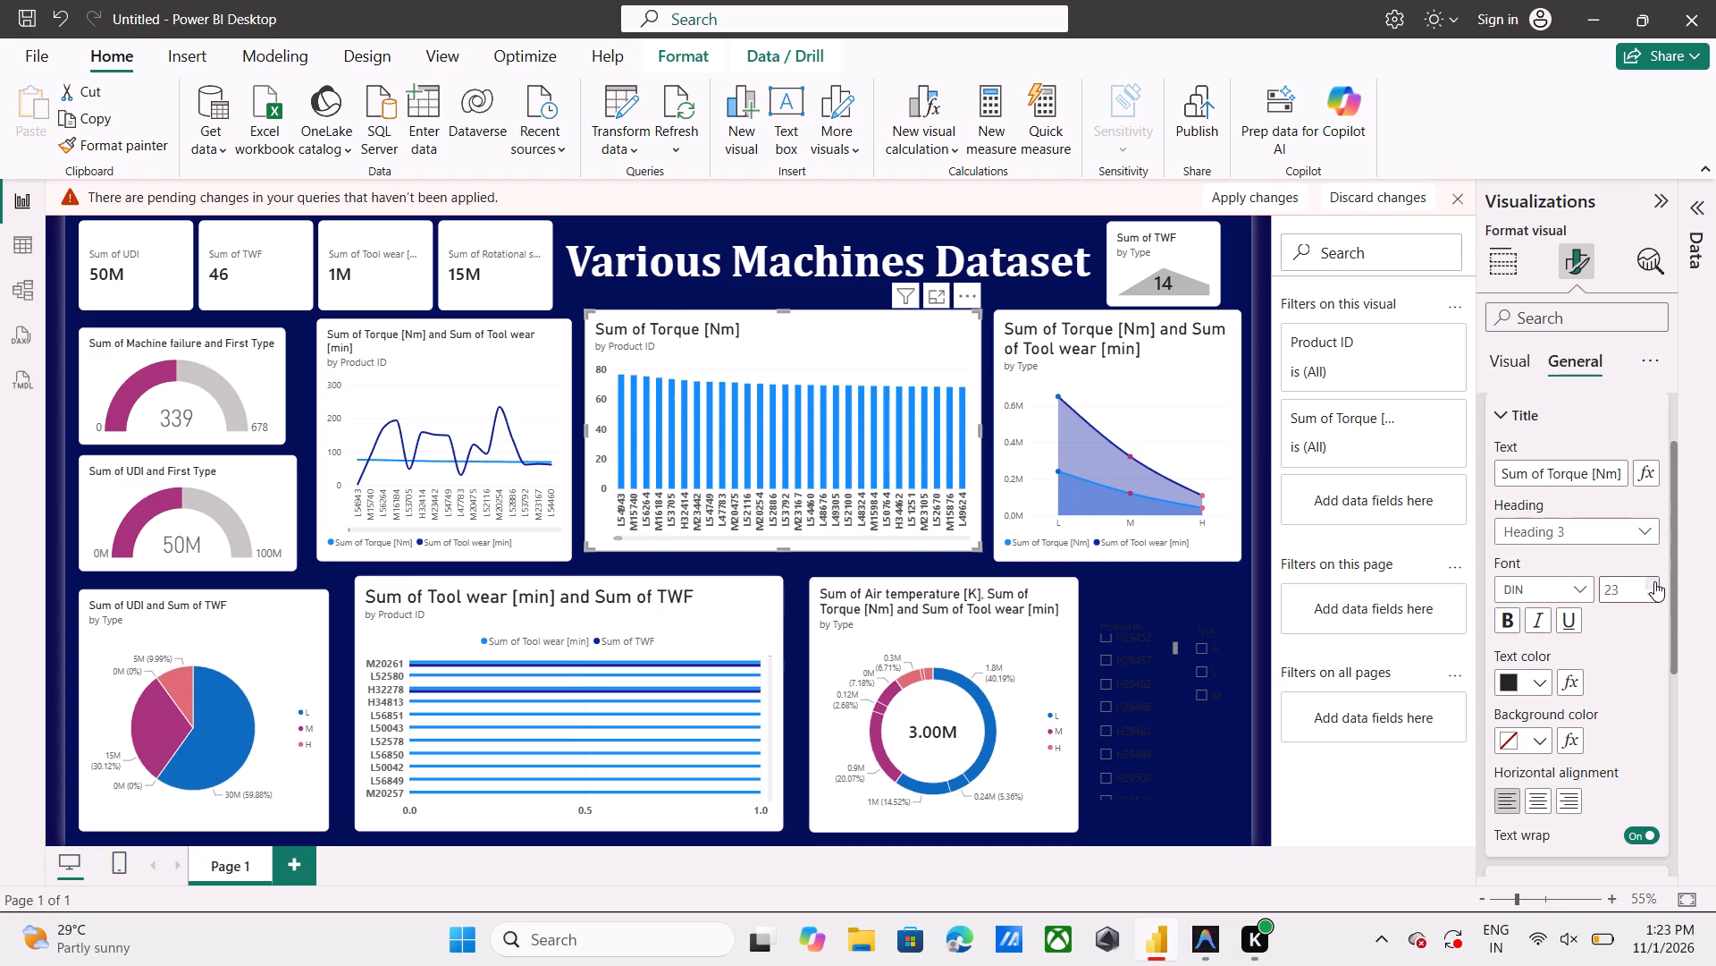
{"action": "triple_click", "coordinate": [1654, 581]}
{"action": "double_click", "coordinate": [1654, 581]}
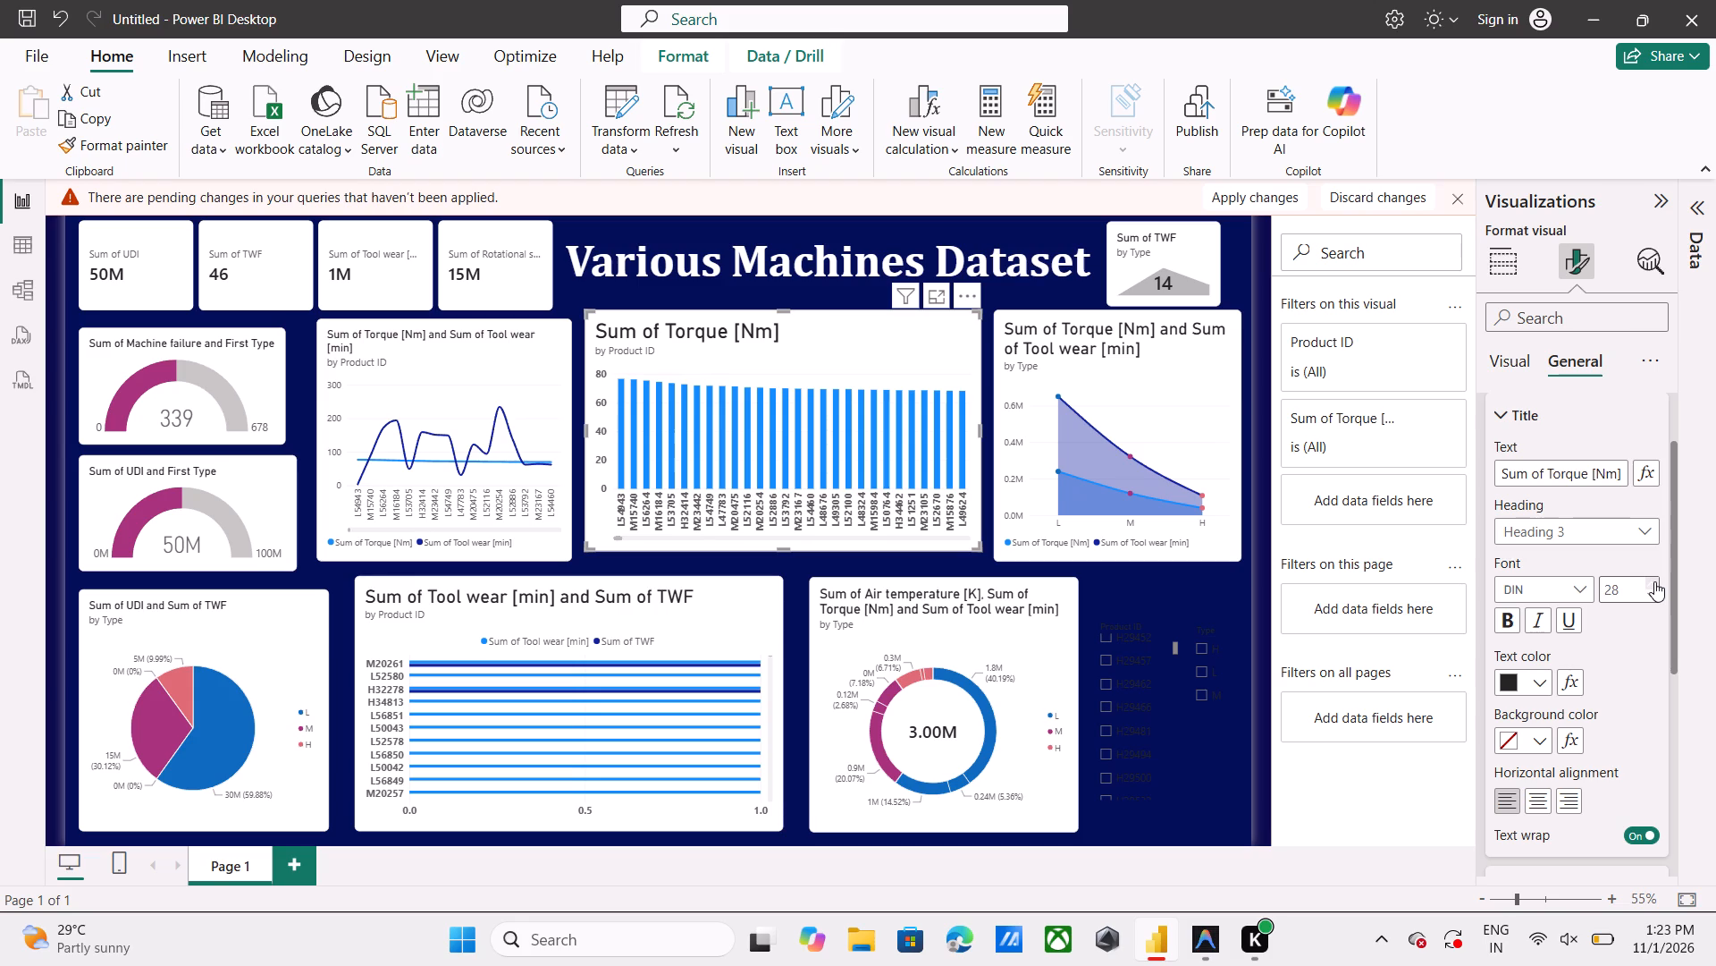
{"action": "left_click", "coordinate": [1654, 581]}
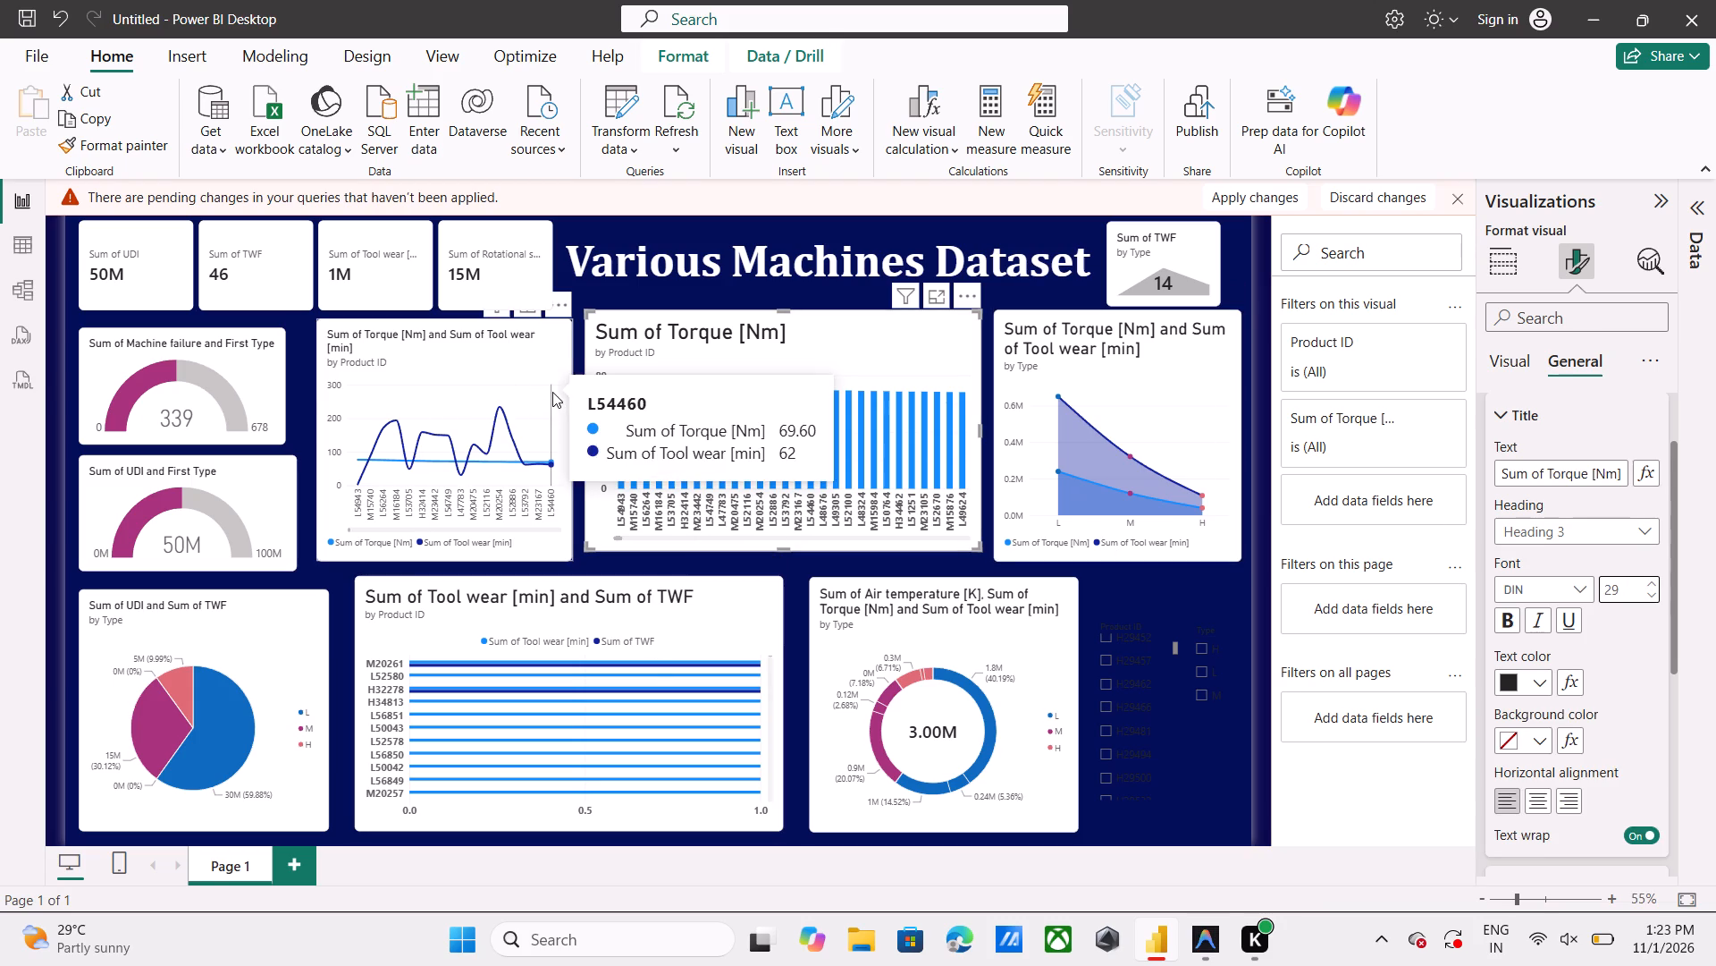
Set the title font size of the Sum of Torque [Nm] and Sum of Tool wear [min] by Product ID line chart to 21.
{"action": "left_click", "coordinate": [546, 344]}
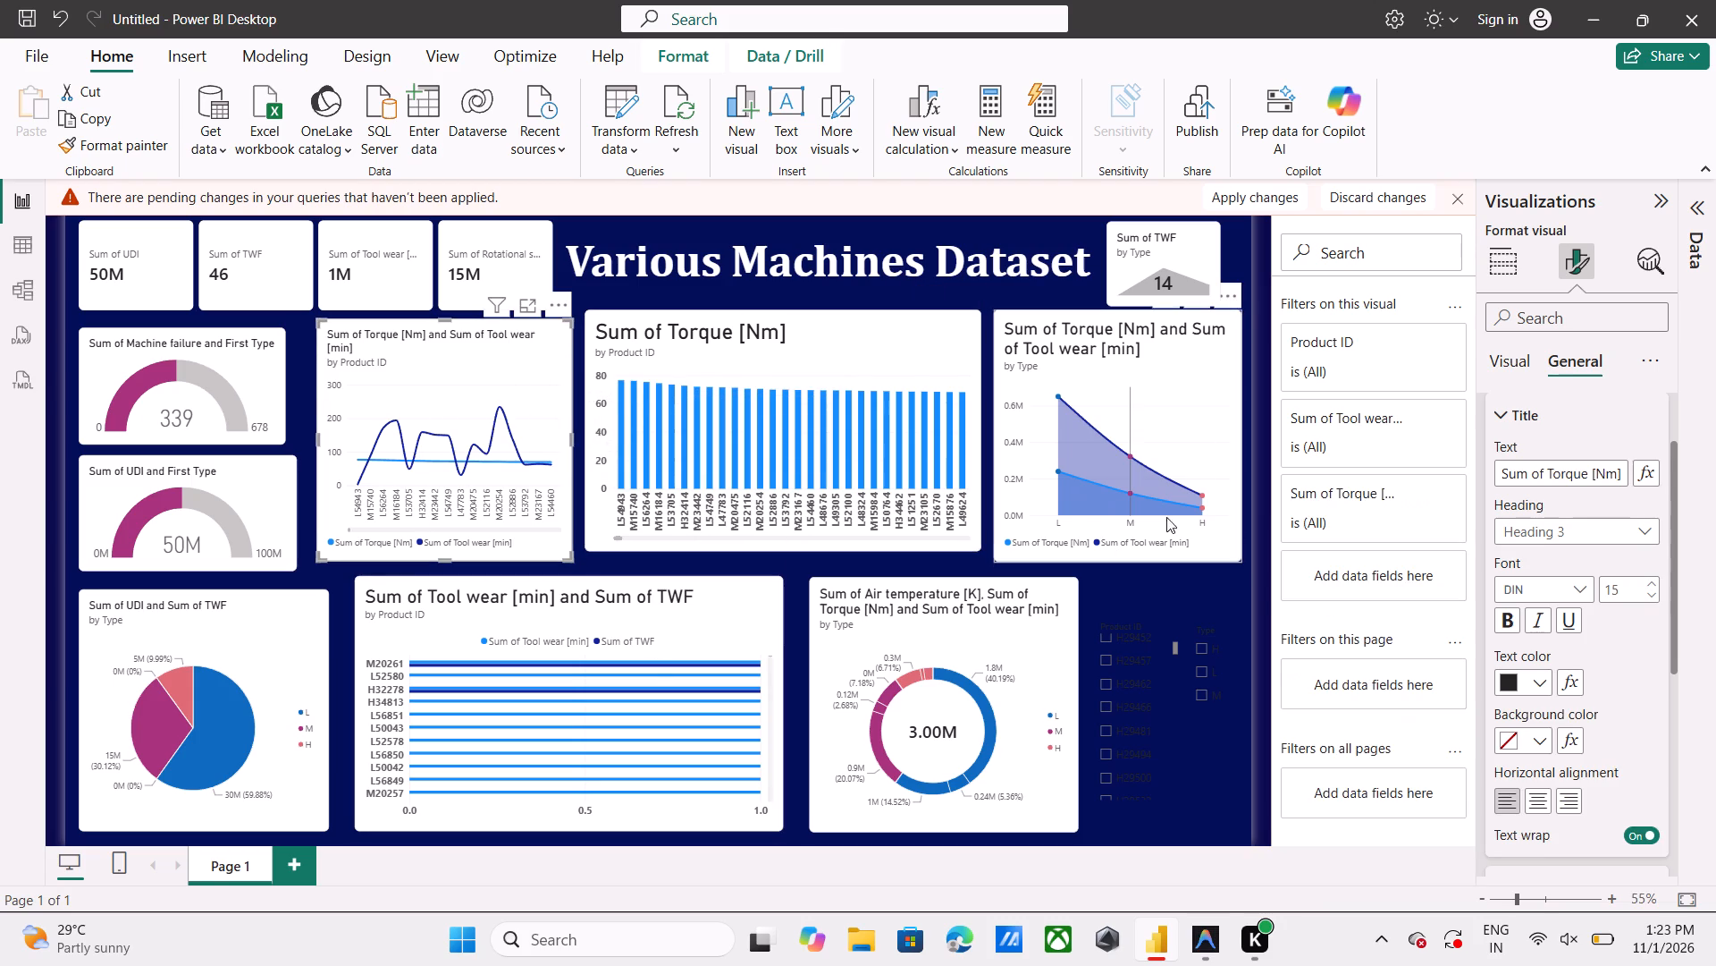
{"action": "left_click", "coordinate": [1651, 583]}
{"action": "left_click", "coordinate": [1651, 583]}
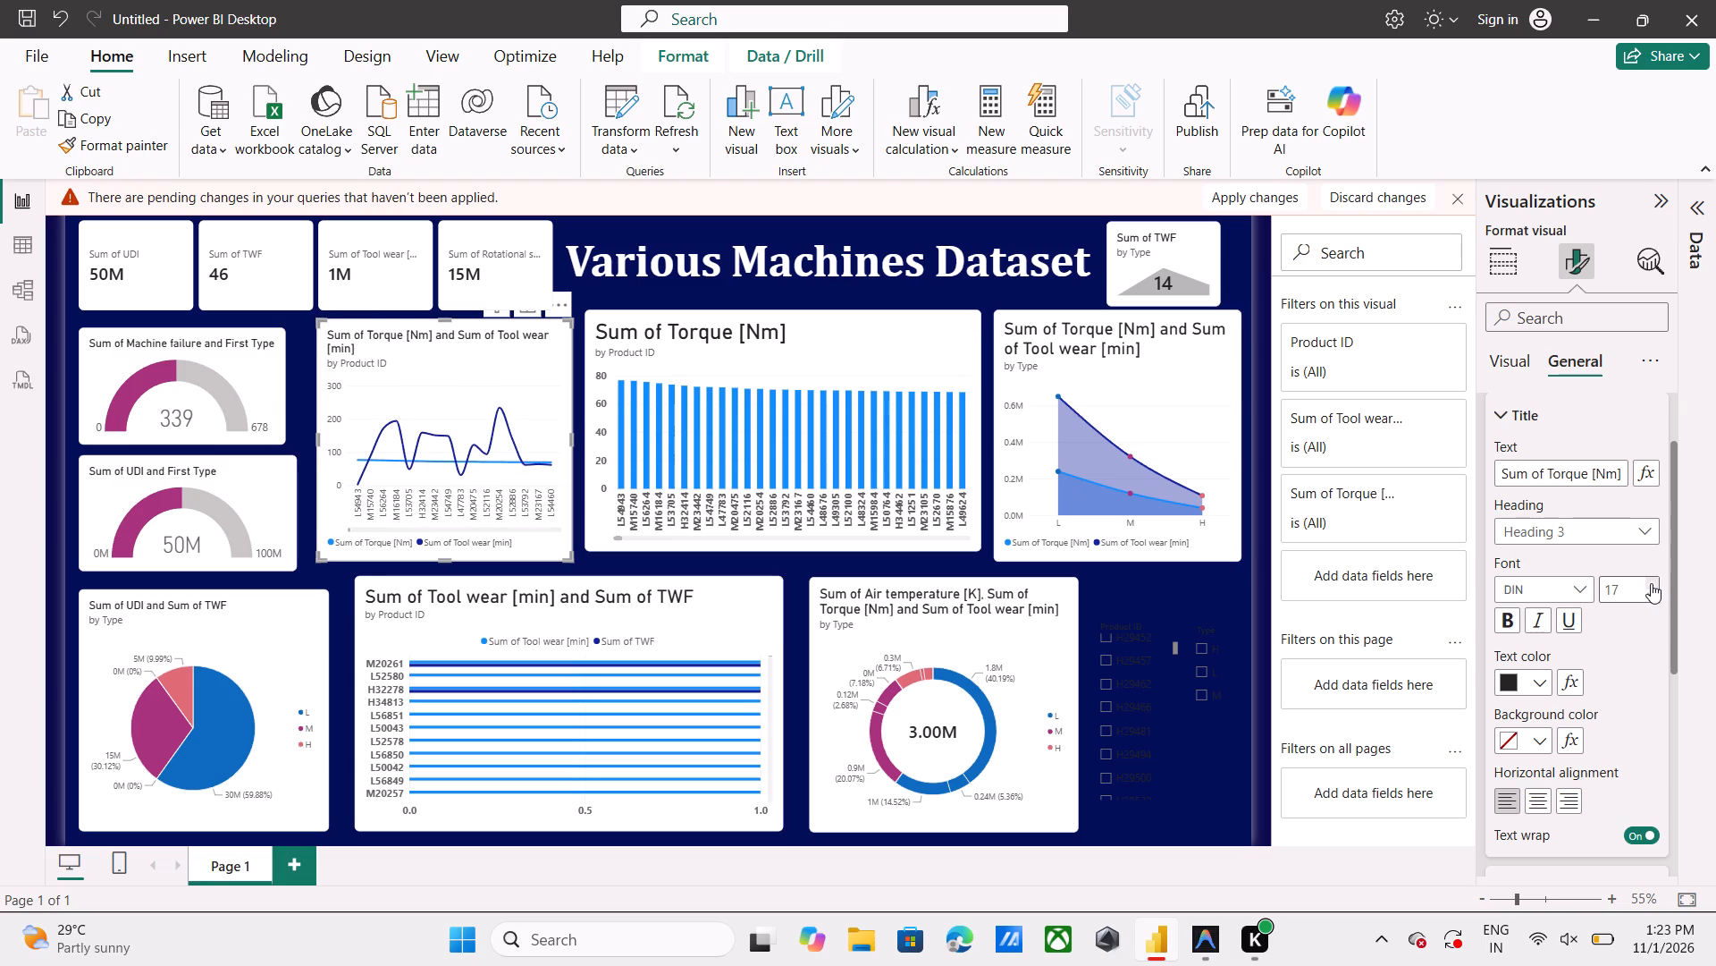
{"action": "left_click", "coordinate": [1651, 583]}
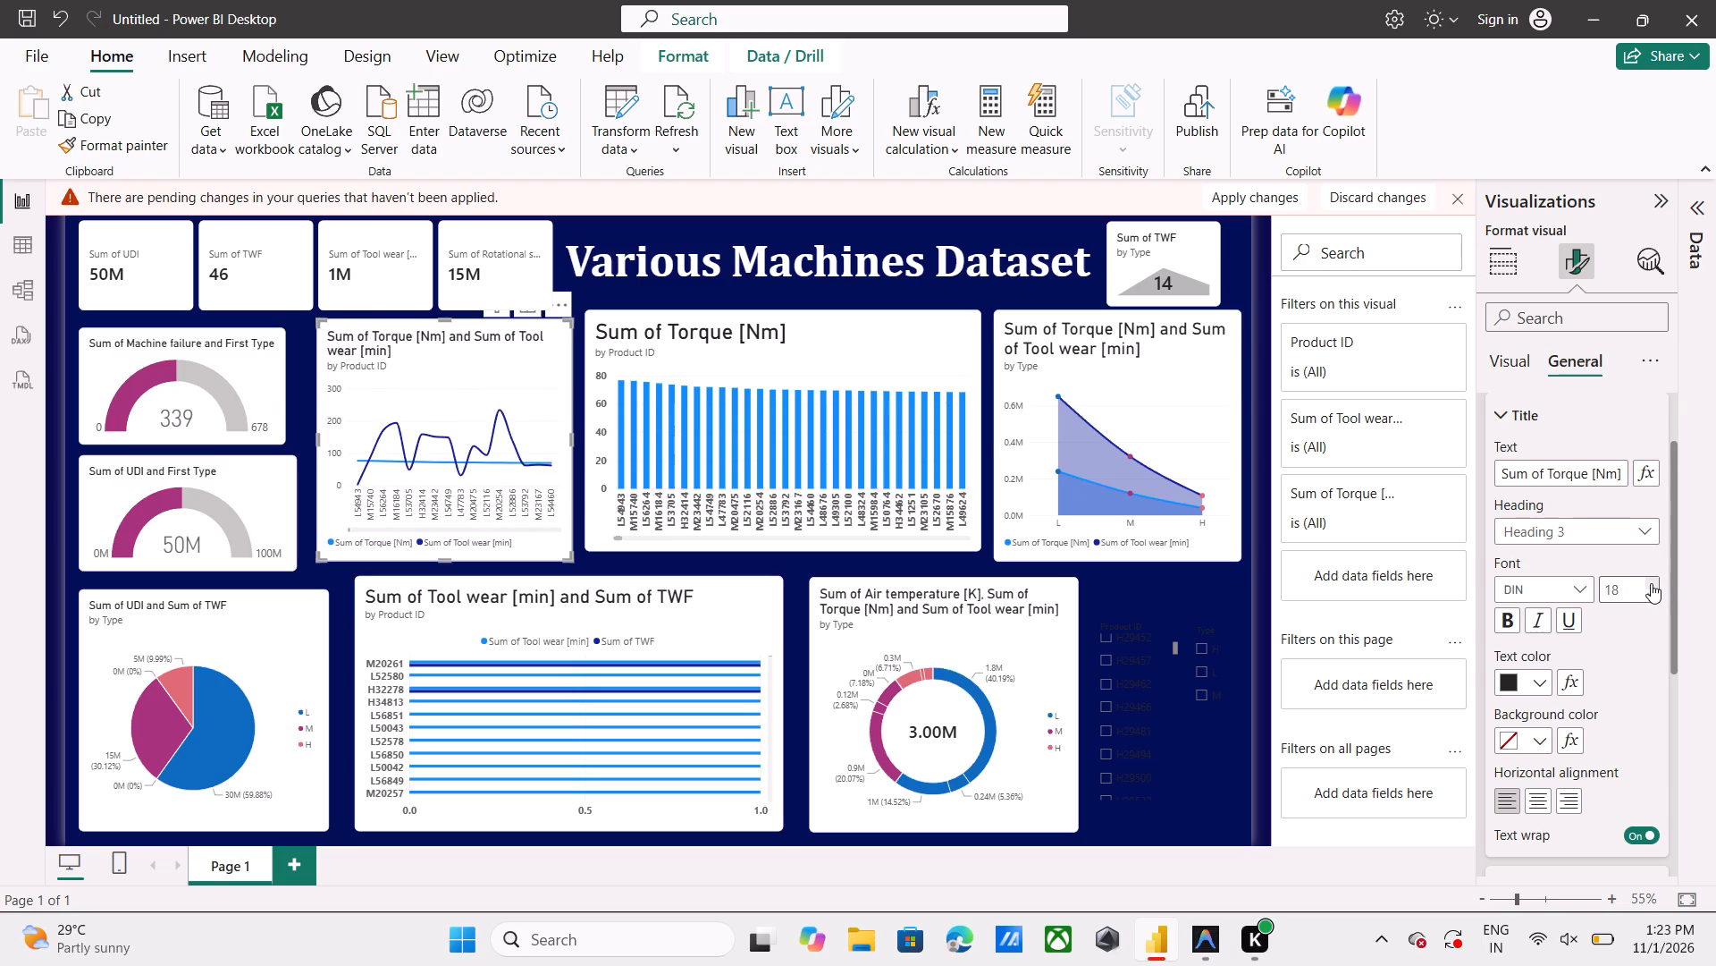
{"action": "left_click", "coordinate": [1651, 583]}
{"action": "left_click", "coordinate": [1651, 583]}
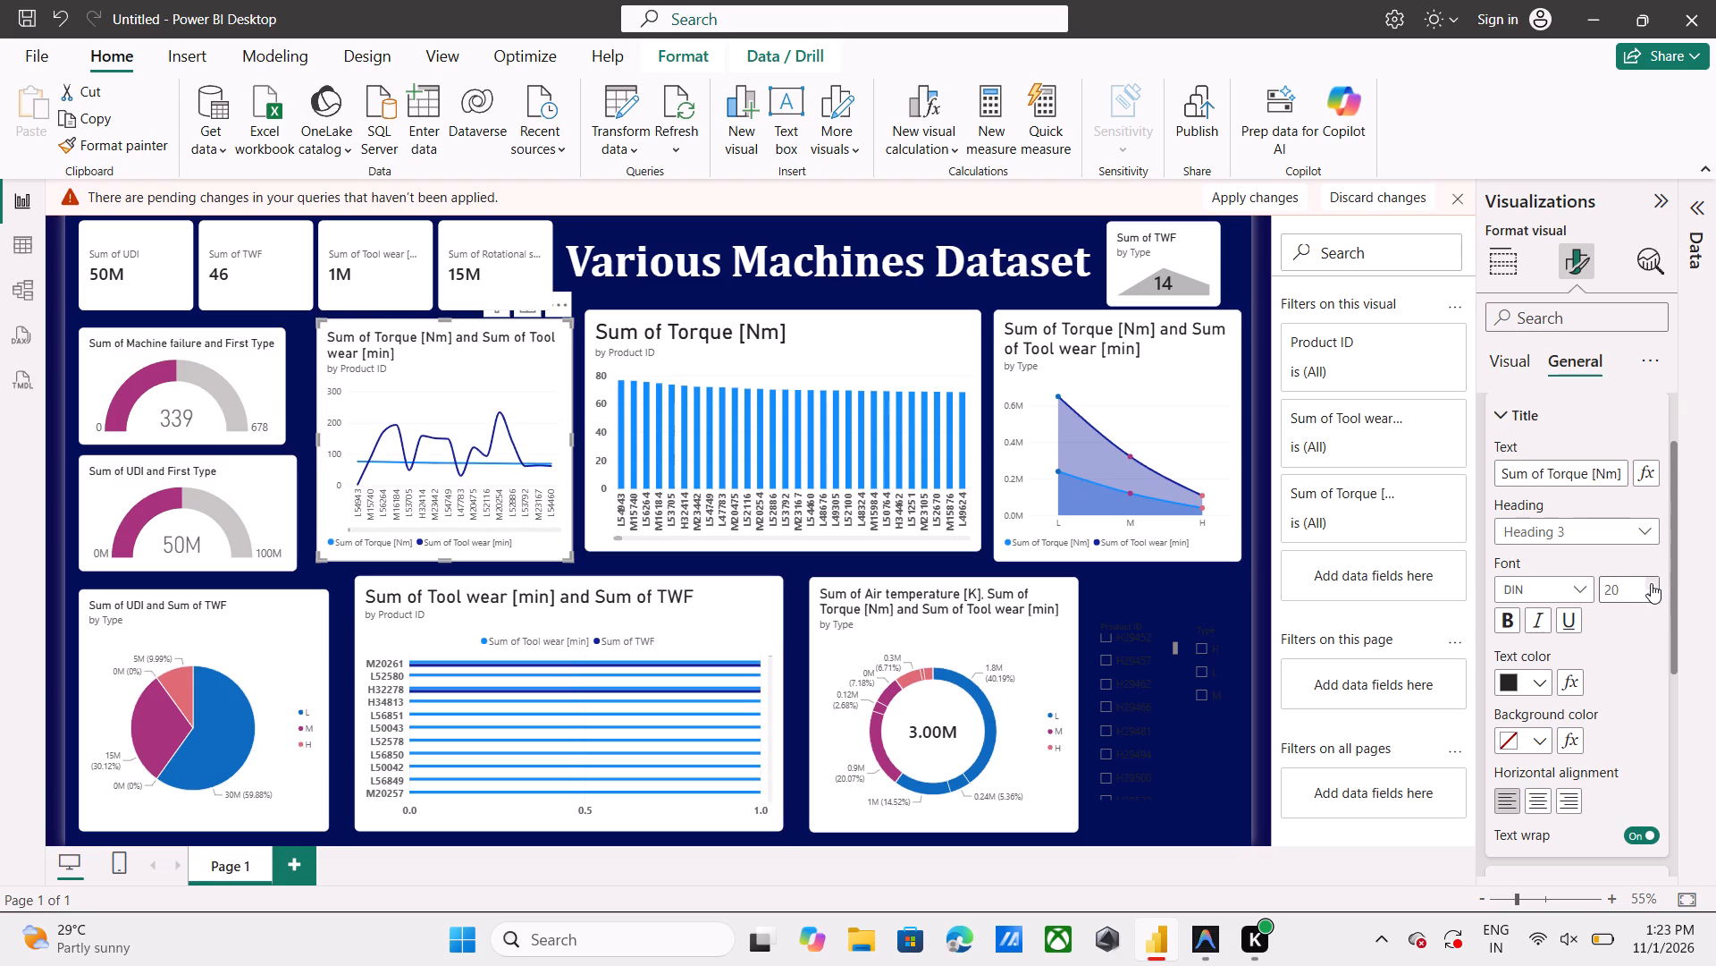
{"action": "left_click", "coordinate": [1651, 583]}
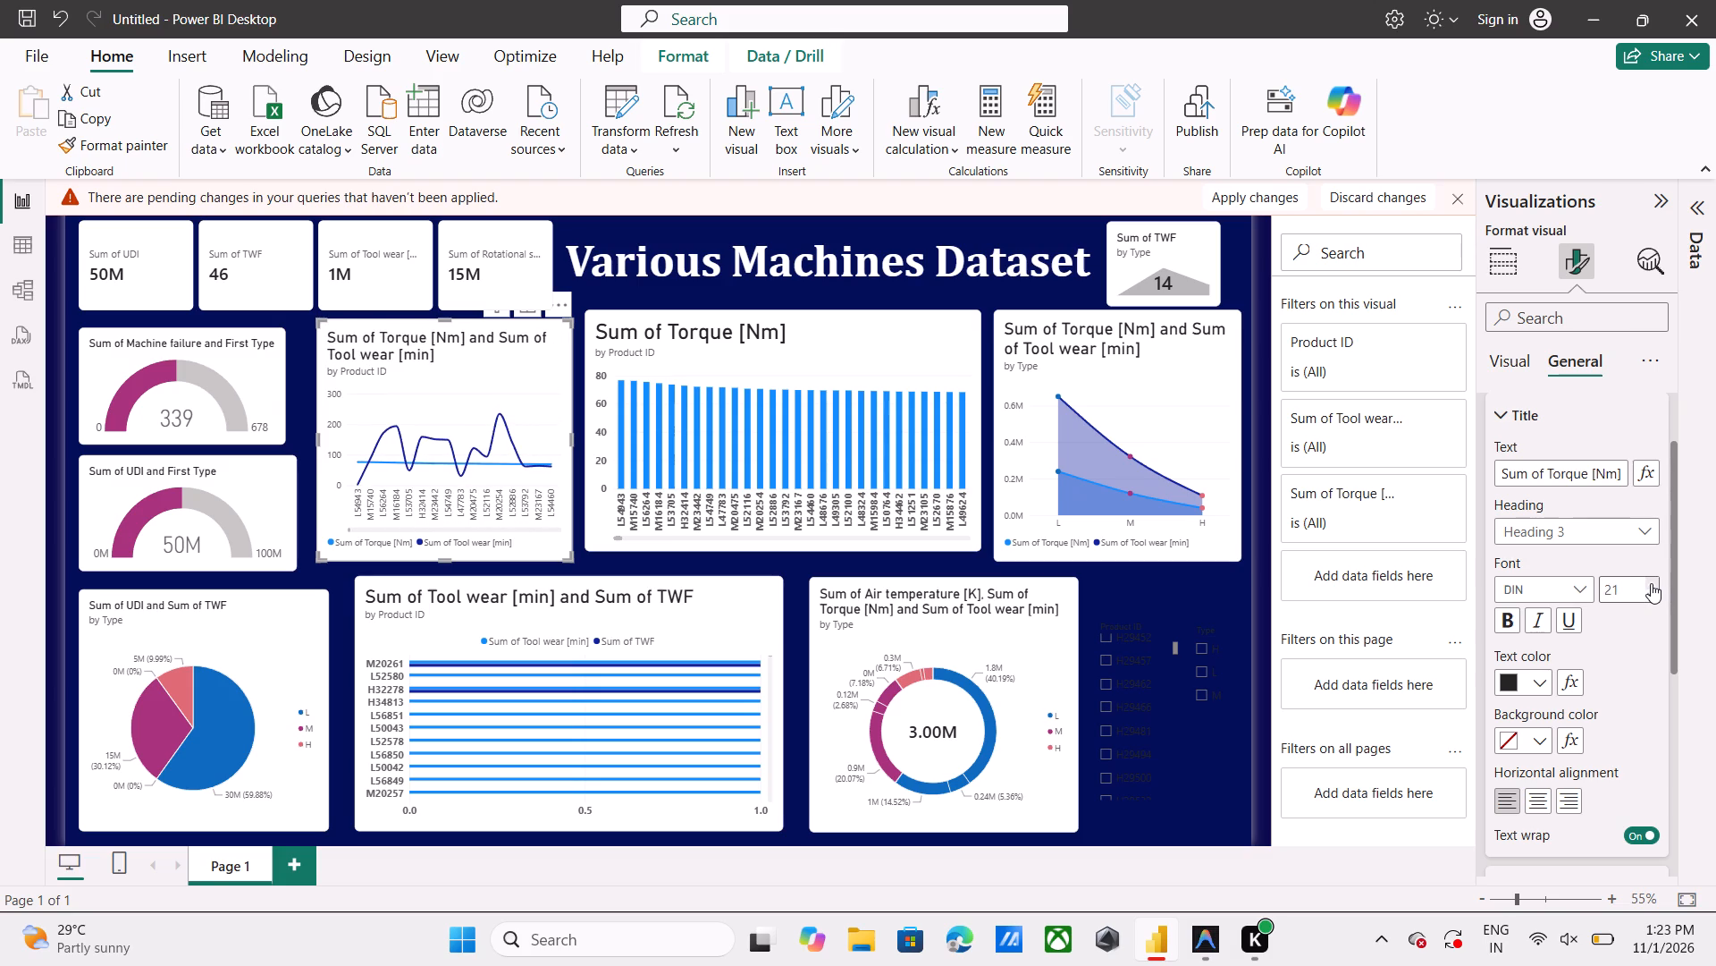
Set the title font size of the Sum of UDI and Sum of TWF by Type pie chart to 20.
{"action": "left_click", "coordinate": [1049, 630]}
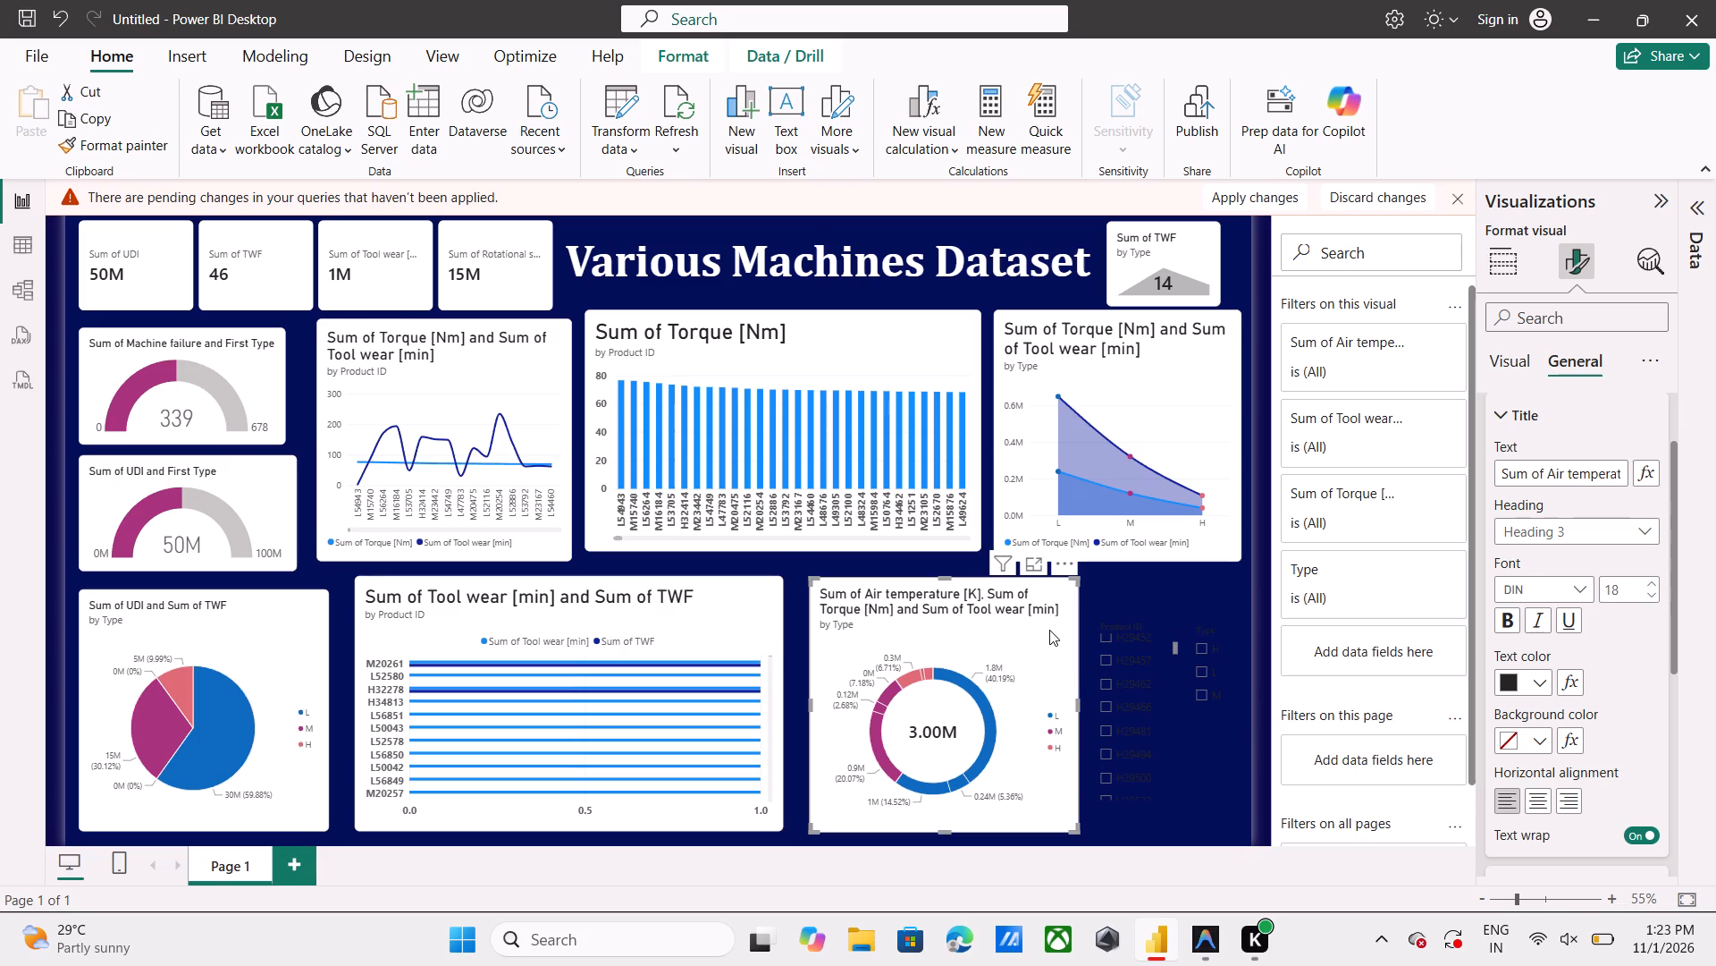
{"action": "left_click", "coordinate": [259, 629]}
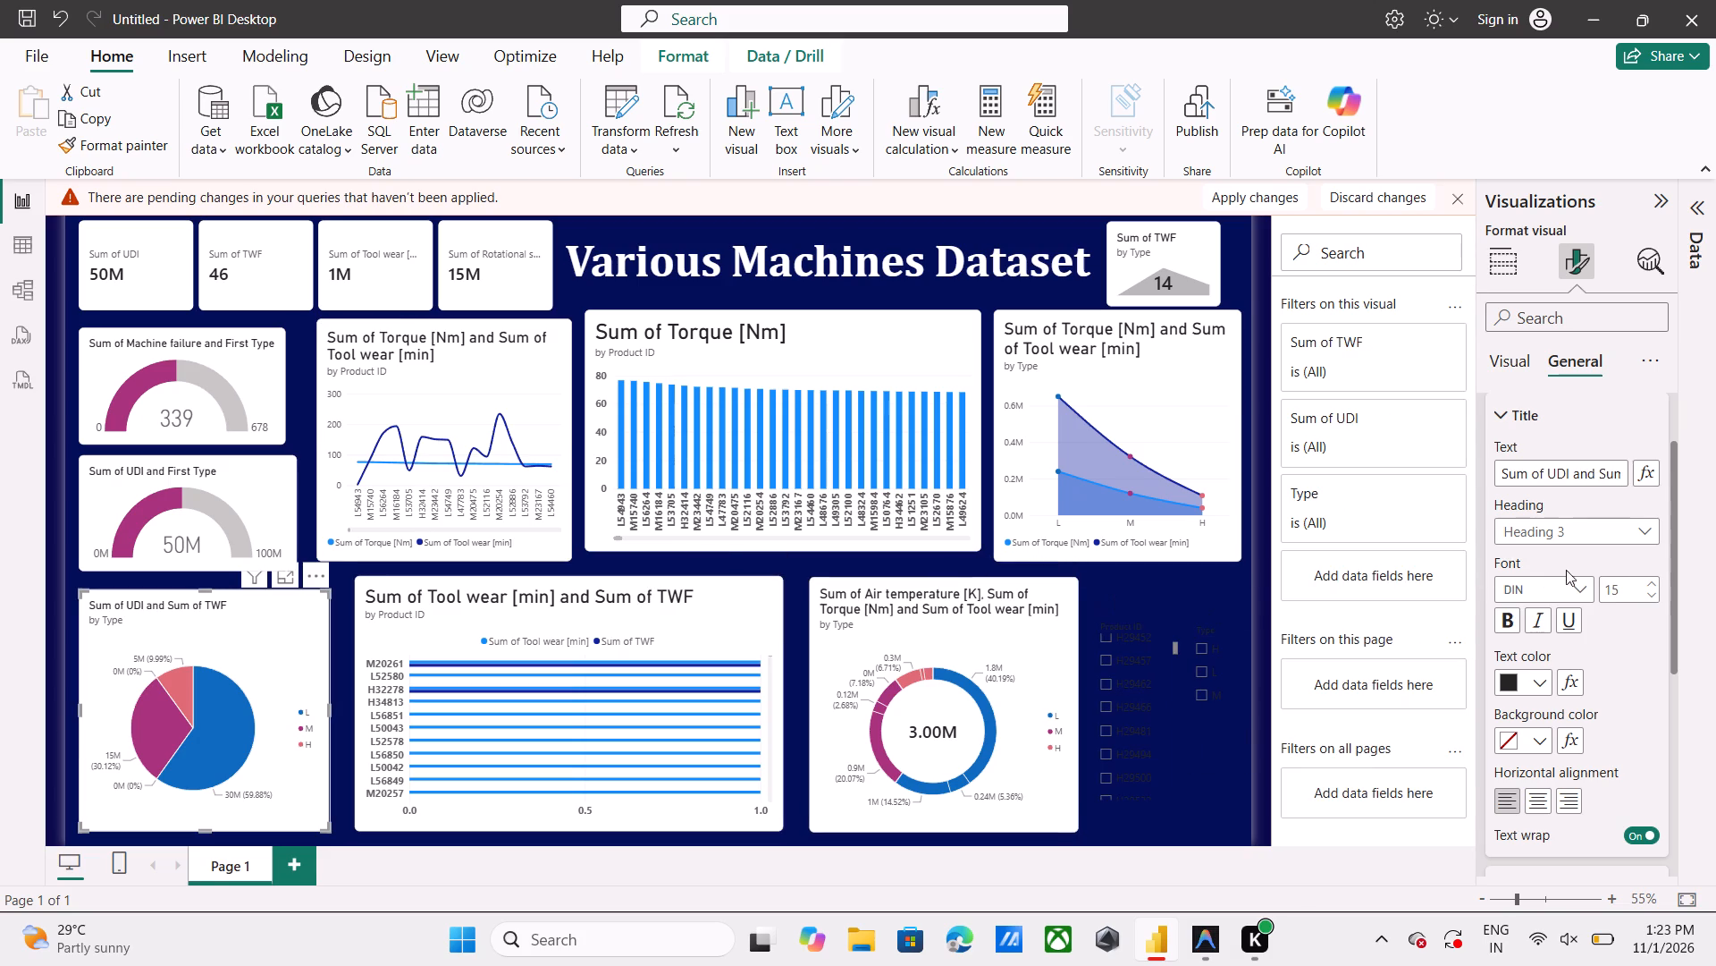
{"action": "triple_click", "coordinate": [1656, 581]}
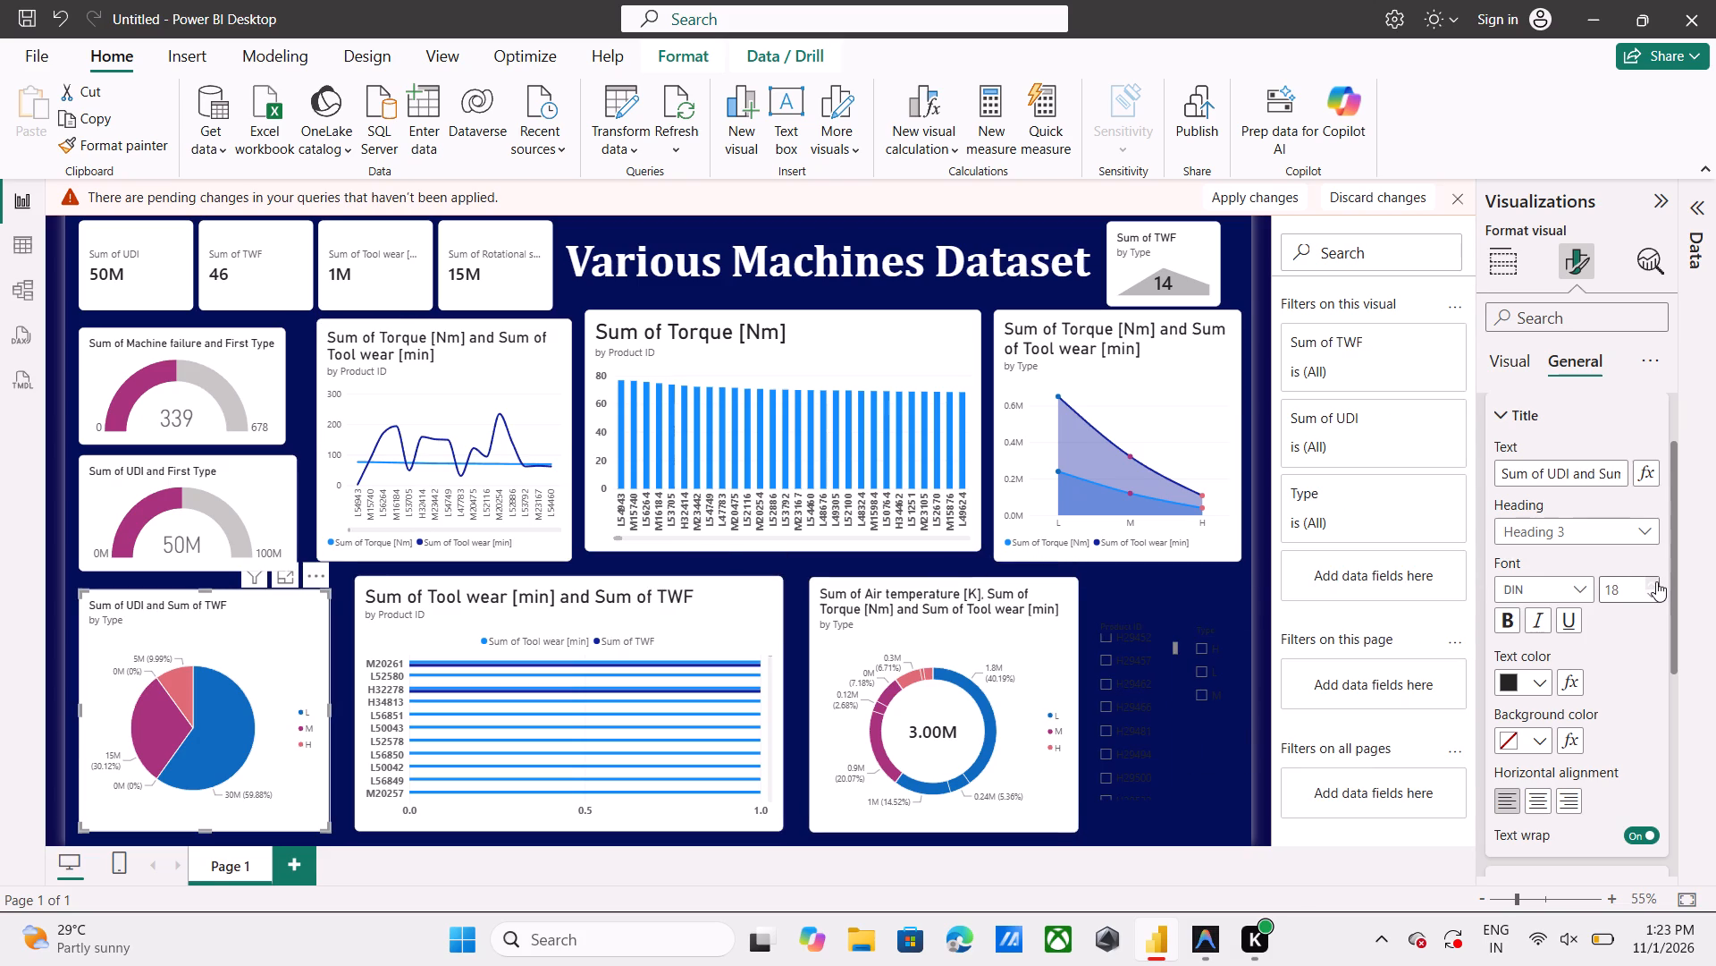
{"action": "left_click", "coordinate": [1656, 581]}
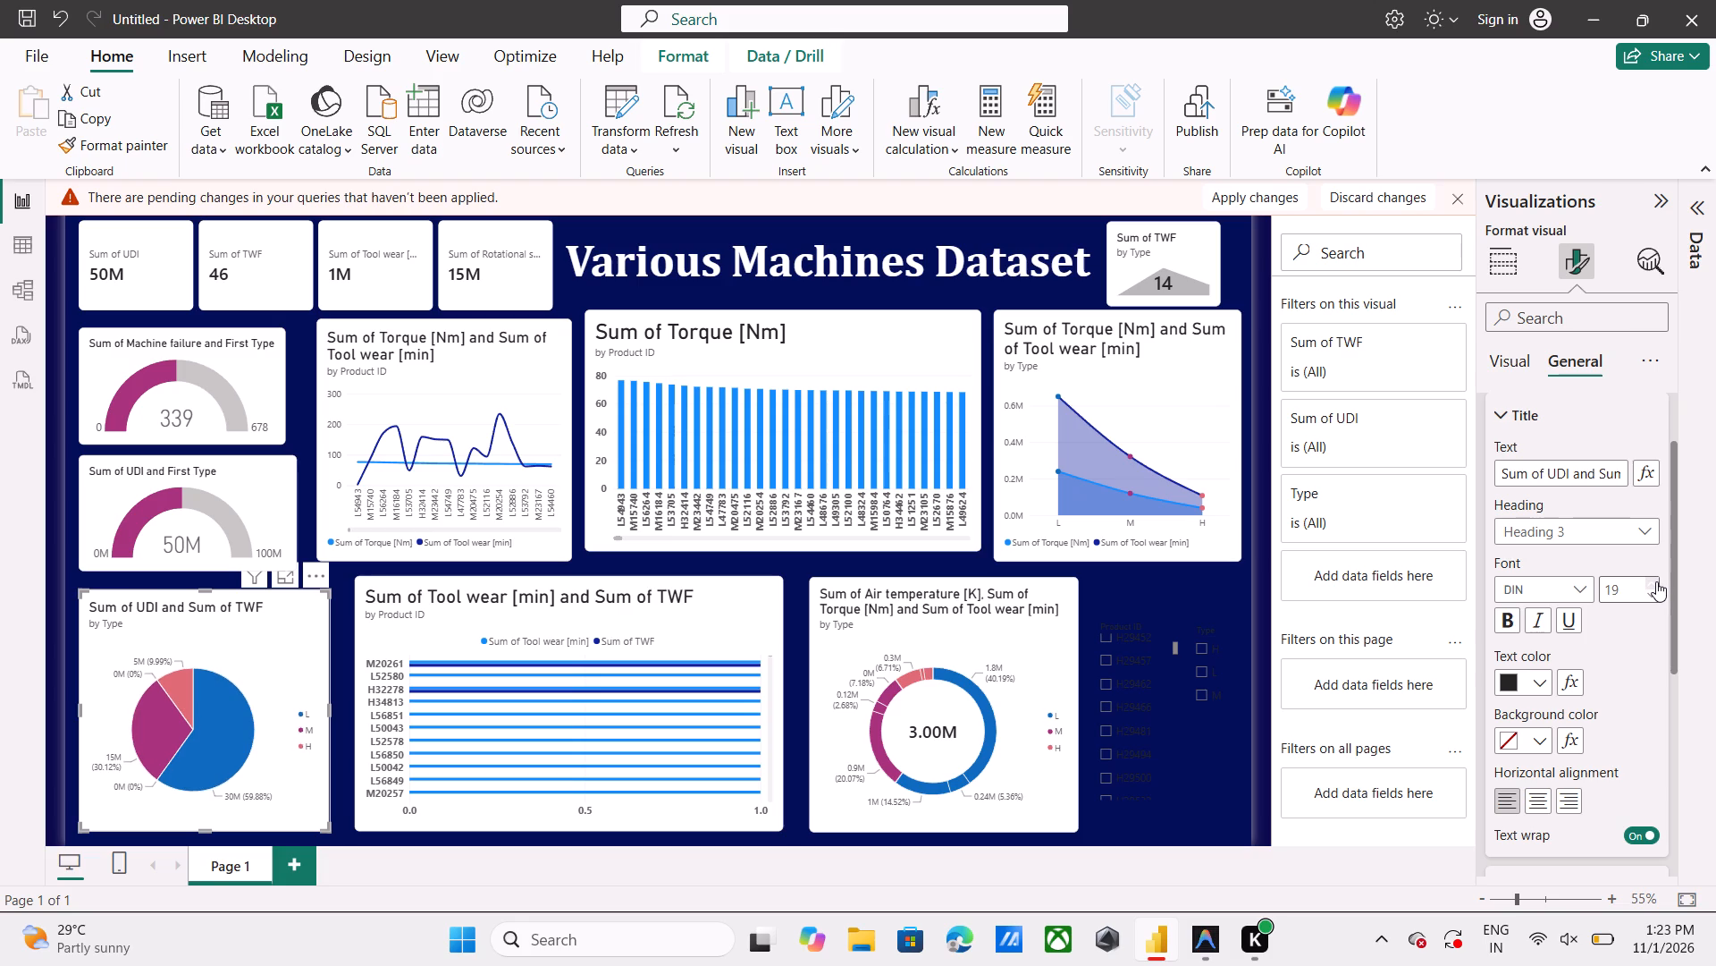
{"action": "left_click", "coordinate": [1656, 581]}
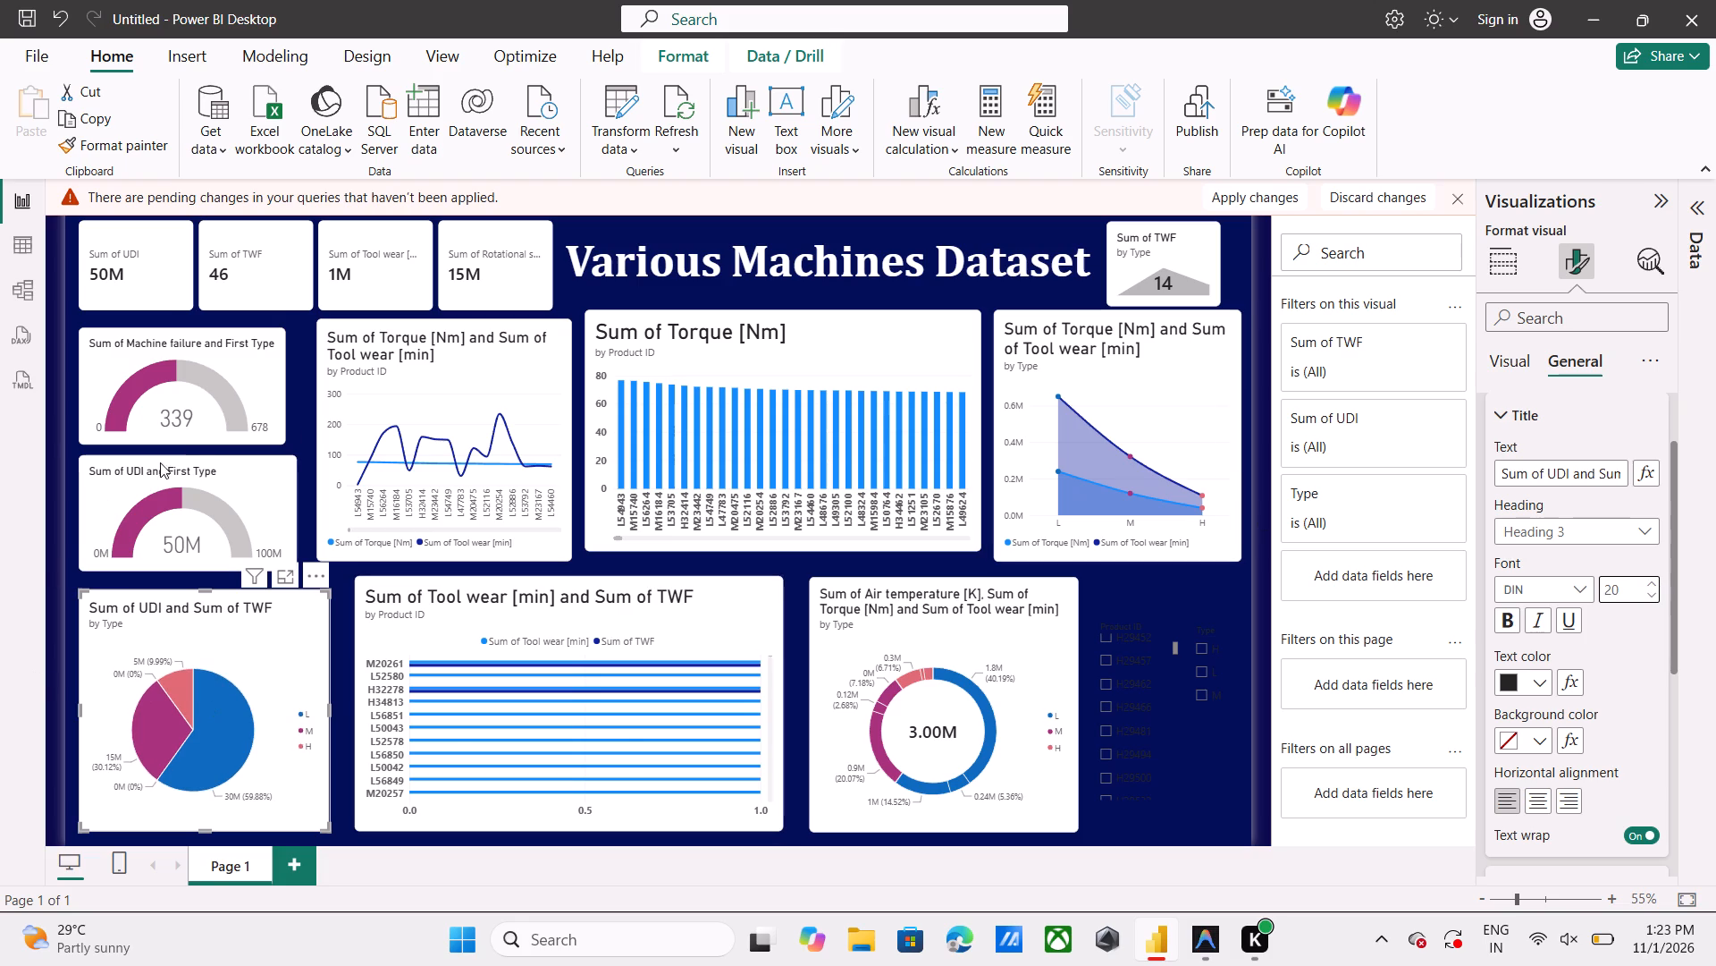
Set the title font size of the Sum of UDI and First Type gauge to 19.
{"action": "left_click", "coordinate": [282, 476]}
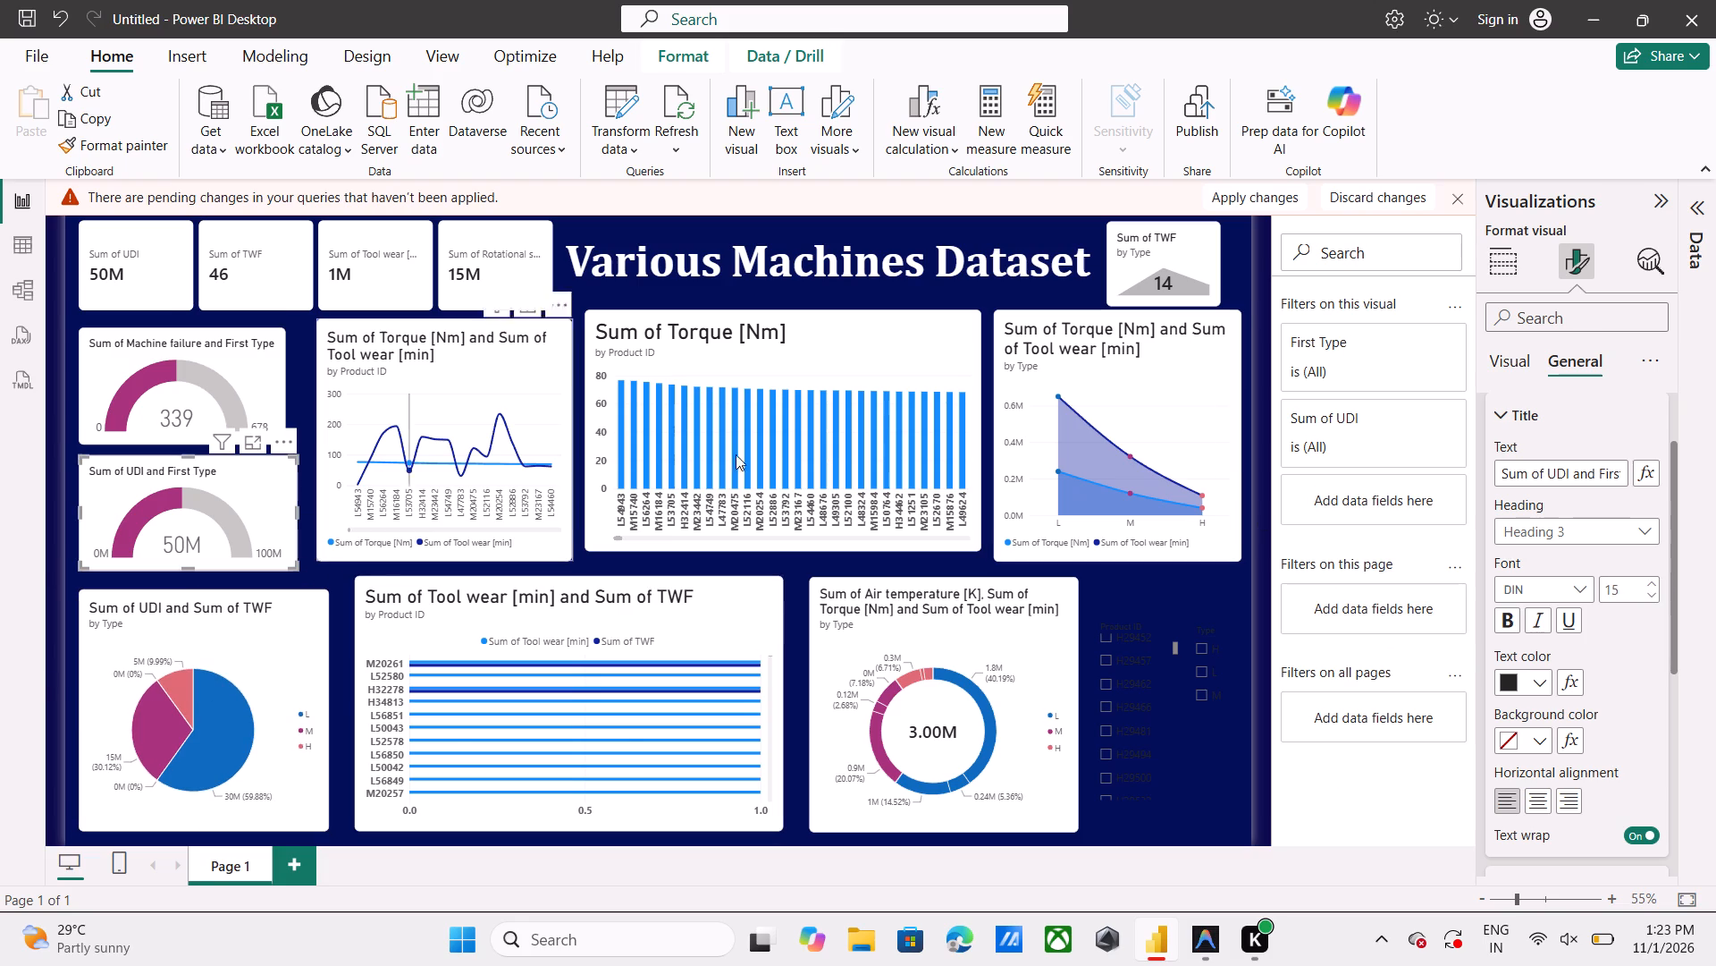
{"action": "left_click", "coordinate": [1656, 581]}
{"action": "left_click", "coordinate": [1656, 581]}
{"action": "left_click", "coordinate": [1656, 581]}
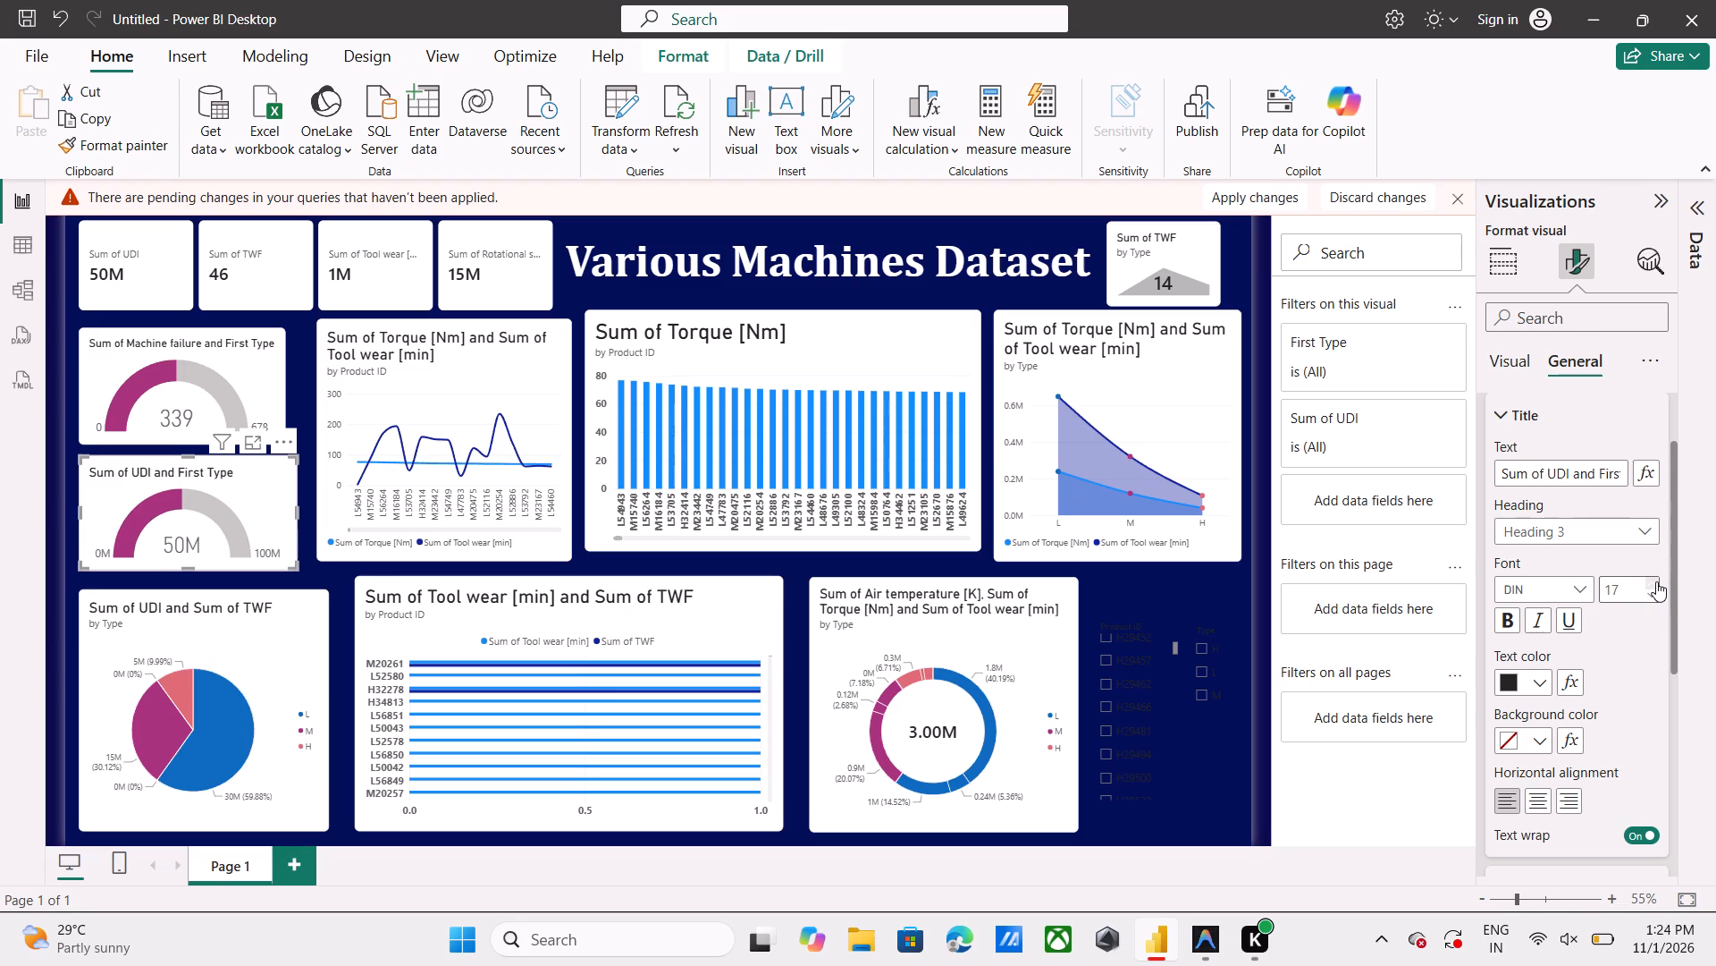
{"action": "left_click", "coordinate": [1656, 581]}
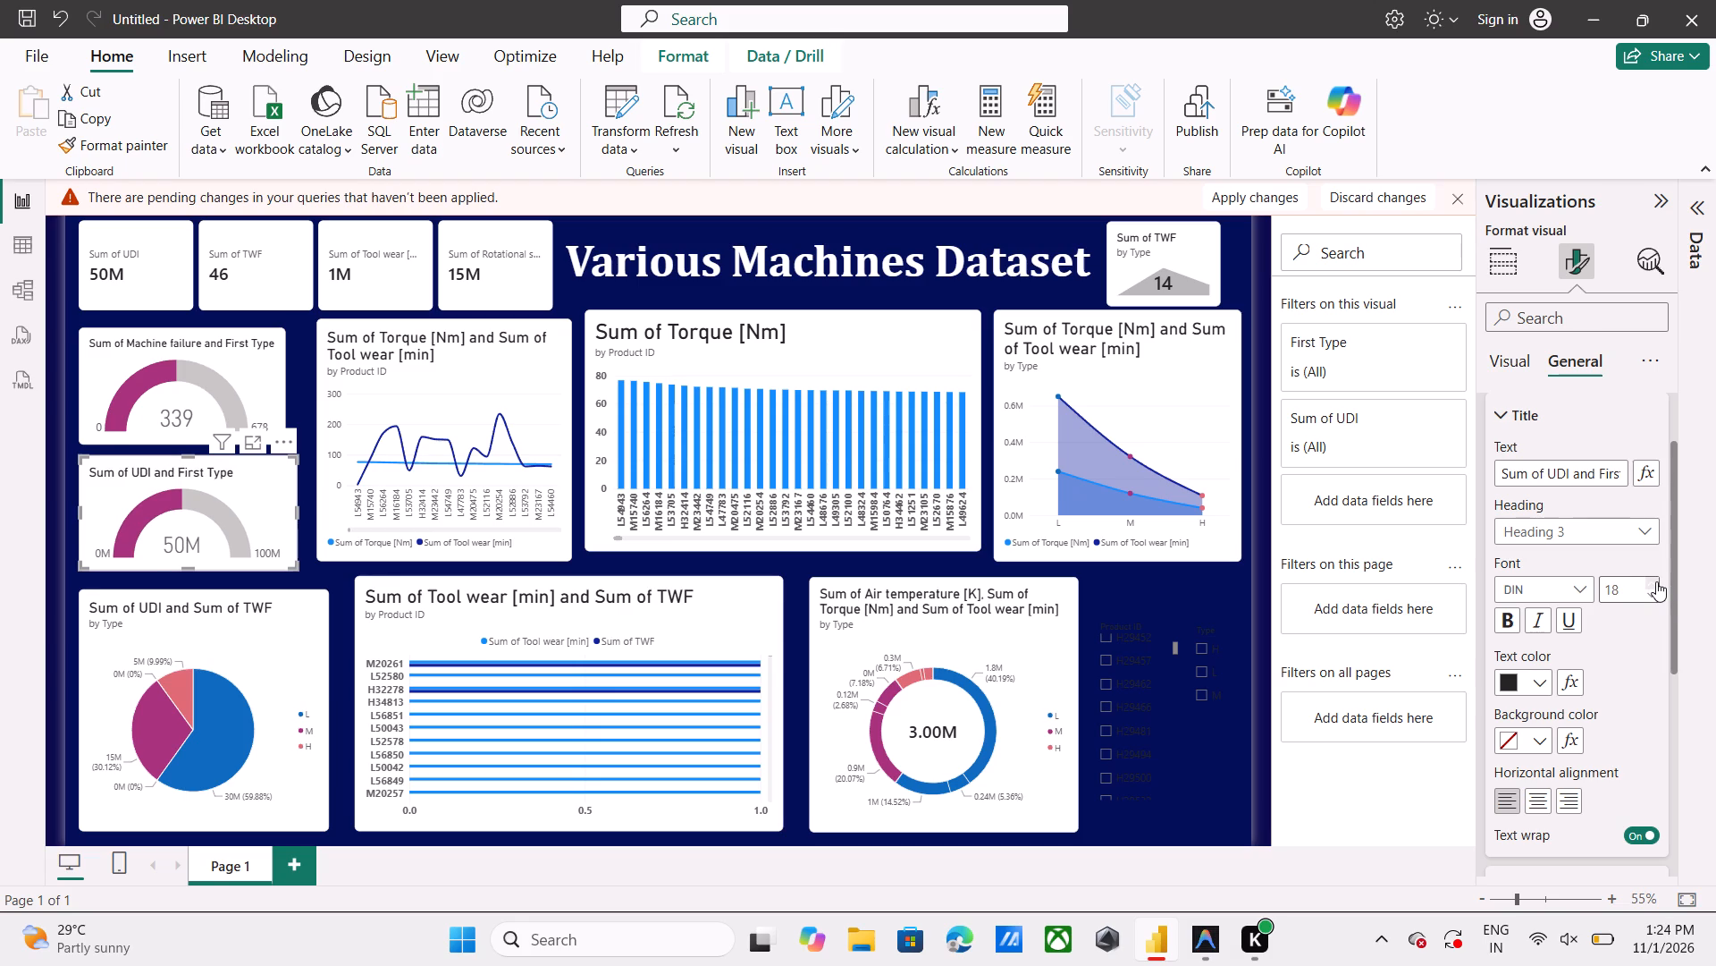
{"action": "left_click", "coordinate": [1656, 581]}
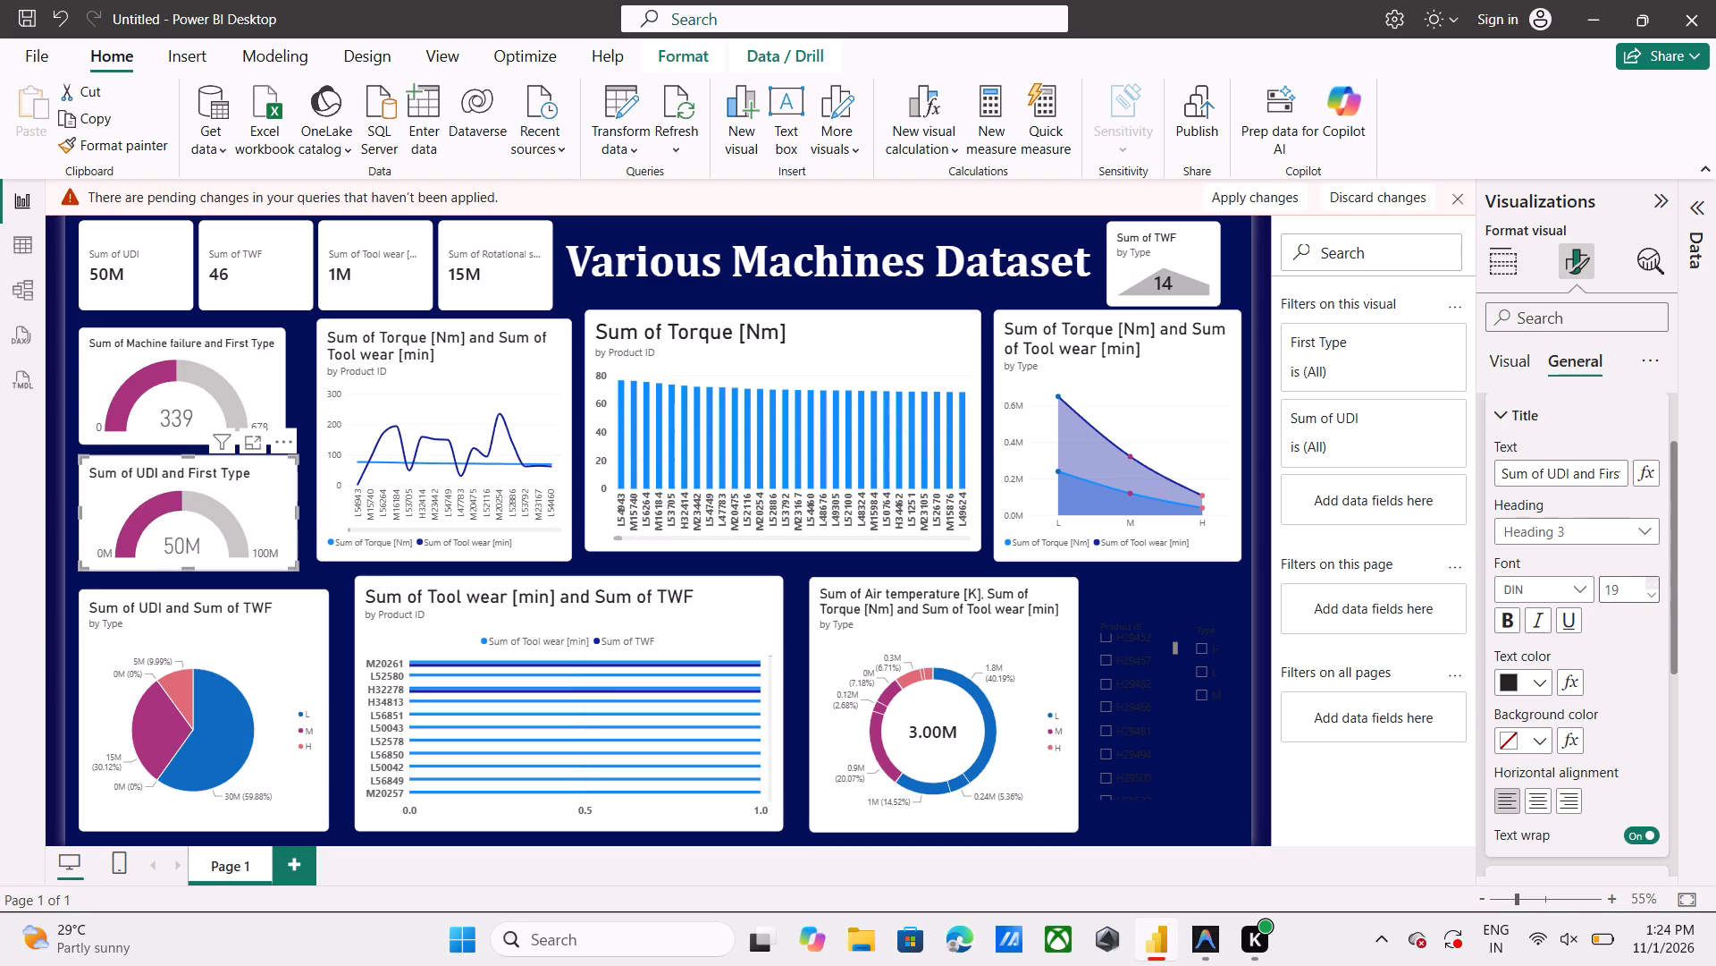
Set the title font size of the Sum of Machine failure and First Type gauge to 18.
{"action": "left_click", "coordinate": [255, 363]}
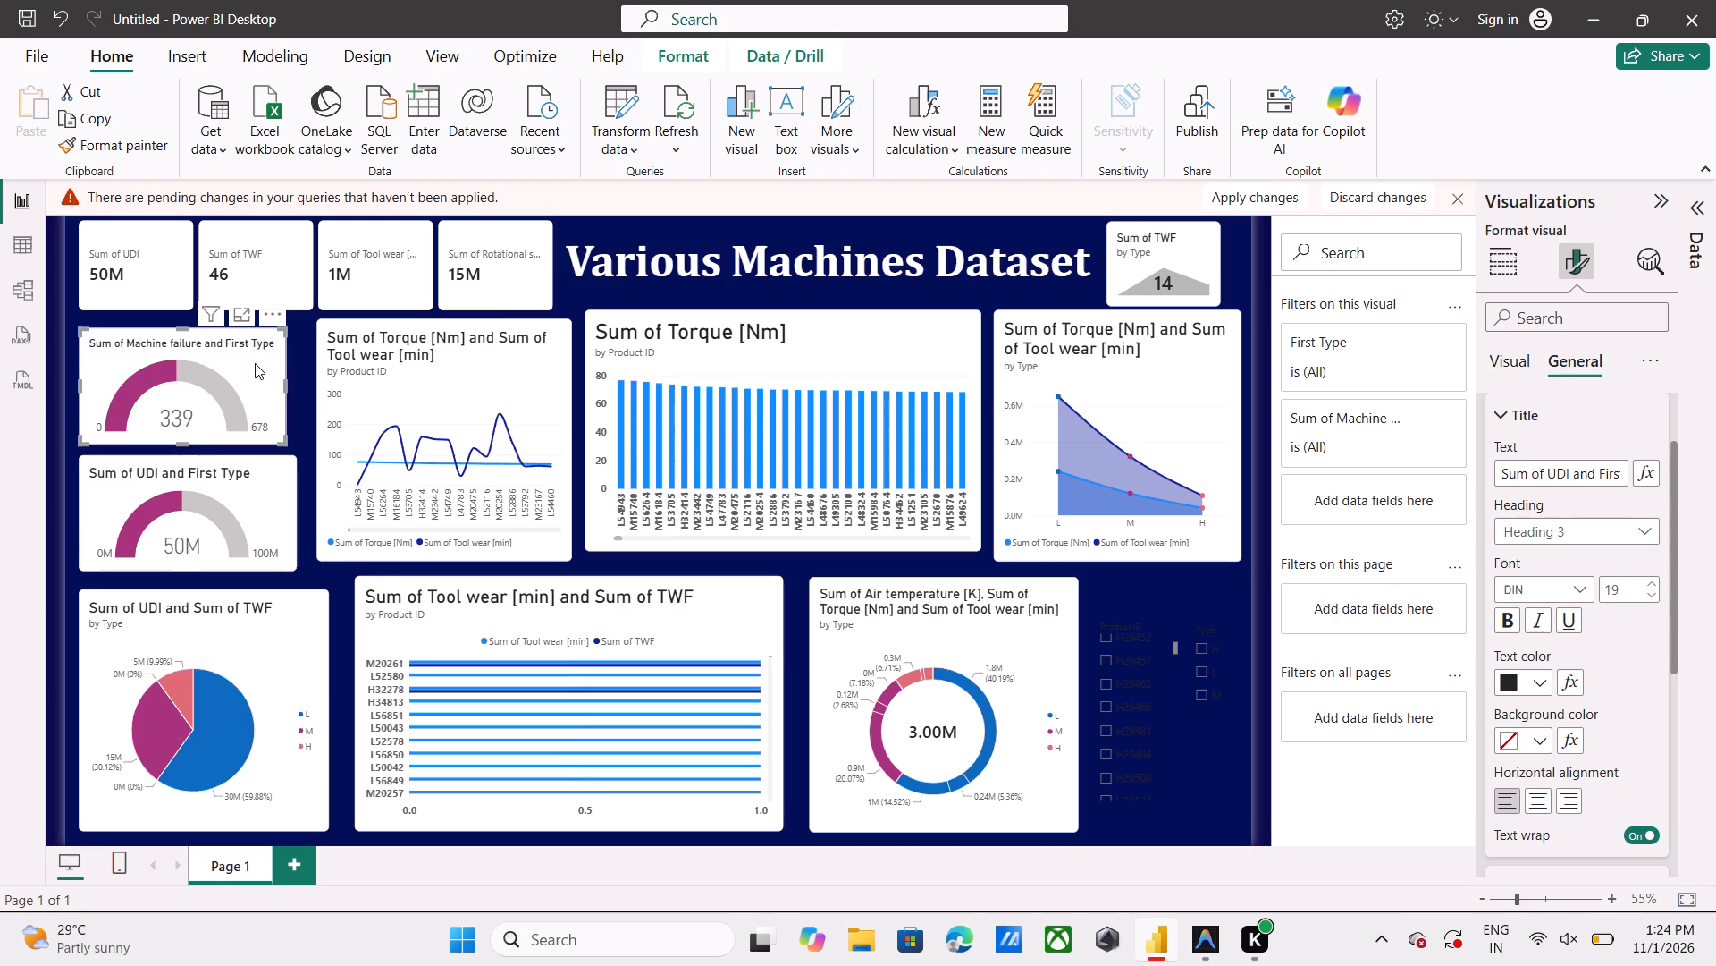
{"action": "left_click", "coordinate": [1656, 582]}
{"action": "left_click", "coordinate": [1656, 582]}
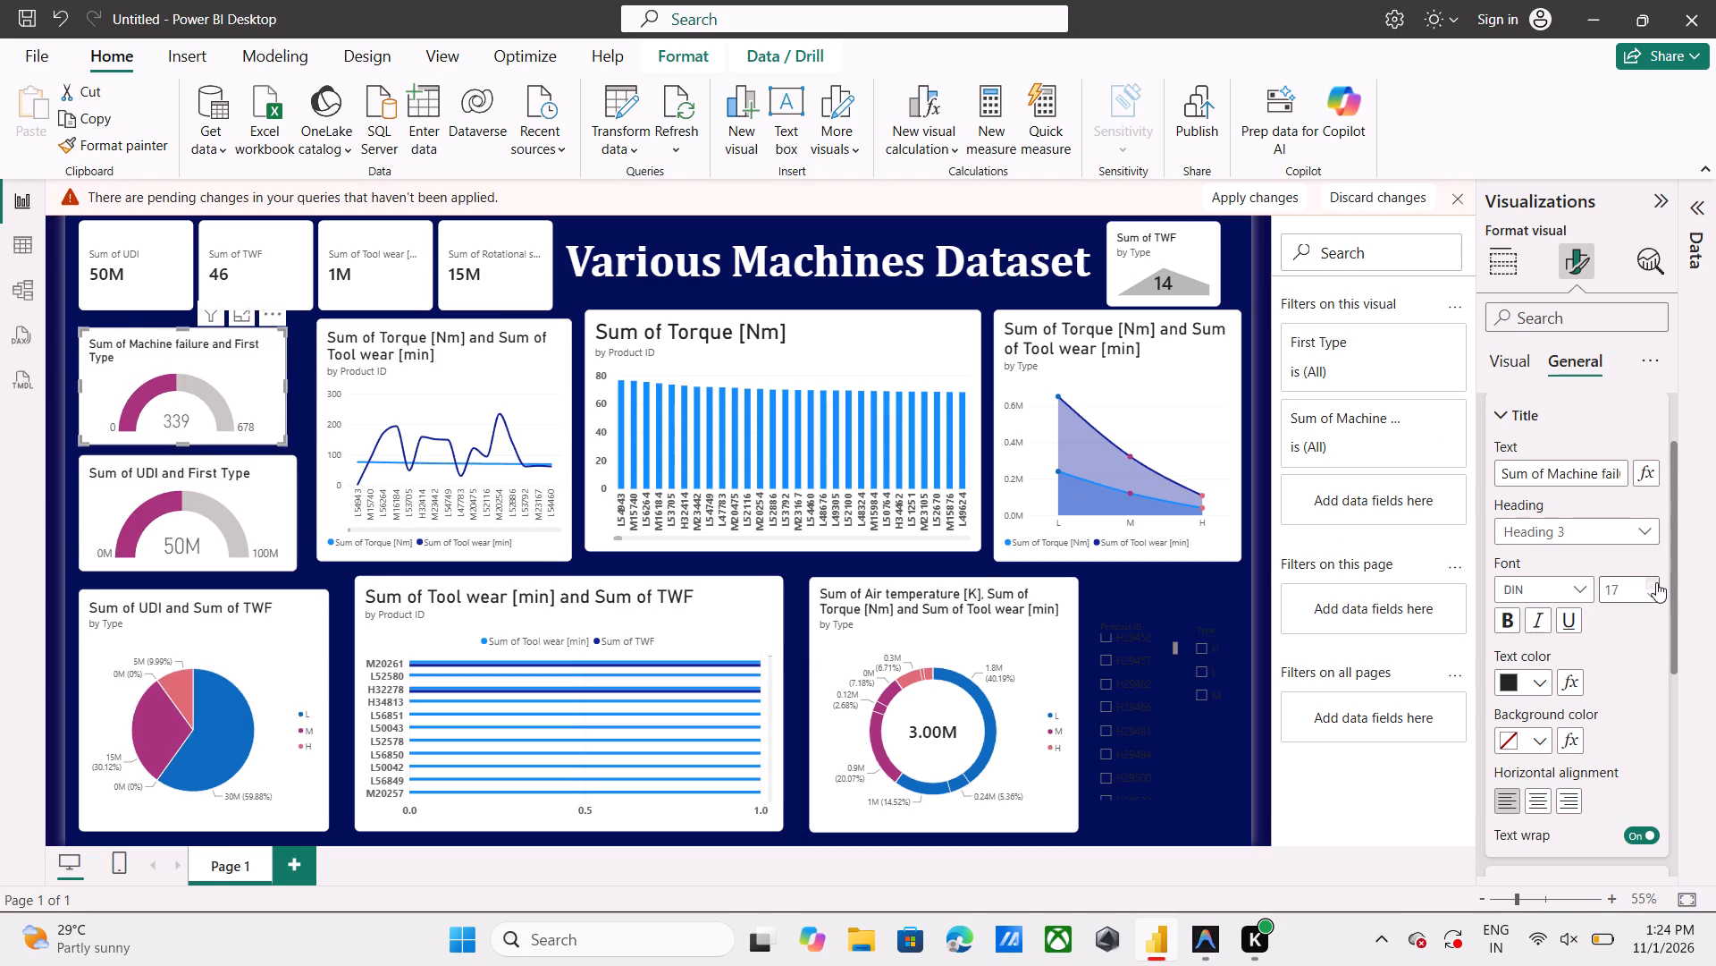
{"action": "left_click", "coordinate": [1656, 582]}
{"action": "left_click", "coordinate": [1656, 582]}
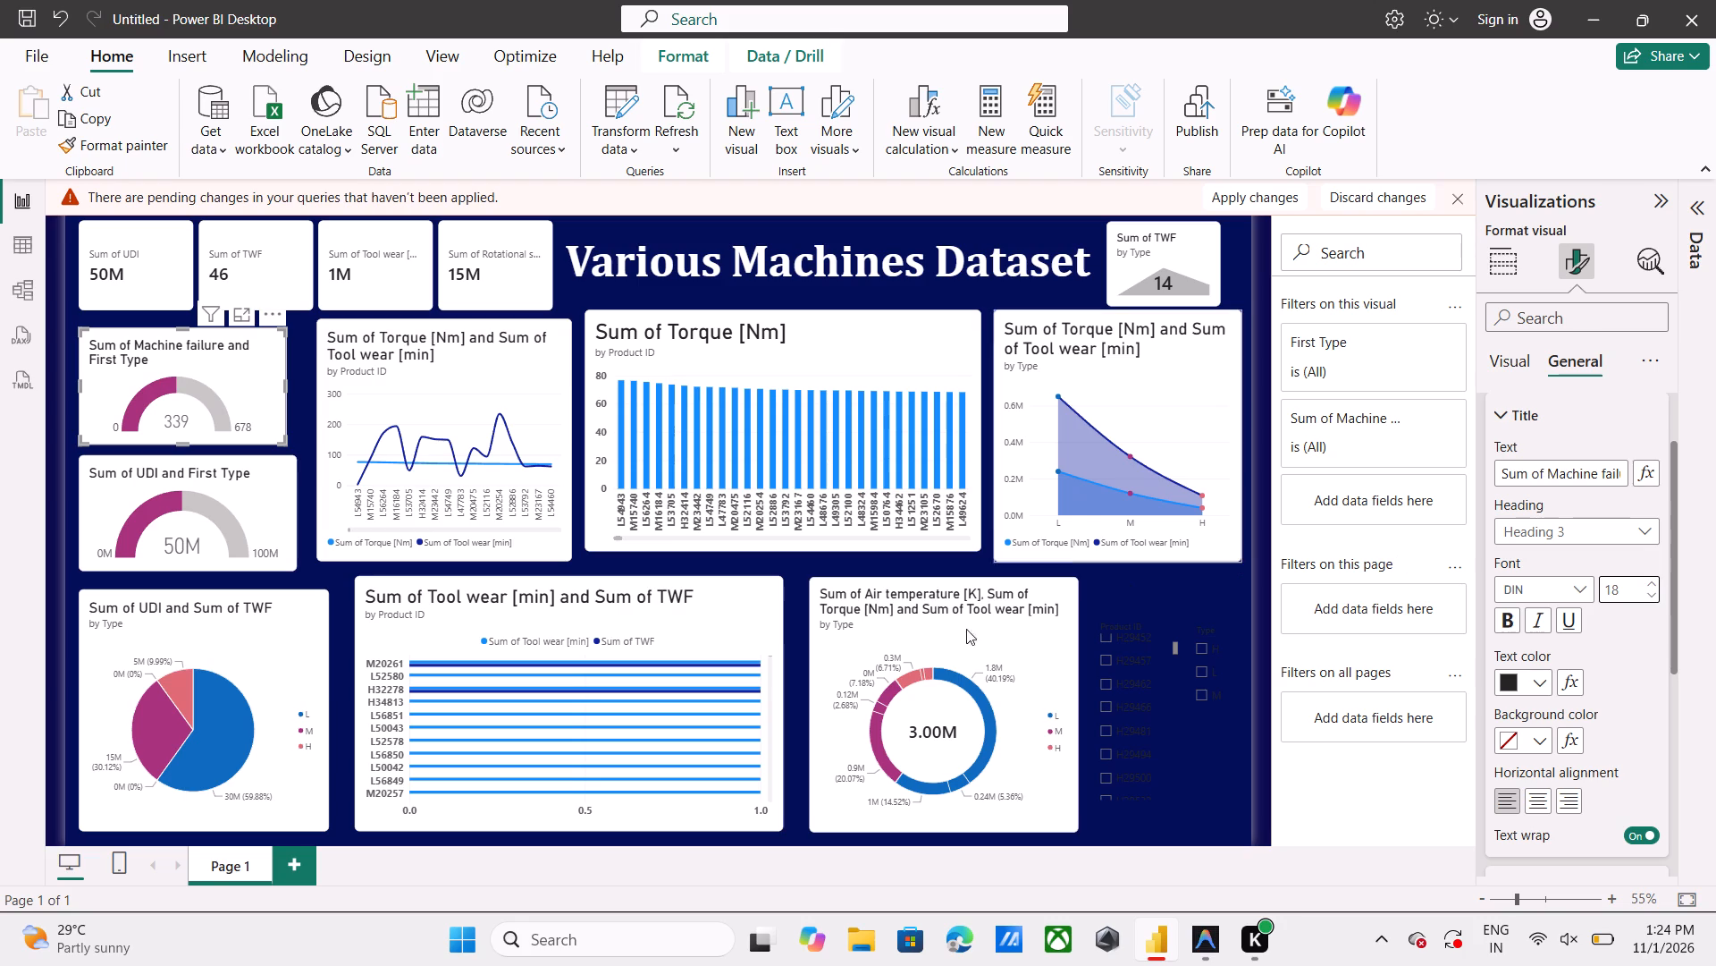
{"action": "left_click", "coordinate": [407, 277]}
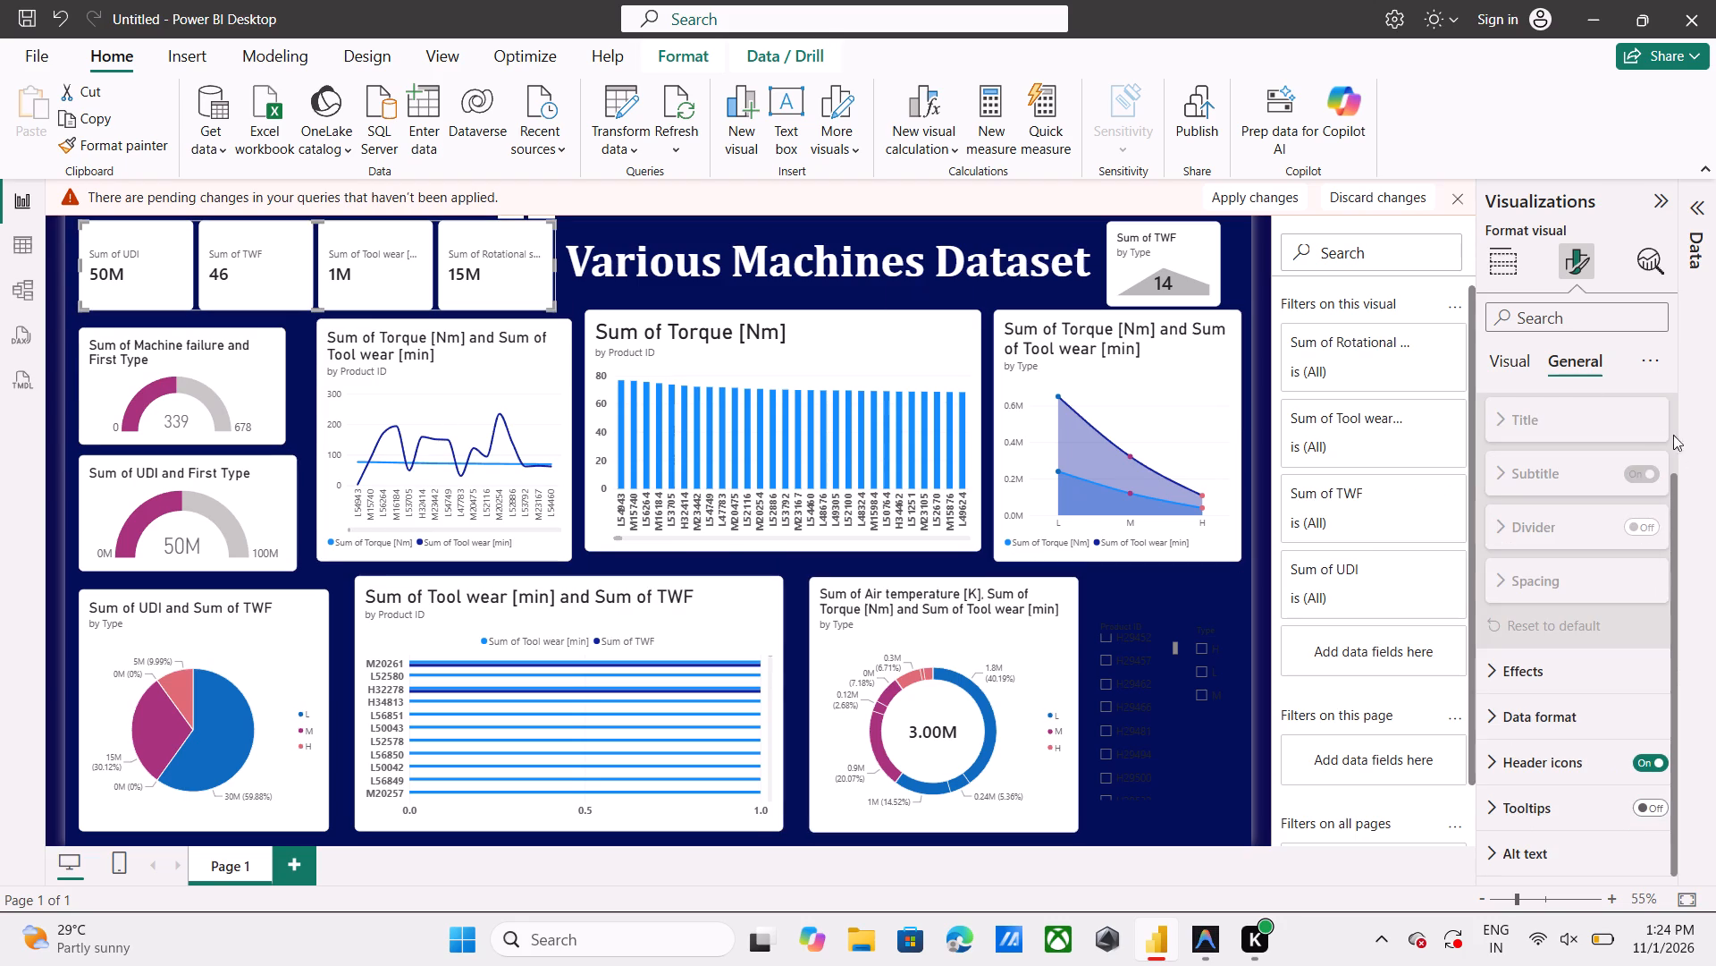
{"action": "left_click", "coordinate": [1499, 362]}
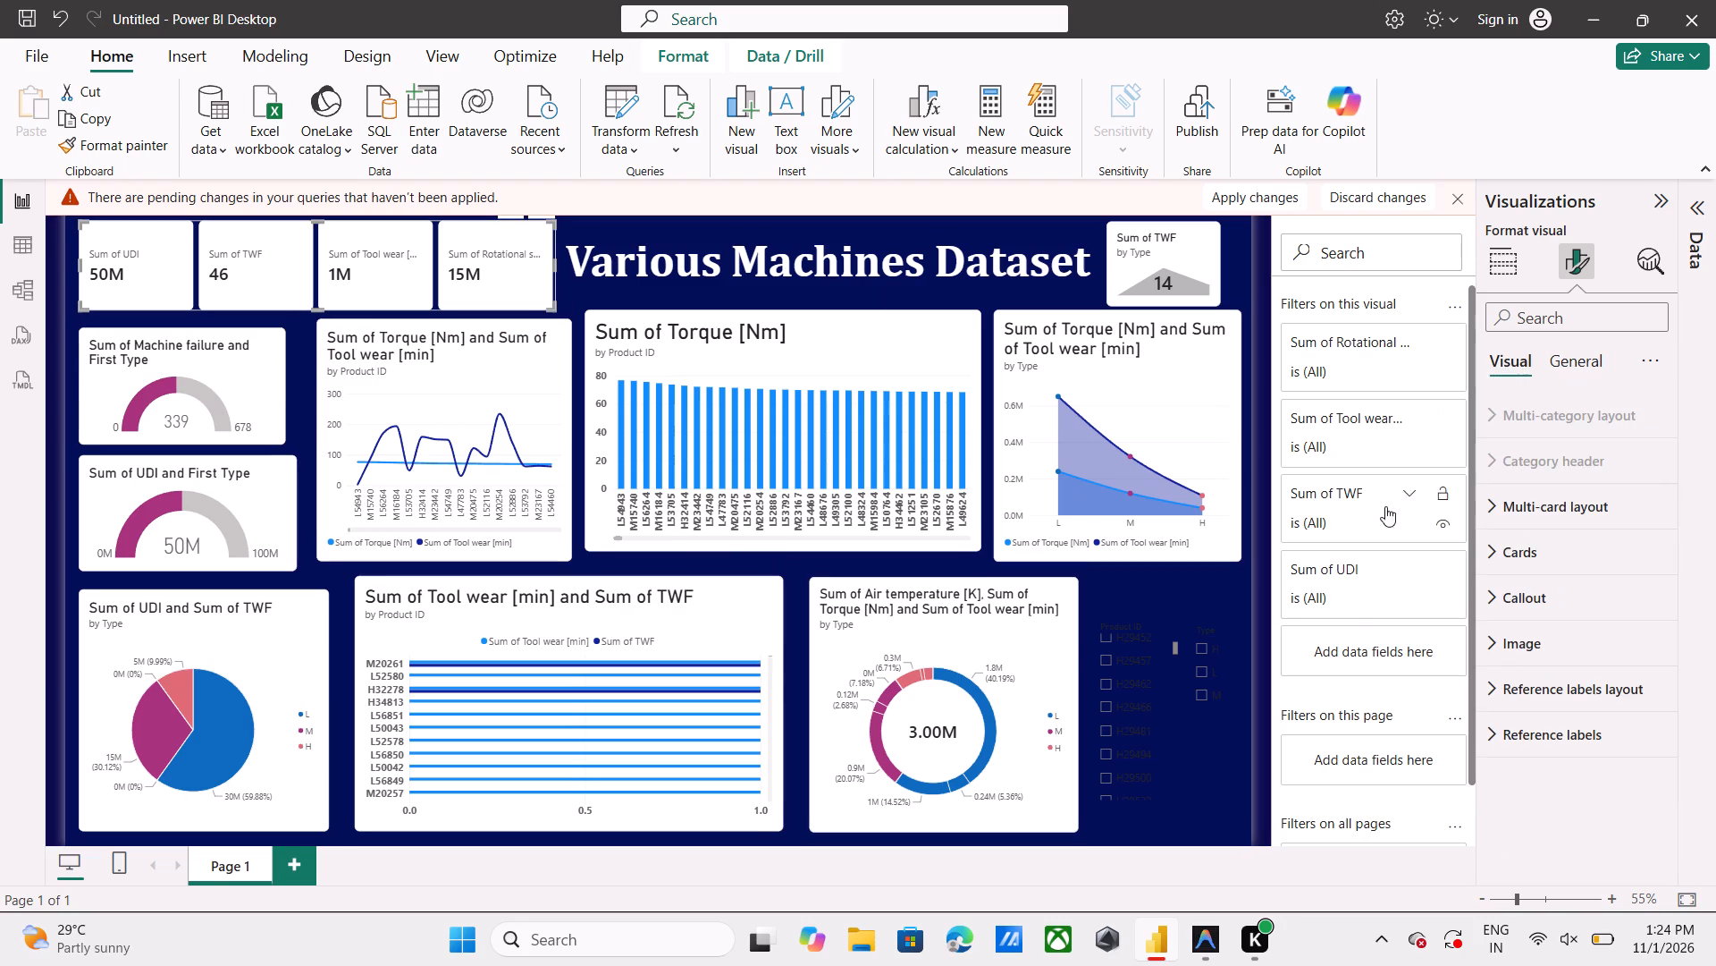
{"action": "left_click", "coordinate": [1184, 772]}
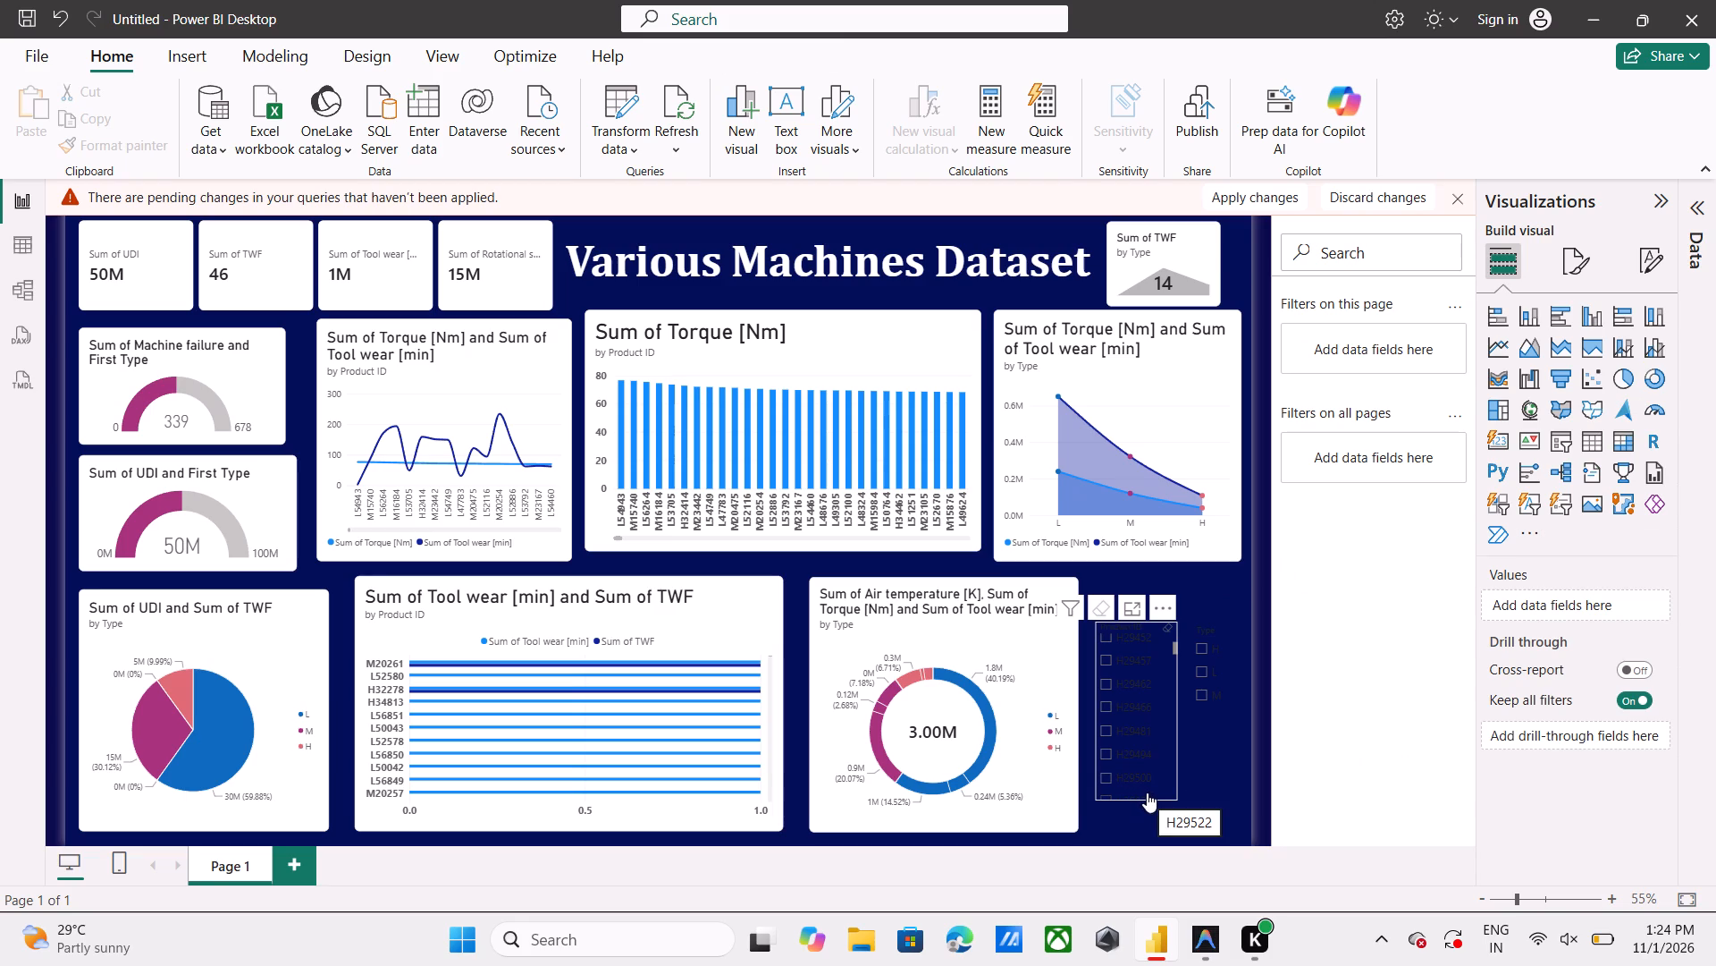
Select the Product ID slicer at its H29522 entry and set the slicer's height to 290.
{"action": "left_click", "coordinate": [1147, 792]}
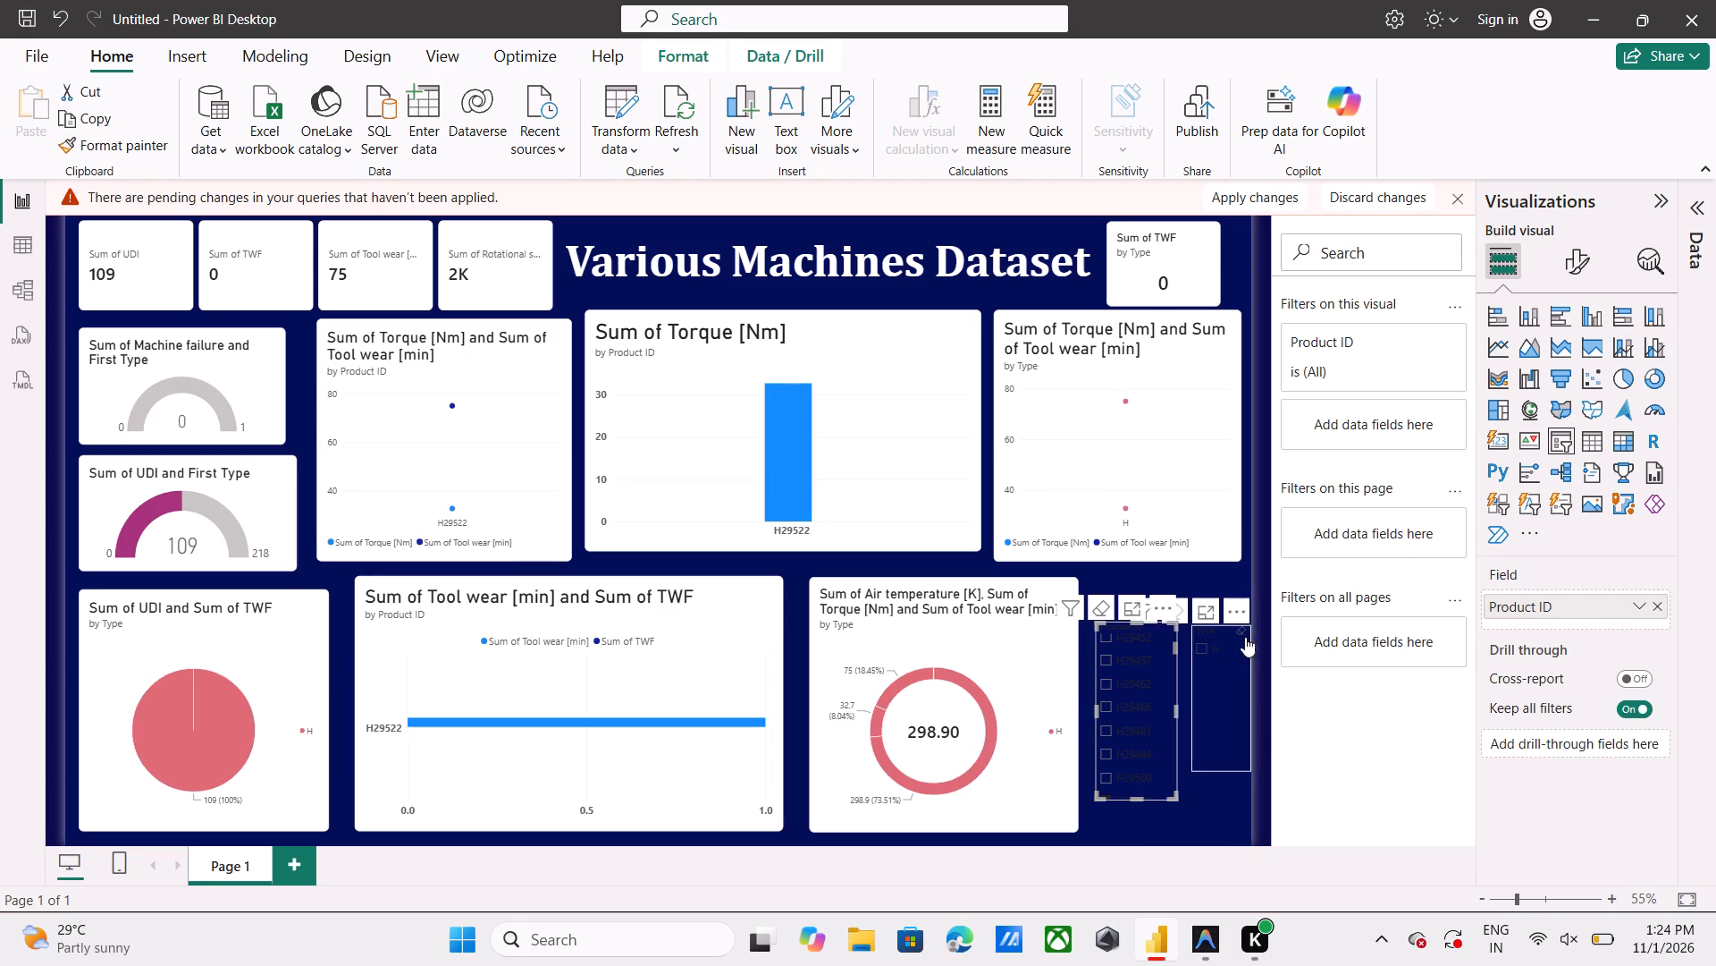
{"action": "left_click", "coordinate": [1582, 269]}
{"action": "left_click", "coordinate": [1577, 360]}
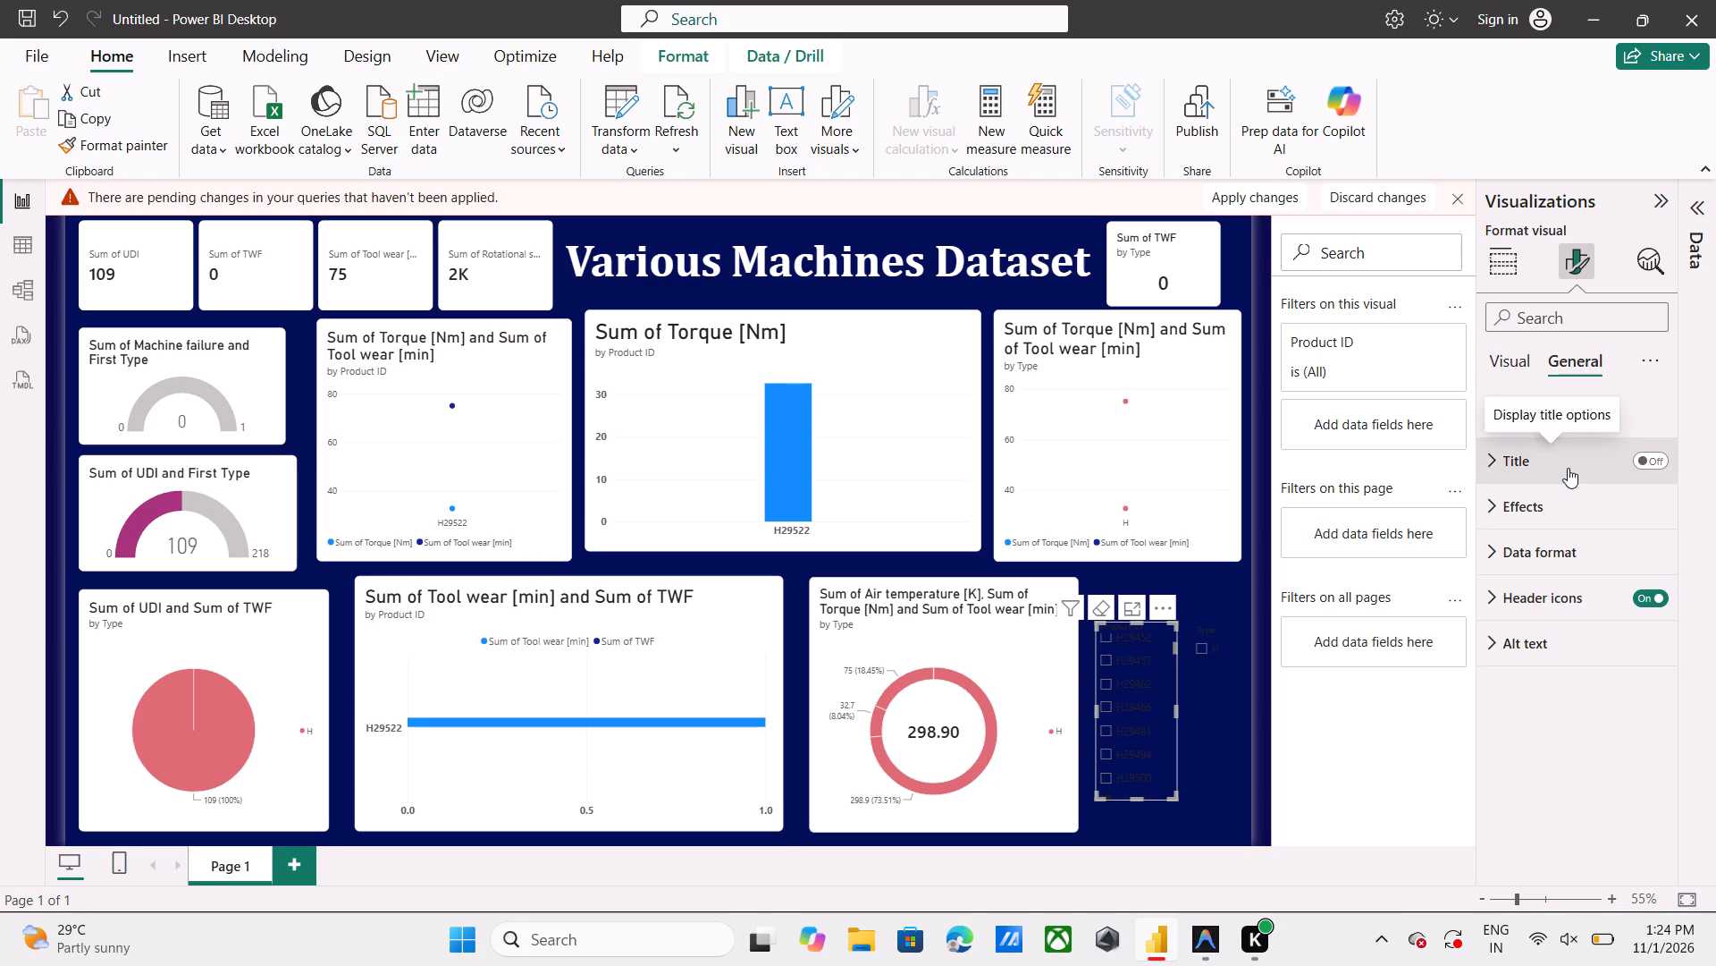
{"action": "left_click", "coordinate": [1587, 648]}
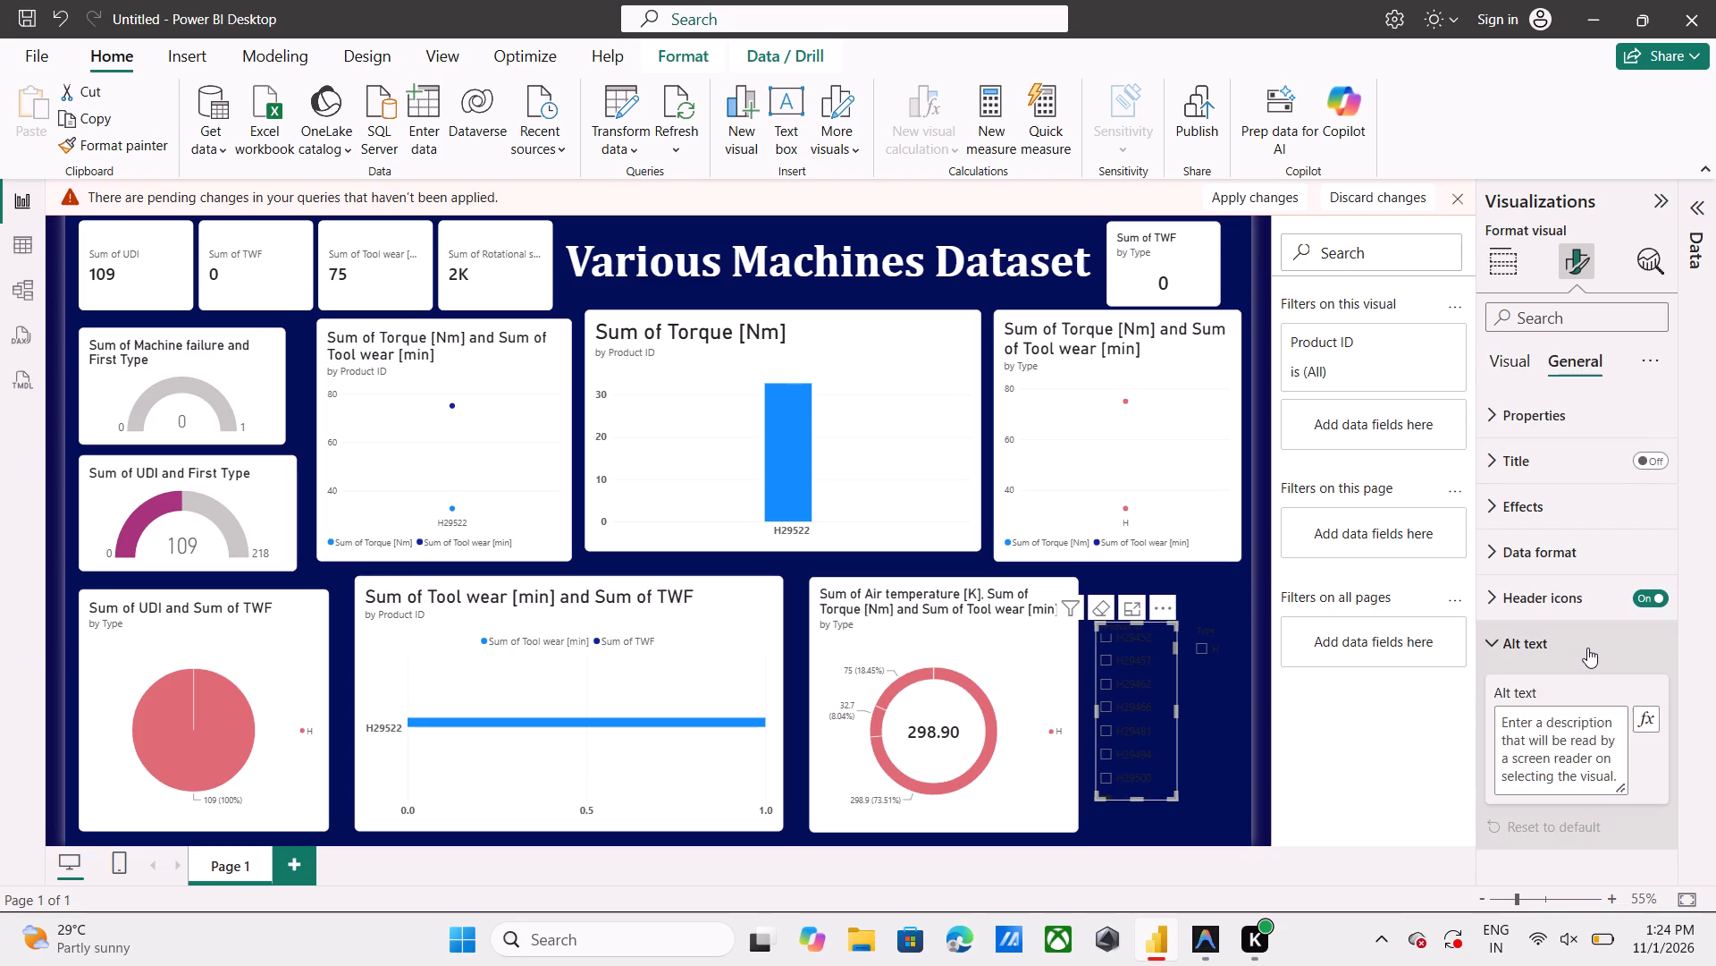
{"action": "left_click", "coordinate": [1555, 457]}
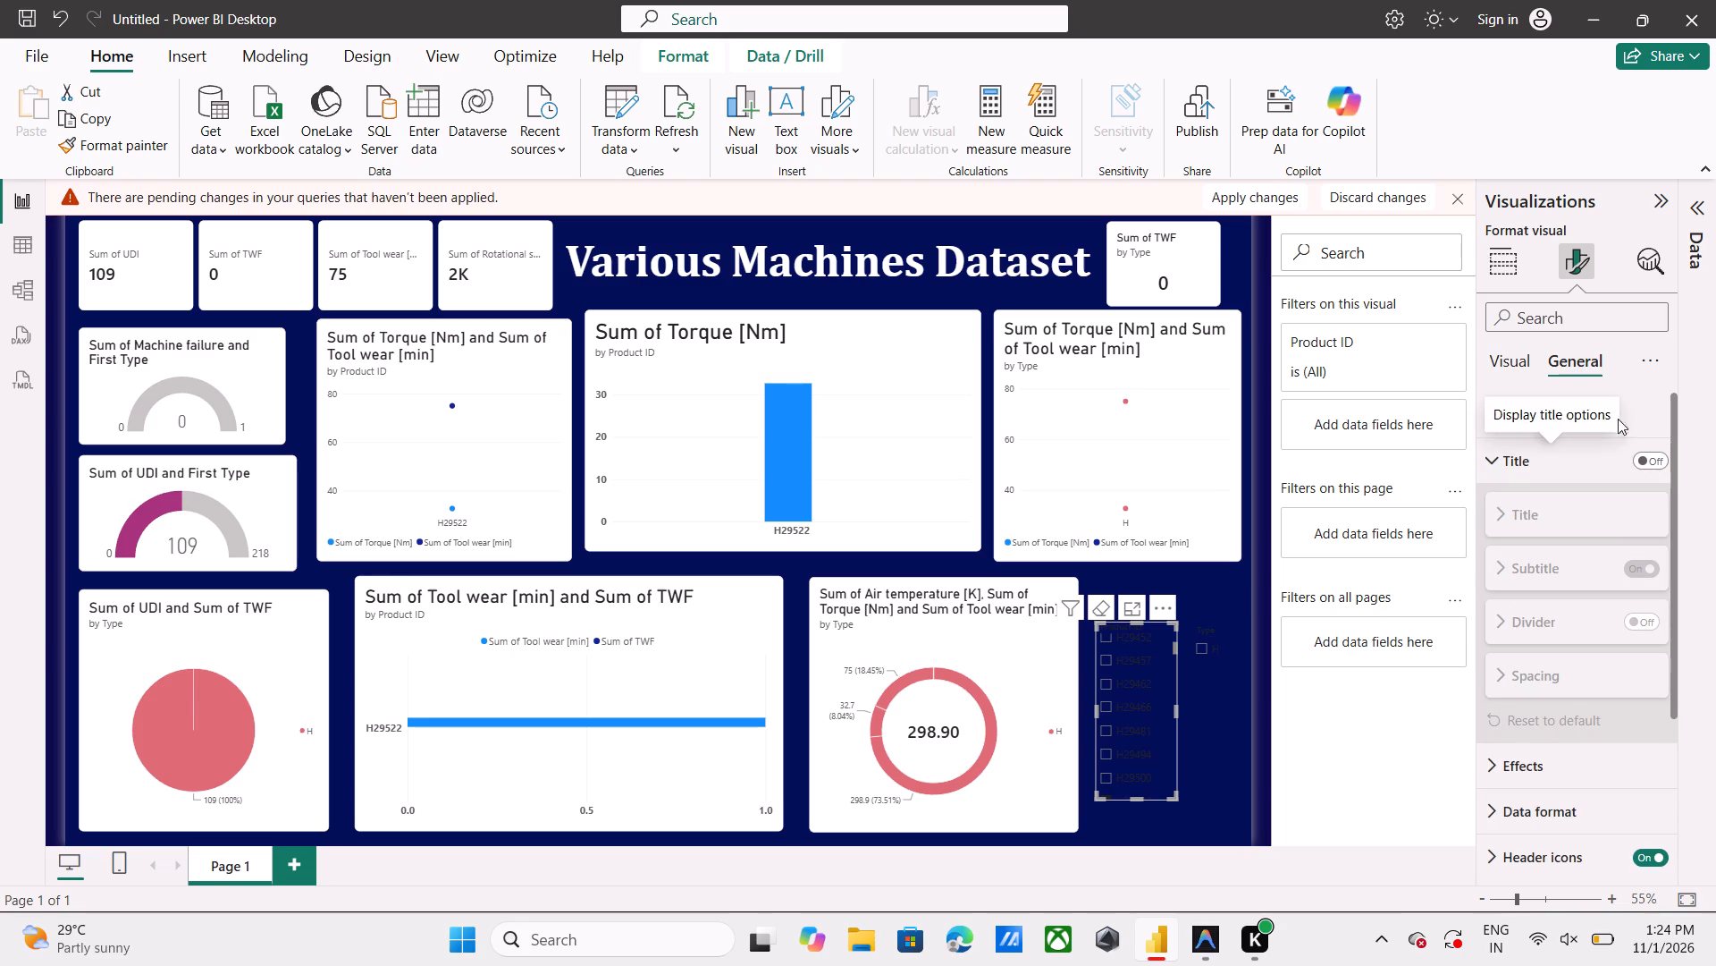
{"action": "left_click", "coordinate": [1639, 413]}
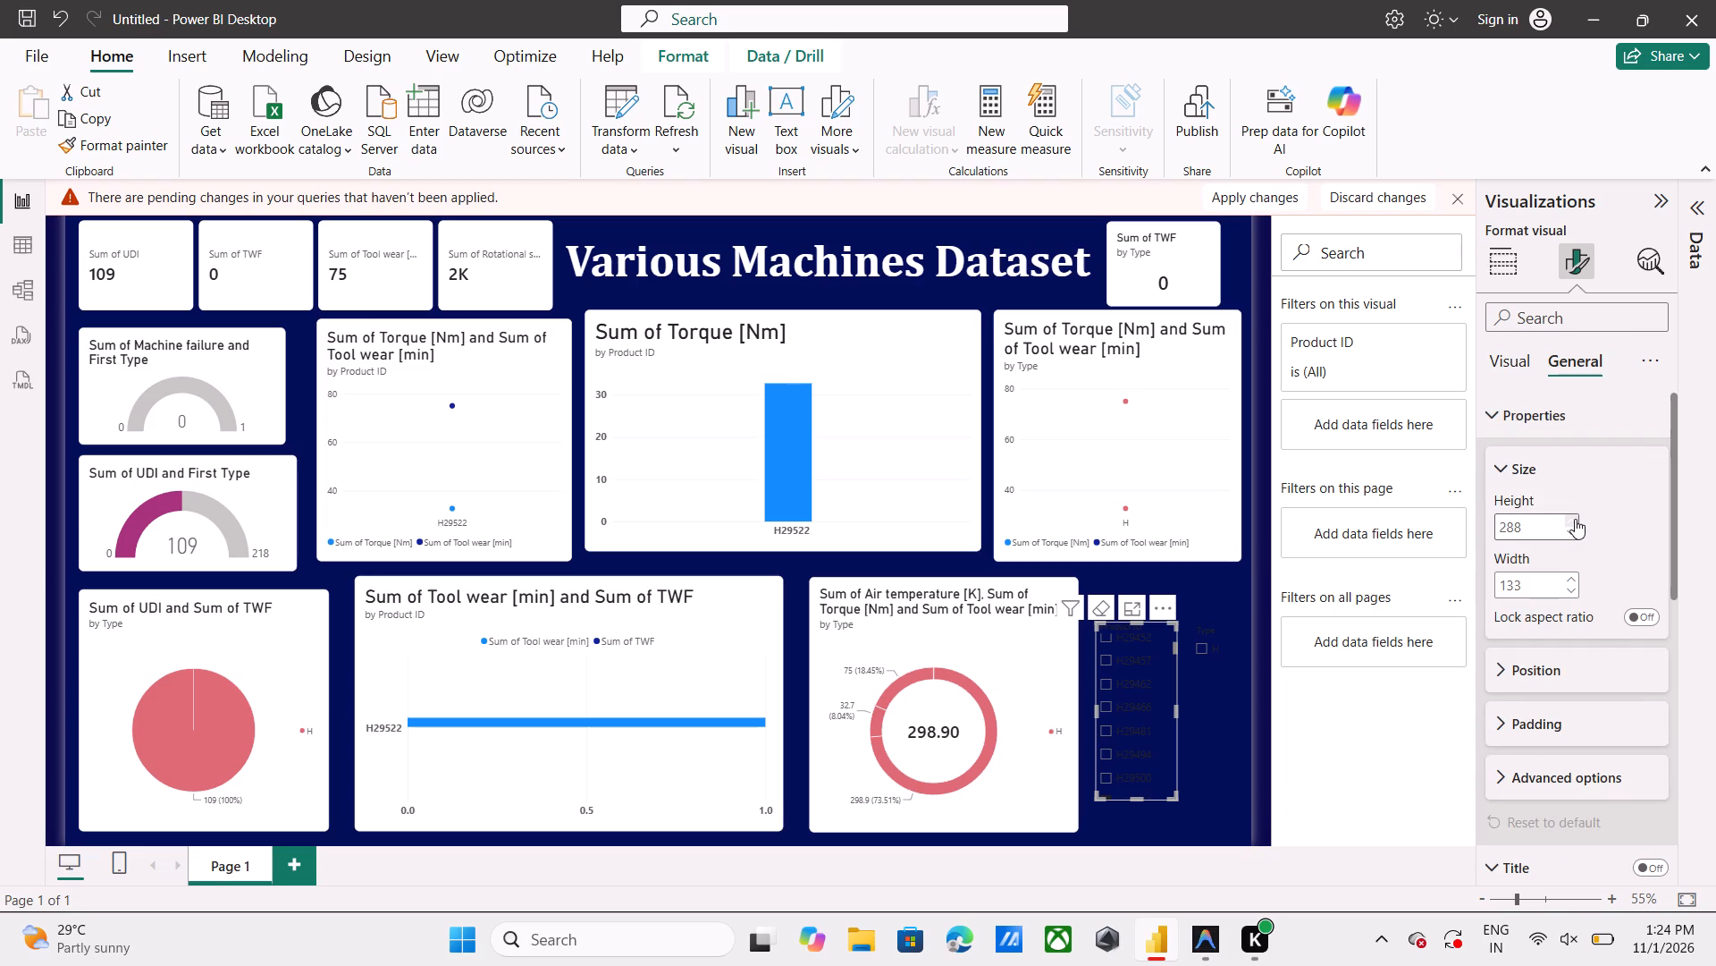
{"action": "left_click", "coordinate": [1575, 519]}
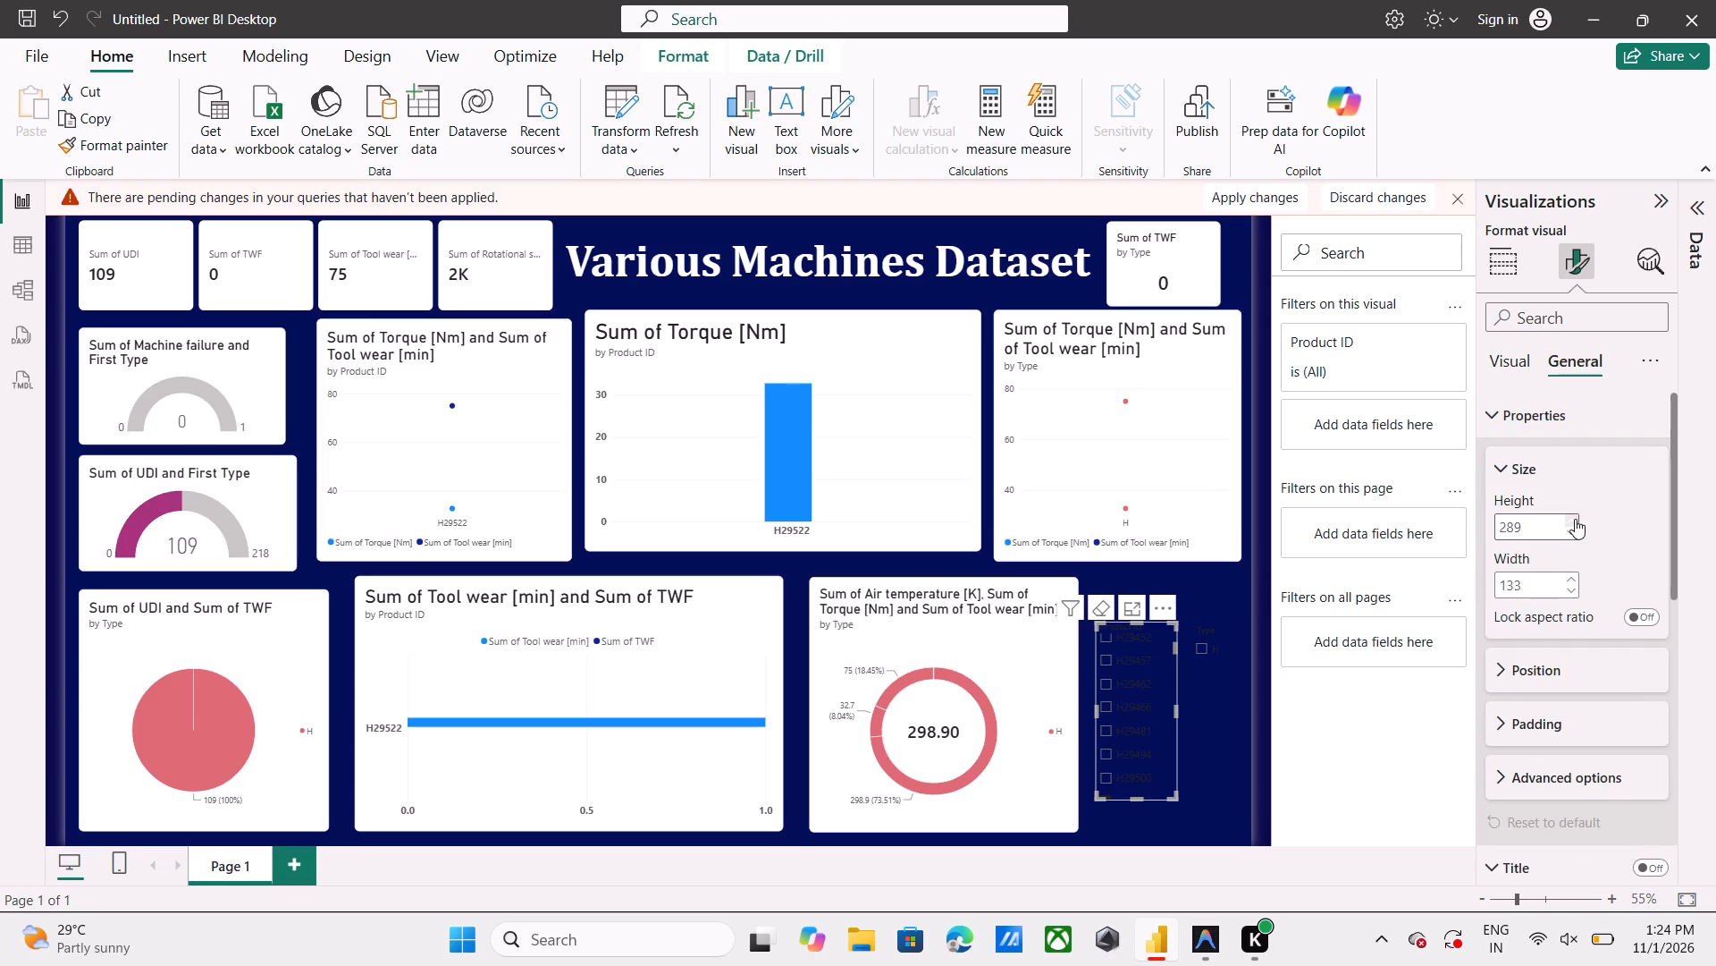
{"action": "double_click", "coordinate": [1575, 519]}
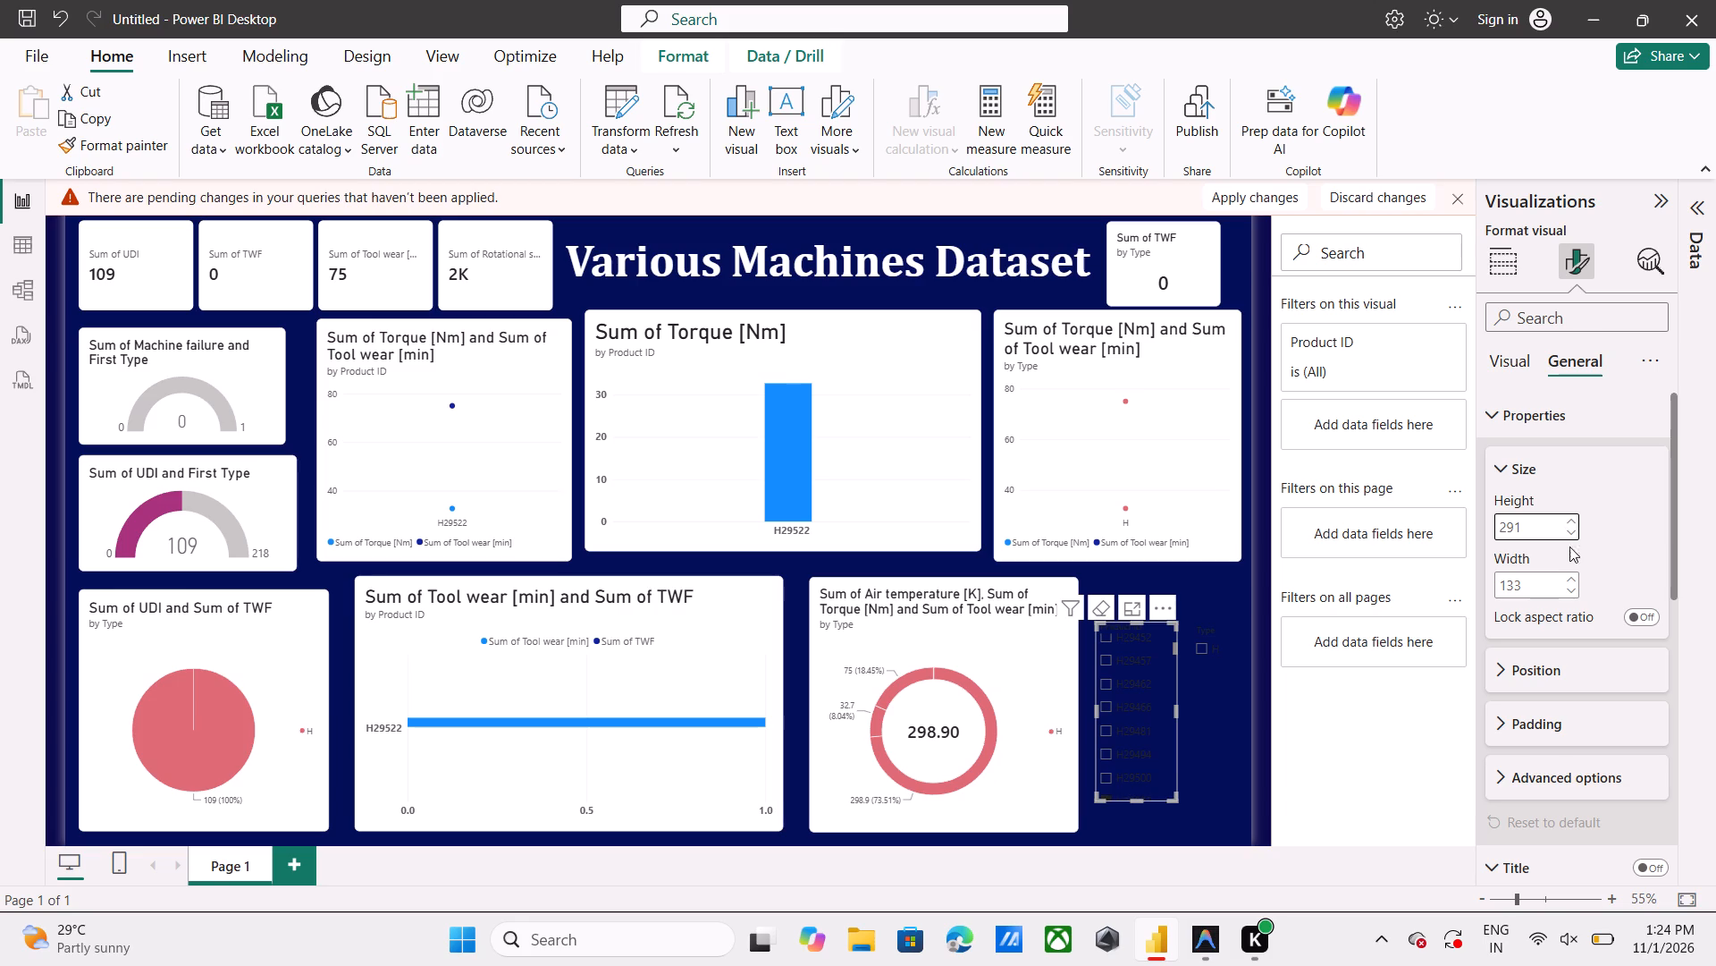
{"action": "left_click", "coordinate": [1574, 531]}
Set the Product ID slicer's top padding and left padding to 1 px each.
{"action": "left_click", "coordinate": [1576, 711]}
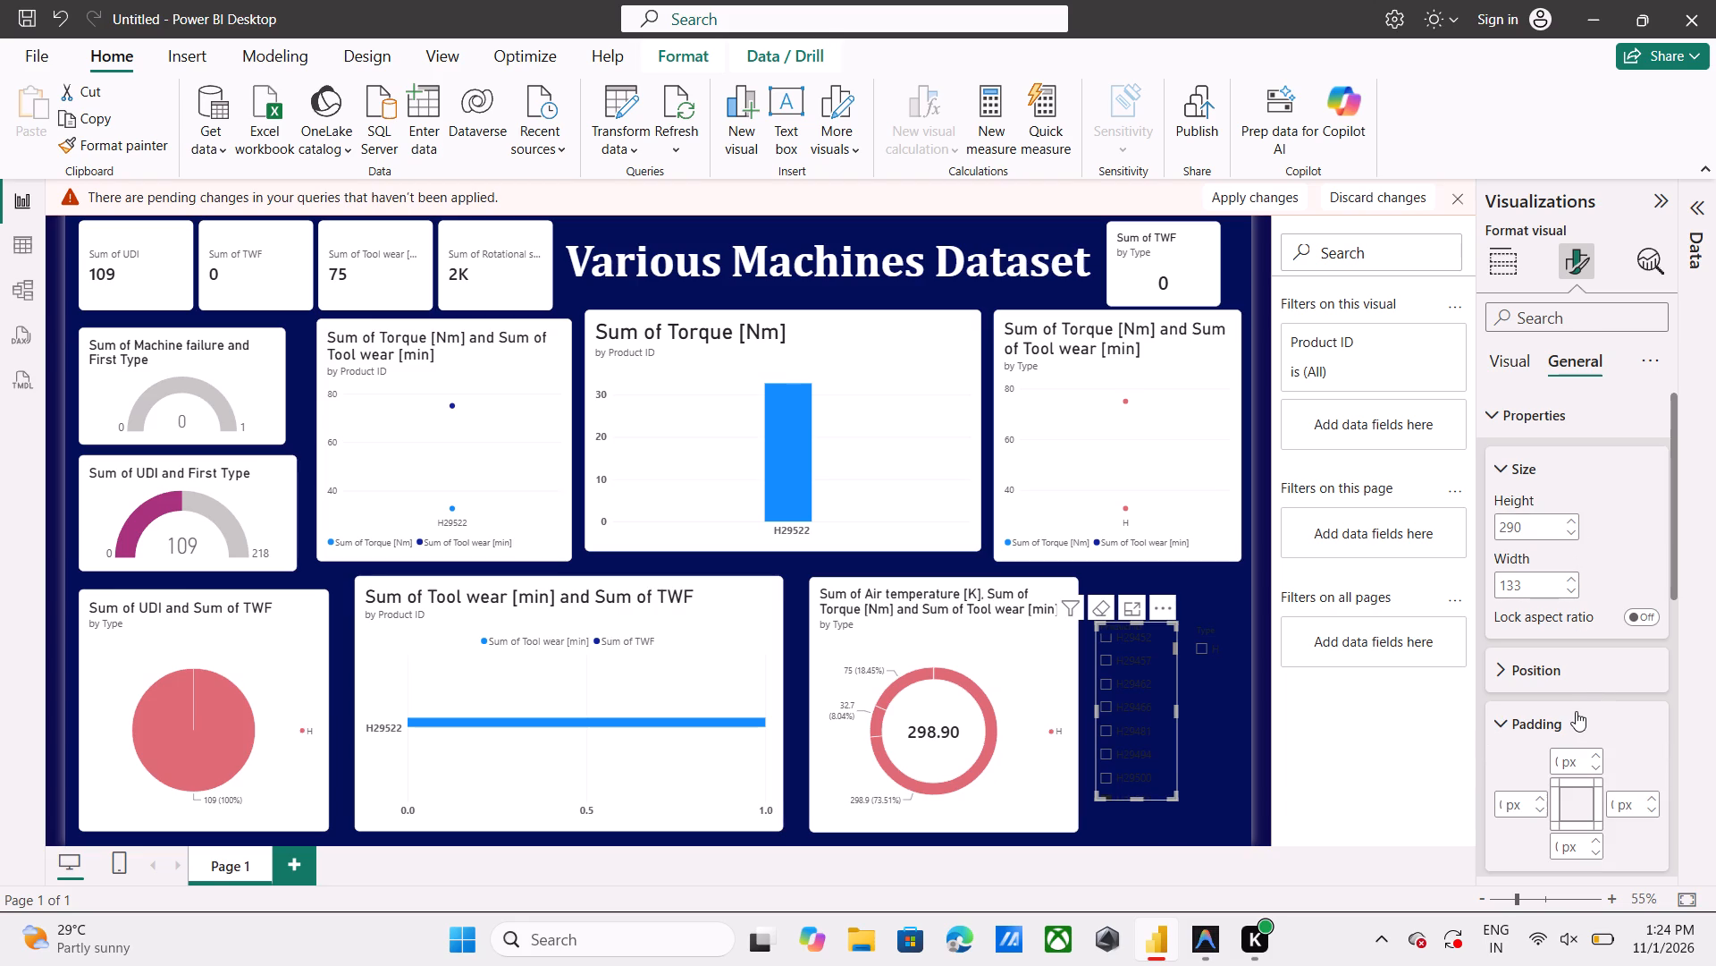
{"action": "left_click", "coordinate": [1592, 754]}
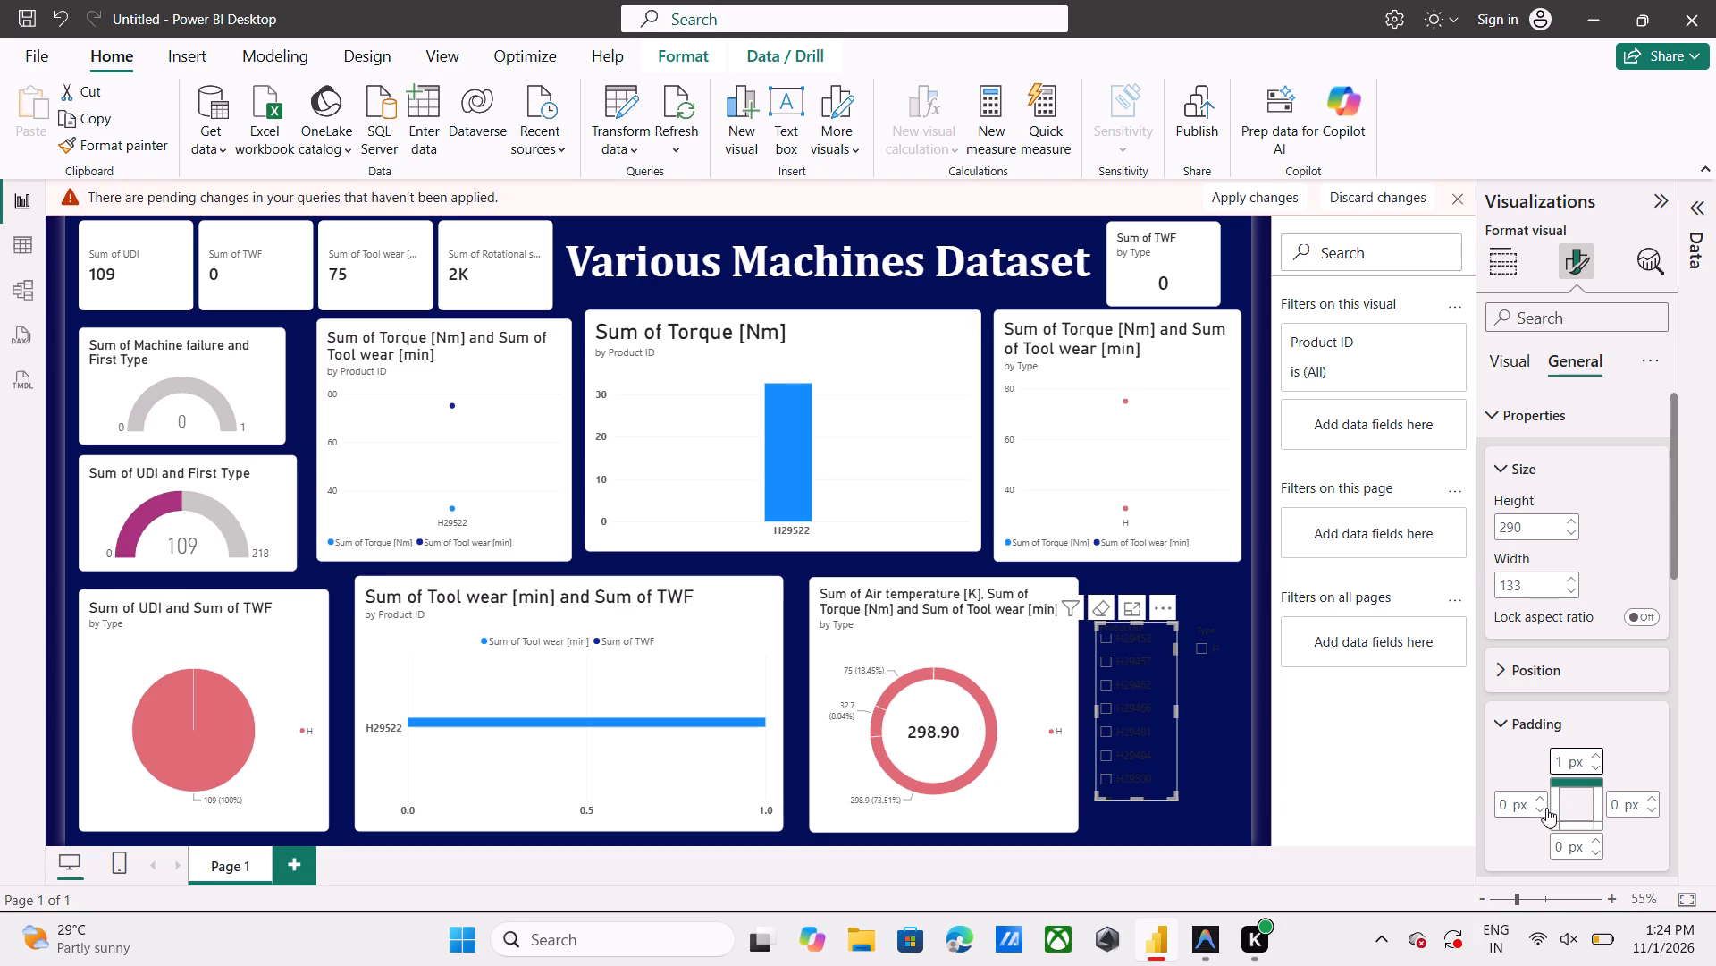
{"action": "left_click", "coordinate": [1542, 801]}
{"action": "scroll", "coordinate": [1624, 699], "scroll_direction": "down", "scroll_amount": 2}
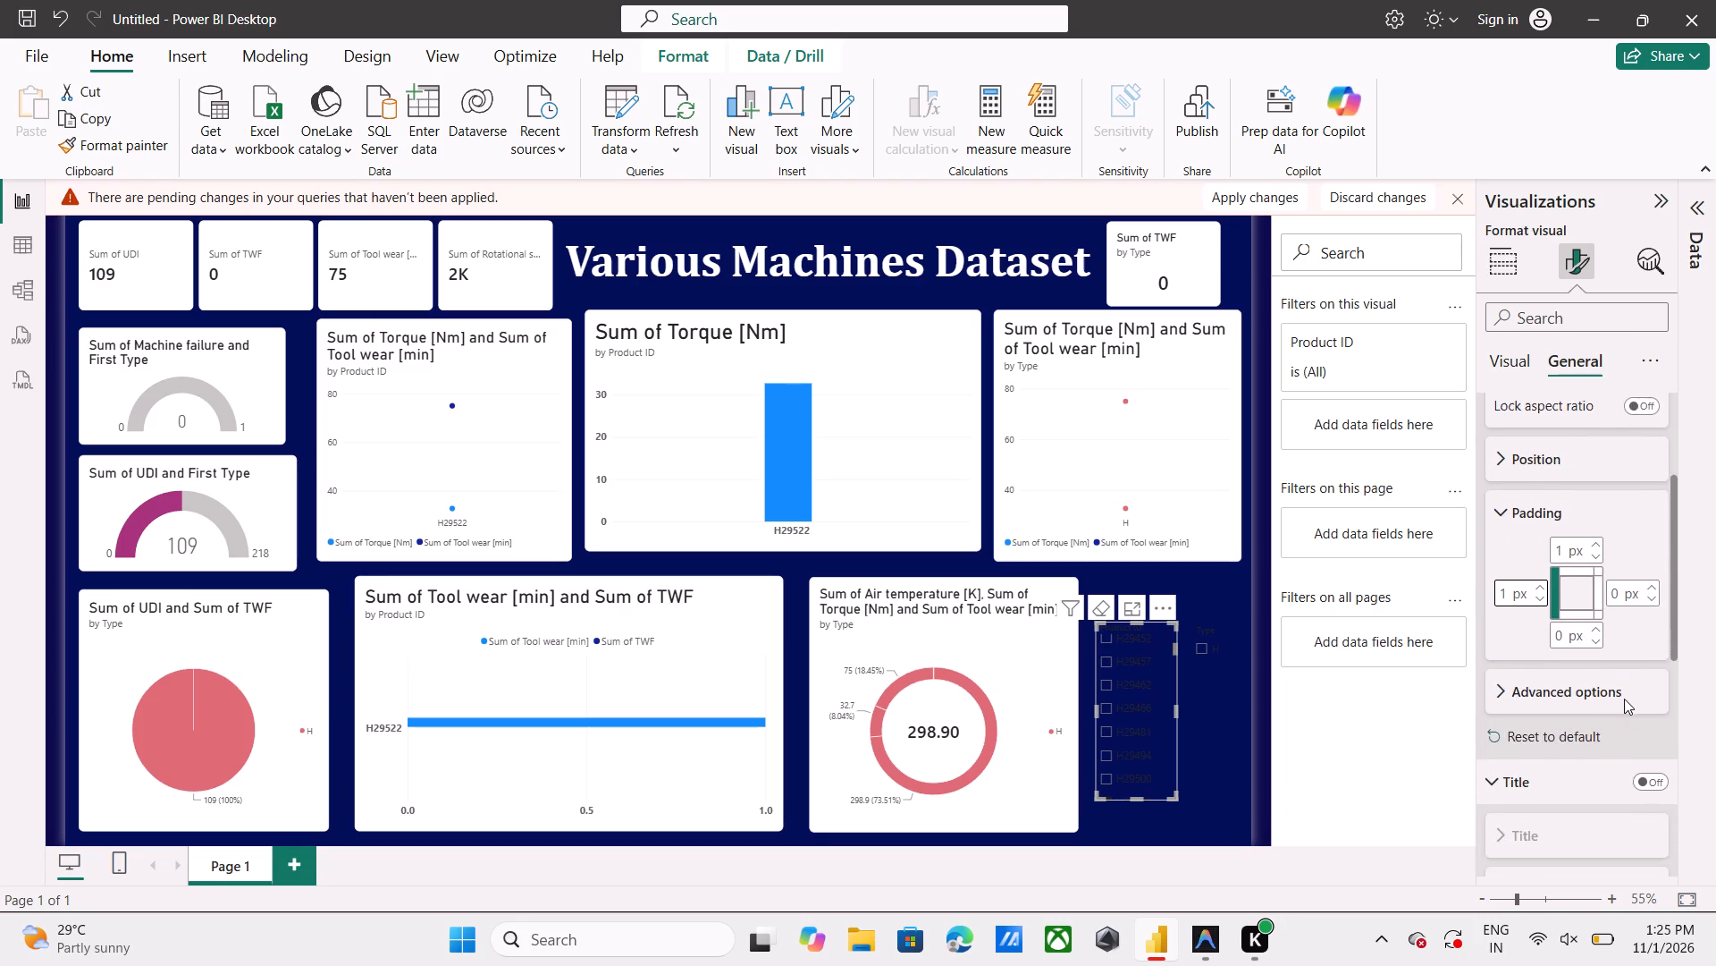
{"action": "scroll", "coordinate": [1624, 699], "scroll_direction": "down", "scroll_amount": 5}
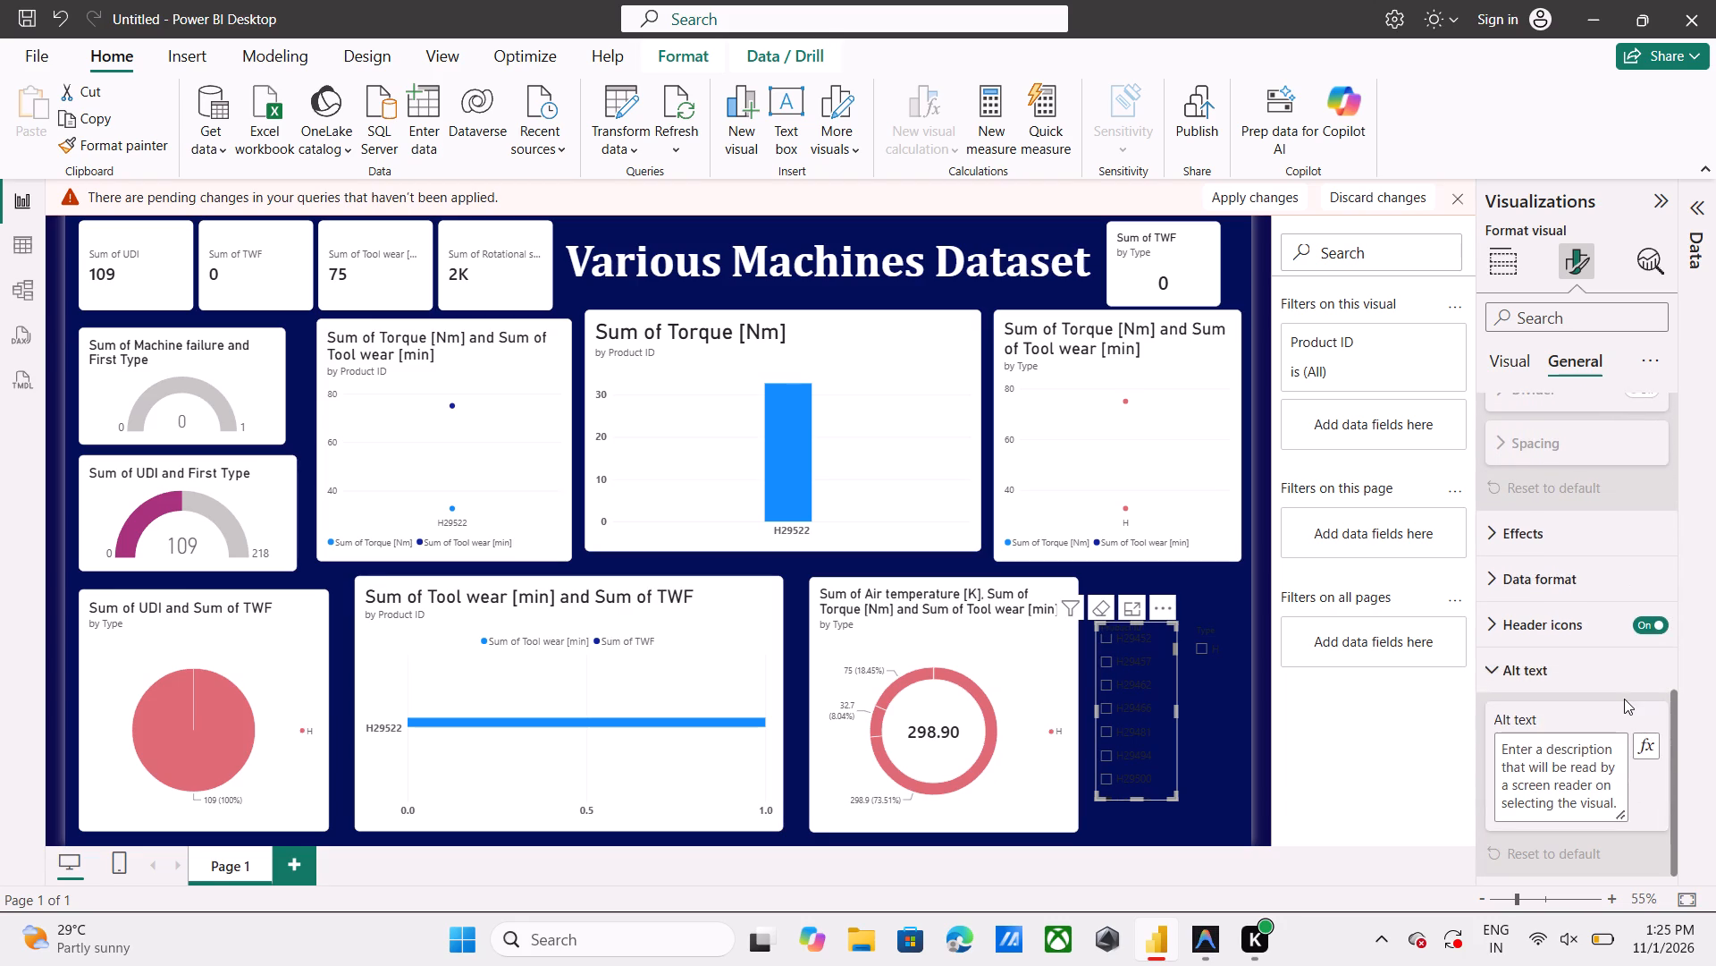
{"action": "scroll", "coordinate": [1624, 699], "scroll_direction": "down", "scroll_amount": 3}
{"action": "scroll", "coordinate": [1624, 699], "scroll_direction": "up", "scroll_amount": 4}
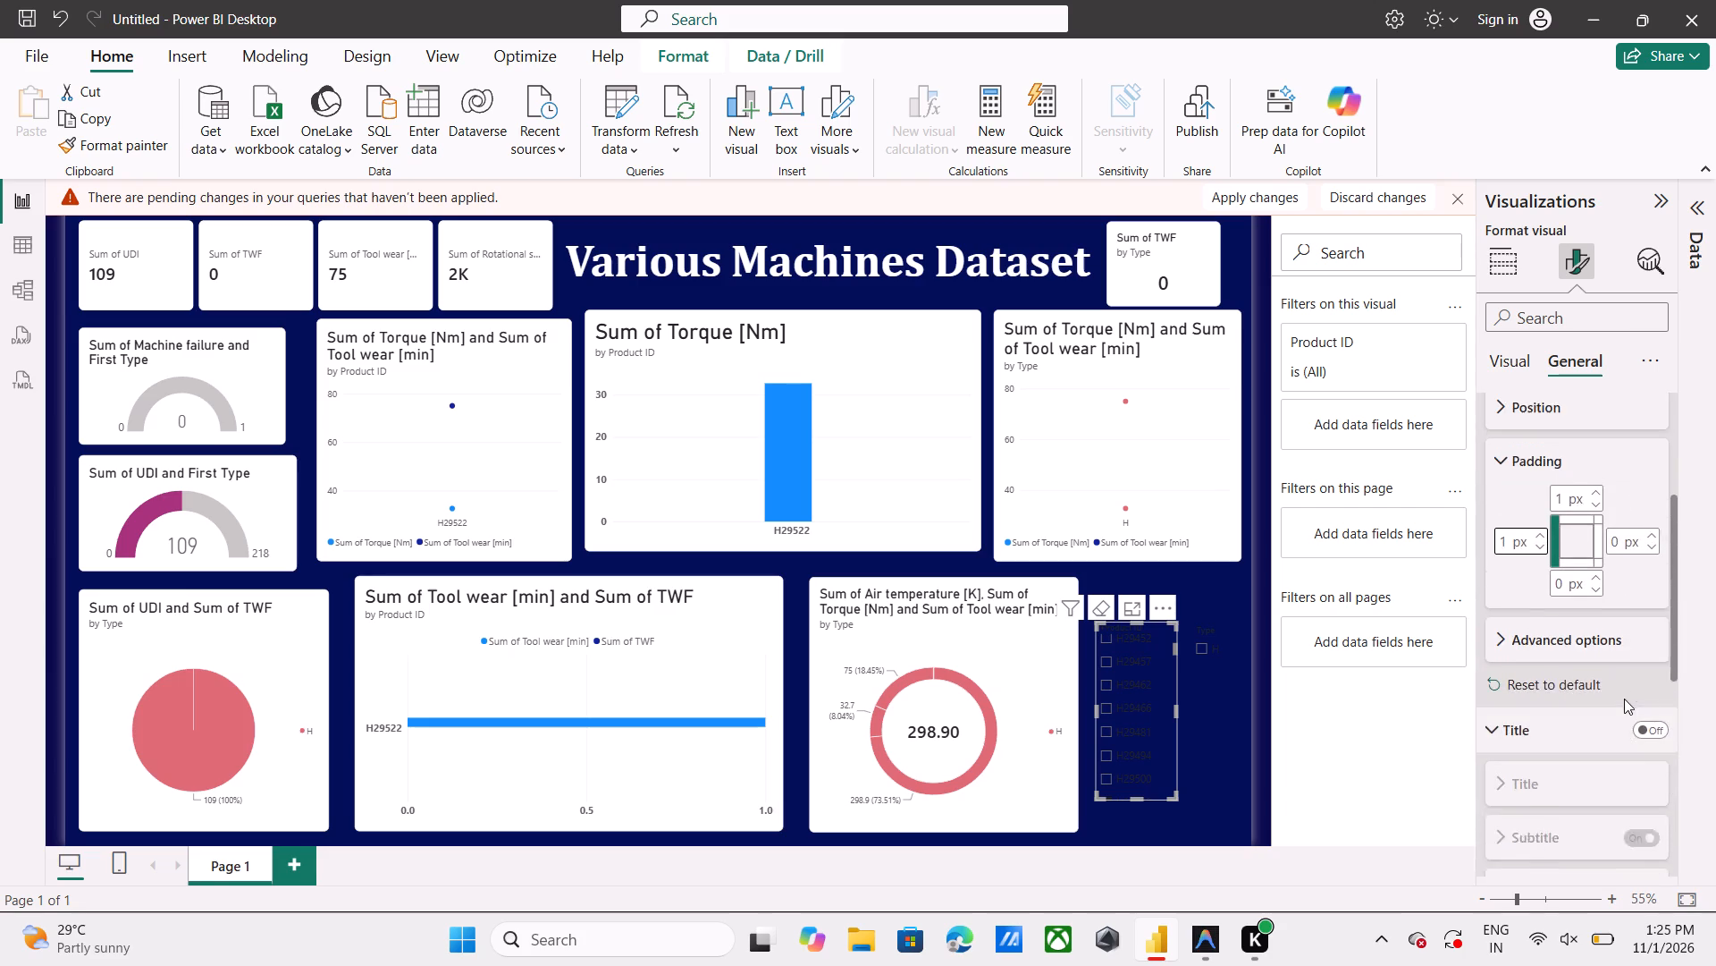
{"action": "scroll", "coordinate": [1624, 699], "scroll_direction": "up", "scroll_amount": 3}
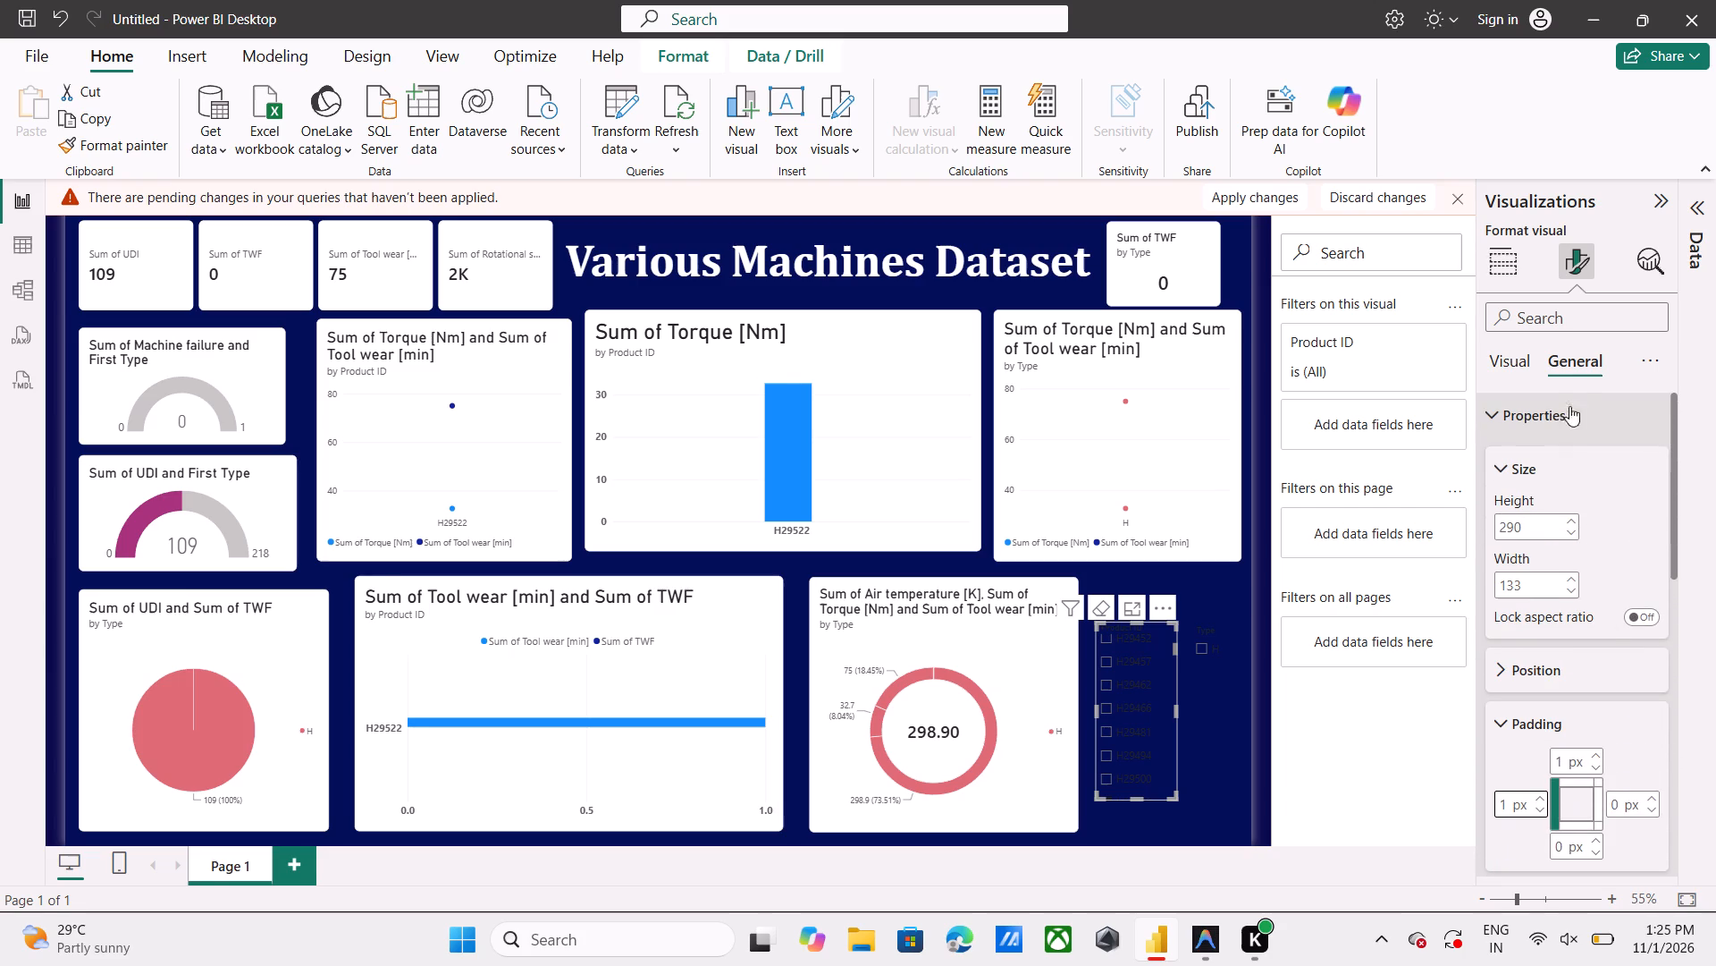
Set the Product ID slicer's selection icon color to white.
{"action": "left_click", "coordinate": [1514, 351]}
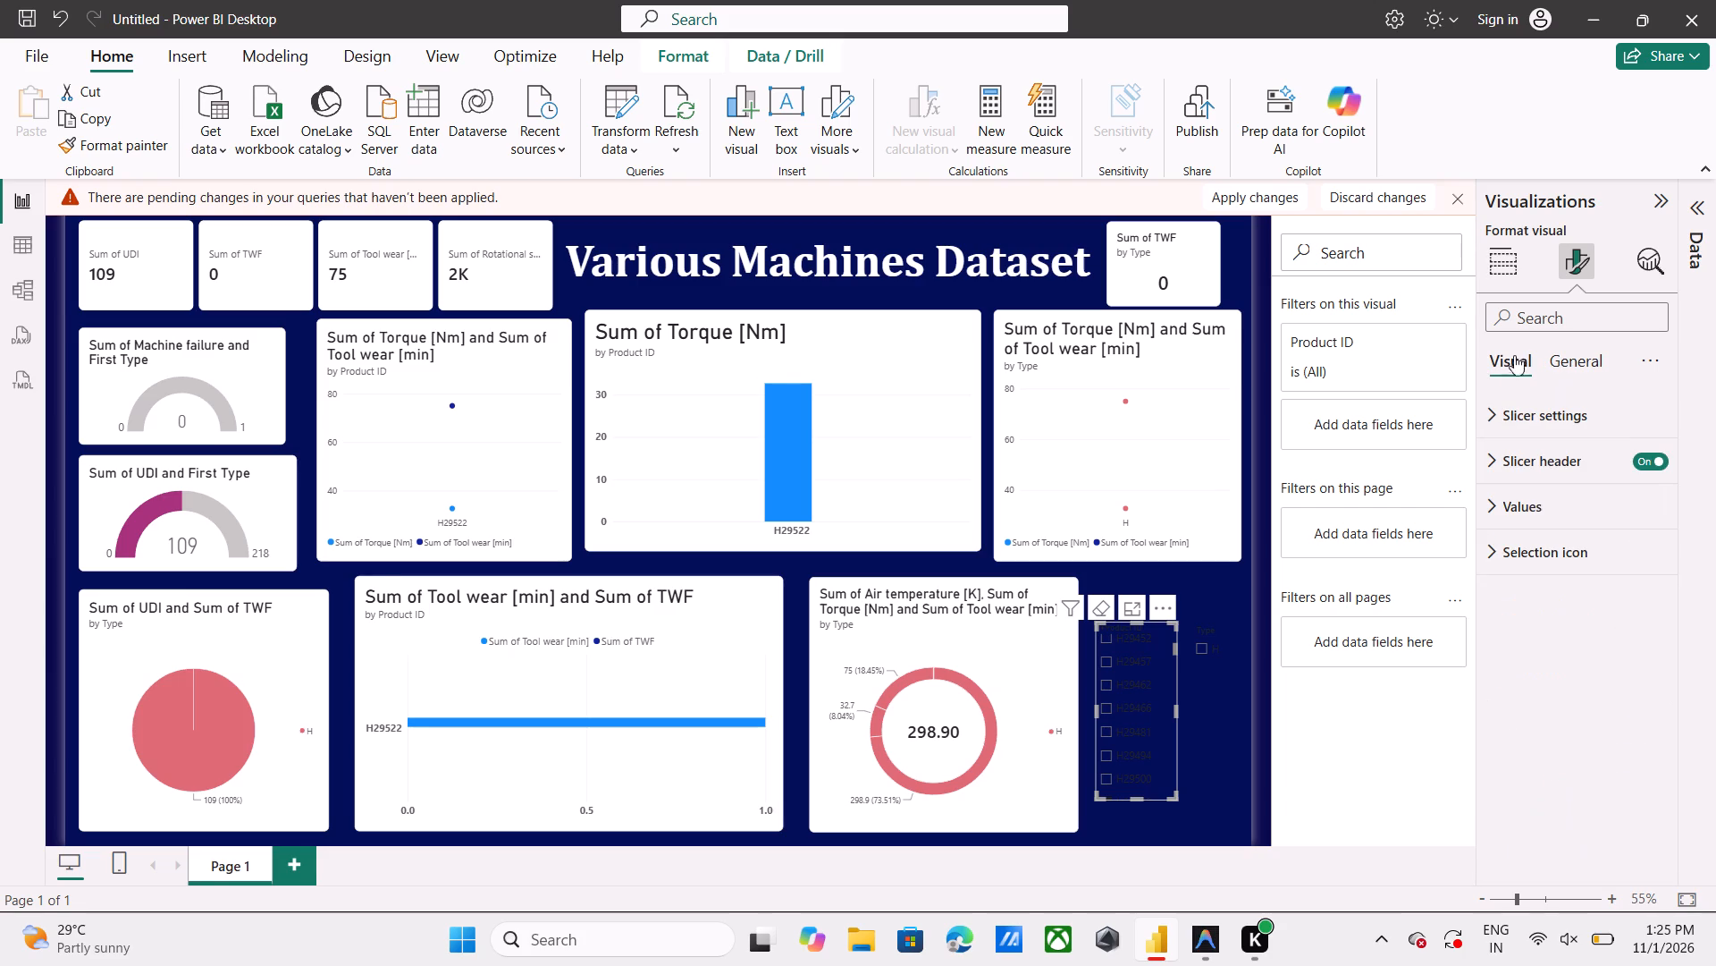
{"action": "left_click", "coordinate": [1551, 559]}
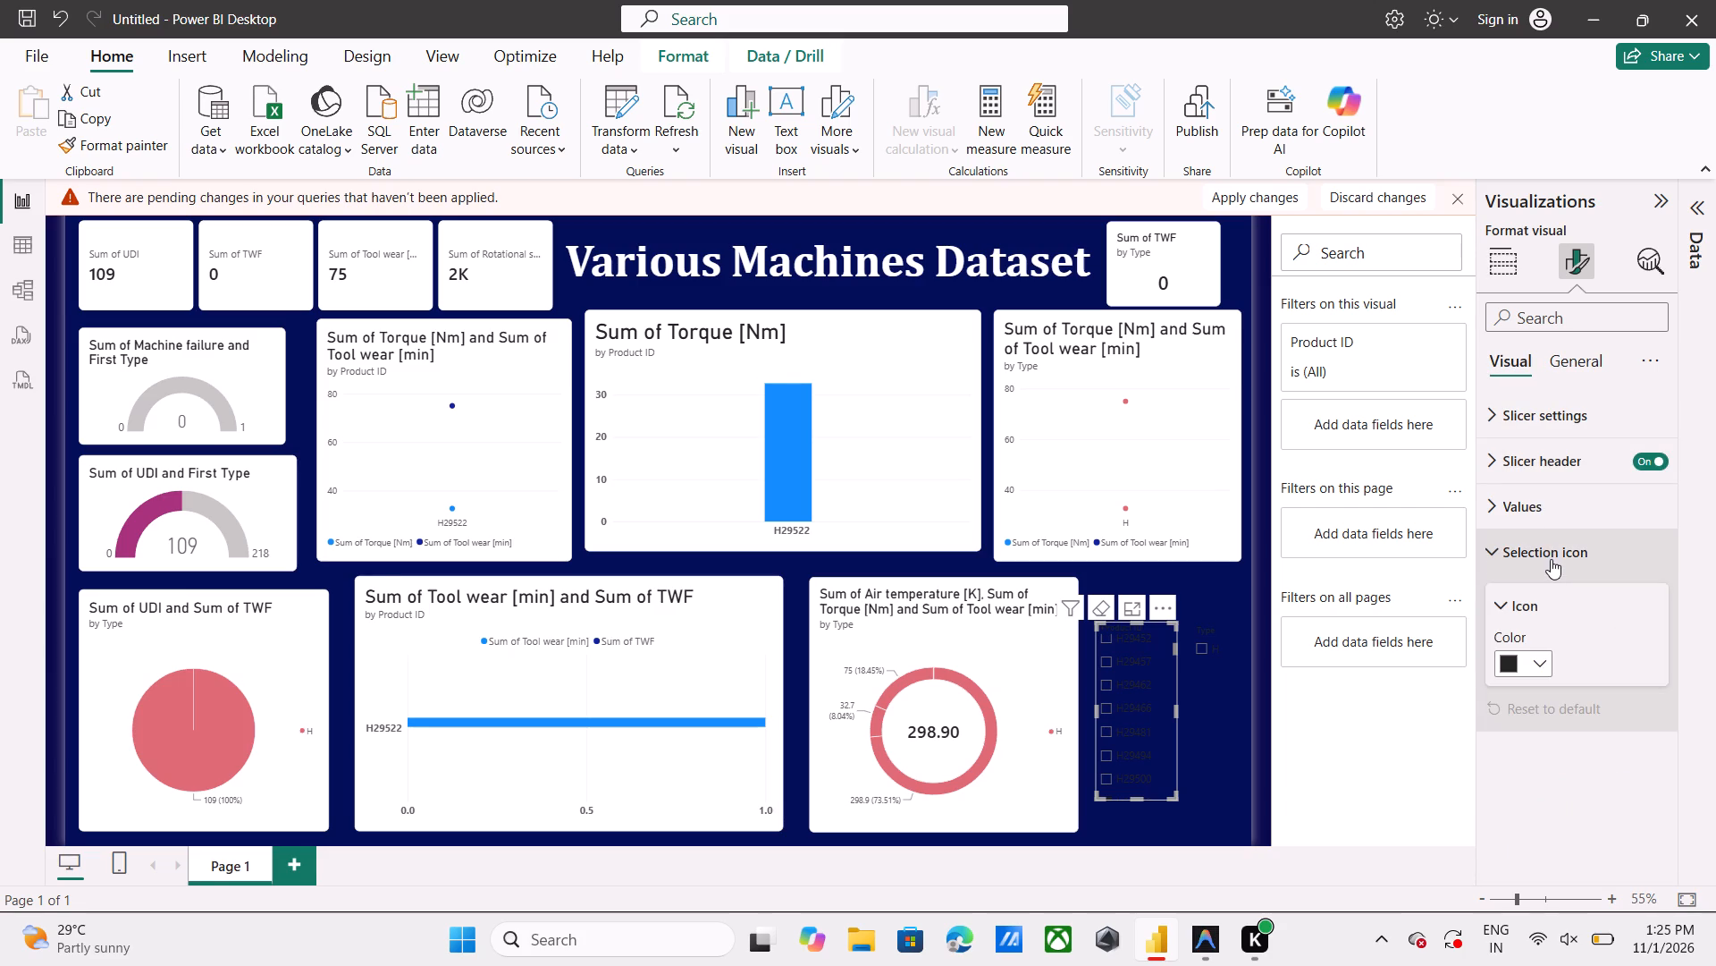
{"action": "left_click", "coordinate": [1541, 665]}
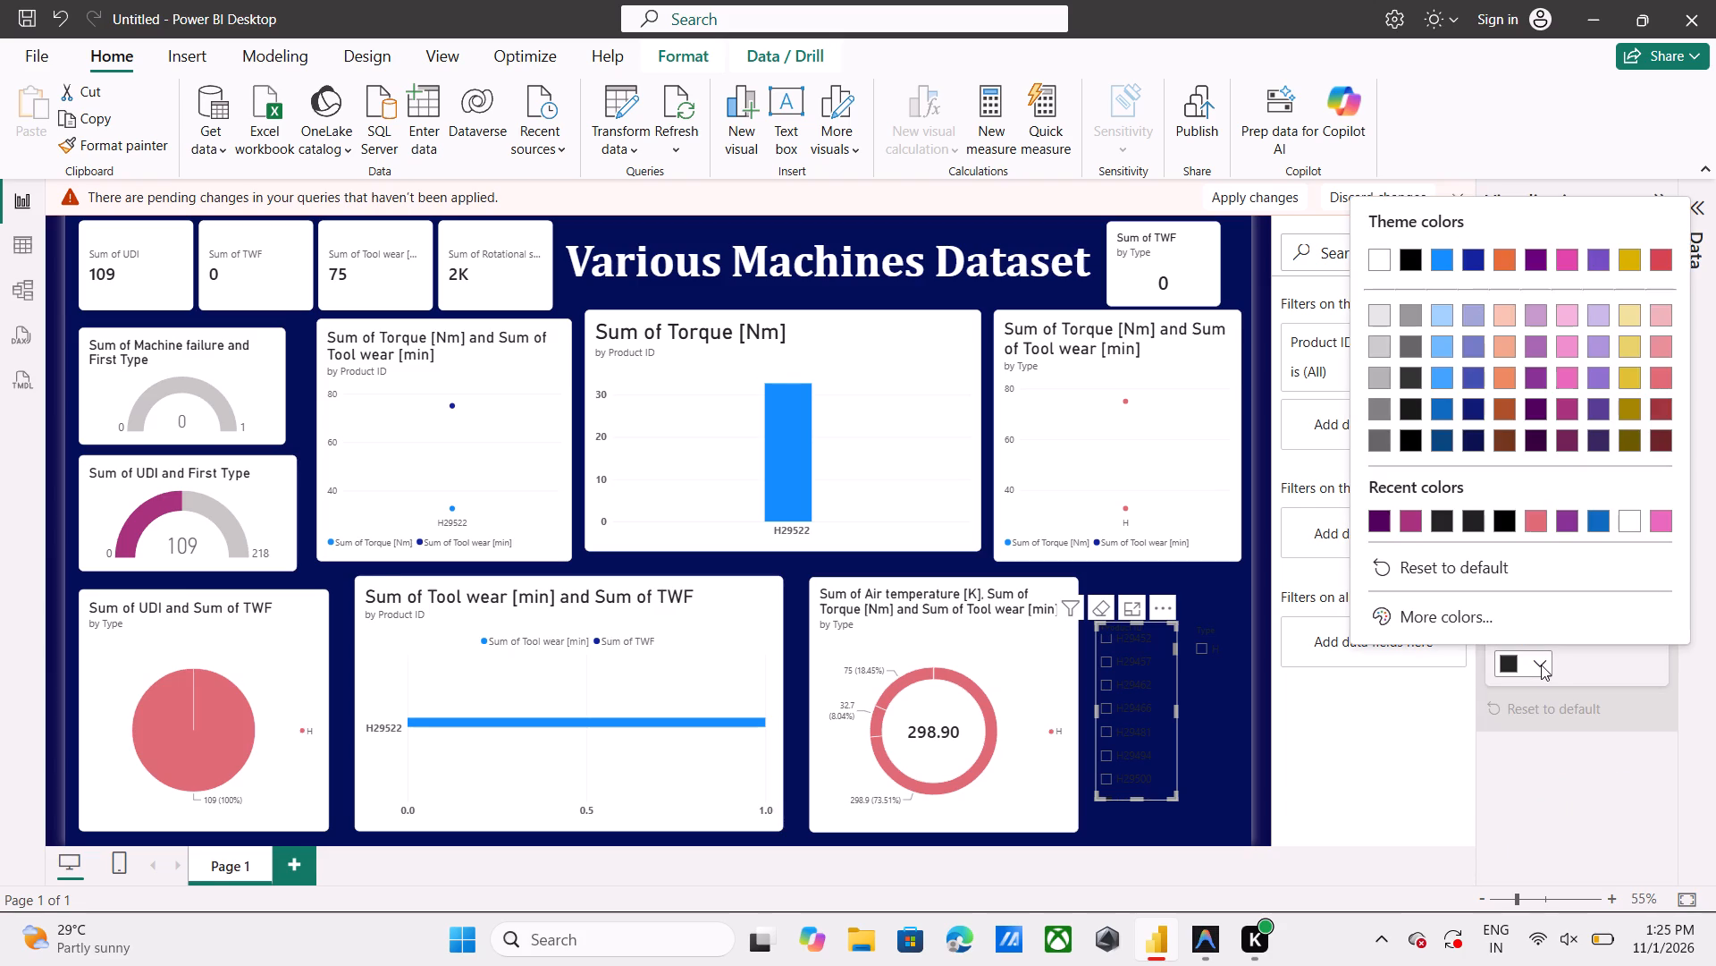
{"action": "left_click", "coordinate": [1632, 519]}
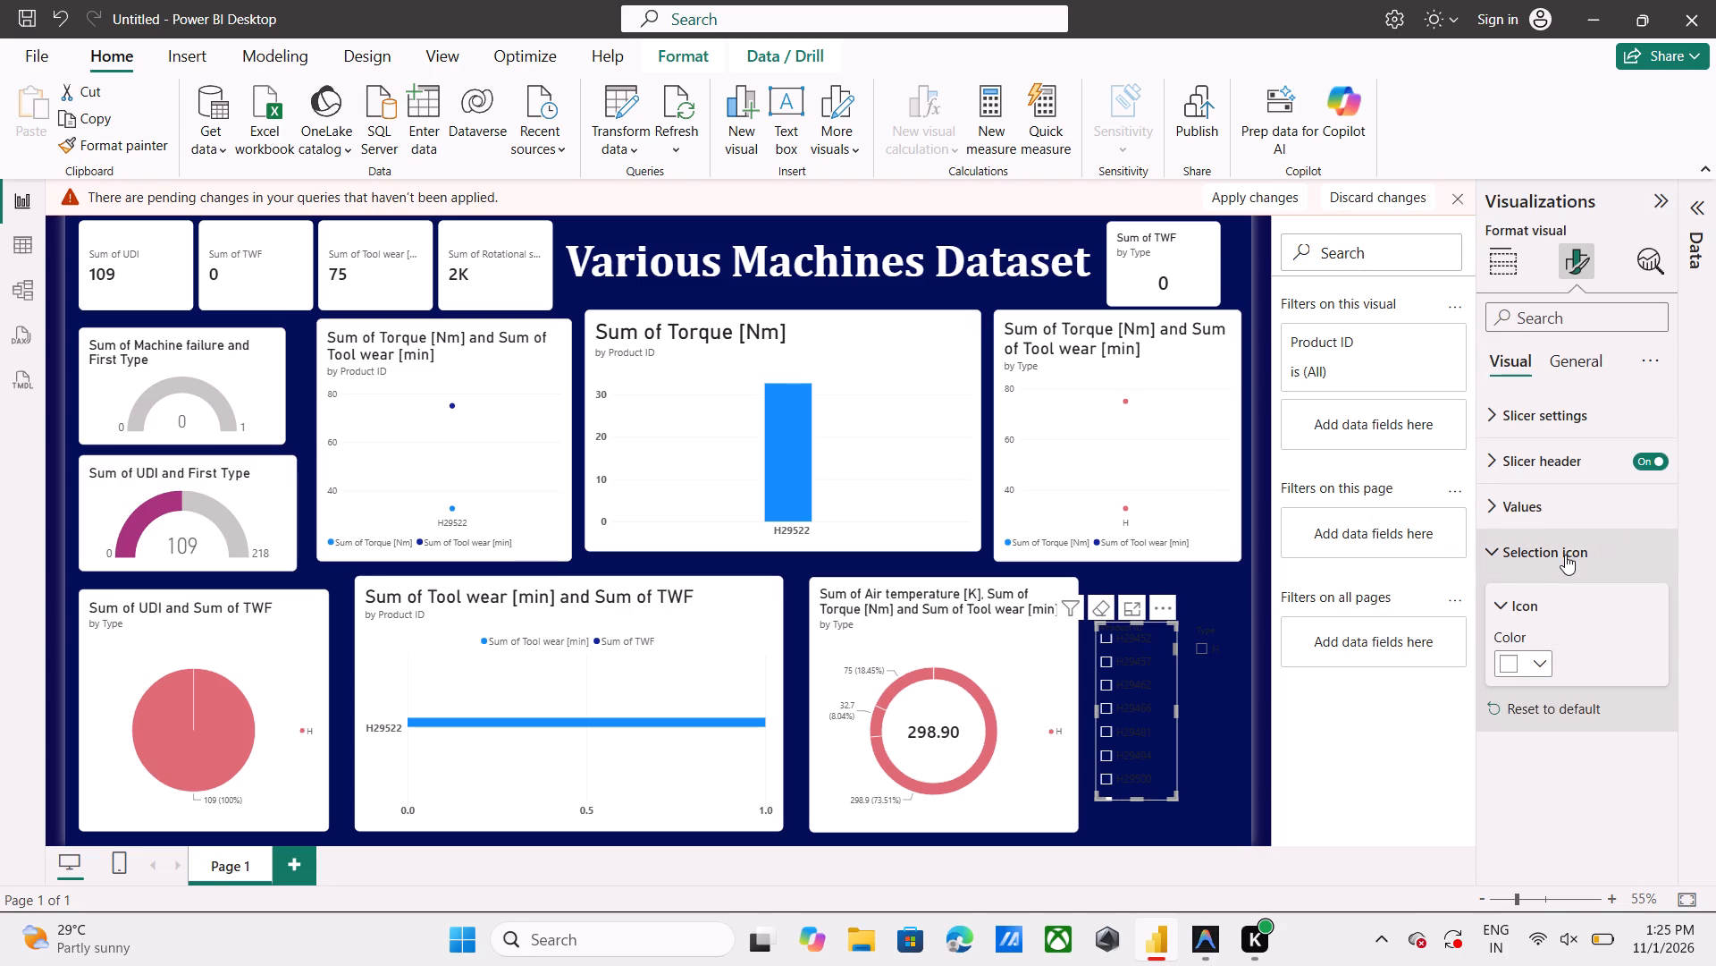
Format the Product ID slicer's values with a white font color, size 14 and bold.
{"action": "left_click", "coordinate": [1566, 502]}
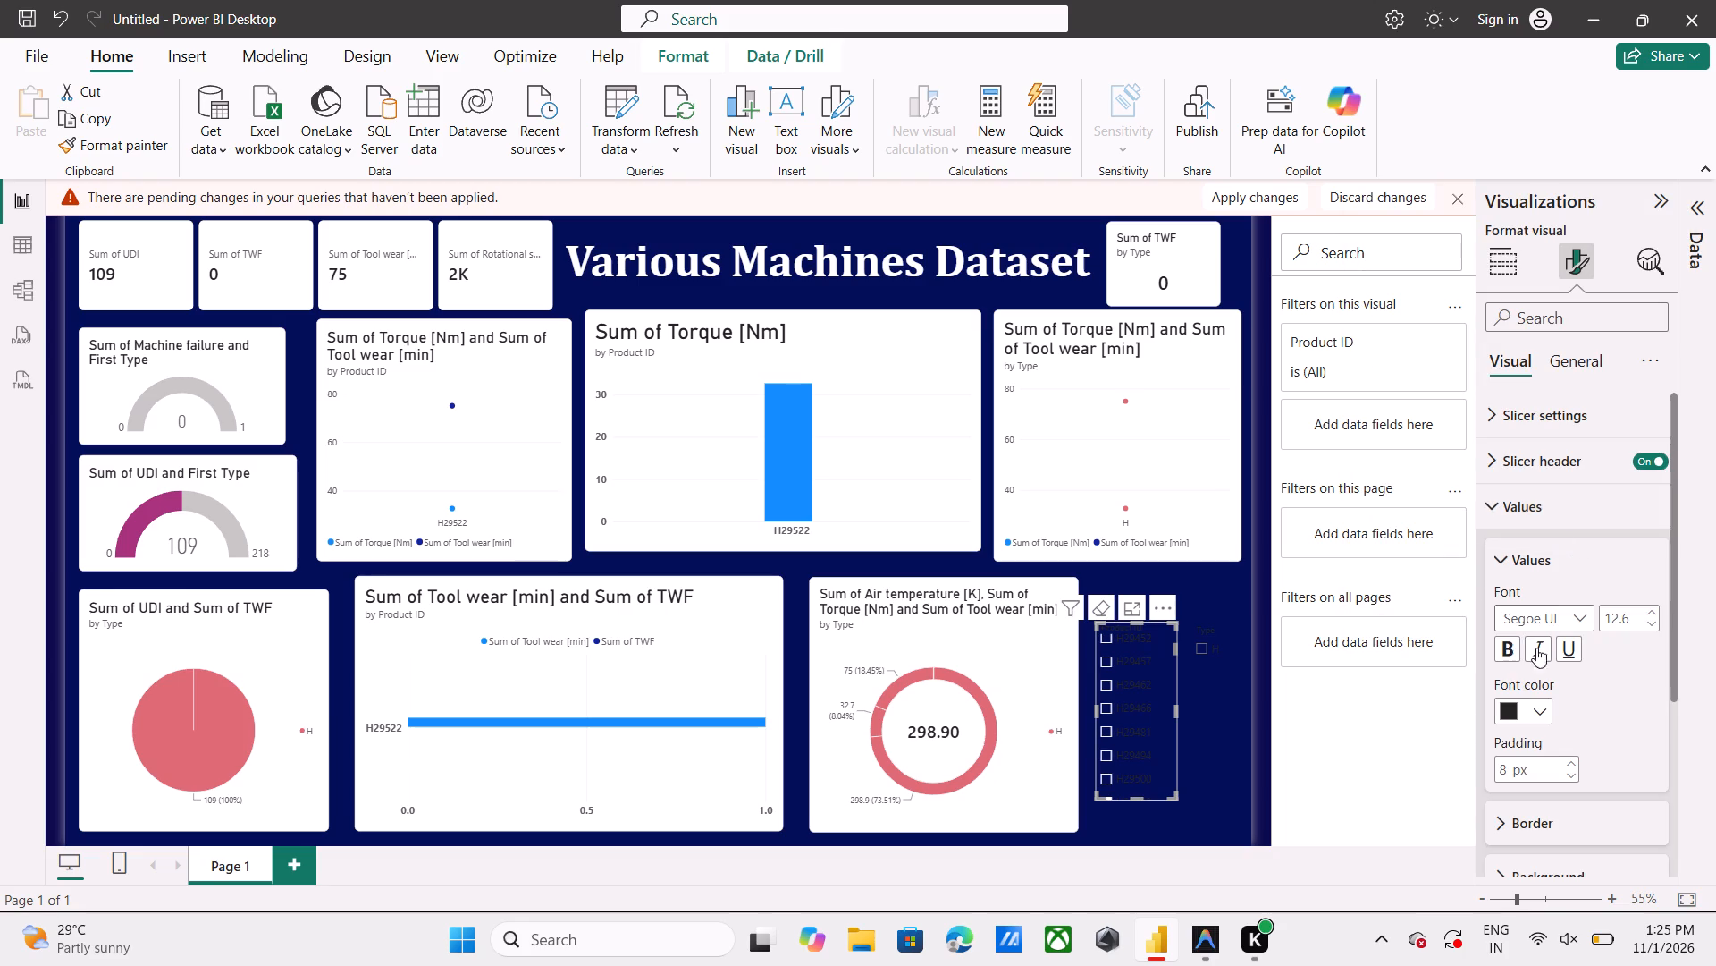
{"action": "left_click", "coordinate": [1544, 711]}
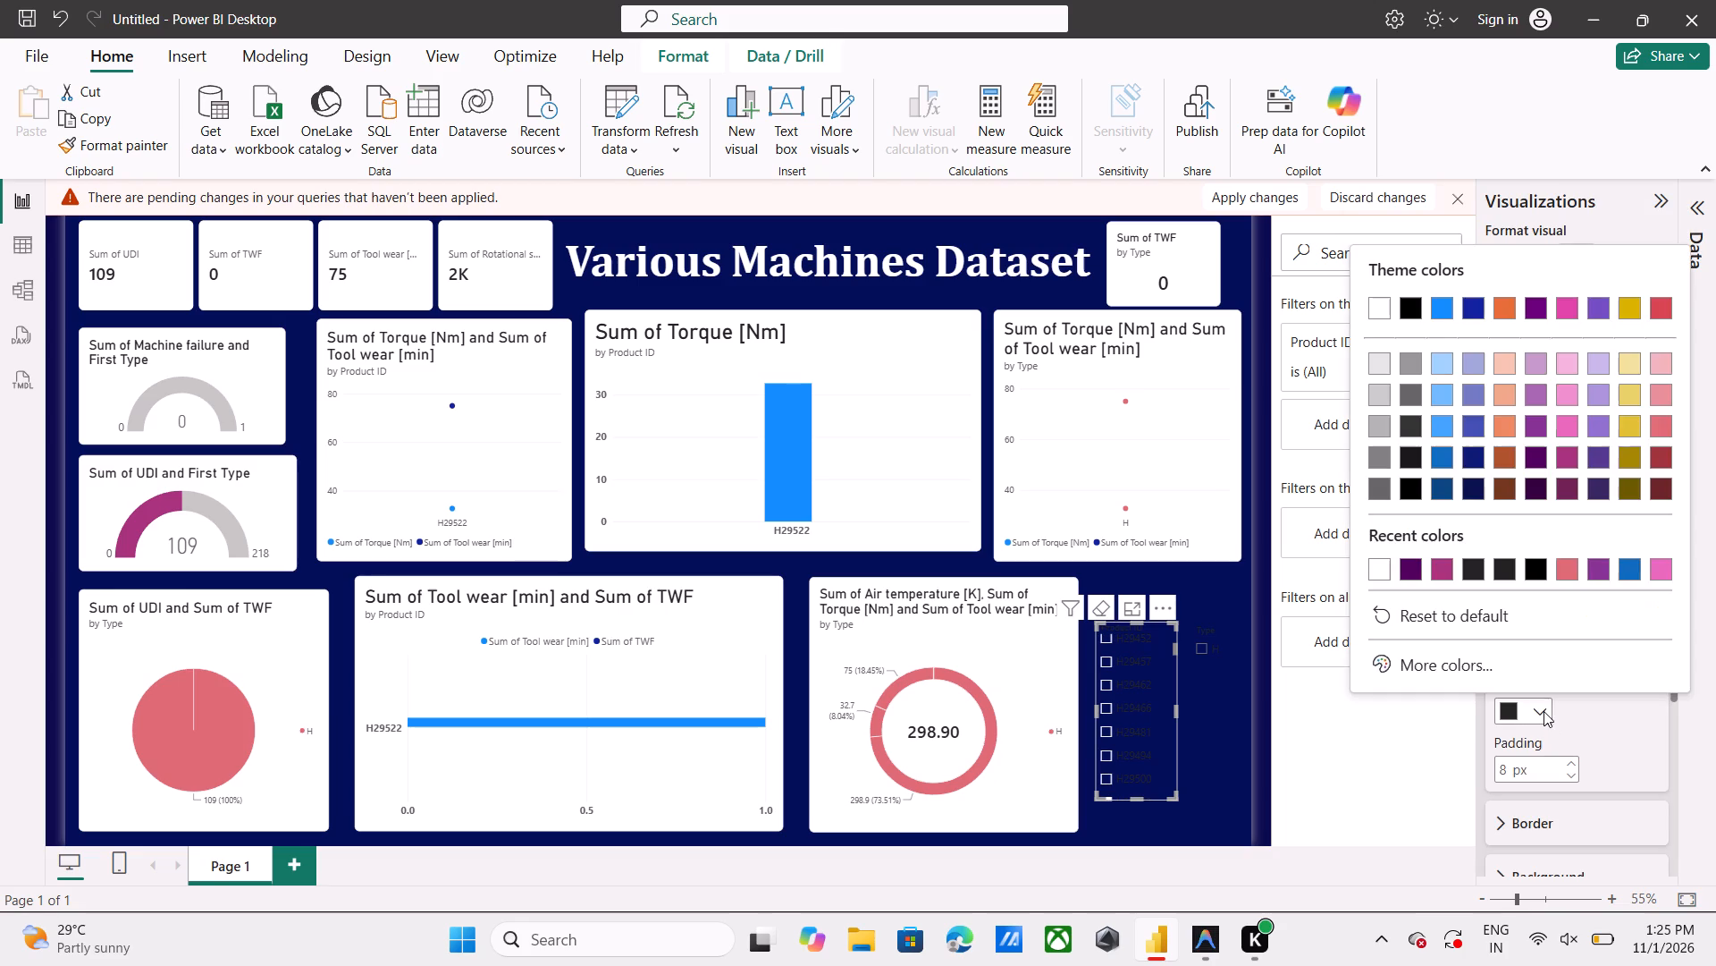
{"action": "left_click", "coordinate": [1380, 563]}
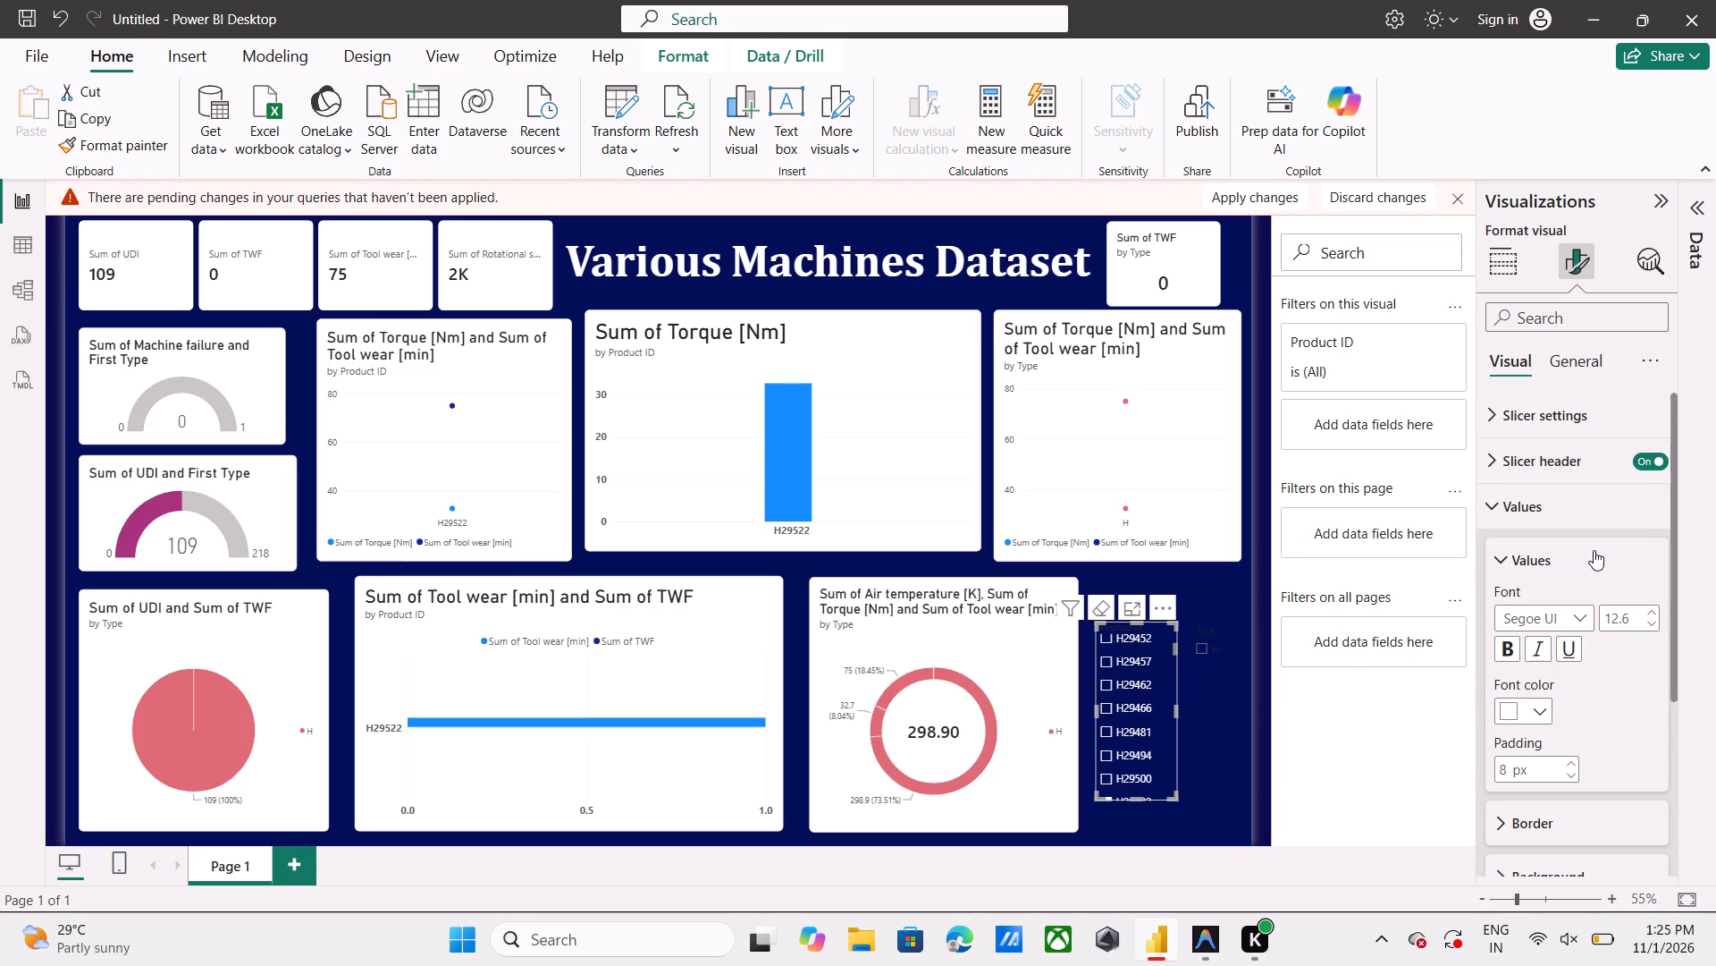
{"action": "left_click", "coordinate": [1653, 609]}
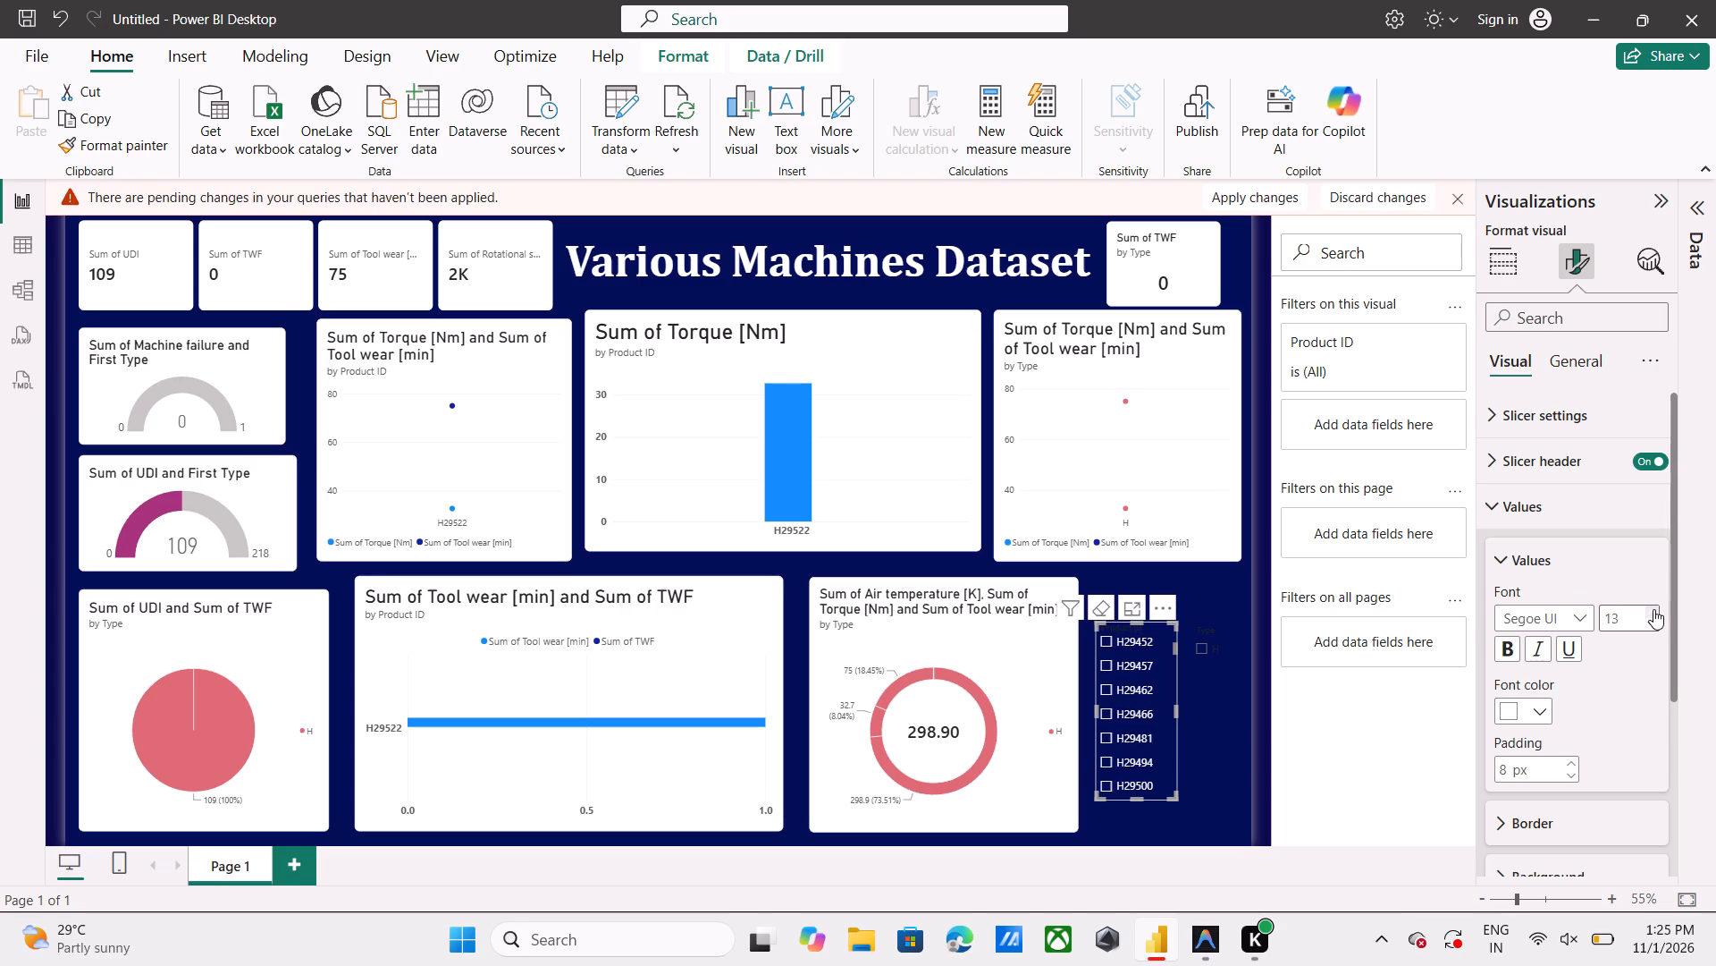
{"action": "left_click", "coordinate": [1653, 609]}
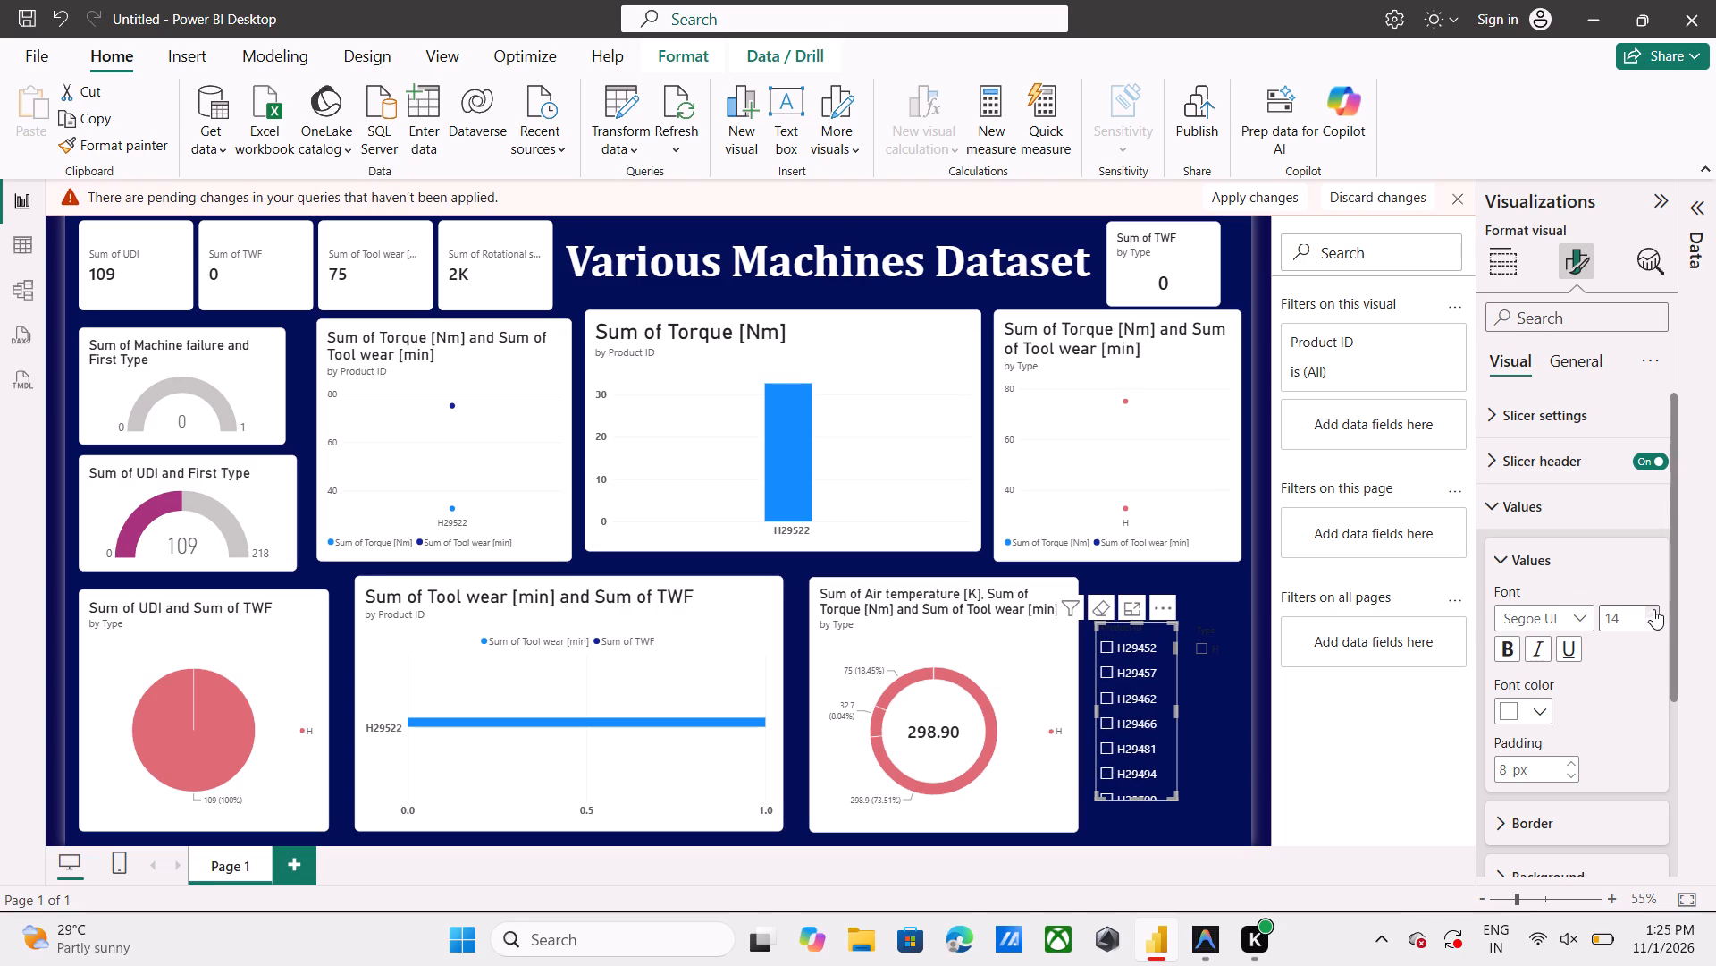
{"action": "left_click", "coordinate": [1515, 644]}
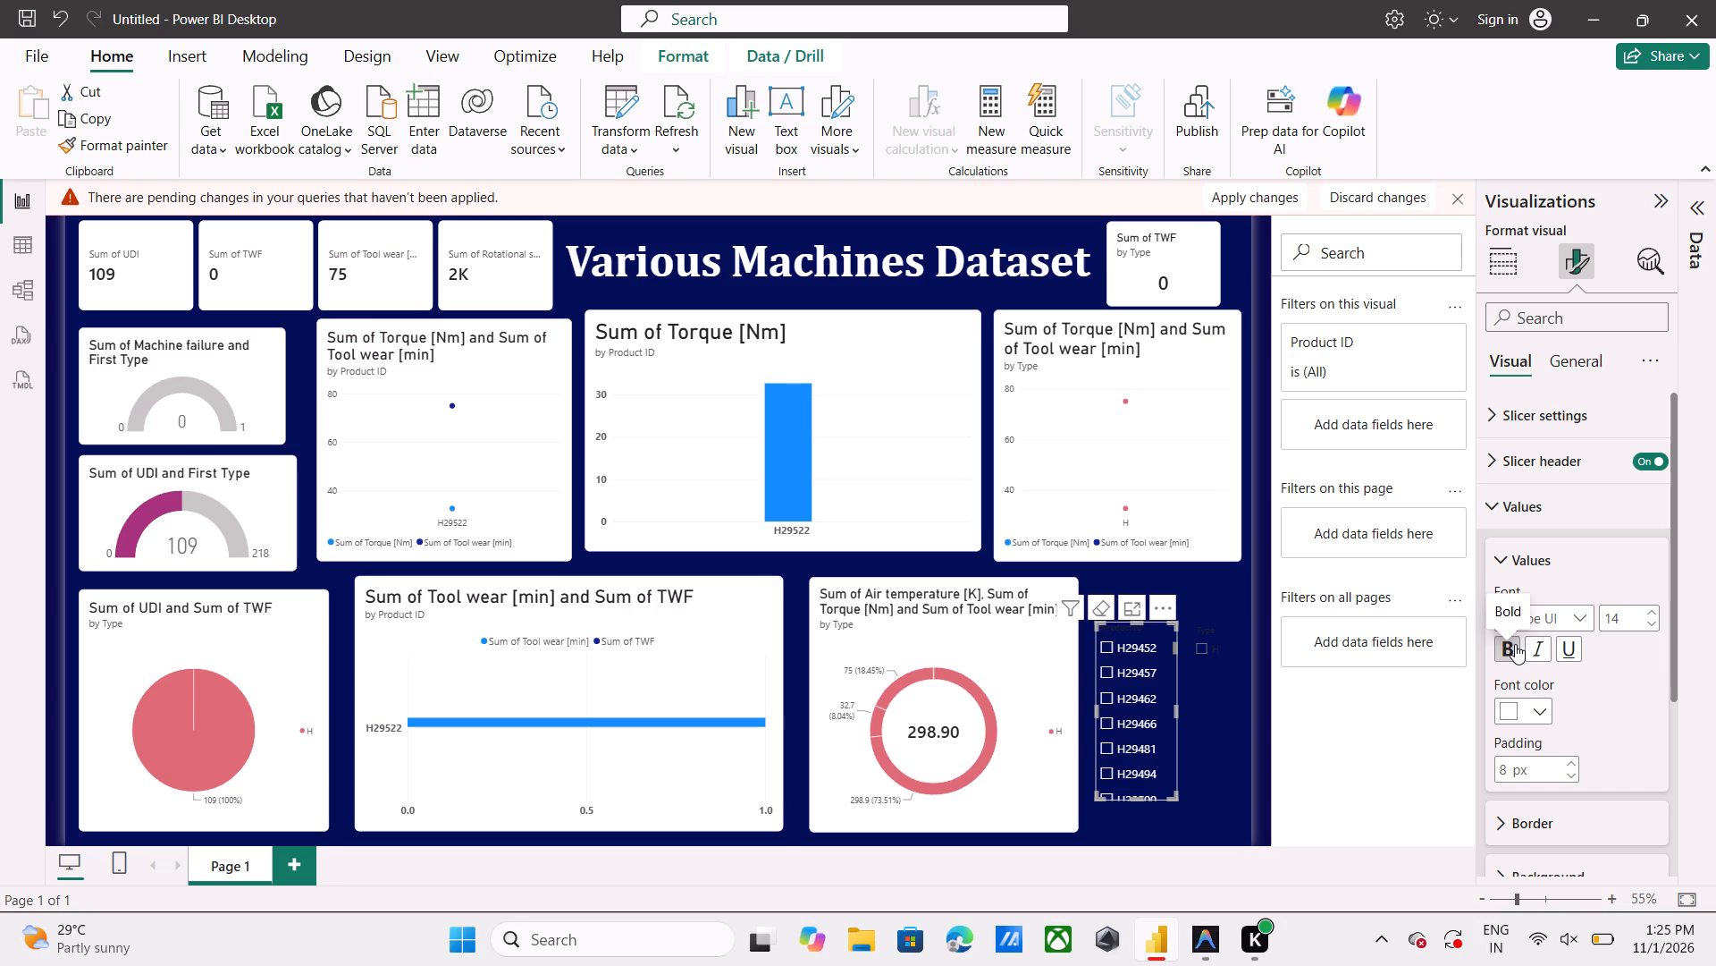
{"action": "left_click", "coordinate": [1204, 787]}
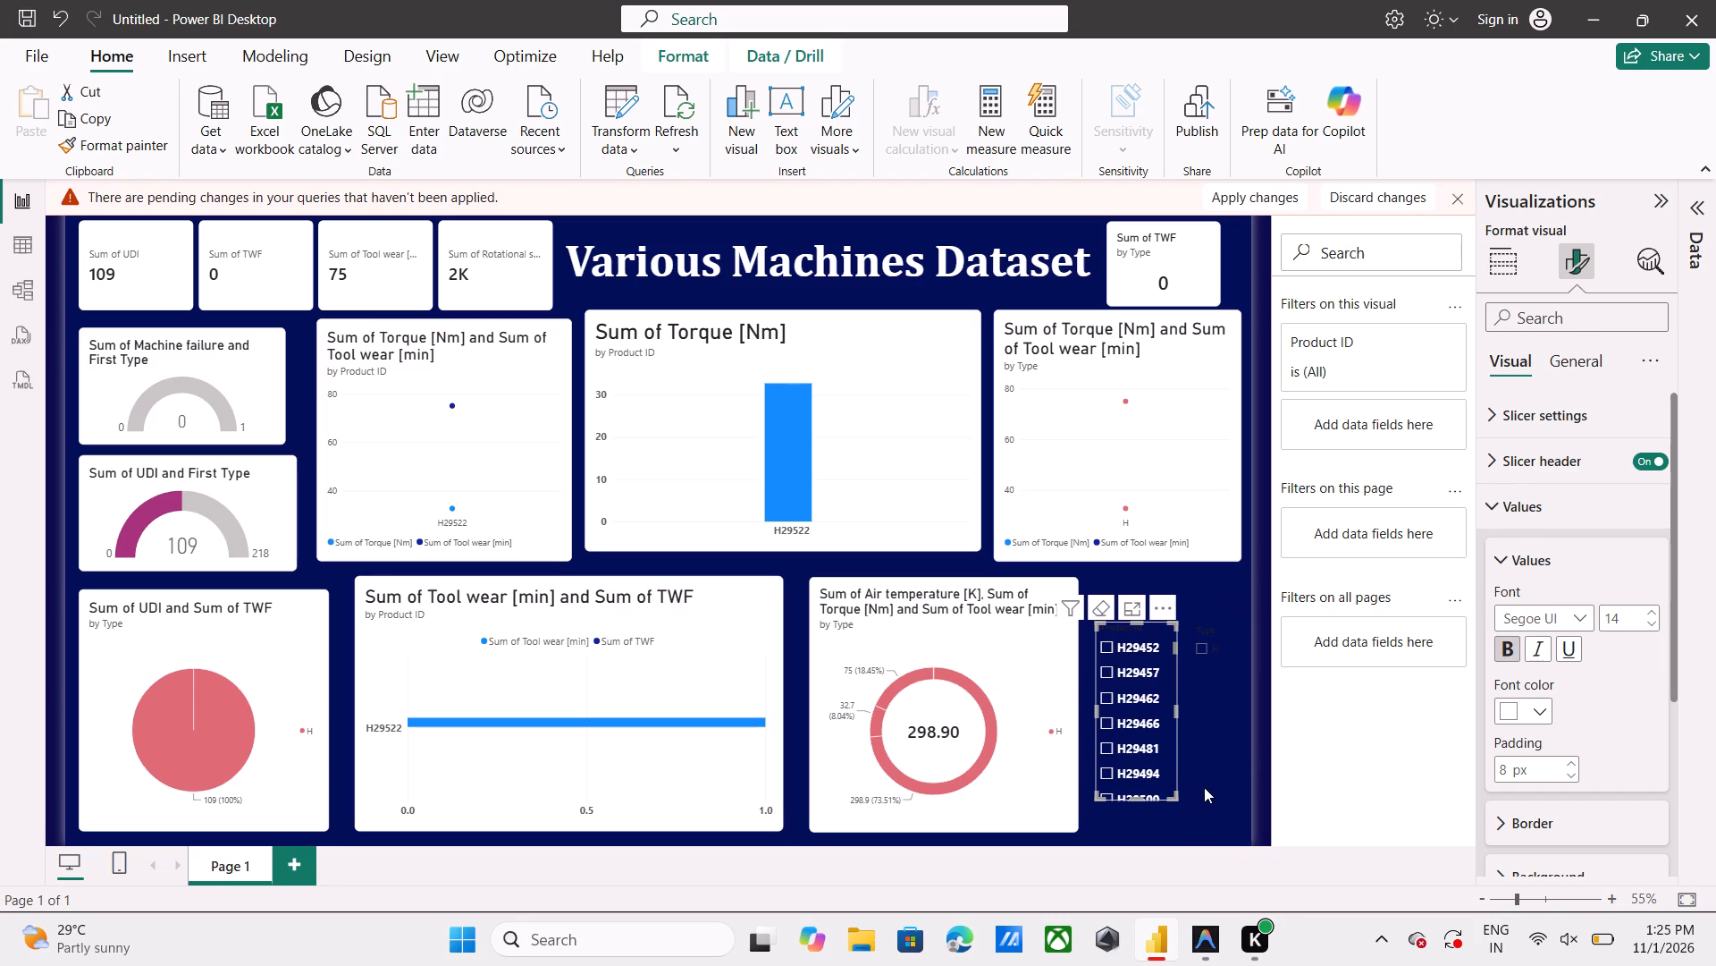
Select H29466 in the Product ID slicer, clear that entry so no product is selected, and deselect the slicer.
{"action": "left_click", "coordinate": [1146, 725]}
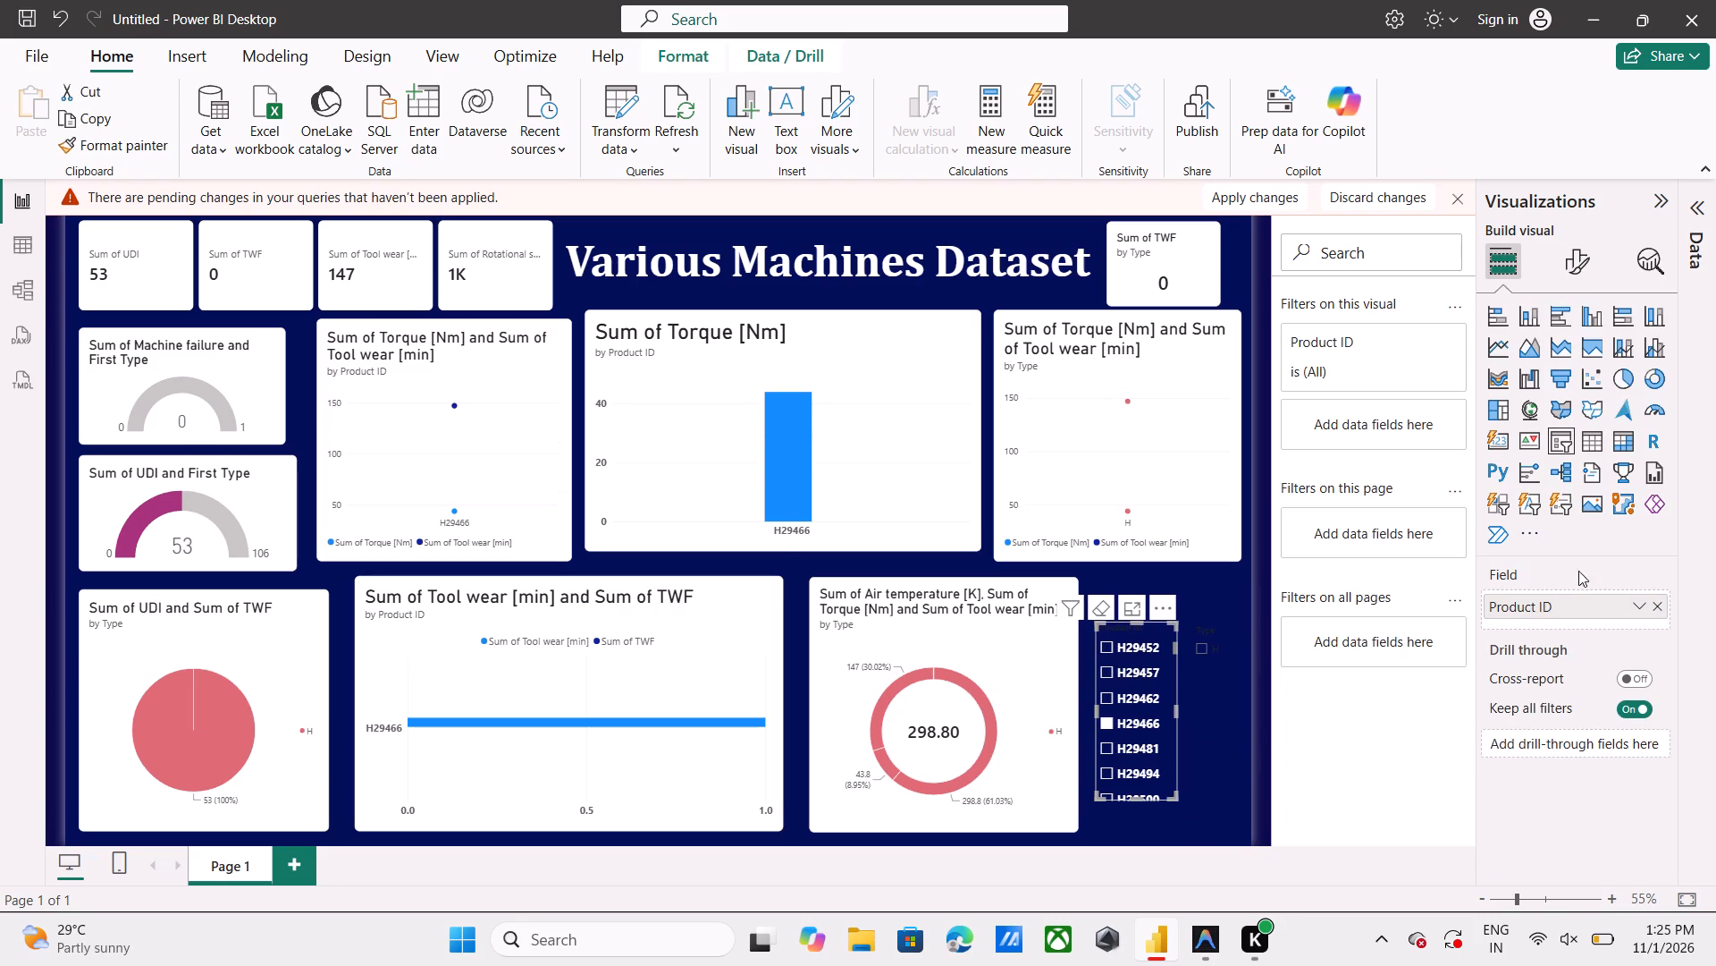
{"action": "left_click", "coordinate": [1592, 258]}
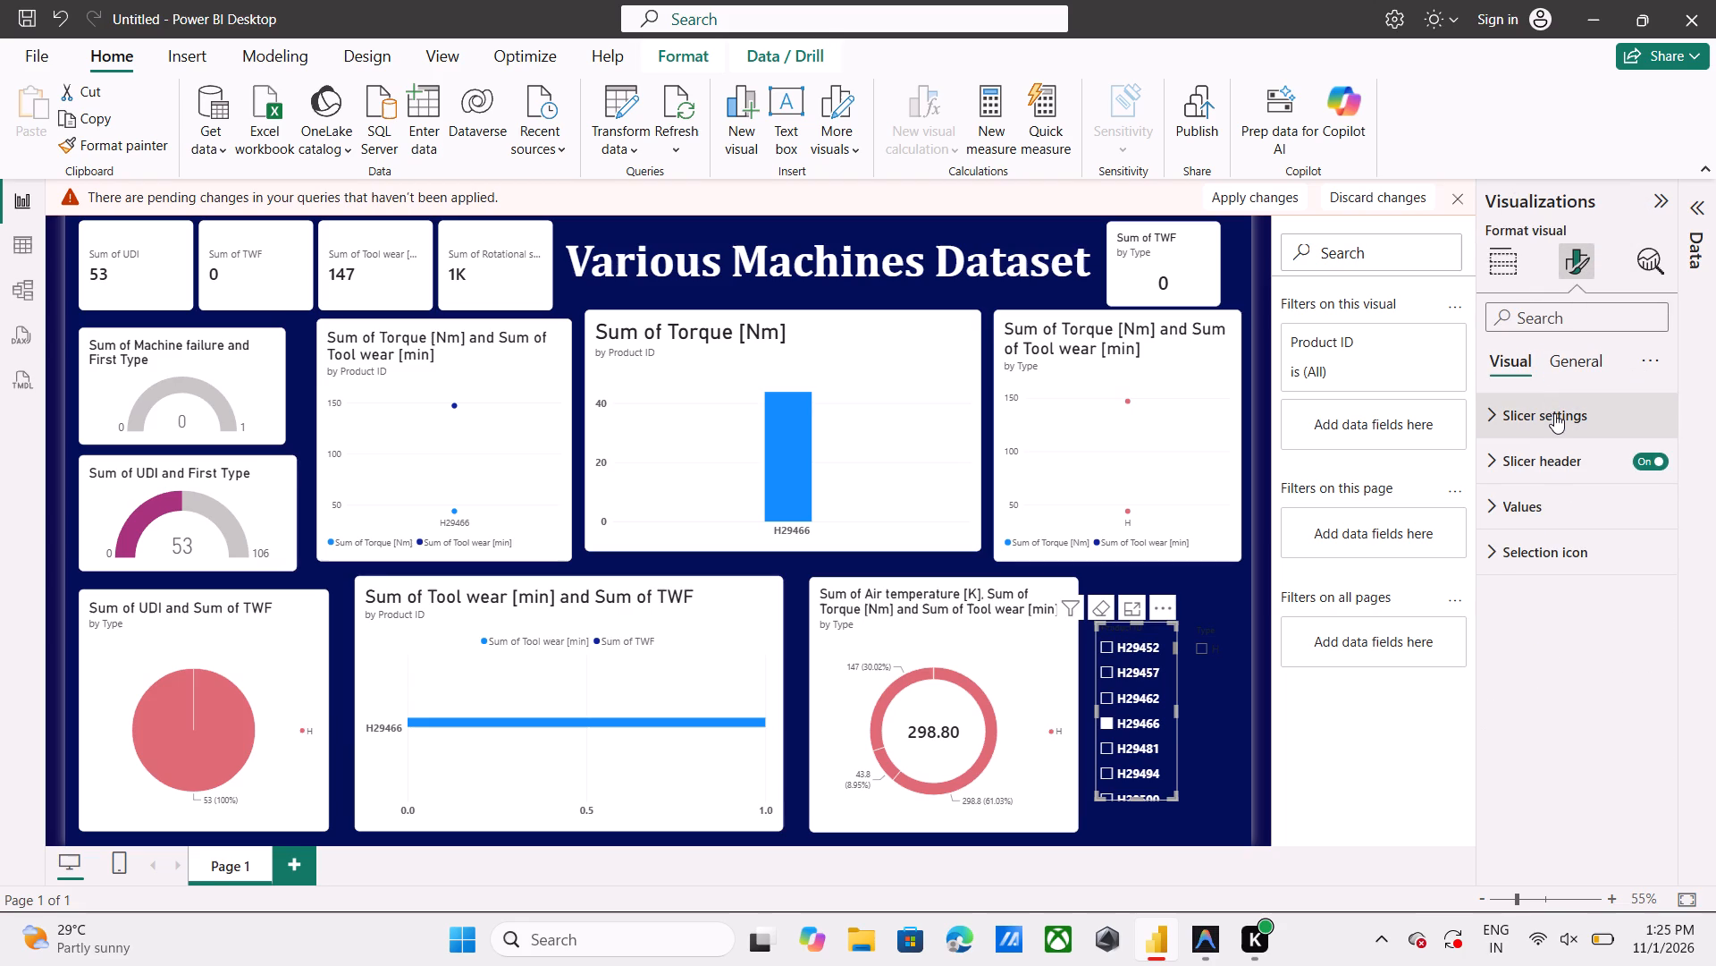
{"action": "left_click", "coordinate": [1106, 721]}
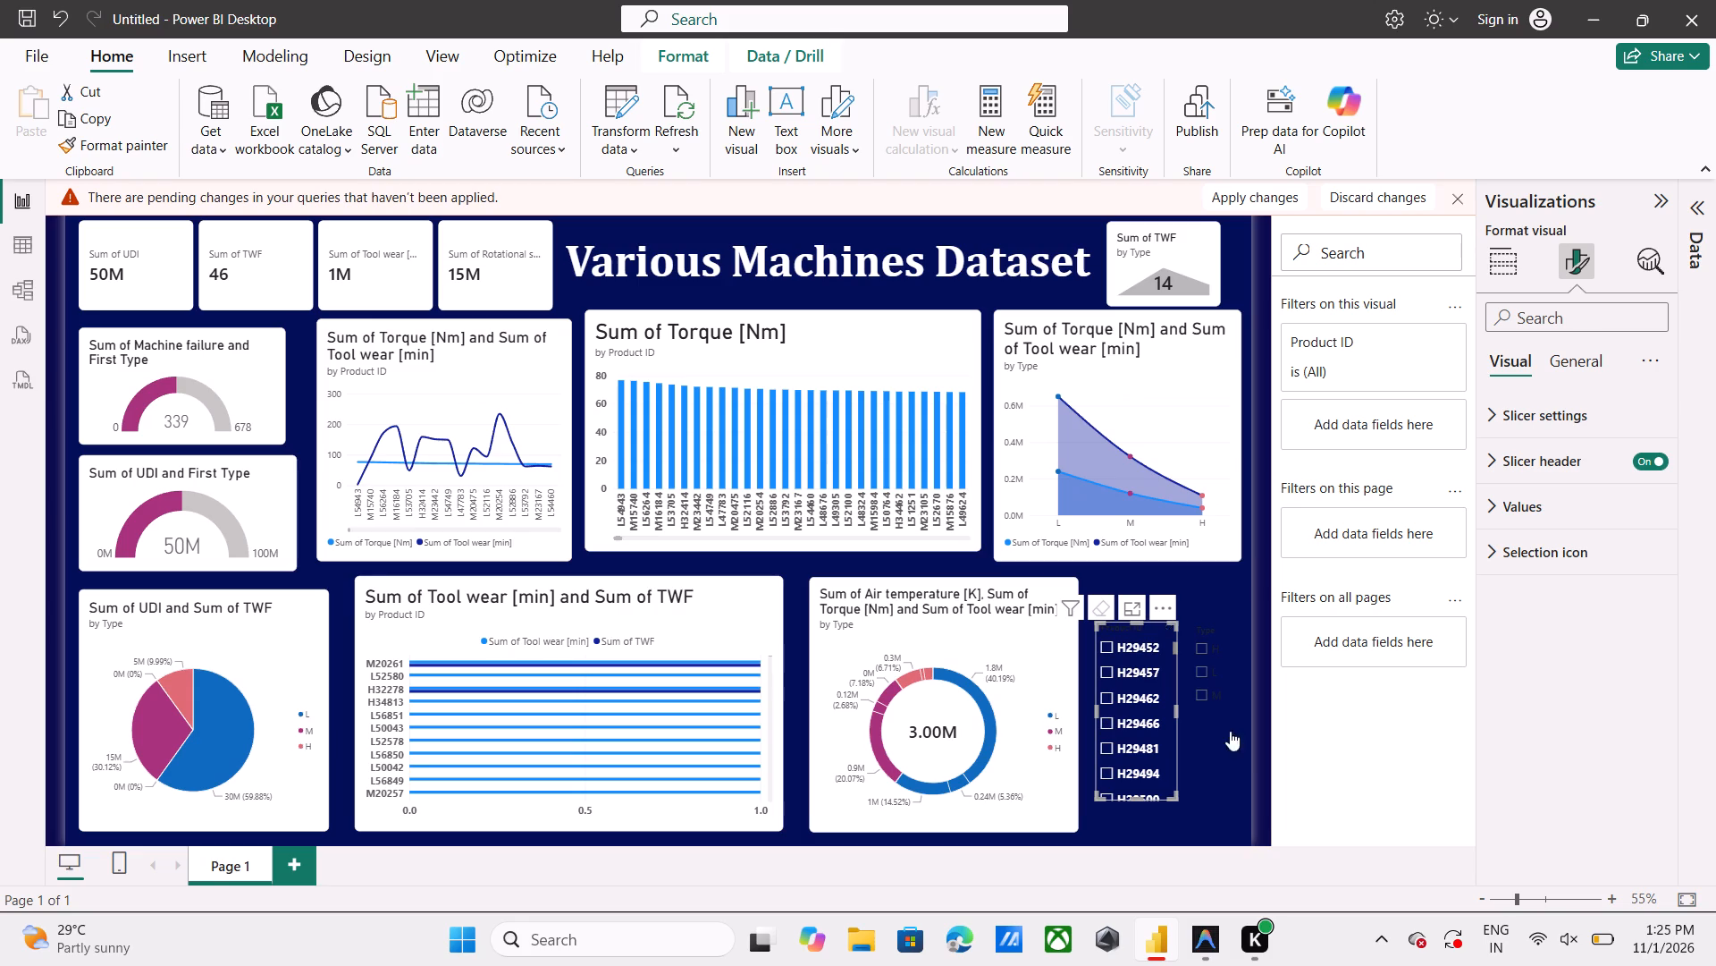
{"action": "left_click", "coordinate": [1361, 736]}
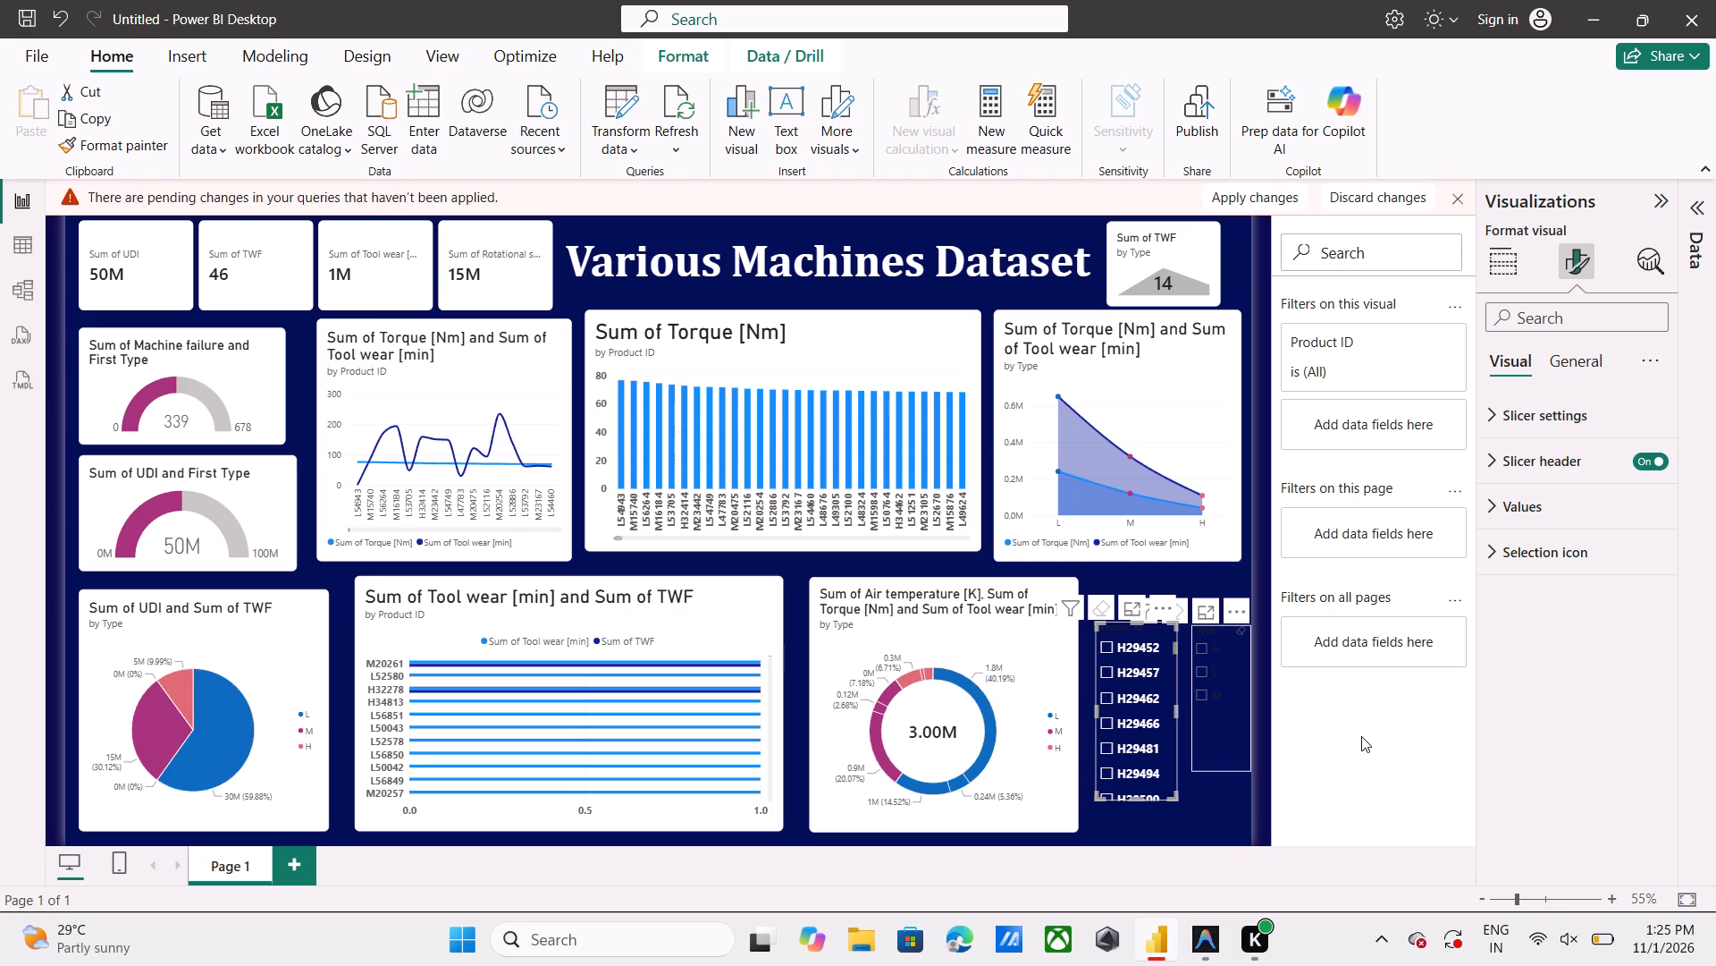
{"action": "left_click", "coordinate": [1208, 818]}
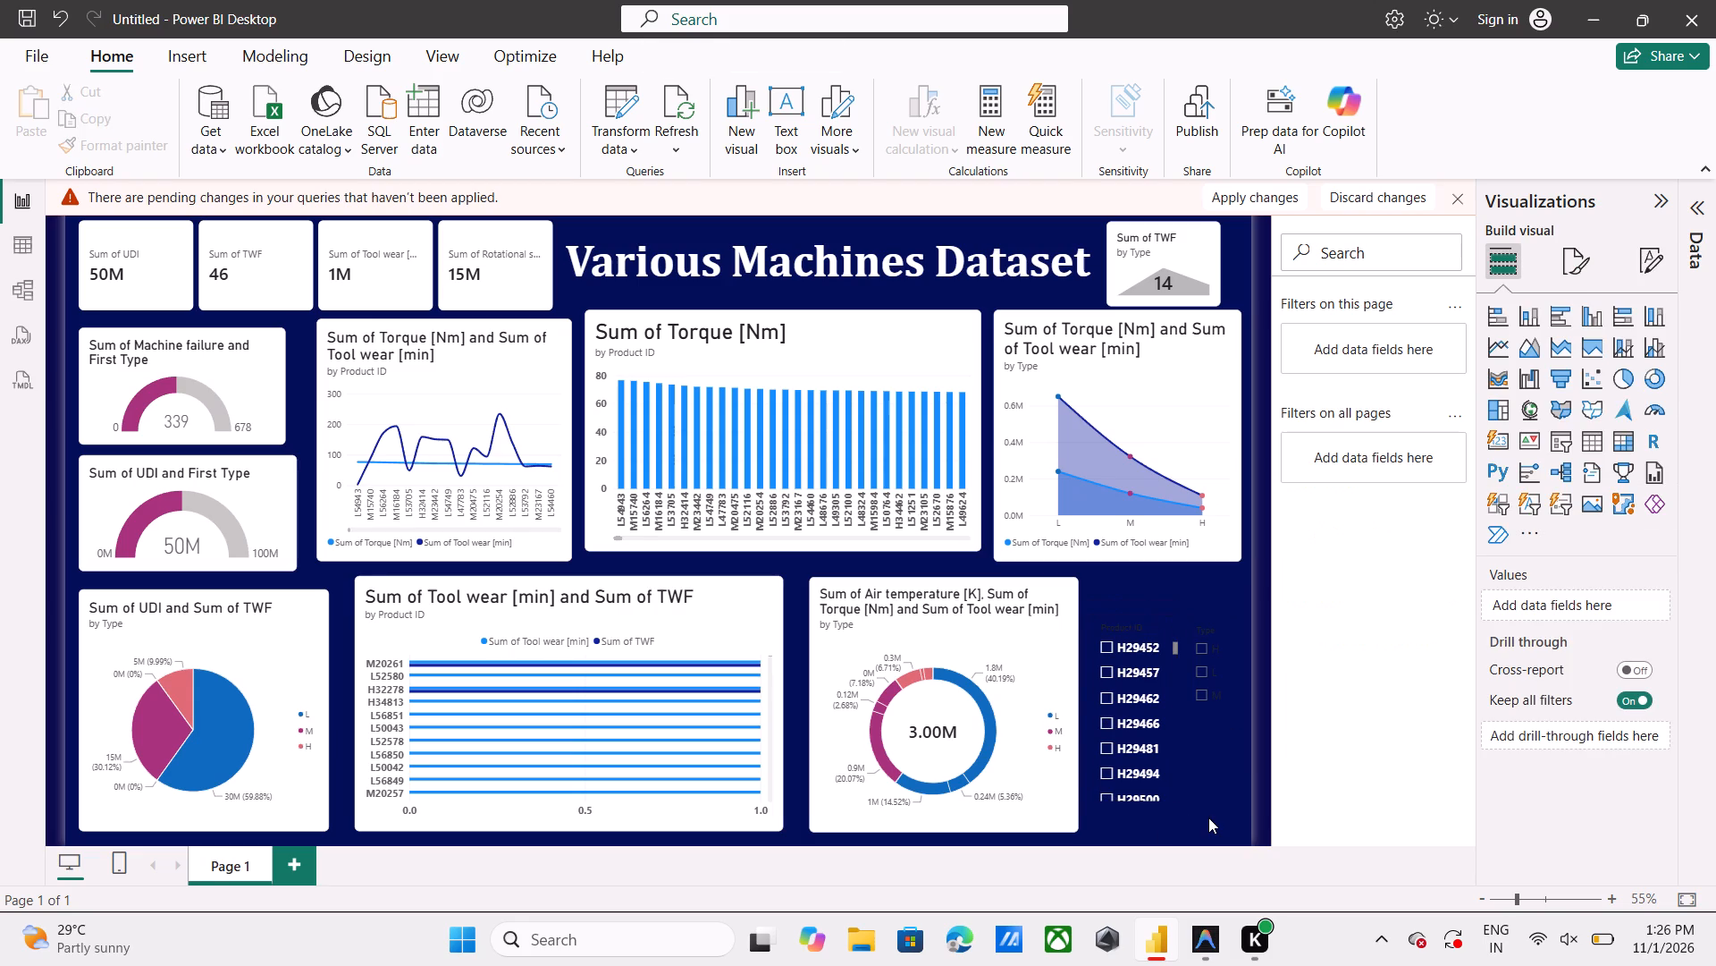
Examine the Product ID slicer's general settings for size, position, title and alt text.
{"action": "left_click", "coordinate": [1148, 629]}
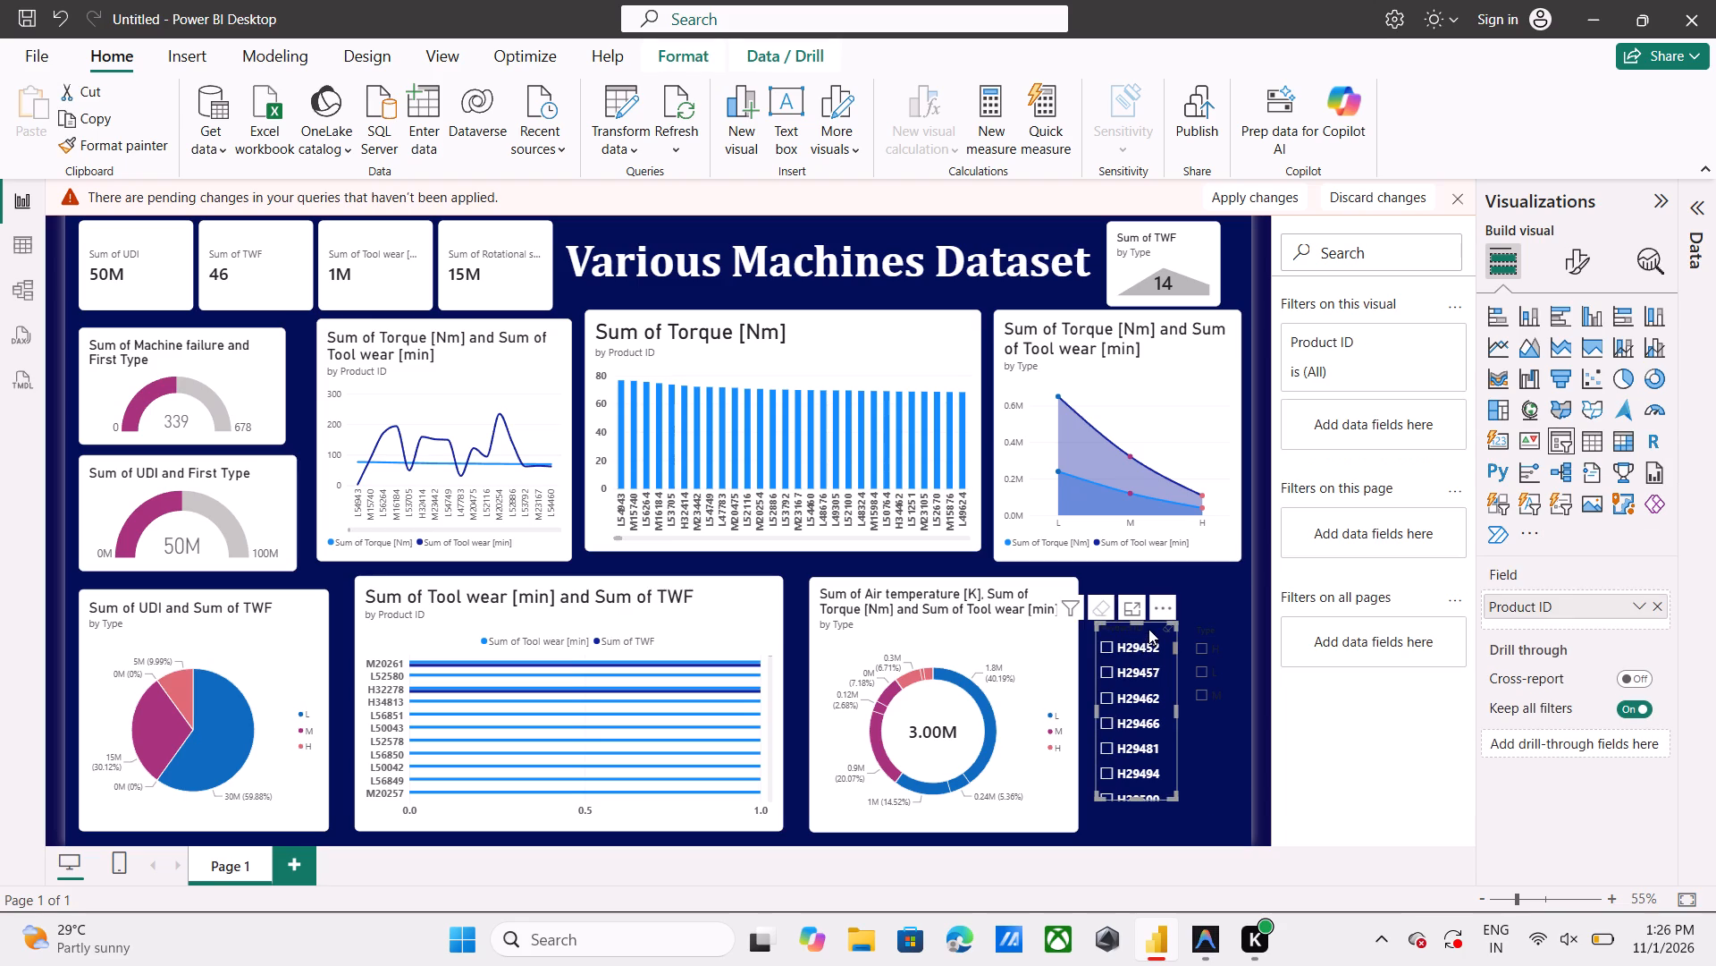
{"action": "left_click", "coordinate": [1581, 258]}
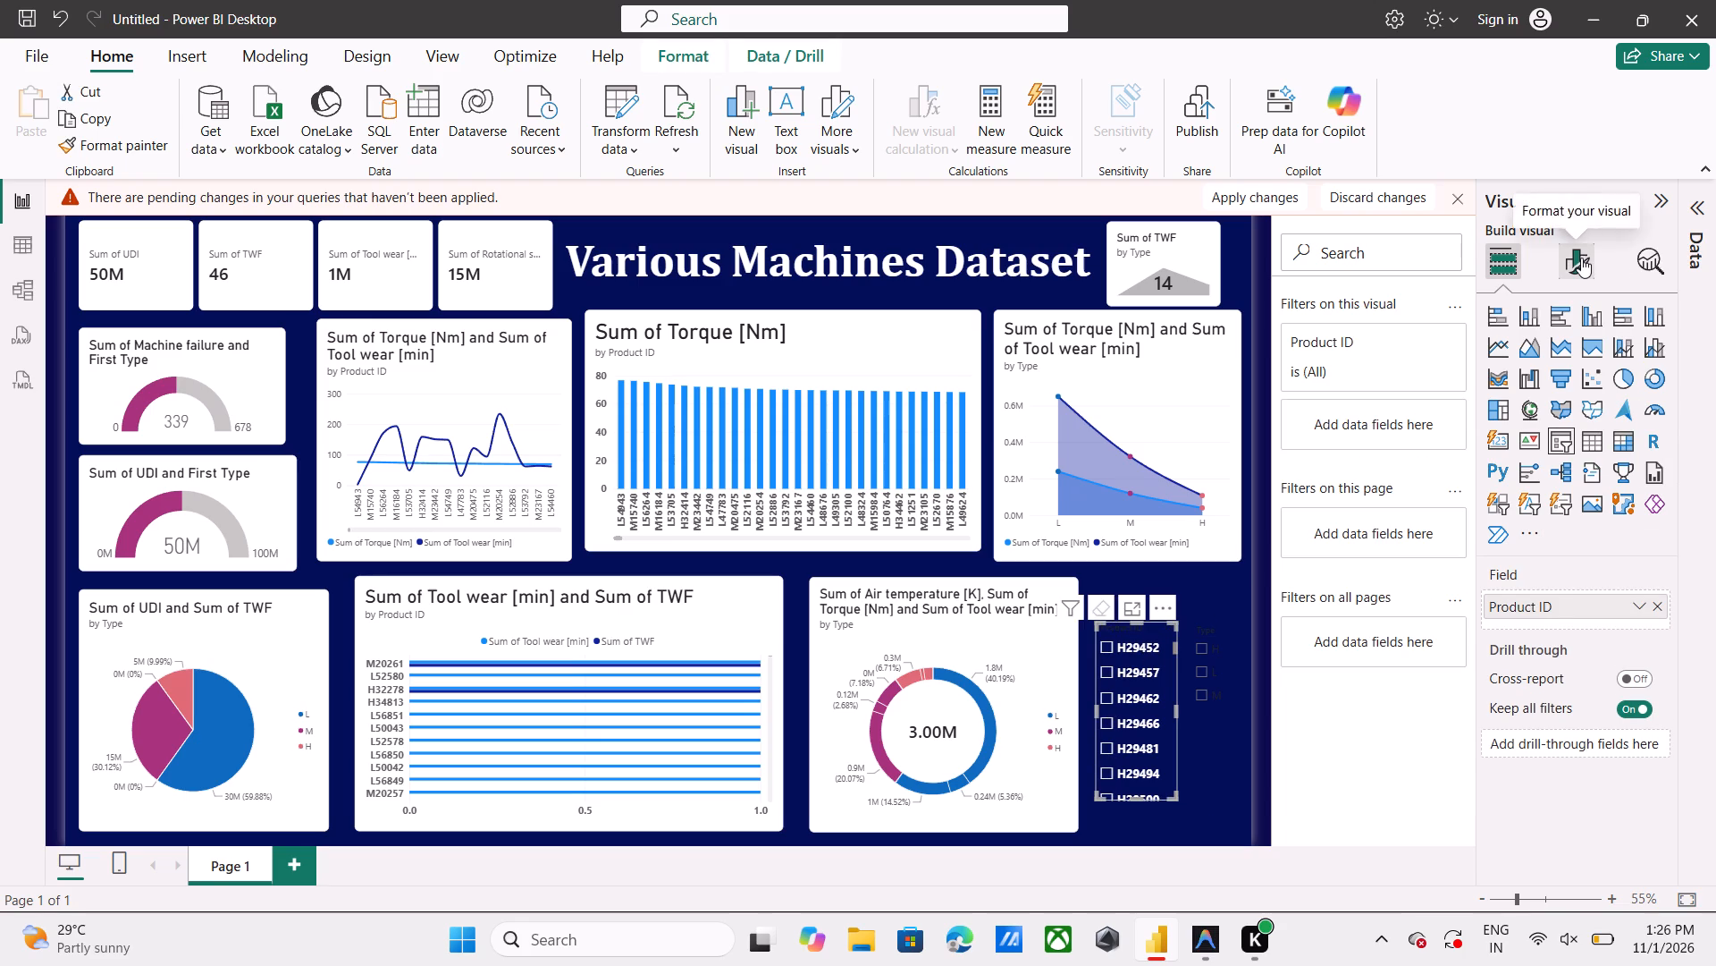
{"action": "left_click", "coordinate": [1577, 370]}
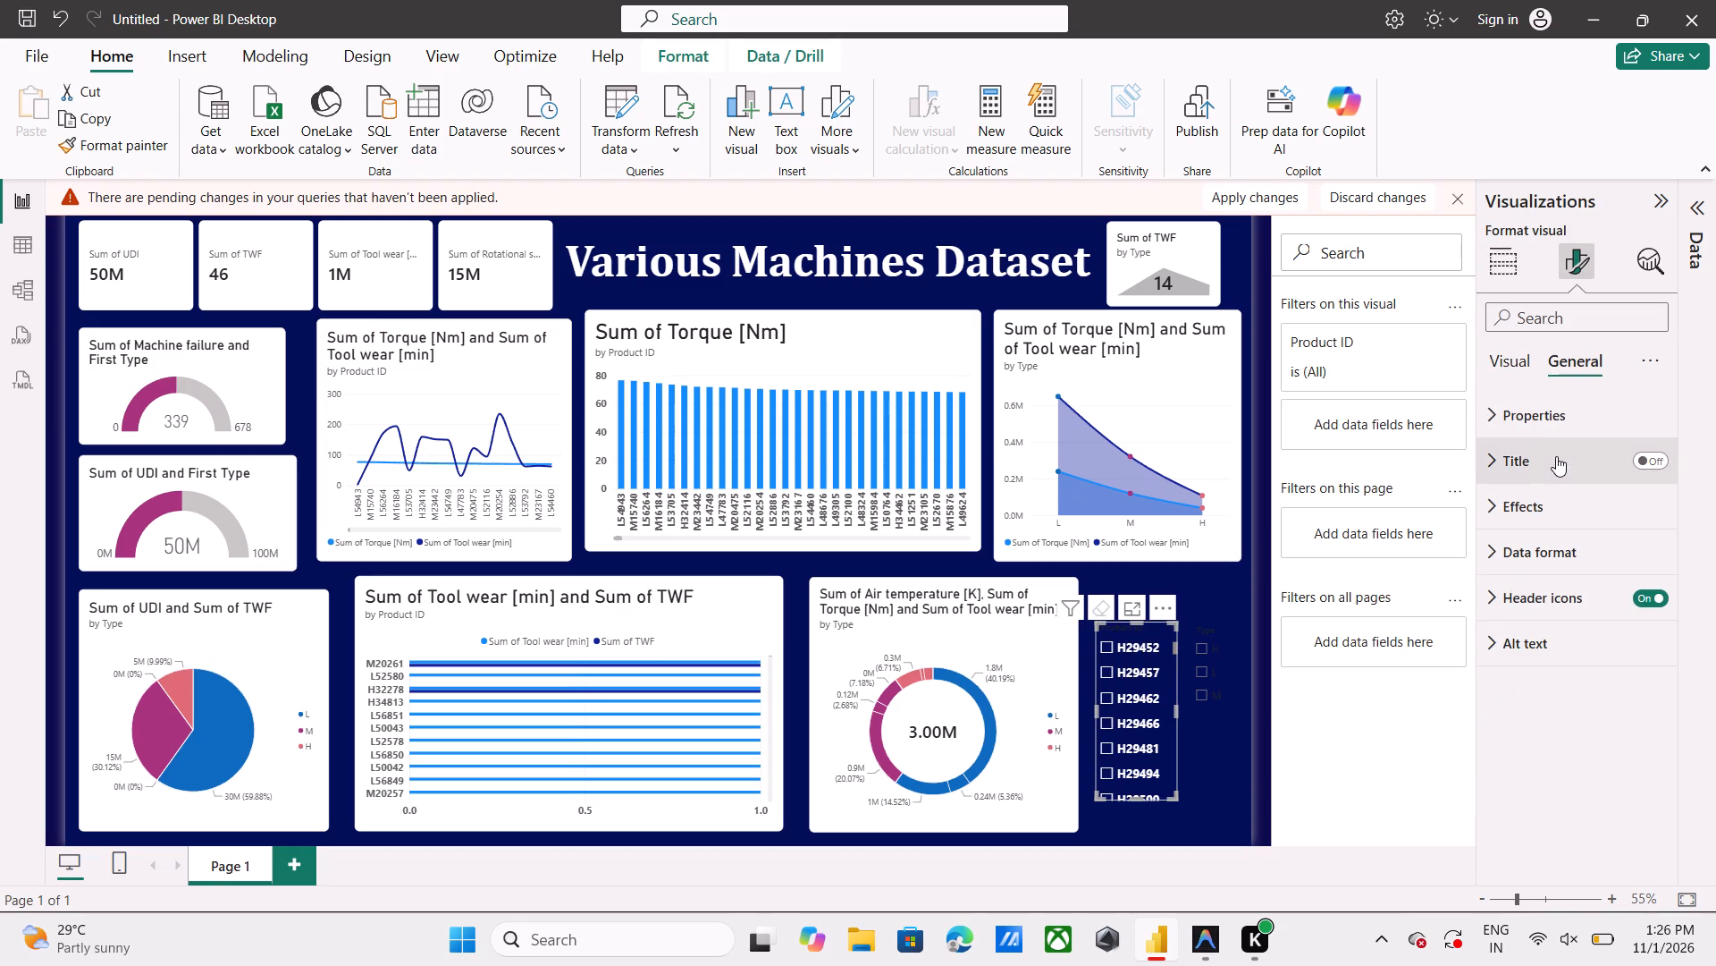
{"action": "left_click", "coordinate": [1636, 415]}
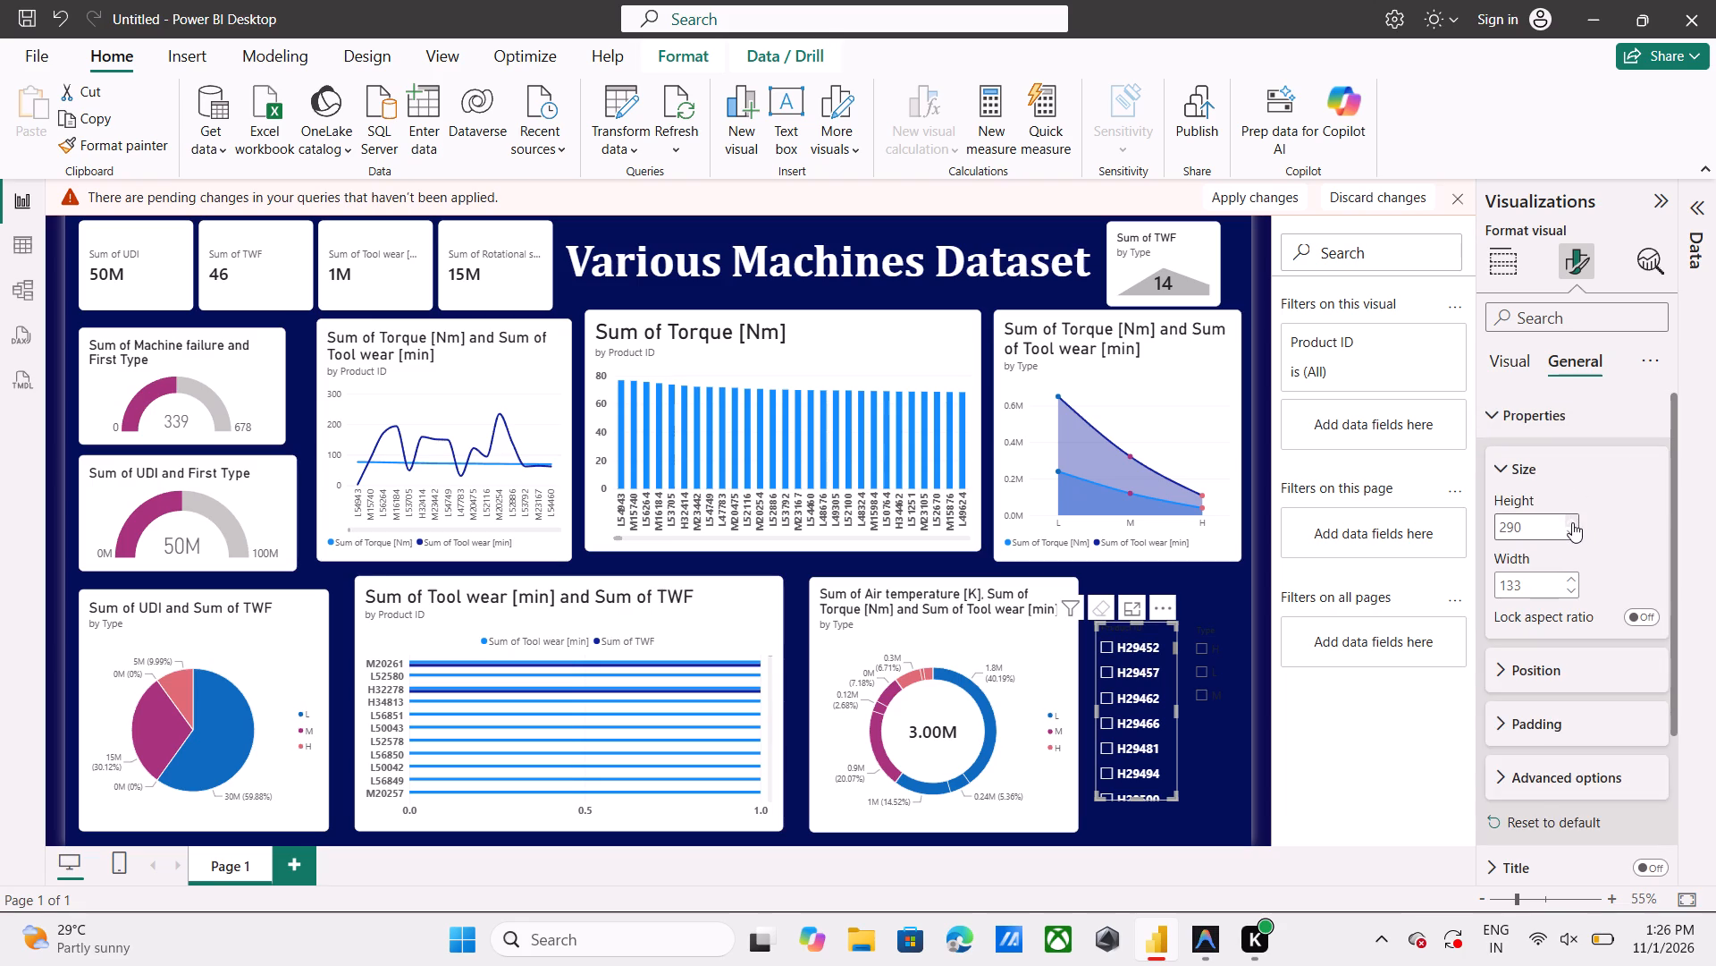
{"action": "left_click", "coordinate": [1568, 669]}
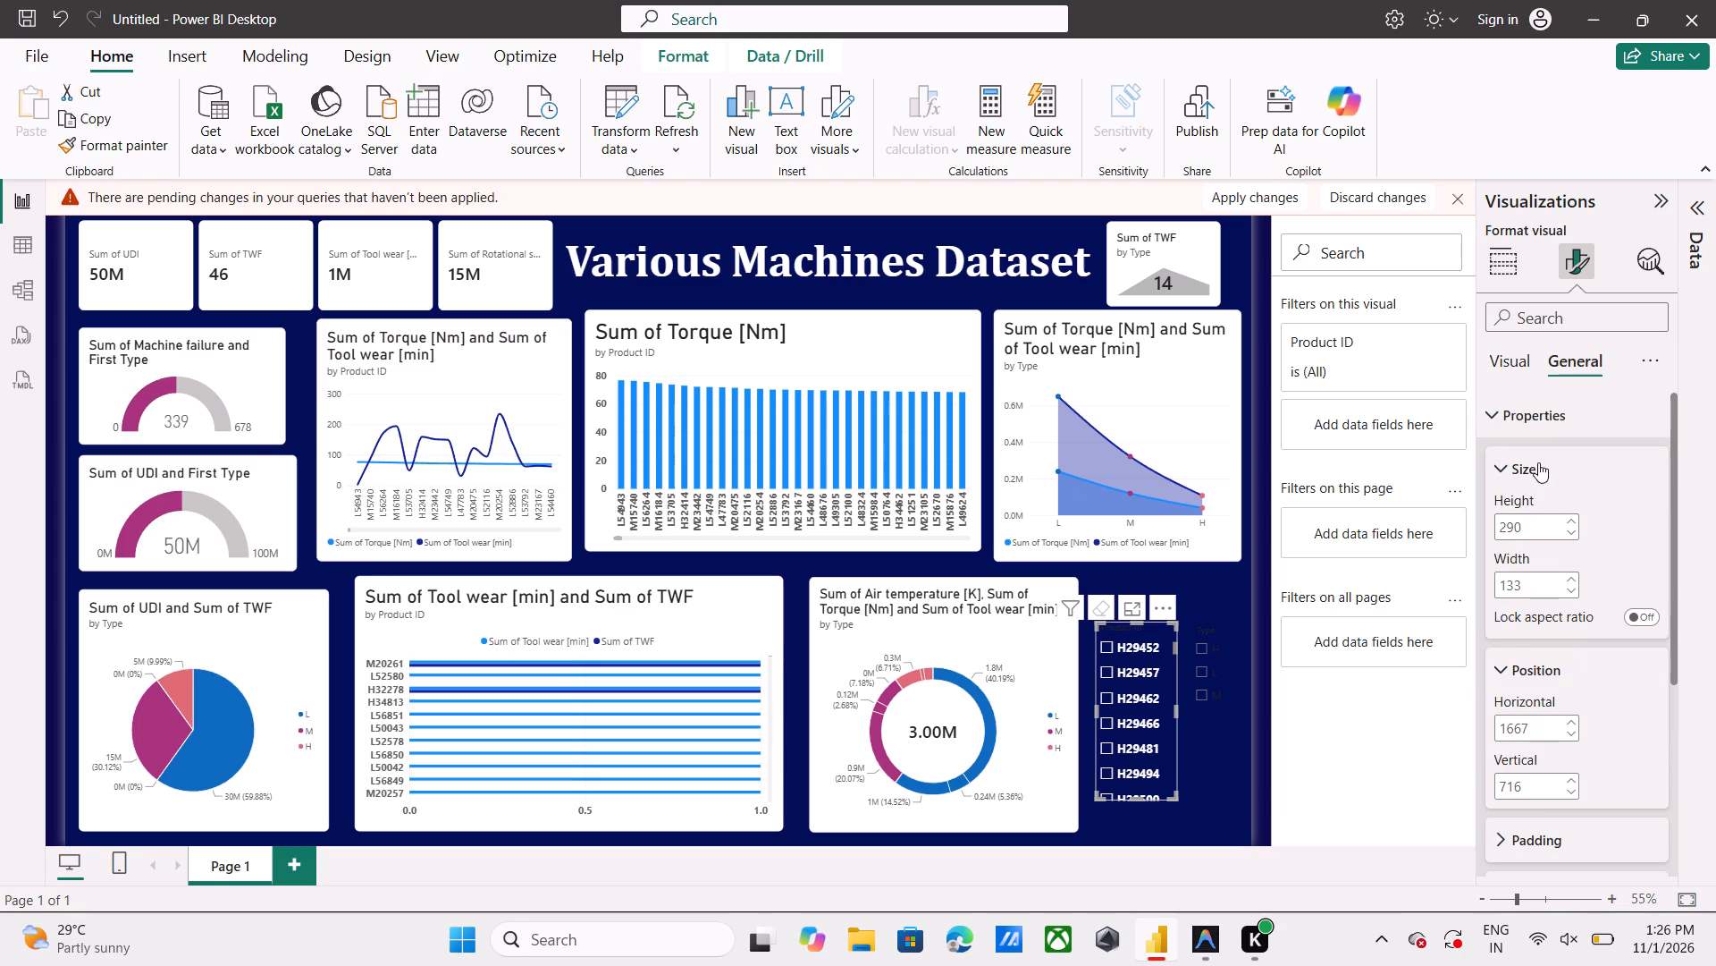
{"action": "left_click", "coordinate": [1493, 411]}
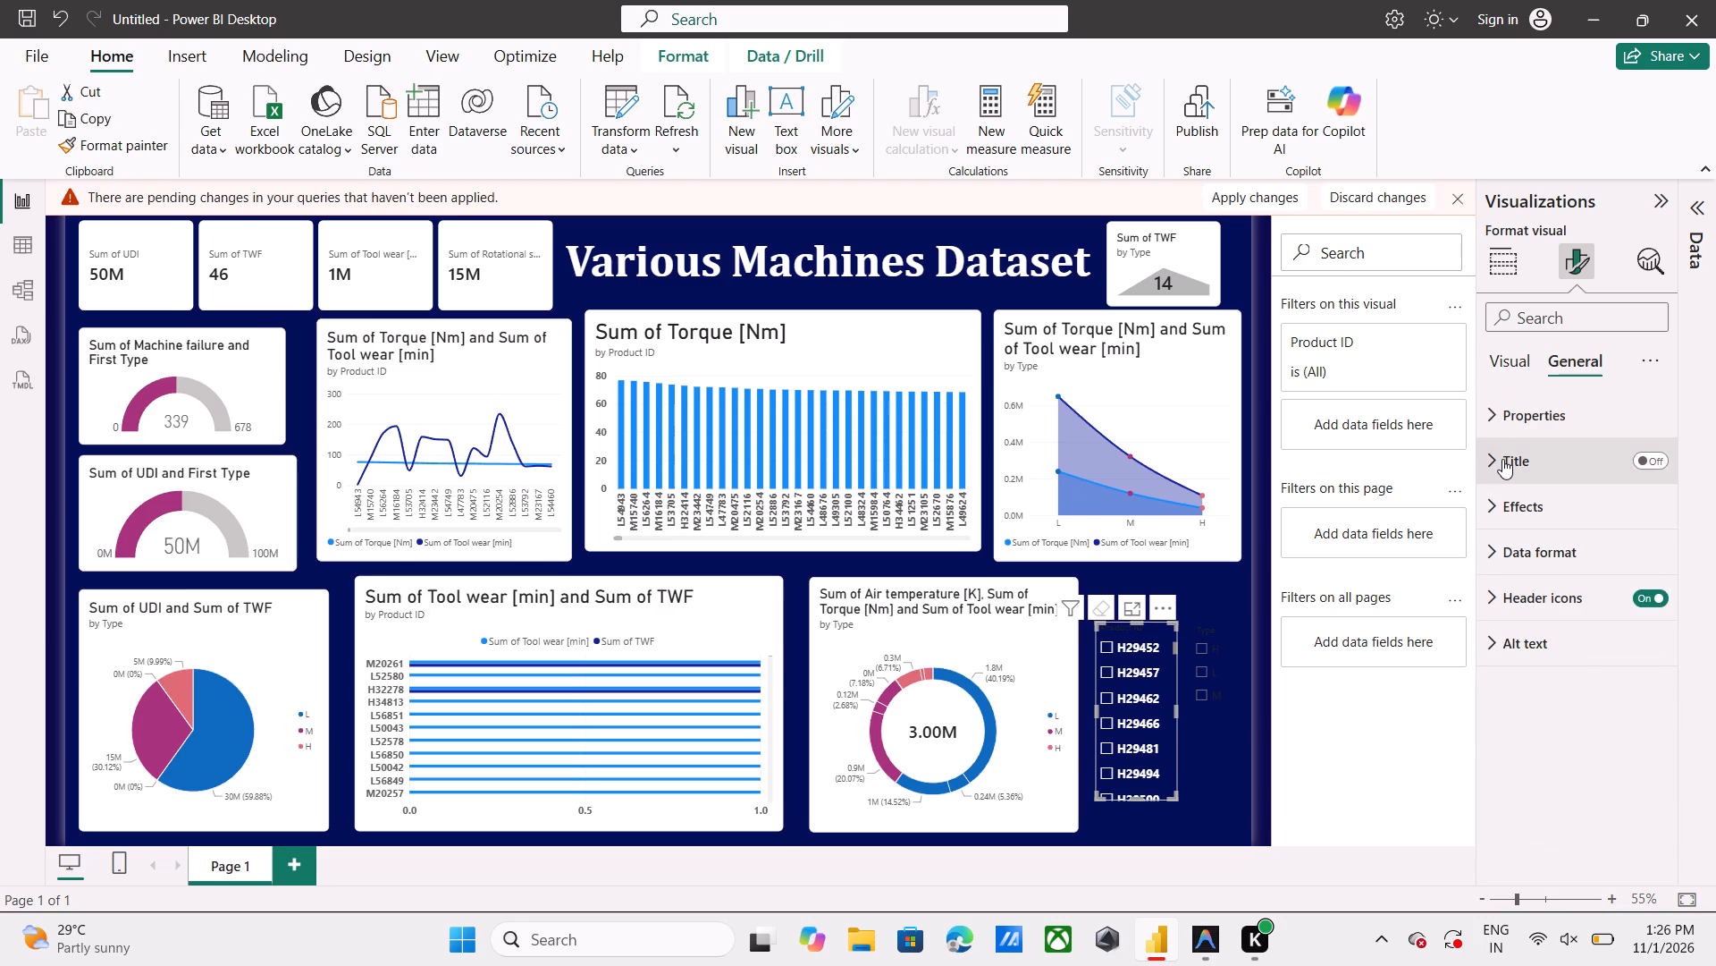
{"action": "left_click", "coordinate": [1502, 459]}
{"action": "left_click", "coordinate": [1523, 514]}
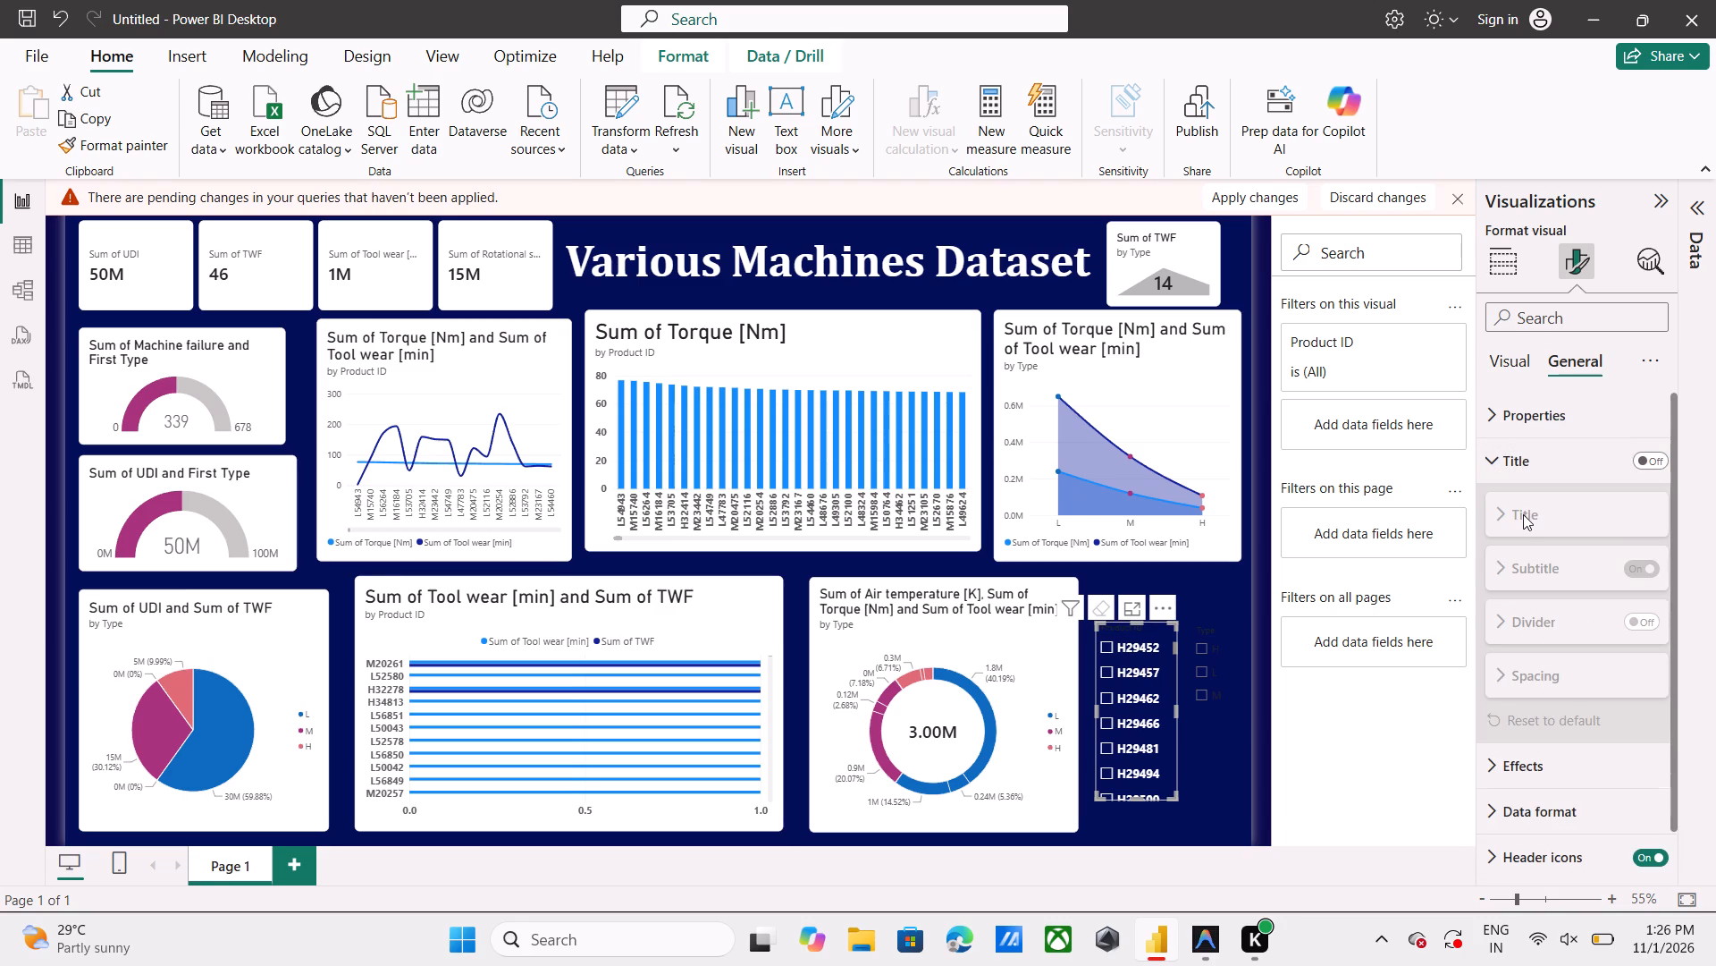
{"action": "left_click_drag", "start_coordinate": [1535, 586], "coordinate": [1552, 667]}
{"action": "scroll", "coordinate": [1552, 667], "scroll_direction": "down", "scroll_amount": 1}
{"action": "left_click", "coordinate": [1552, 853]}
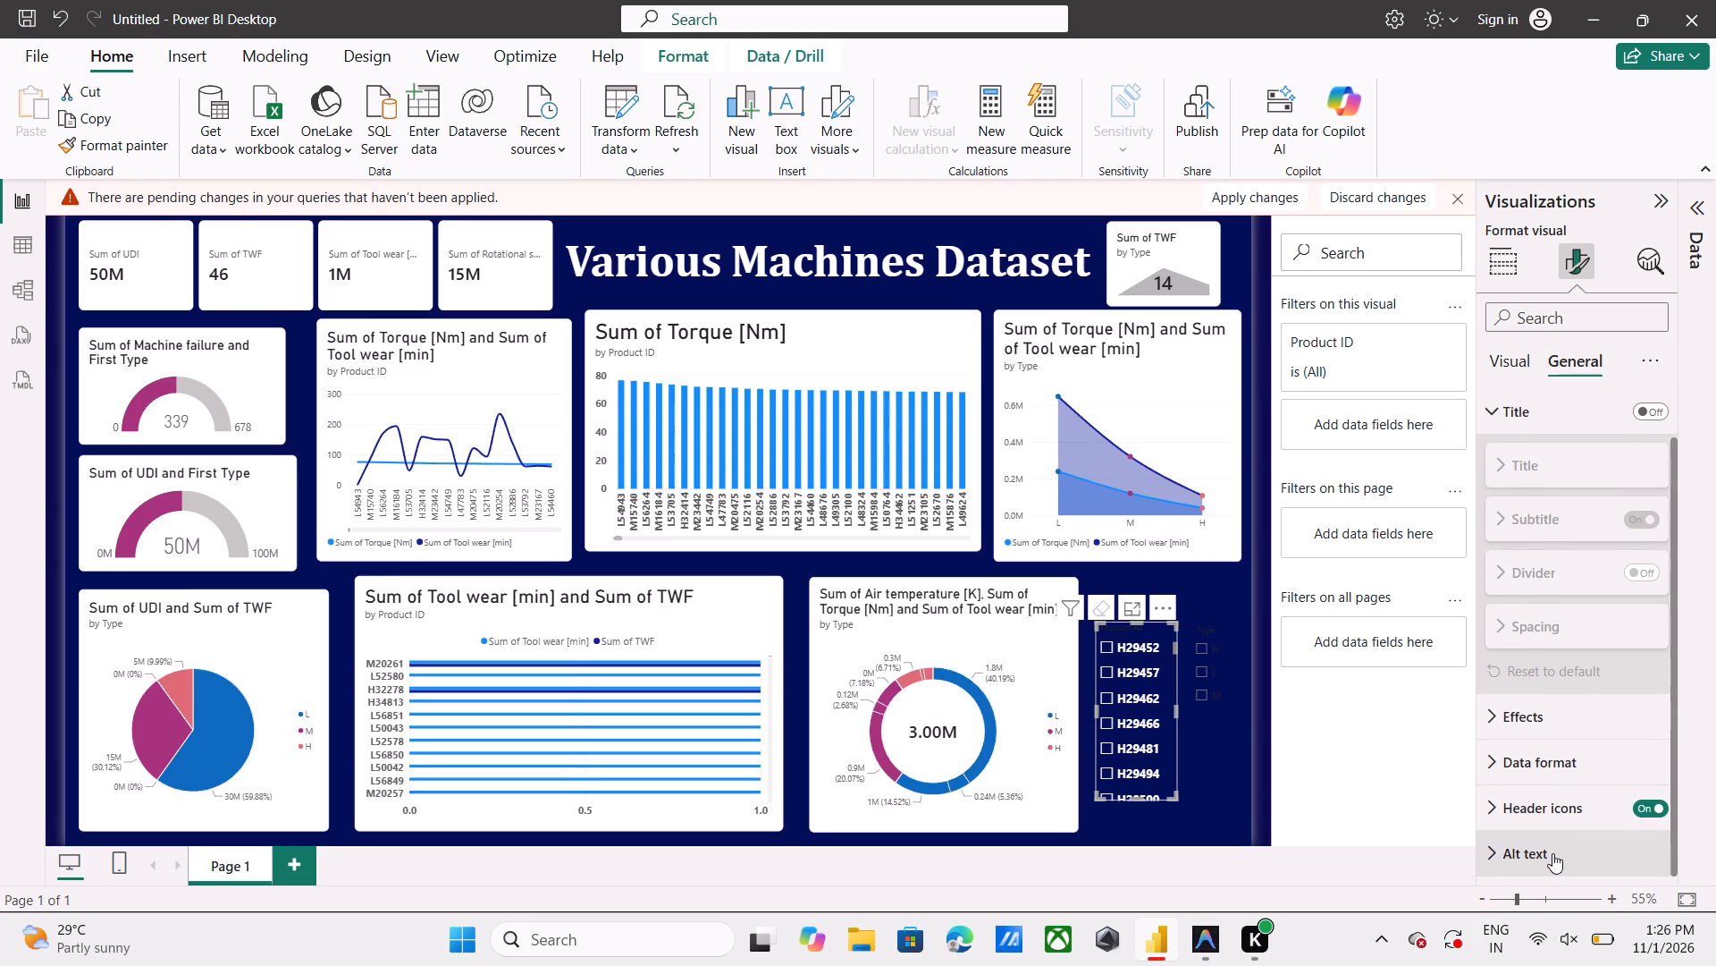
{"action": "scroll", "coordinate": [1552, 853], "scroll_direction": "down", "scroll_amount": 1}
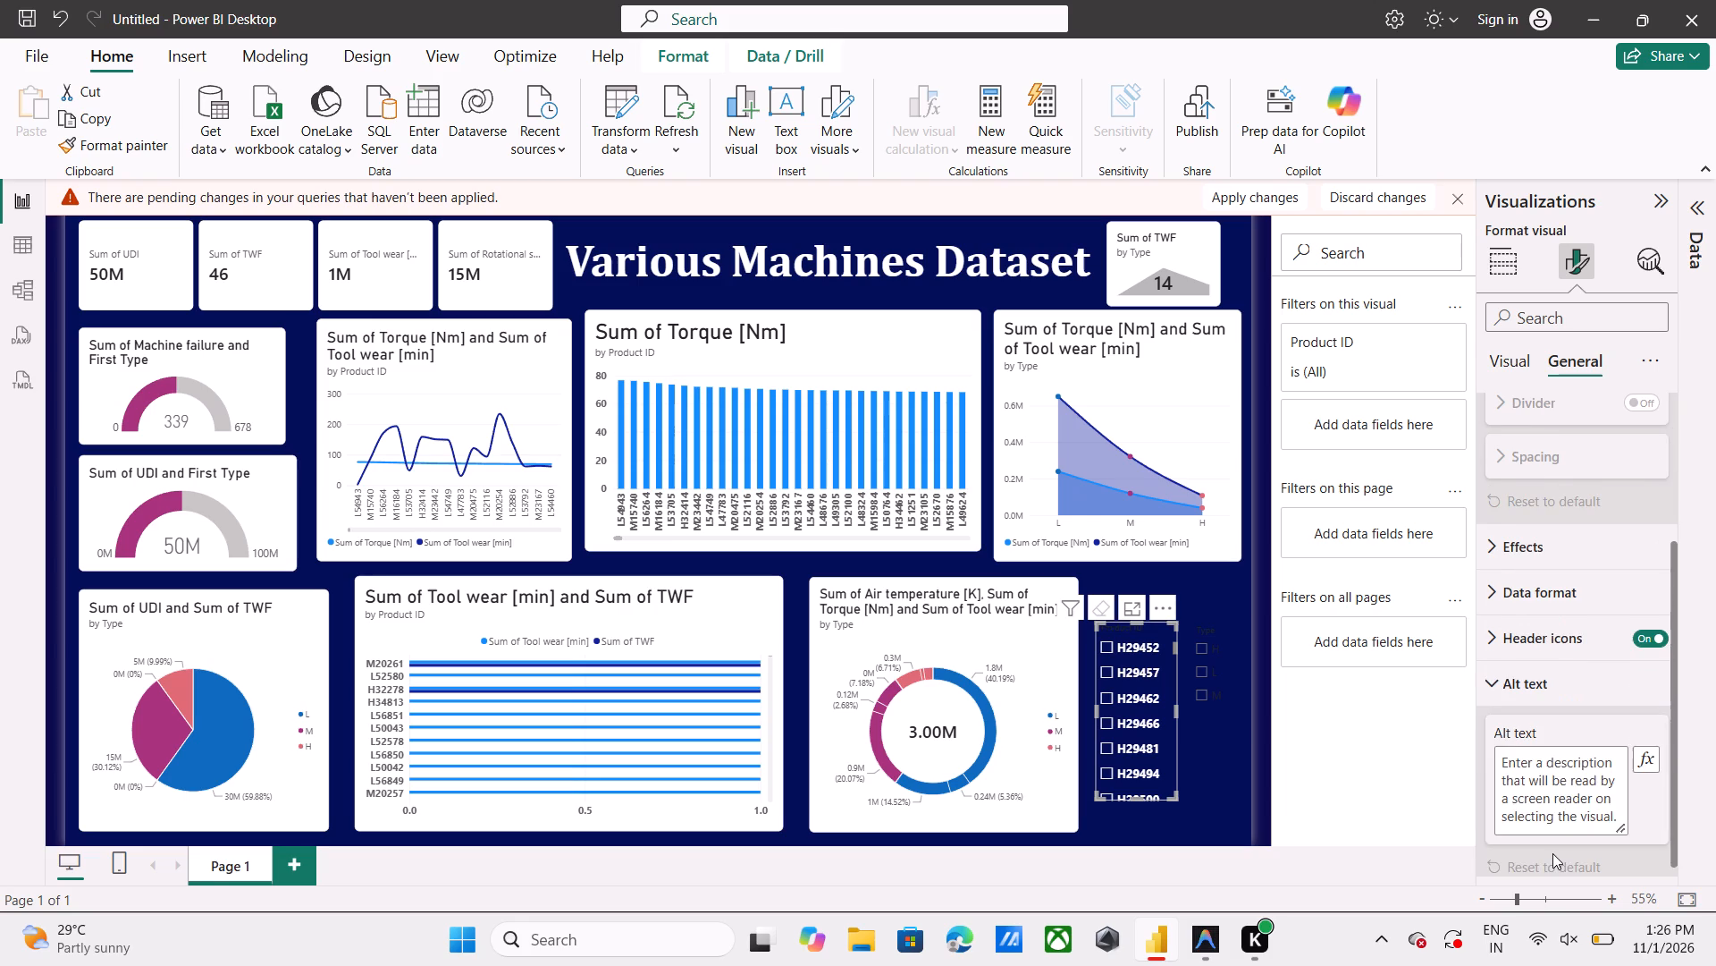
{"action": "scroll", "coordinate": [1552, 853], "scroll_direction": "down", "scroll_amount": 1}
Set the icon color of the Product ID slicer's header icons to white.
{"action": "left_click", "coordinate": [1570, 730]}
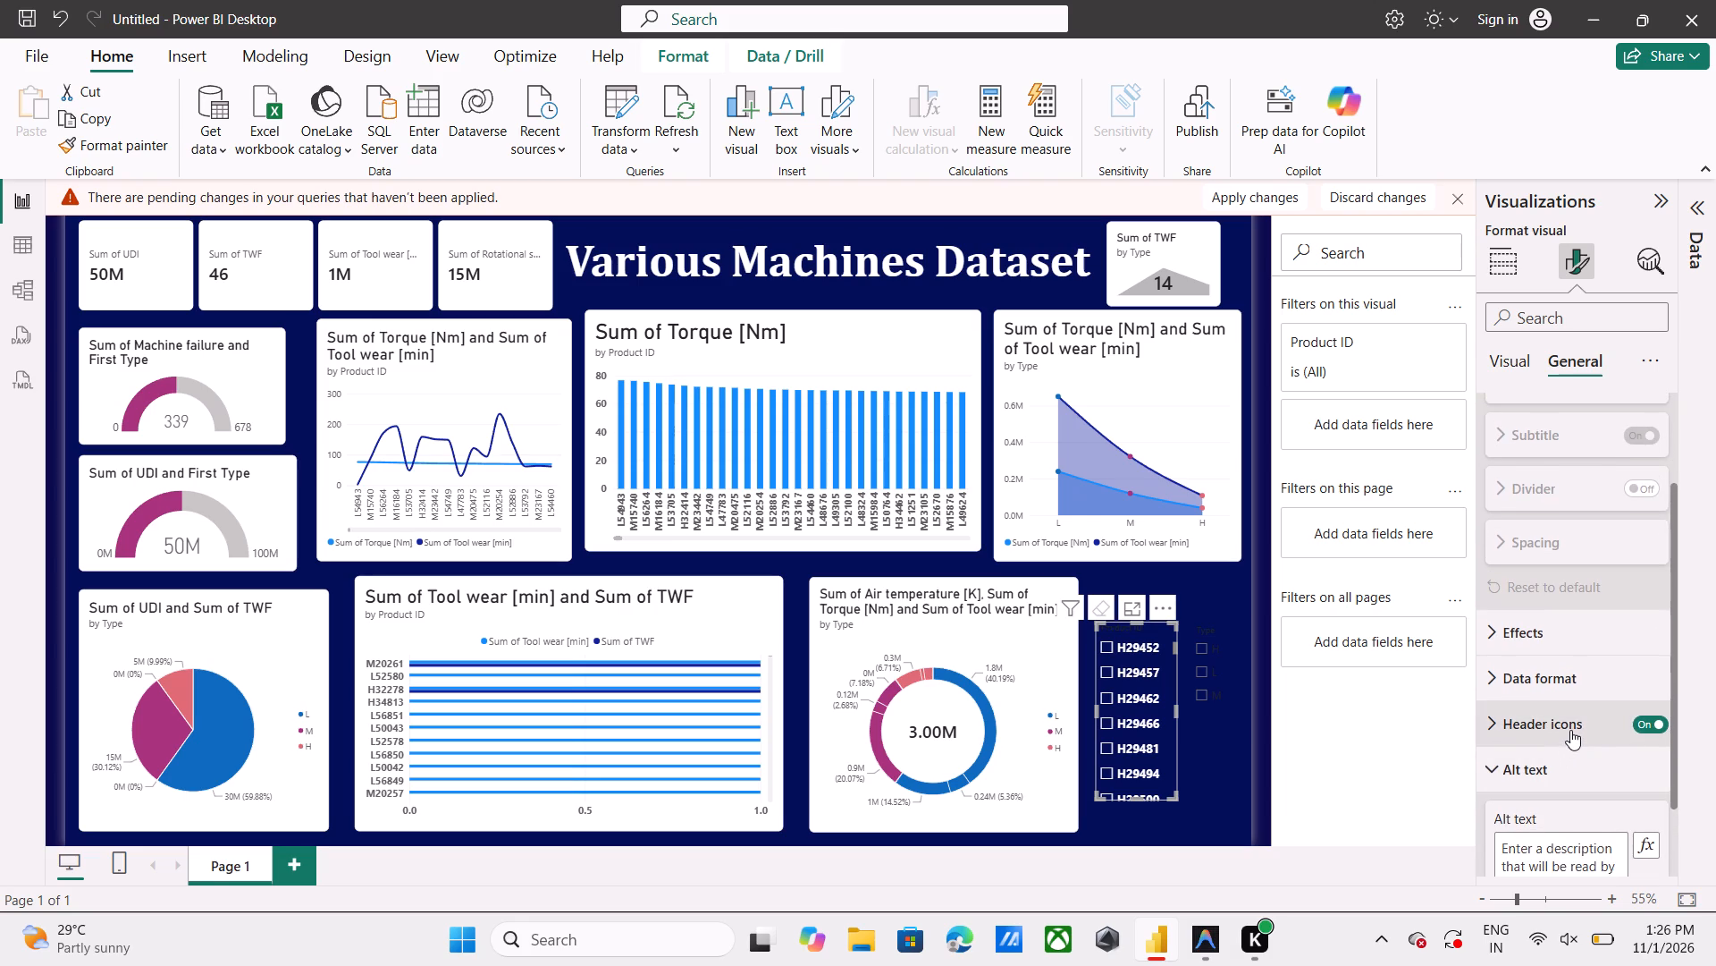
{"action": "scroll", "coordinate": [1569, 802], "scroll_direction": "down", "scroll_amount": 1}
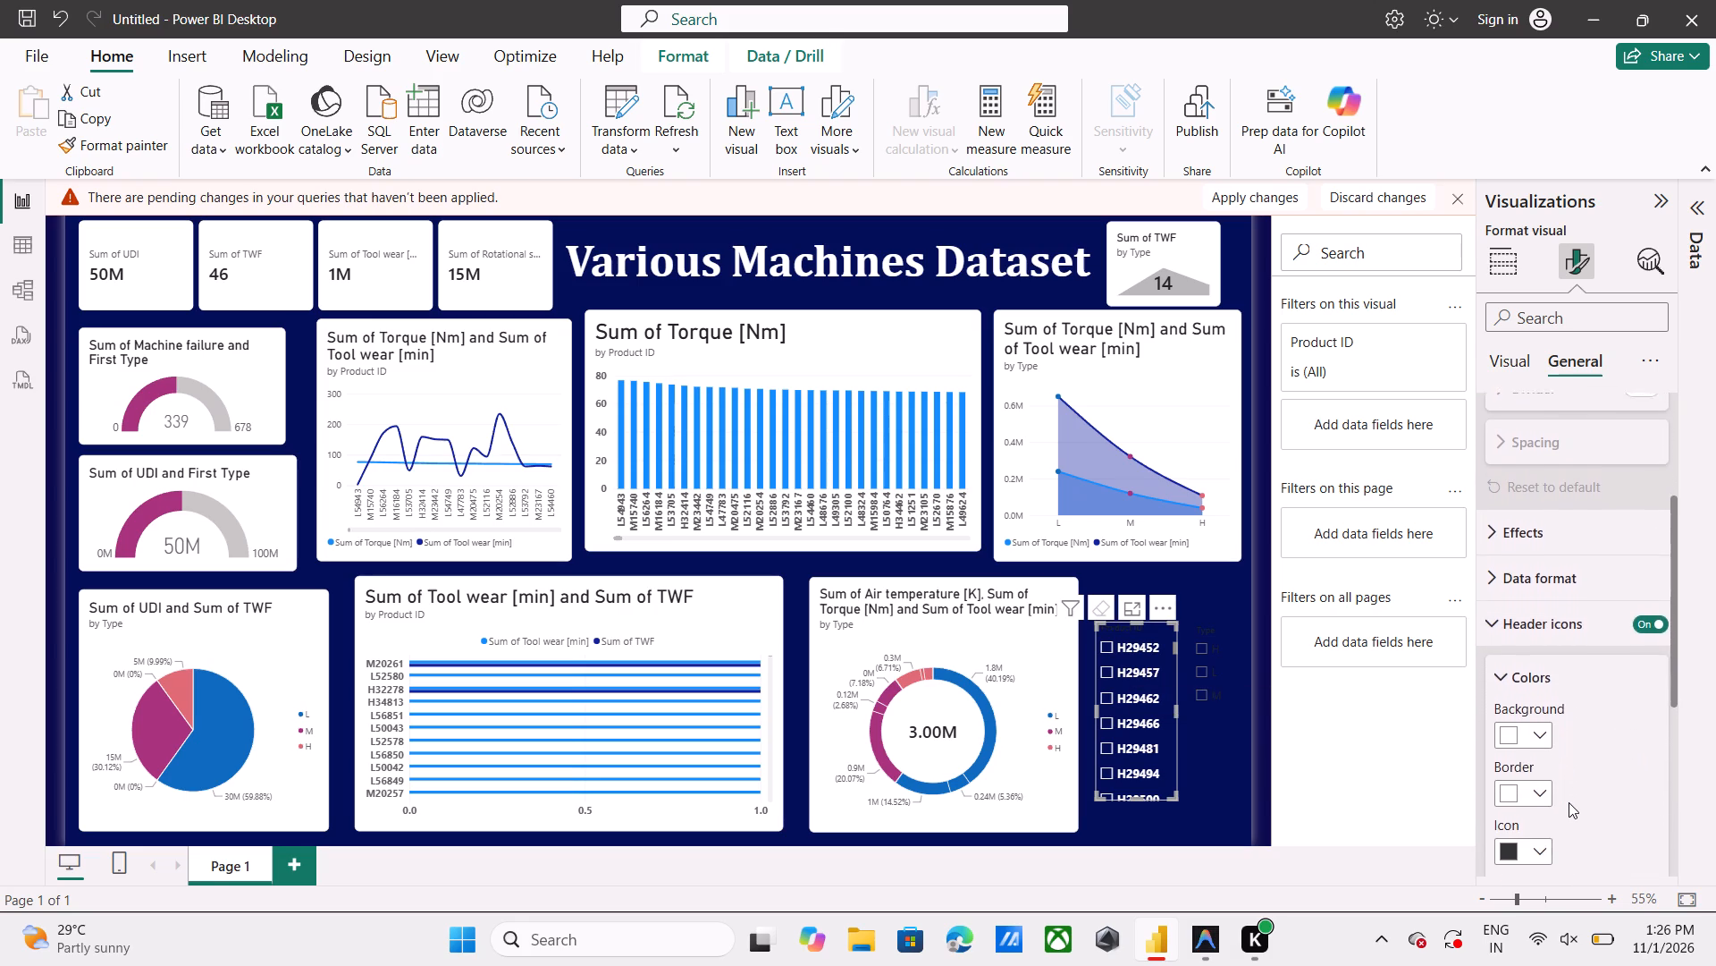
{"action": "scroll", "coordinate": [1569, 802], "scroll_direction": "down", "scroll_amount": 2}
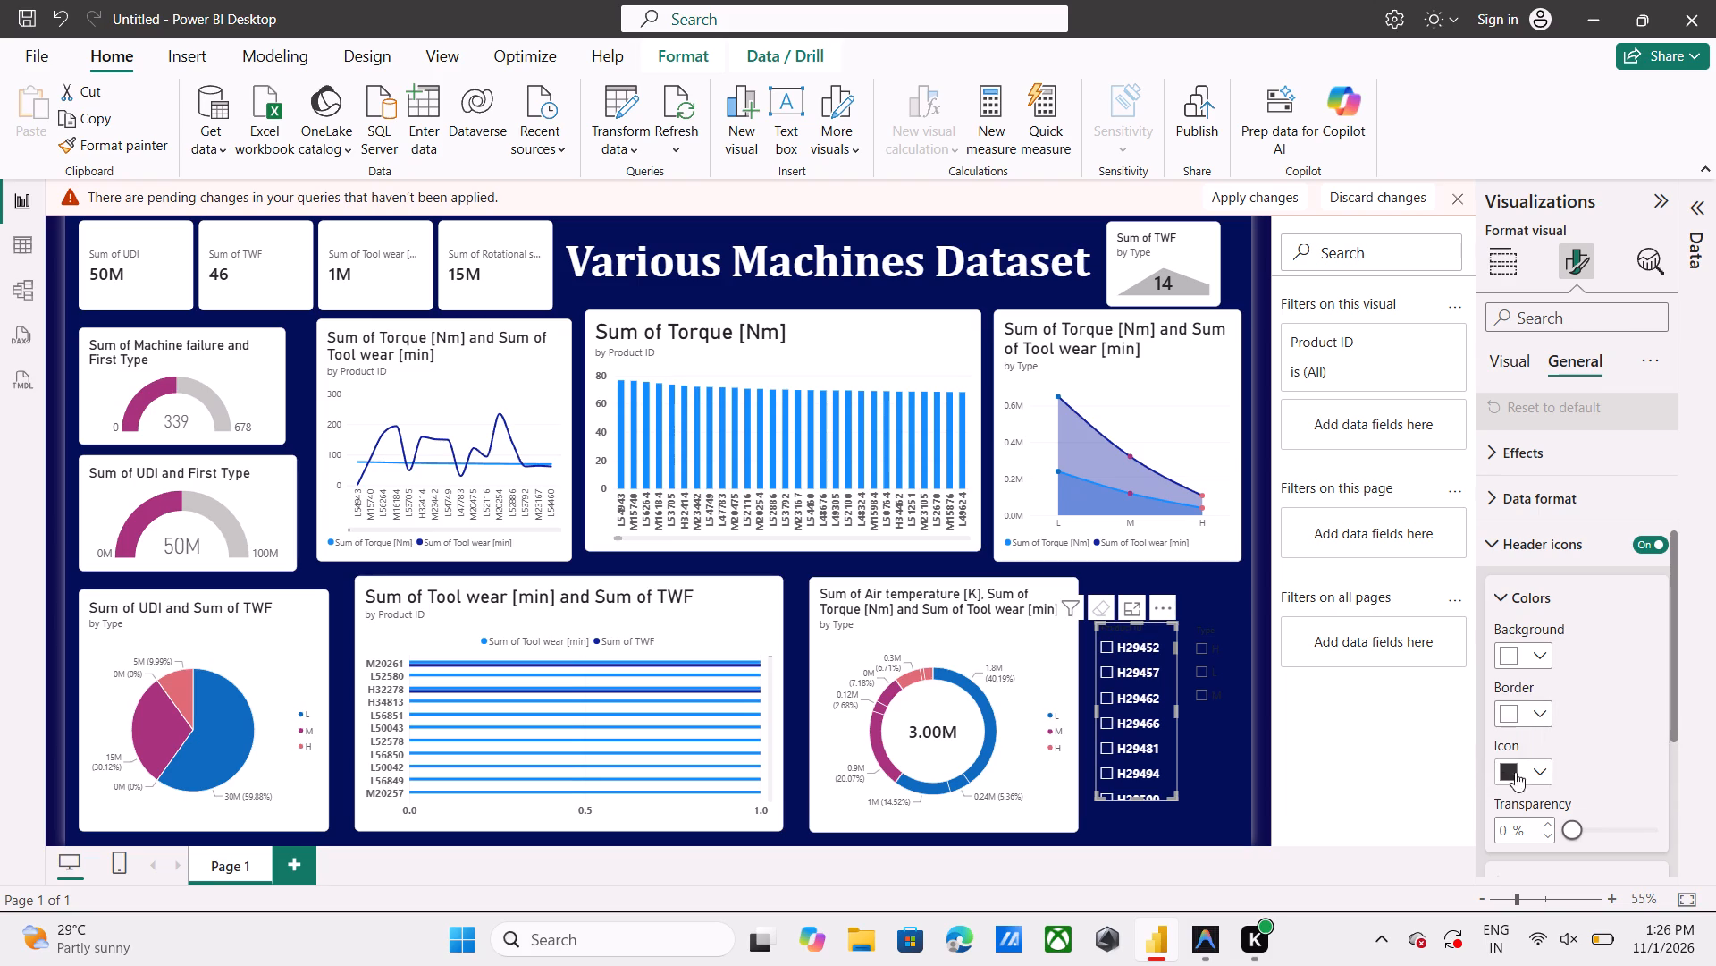
{"action": "left_click", "coordinate": [1543, 772]}
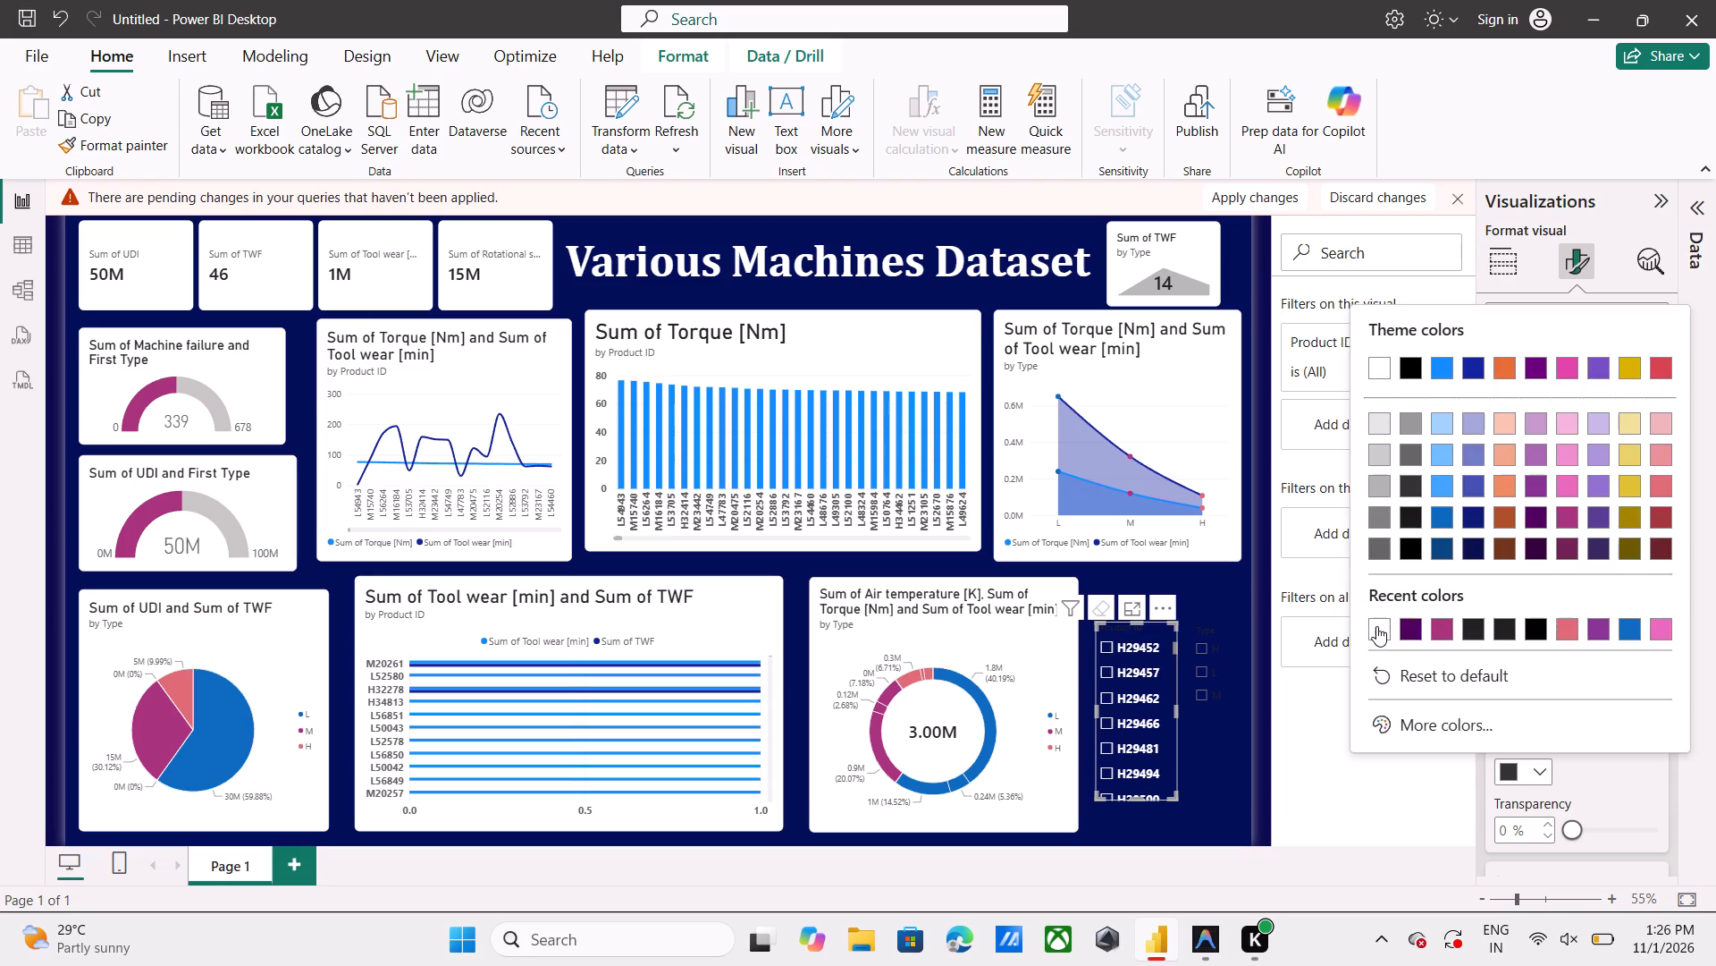
{"action": "left_click", "coordinate": [1376, 629]}
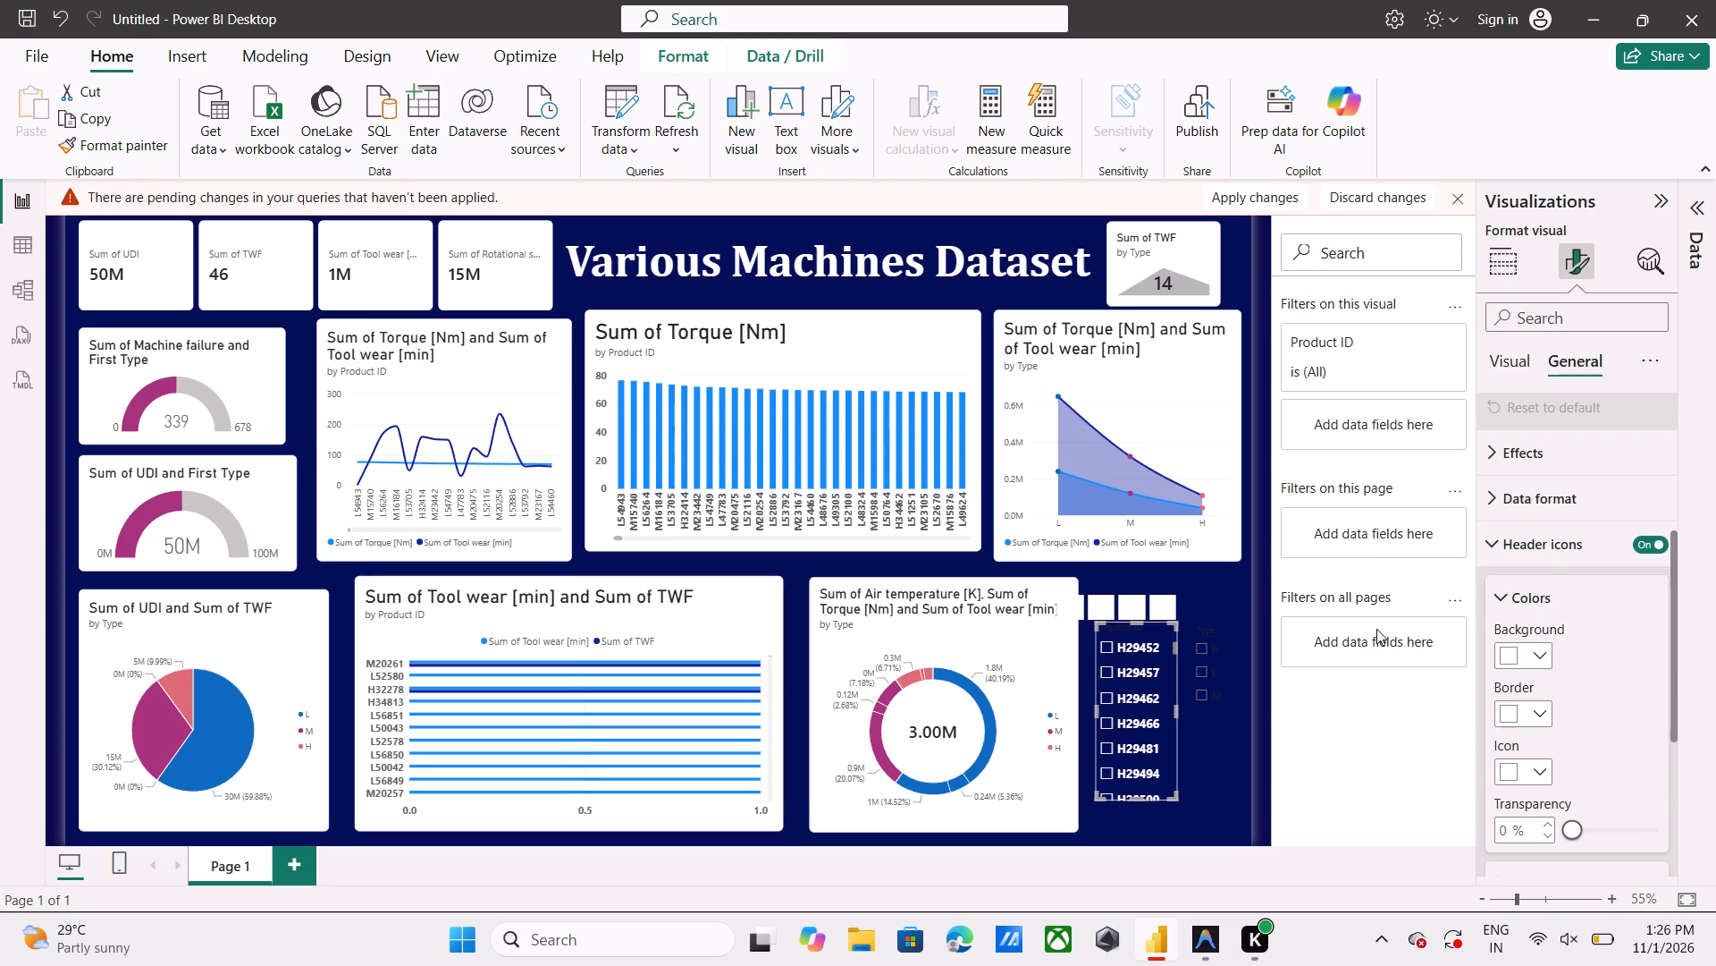
{"action": "left_click", "coordinate": [1611, 743]}
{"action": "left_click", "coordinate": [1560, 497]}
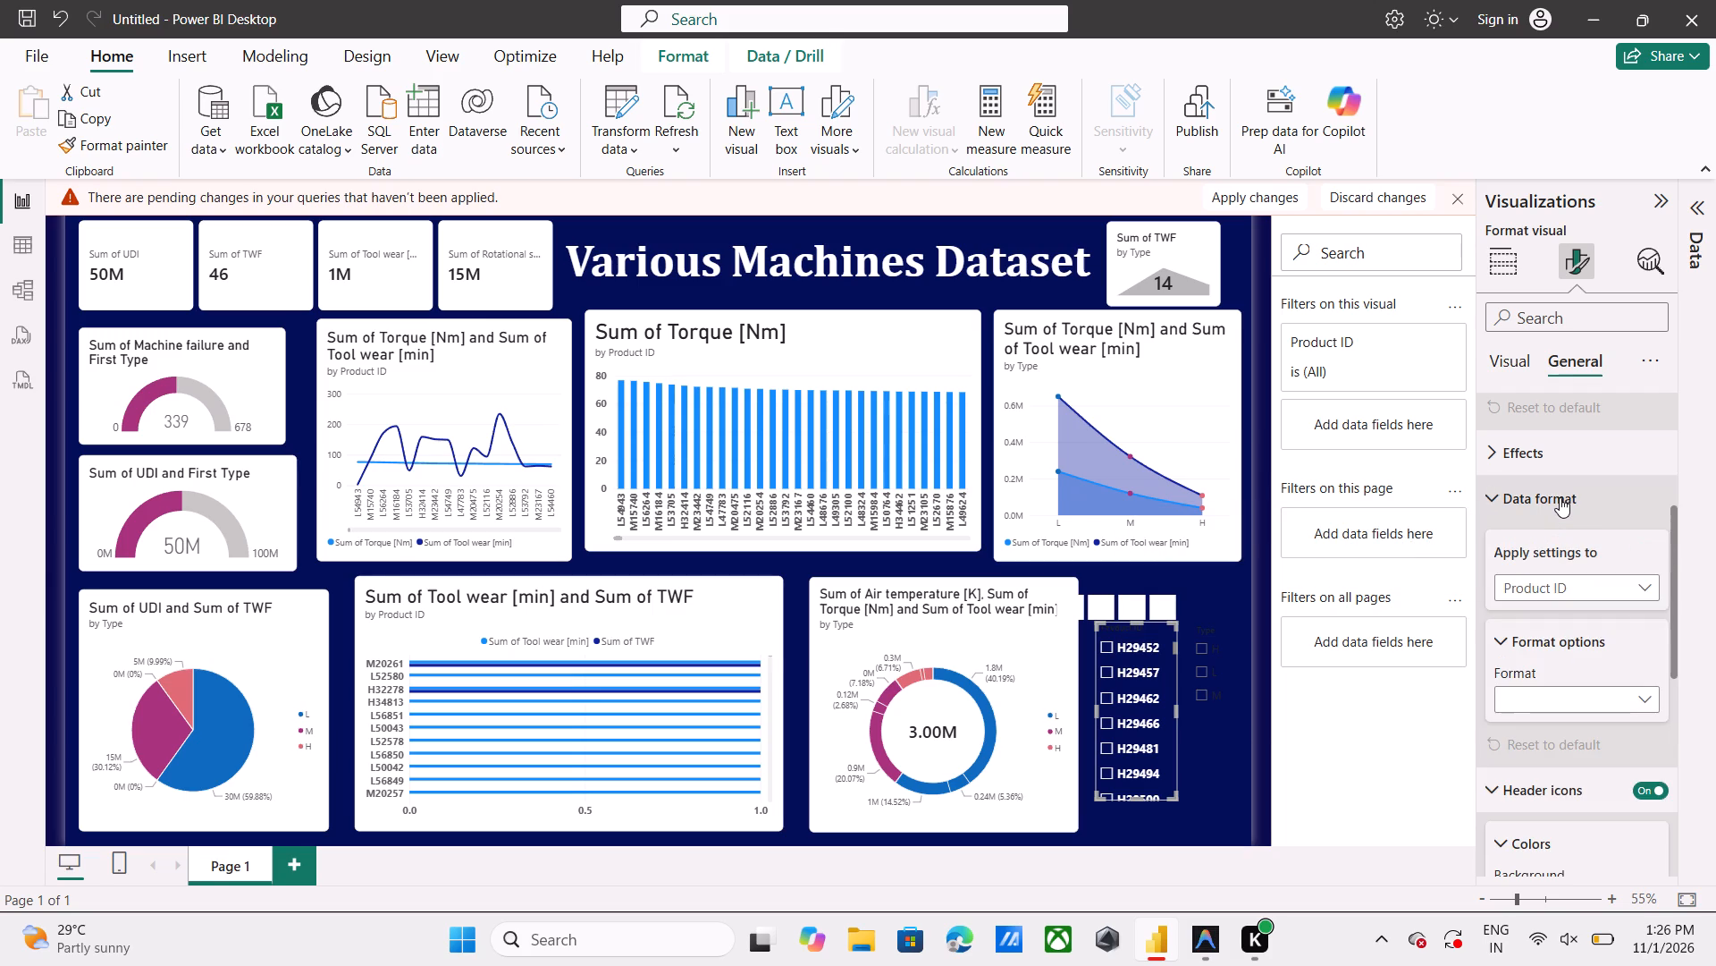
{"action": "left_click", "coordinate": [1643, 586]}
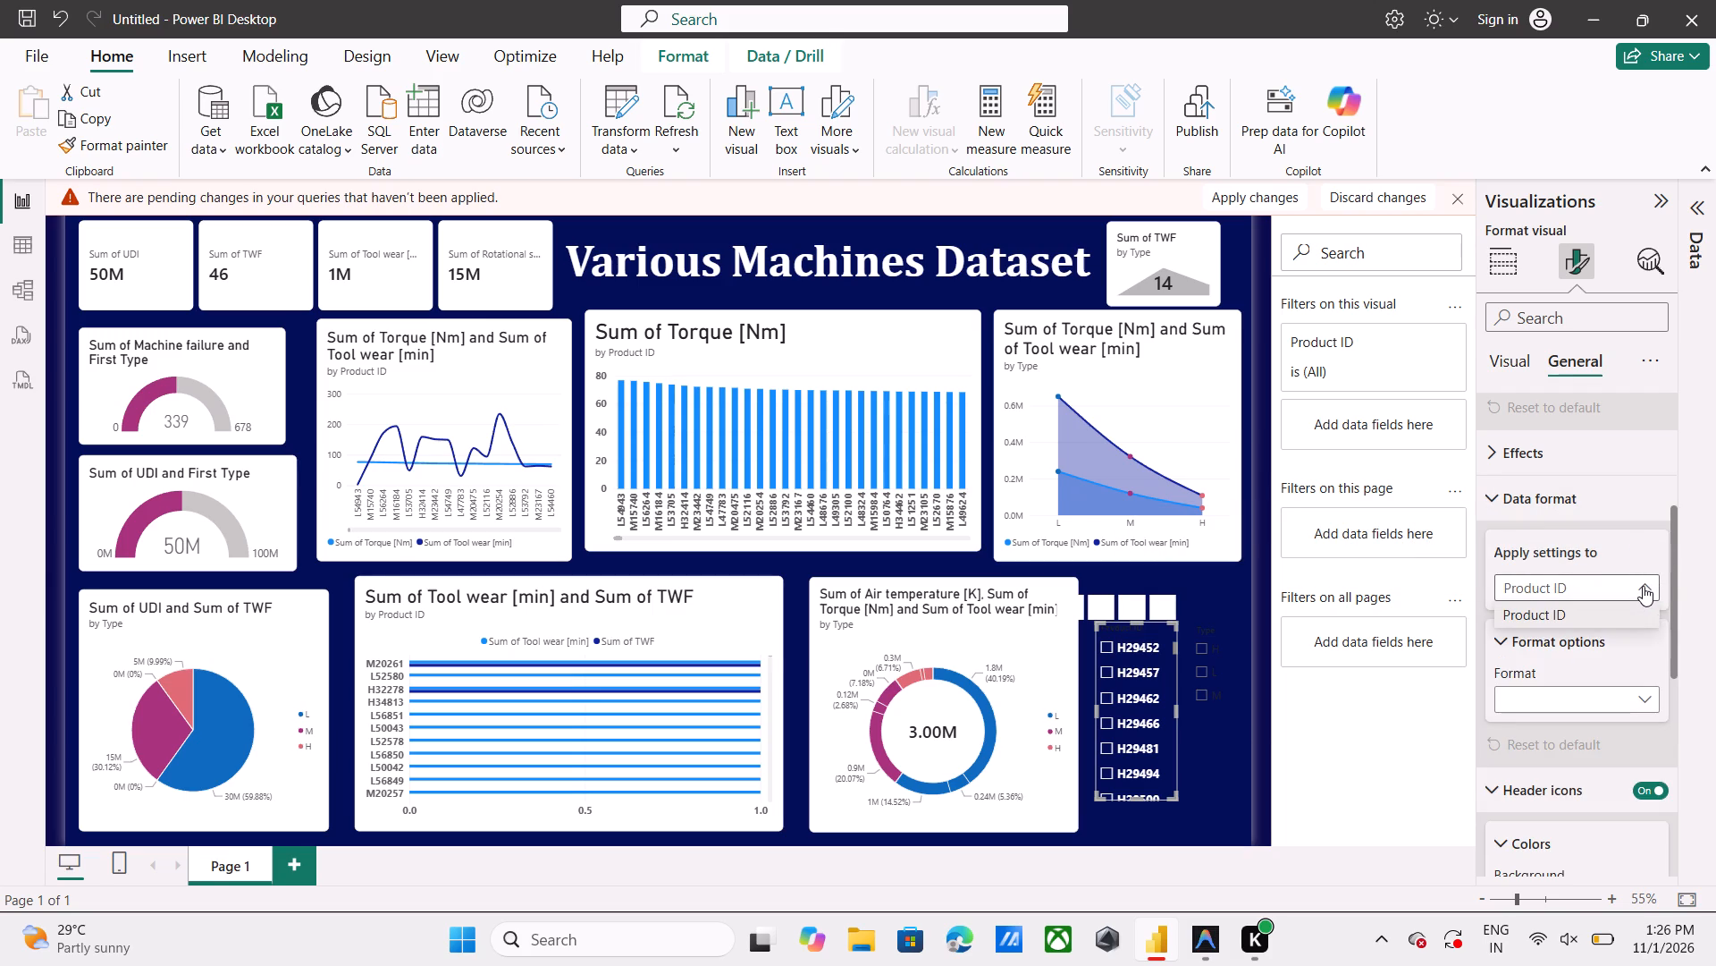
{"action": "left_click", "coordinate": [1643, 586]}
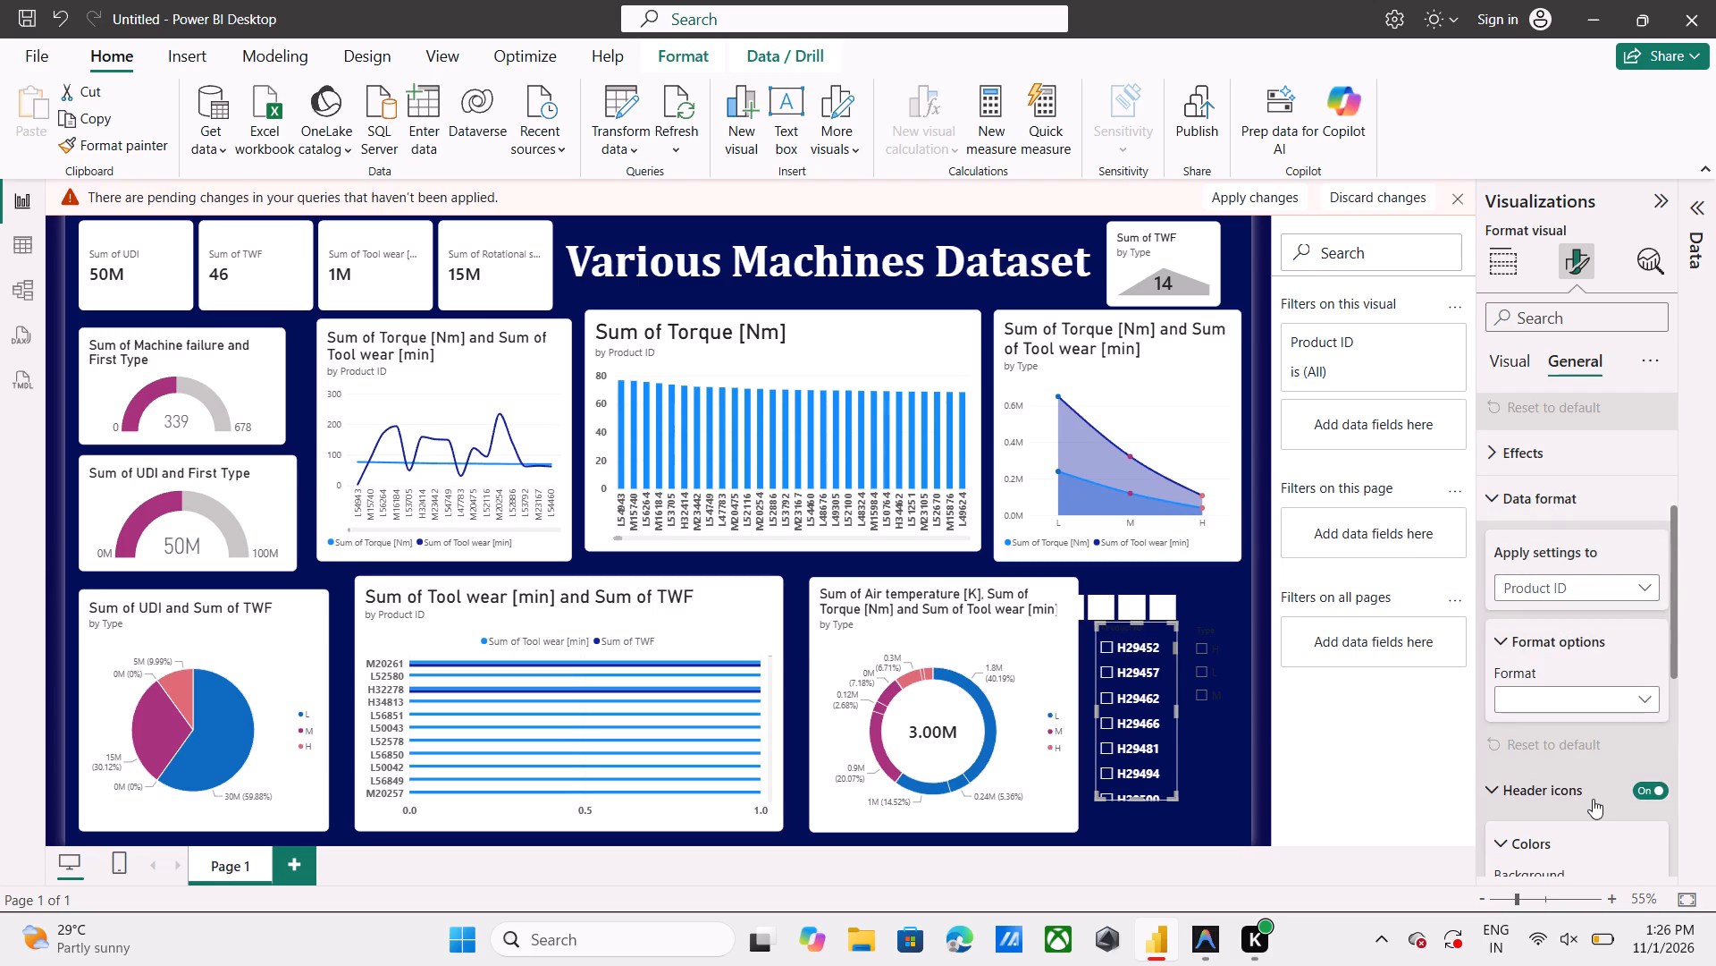
Examine the Product ID slicer's header icon, background, visual border, data format and alt text settings, then deselect the slicer.
{"action": "scroll", "coordinate": [1593, 799], "scroll_direction": "down", "scroll_amount": 3}
{"action": "scroll", "coordinate": [1593, 799], "scroll_direction": "right", "scroll_amount": 1}
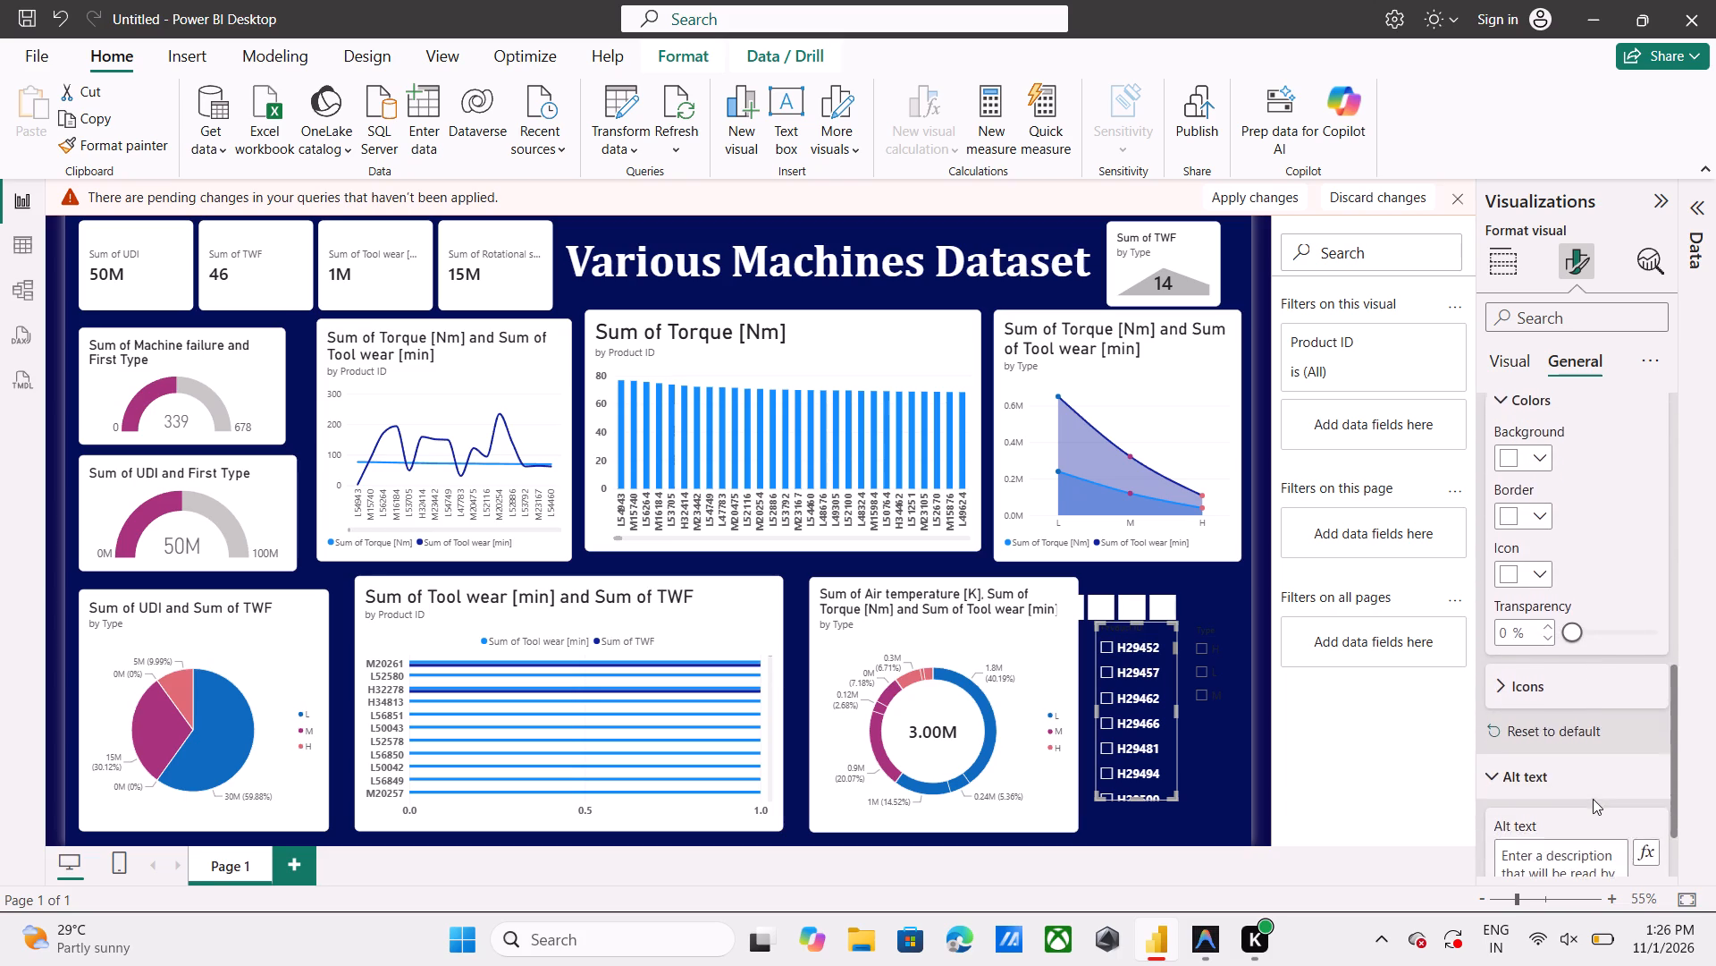
{"action": "scroll", "coordinate": [1593, 799], "scroll_direction": "right", "scroll_amount": 1}
{"action": "left_click", "coordinate": [1609, 851]}
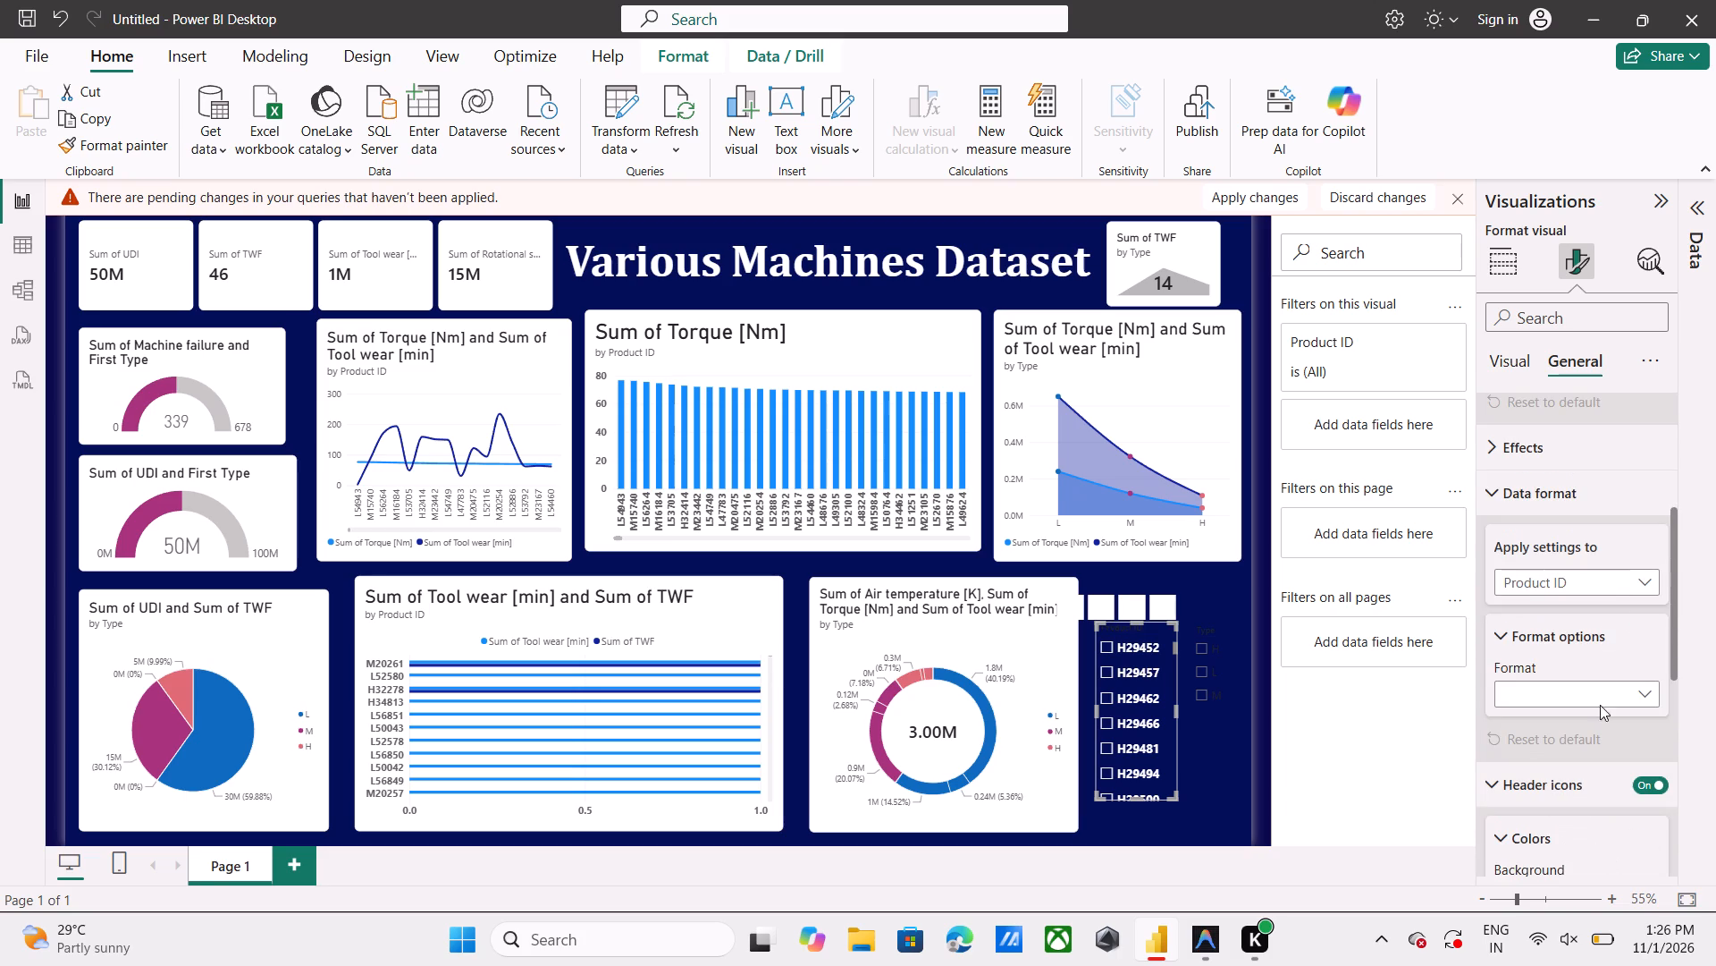
{"action": "left_click", "coordinate": [1591, 447]}
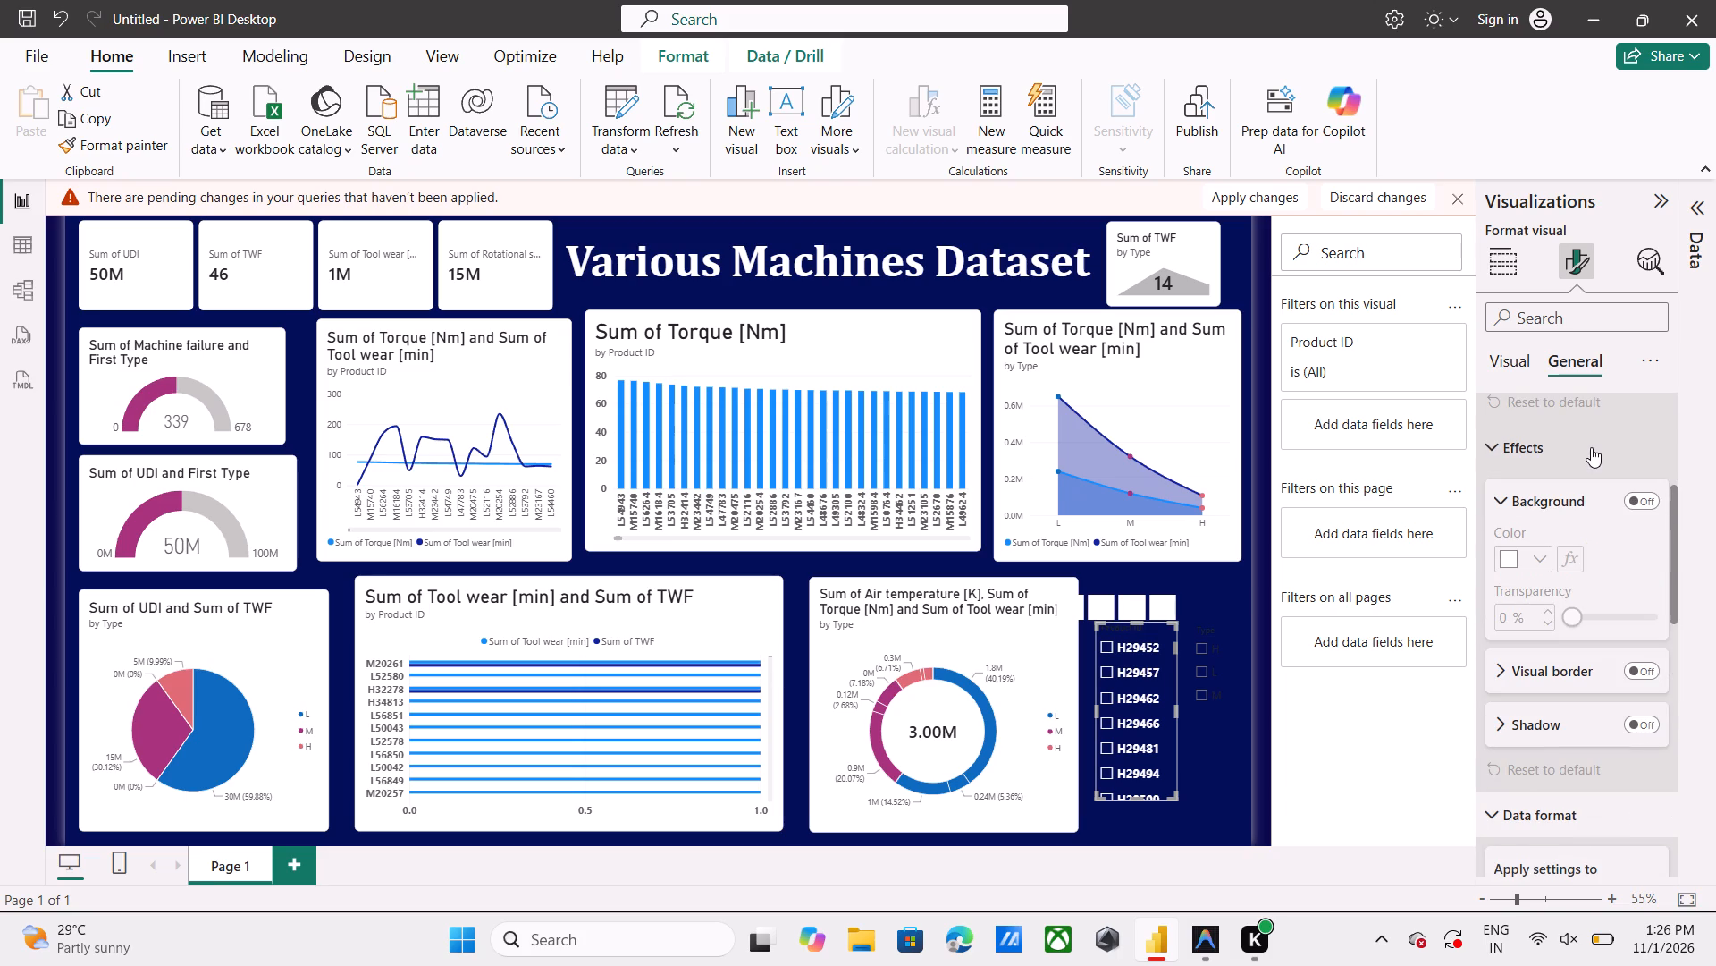
{"action": "scroll", "coordinate": [1585, 674], "scroll_direction": "down", "scroll_amount": 1}
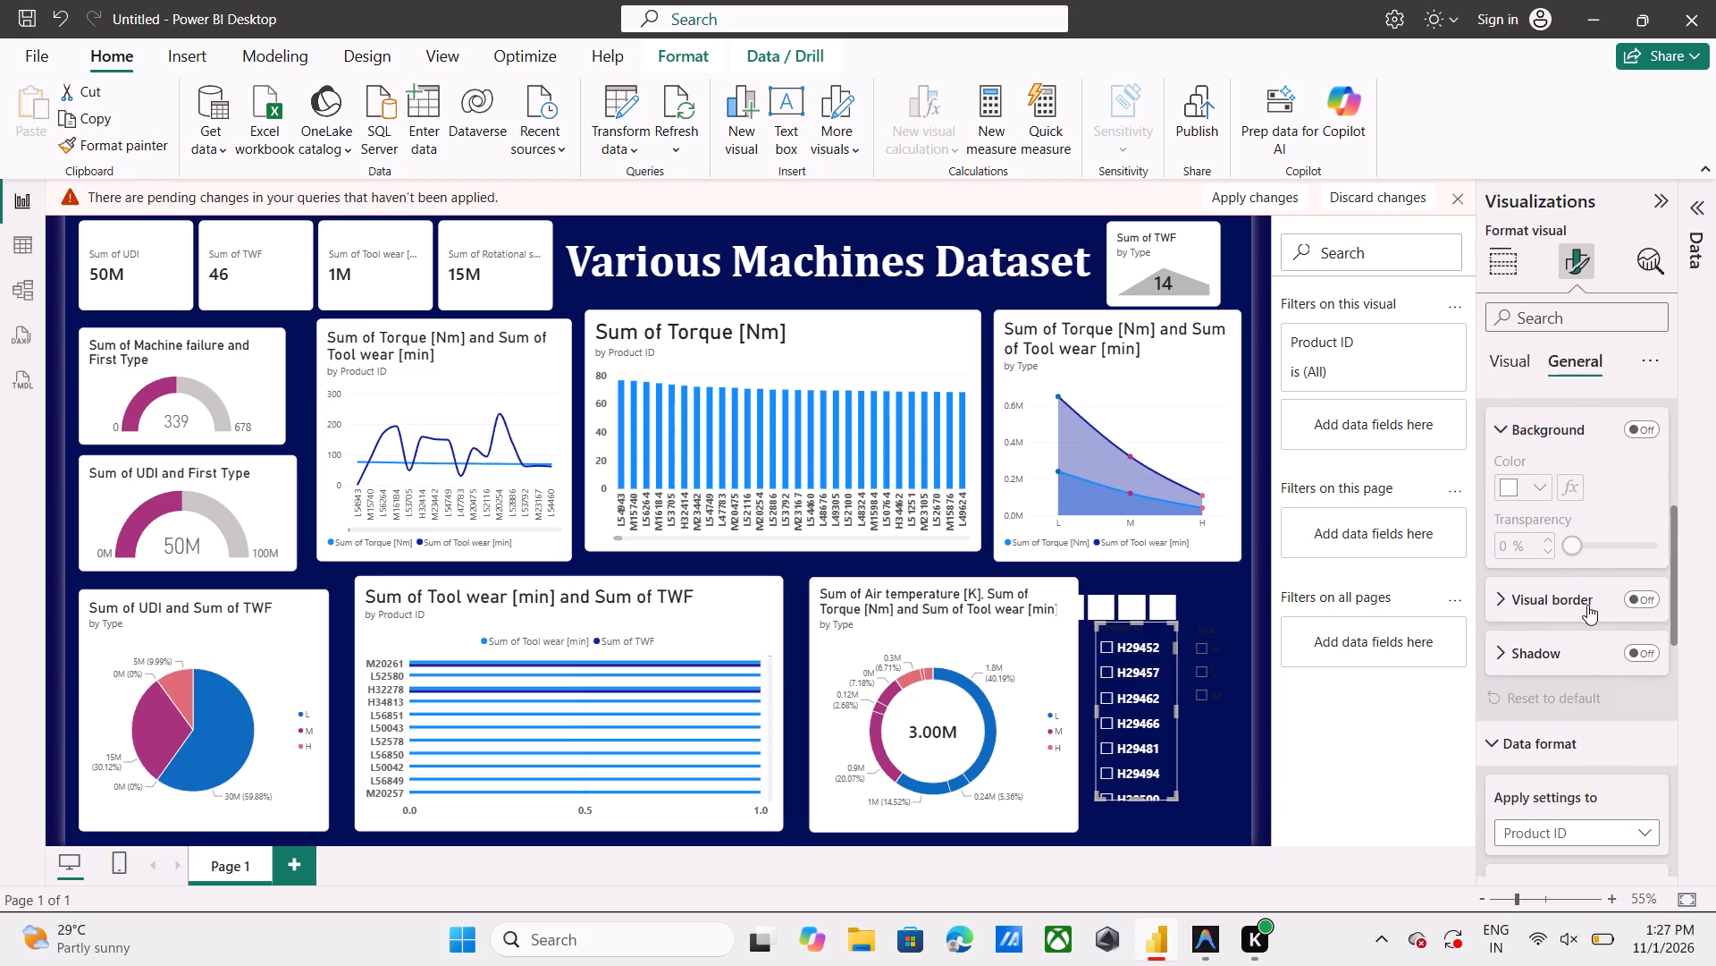
{"action": "left_click", "coordinate": [1586, 597]}
{"action": "scroll", "coordinate": [1582, 682], "scroll_direction": "down", "scroll_amount": 1}
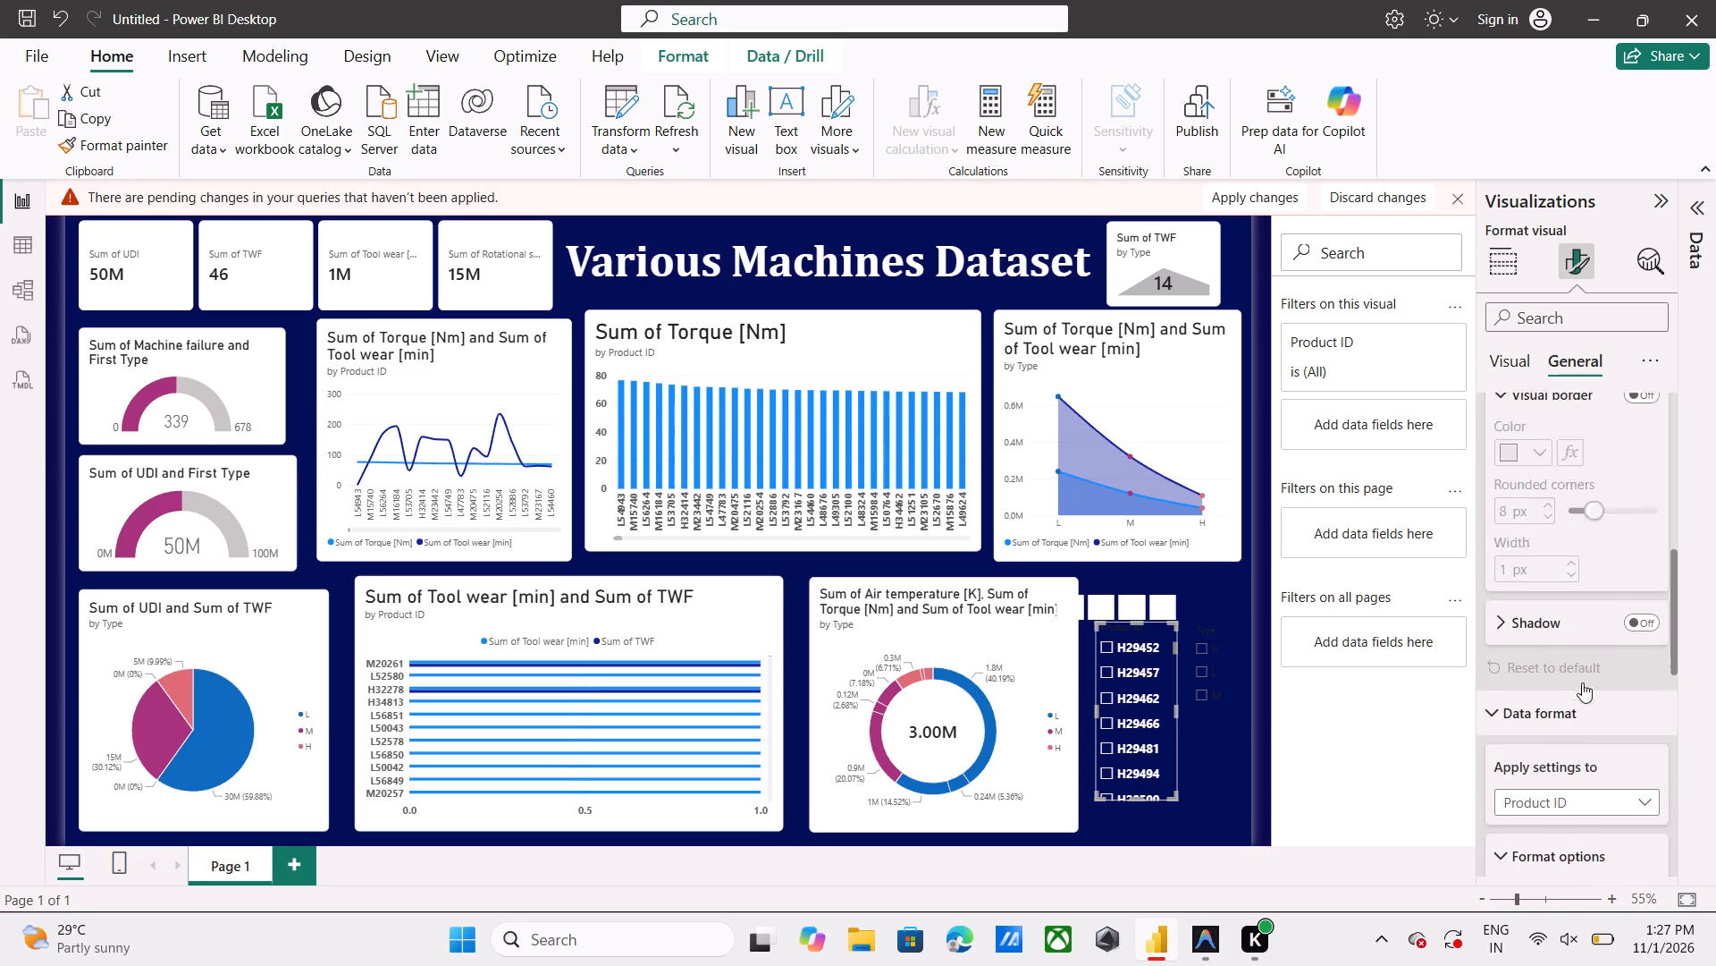
{"action": "scroll", "coordinate": [1582, 682], "scroll_direction": "down", "scroll_amount": 2}
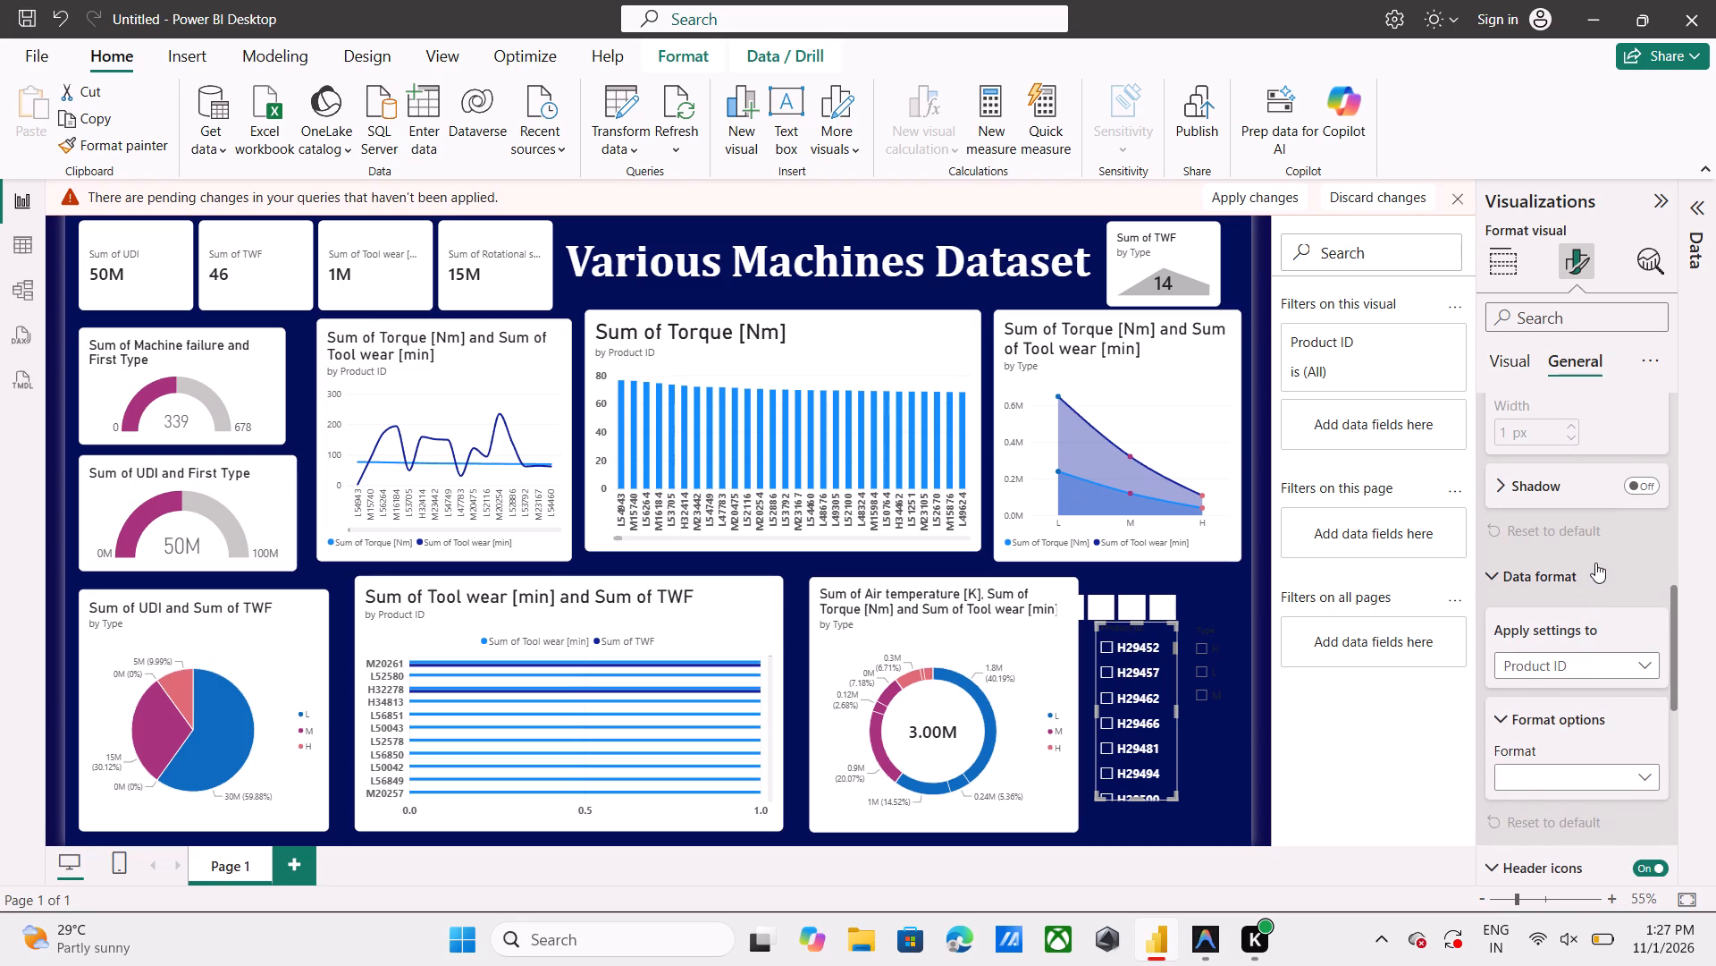
{"action": "left_click", "coordinate": [1595, 563]}
{"action": "scroll", "coordinate": [1601, 731], "scroll_direction": "down", "scroll_amount": 4}
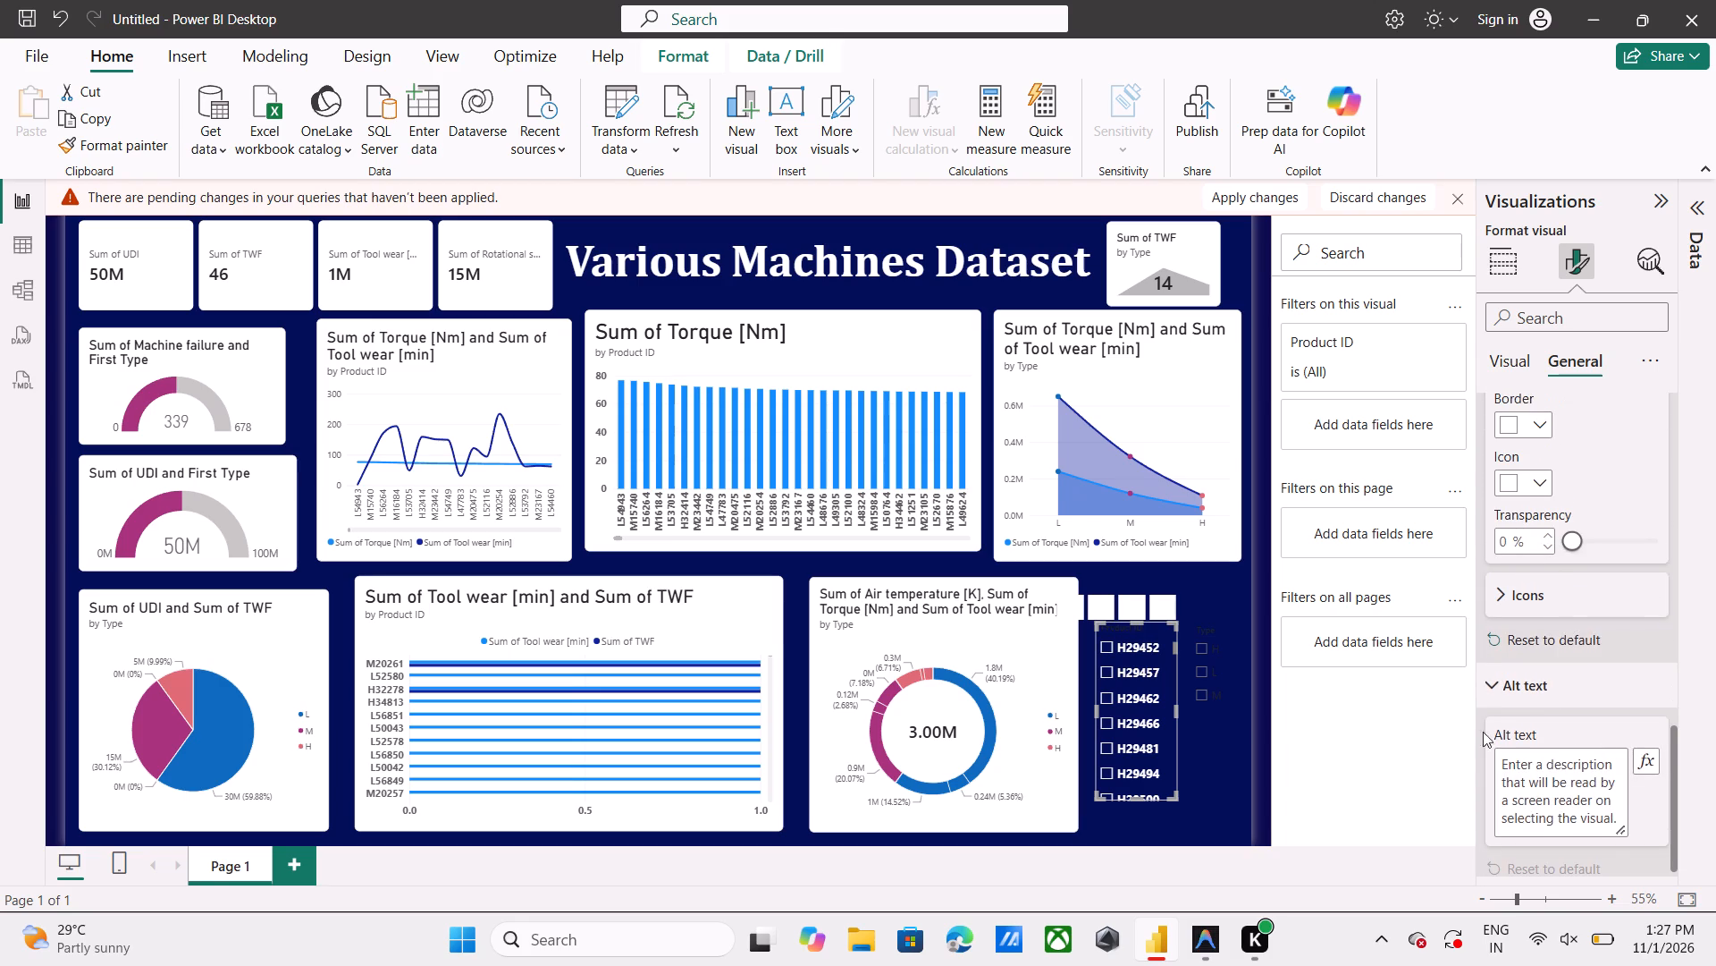
{"action": "left_click", "coordinate": [1256, 810]}
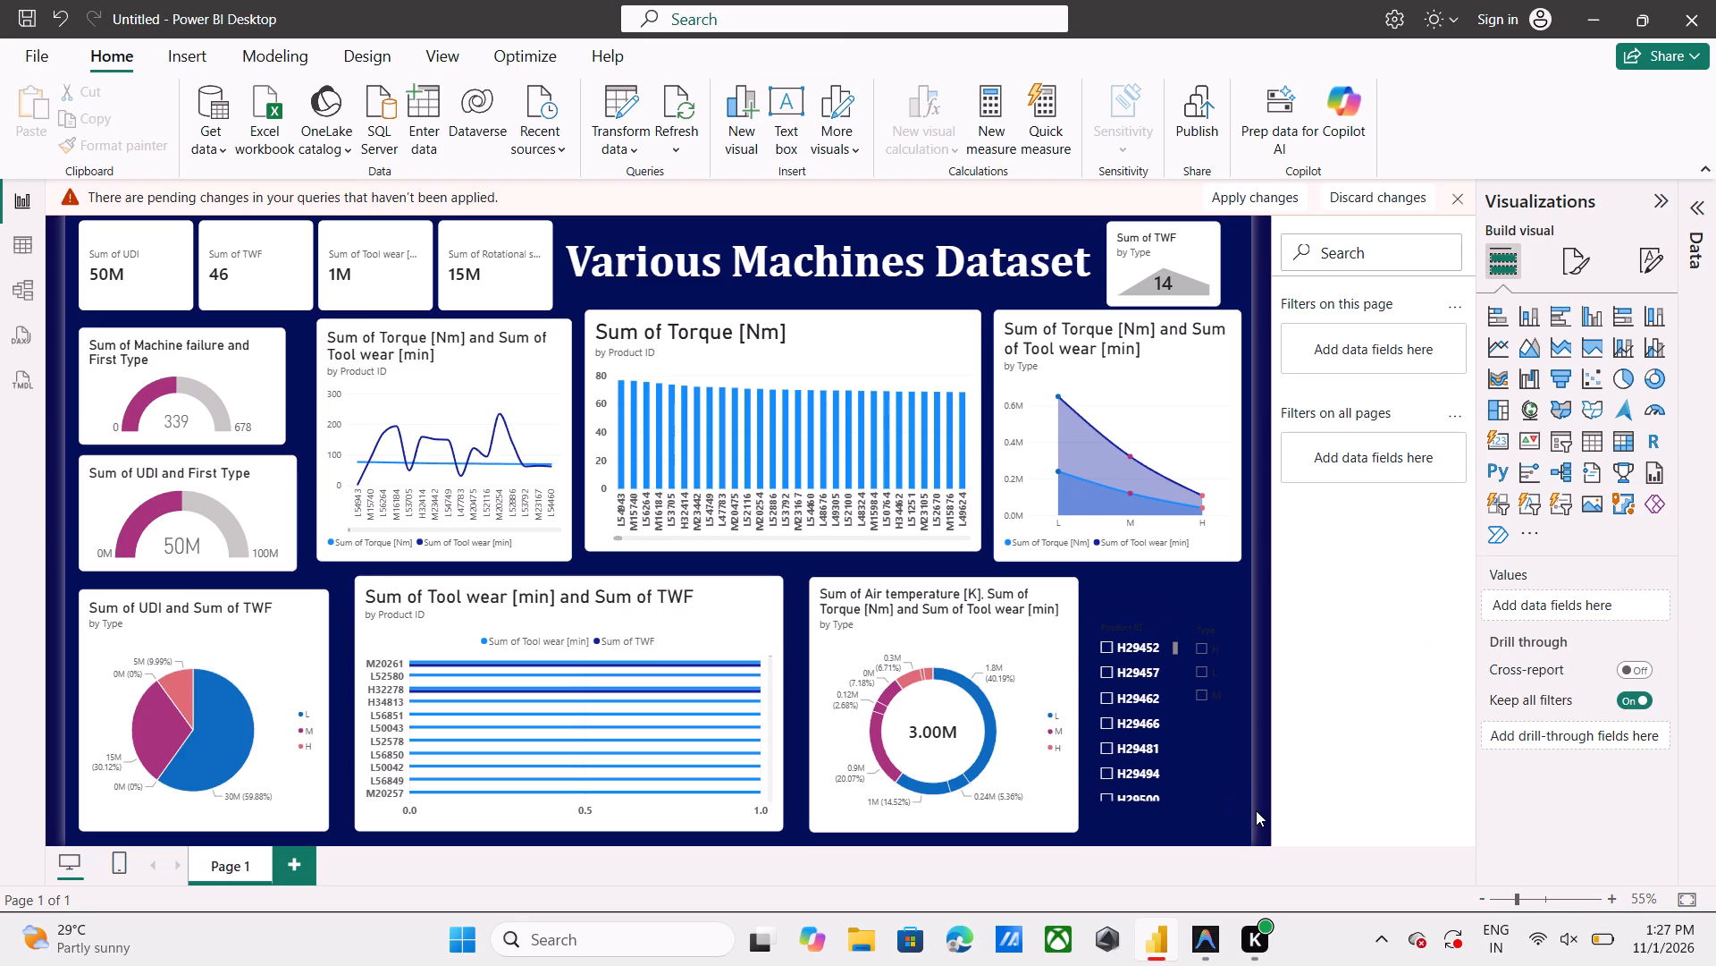
Enlarge the Product ID slicer slightly so the H29500 entry fits, clear the H29494 selection, and deselect the slicer.
{"action": "left_click", "coordinate": [1155, 771]}
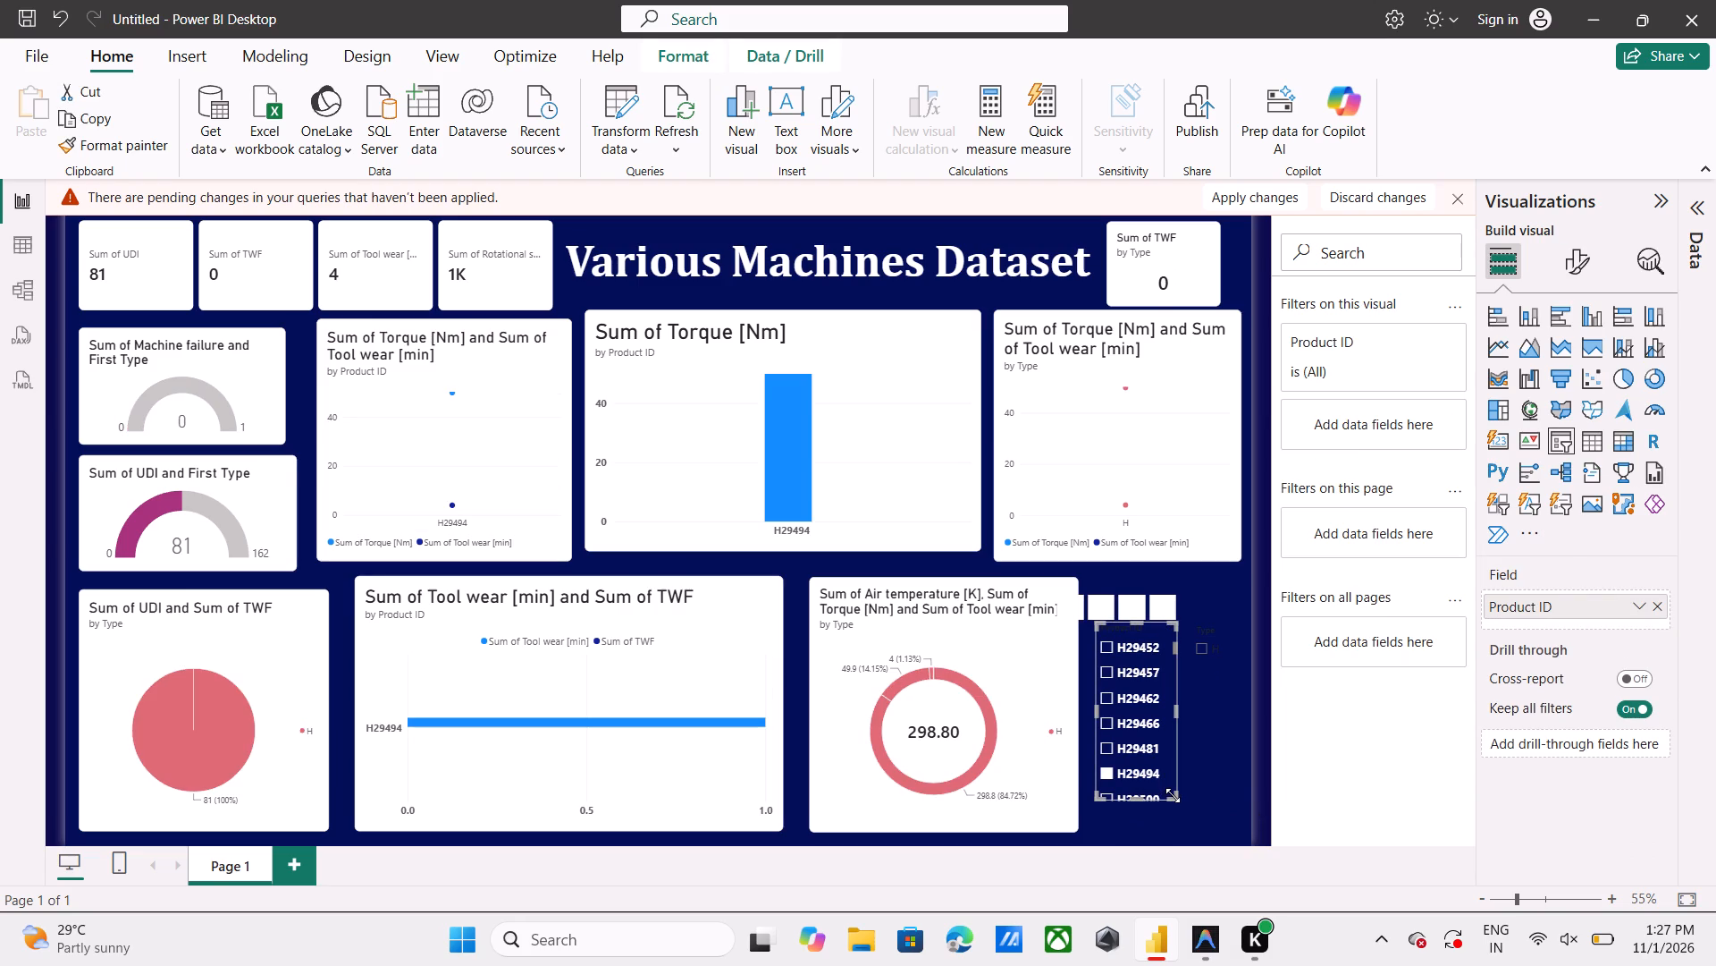
{"action": "left_click_drag", "start_coordinate": [1173, 795], "coordinate": [1176, 810]}
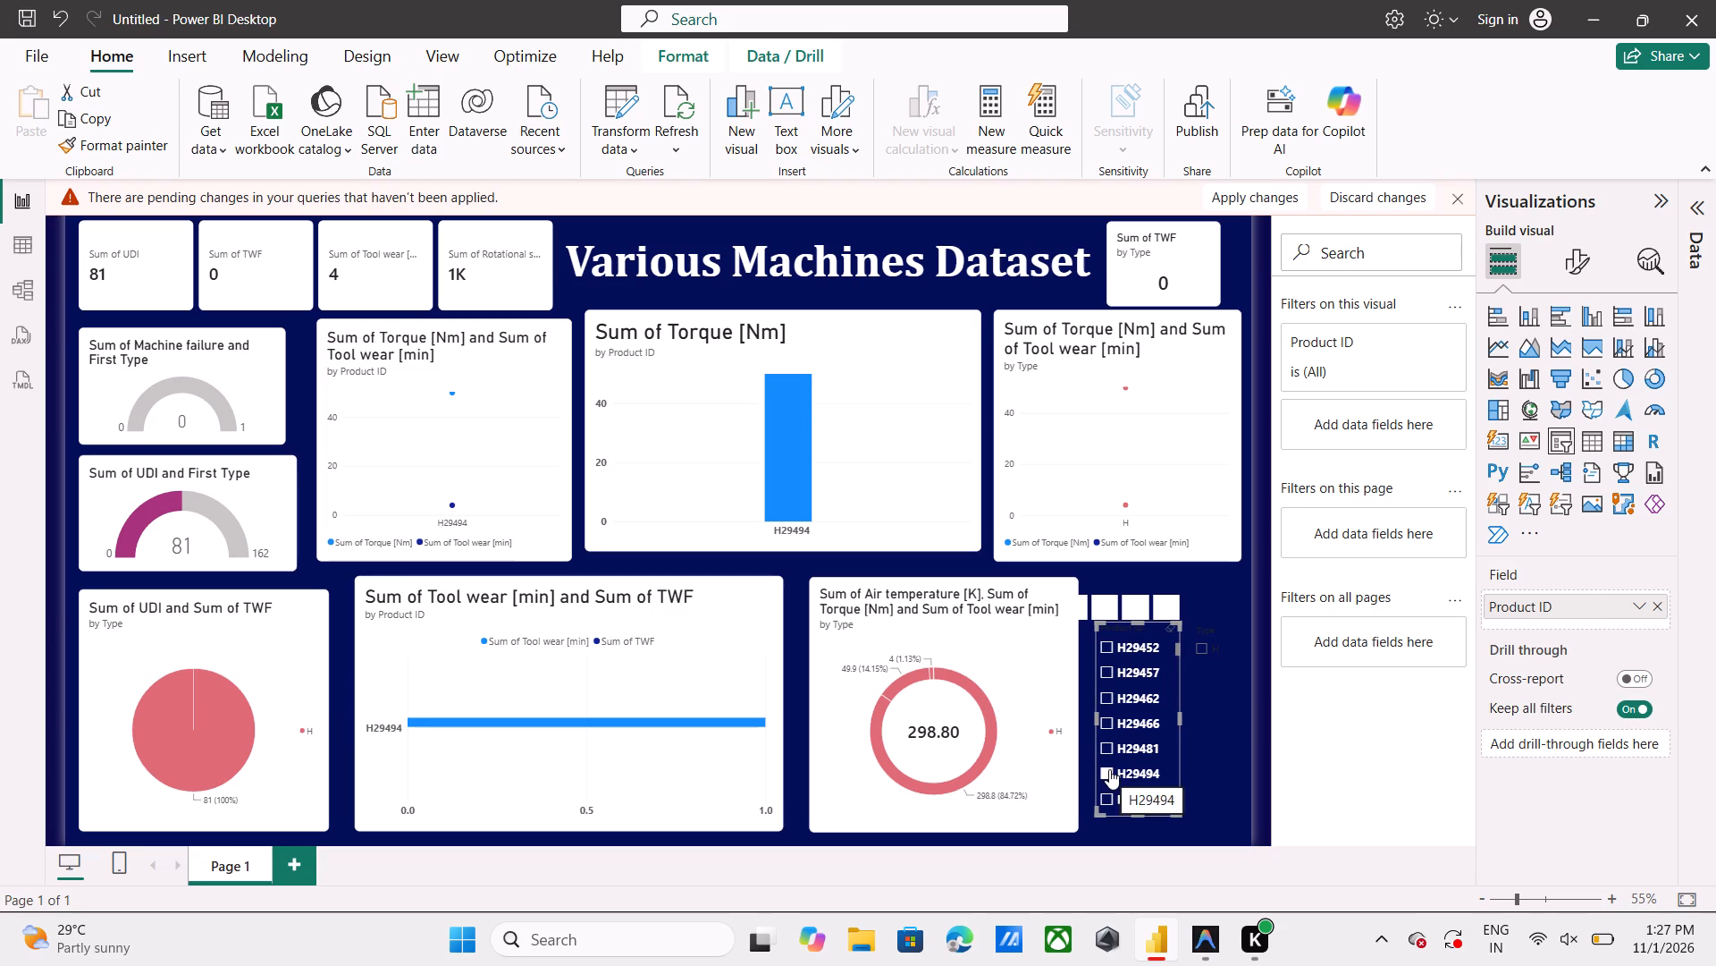
{"action": "left_click", "coordinate": [1109, 769]}
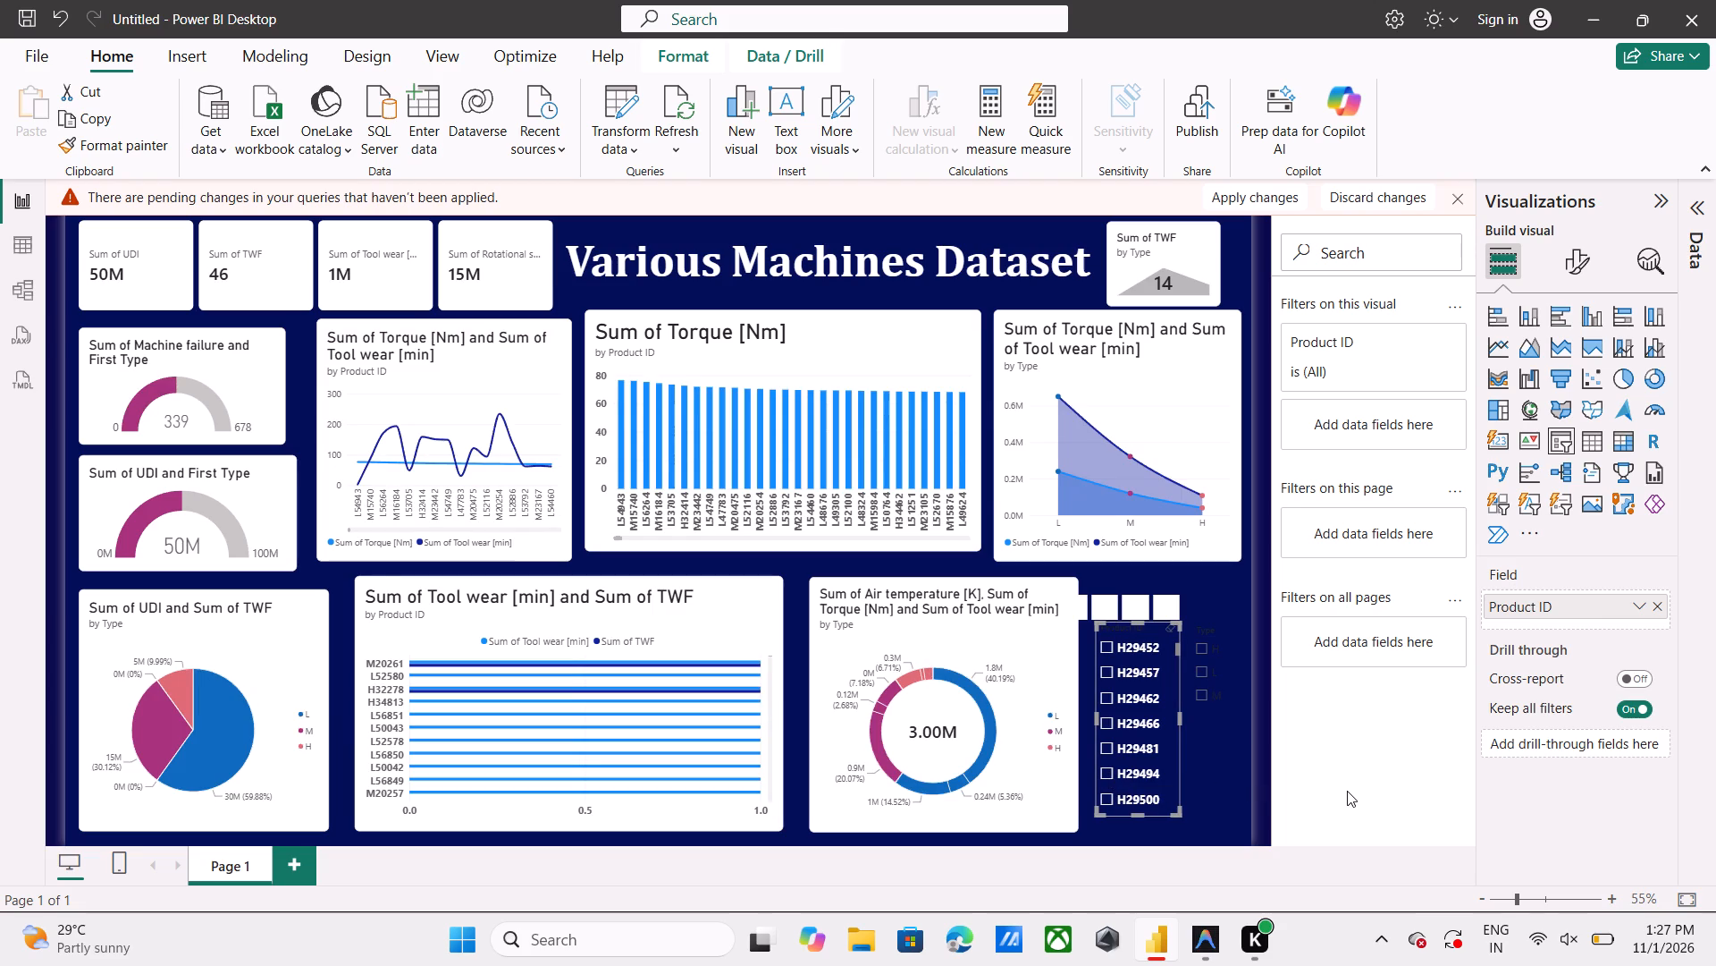
{"action": "left_click", "coordinate": [1347, 791]}
{"action": "left_click", "coordinate": [1224, 798]}
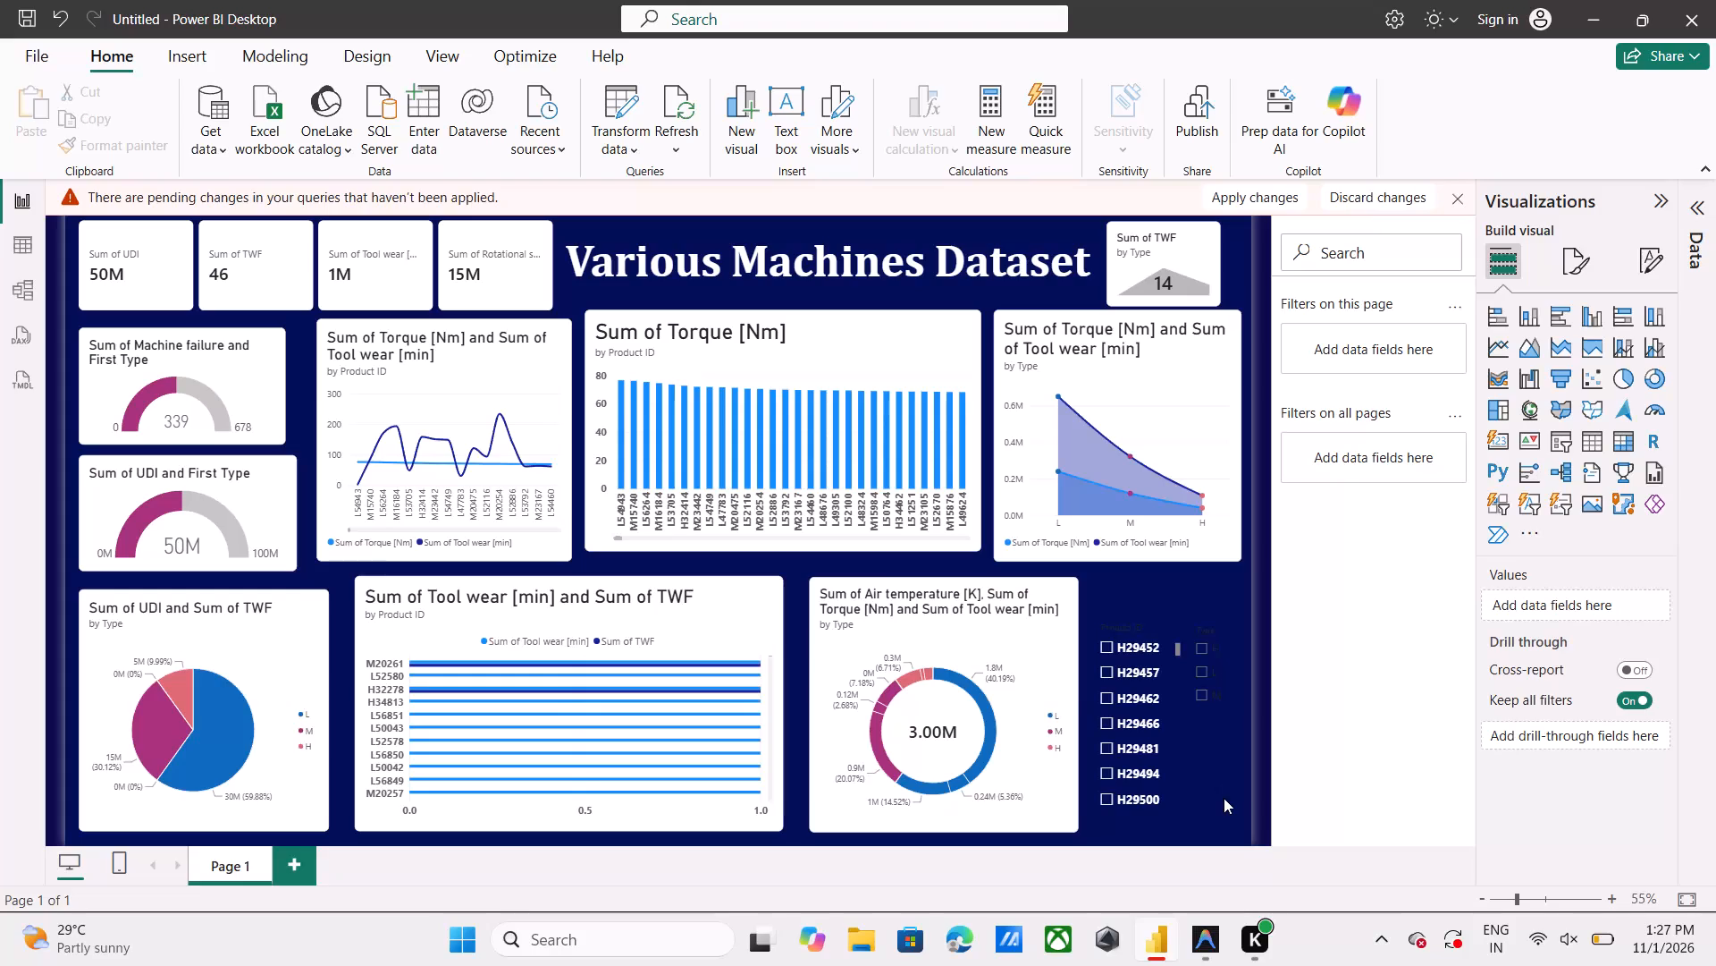
Set the multi-card visual's height to 149 and width to 769, and its position to horizontal 22 and vertical 67.
{"action": "left_click", "coordinate": [385, 290]}
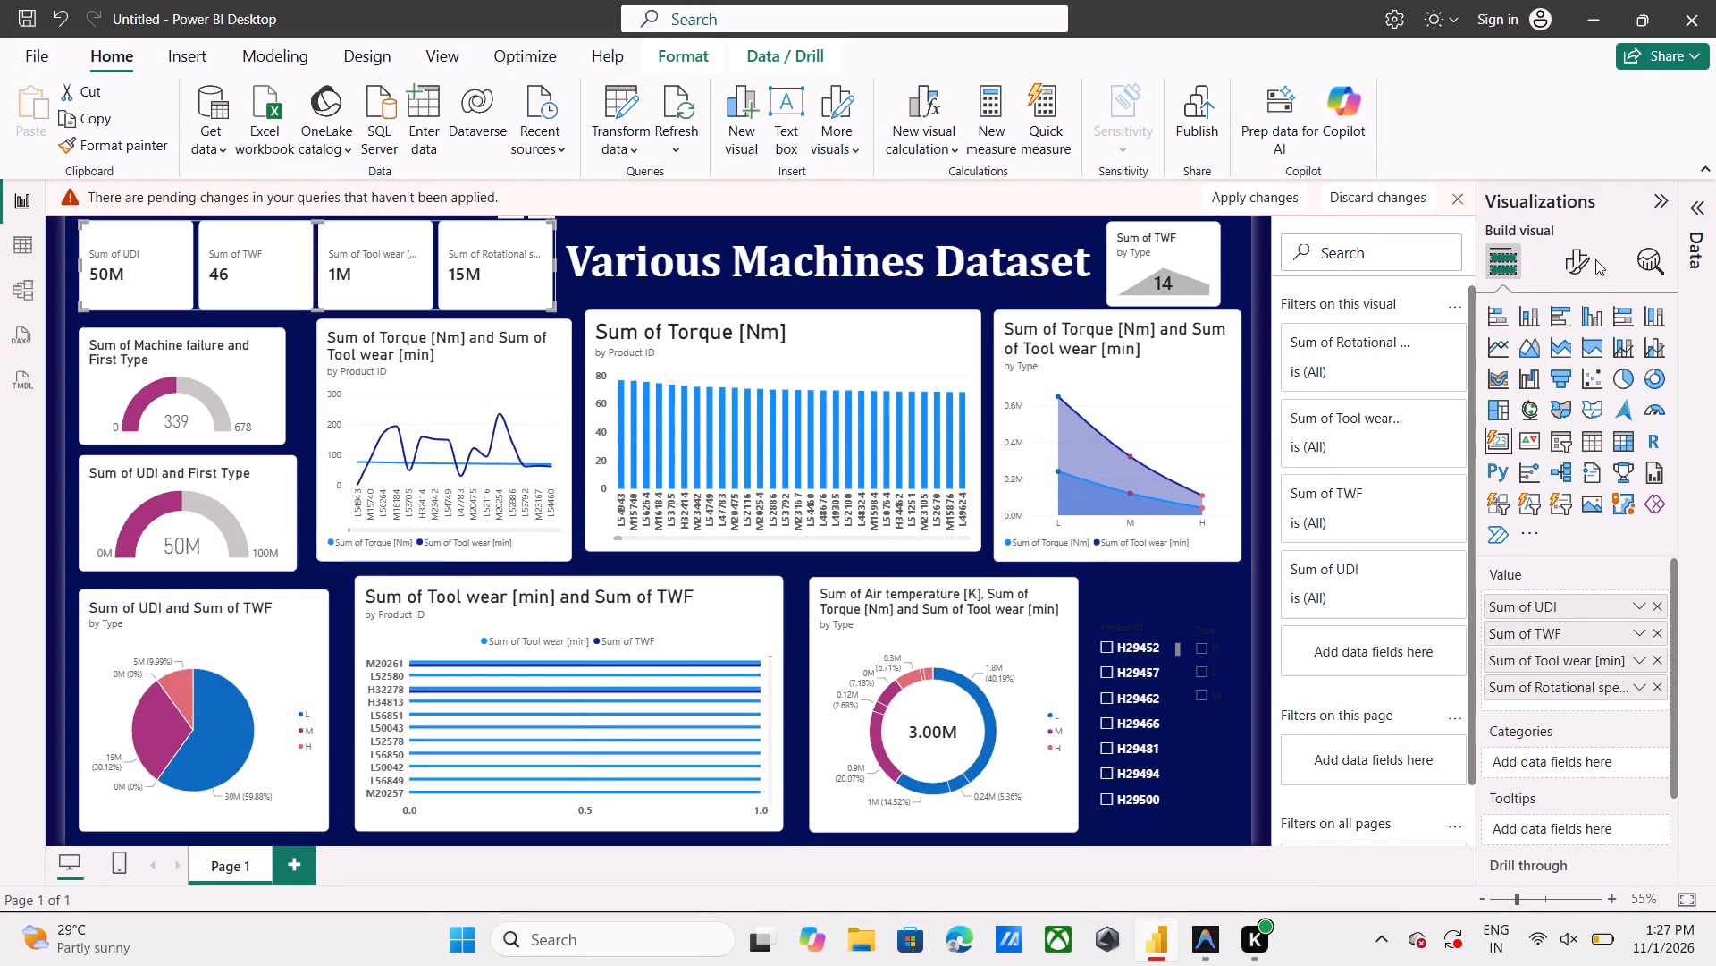
{"action": "left_click", "coordinate": [1581, 258]}
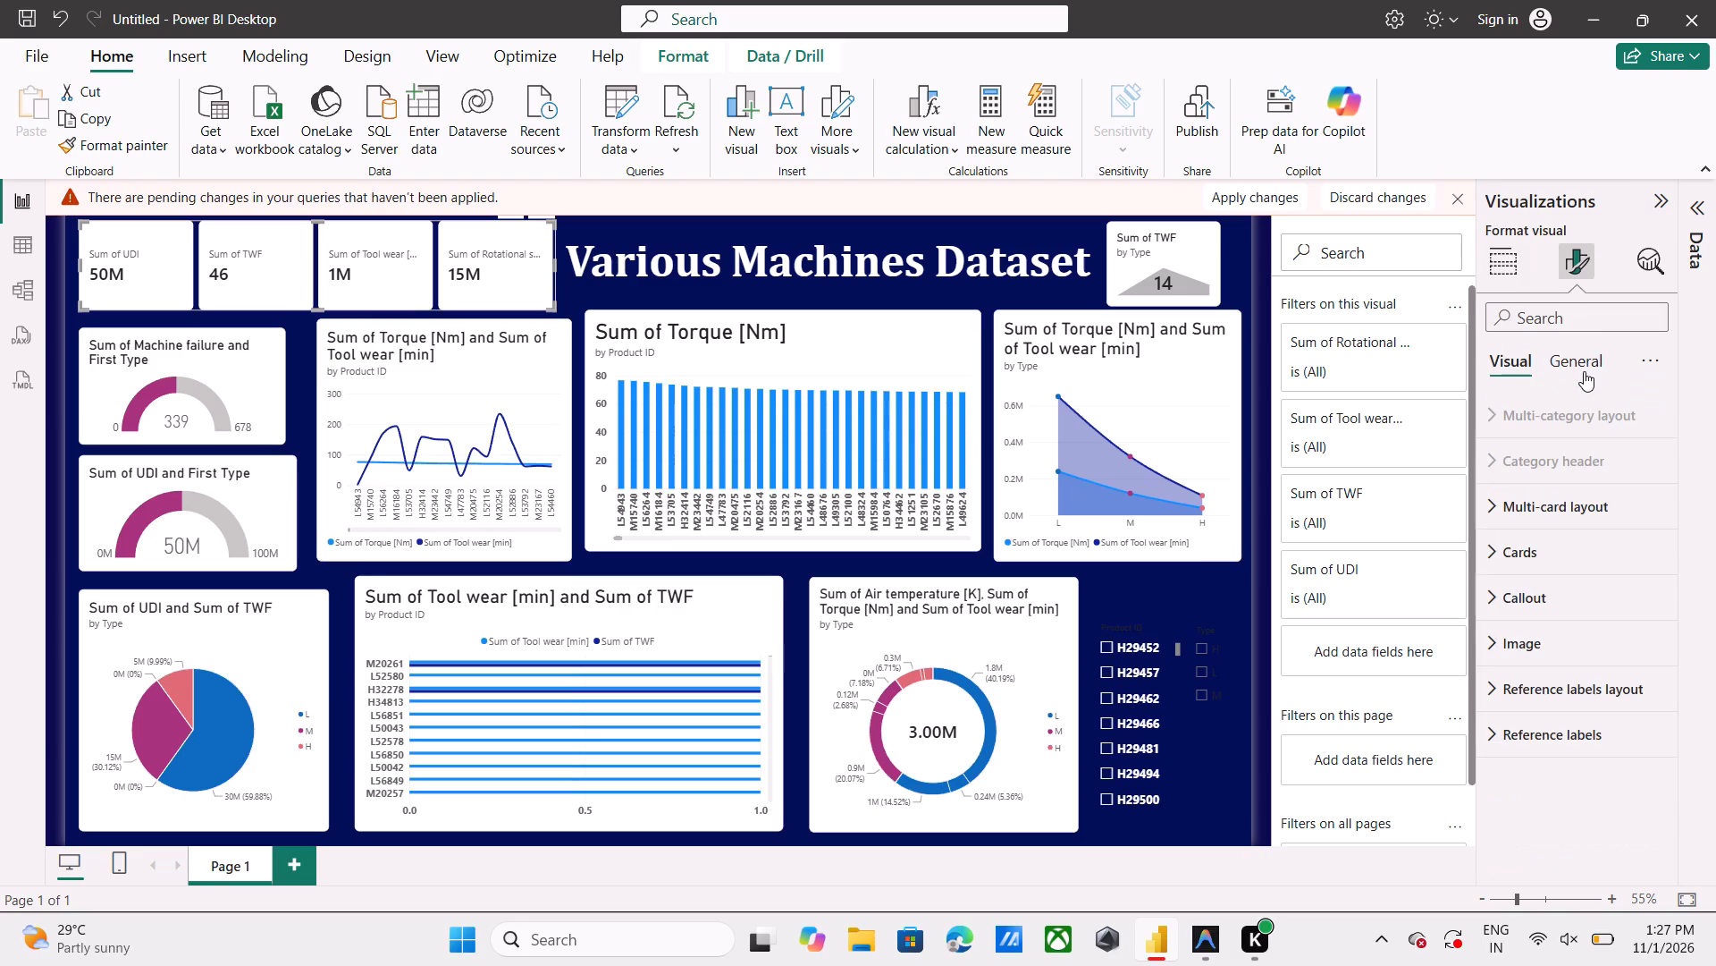
{"action": "left_click", "coordinate": [1584, 371]}
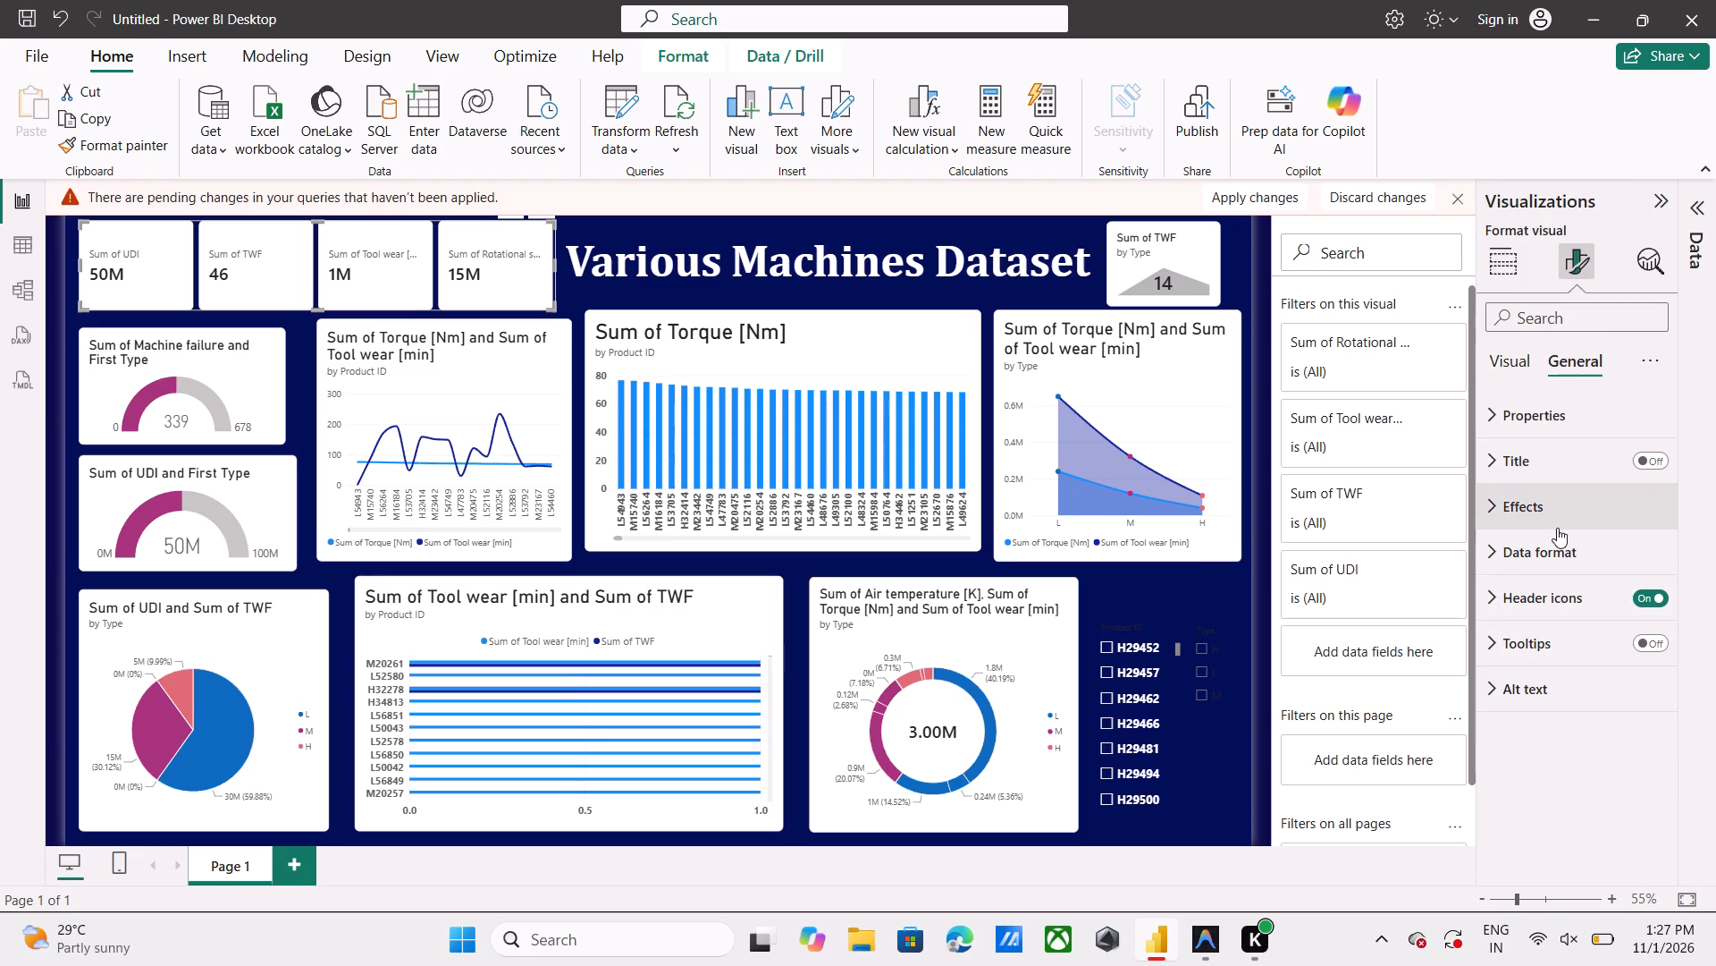
{"action": "left_click", "coordinate": [1577, 406]}
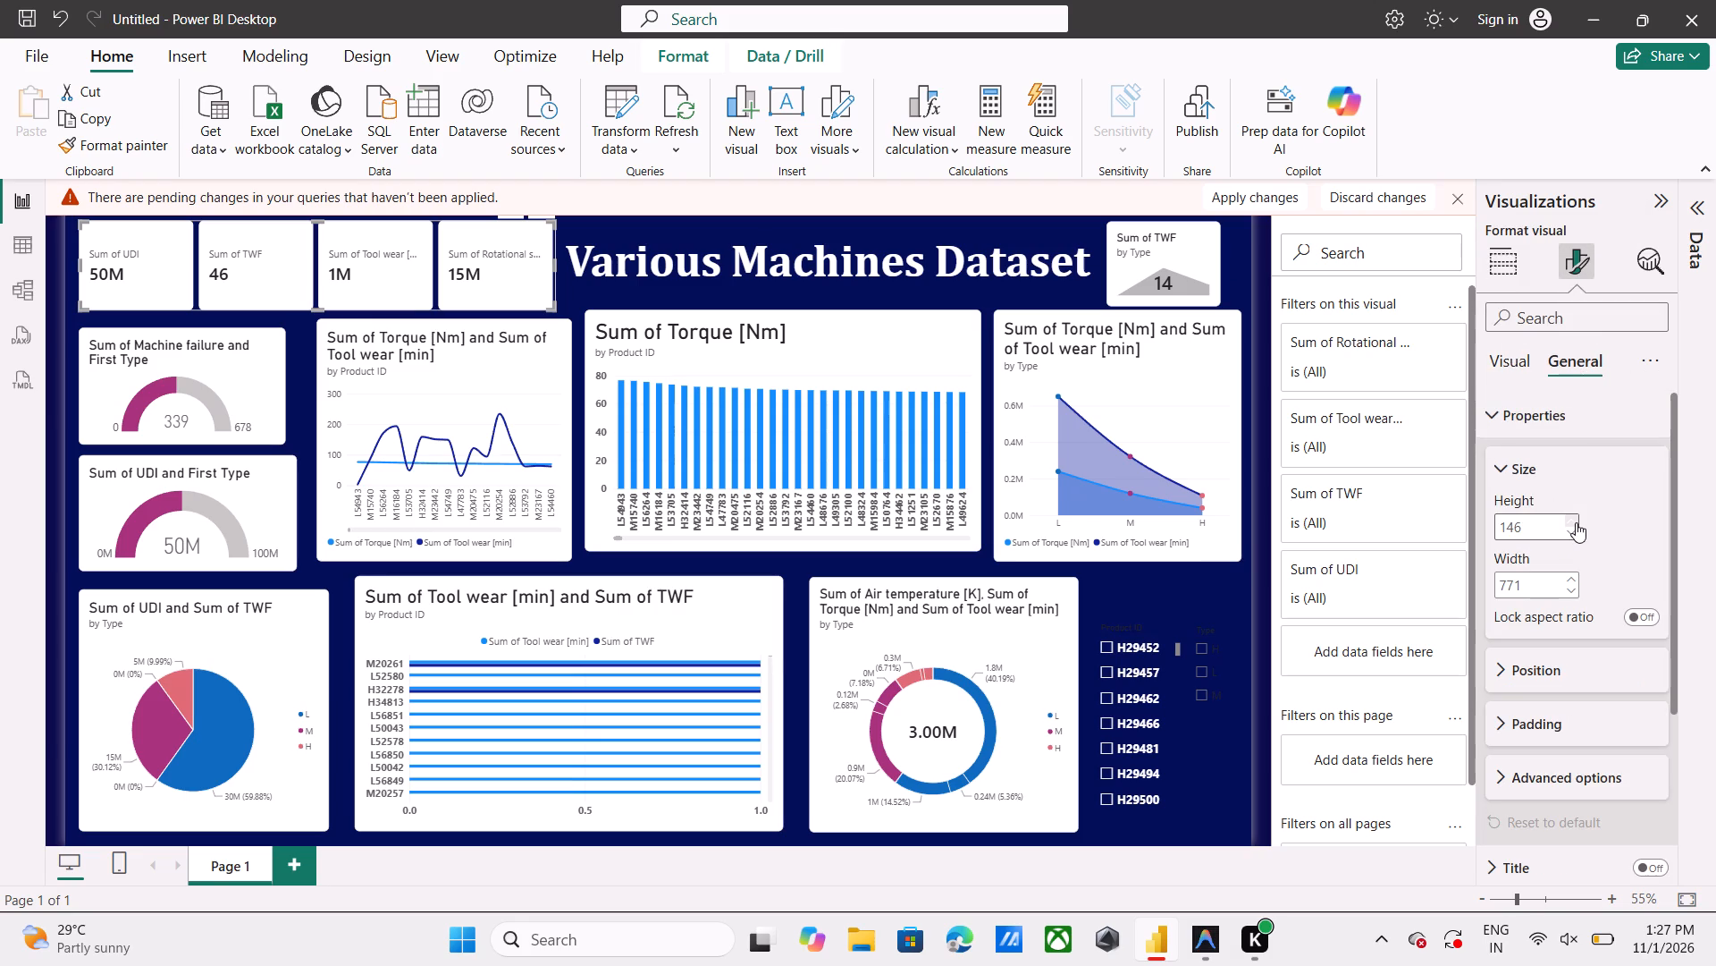
{"action": "left_click", "coordinate": [1577, 521]}
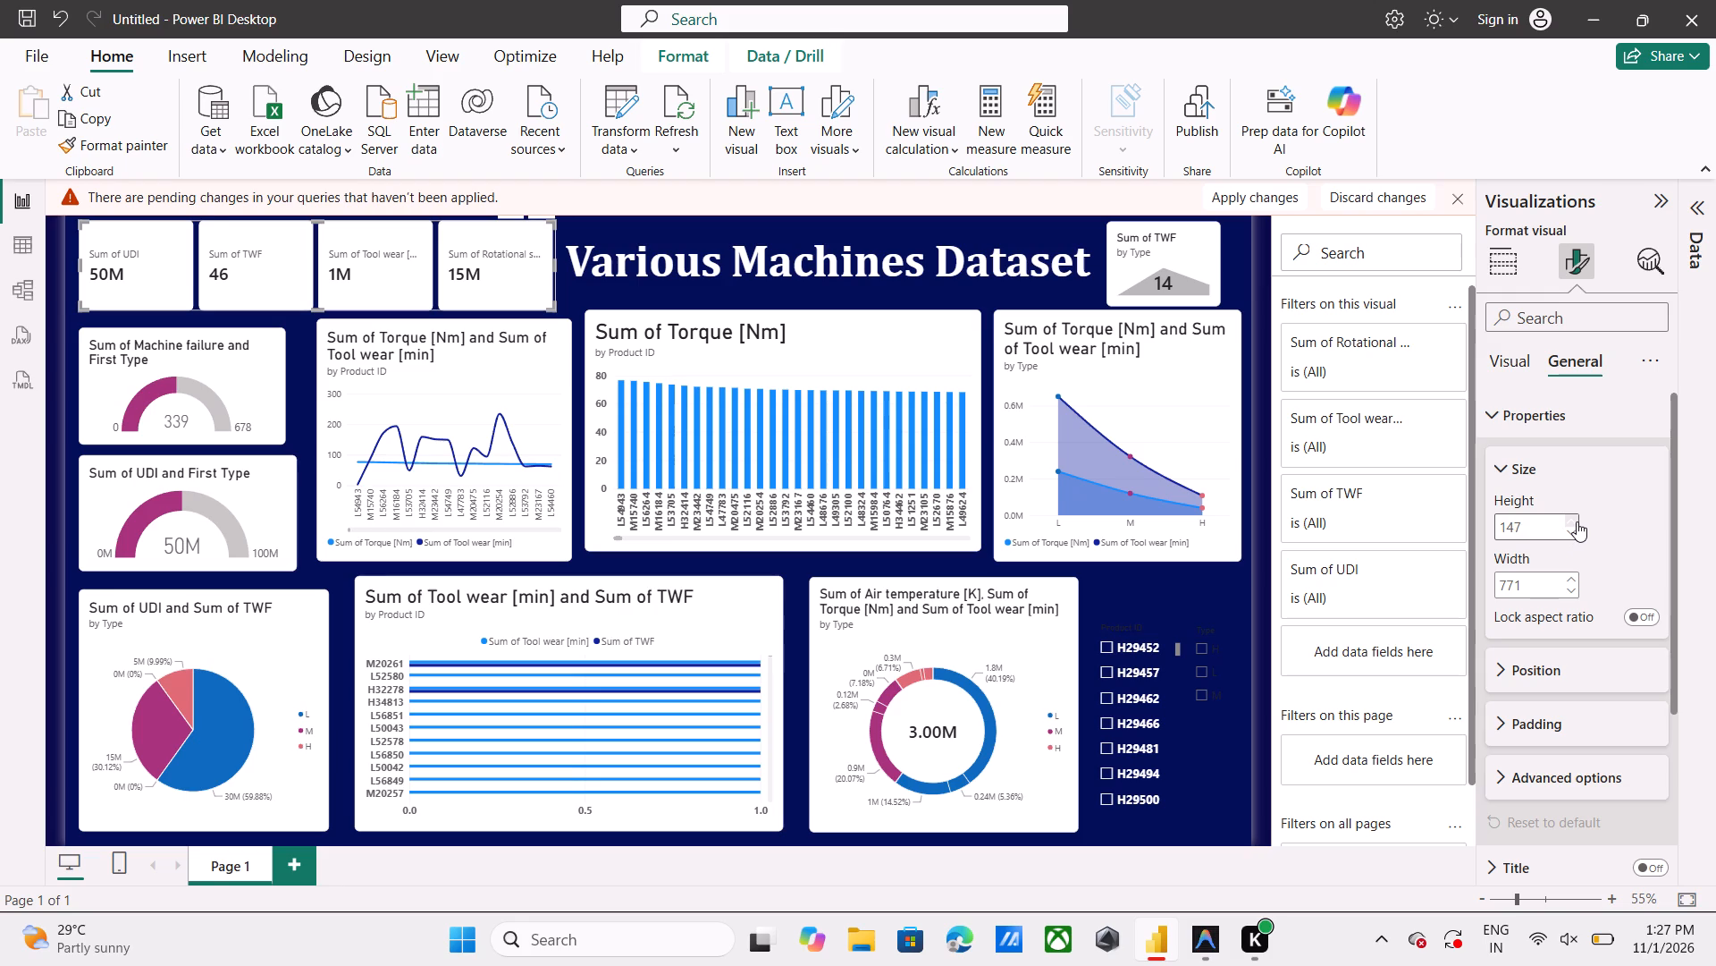
{"action": "double_click", "coordinate": [1577, 521]}
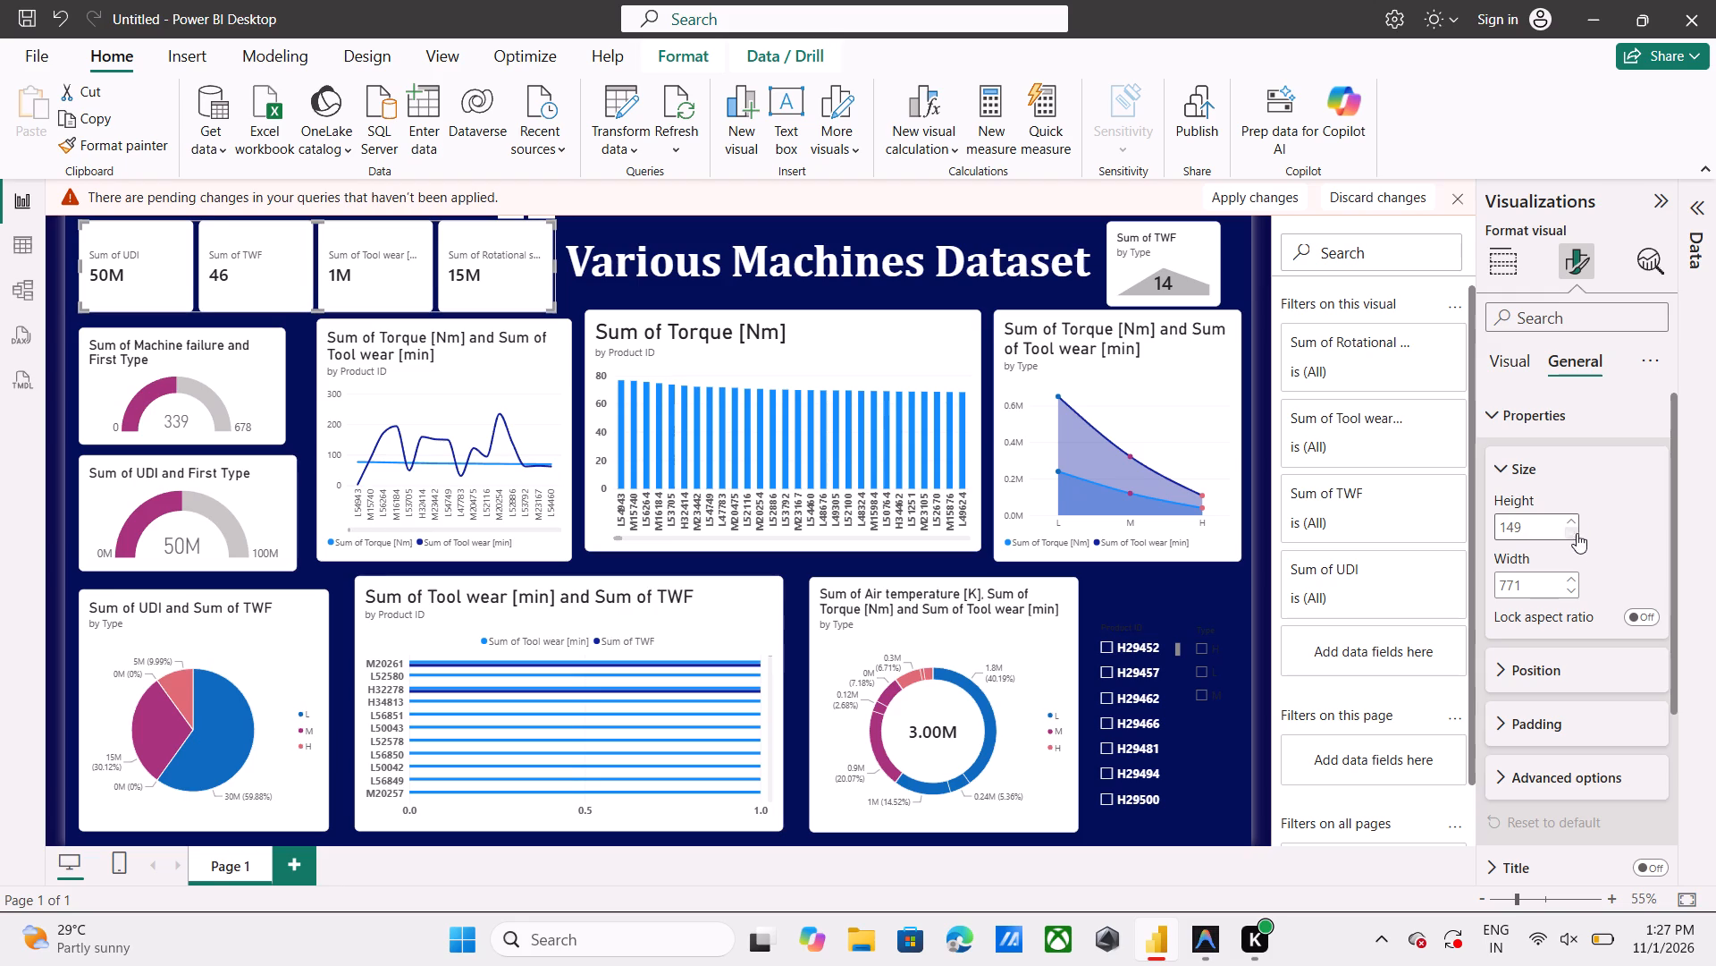
{"action": "double_click", "coordinate": [1573, 592]}
{"action": "left_click", "coordinate": [1572, 671]}
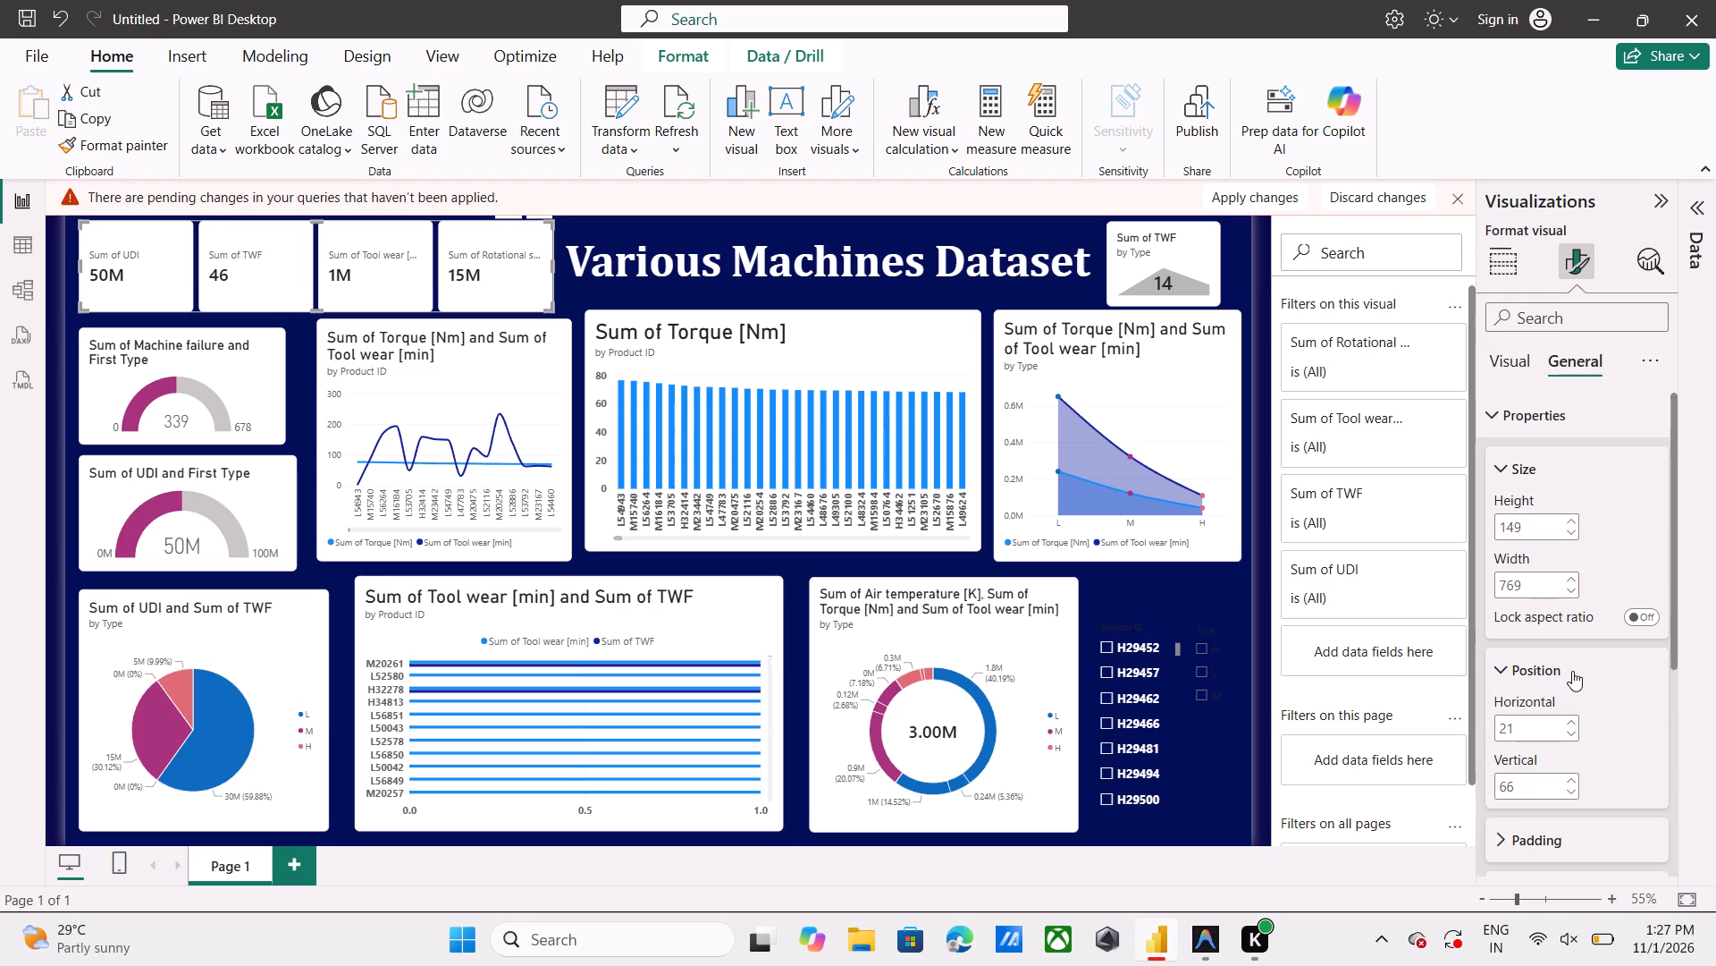
{"action": "left_click", "coordinate": [1569, 720]}
{"action": "left_click", "coordinate": [1576, 782]}
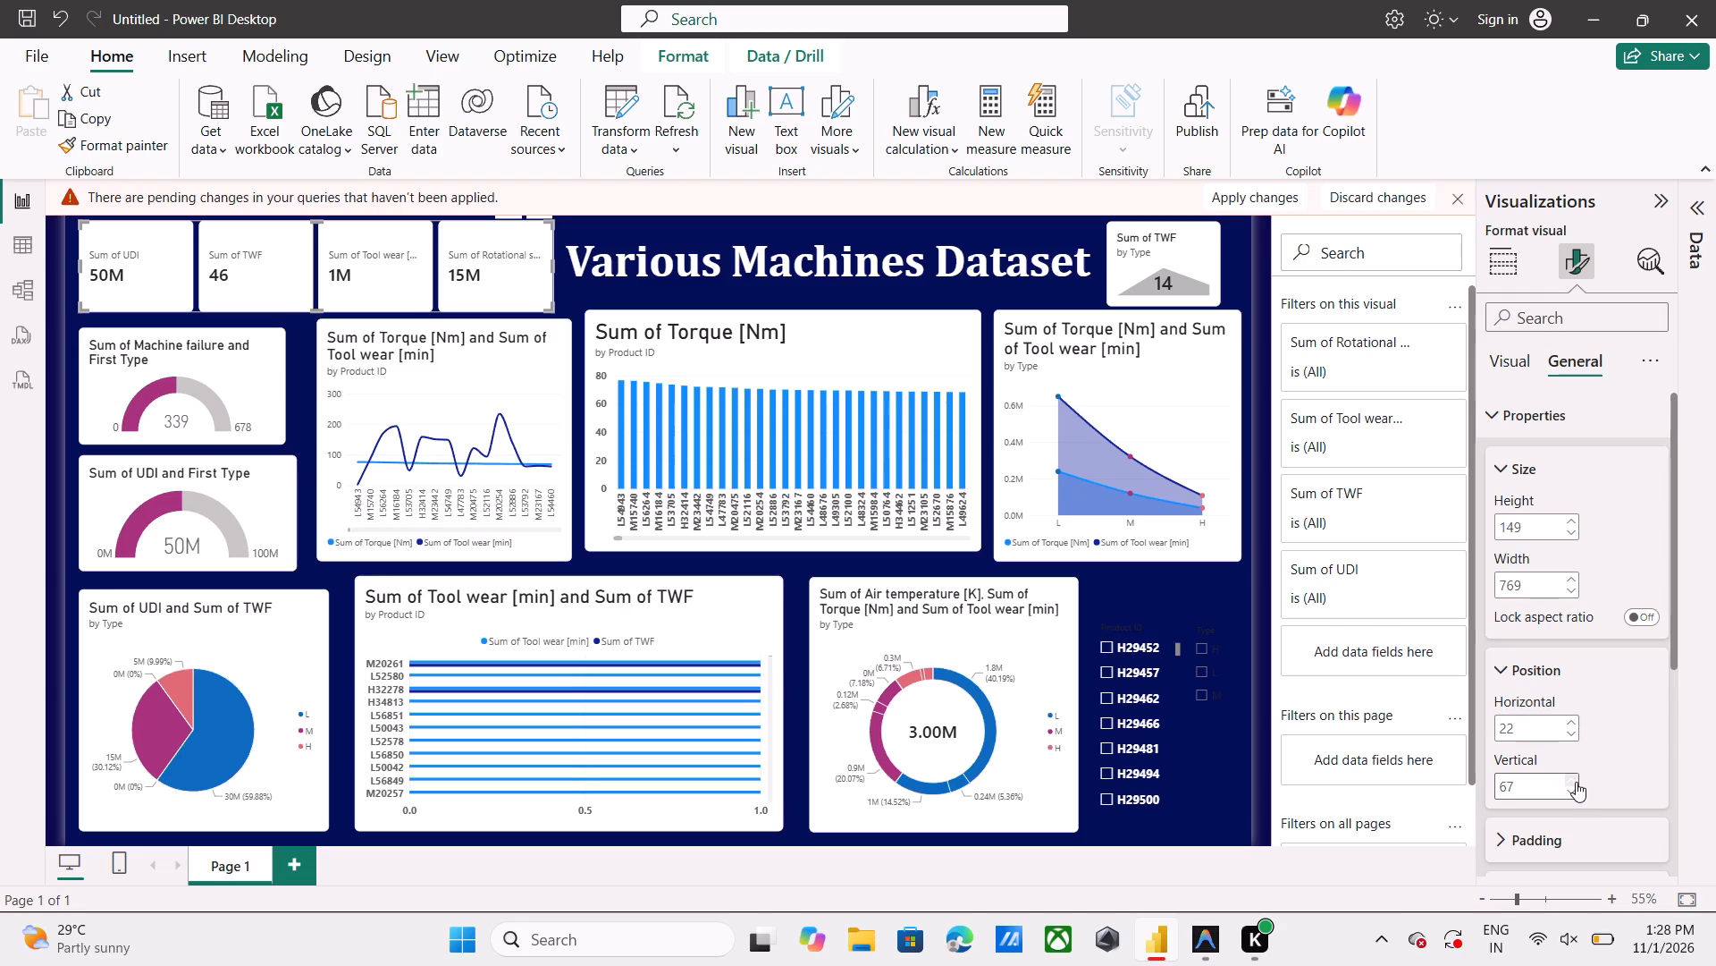
Set the multi-card visual's padding to 1 px top, 5 px bottom and 3 px right, keeping 0 px left.
{"action": "scroll", "coordinate": [1576, 782], "scroll_direction": "down", "scroll_amount": 2}
{"action": "left_click", "coordinate": [1593, 716]}
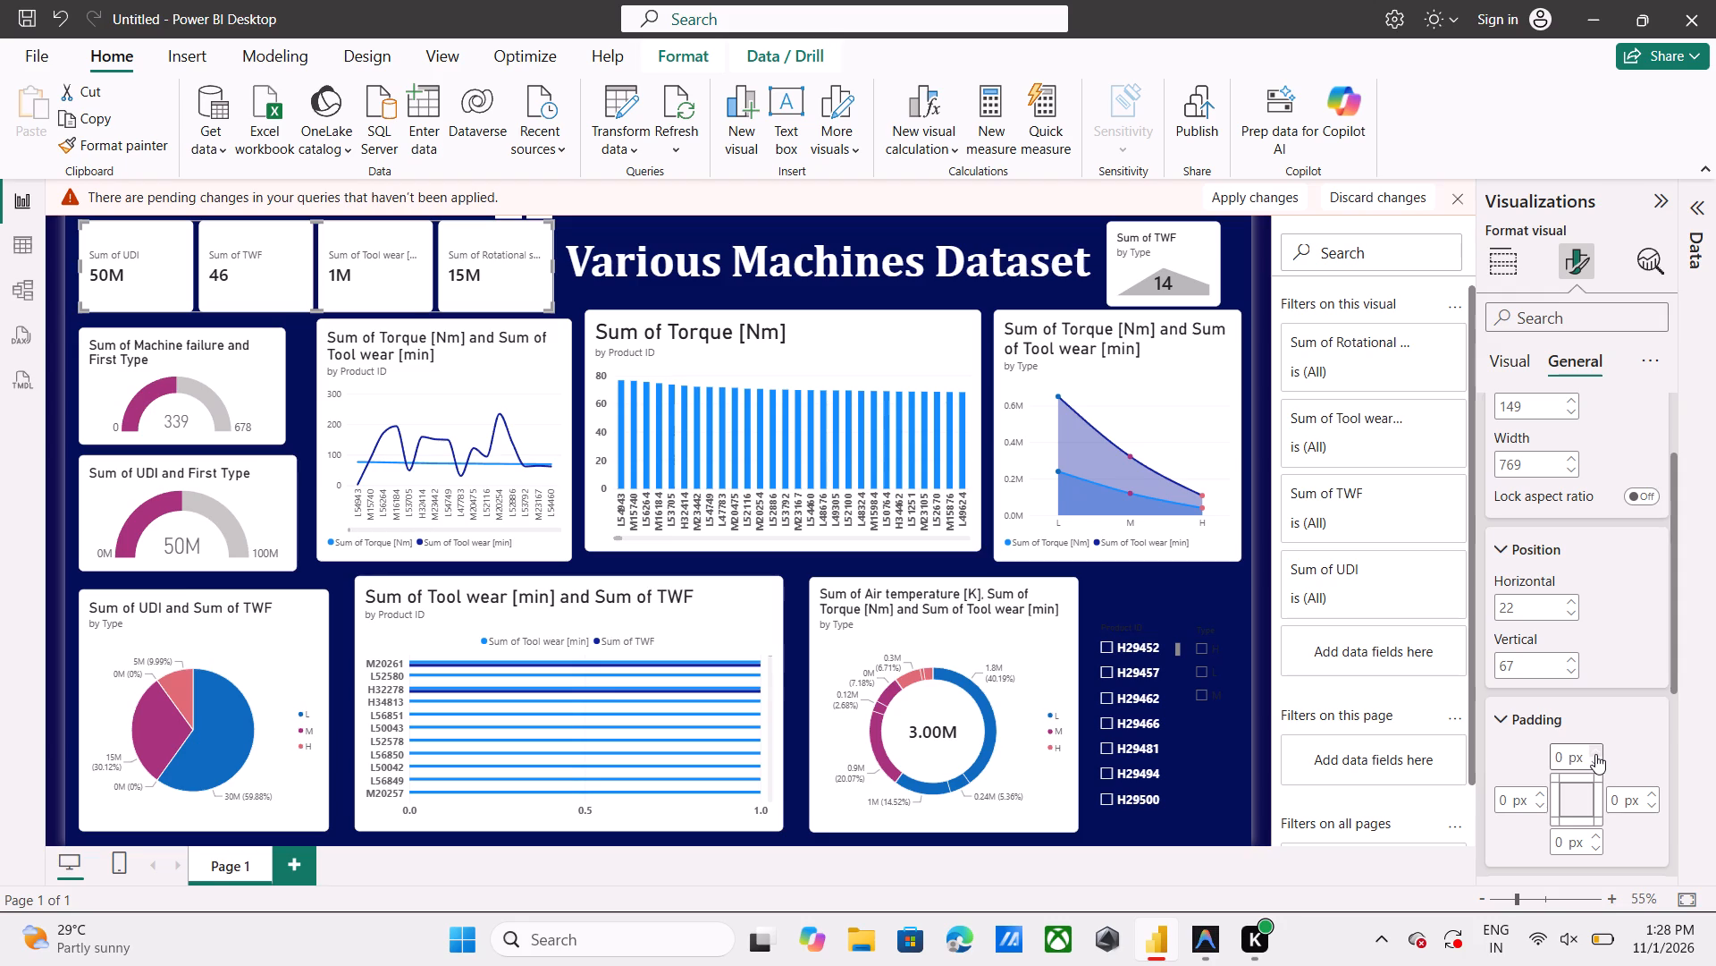
{"action": "left_click", "coordinate": [1595, 754]}
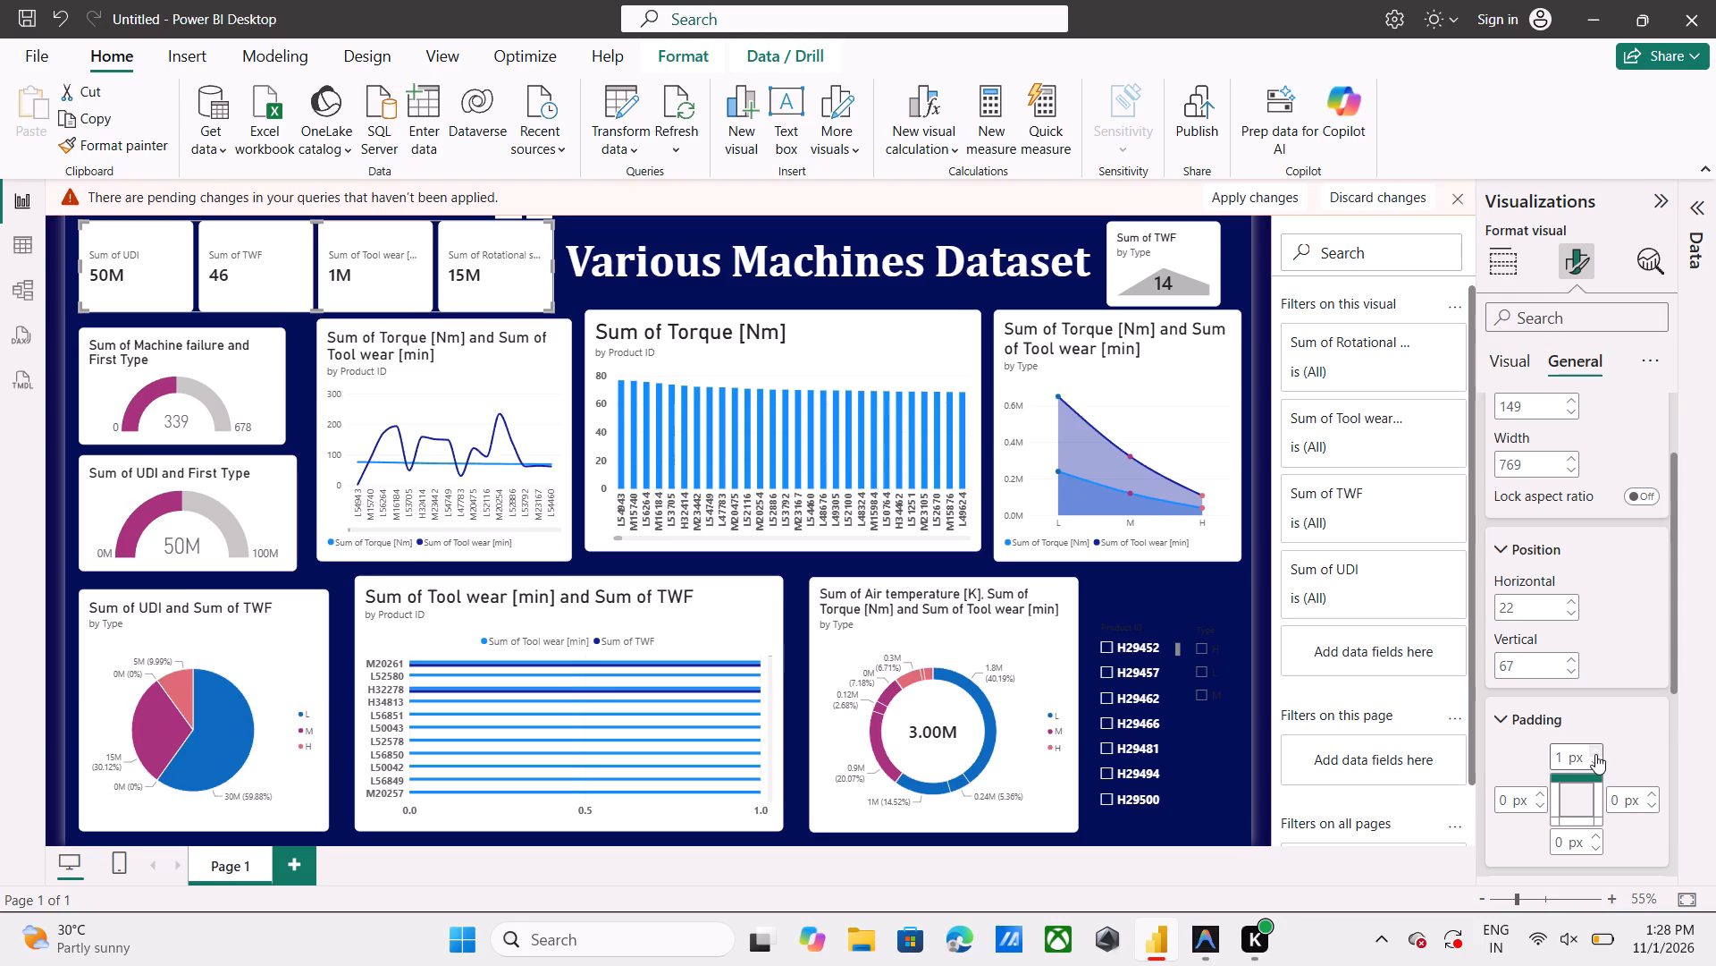
{"action": "left_click", "coordinate": [1544, 810]}
{"action": "left_click", "coordinate": [1599, 837]}
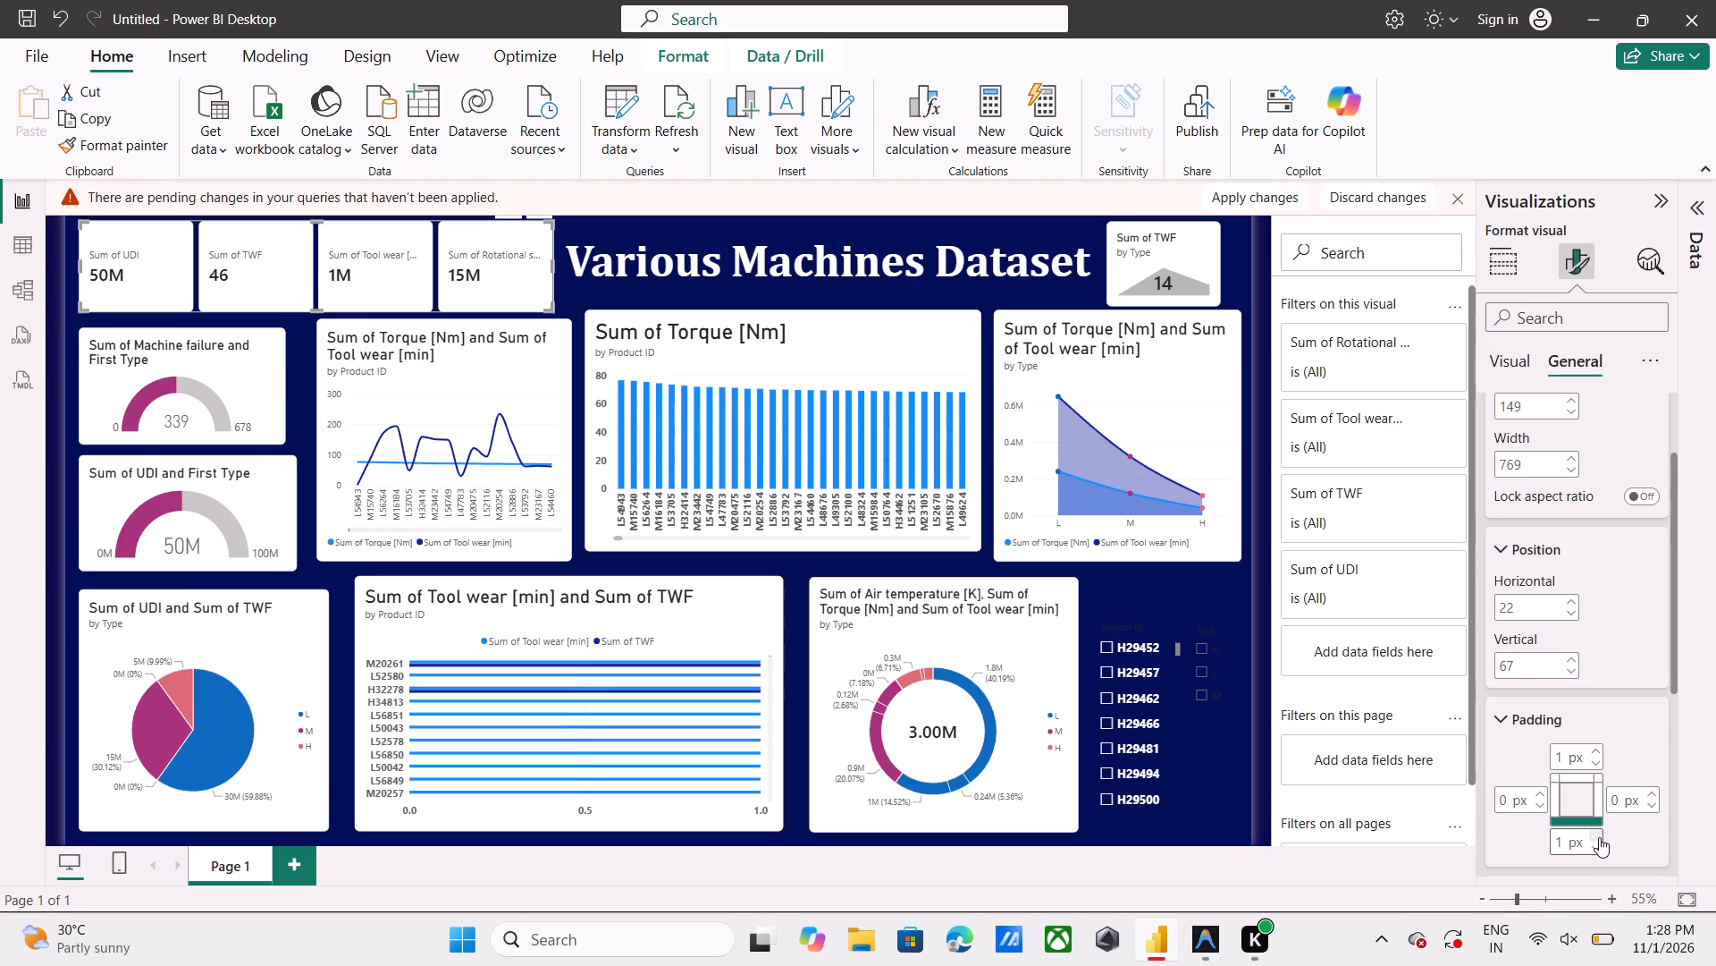
{"action": "triple_click", "coordinate": [1599, 837]}
{"action": "left_click", "coordinate": [1599, 837]}
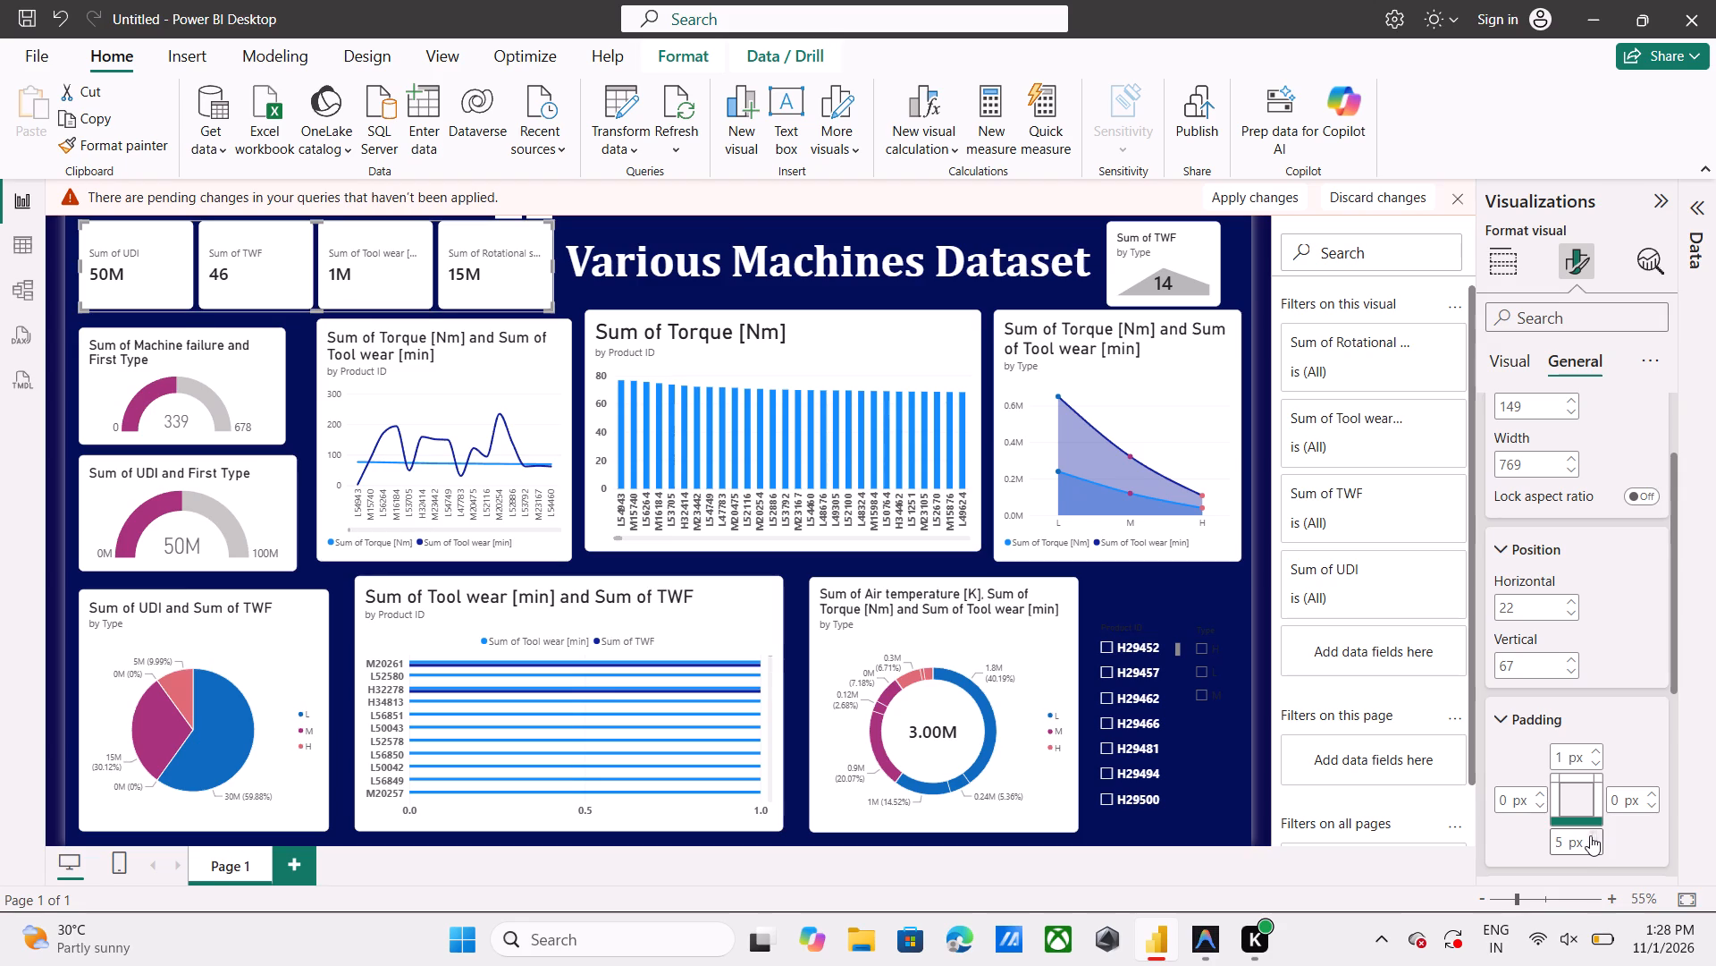
{"action": "triple_click", "coordinate": [1540, 805]}
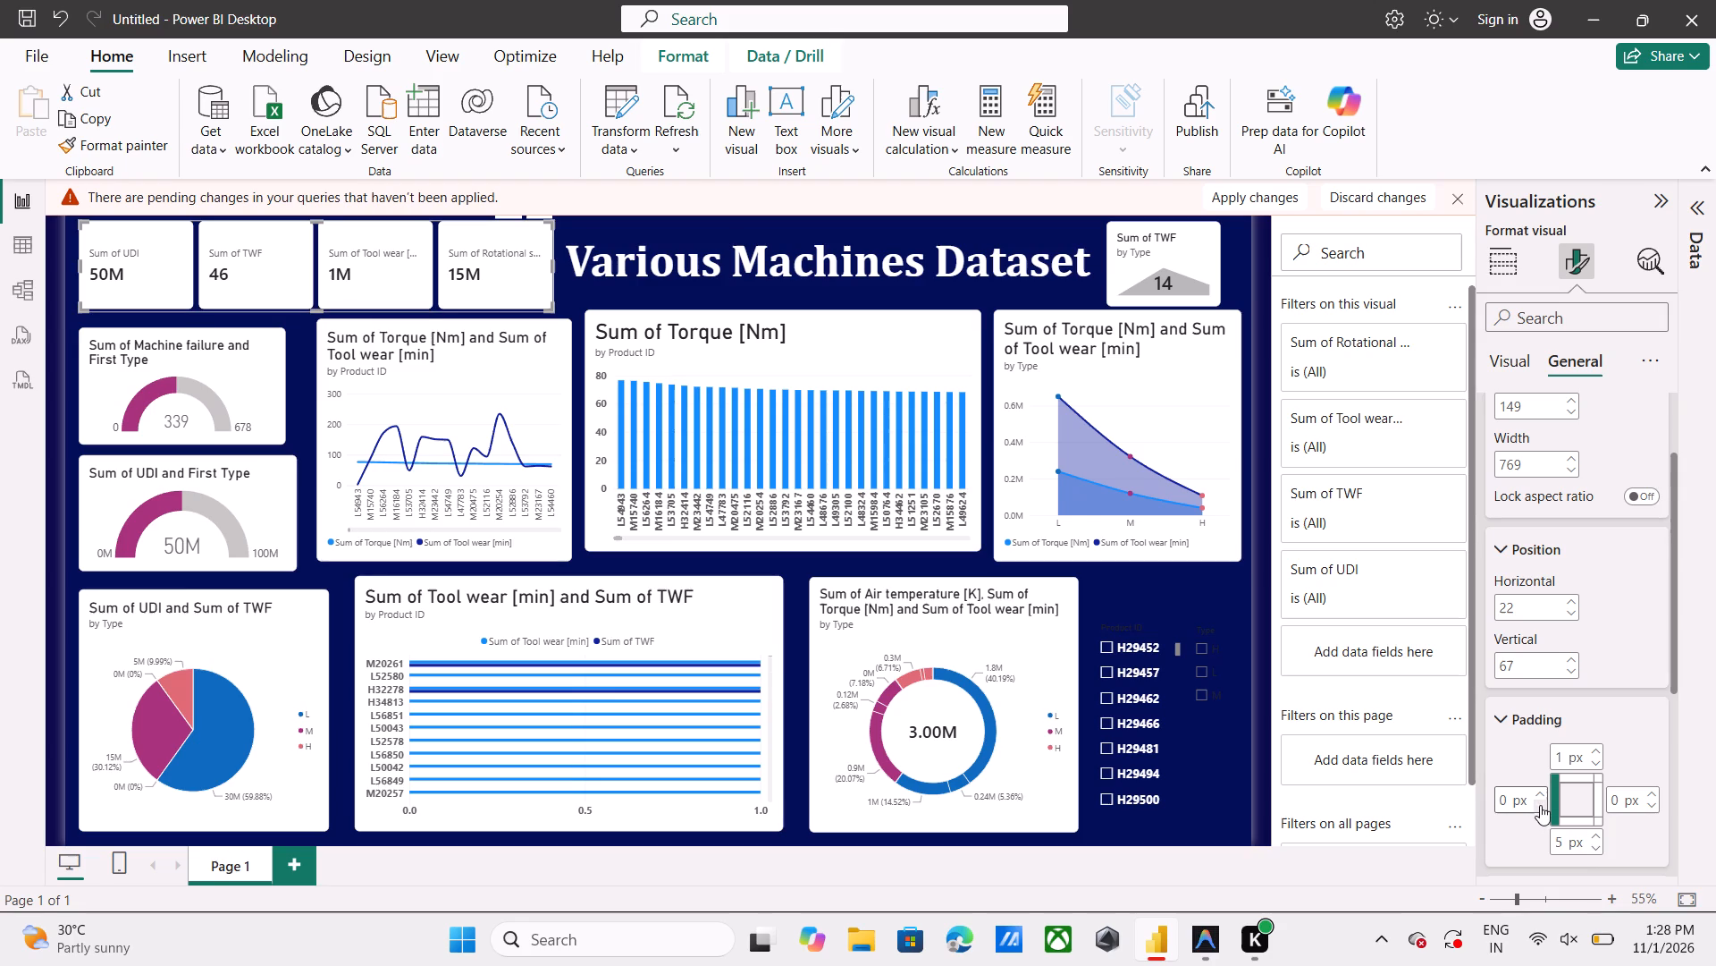
{"action": "triple_click", "coordinate": [1652, 792]}
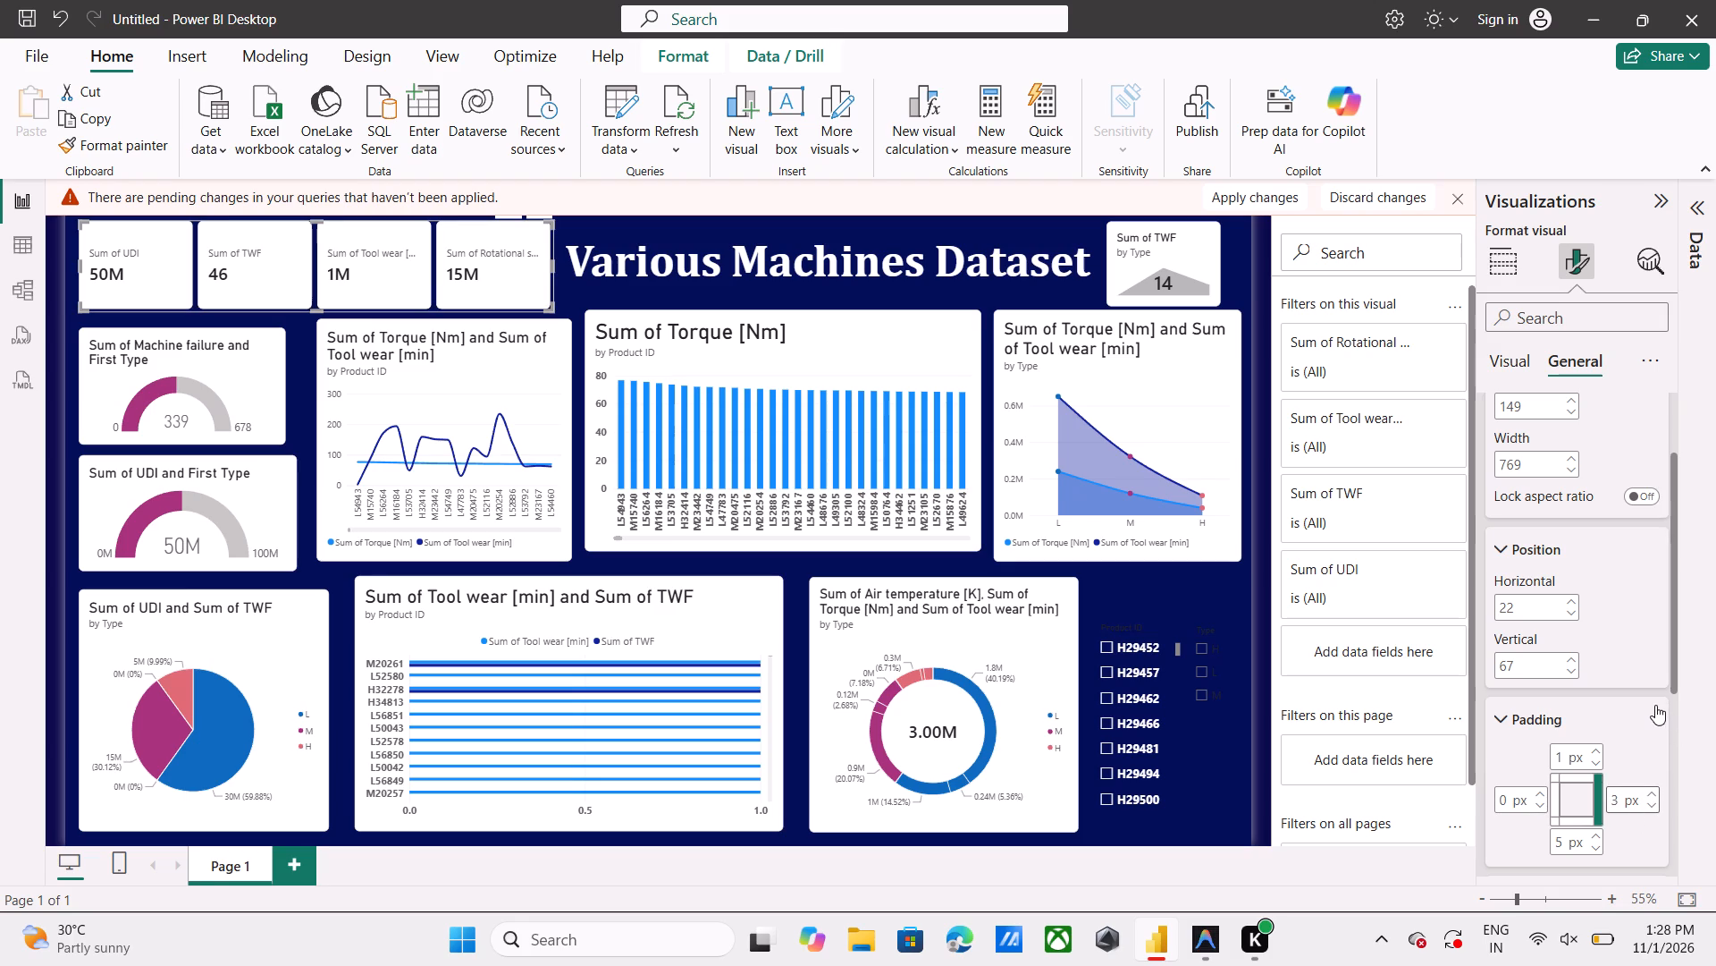
Examine the multi-card visual's title, background, visual border and shadow settings.
{"action": "scroll", "coordinate": [1655, 705], "scroll_direction": "down", "scroll_amount": 2}
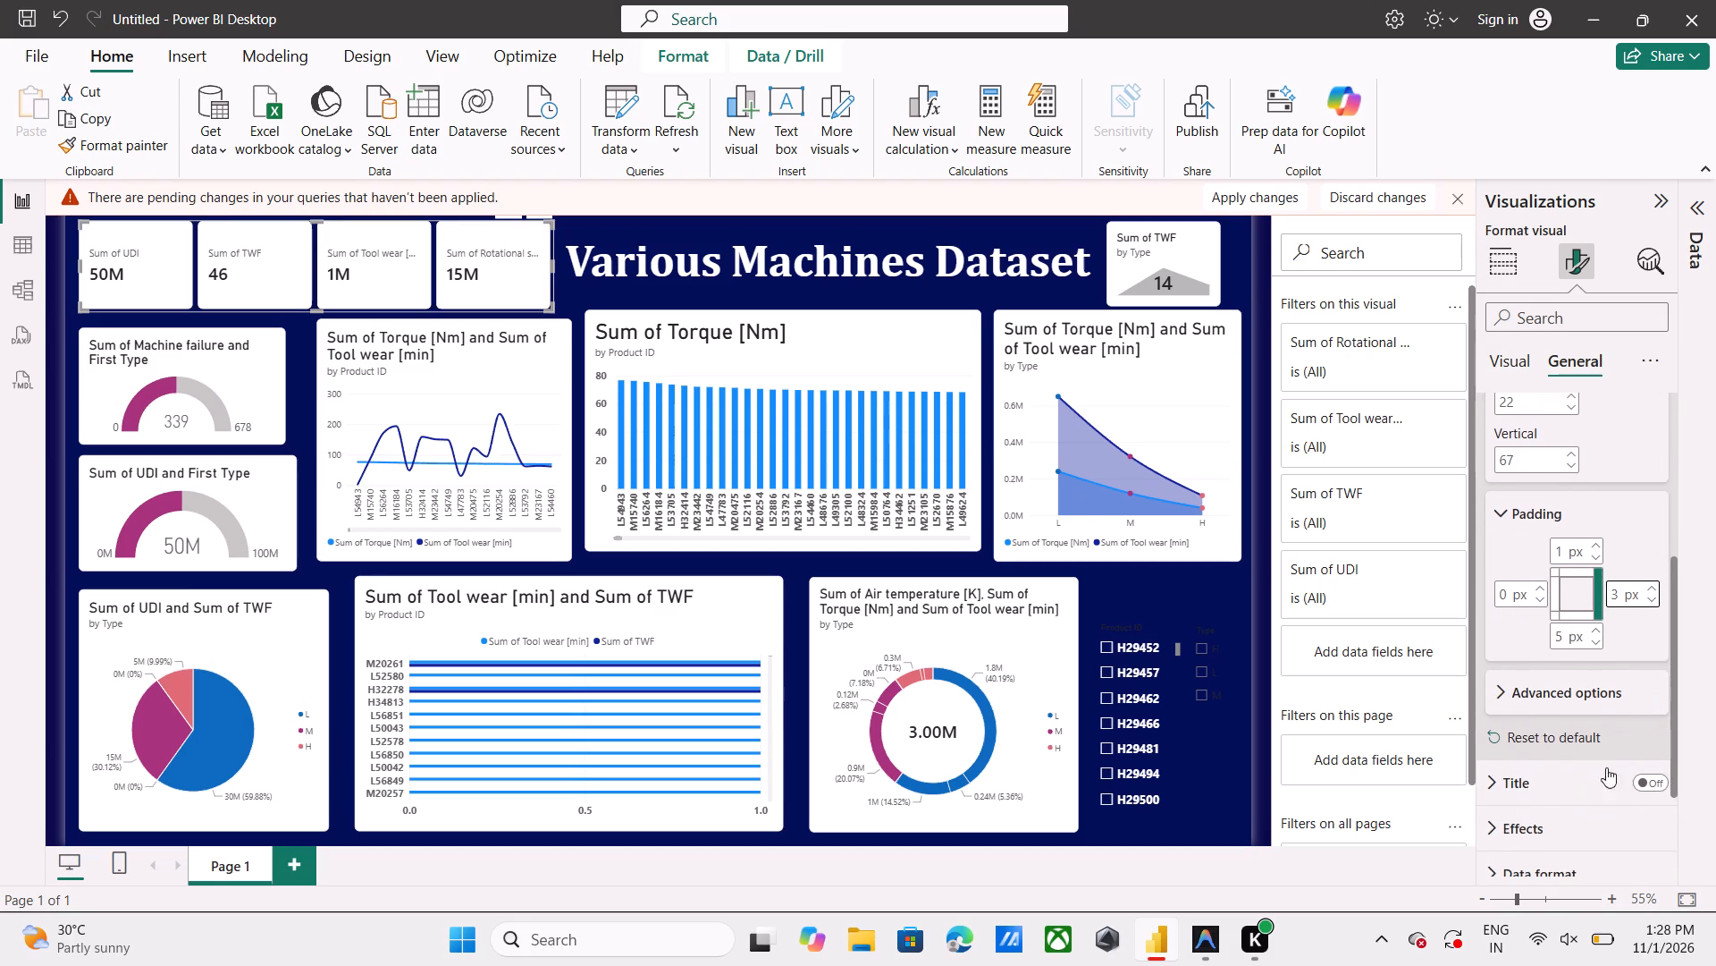
{"action": "left_click", "coordinate": [1588, 778]}
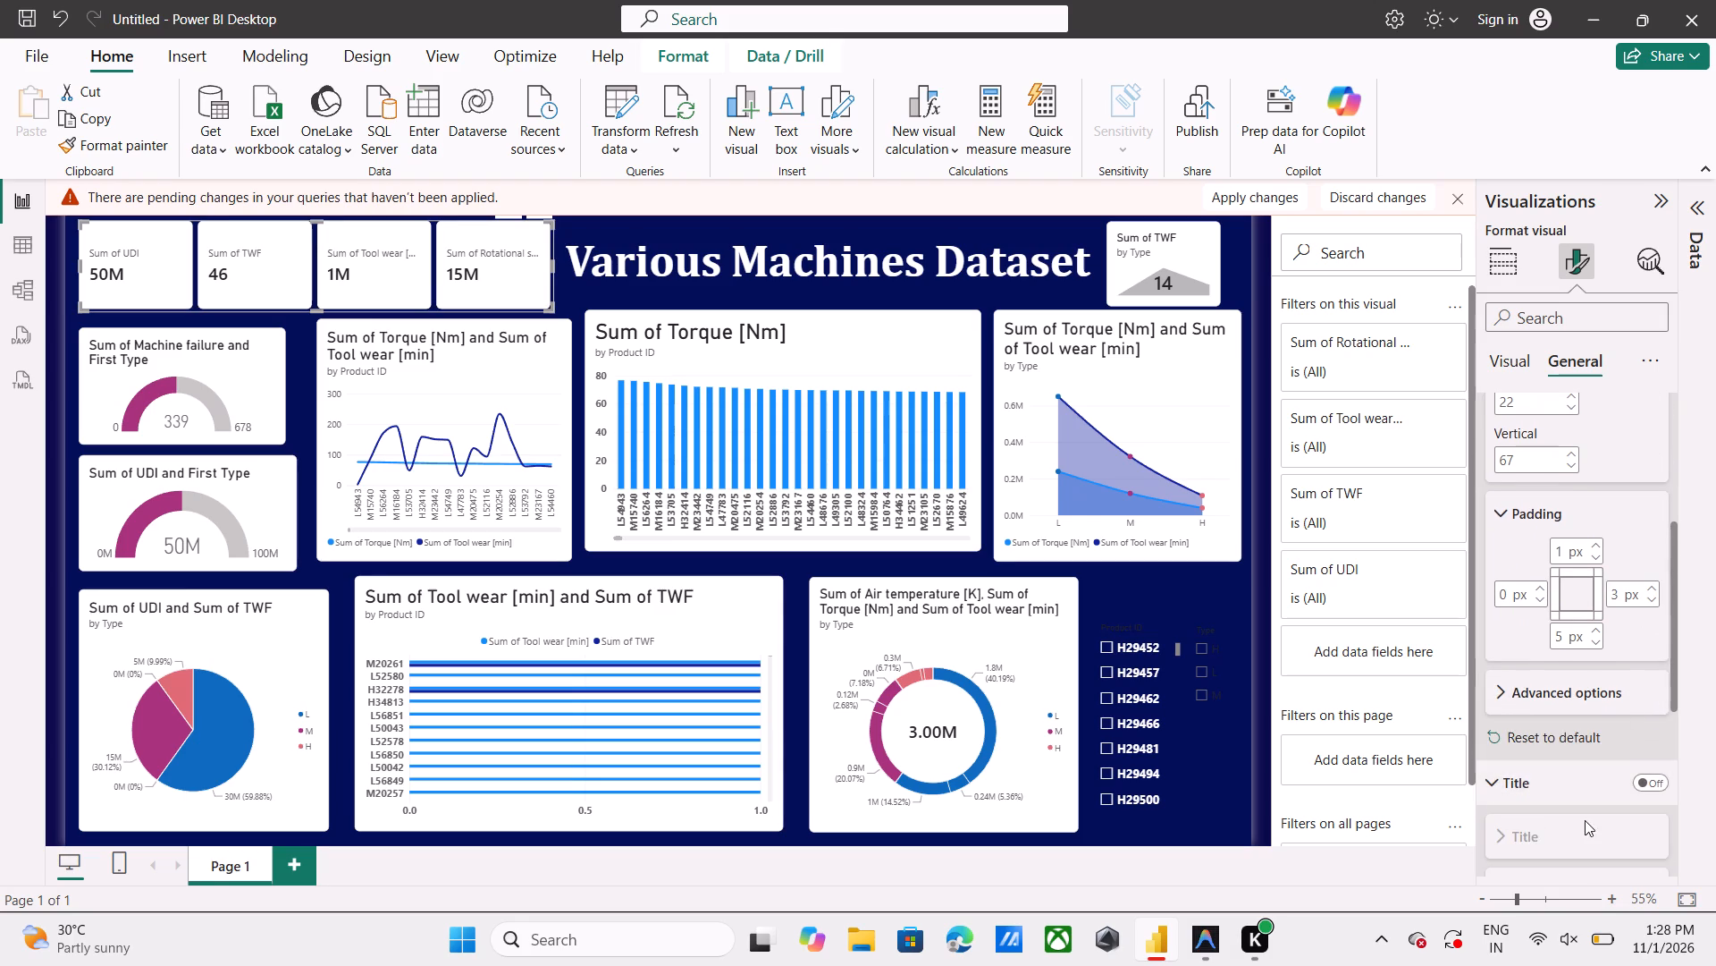
{"action": "scroll", "coordinate": [1585, 820], "scroll_direction": "down", "scroll_amount": 2}
{"action": "left_click", "coordinate": [1579, 690]}
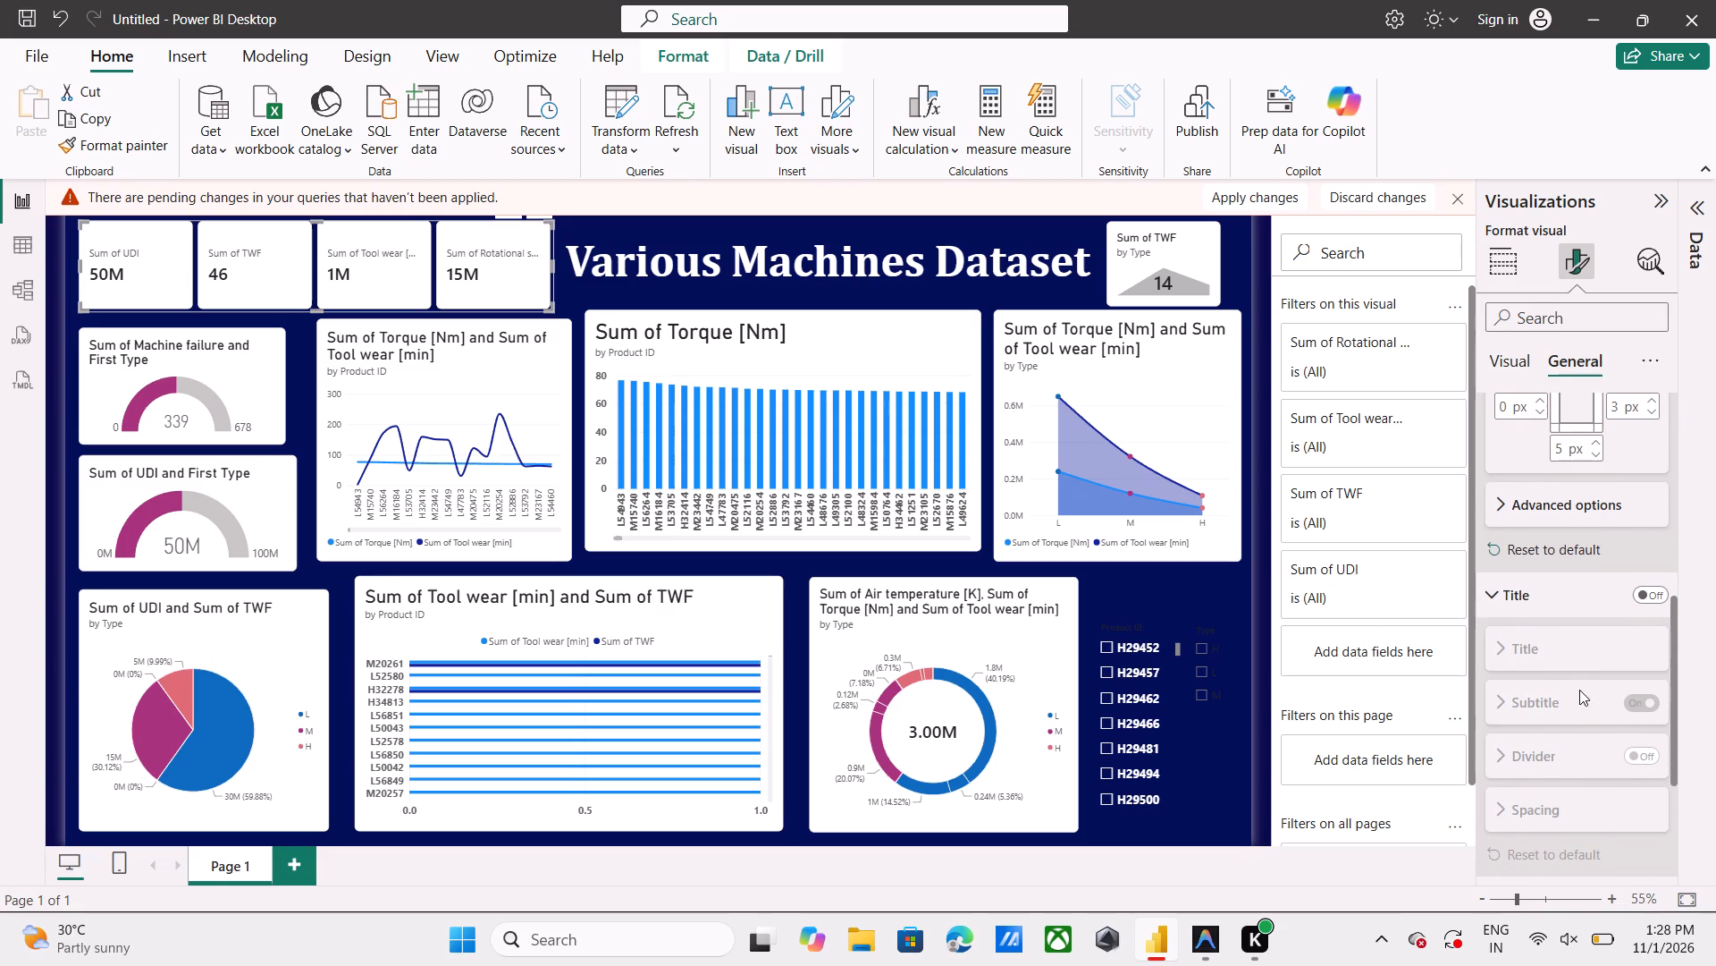
{"action": "scroll", "coordinate": [1579, 690], "scroll_direction": "down", "scroll_amount": 2}
{"action": "left_click", "coordinate": [1579, 690]}
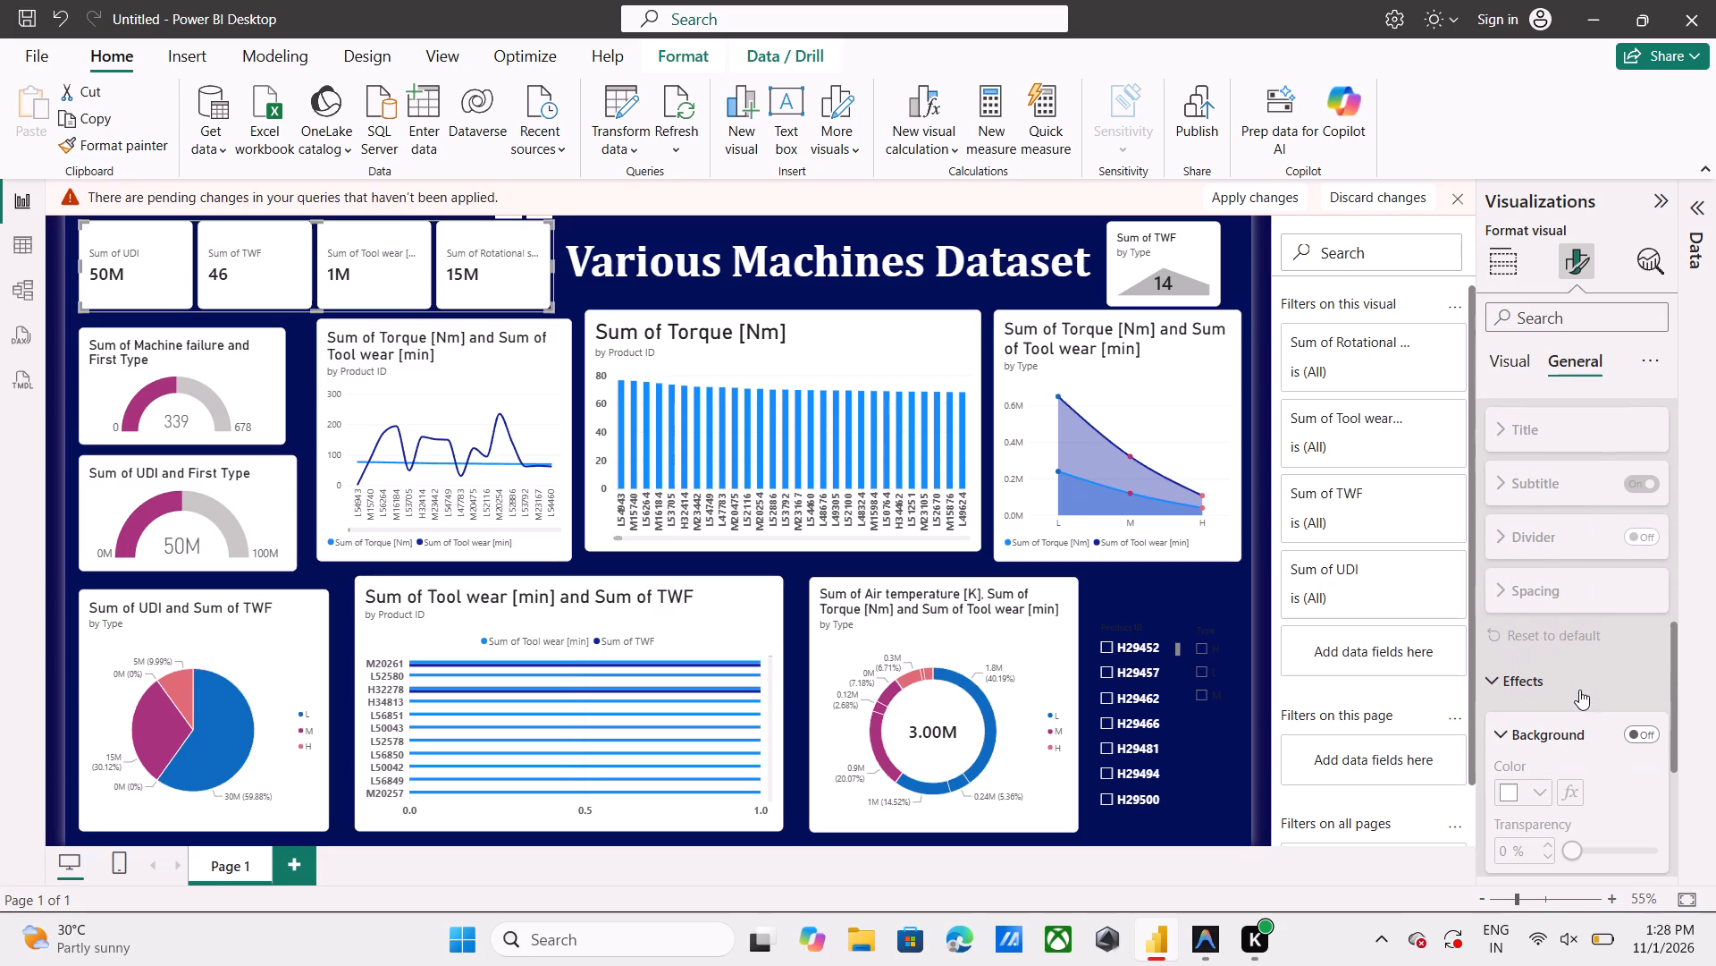
{"action": "scroll", "coordinate": [1567, 783], "scroll_direction": "down", "scroll_amount": 2}
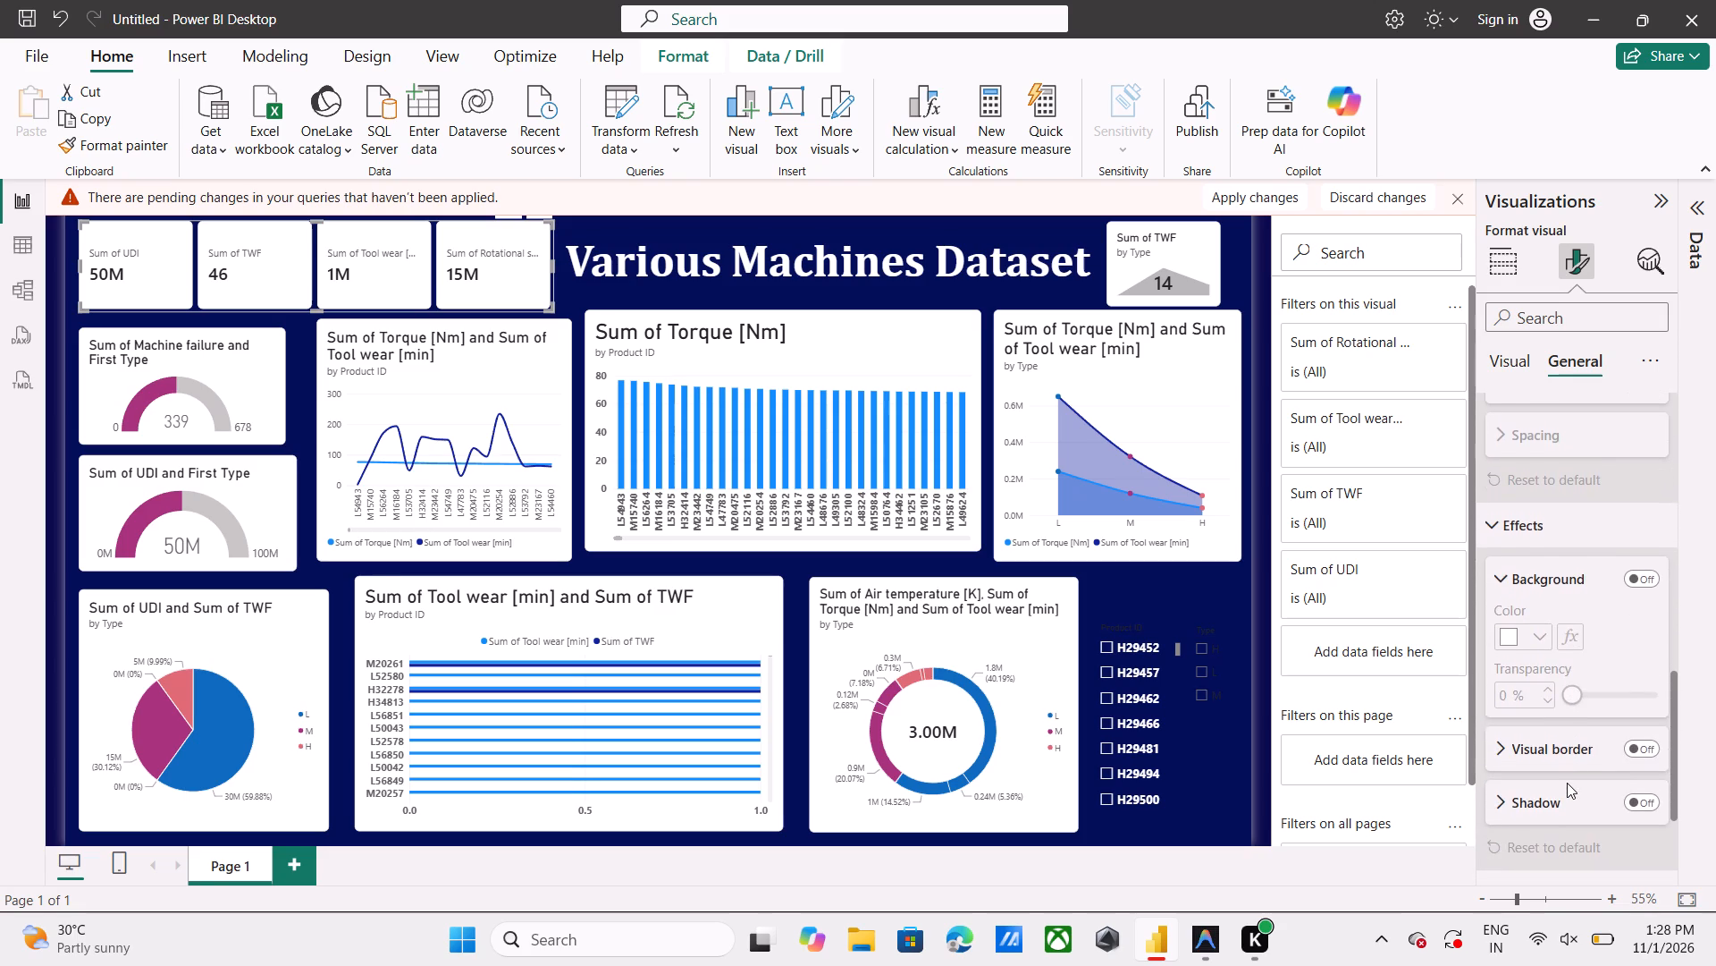
{"action": "left_click", "coordinate": [1577, 750]}
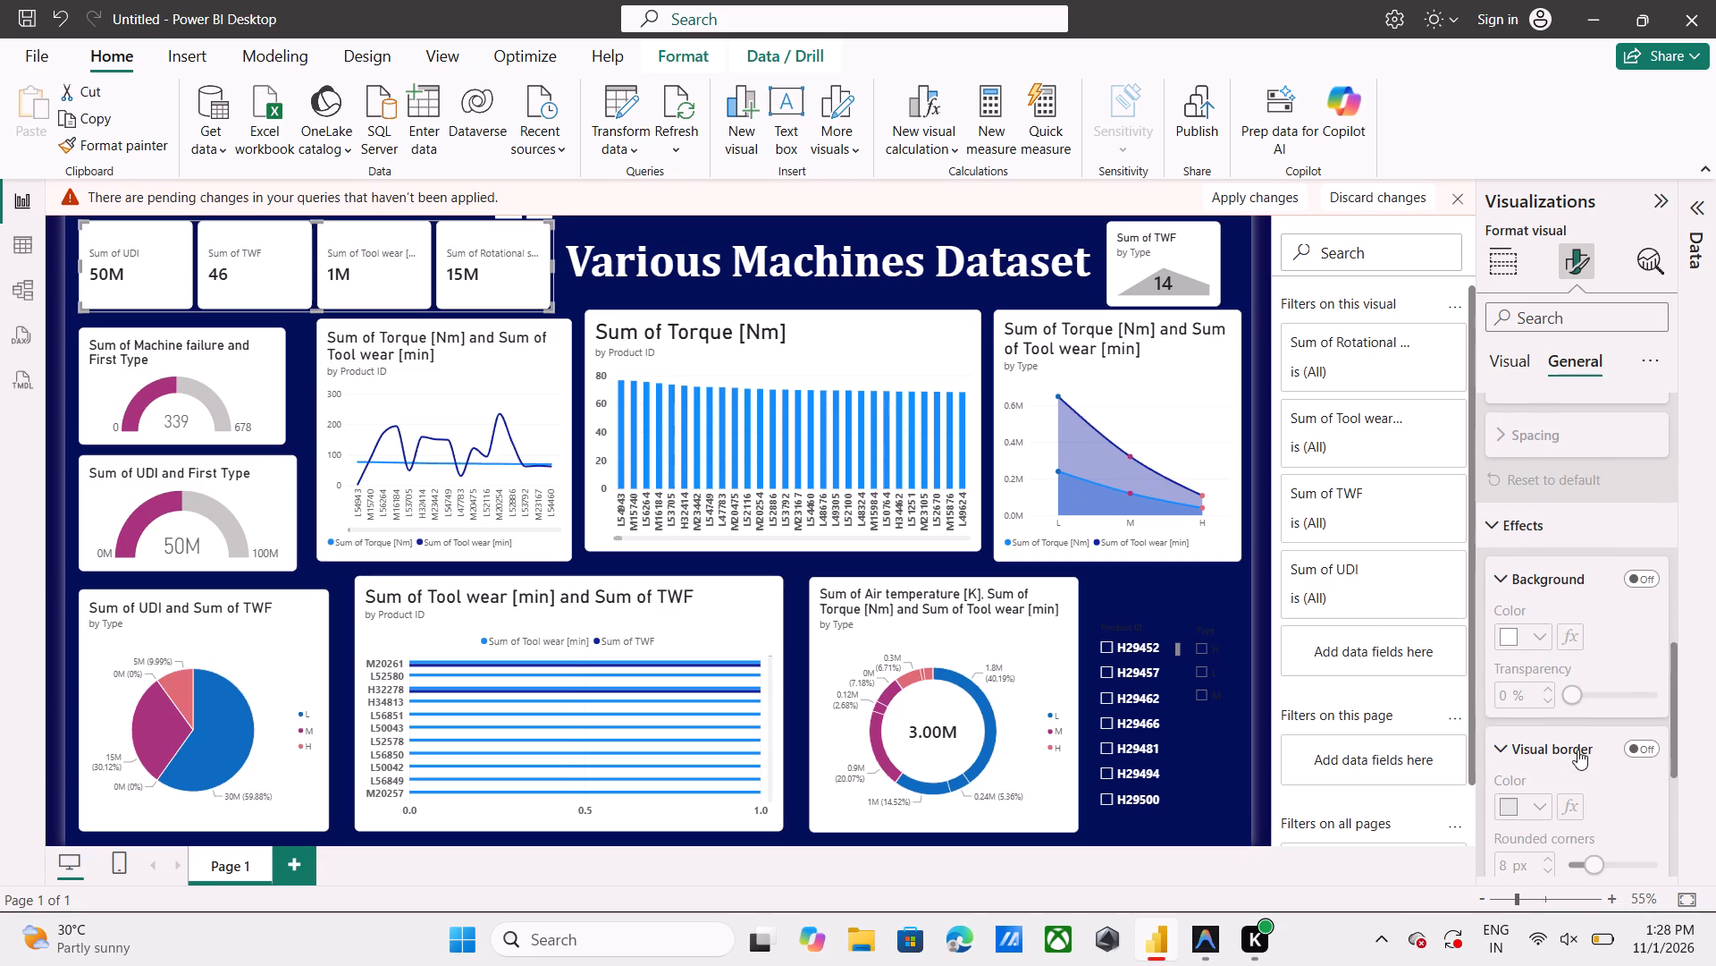
{"action": "scroll", "coordinate": [1560, 811], "scroll_direction": "down", "scroll_amount": 2}
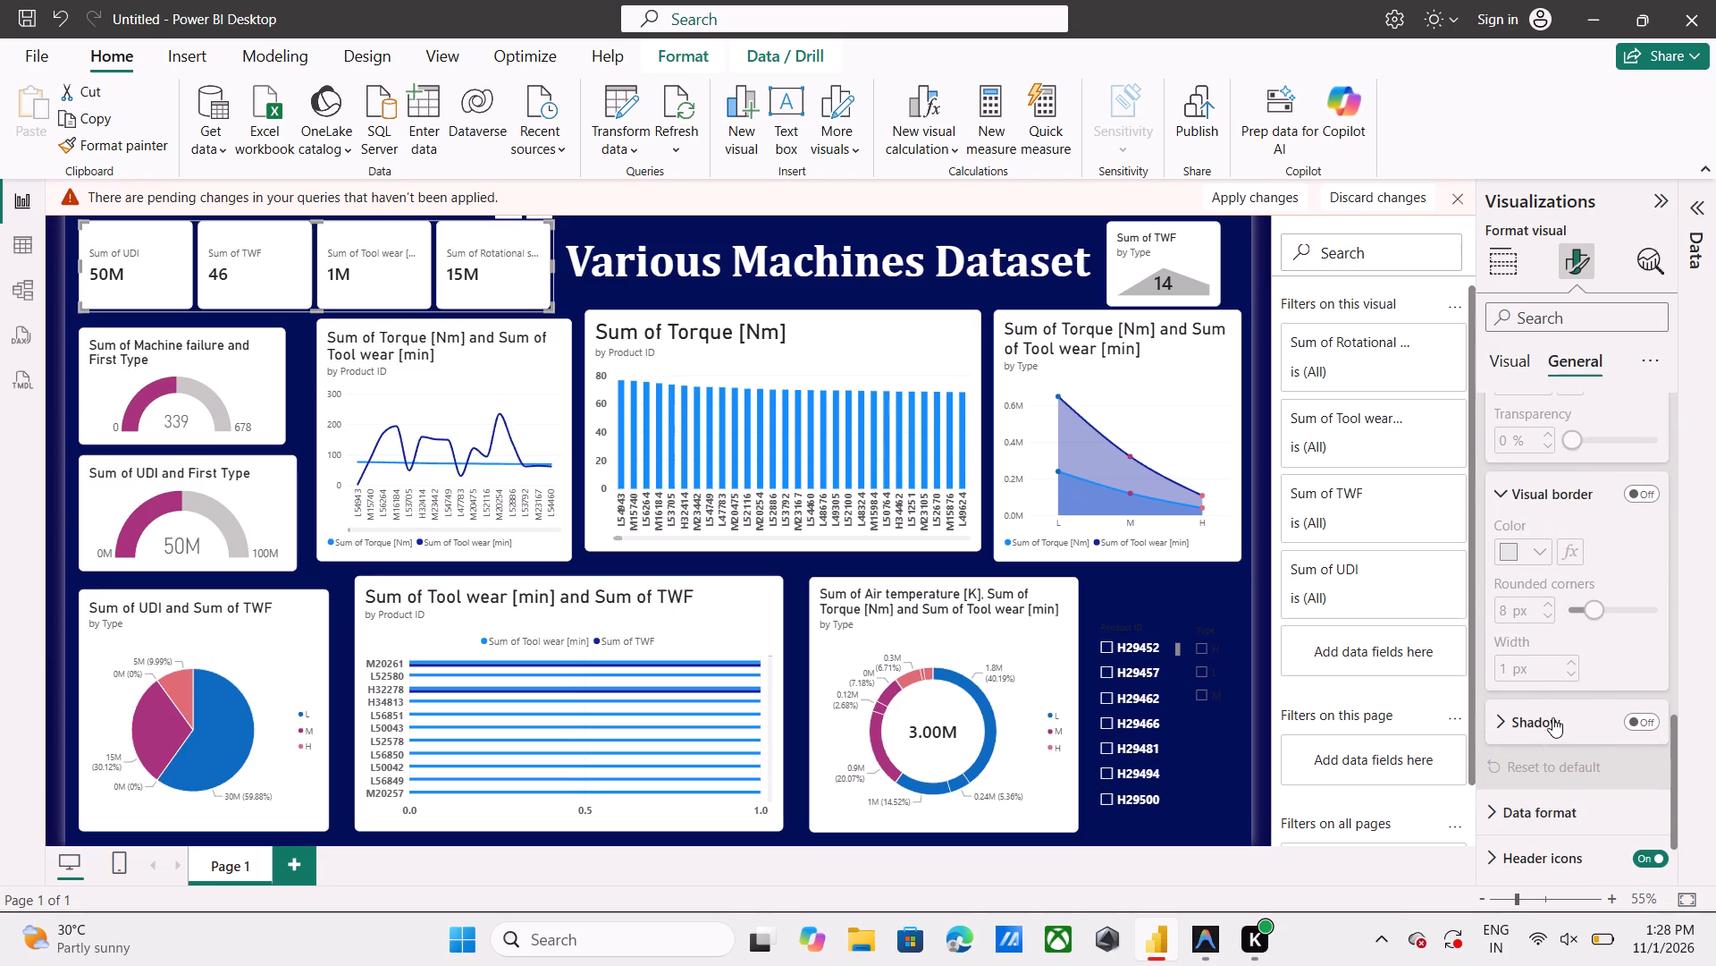
{"action": "left_click", "coordinate": [1552, 711]}
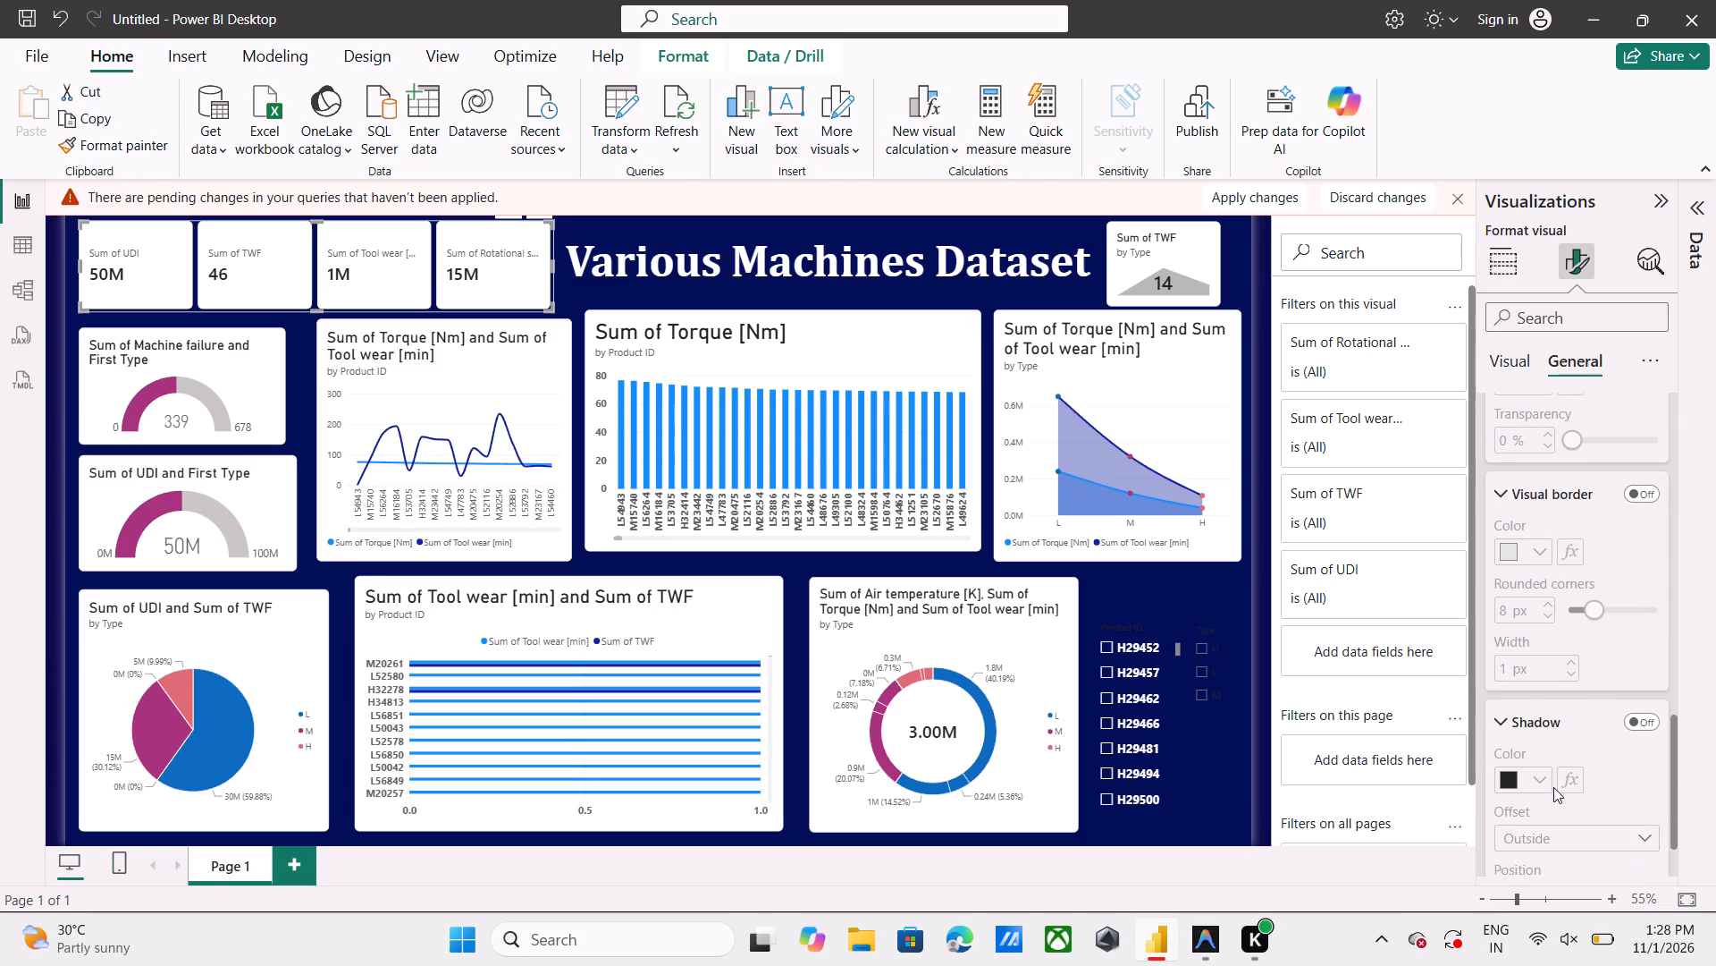
{"action": "scroll", "coordinate": [1553, 787], "scroll_direction": "down", "scroll_amount": 3}
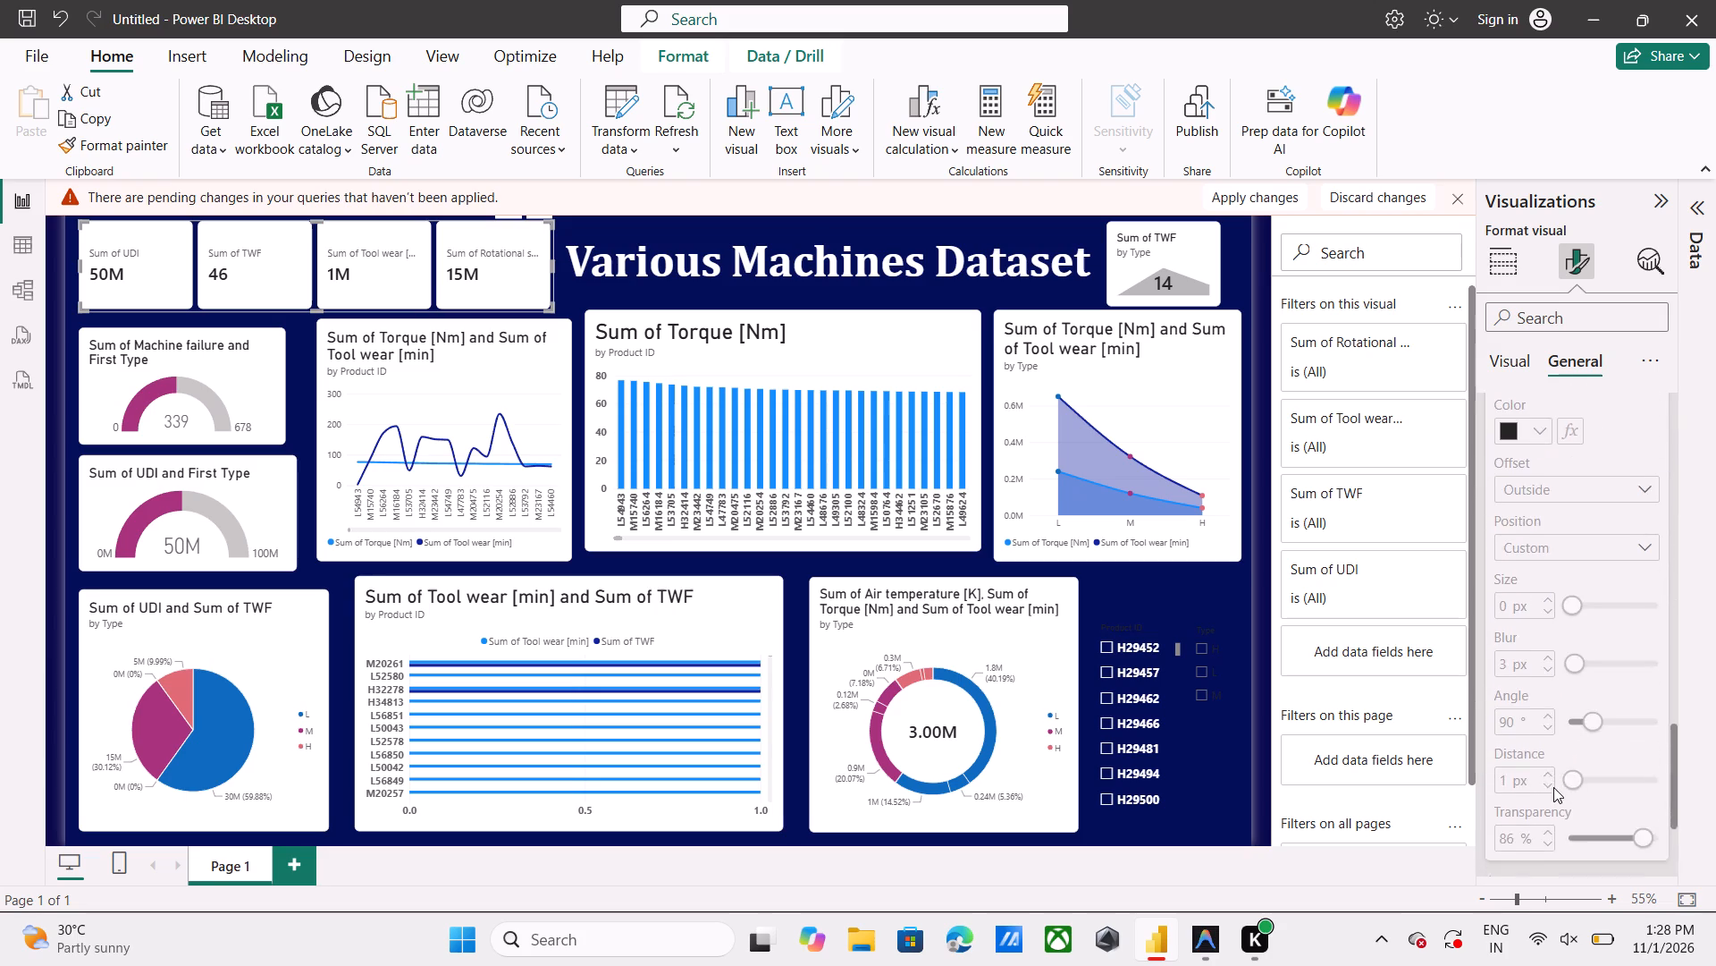
{"action": "scroll", "coordinate": [1553, 787], "scroll_direction": "down", "scroll_amount": 3}
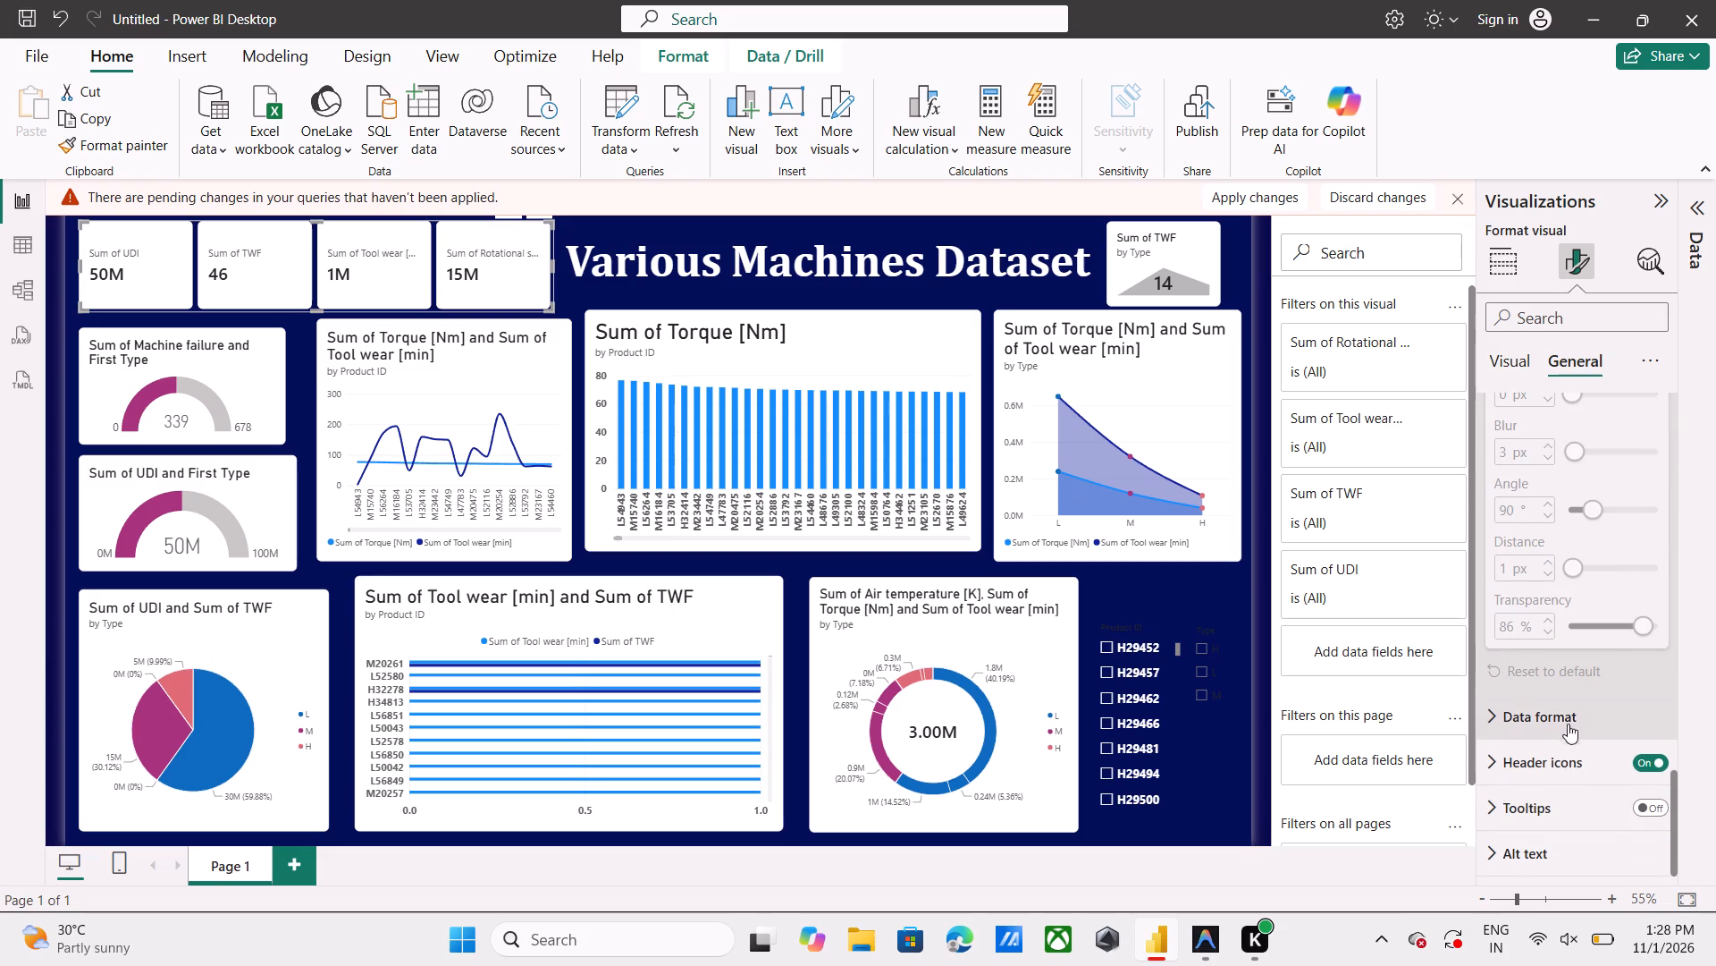
Try the General data format for Sum of UDI in the multi-card visual, and set it to Whole number.
{"action": "left_click", "coordinate": [1581, 707]}
{"action": "scroll", "coordinate": [1580, 776], "scroll_direction": "down", "scroll_amount": 1}
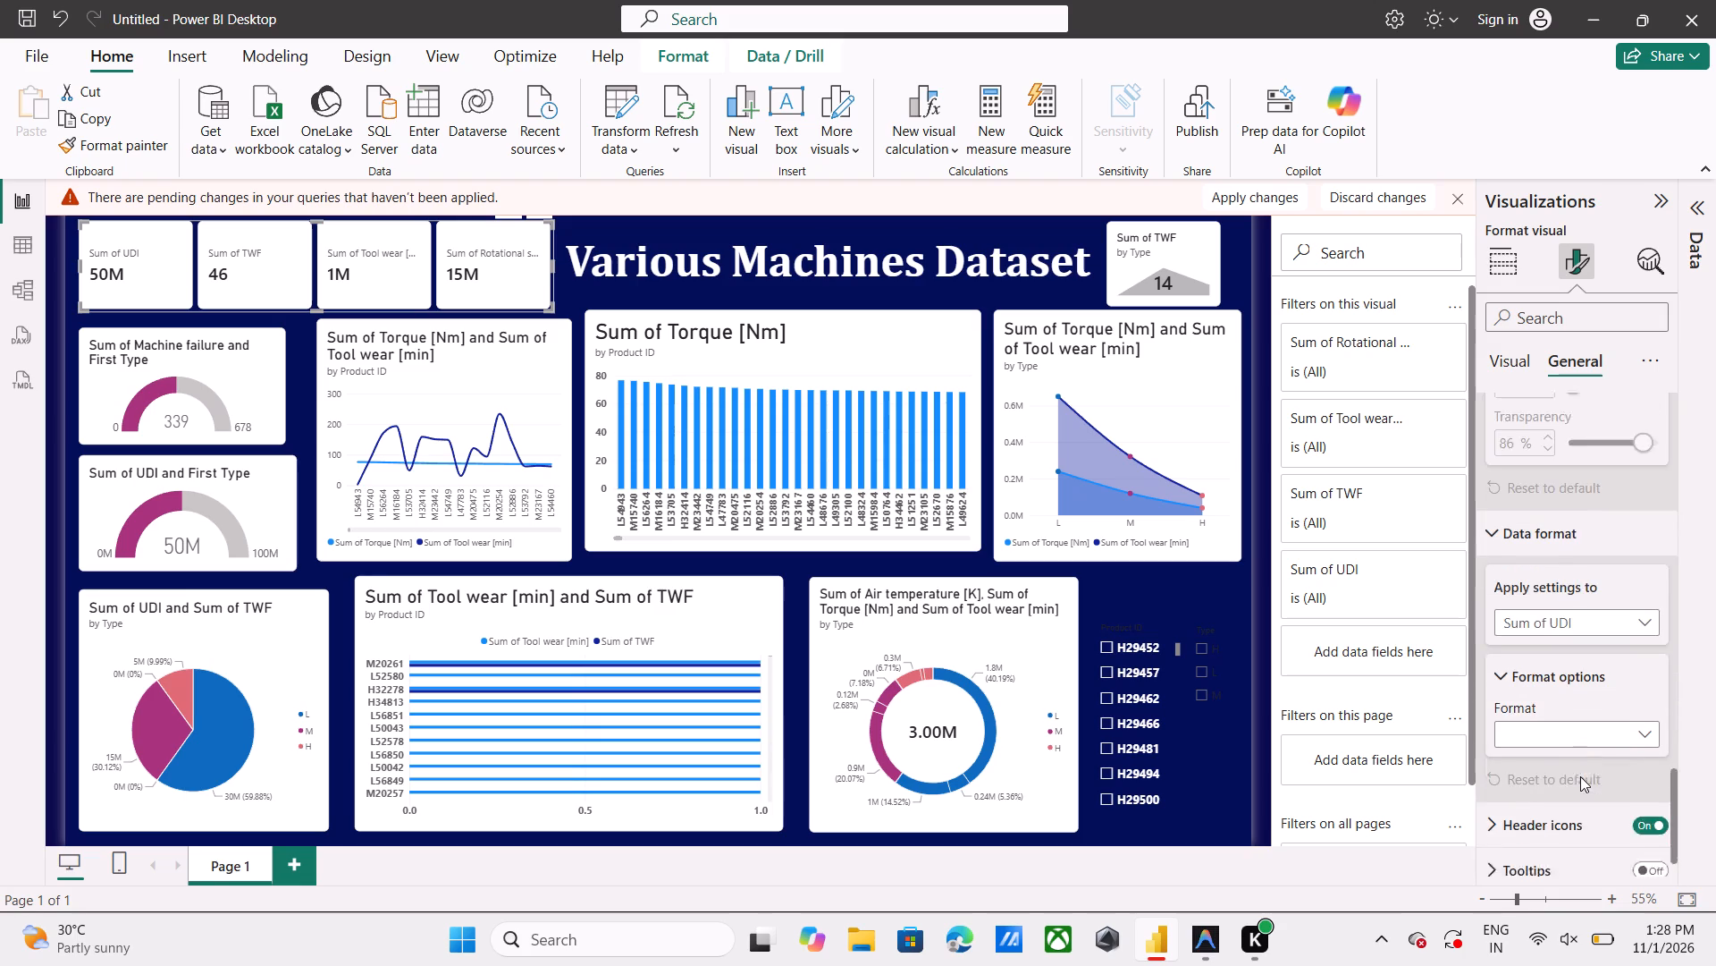
{"action": "scroll", "coordinate": [1580, 776], "scroll_direction": "down", "scroll_amount": 1}
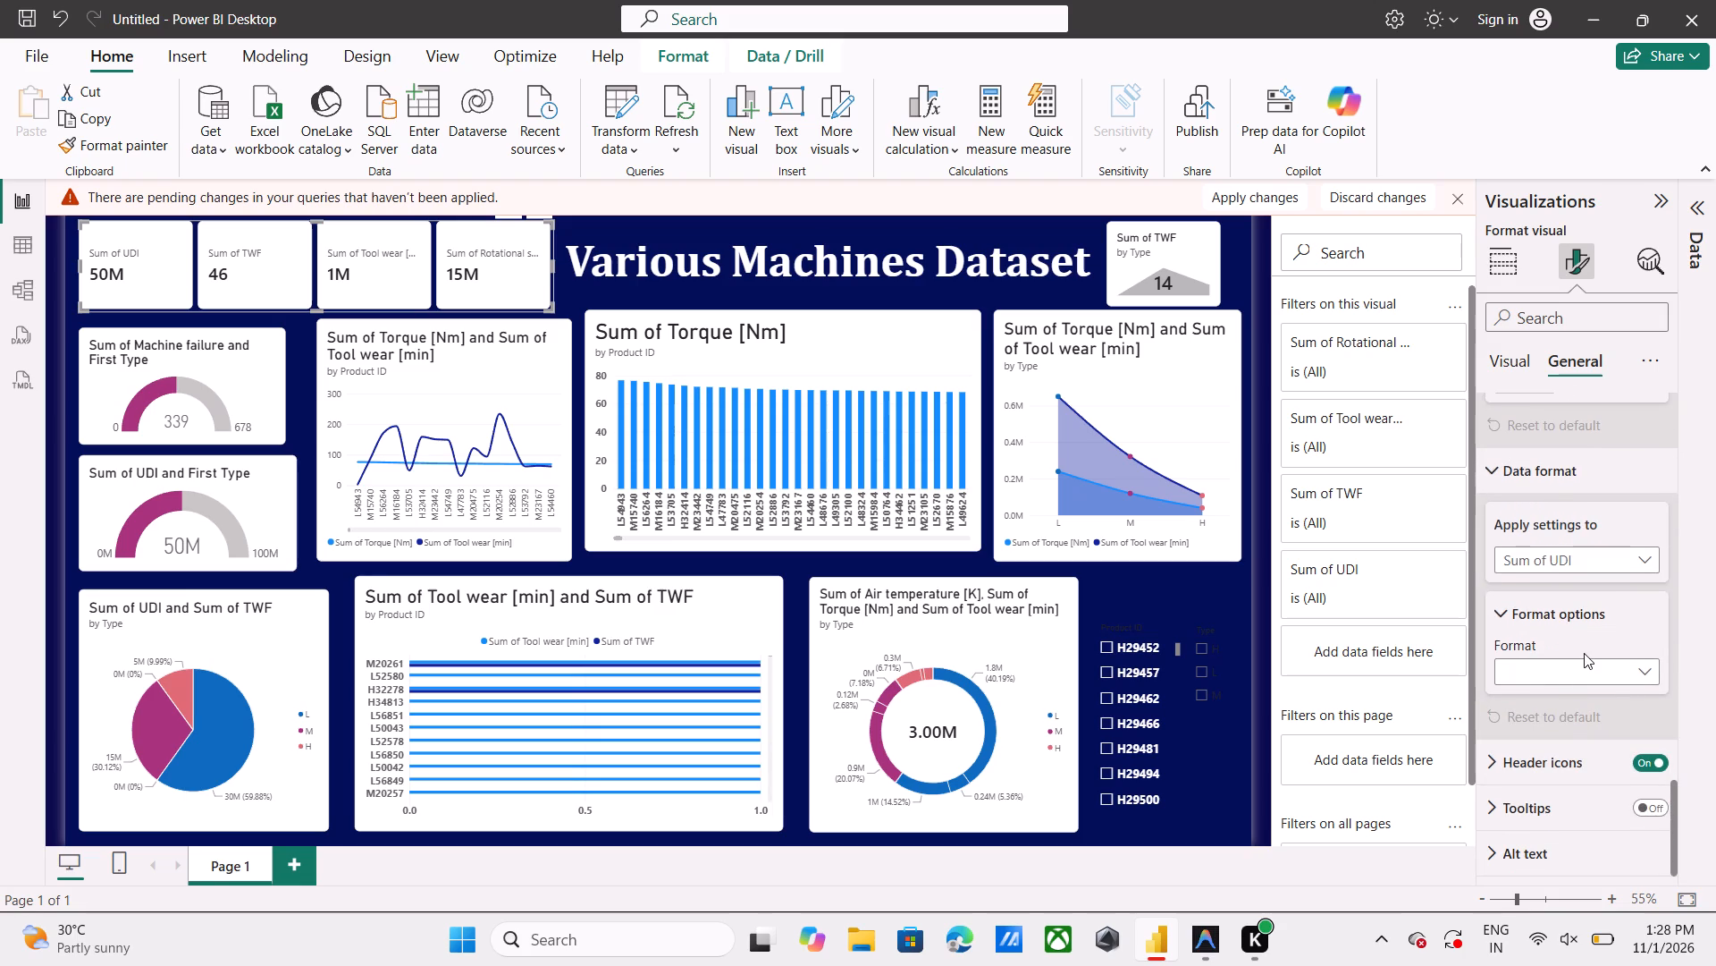
{"action": "left_click", "coordinate": [1586, 670]}
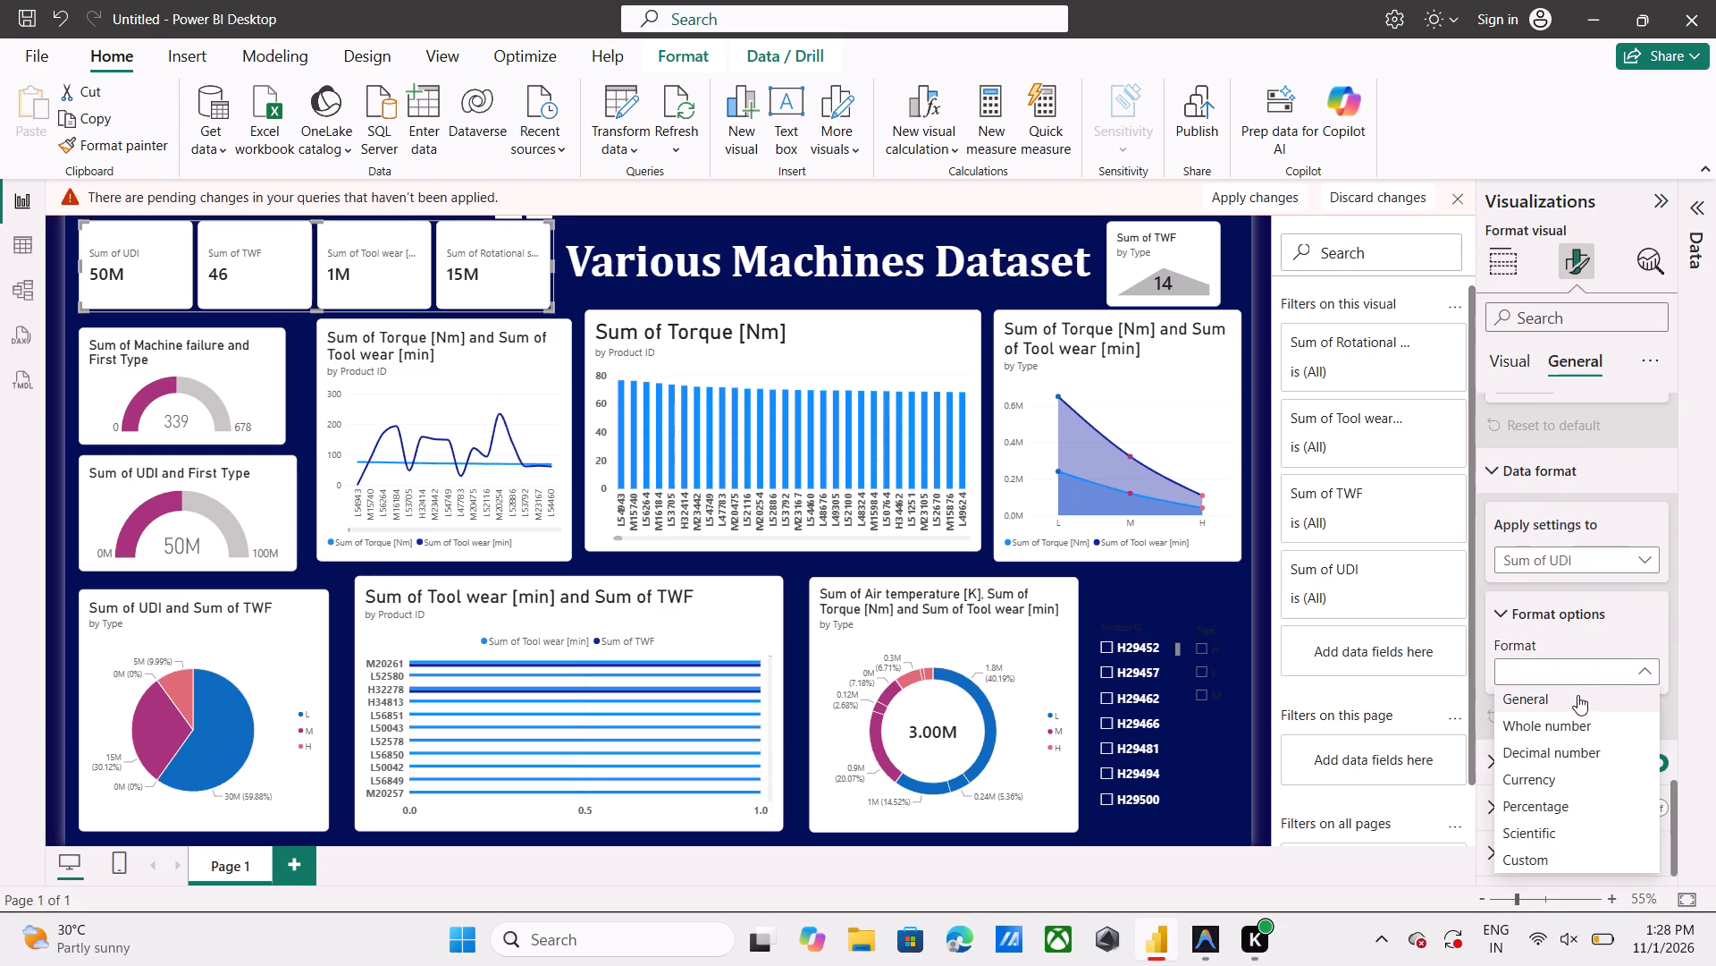
{"action": "left_click", "coordinate": [1577, 698]}
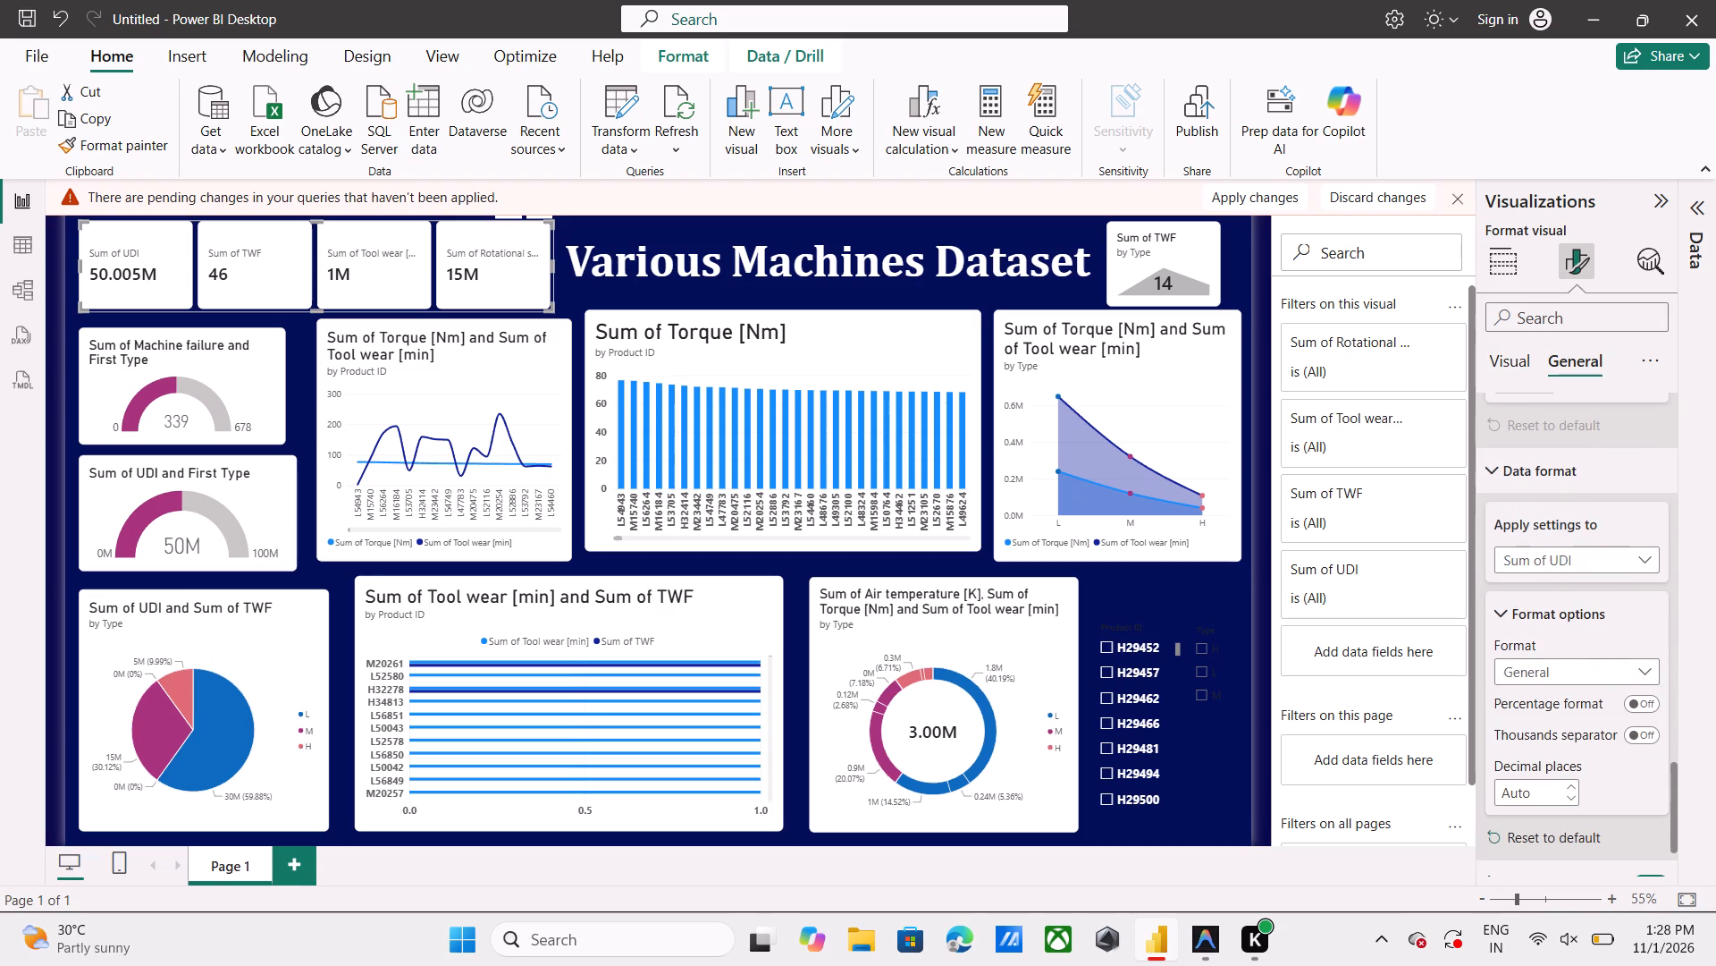
{"action": "left_click", "coordinate": [1645, 671]}
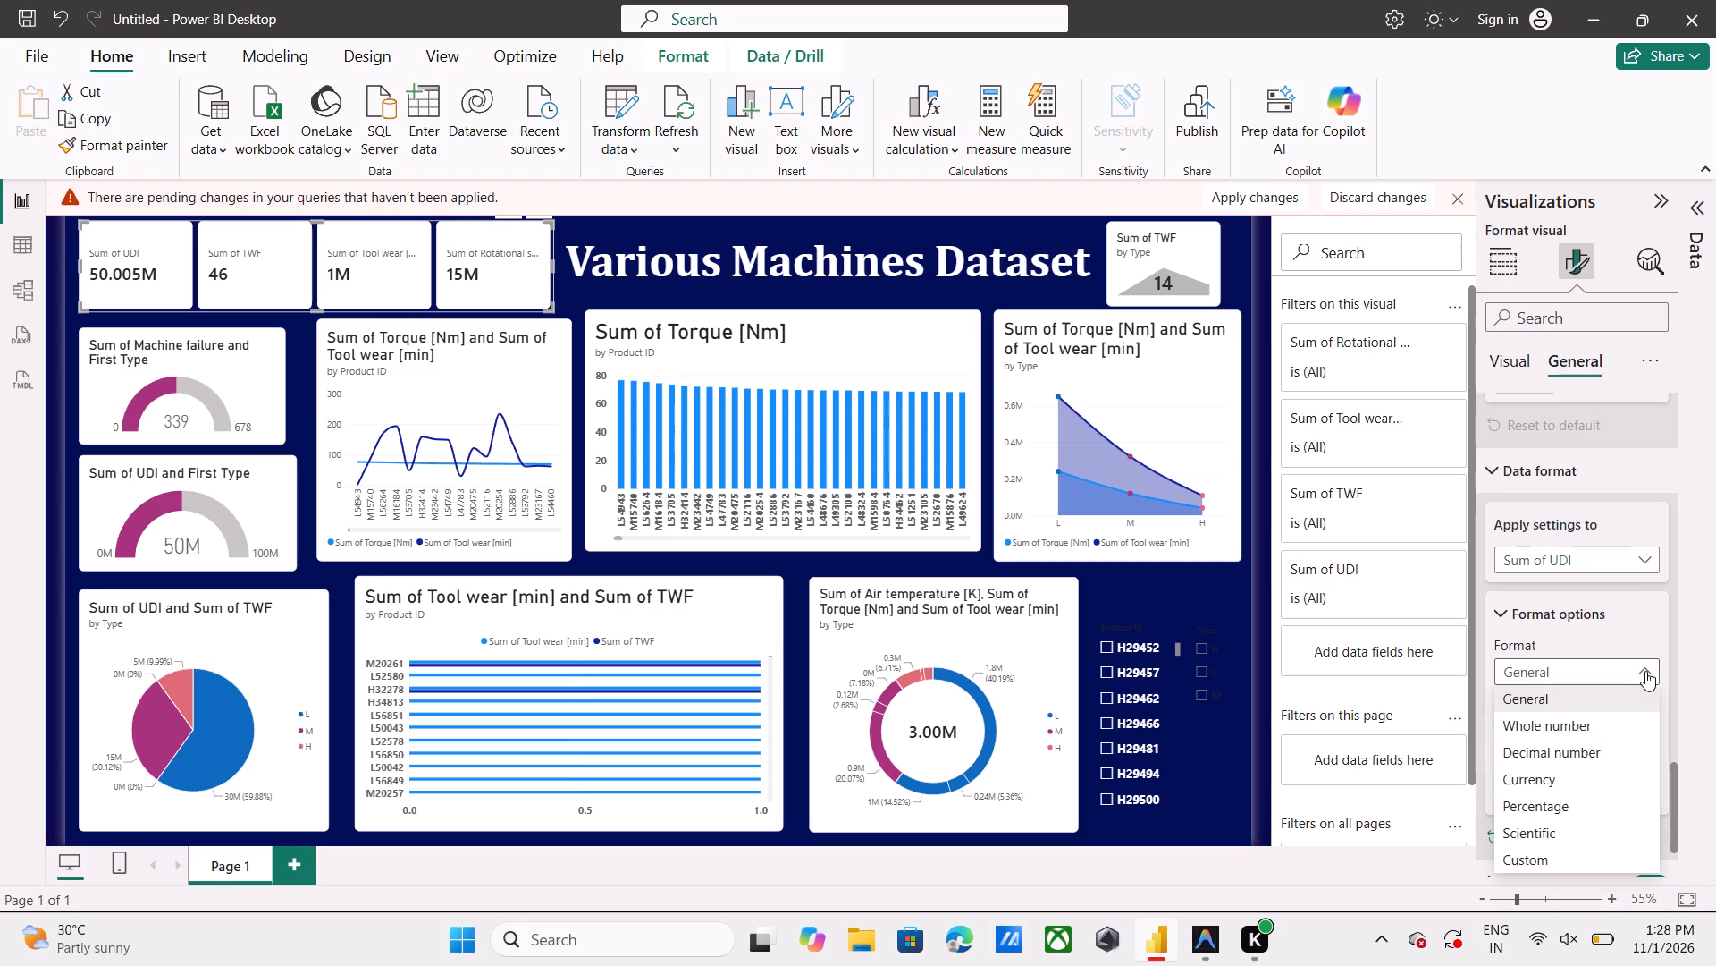
{"action": "left_click", "coordinate": [1609, 733]}
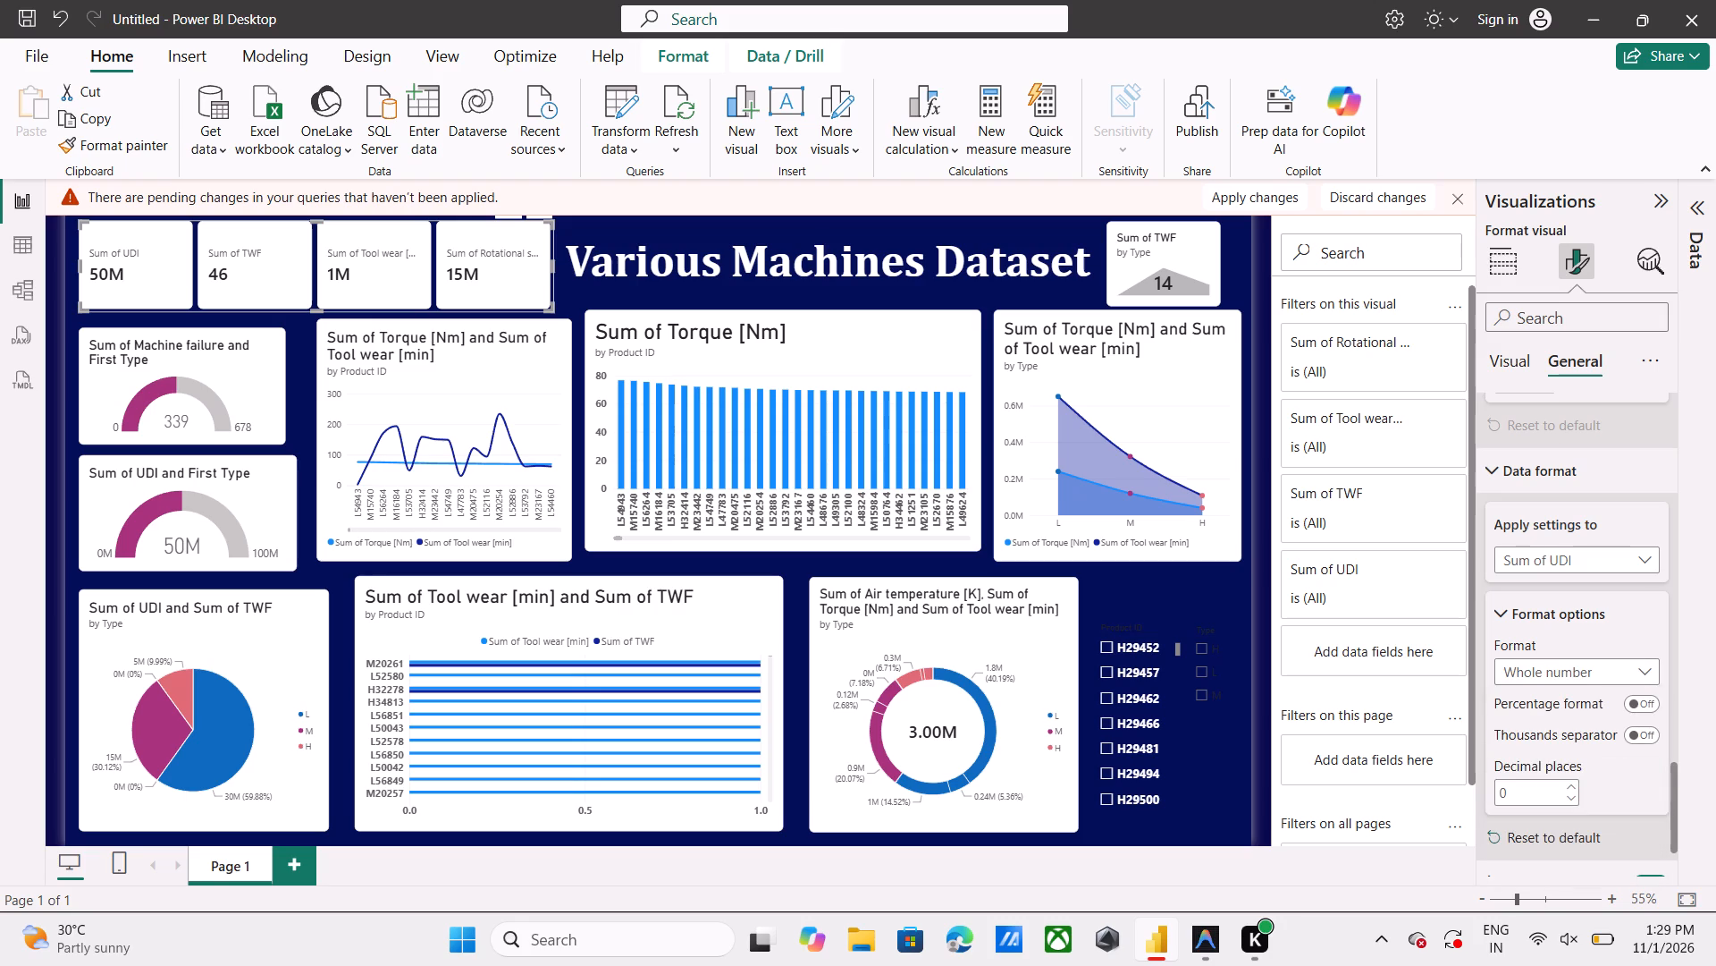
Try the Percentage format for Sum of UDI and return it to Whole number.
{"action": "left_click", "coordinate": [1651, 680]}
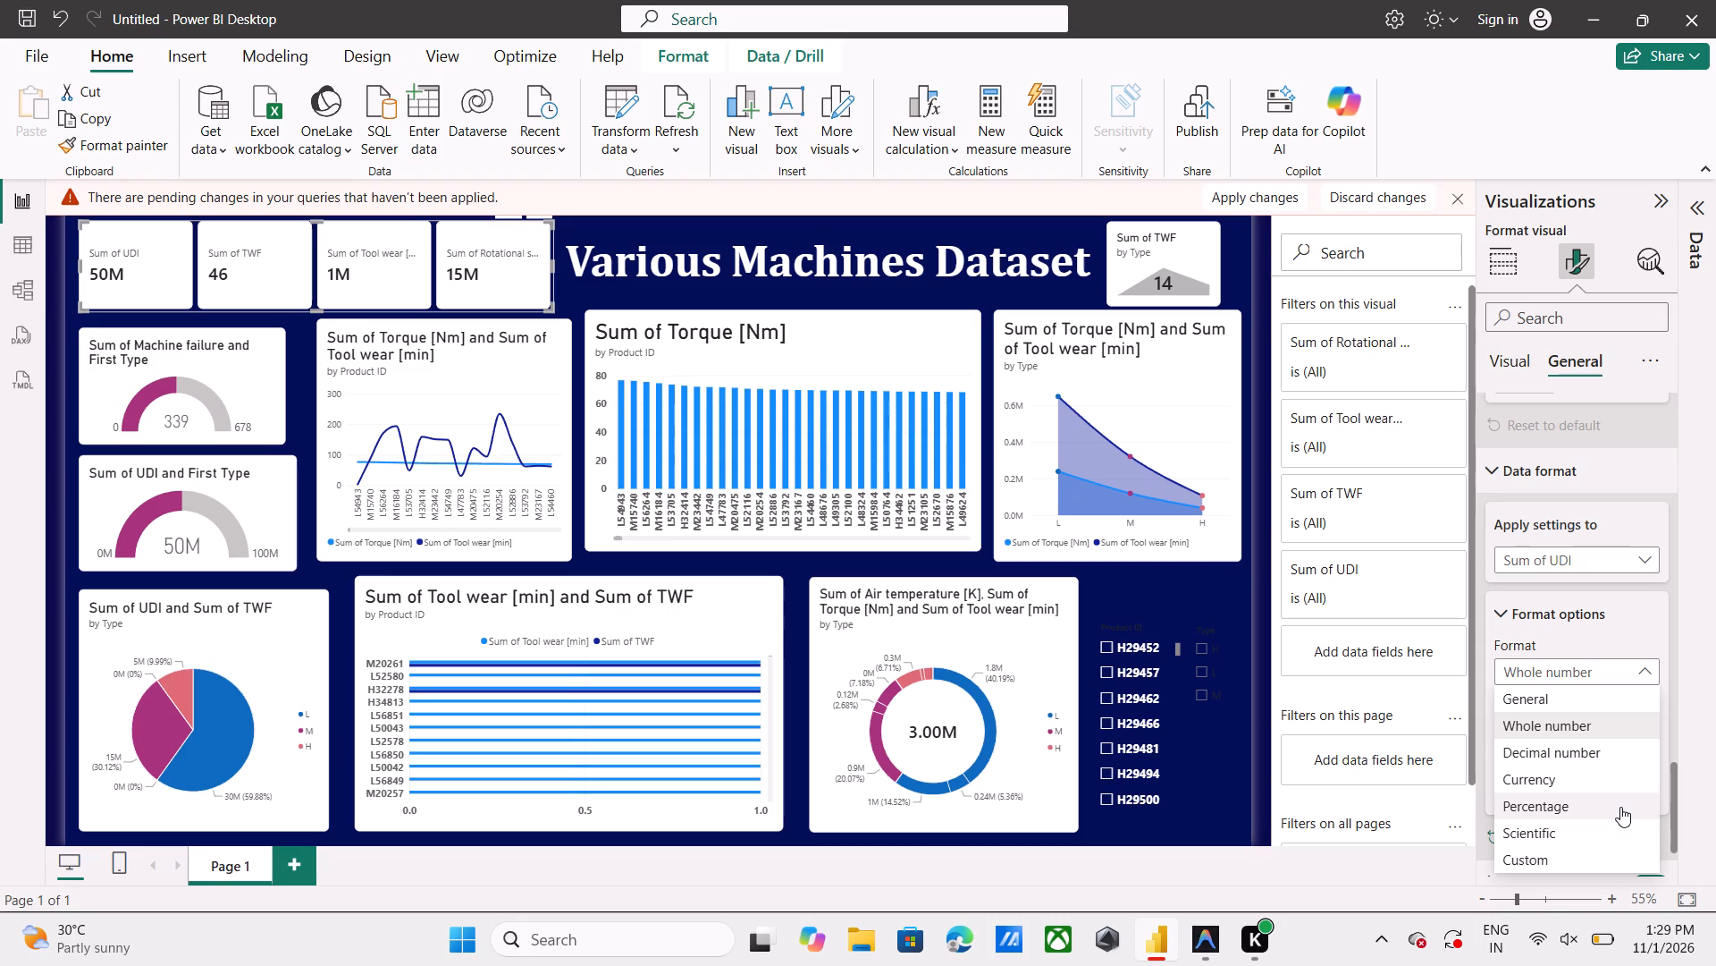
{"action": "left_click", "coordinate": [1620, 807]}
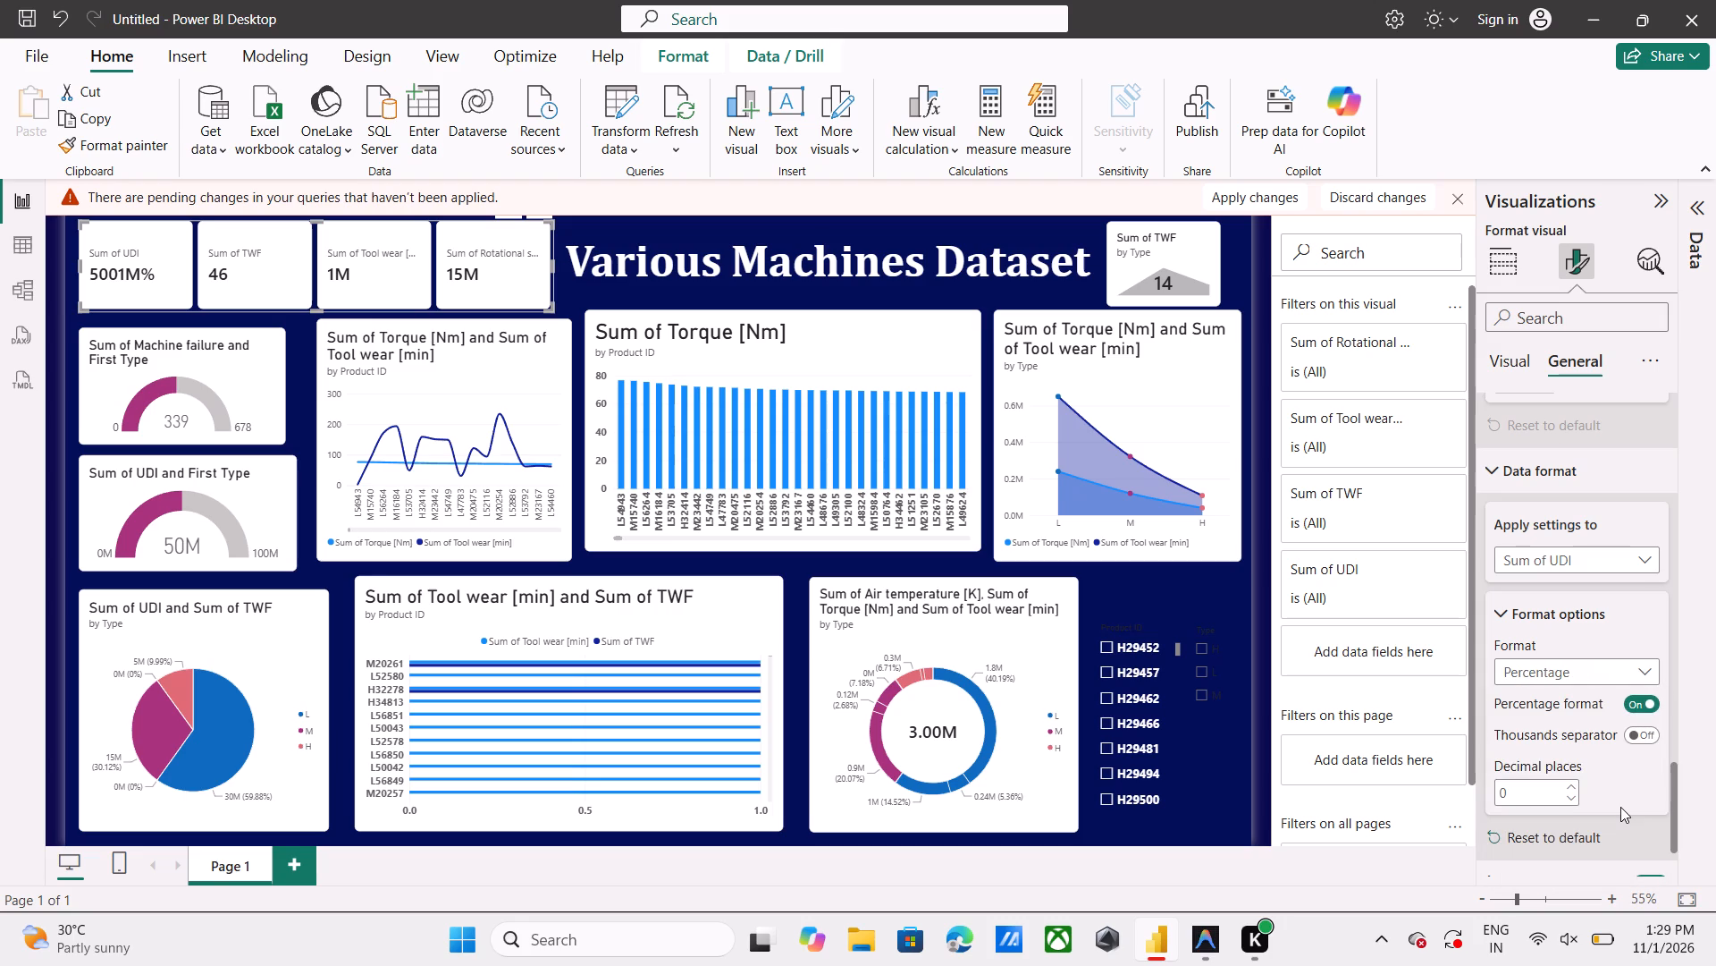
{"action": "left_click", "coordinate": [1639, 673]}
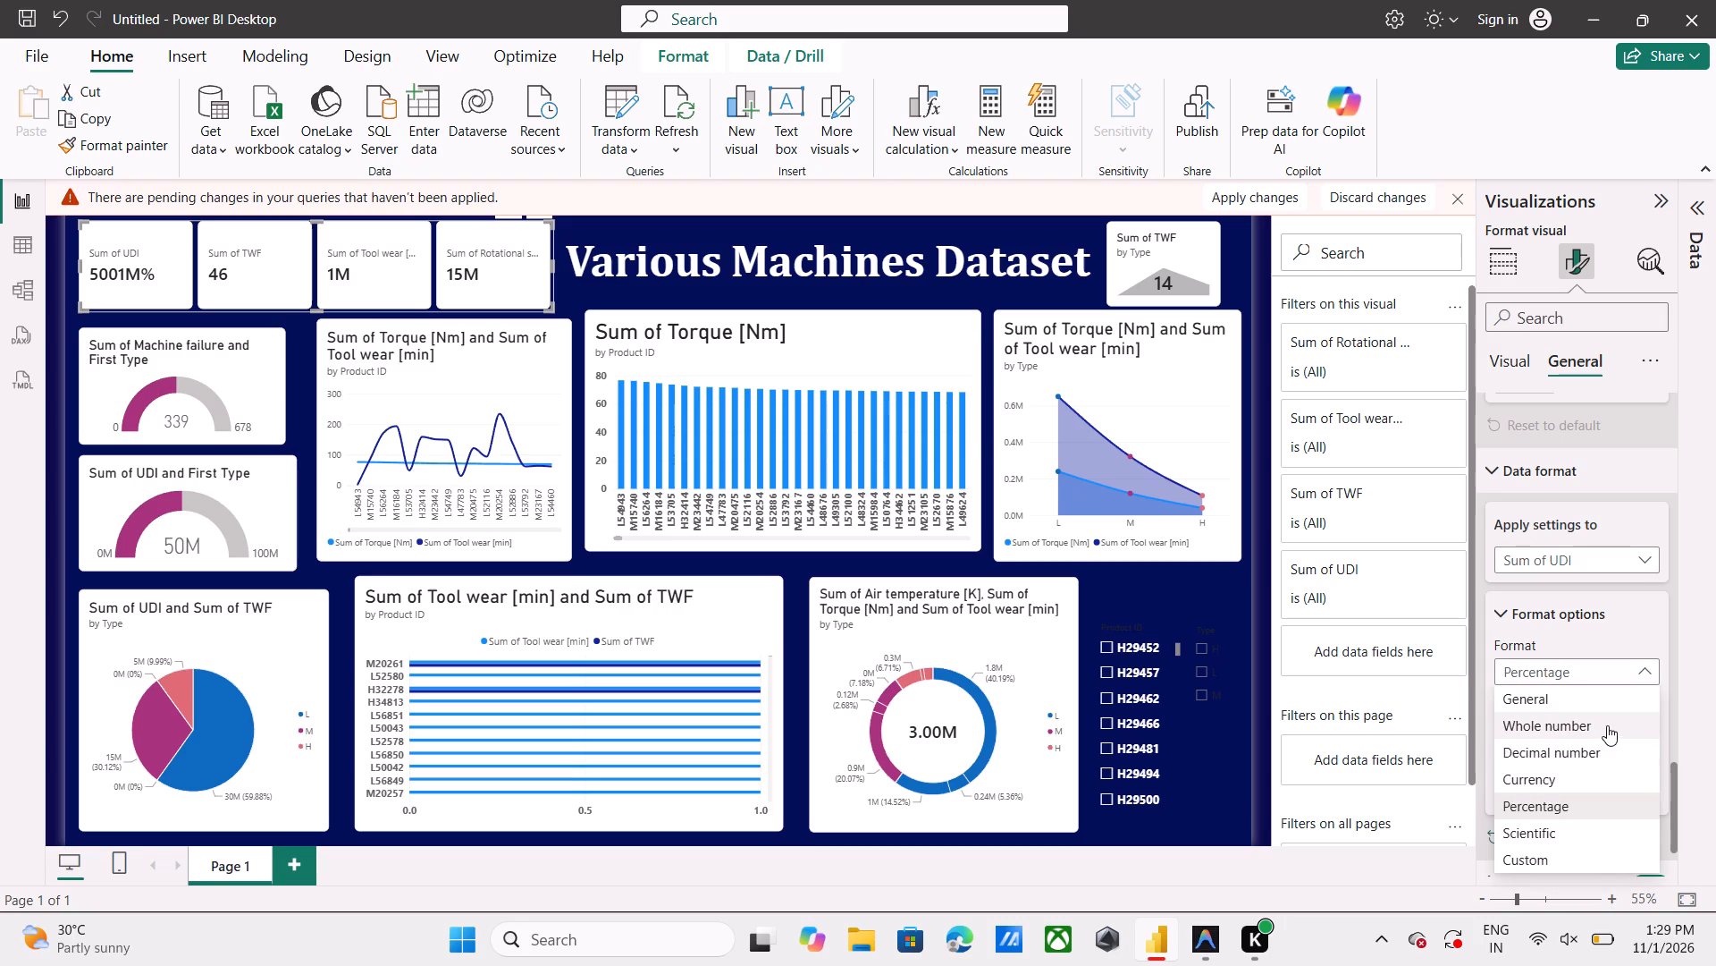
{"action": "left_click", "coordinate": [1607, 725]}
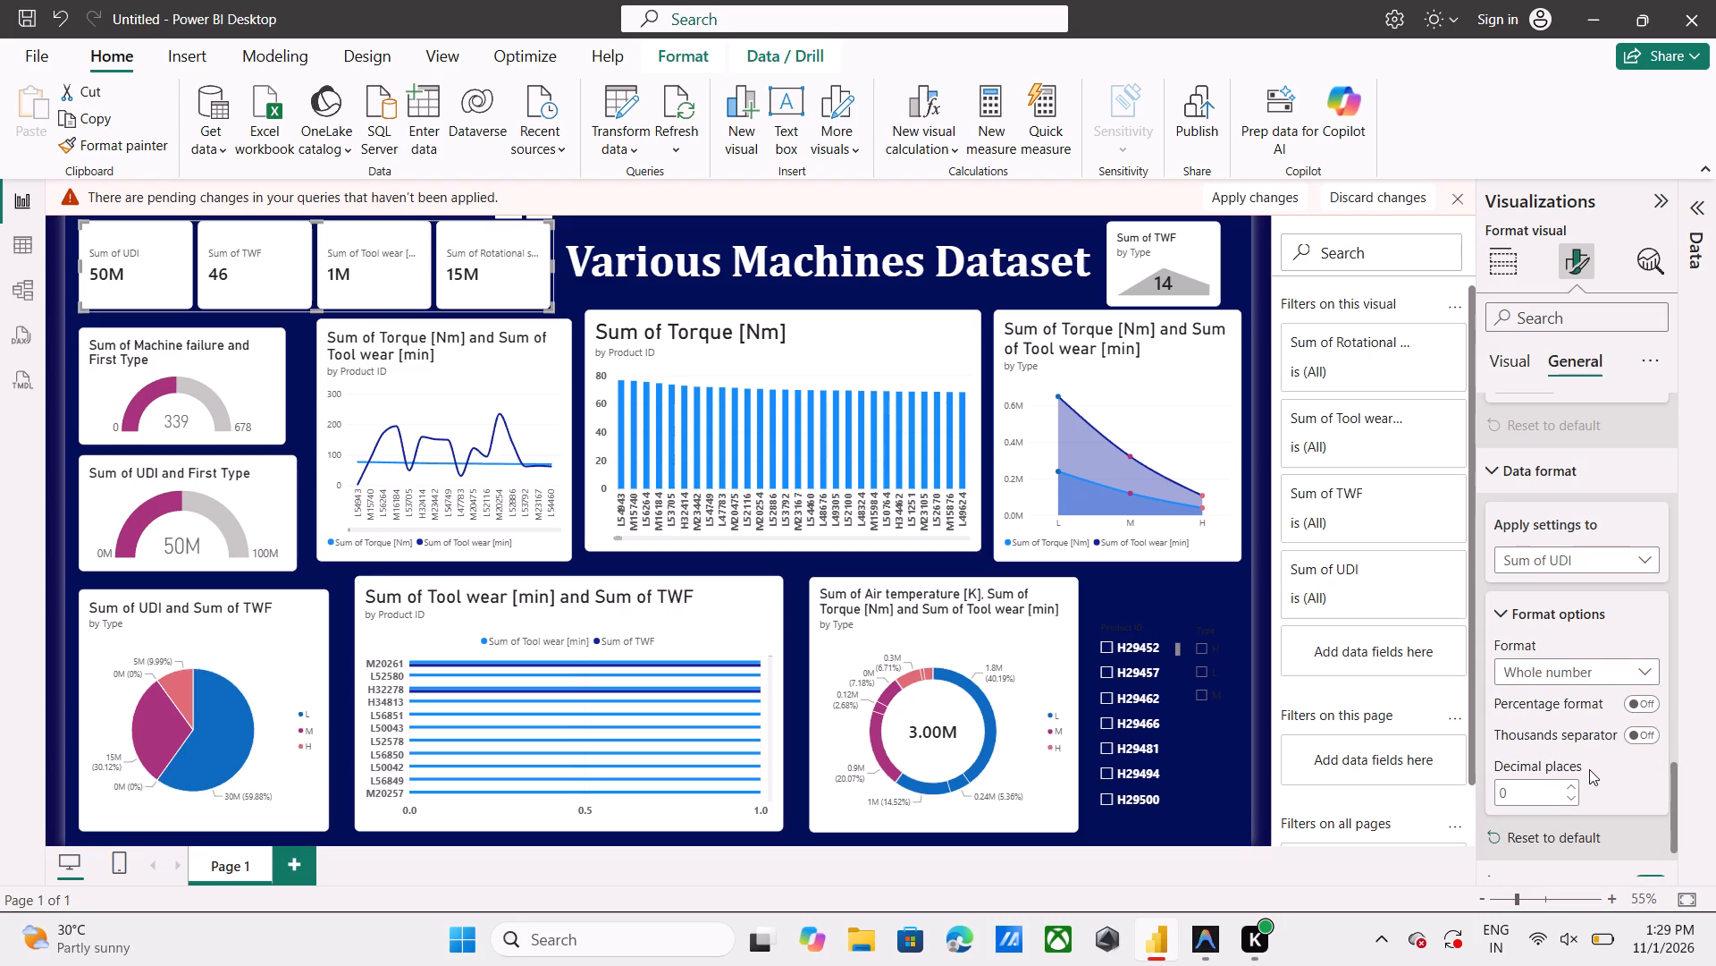
Set the transparency of the multi-card visual's header icons to 29%.
{"action": "scroll", "coordinate": [1589, 771], "scroll_direction": "down", "scroll_amount": 2}
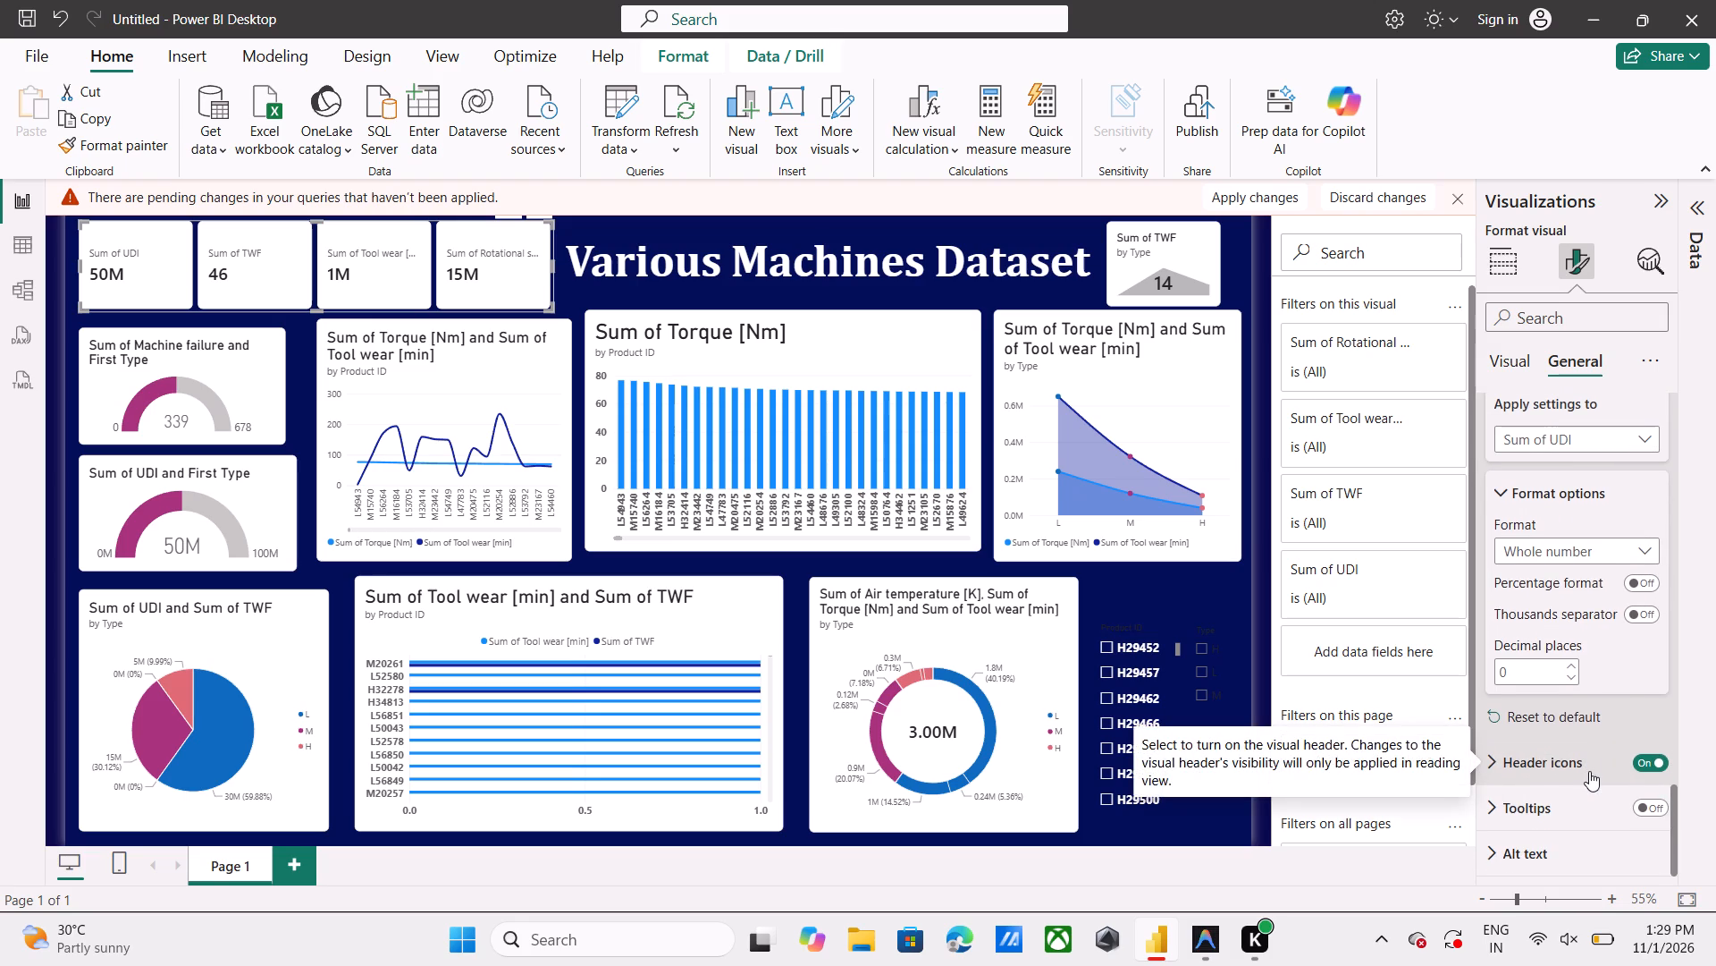
{"action": "left_click", "coordinate": [1588, 771]}
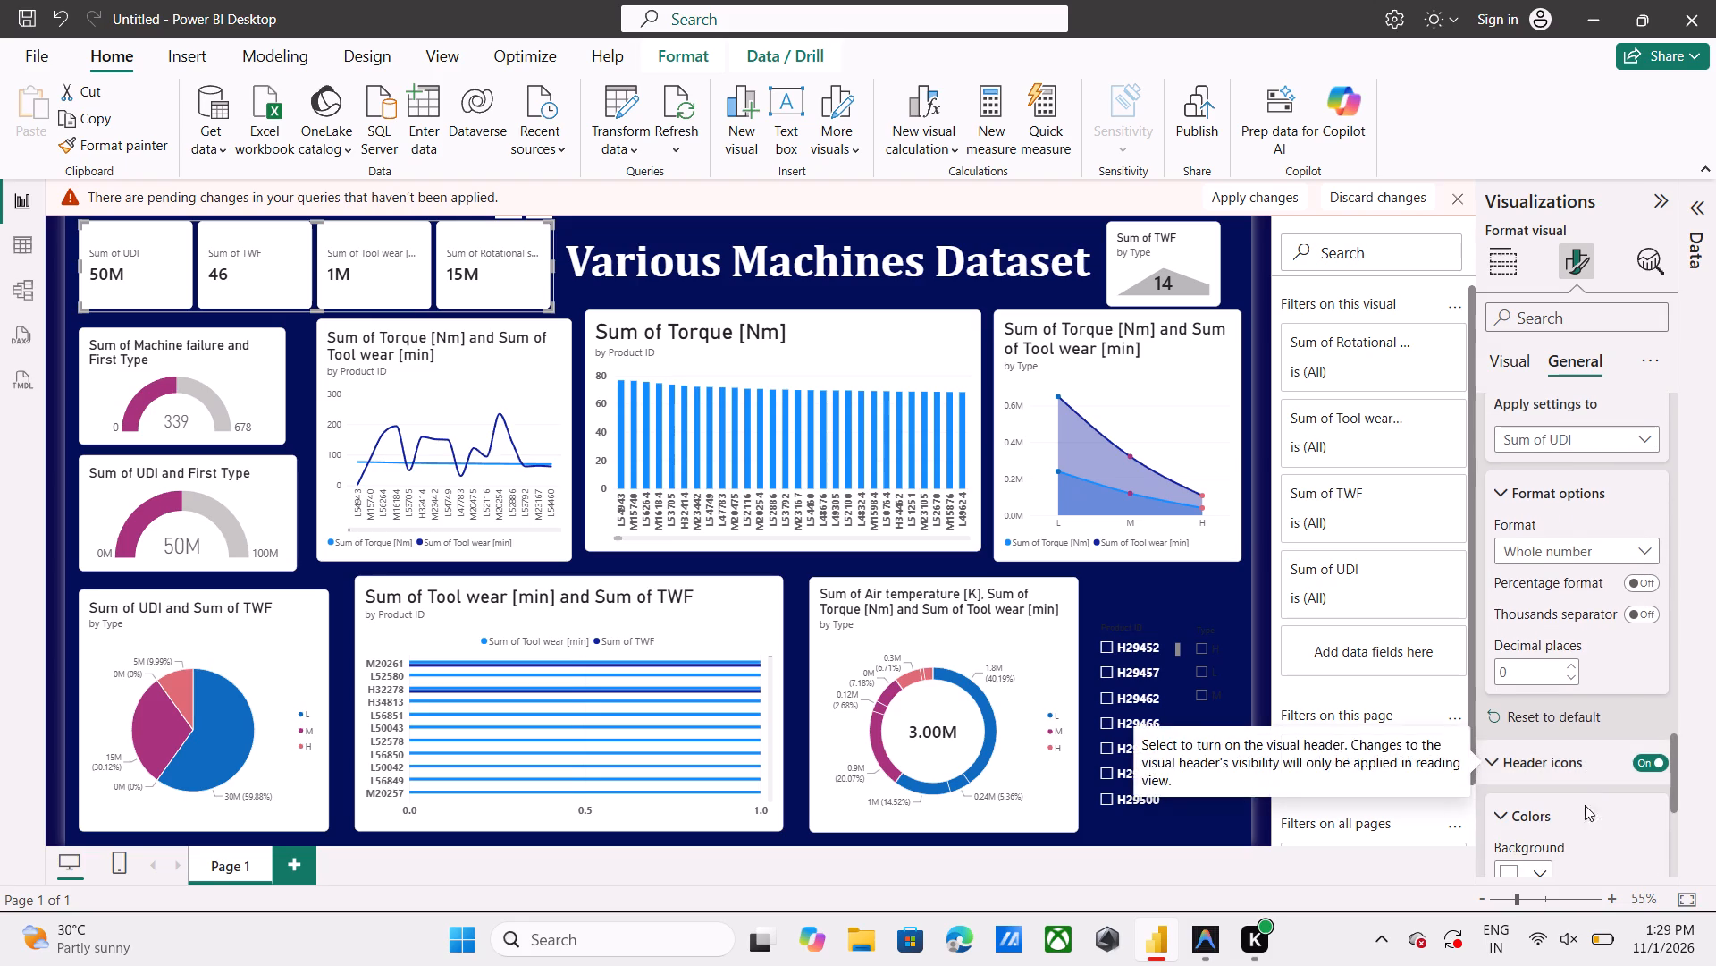
{"action": "scroll", "coordinate": [1585, 819], "scroll_direction": "down", "scroll_amount": 3}
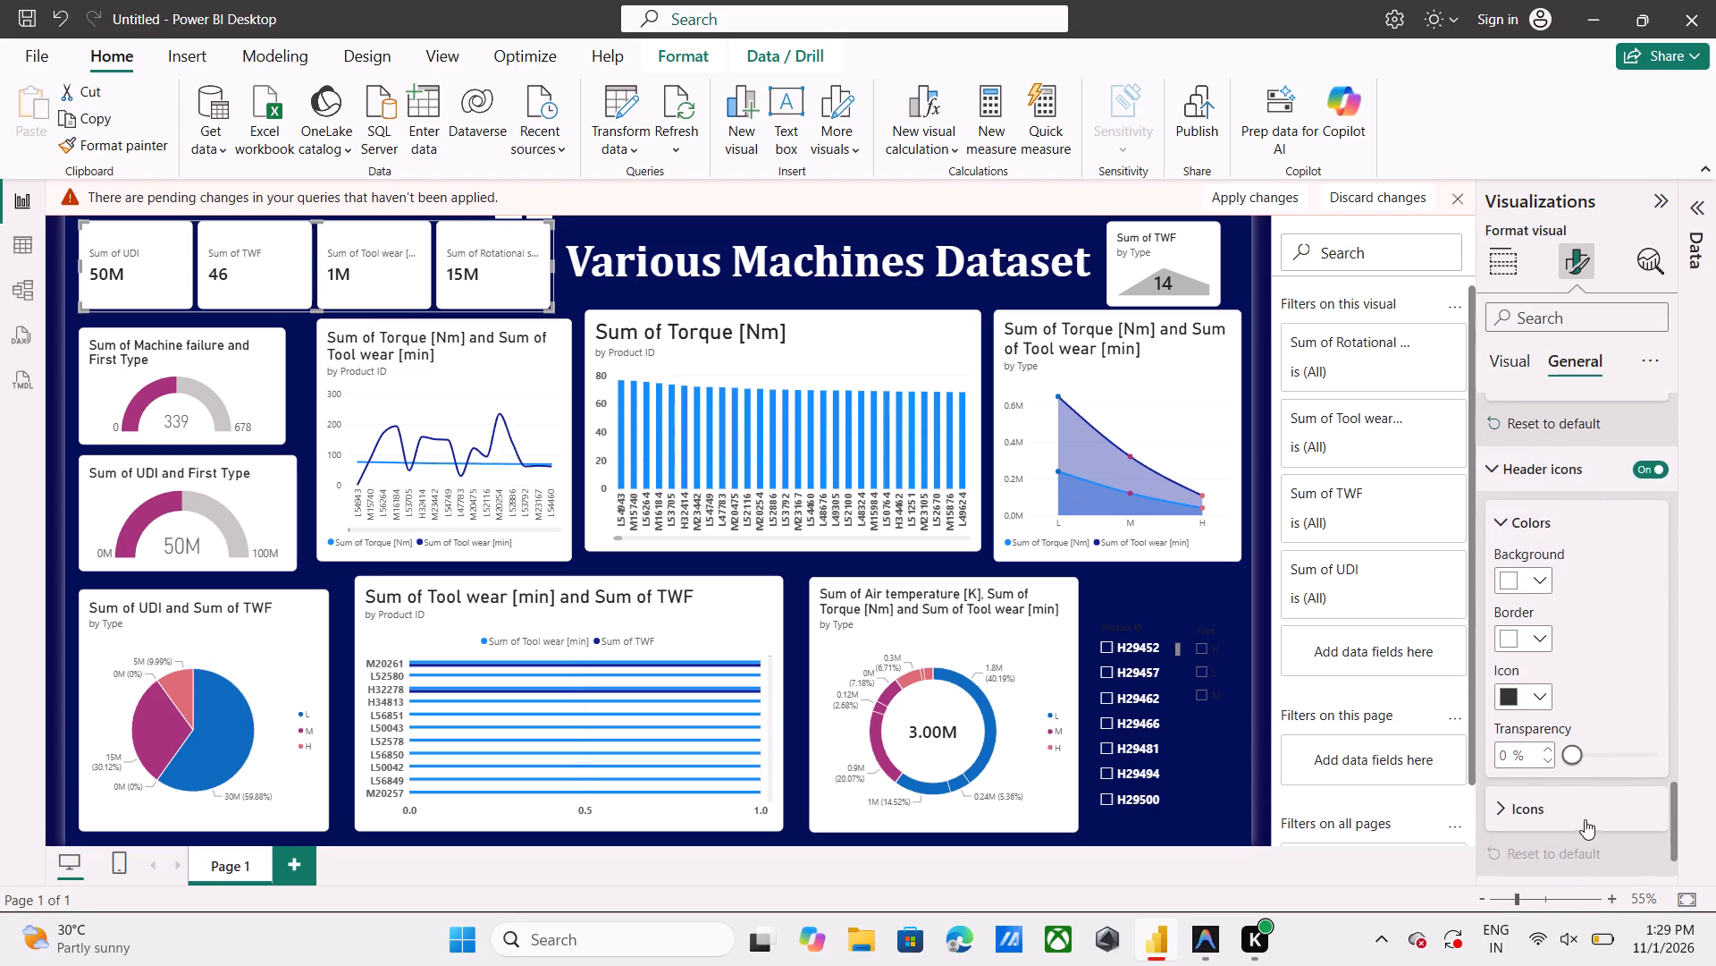
{"action": "scroll", "coordinate": [1585, 819], "scroll_direction": "down", "scroll_amount": 1}
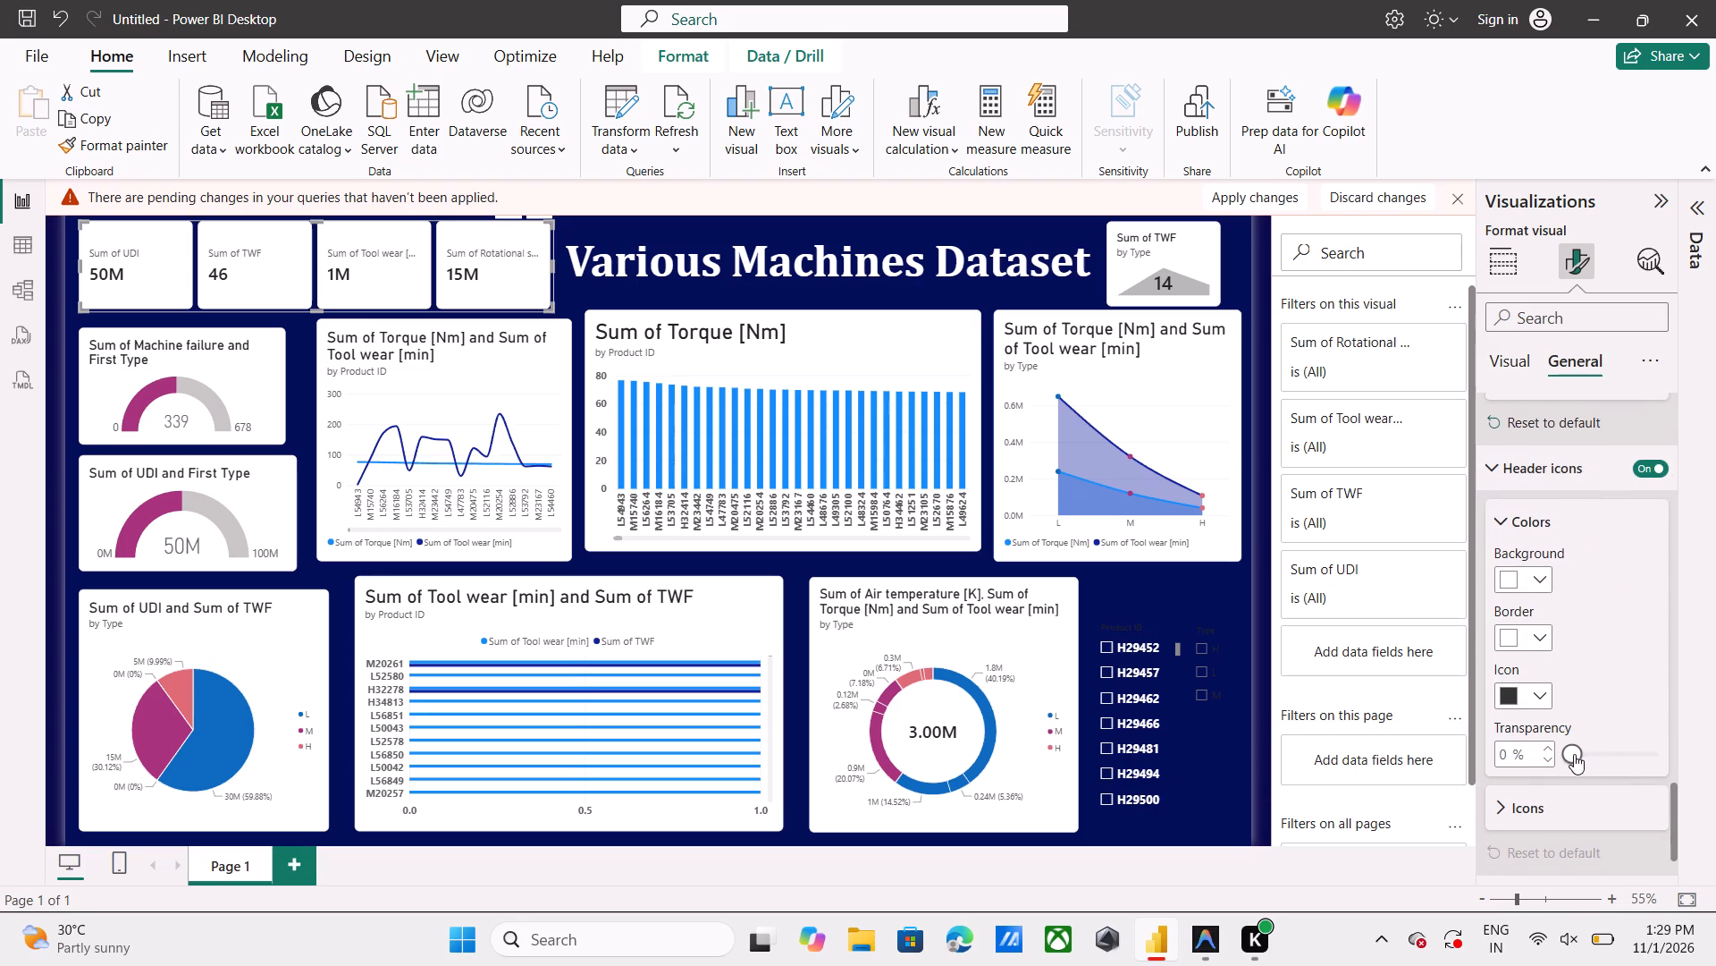
{"action": "left_click_drag", "start_coordinate": [1570, 753], "coordinate": [1596, 751]}
Review which header icons are enabled for the multi-card visual.
{"action": "scroll", "coordinate": [1586, 799], "scroll_direction": "down", "scroll_amount": 2}
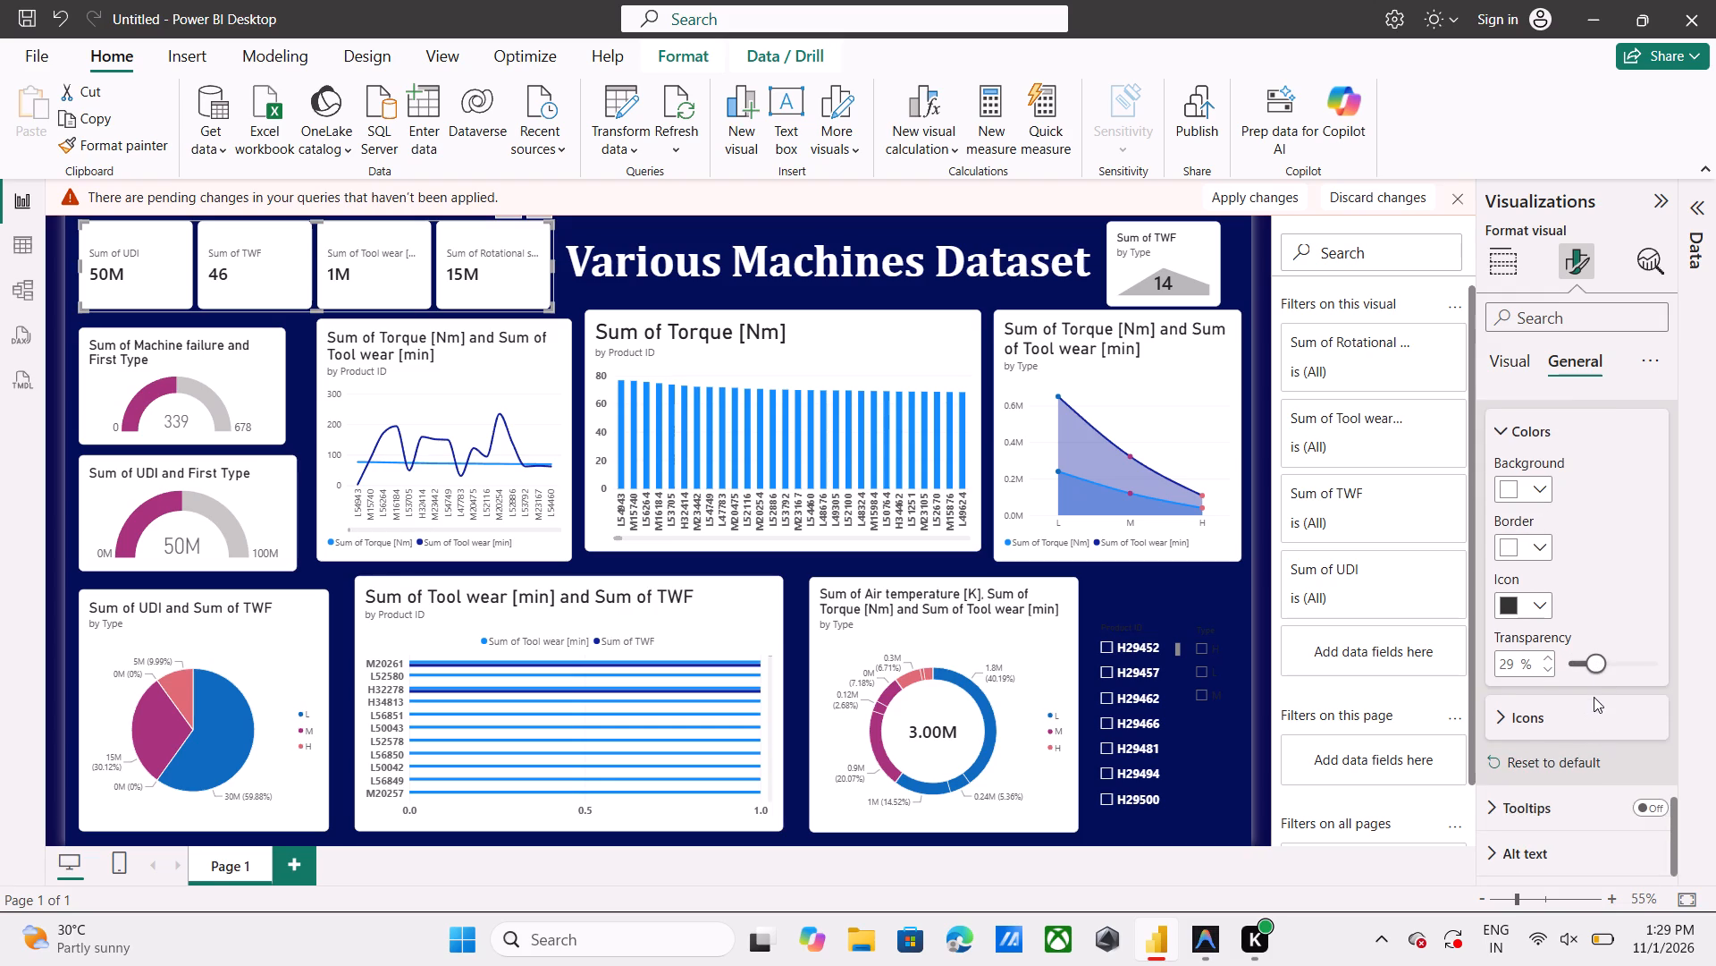
{"action": "left_click", "coordinate": [1597, 716]}
{"action": "scroll", "coordinate": [1591, 777], "scroll_direction": "down", "scroll_amount": 1}
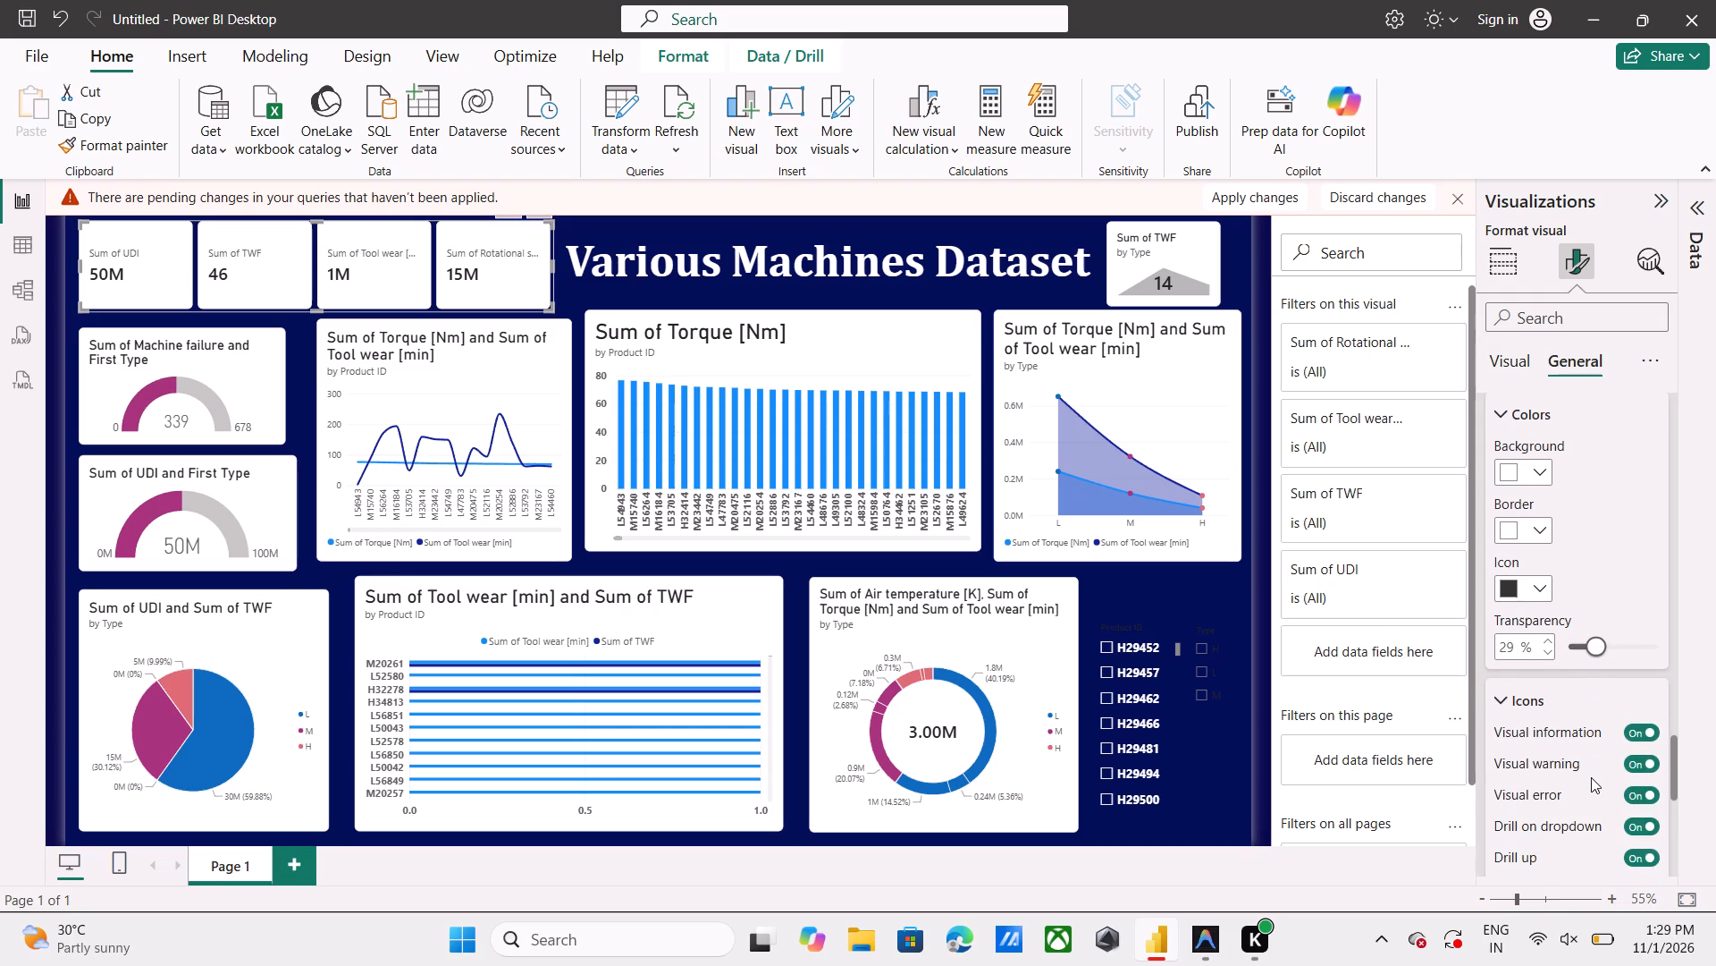
{"action": "scroll", "coordinate": [1591, 777], "scroll_direction": "down", "scroll_amount": 5}
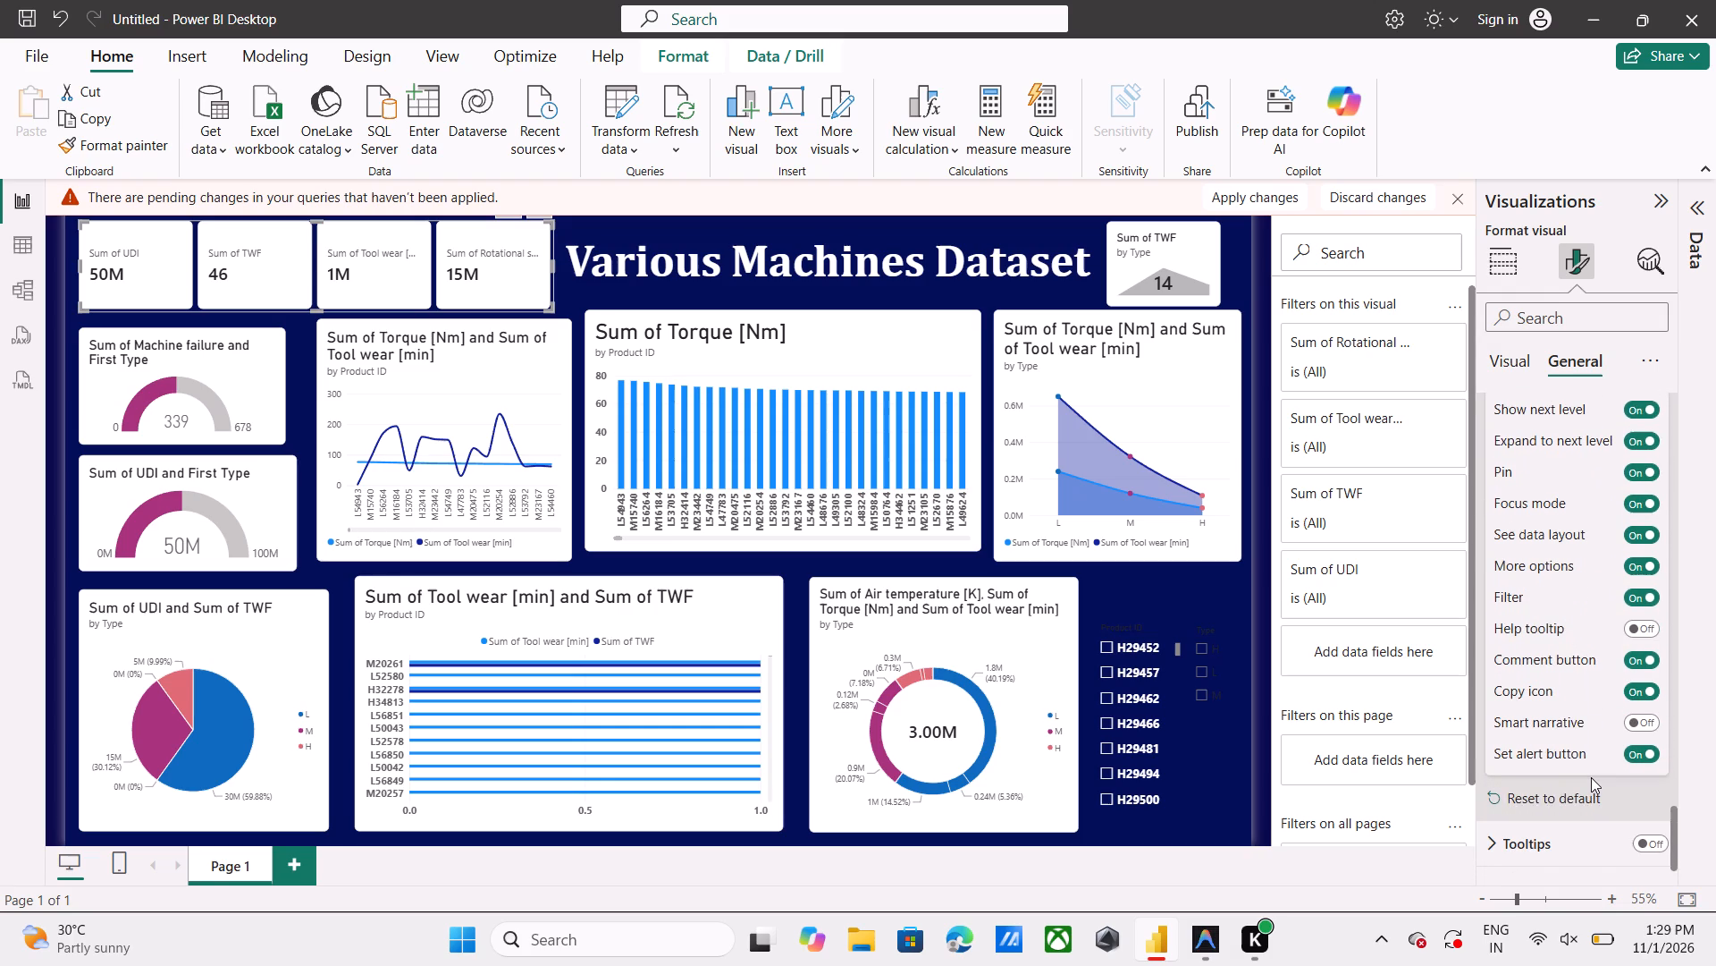
Turn on tooltips for the multi-card visual.
{"action": "left_click", "coordinate": [1586, 815]}
{"action": "scroll", "coordinate": [1586, 815], "scroll_direction": "down", "scroll_amount": 3}
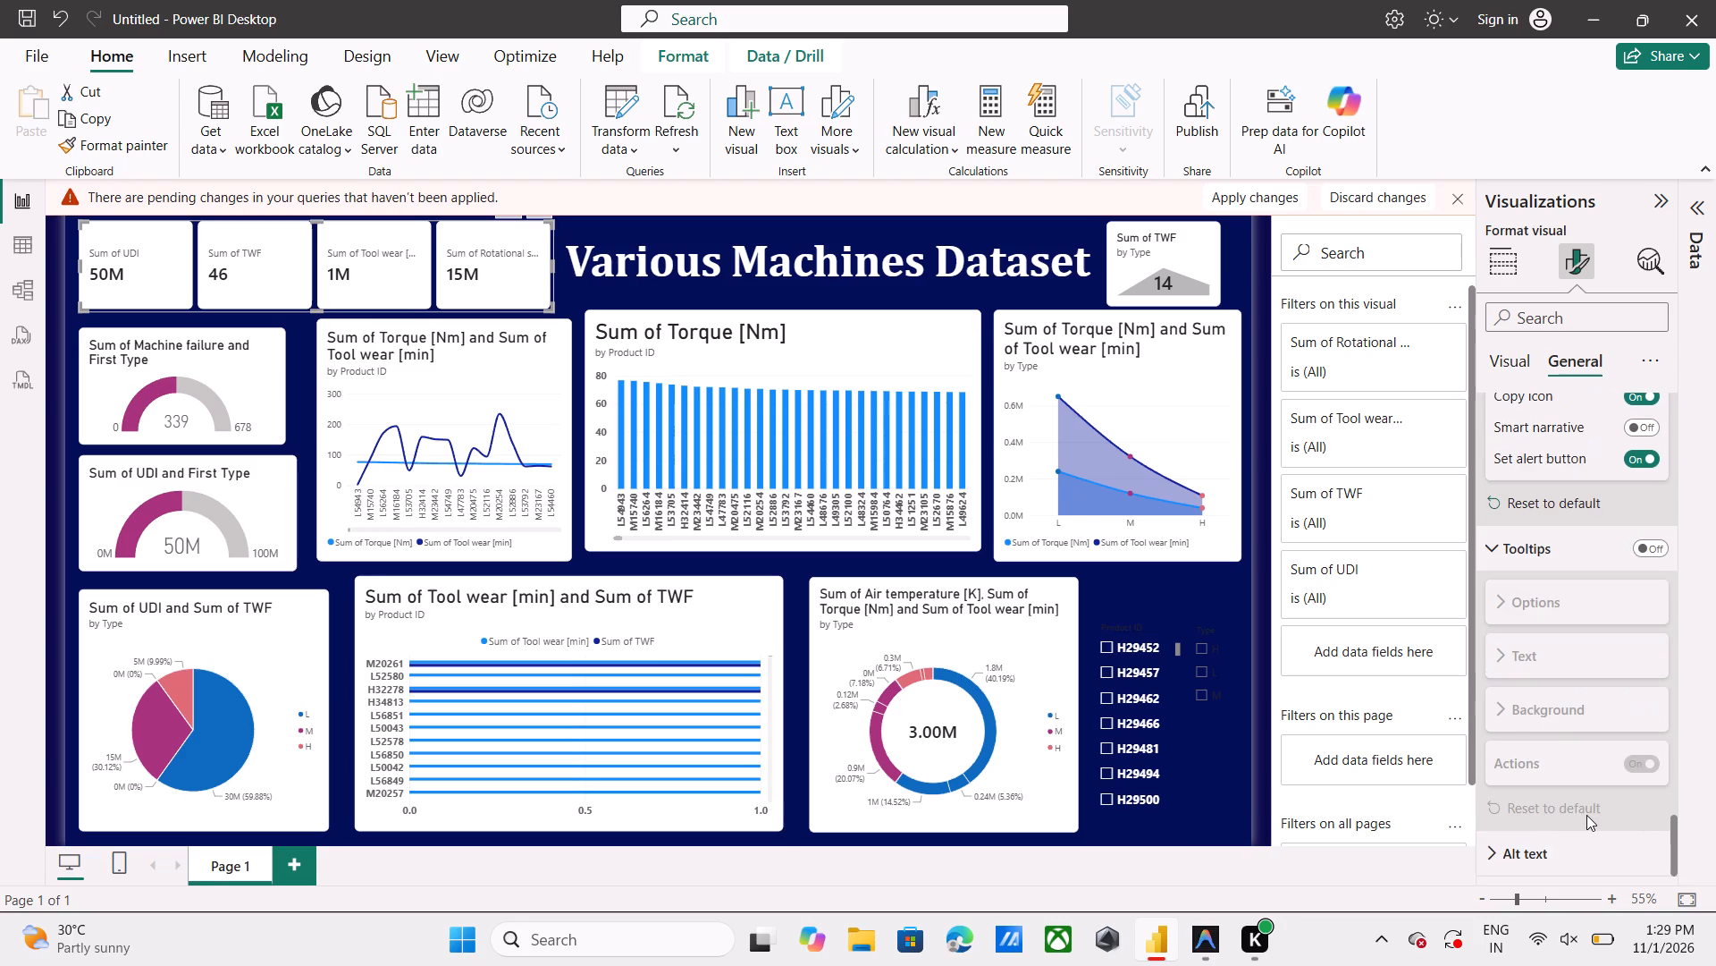
{"action": "scroll", "coordinate": [1586, 815], "scroll_direction": "up", "scroll_amount": 1}
{"action": "left_click", "coordinate": [1661, 648]}
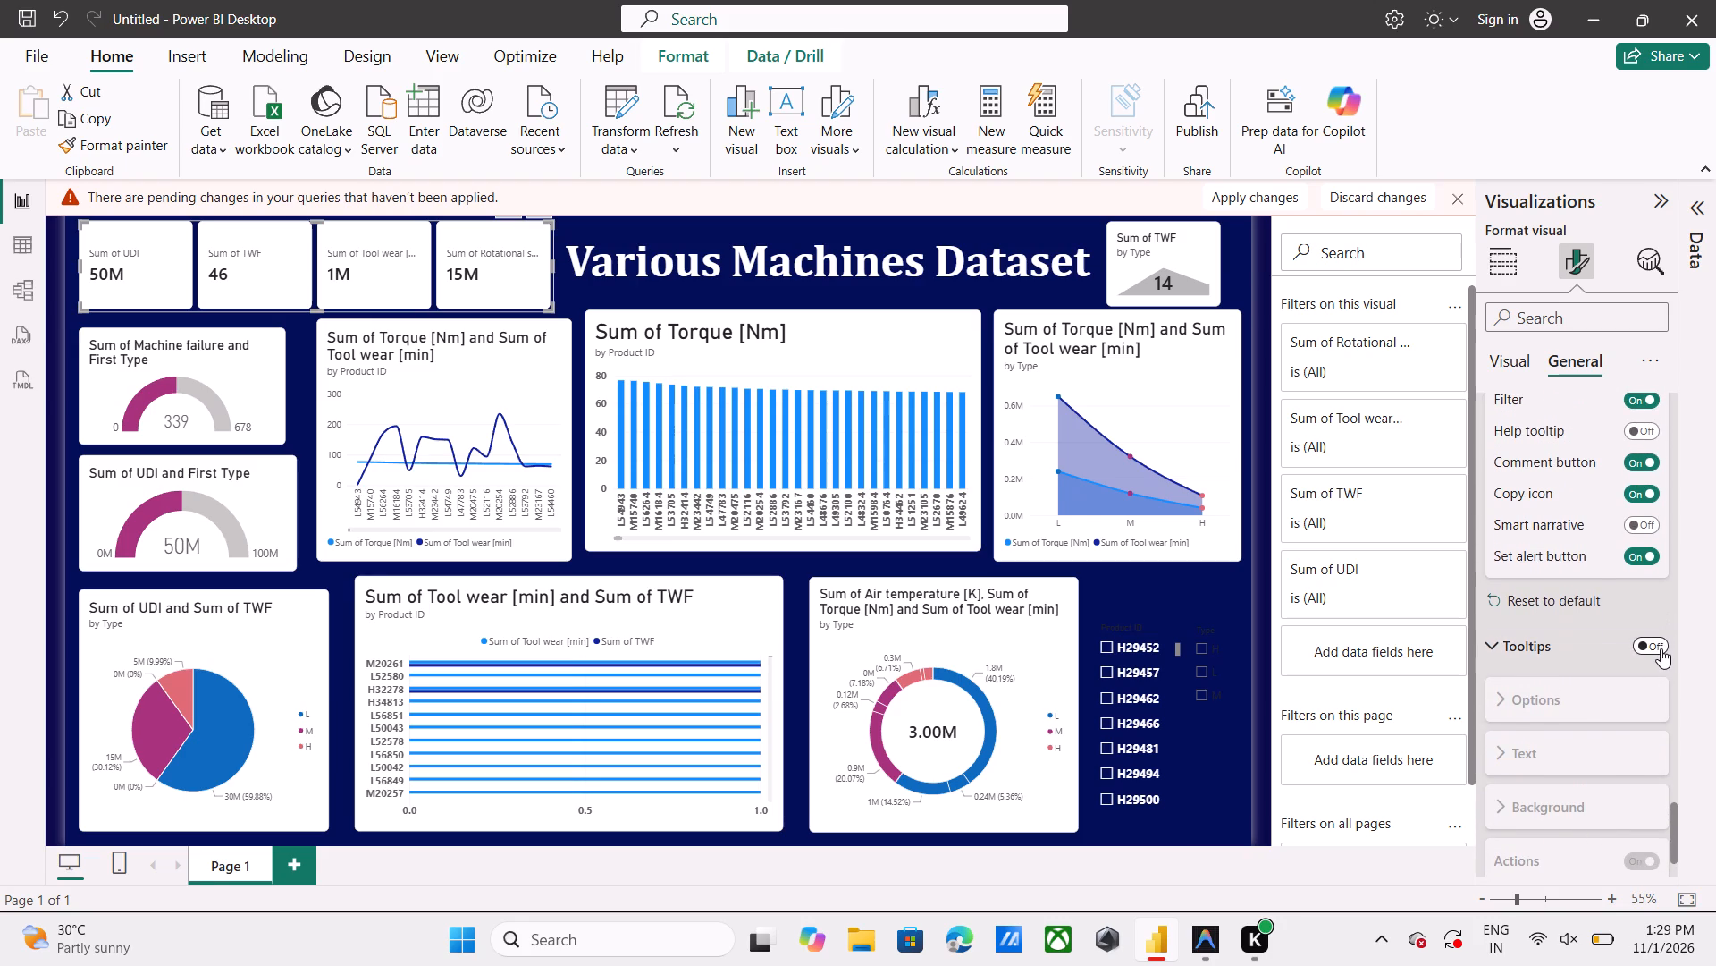
Set the multi-card visual's tooltip text size to 11.
{"action": "scroll", "coordinate": [1611, 815], "scroll_direction": "down", "scroll_amount": 3}
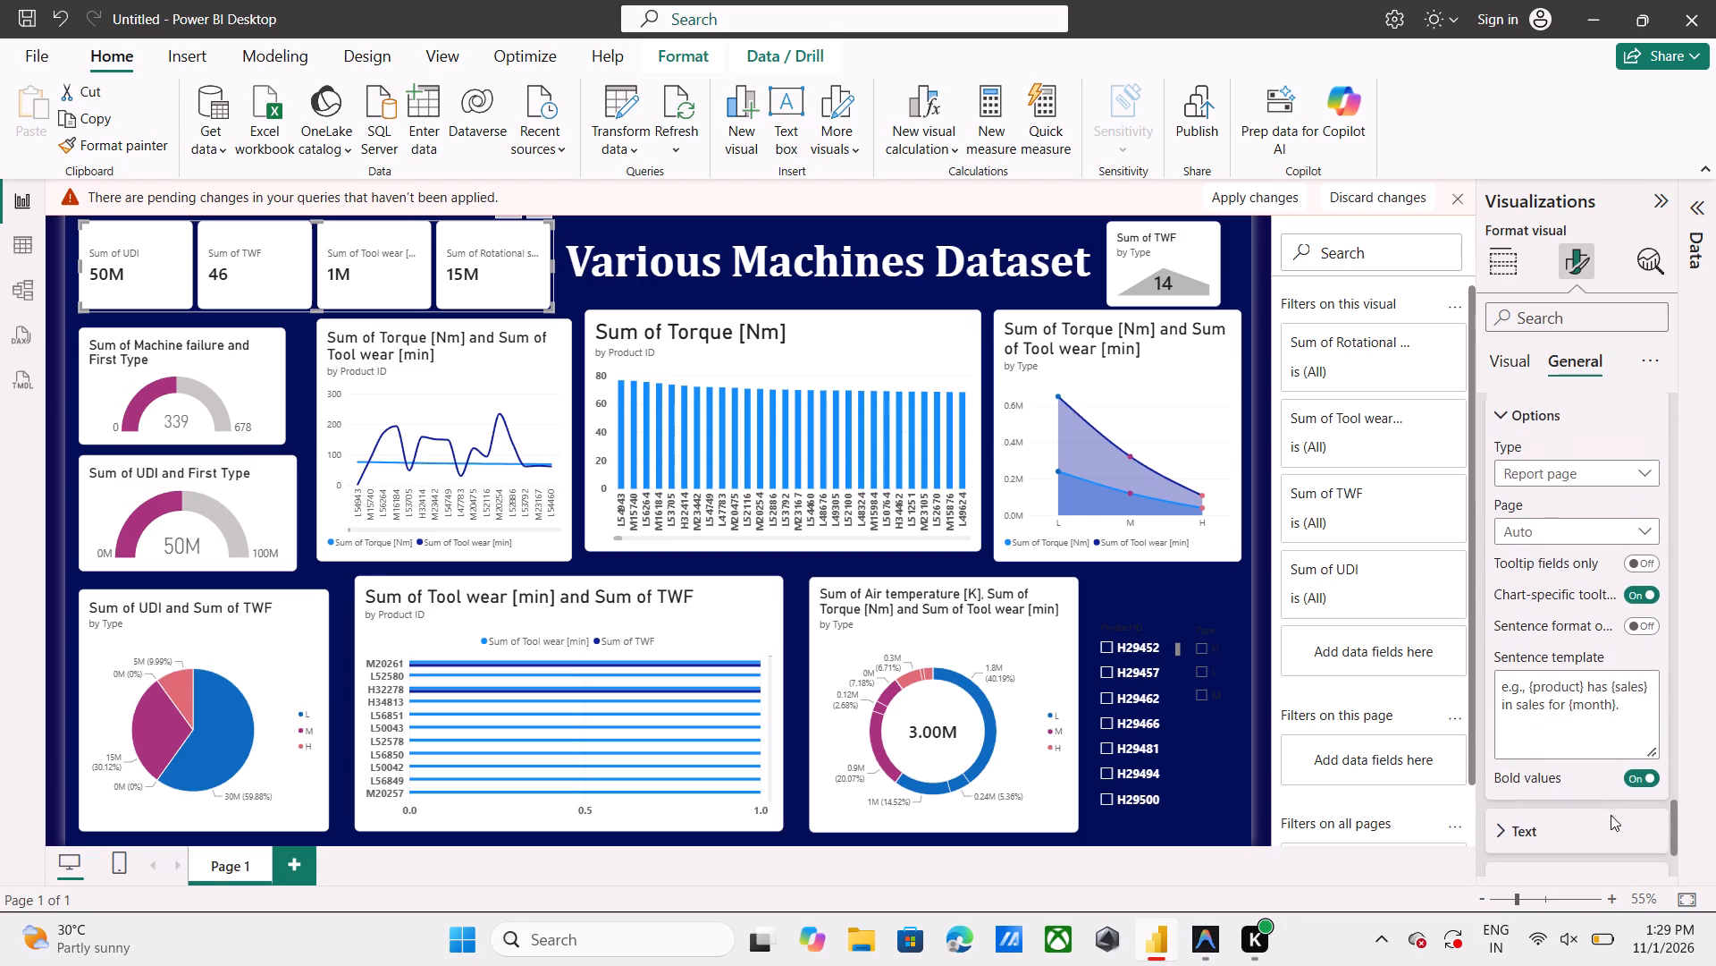
{"action": "left_click", "coordinate": [1596, 821]}
{"action": "scroll", "coordinate": [1596, 821], "scroll_direction": "down", "scroll_amount": 1}
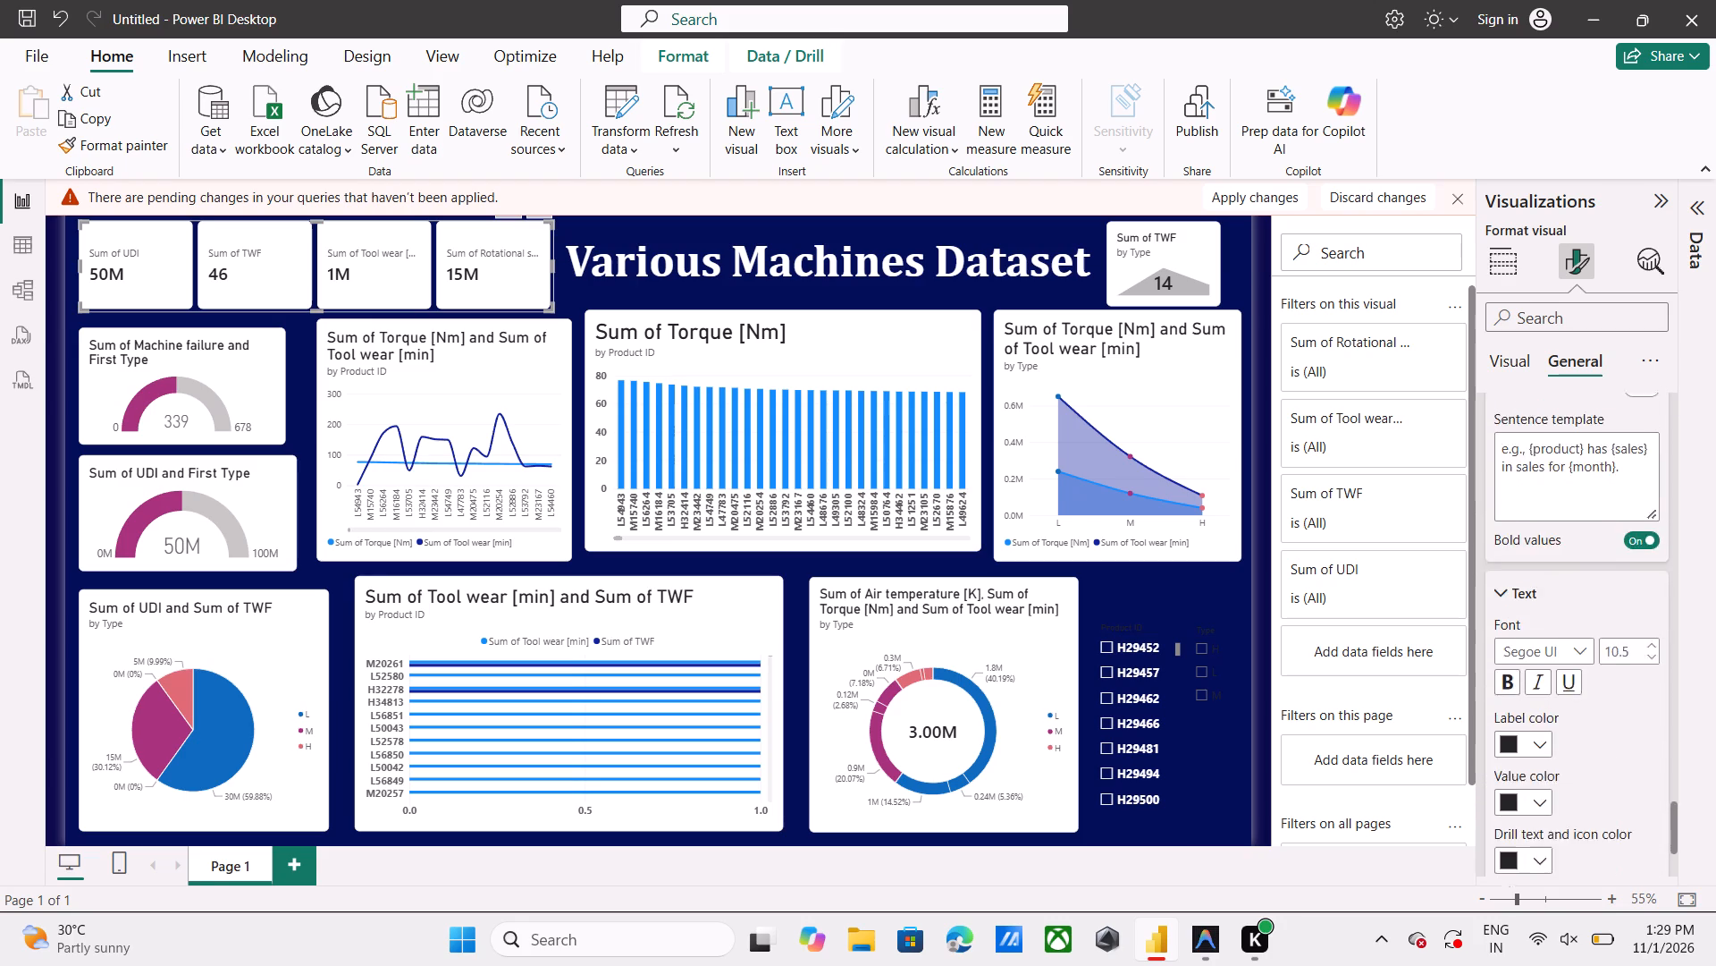
{"action": "scroll", "coordinate": [1596, 821], "scroll_direction": "down", "scroll_amount": 1}
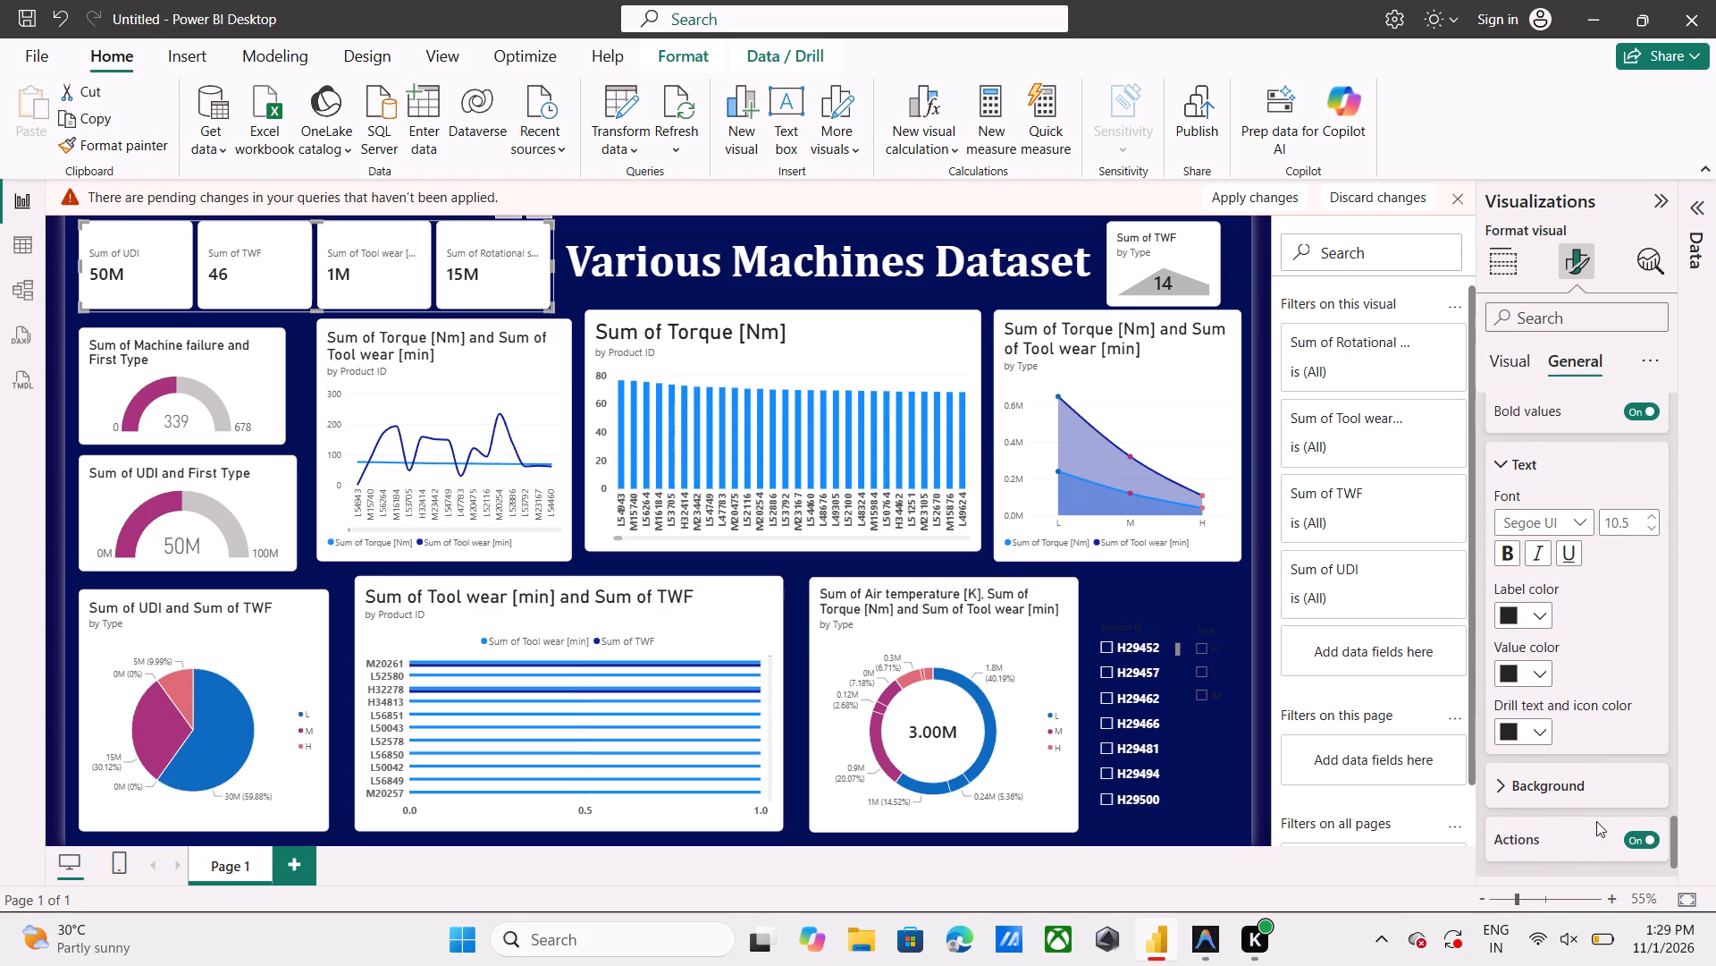
{"action": "scroll", "coordinate": [1596, 821], "scroll_direction": "down", "scroll_amount": 1}
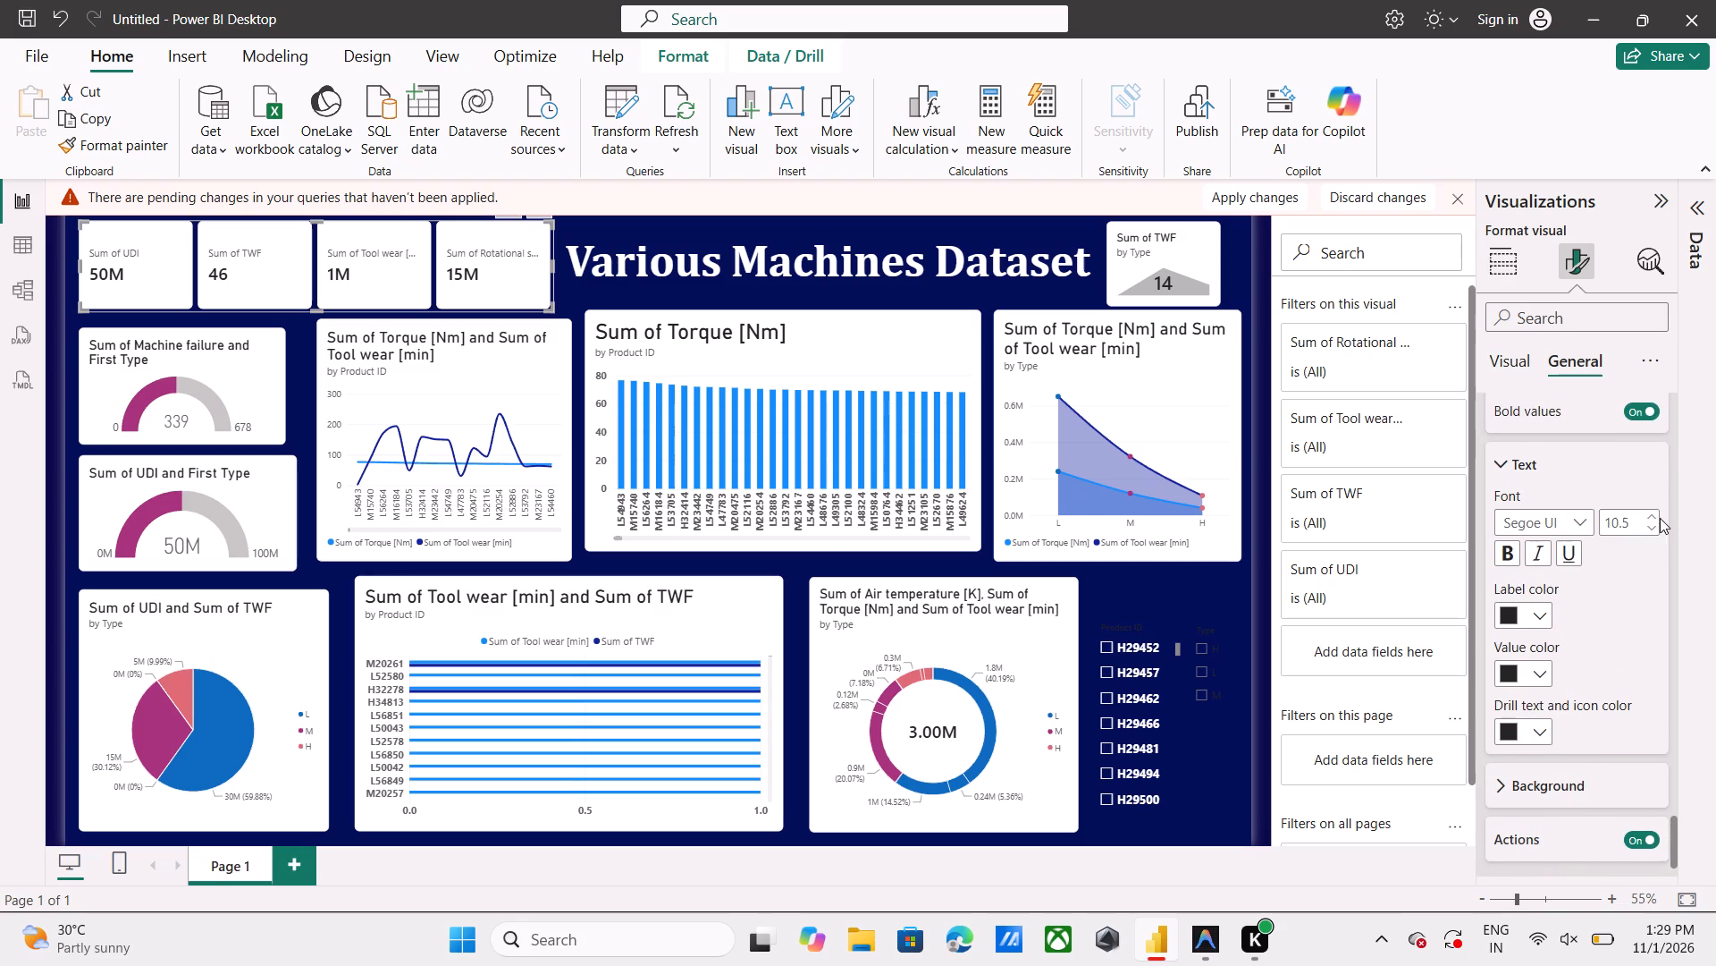
{"action": "left_click", "coordinate": [1653, 518]}
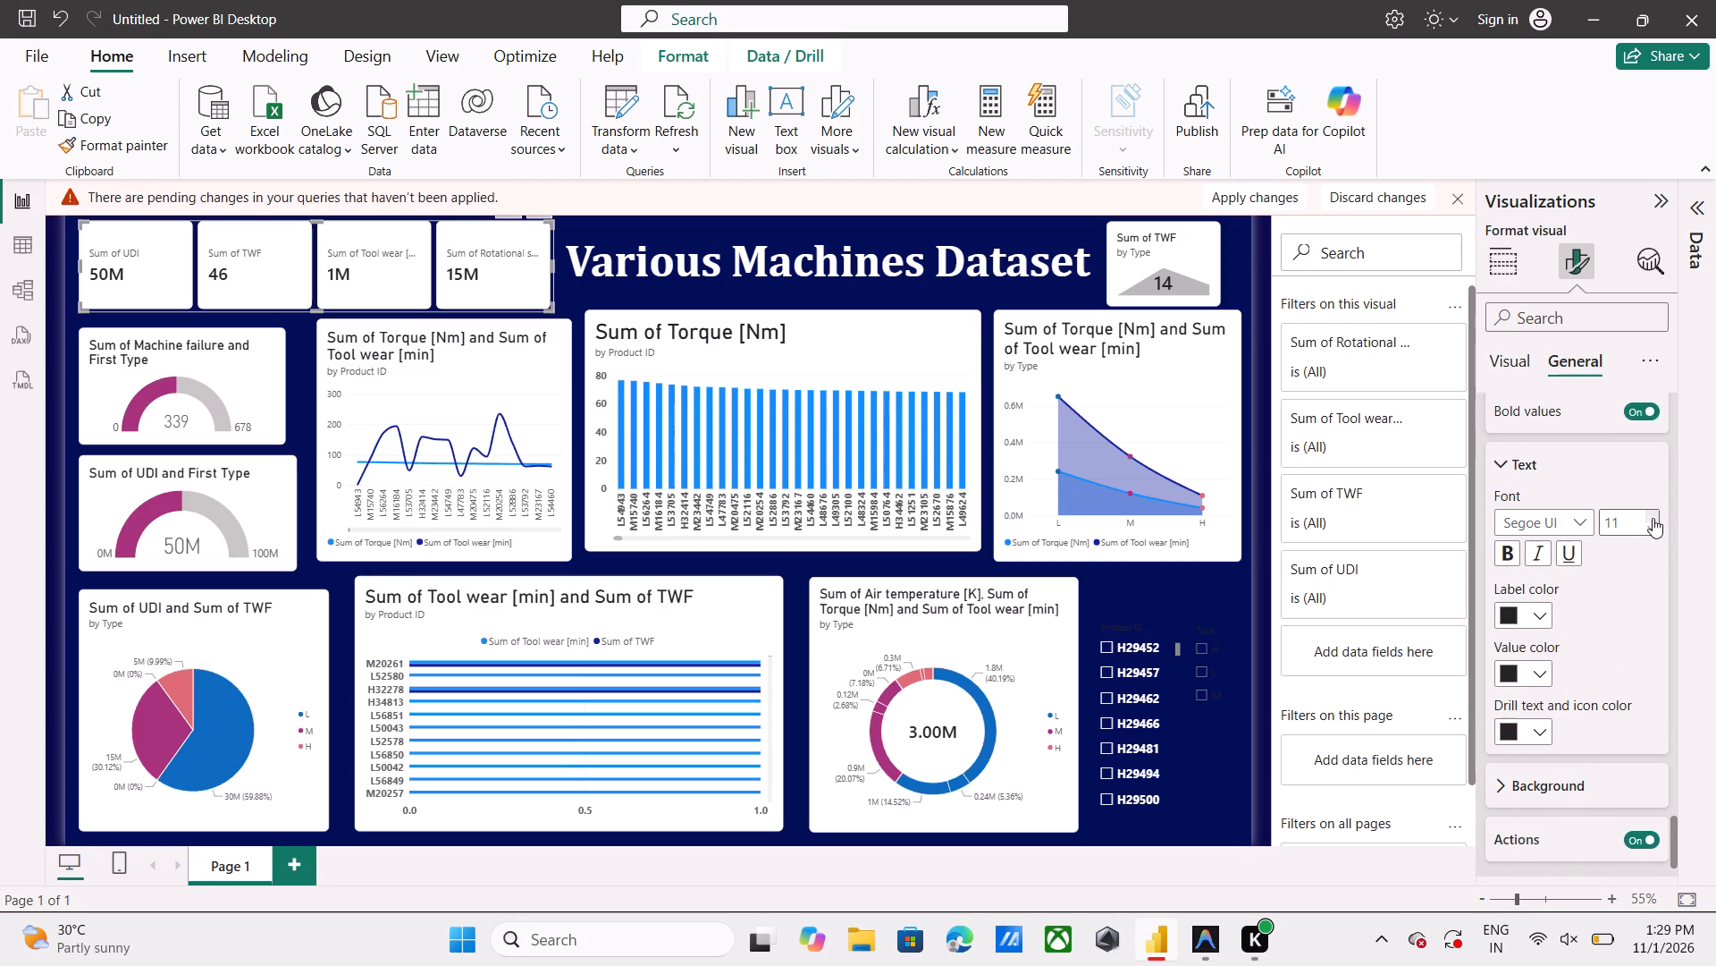
Make the multi-card visual's tooltip text bold and set its size to 35.
{"action": "triple_click", "coordinate": [1653, 518]}
{"action": "triple_click", "coordinate": [1653, 518]}
{"action": "left_click", "coordinate": [1503, 557]}
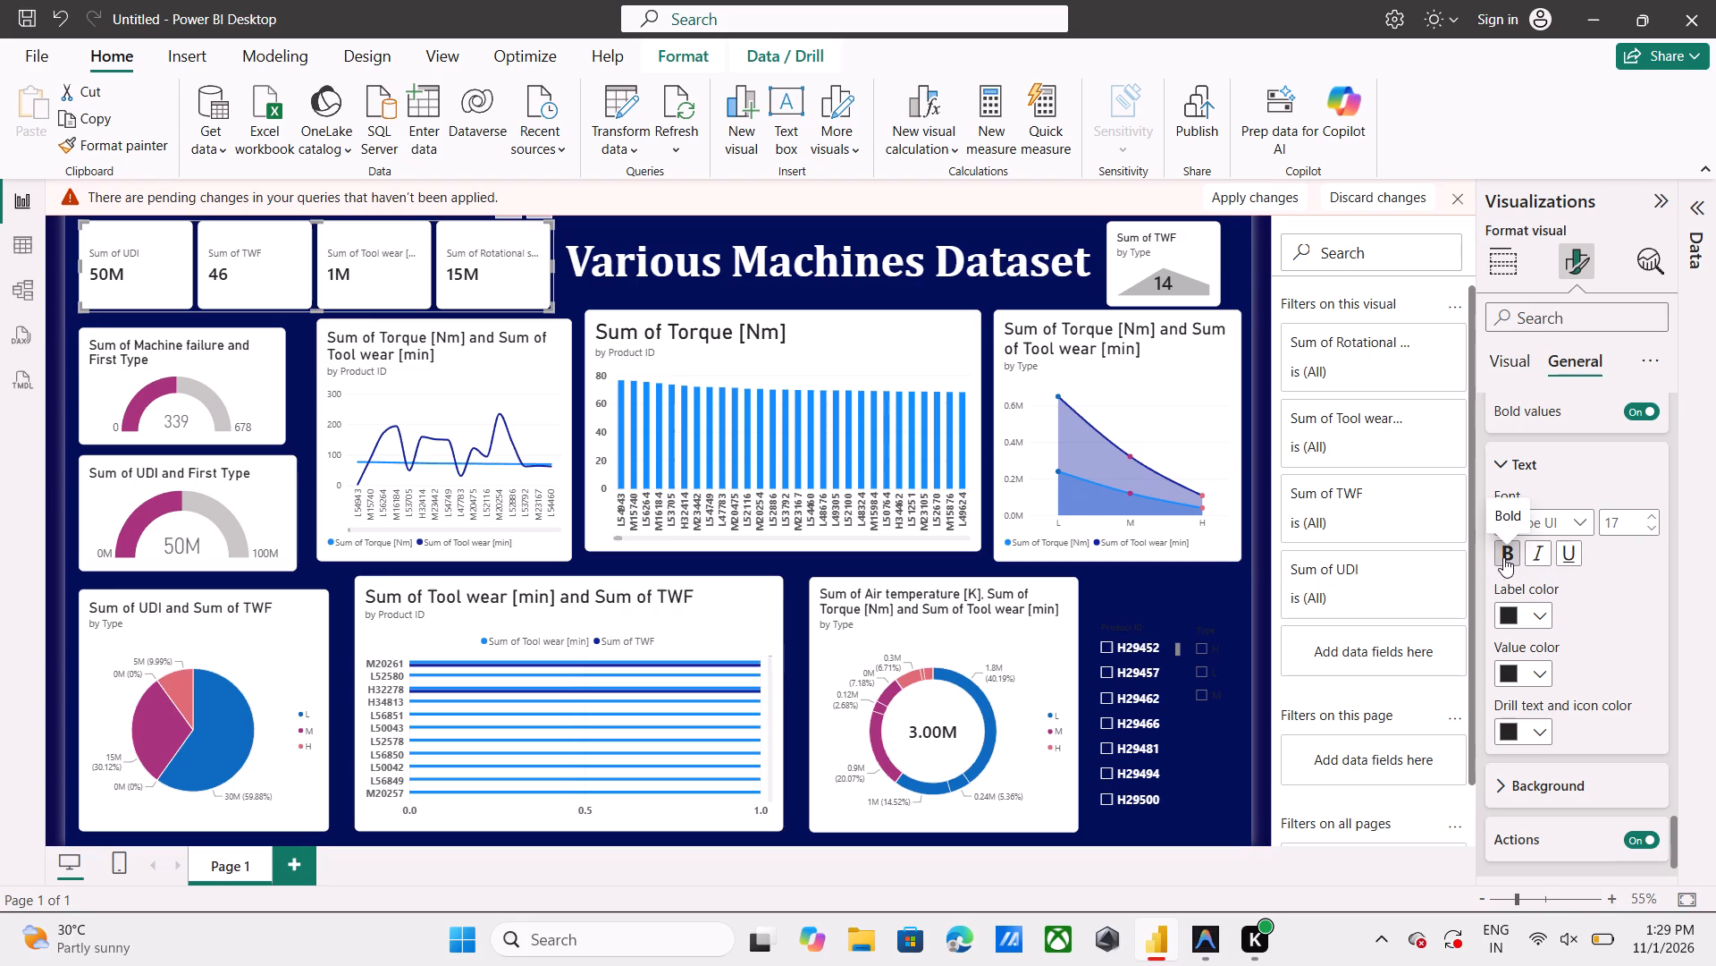
{"action": "left_click", "coordinate": [1652, 518]}
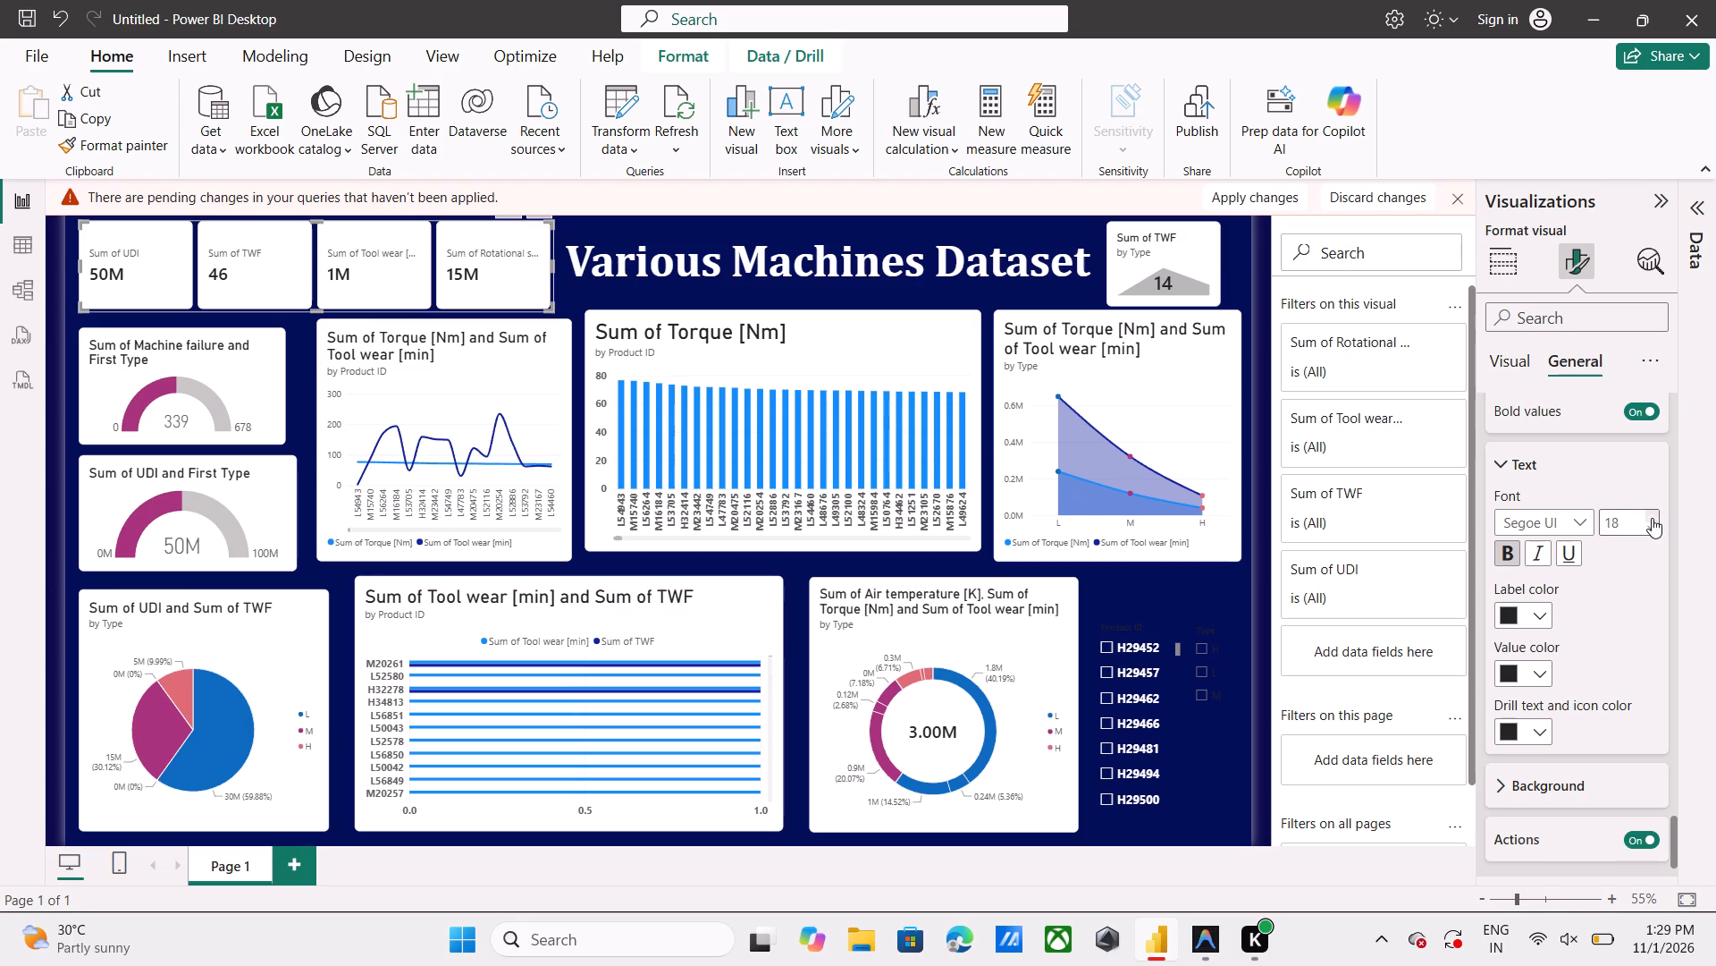
{"action": "triple_click", "coordinate": [1652, 518]}
{"action": "triple_click", "coordinate": [1652, 518]}
{"action": "triple_click", "coordinate": [1652, 518]}
{"action": "triple_click", "coordinate": [1652, 518]}
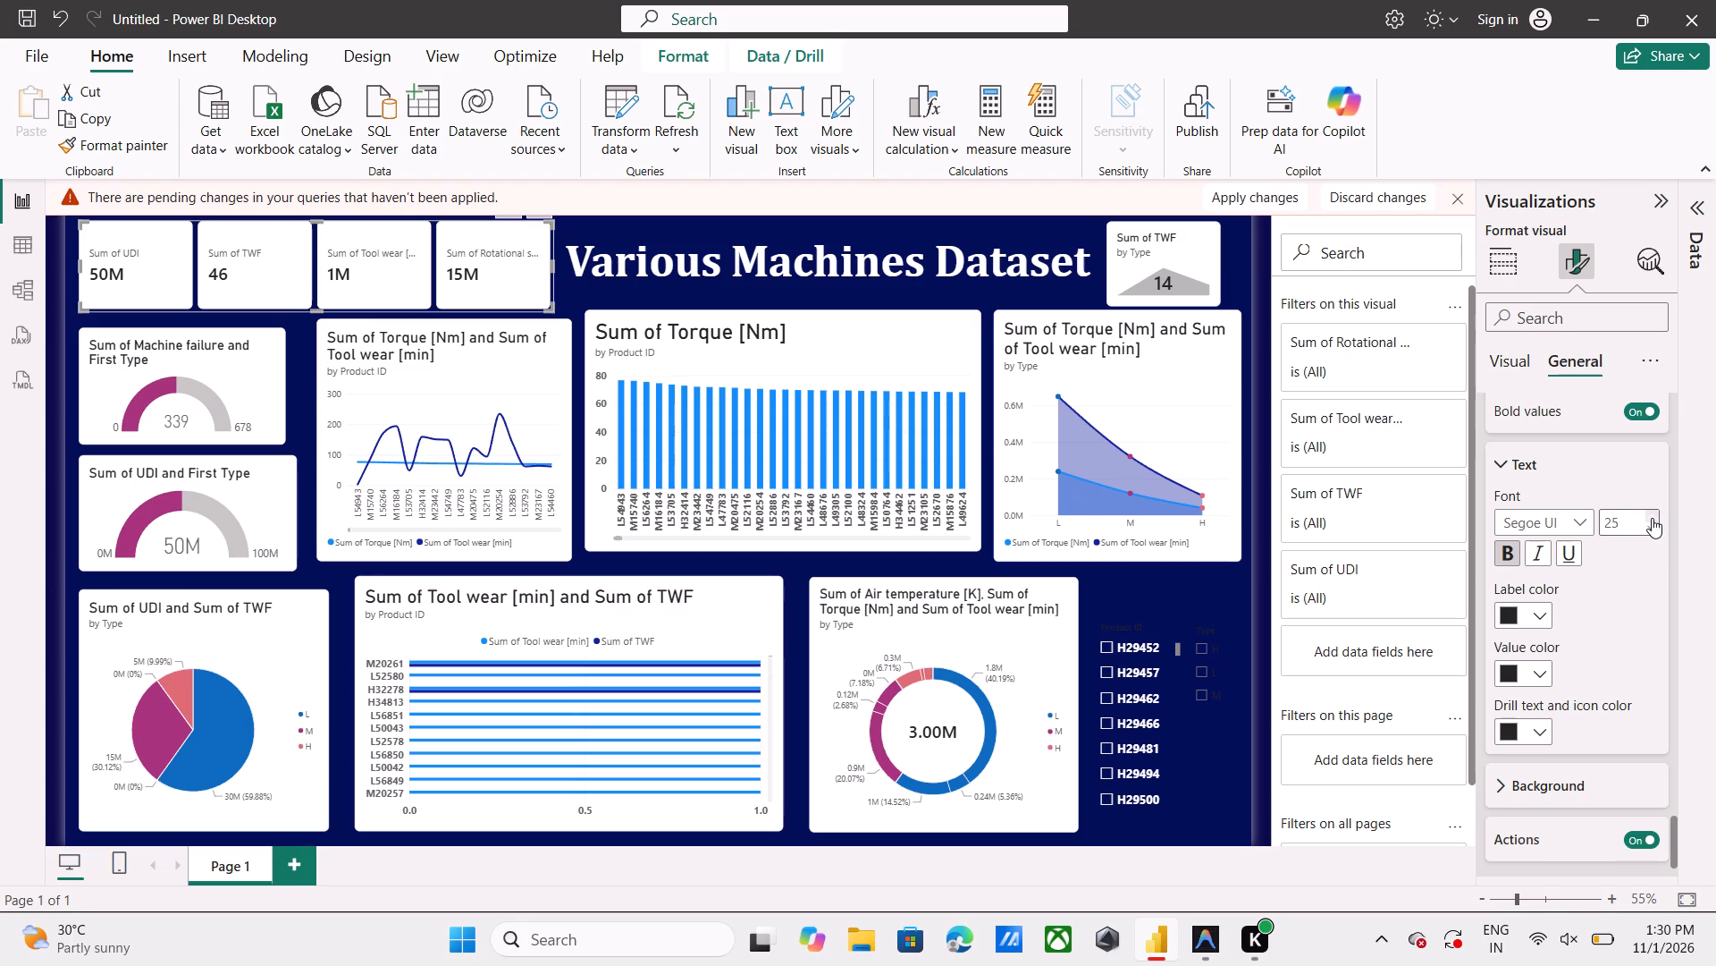
{"action": "triple_click", "coordinate": [1652, 518]}
{"action": "triple_click", "coordinate": [1652, 518]}
{"action": "double_click", "coordinate": [1652, 518]}
Set the multi-card visual's tooltip background to the custom colour #168BCC.
{"action": "scroll", "coordinate": [1653, 585], "scroll_direction": "down", "scroll_amount": 3}
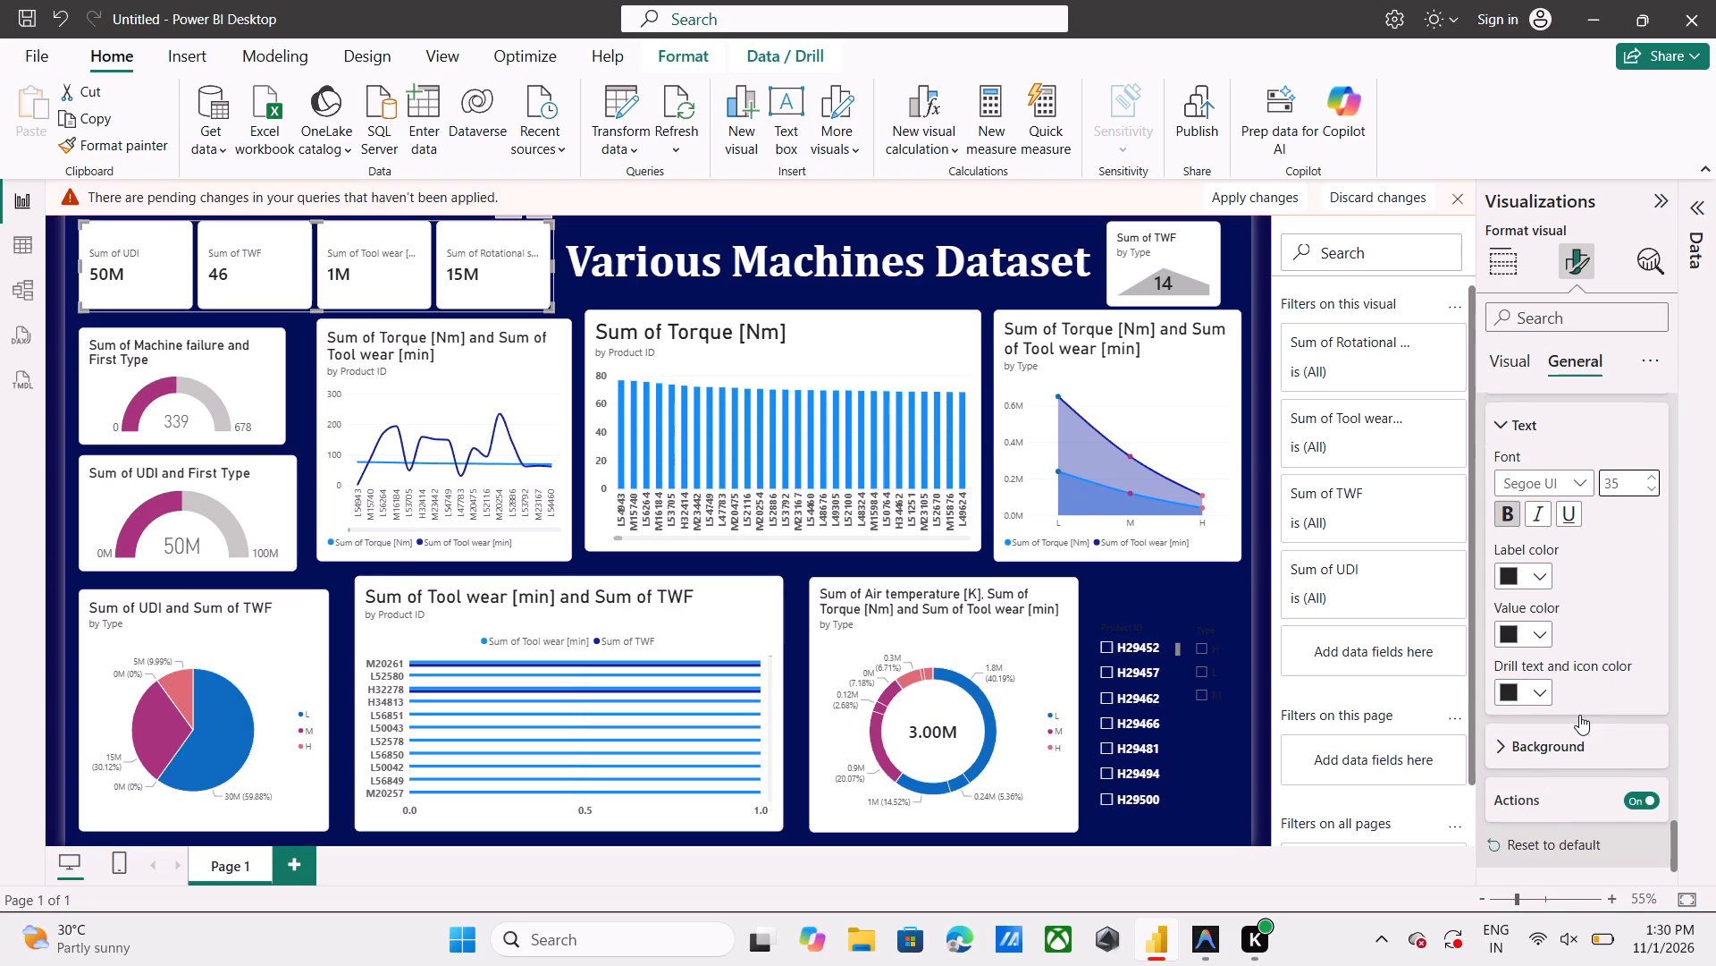
{"action": "left_click", "coordinate": [1579, 715]}
{"action": "scroll", "coordinate": [1577, 769], "scroll_direction": "down", "scroll_amount": 1}
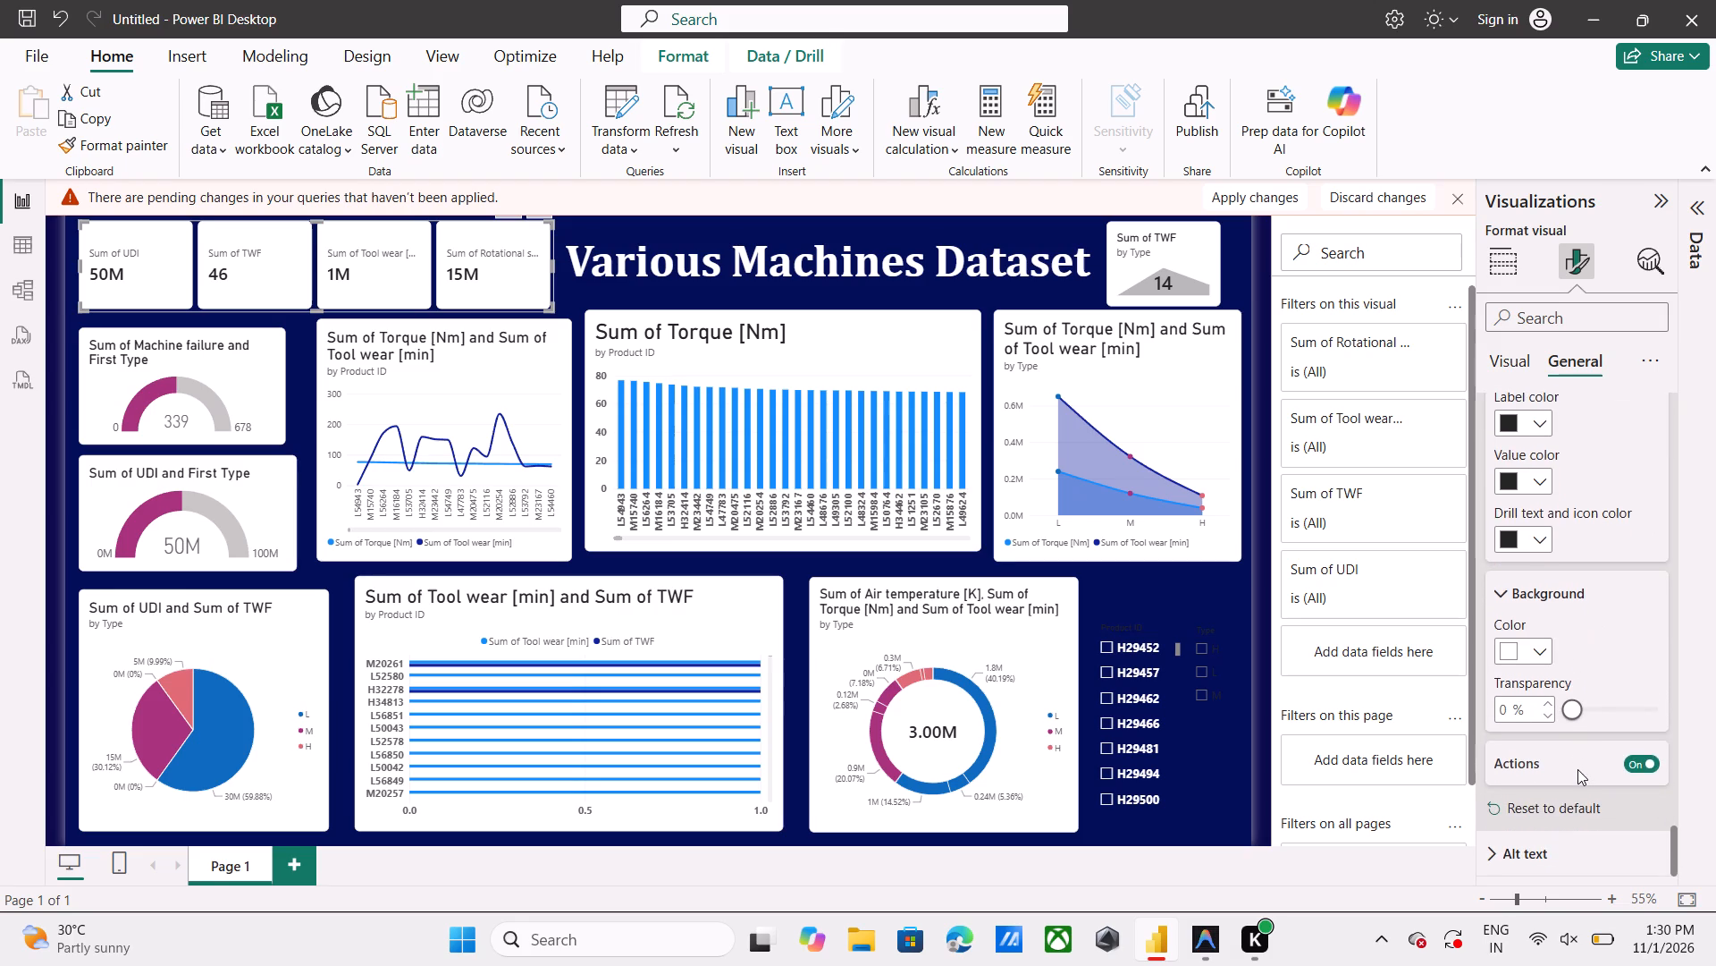
{"action": "scroll", "coordinate": [1577, 769], "scroll_direction": "down", "scroll_amount": 1}
{"action": "left_click", "coordinate": [1537, 657]}
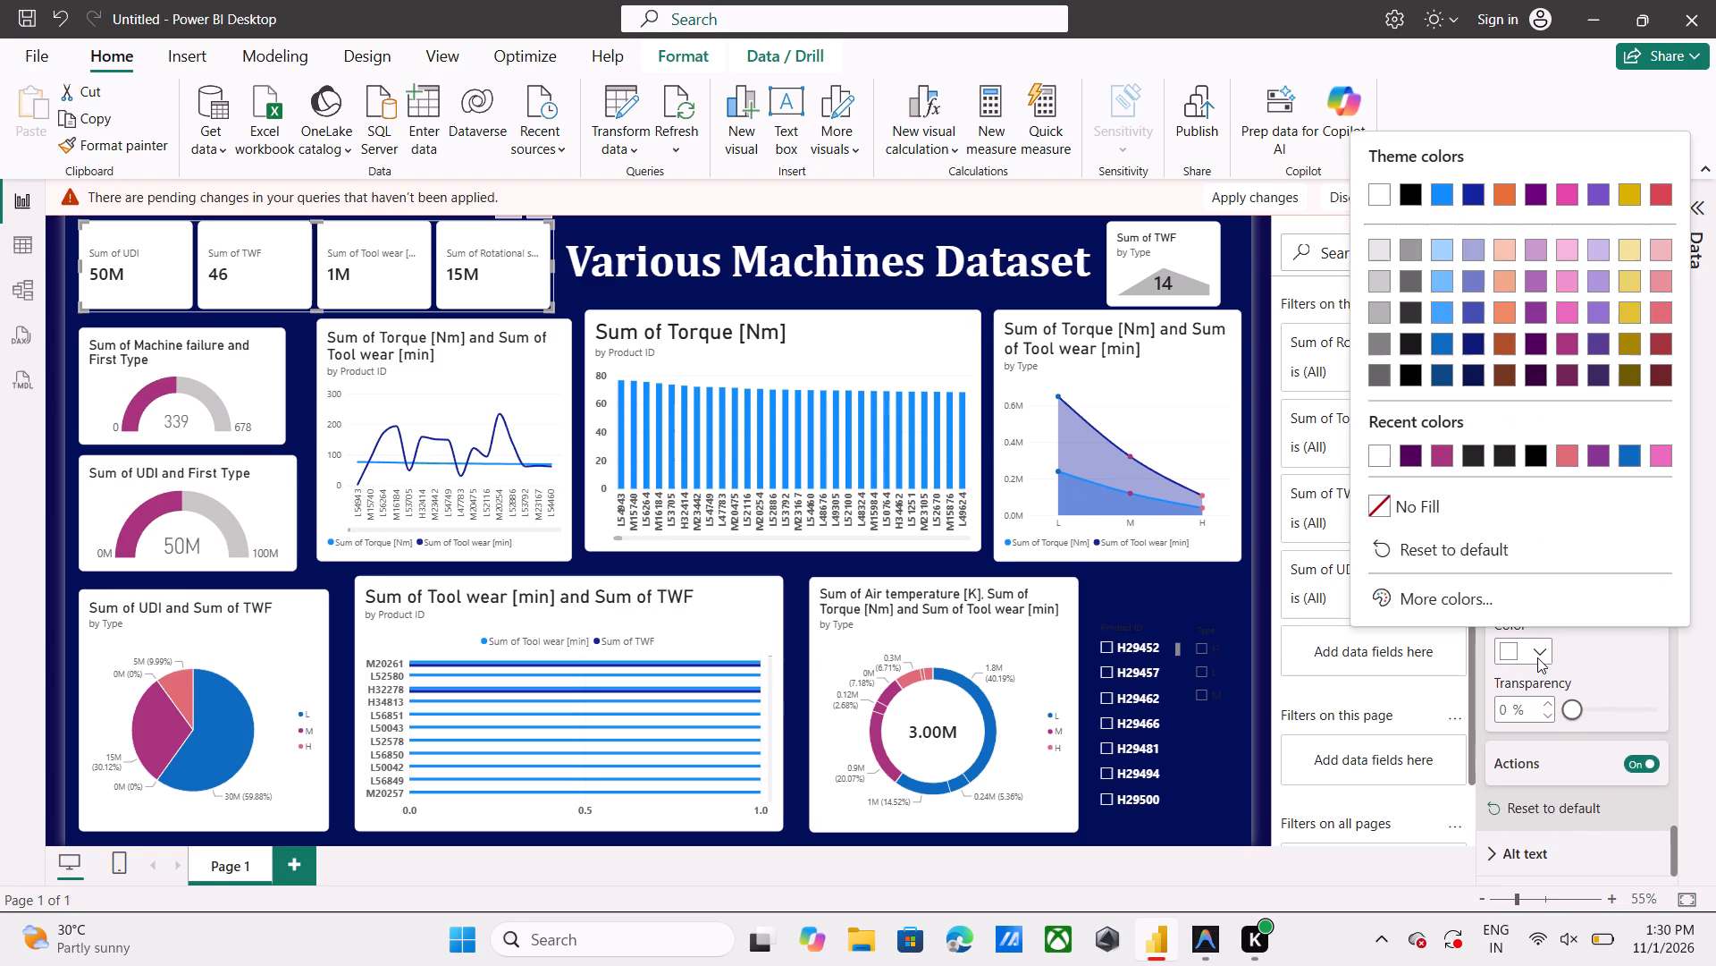
{"action": "left_click", "coordinate": [1424, 597]}
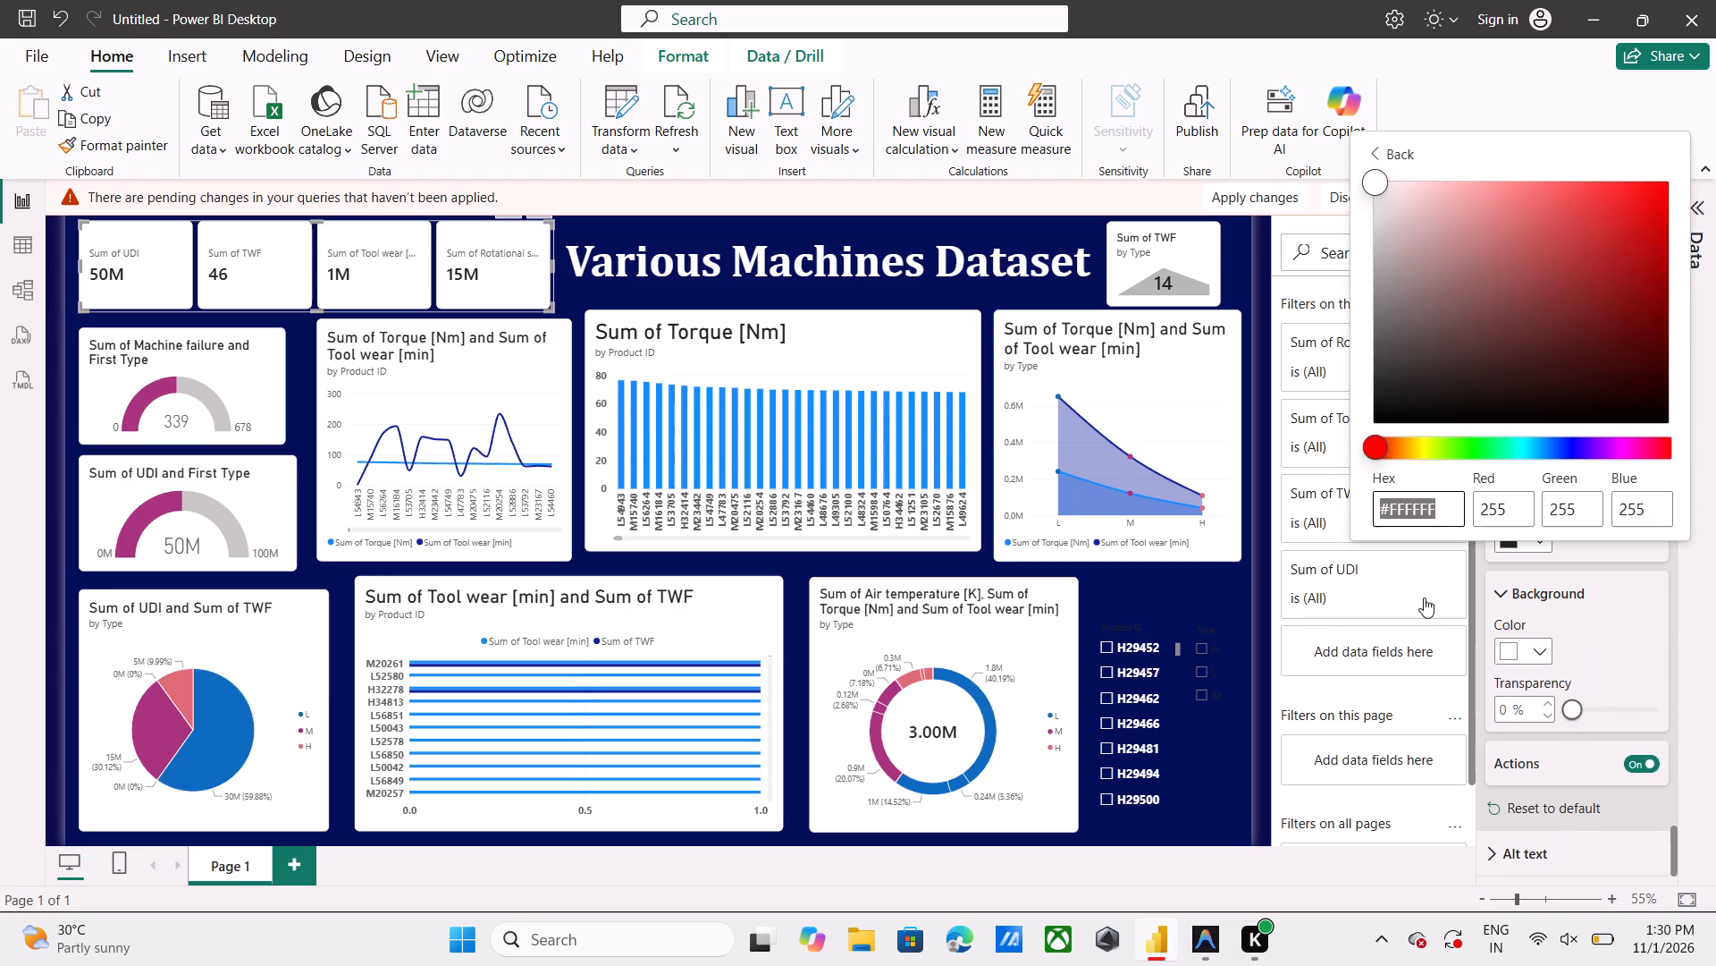
{"action": "left_click_drag", "start_coordinate": [1373, 444], "coordinate": [1599, 436]}
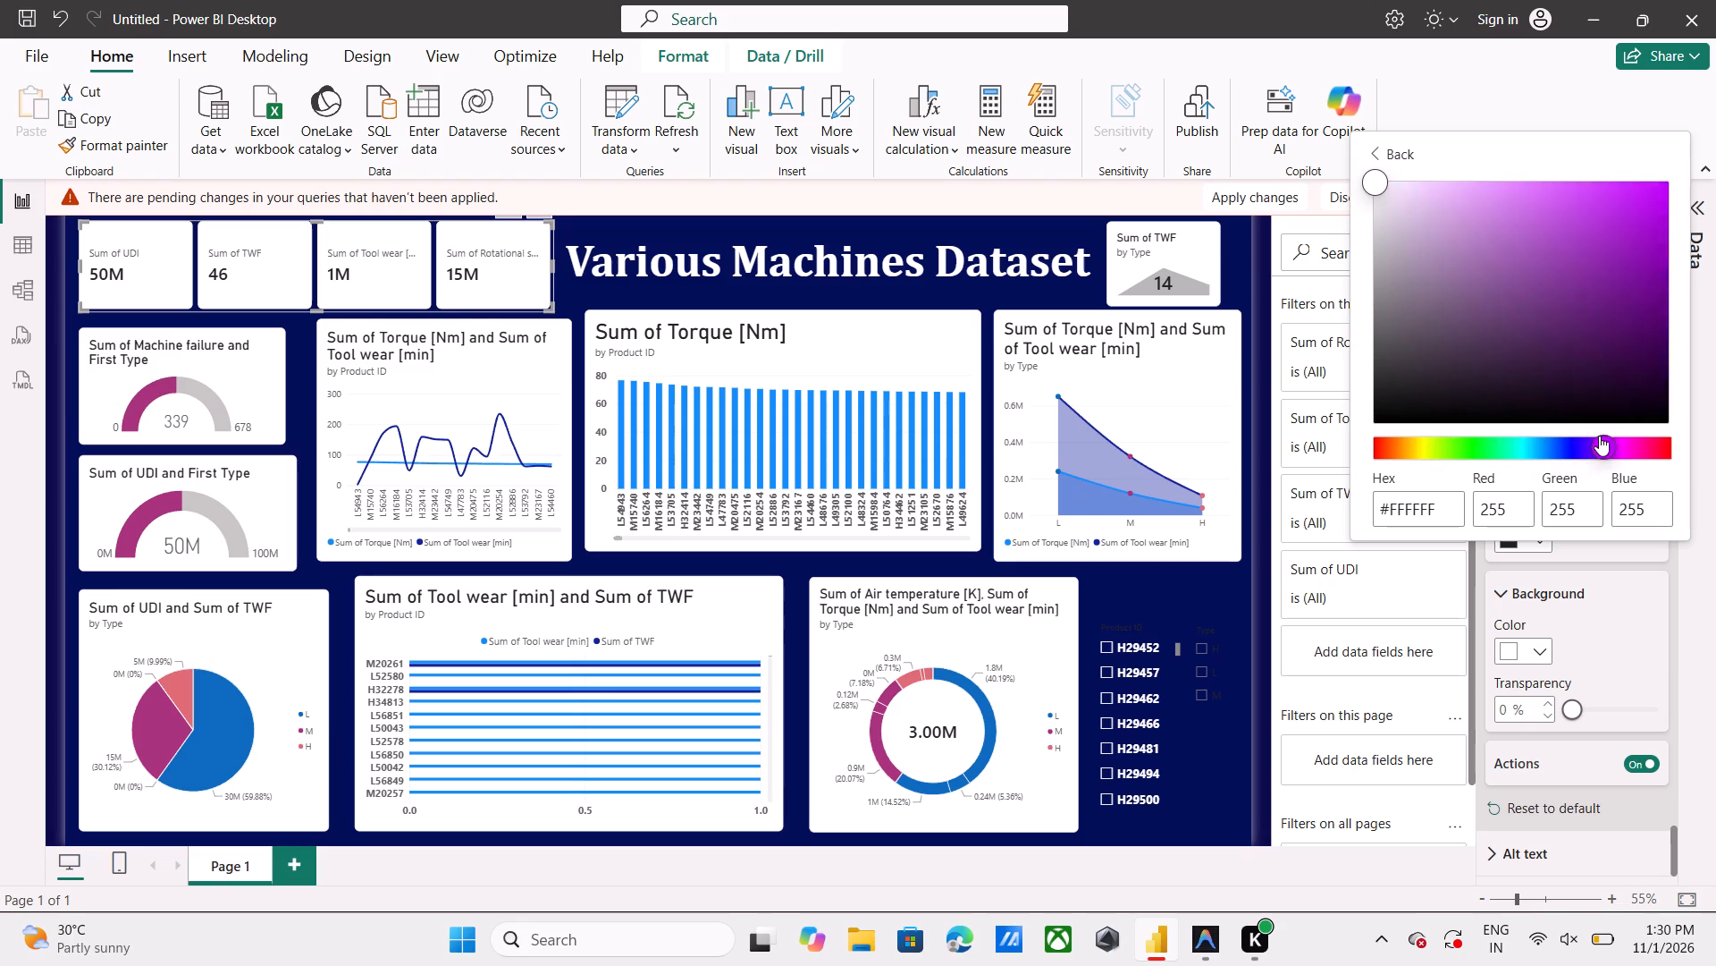
{"action": "left_click_drag", "start_coordinate": [1599, 436], "coordinate": [1592, 446]}
{"action": "left_click", "coordinate": [1592, 446]}
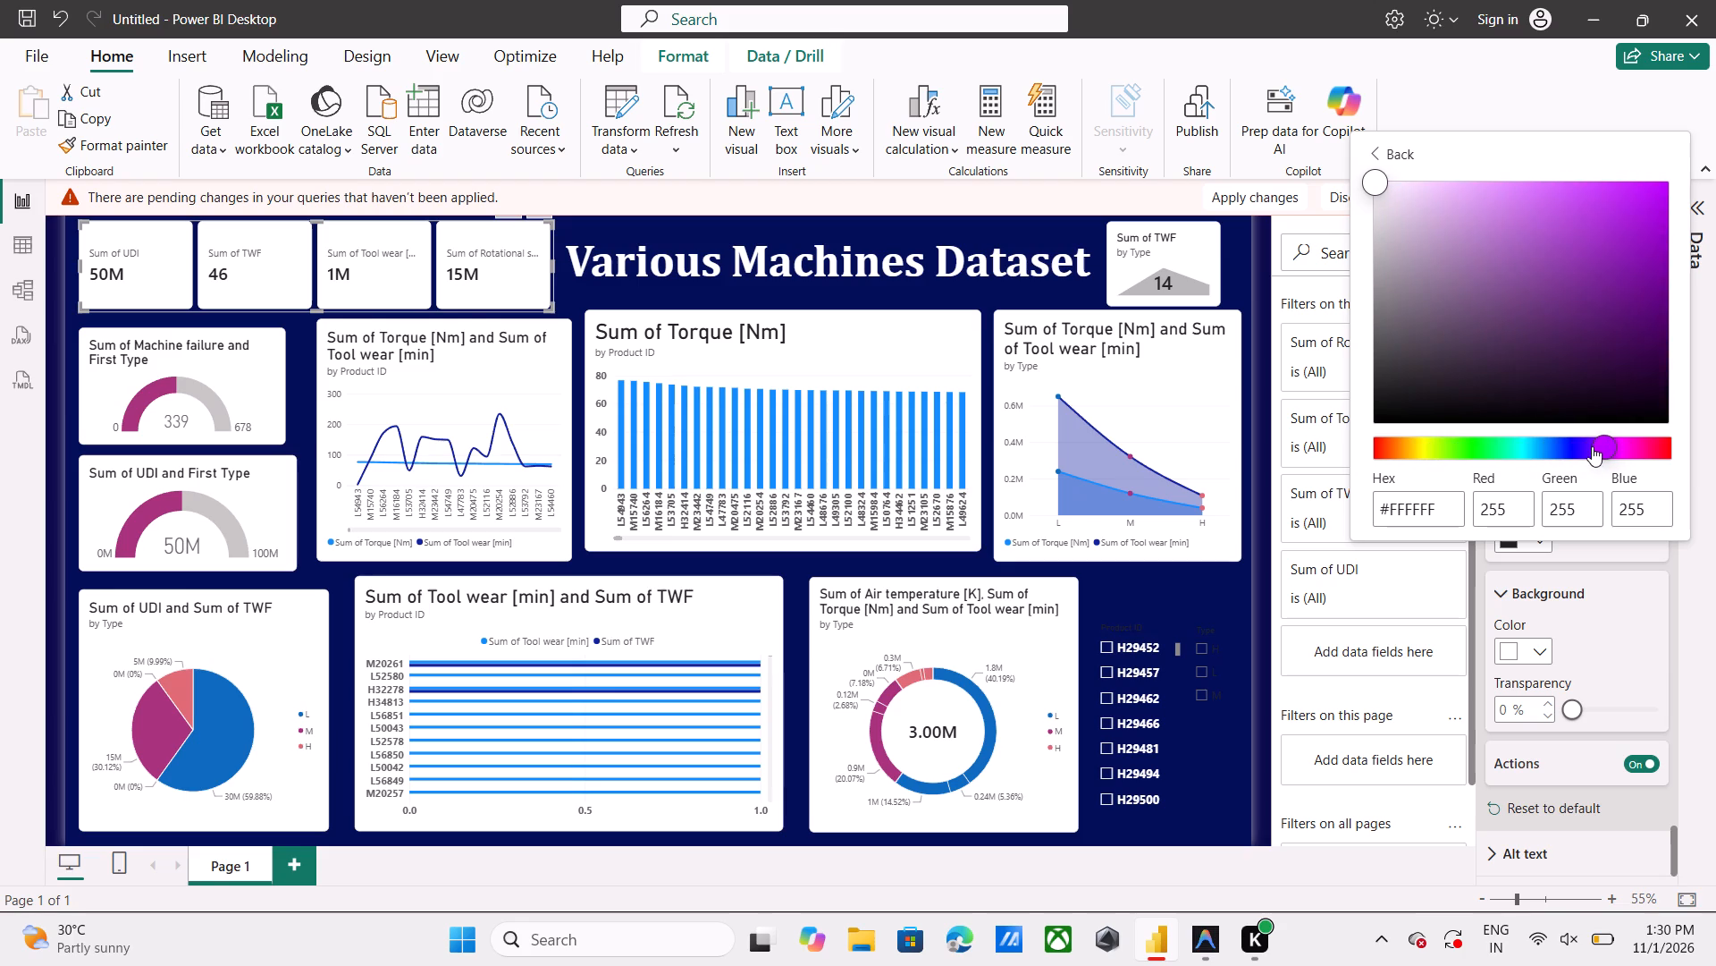
{"action": "left_click", "coordinate": [1571, 453]}
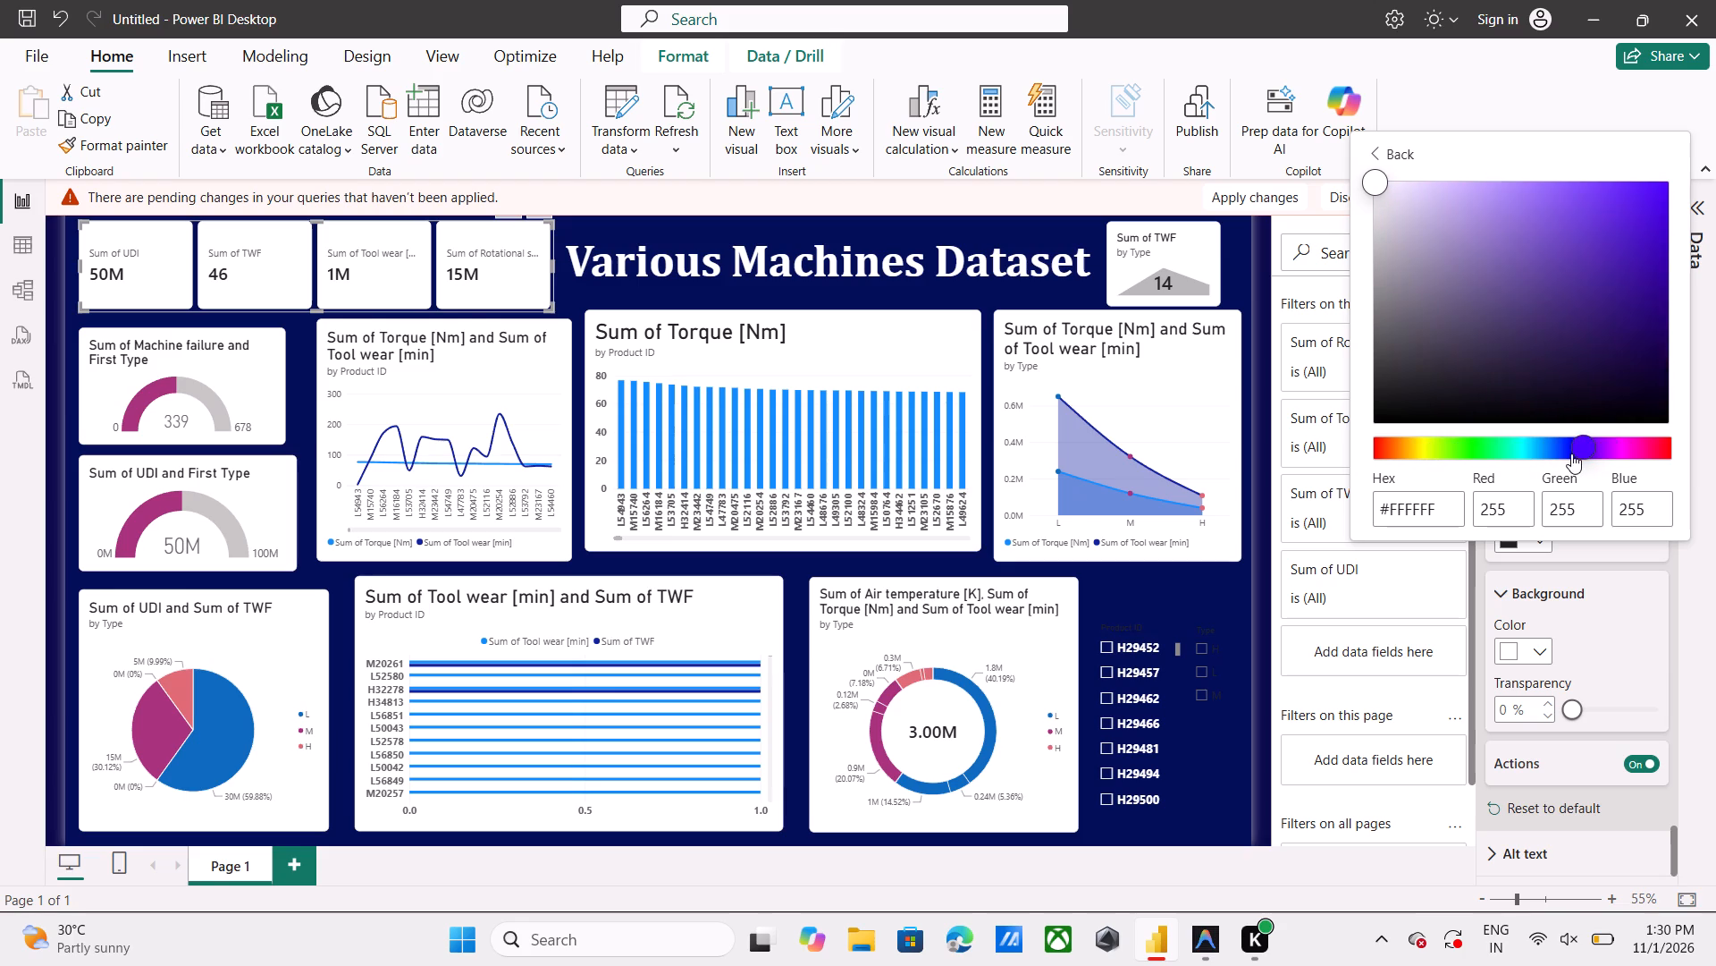
{"action": "left_click_drag", "start_coordinate": [1586, 441], "coordinate": [1560, 444]}
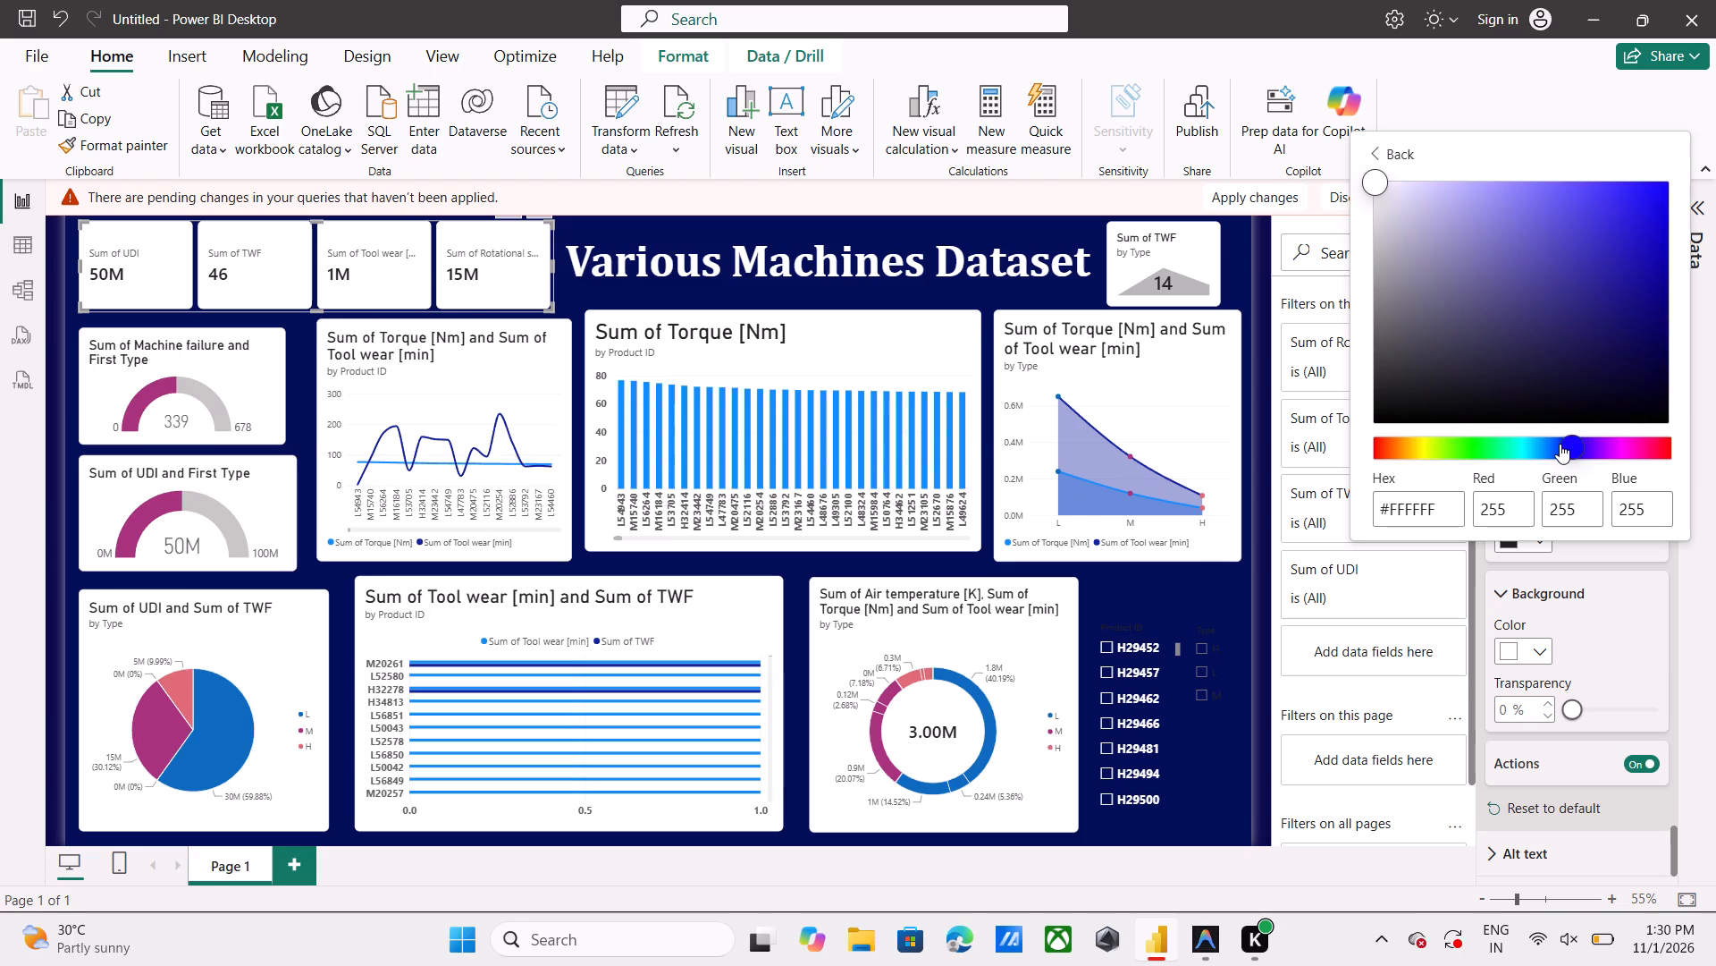
{"action": "left_click", "coordinate": [1560, 444]}
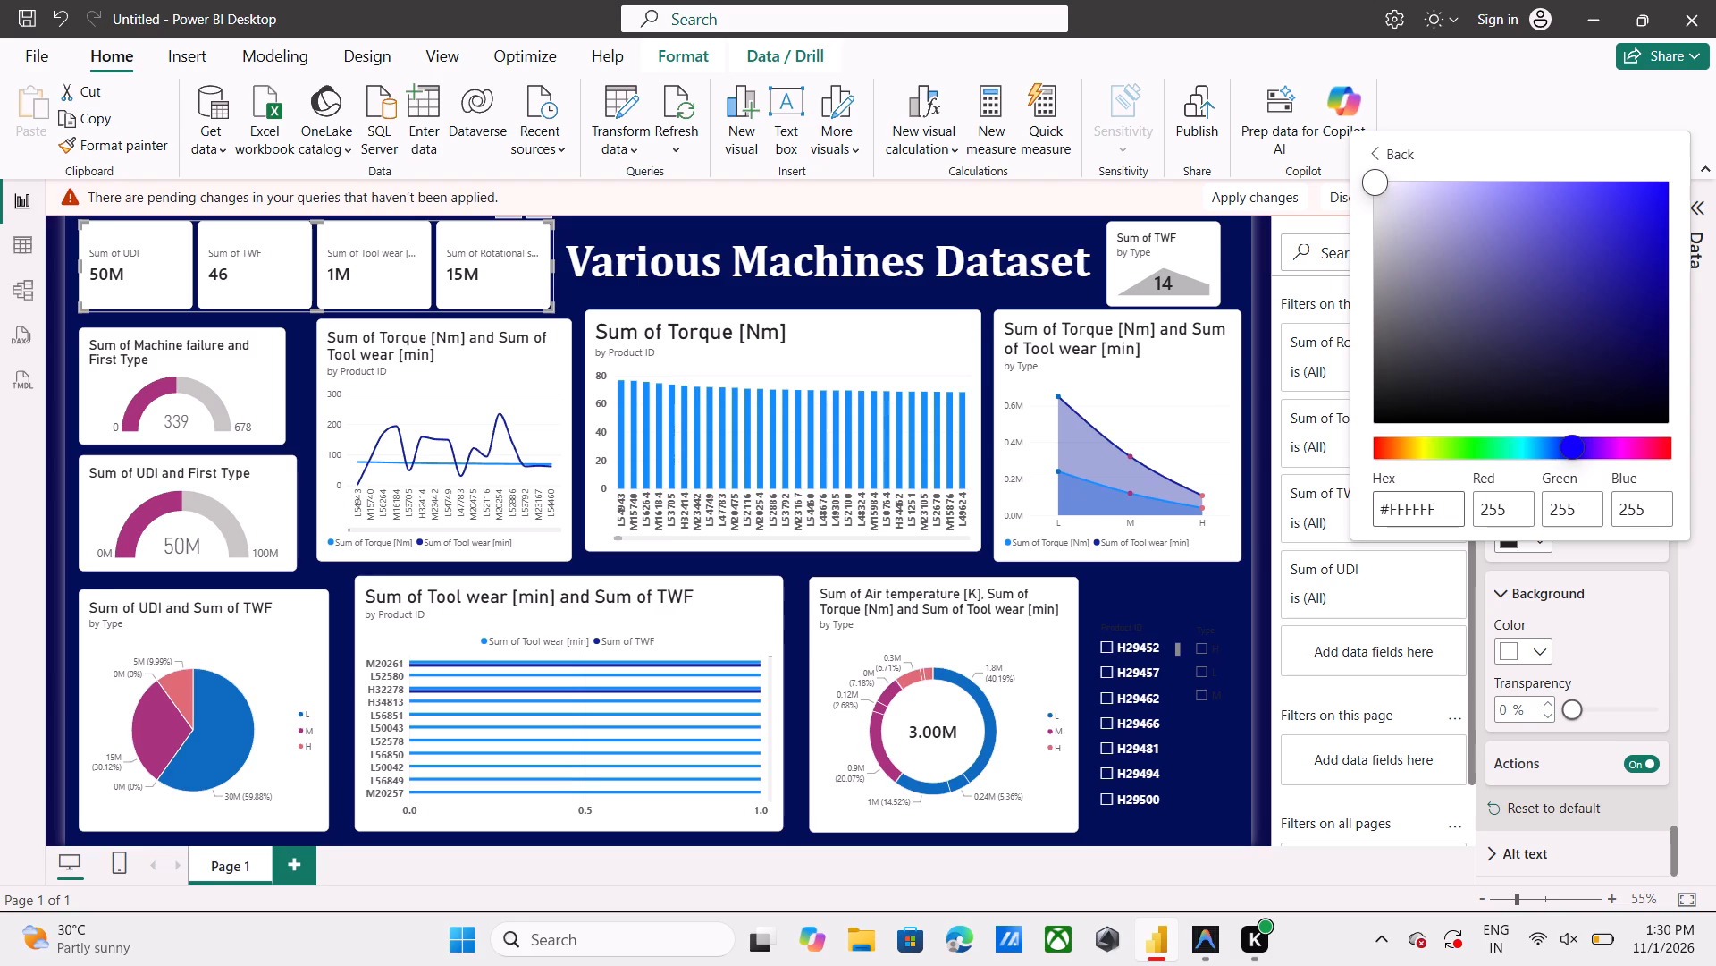
{"action": "left_click", "coordinate": [1439, 511]}
{"action": "key", "text": "BackSpace"}
{"action": "key", "text": "BackSpace"}
{"action": "key", "text": "BackSpace"}
{"action": "key", "text": "BackSpace"}
{"action": "key", "text": "BackSpace"}
{"action": "key", "text": "BackSpace"}
{"action": "key", "text": "1"}
{"action": "key", "text": "6"}
{"action": "key", "text": "8"}
{"action": "key", "text": "b"}
{"action": "key", "text": "BackSpace"}
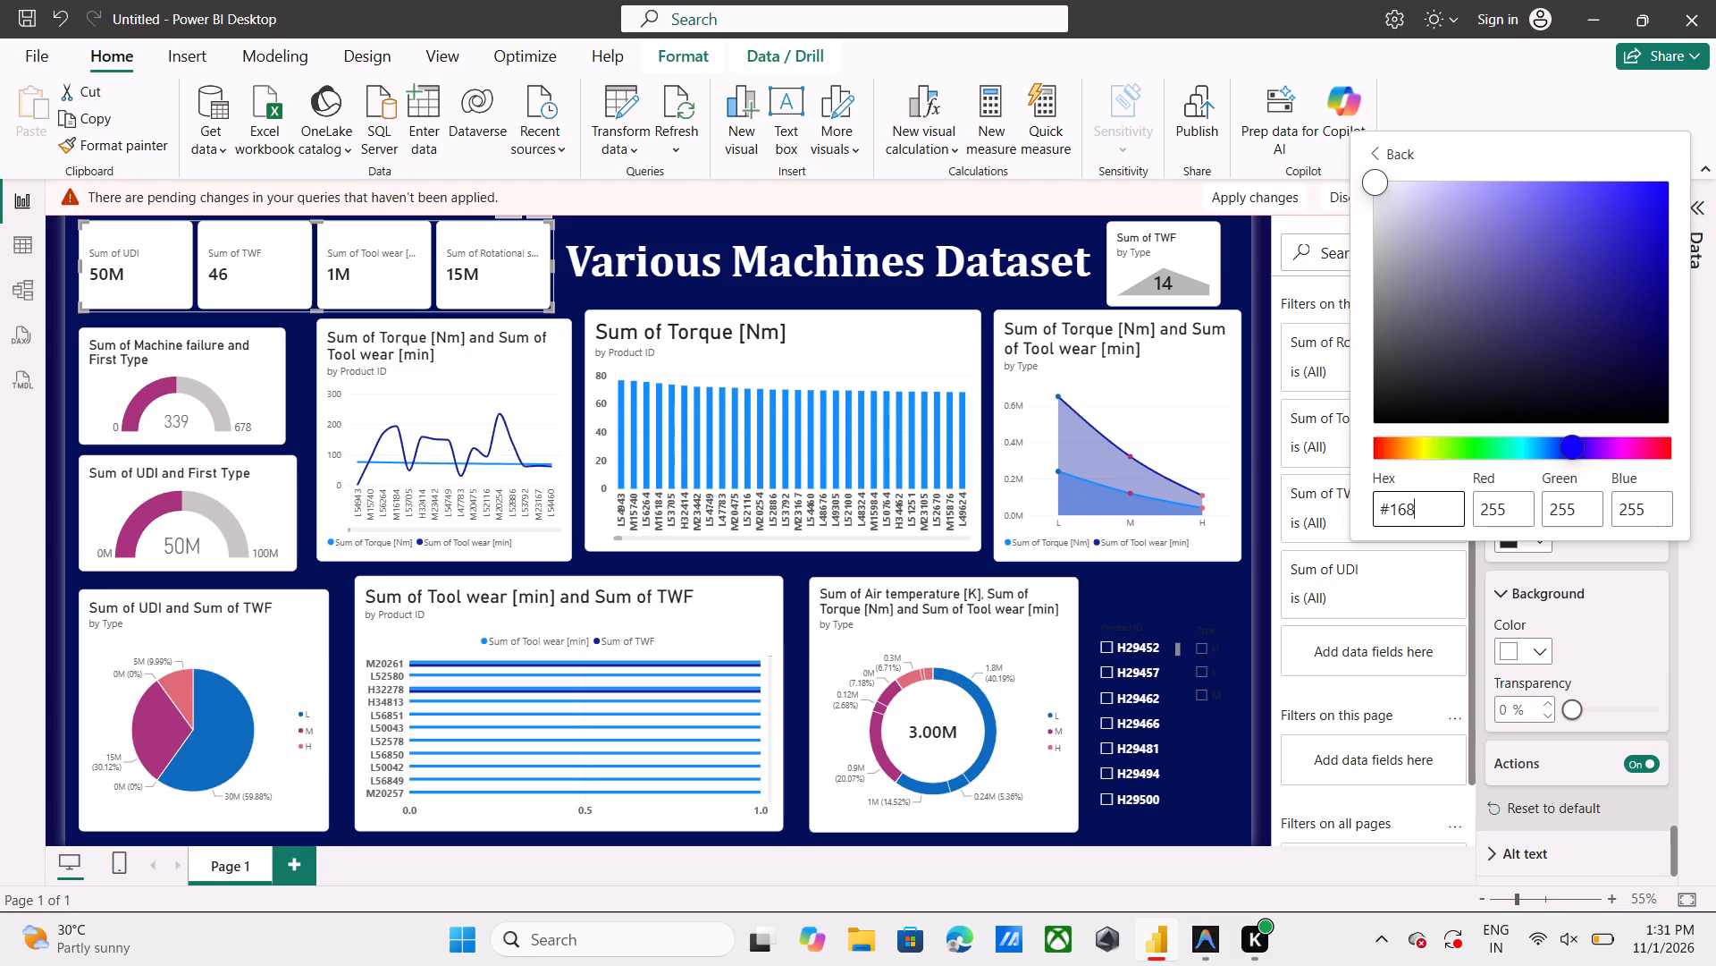
{"action": "key", "text": "v"}
{"action": "key", "text": "BackSpace"}
{"action": "key", "text": "b"}
{"action": "type", "text": "CC"}
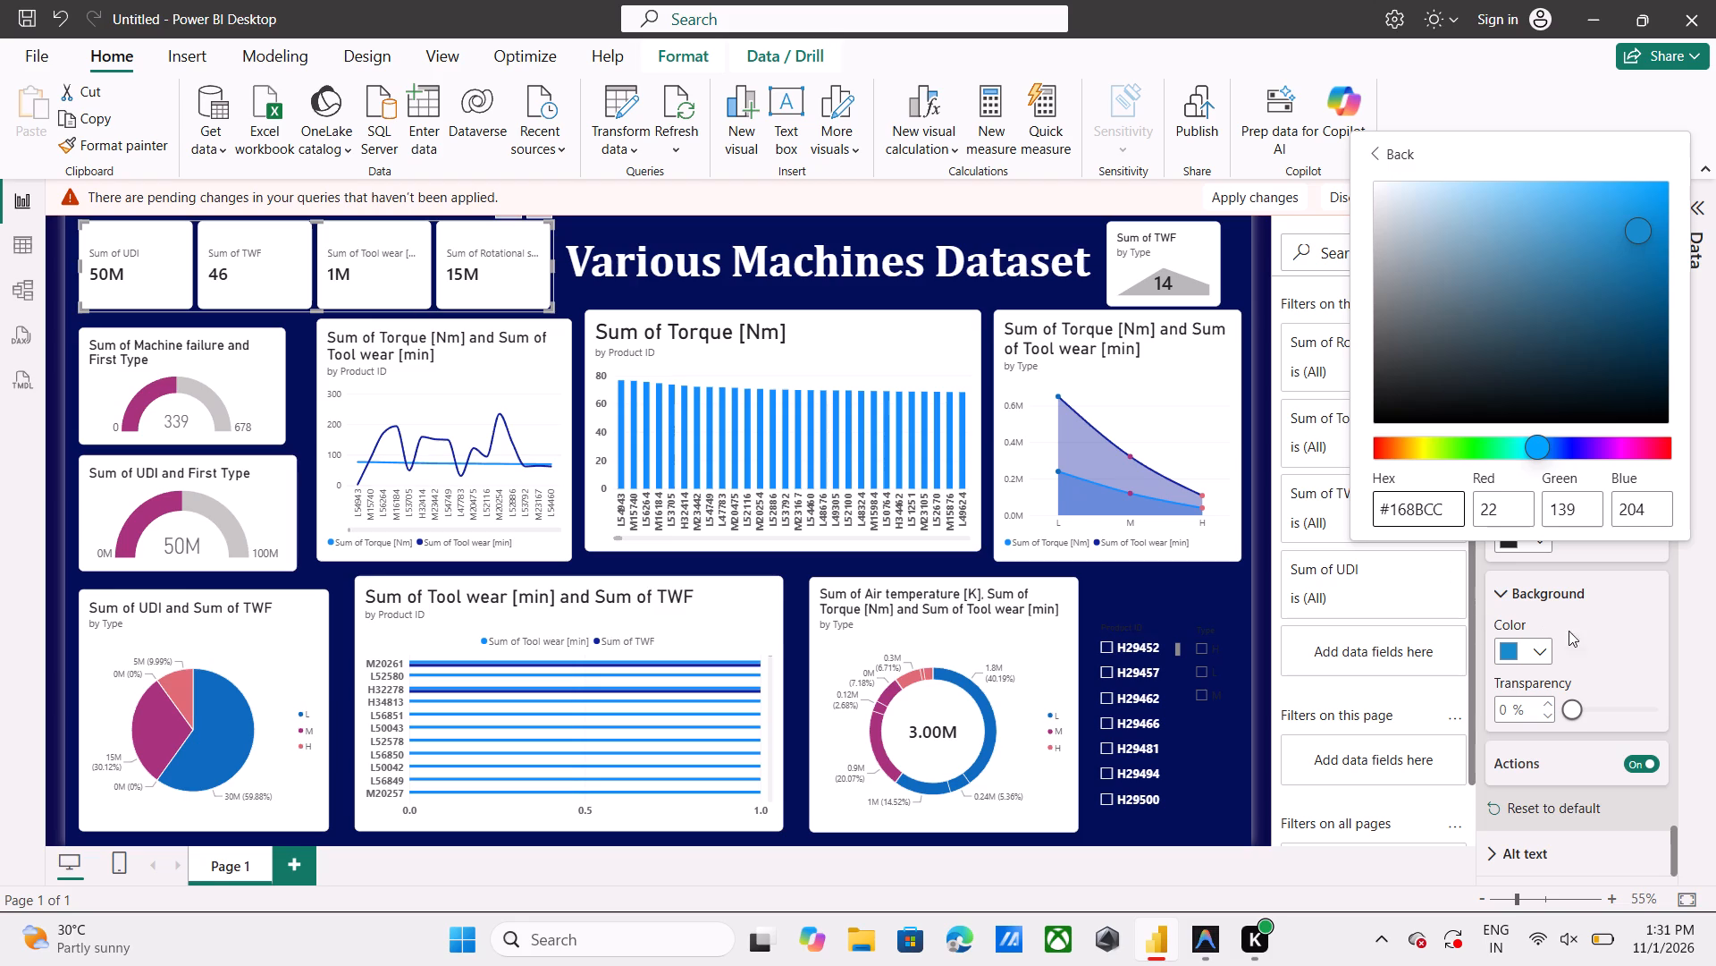
{"action": "left_click", "coordinate": [1618, 634]}
Set the transparency of the multi-card visual's tooltip background to 36%.
{"action": "left_click_drag", "start_coordinate": [1575, 709], "coordinate": [1602, 706]}
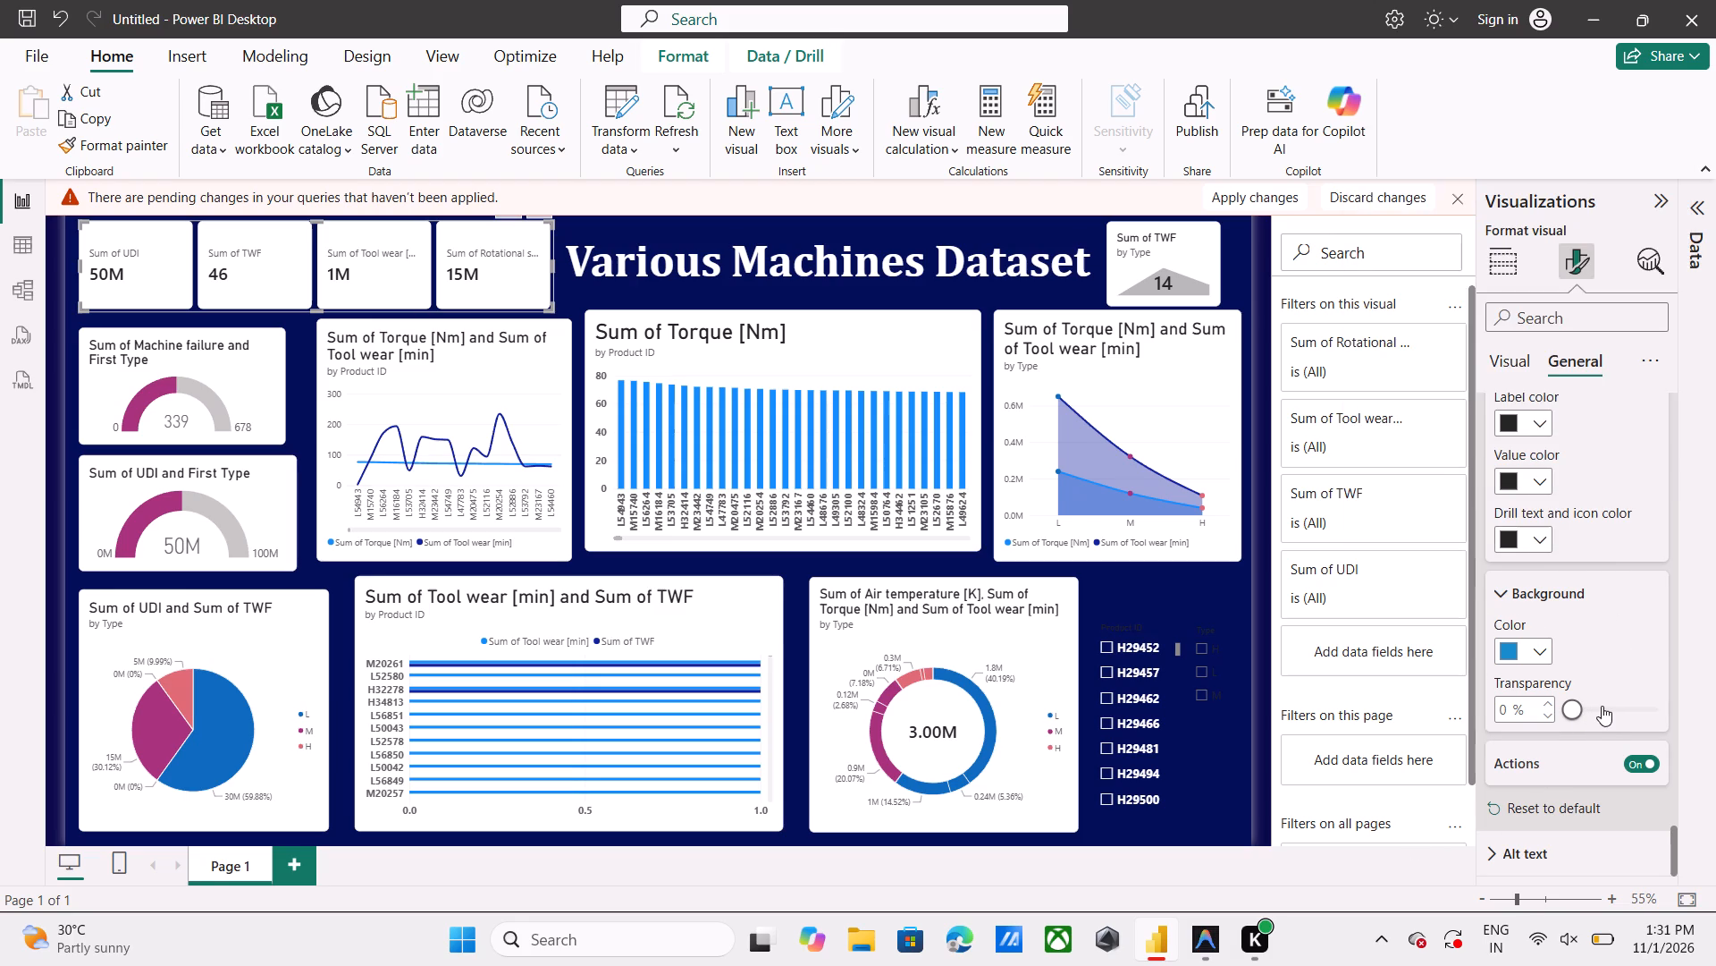
{"action": "left_click", "coordinate": [1602, 706]}
{"action": "left_click", "coordinate": [1715, 753]}
{"action": "left_click", "coordinate": [1308, 895]}
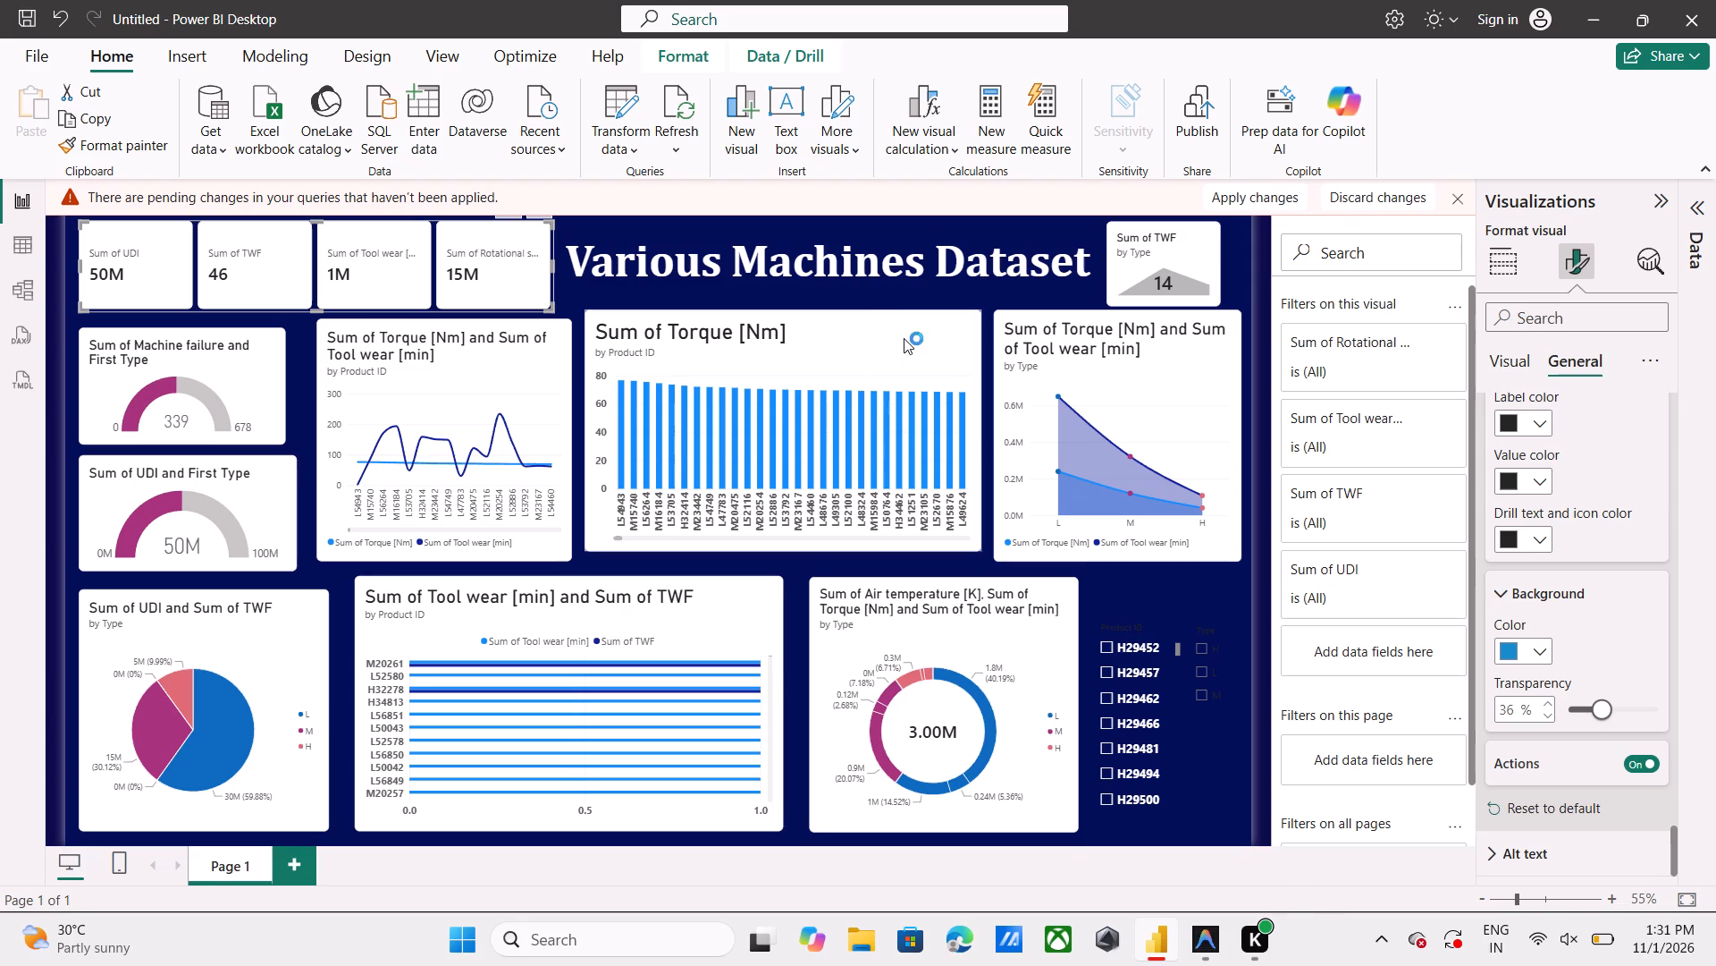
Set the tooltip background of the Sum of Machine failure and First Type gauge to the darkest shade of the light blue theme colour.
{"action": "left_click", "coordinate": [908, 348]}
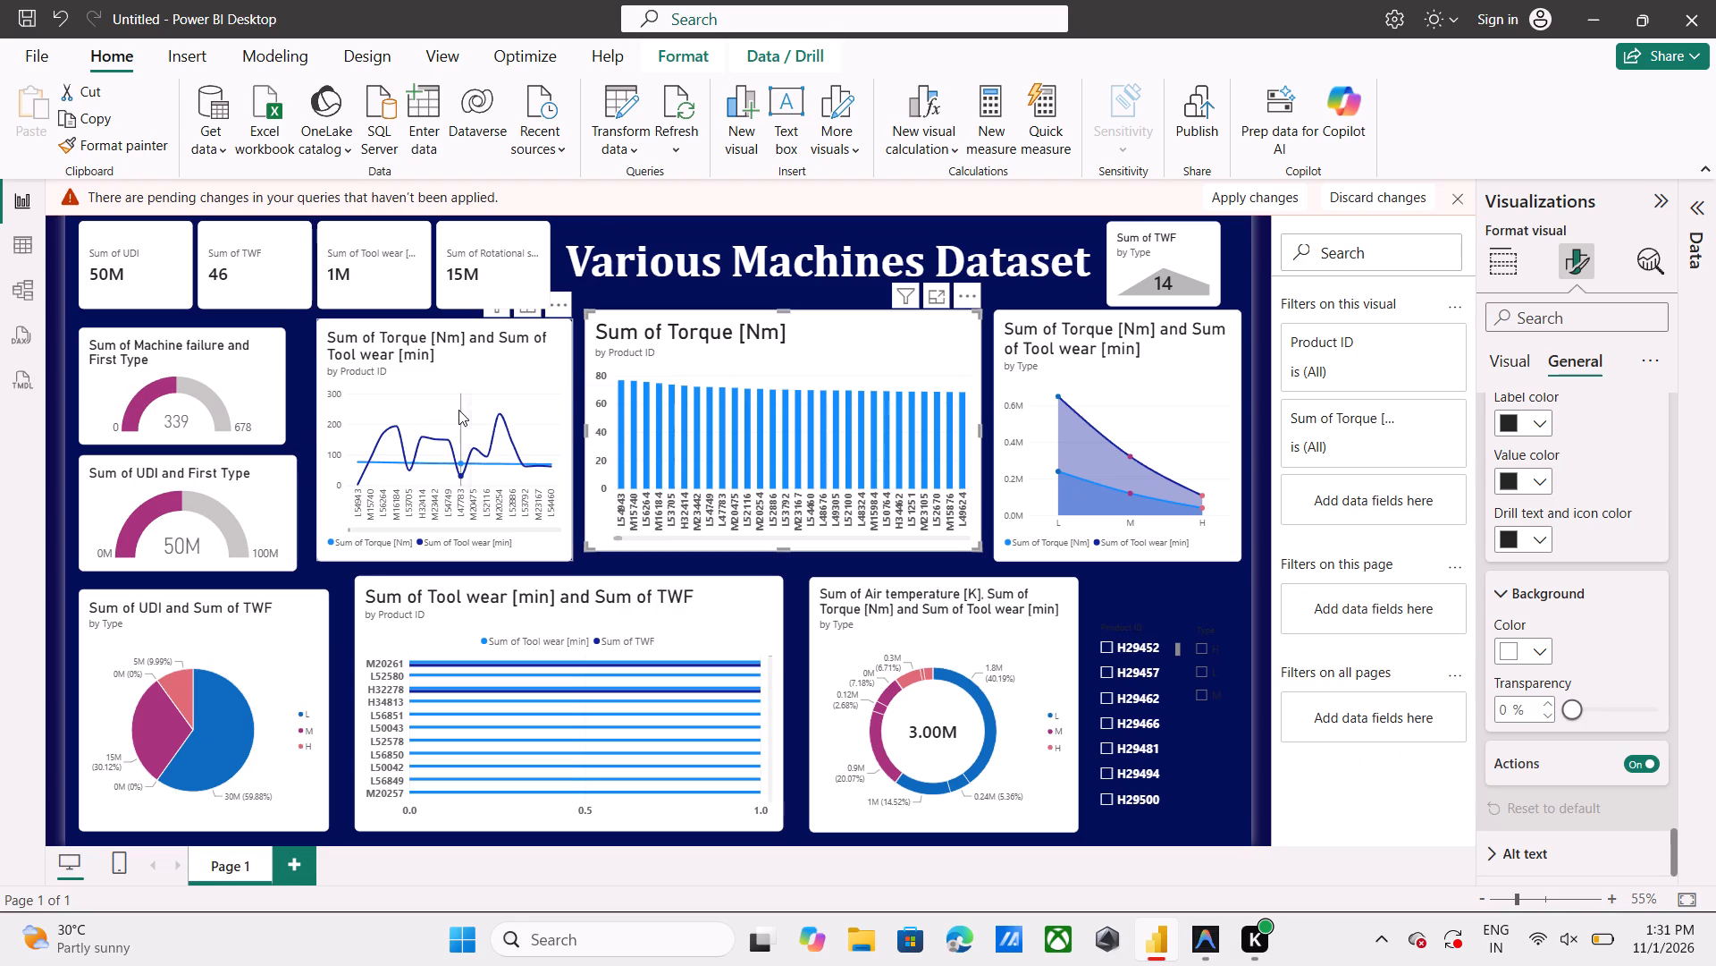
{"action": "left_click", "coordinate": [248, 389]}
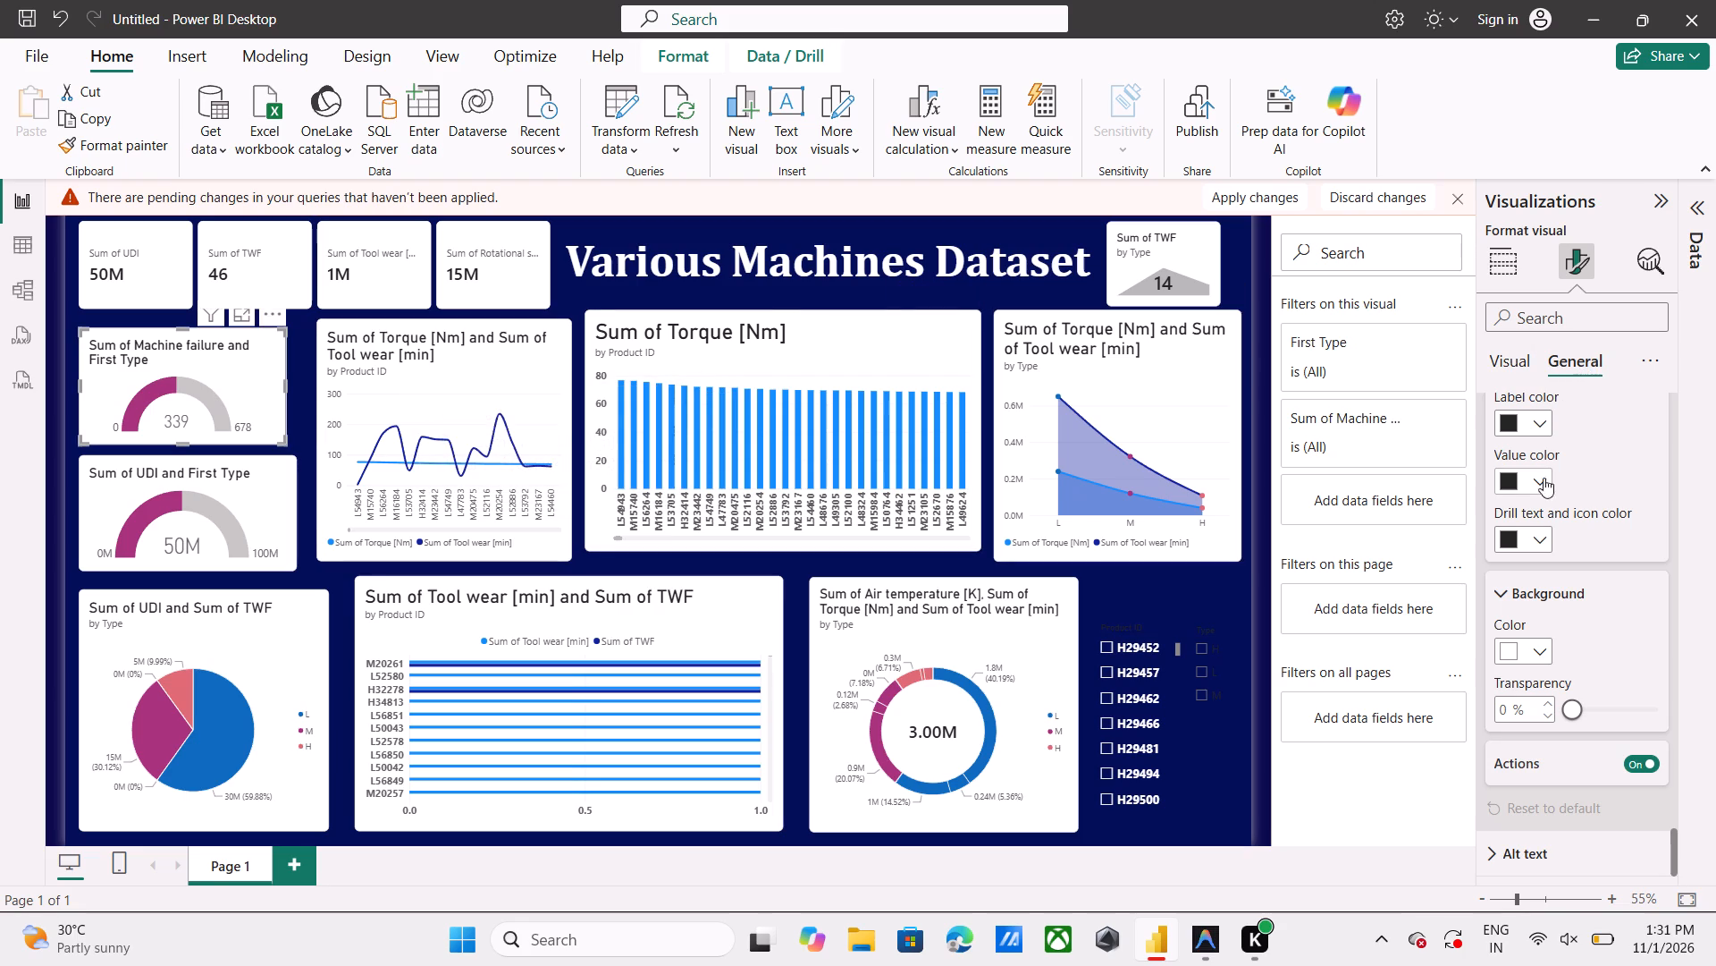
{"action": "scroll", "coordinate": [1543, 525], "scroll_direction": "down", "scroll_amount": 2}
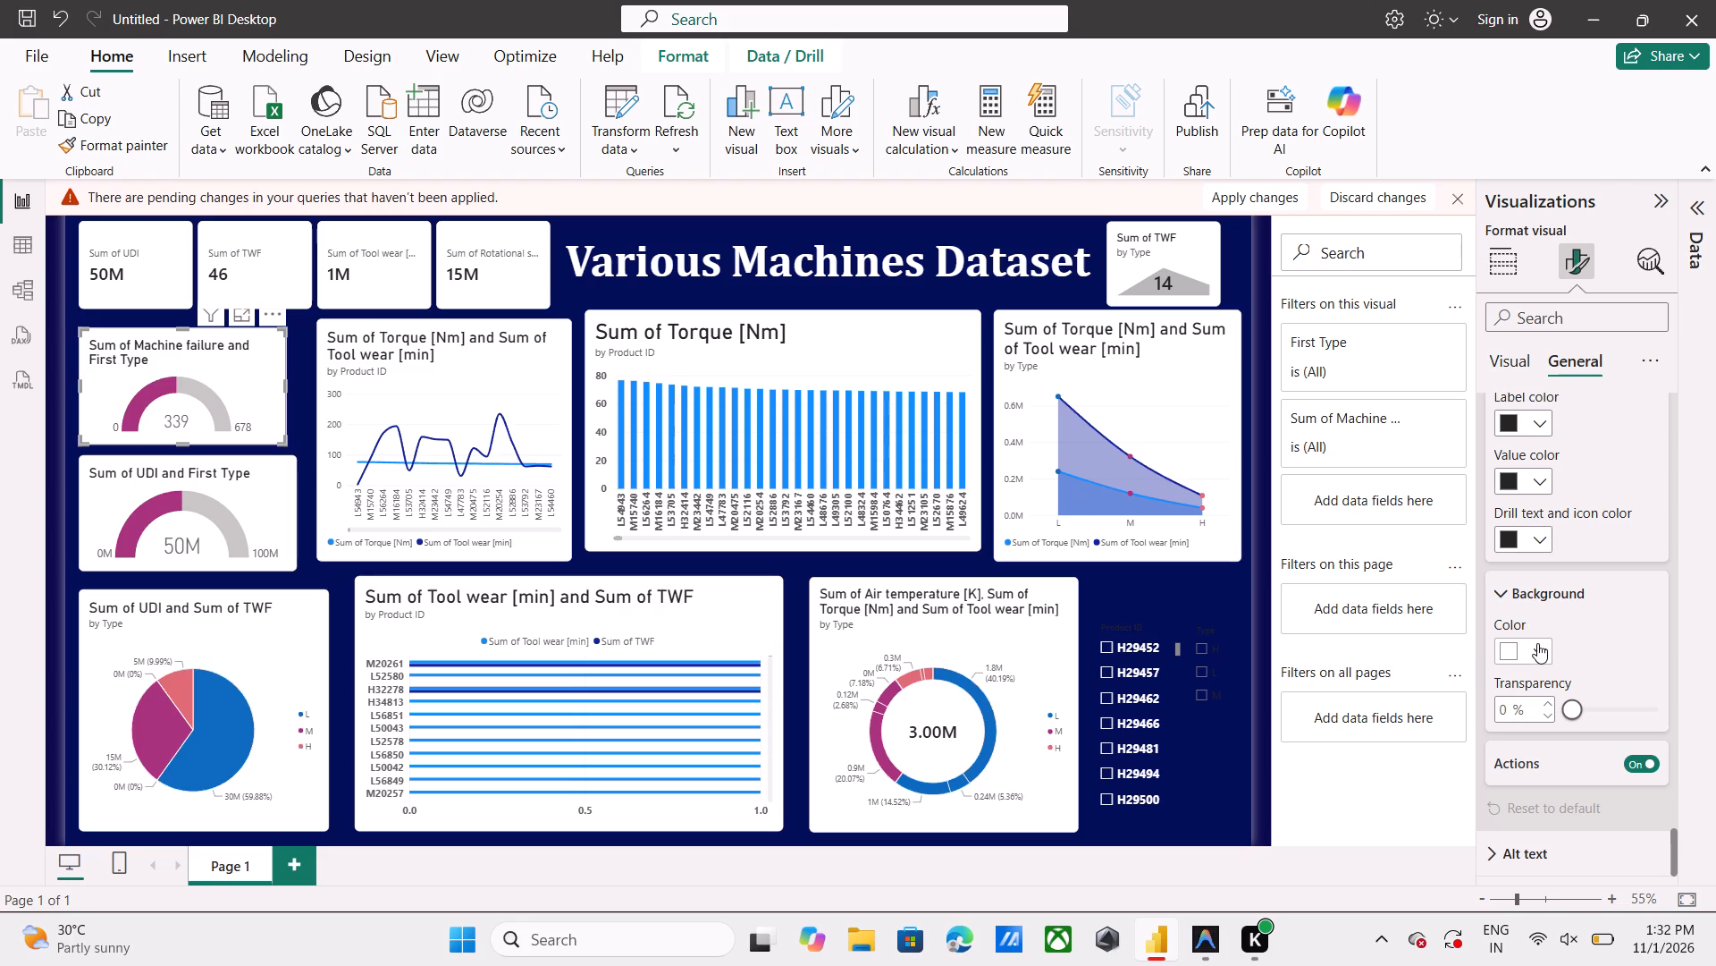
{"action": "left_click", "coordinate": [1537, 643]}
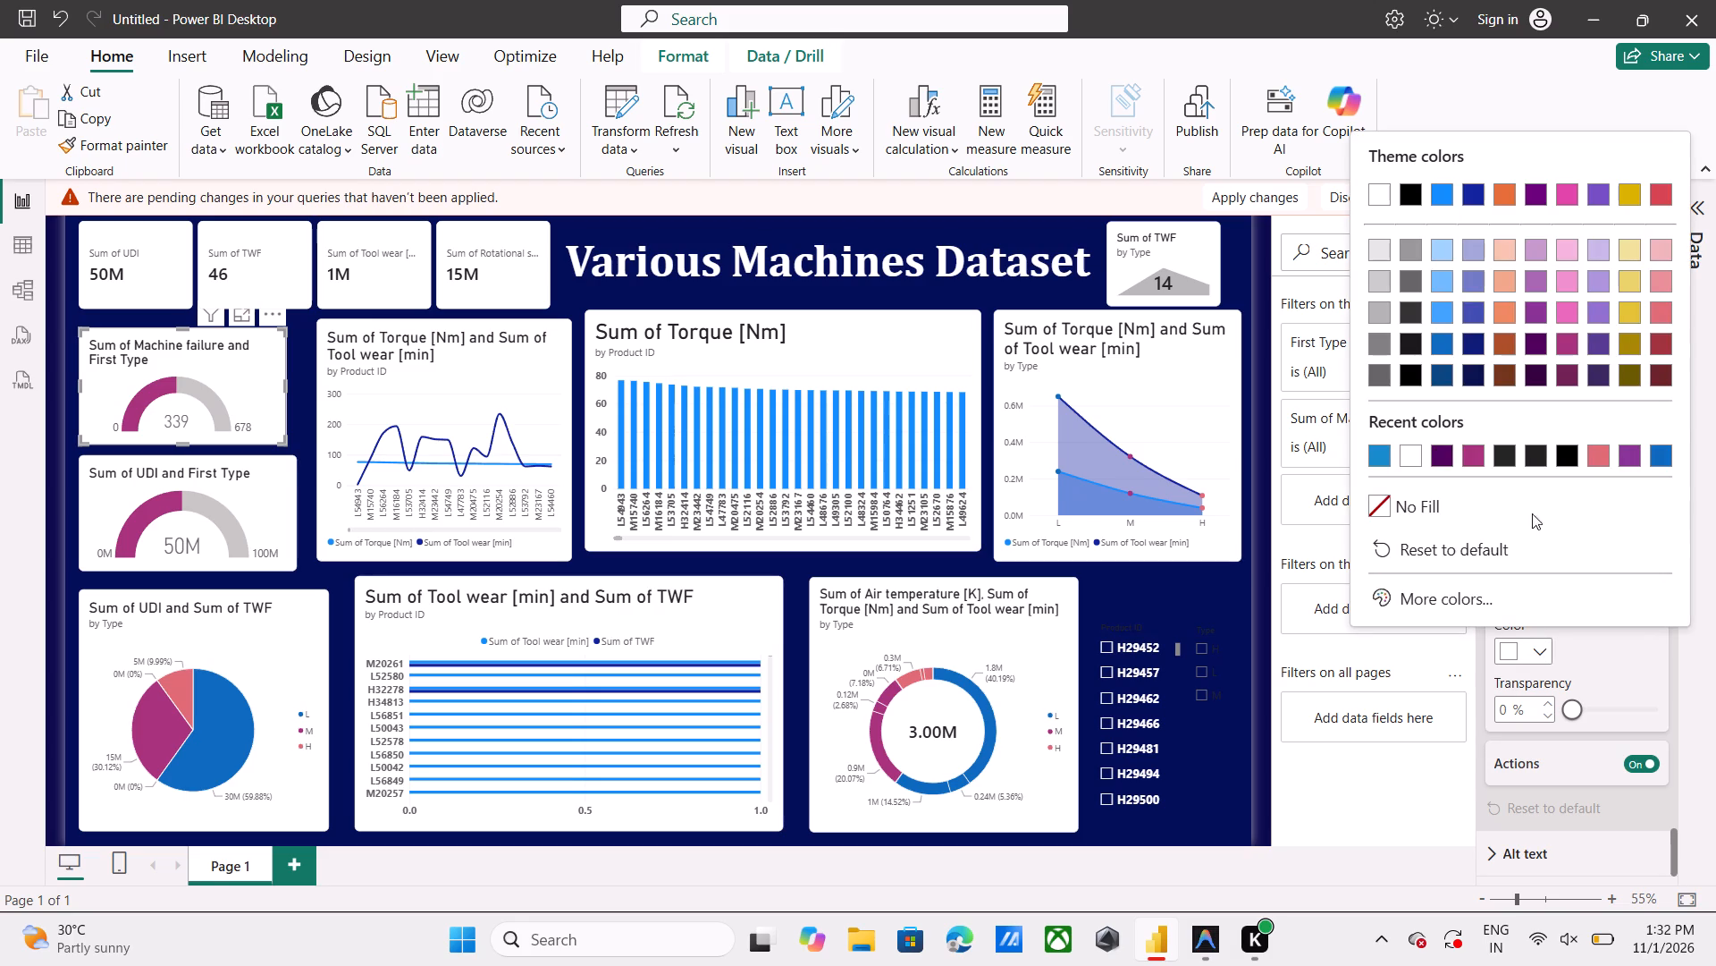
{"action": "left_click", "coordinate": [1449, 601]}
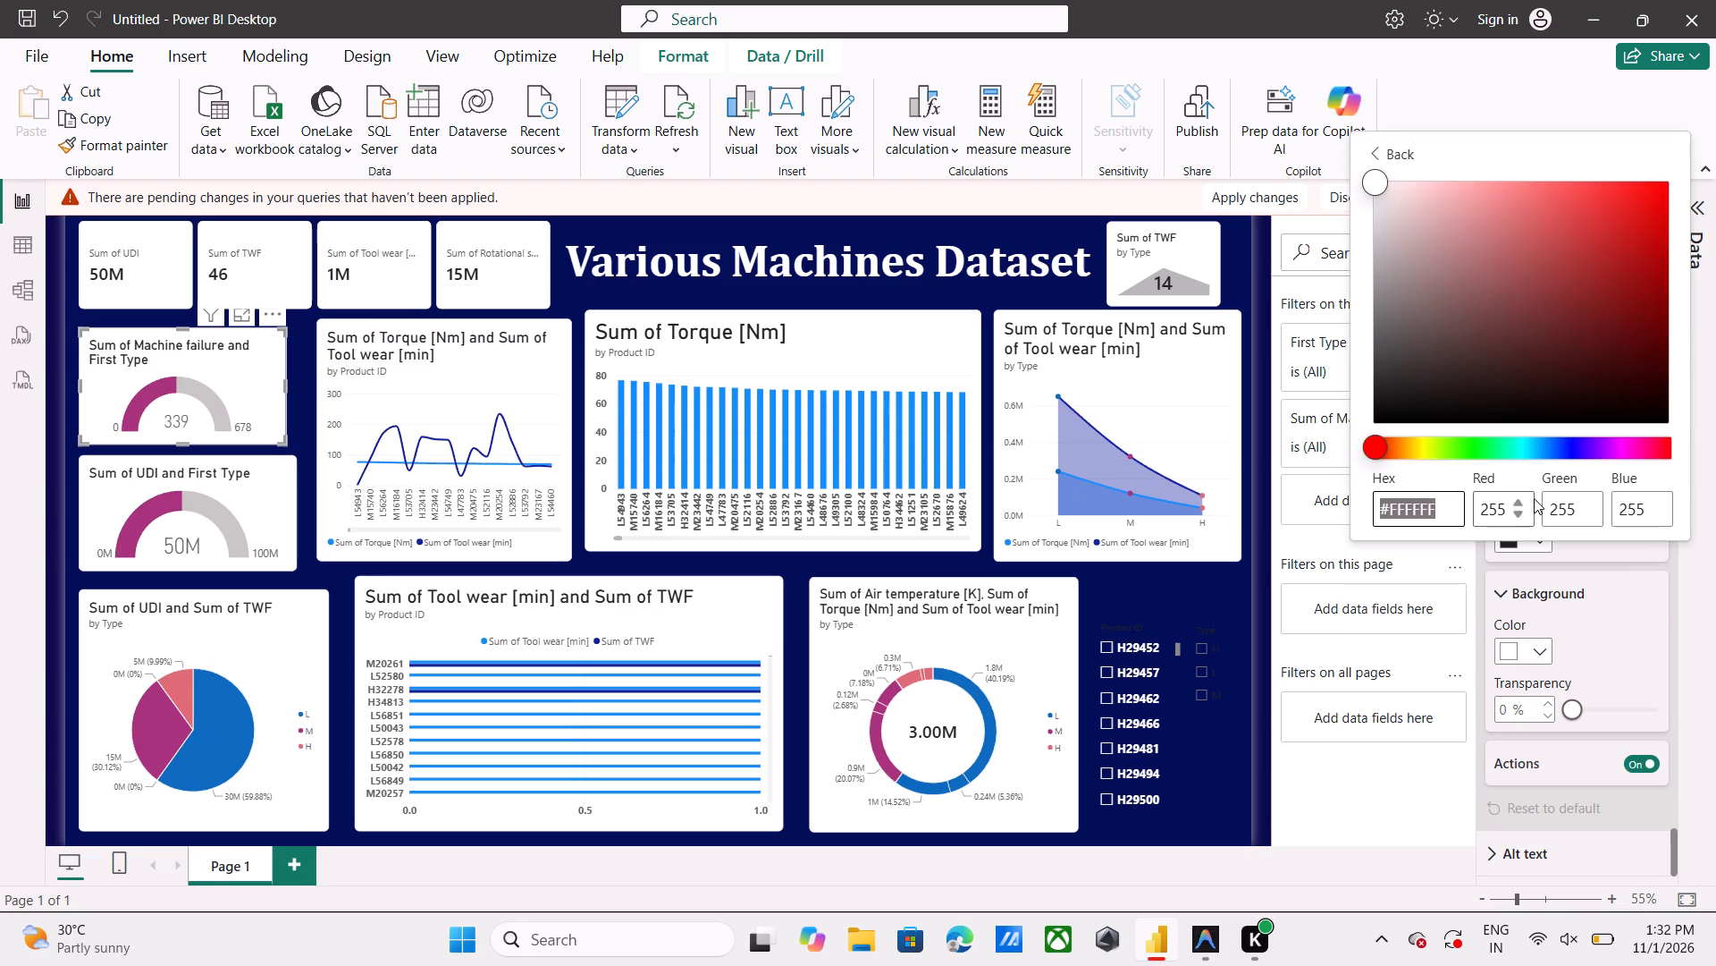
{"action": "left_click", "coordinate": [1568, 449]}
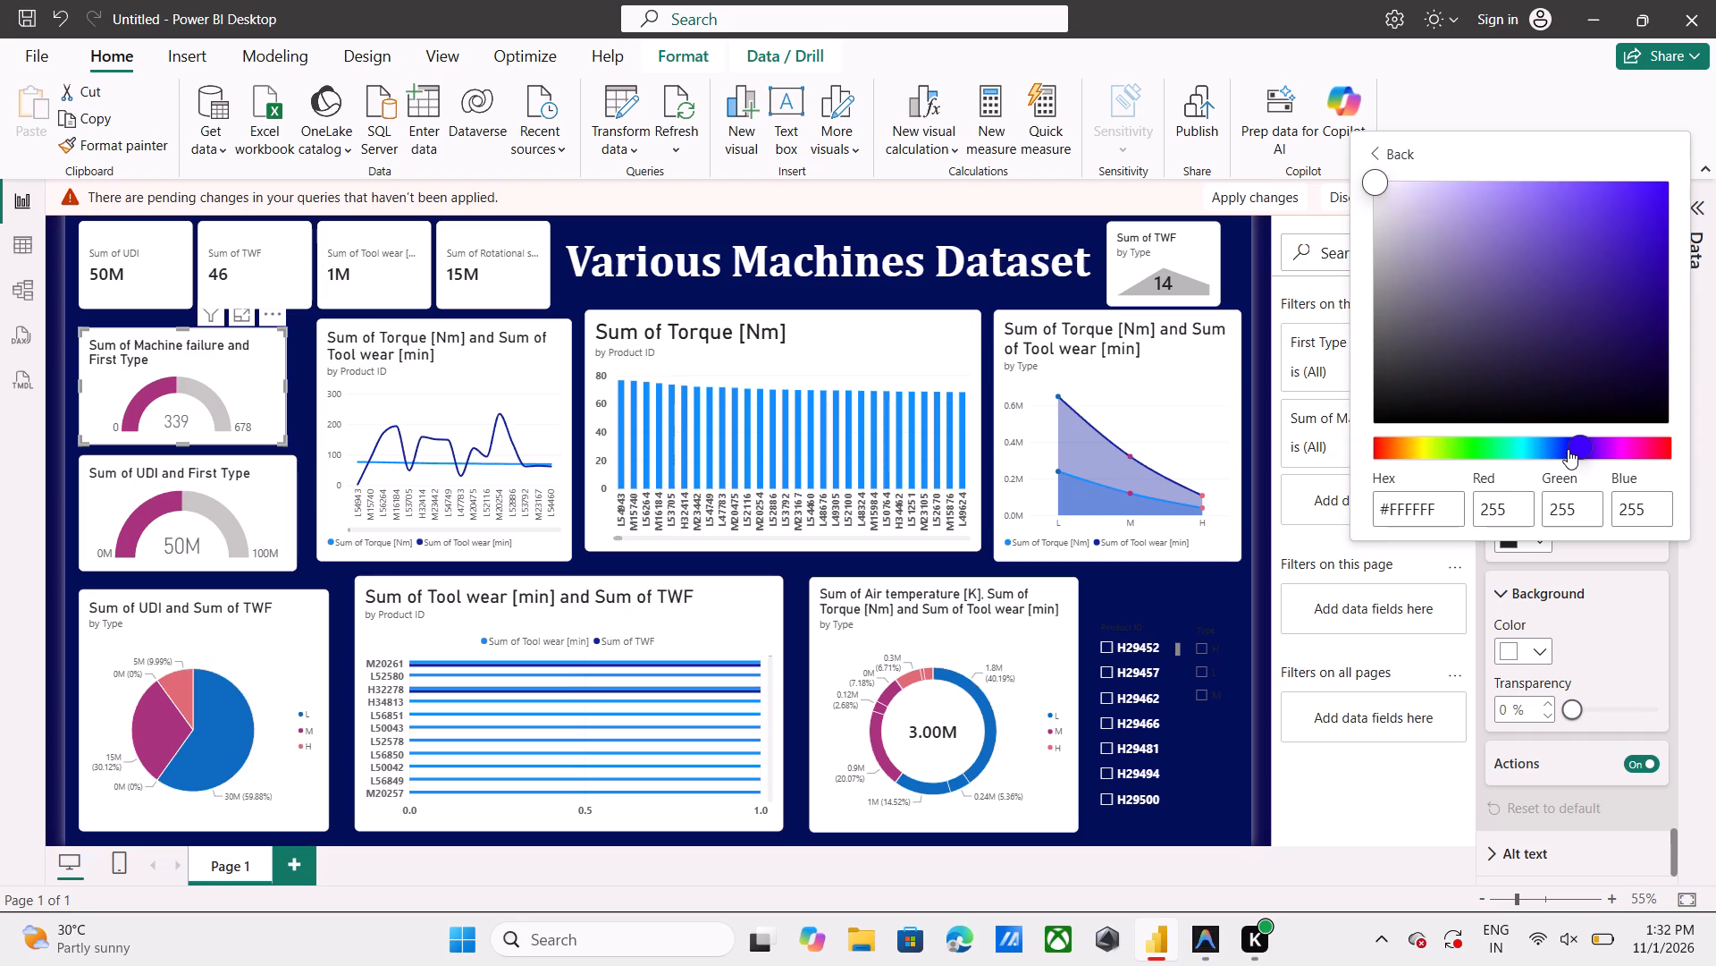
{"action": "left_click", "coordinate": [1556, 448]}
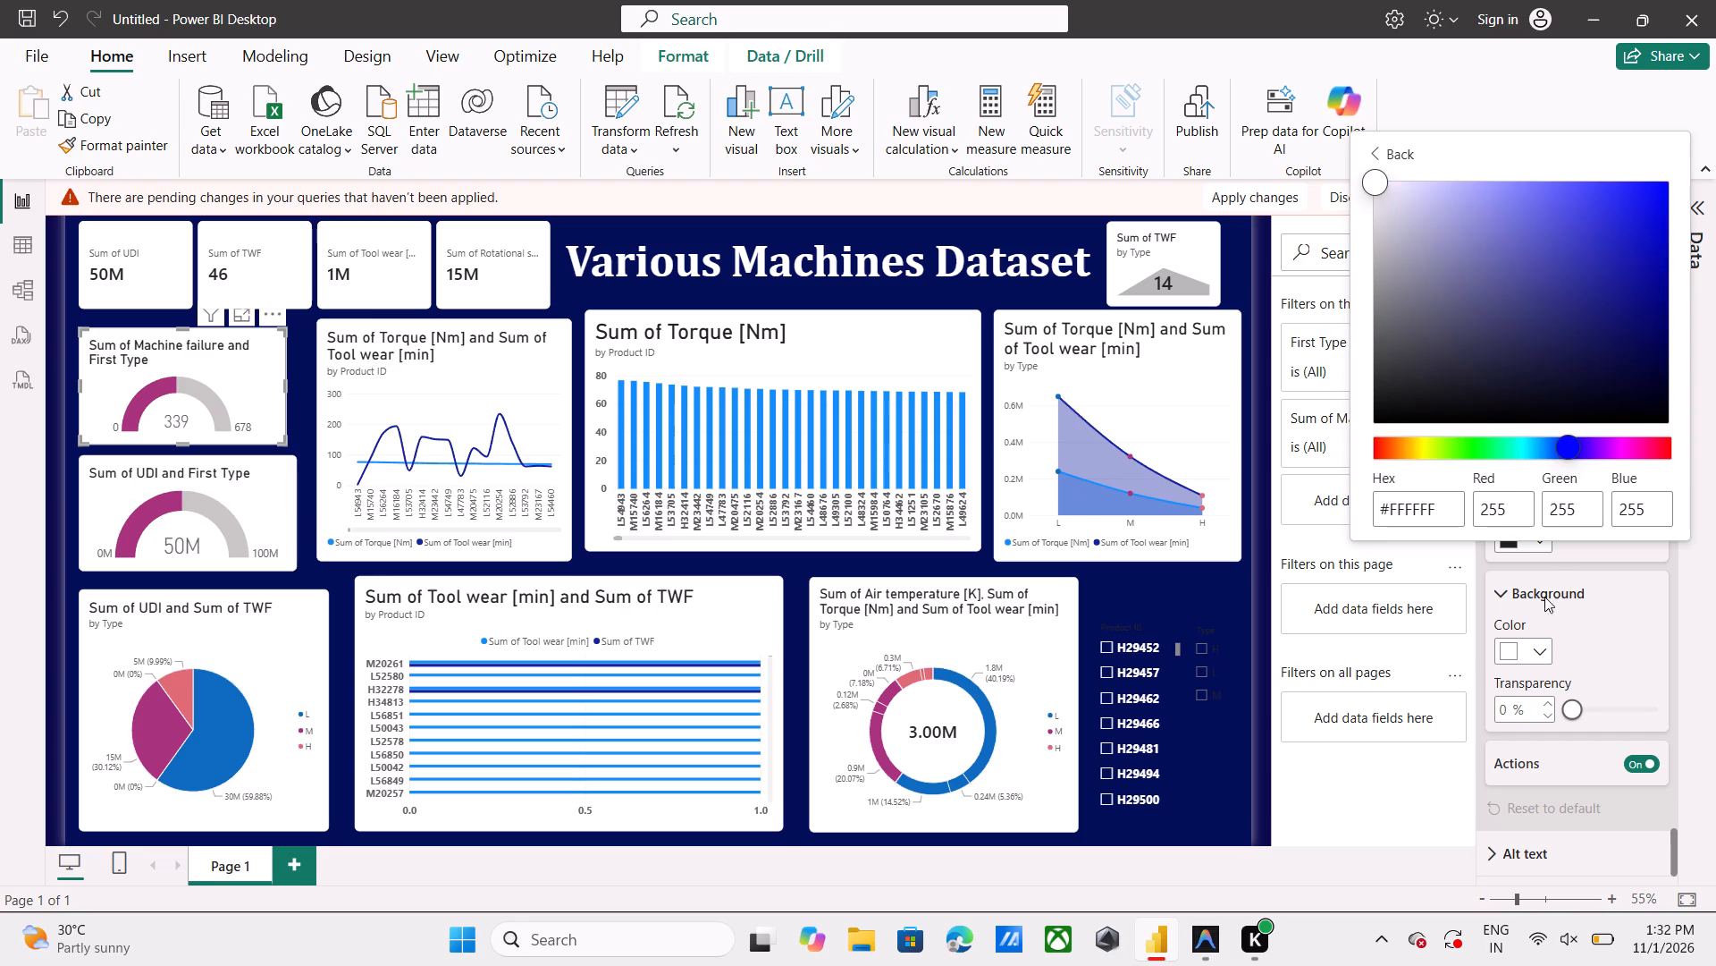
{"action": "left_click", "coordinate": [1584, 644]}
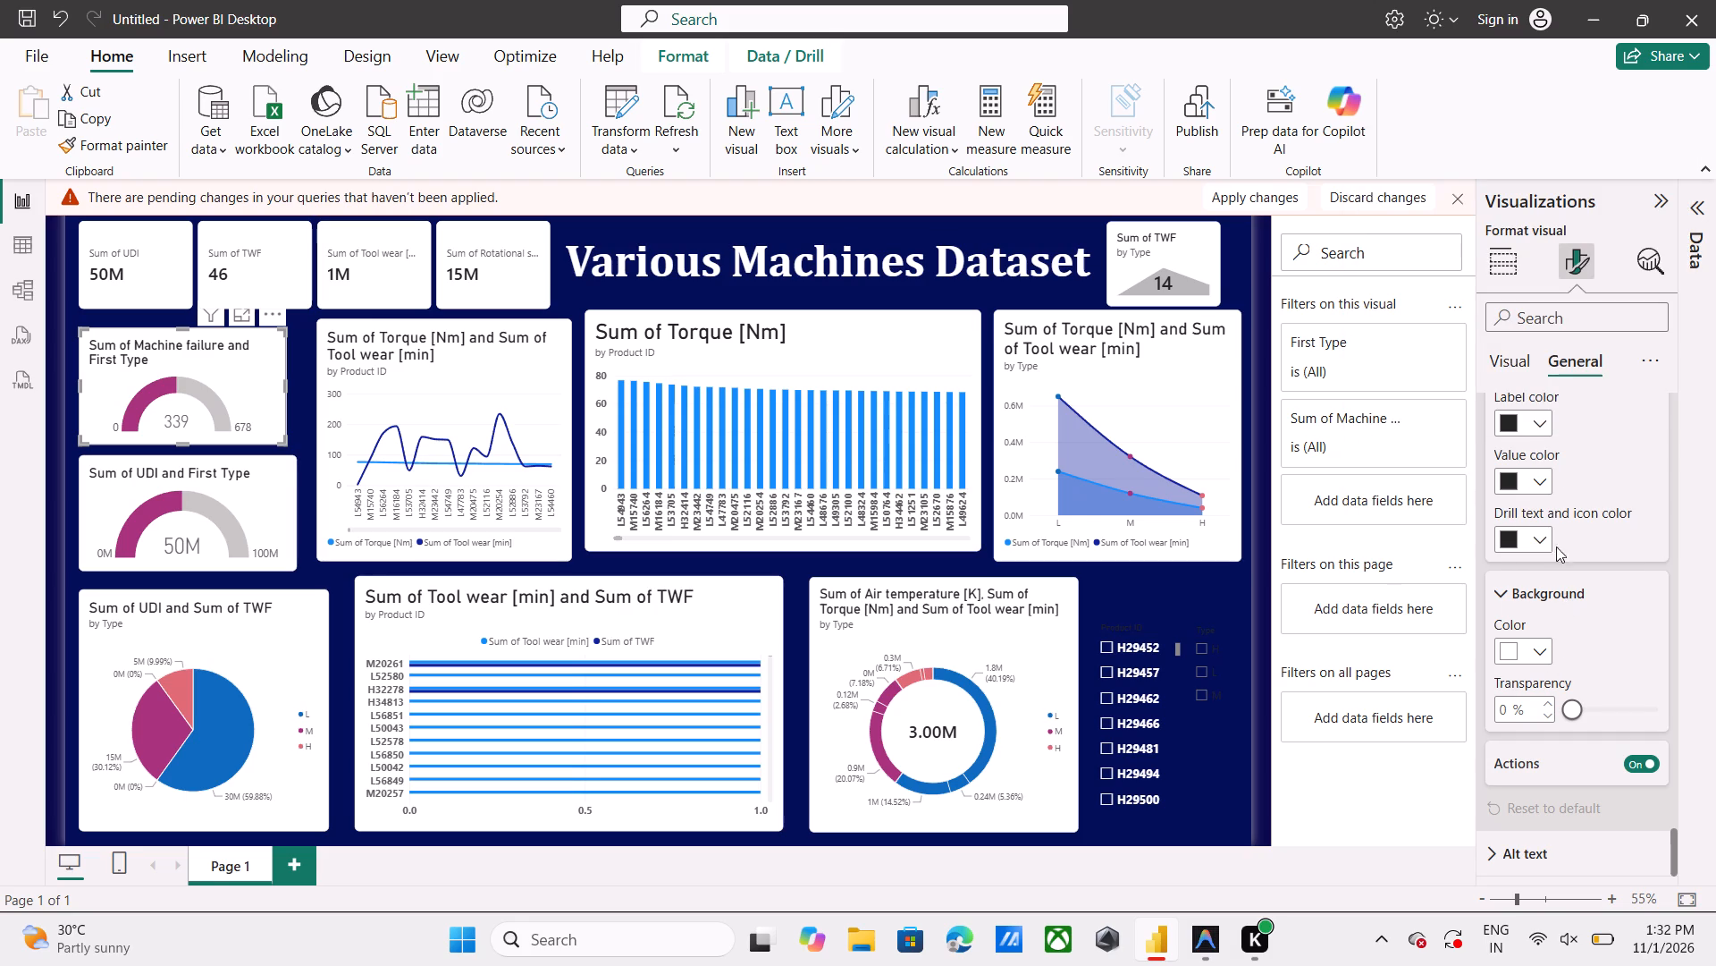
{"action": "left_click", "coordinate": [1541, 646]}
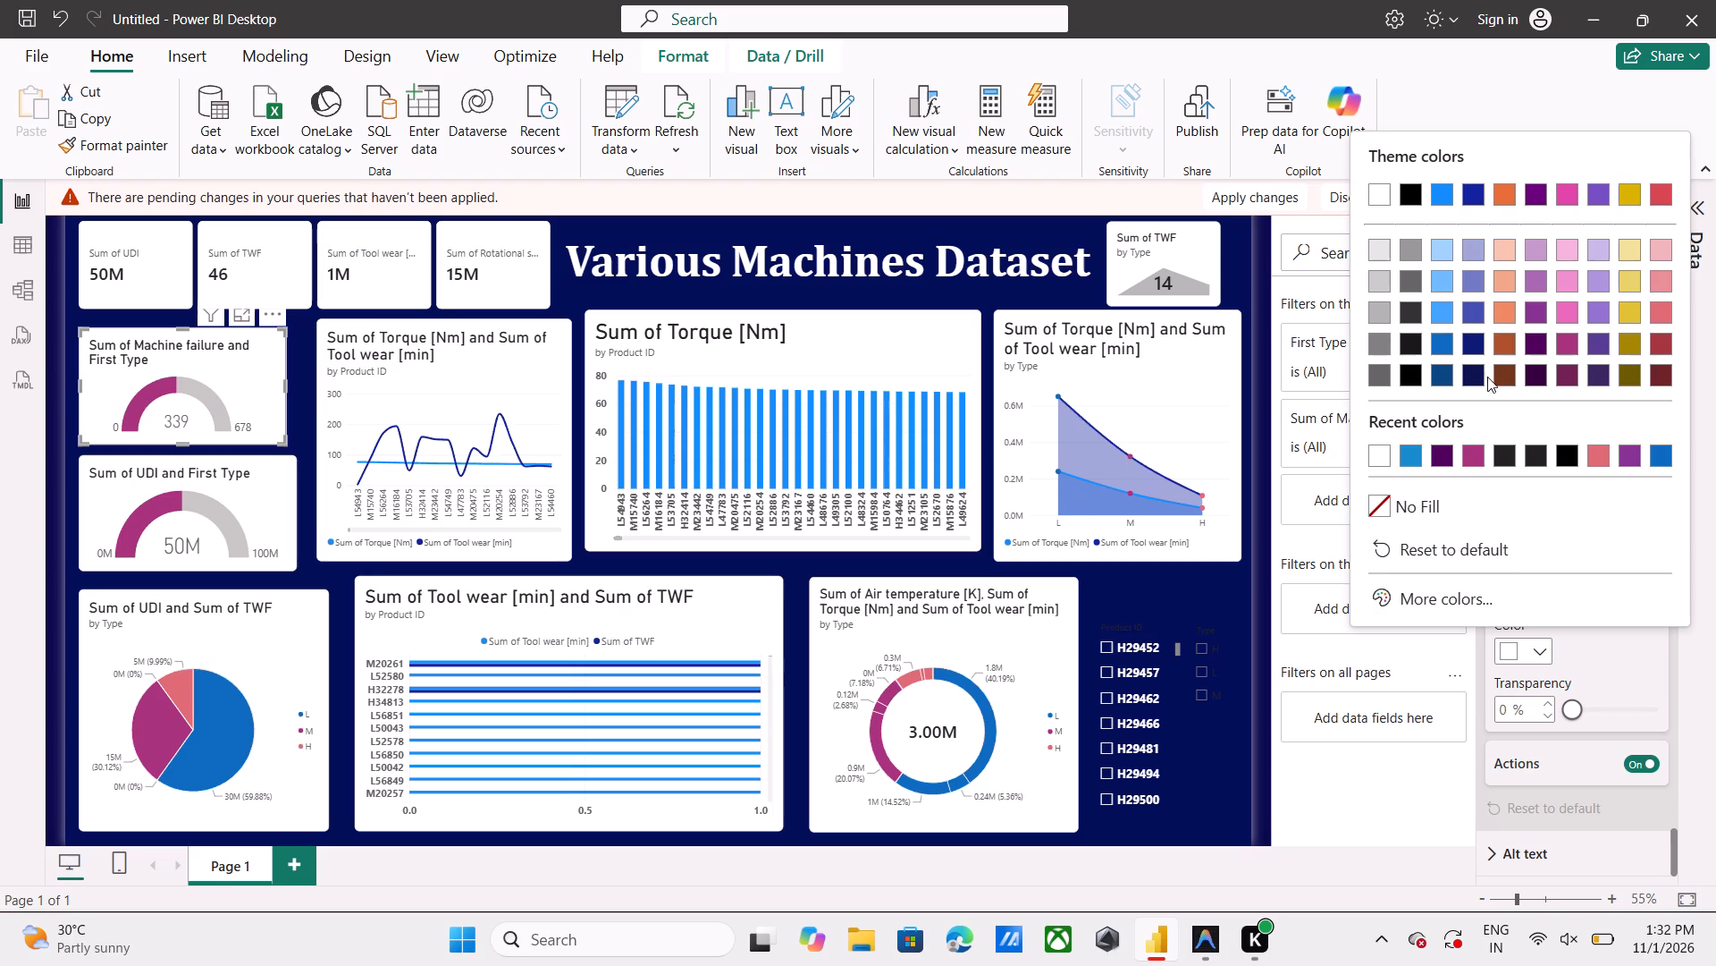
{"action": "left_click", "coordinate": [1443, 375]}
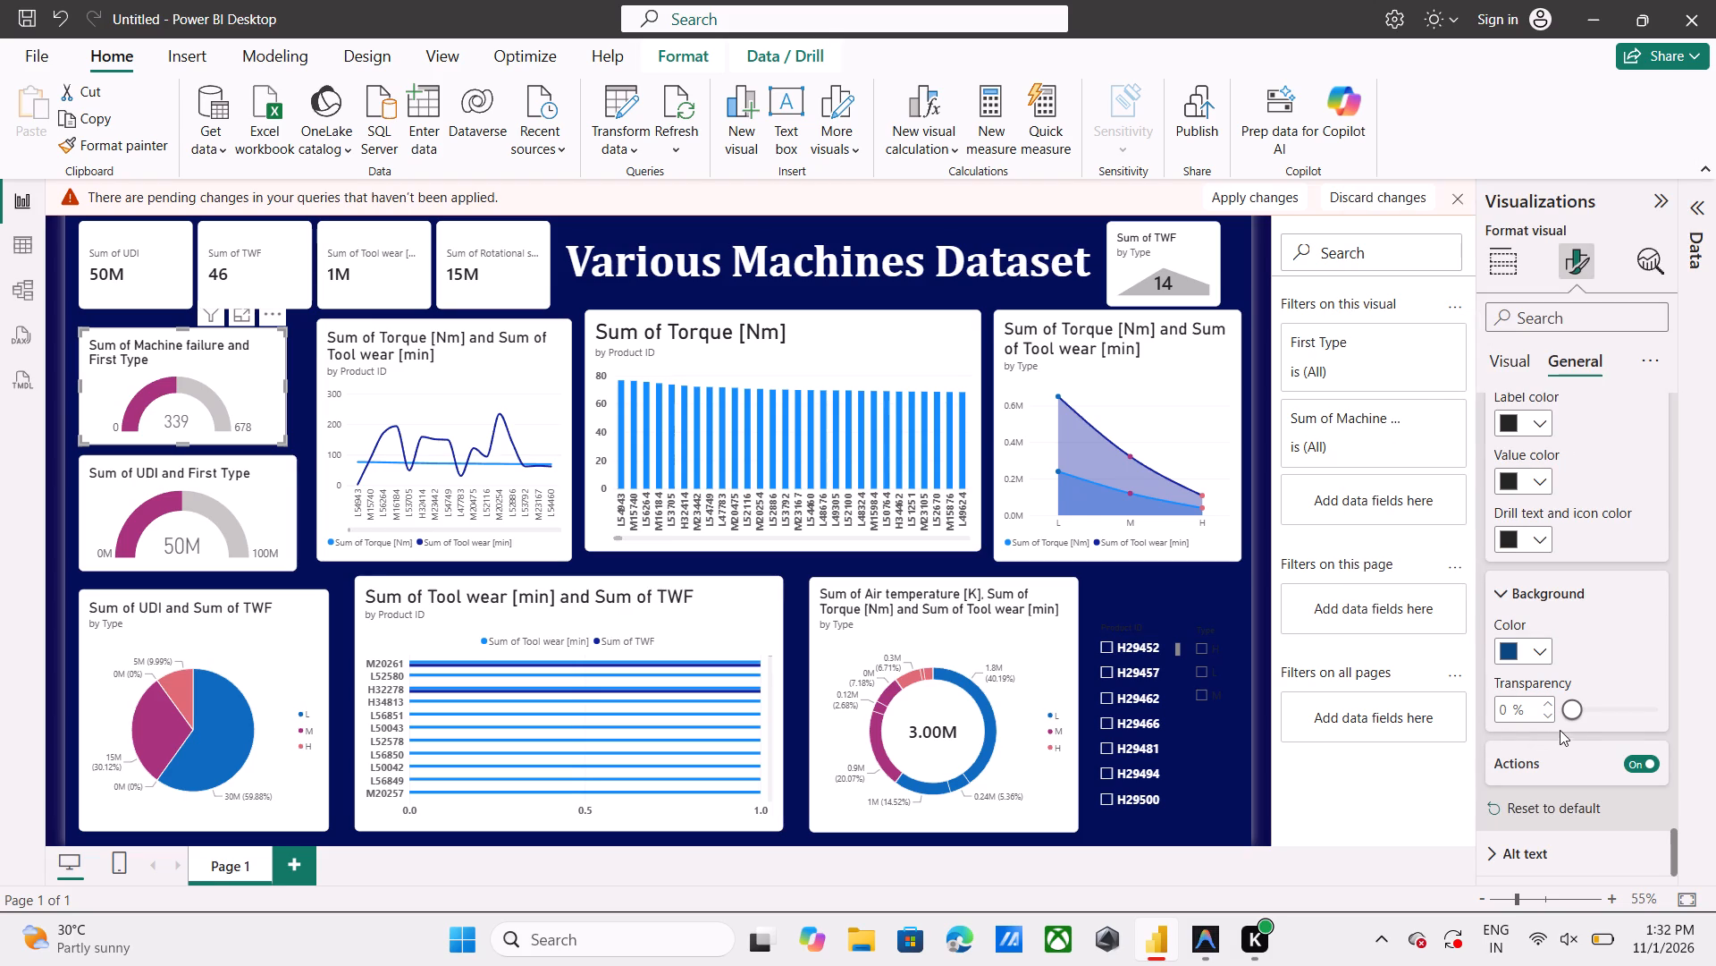
Set the transparency of the Machine failure gauge's tooltip background to 55%.
{"action": "left_click_drag", "start_coordinate": [1571, 711], "coordinate": [1618, 716]}
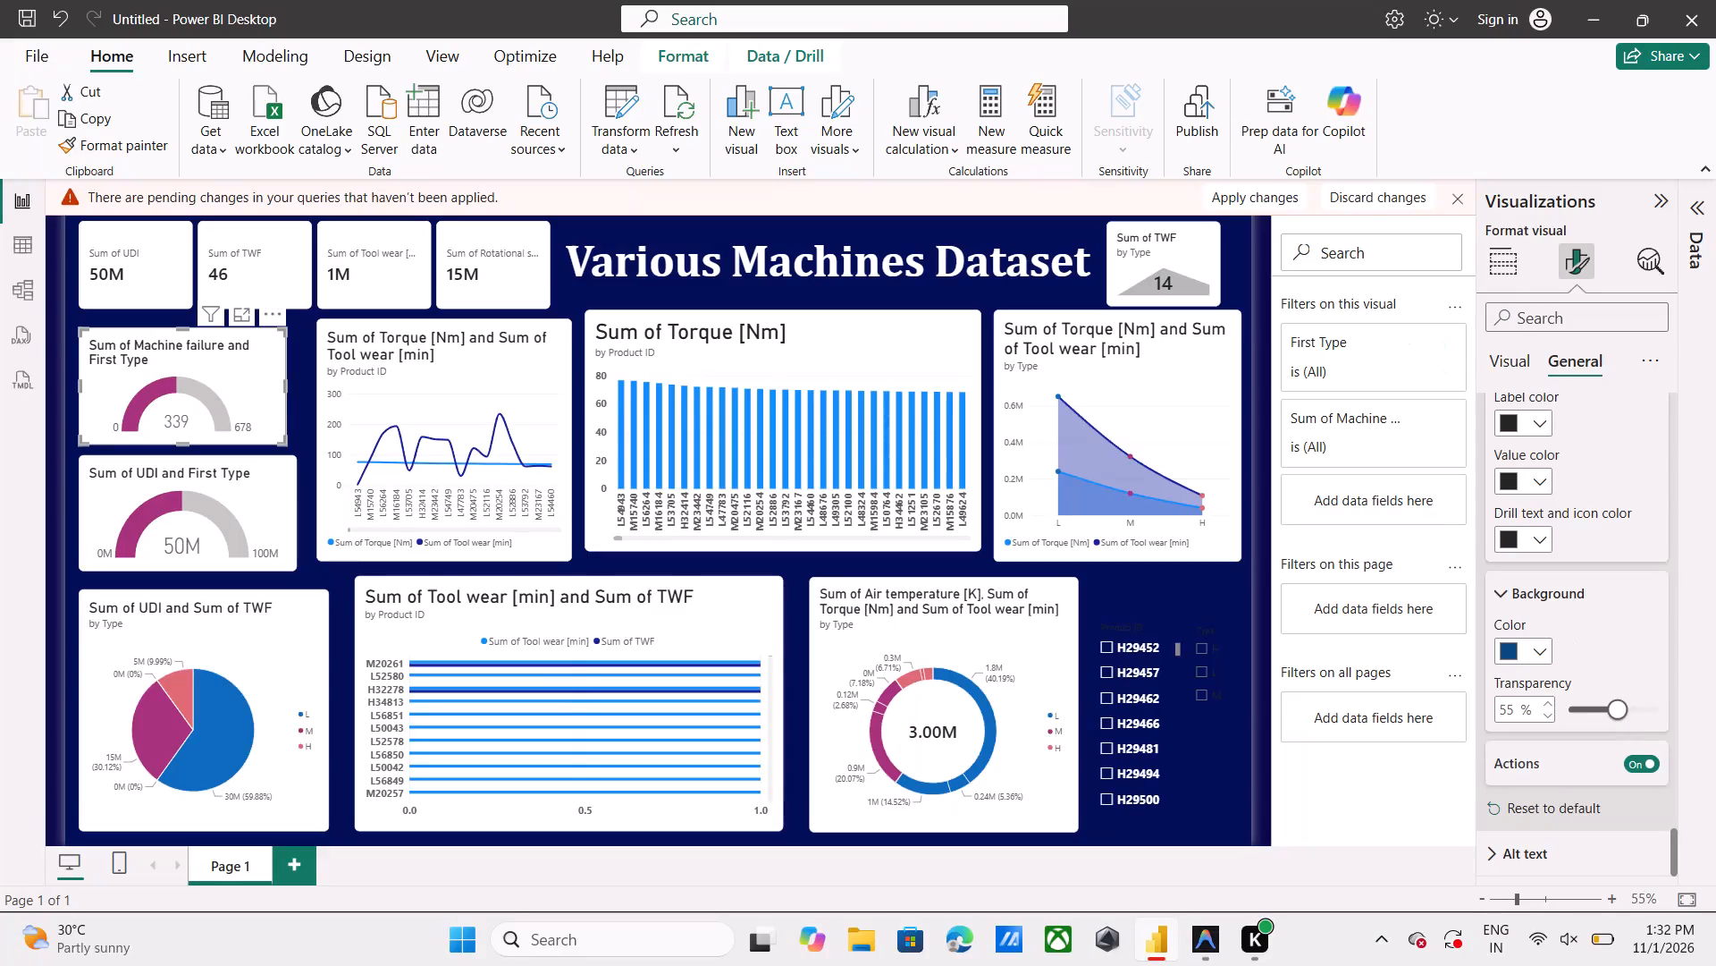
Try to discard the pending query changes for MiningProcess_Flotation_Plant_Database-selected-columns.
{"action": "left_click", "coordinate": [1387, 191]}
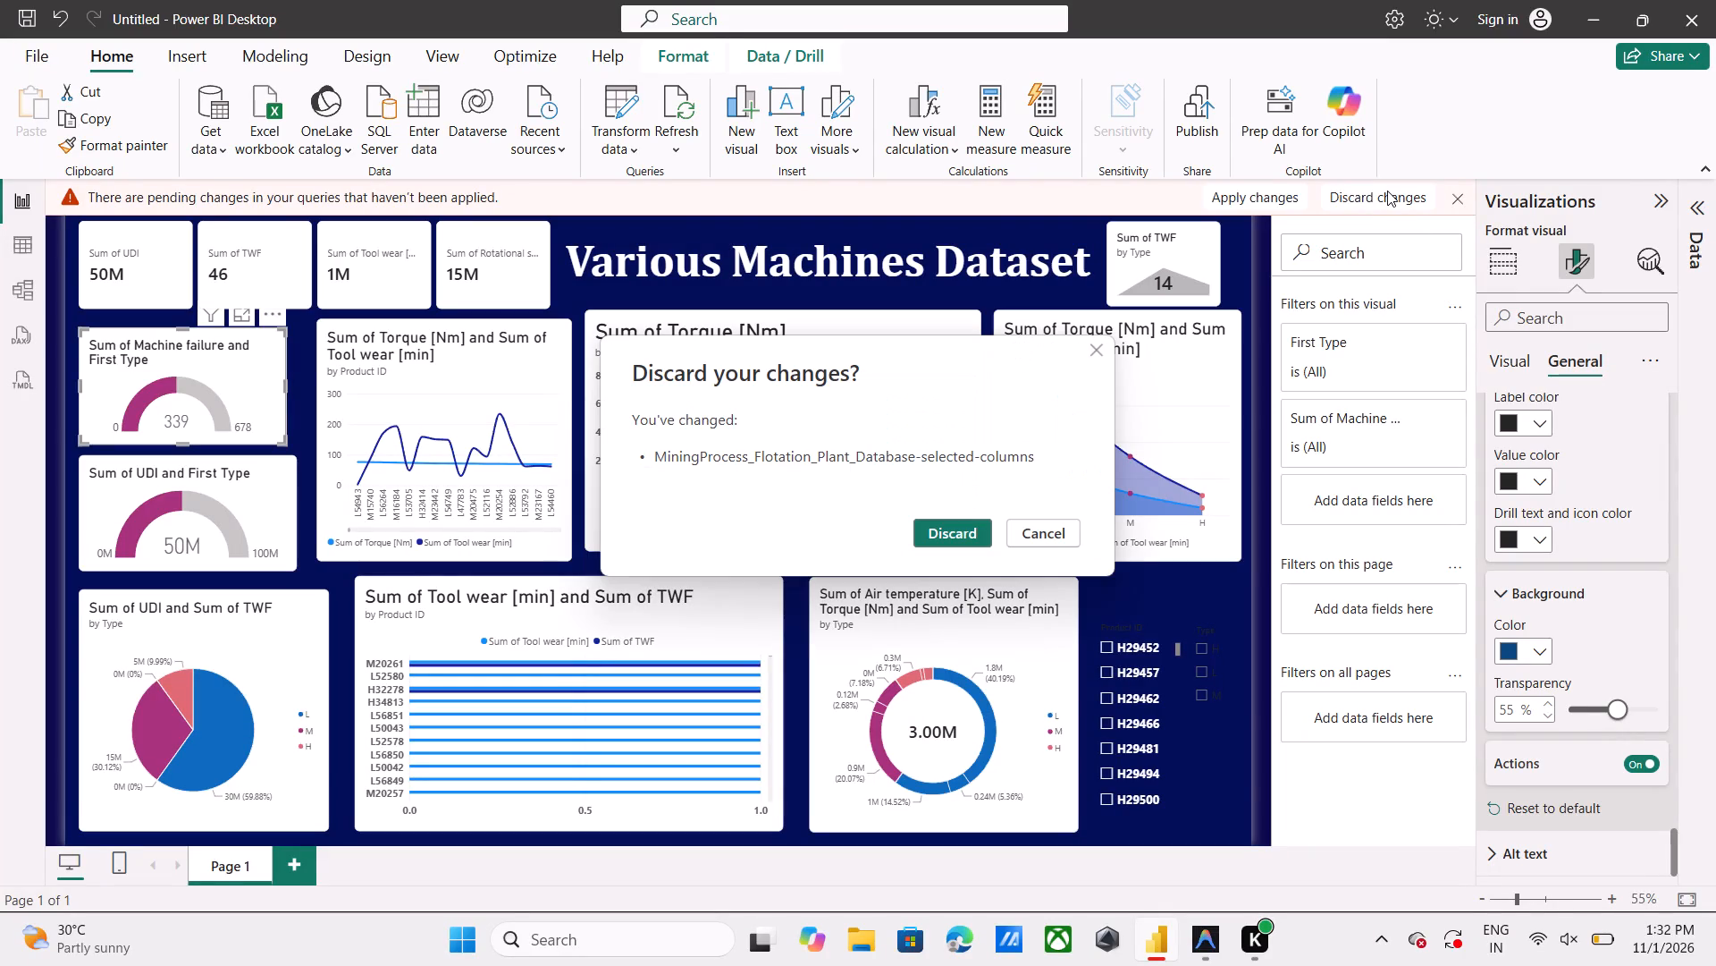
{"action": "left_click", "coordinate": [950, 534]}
Set the Machine failure gauge's tooltip background to the second-darkest shade of the navy theme colour.
{"action": "left_click", "coordinate": [244, 390]}
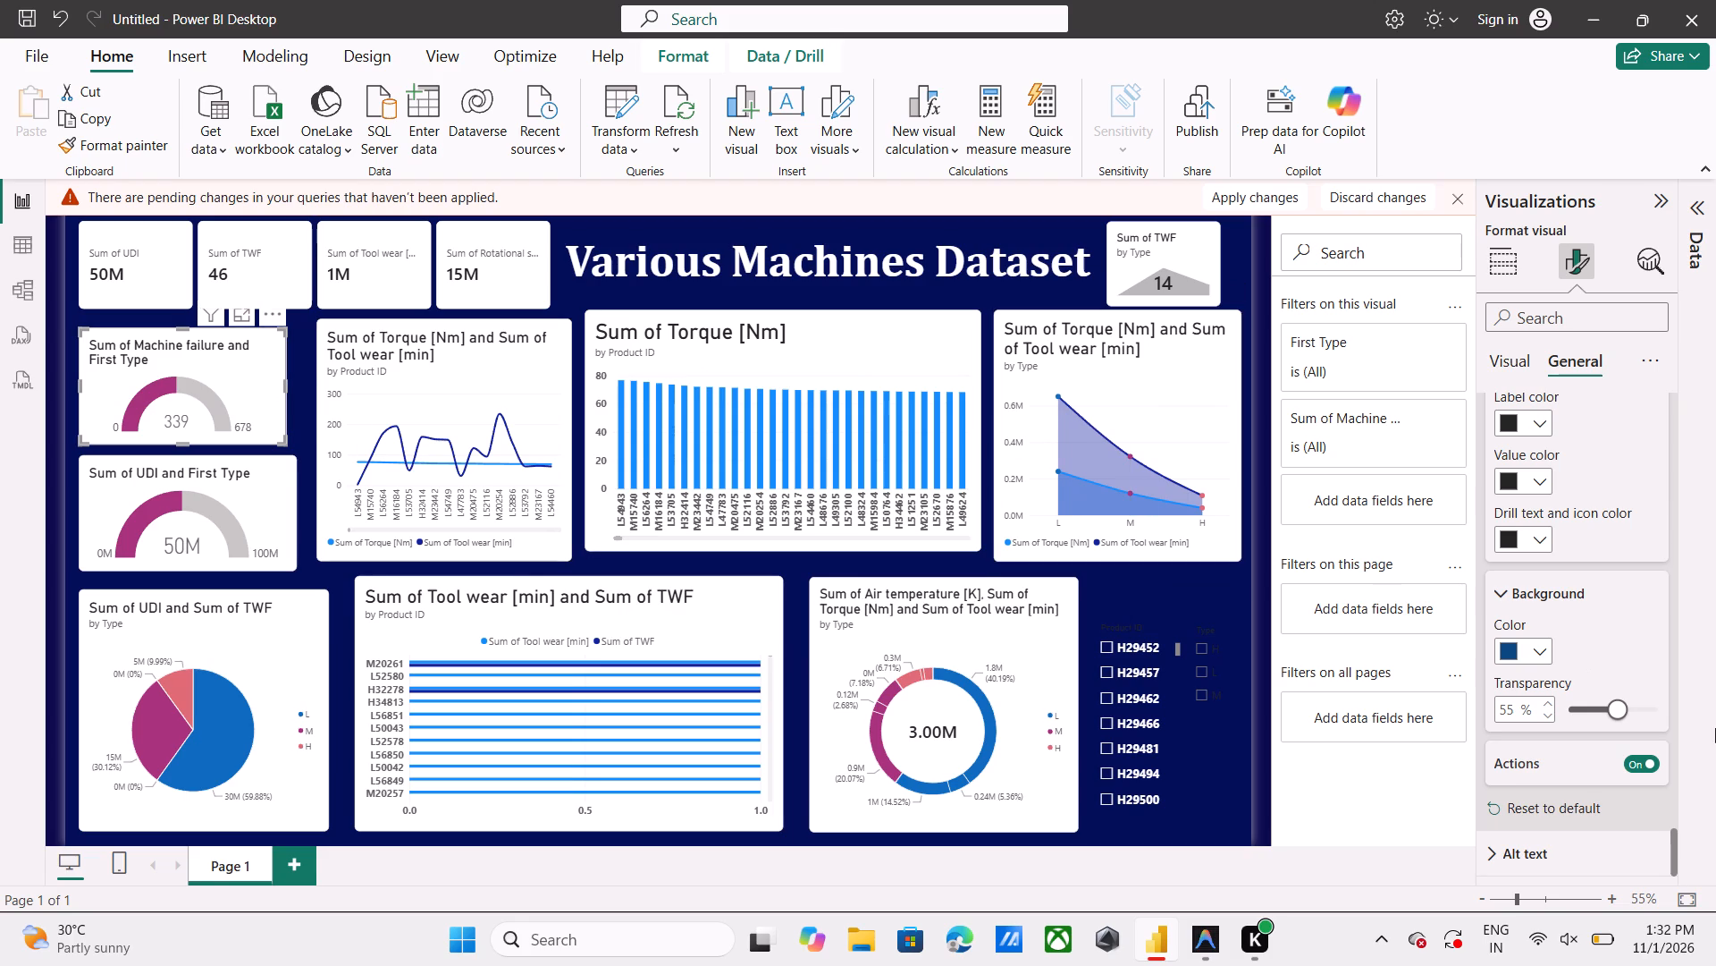
{"action": "left_click", "coordinate": [1534, 651]}
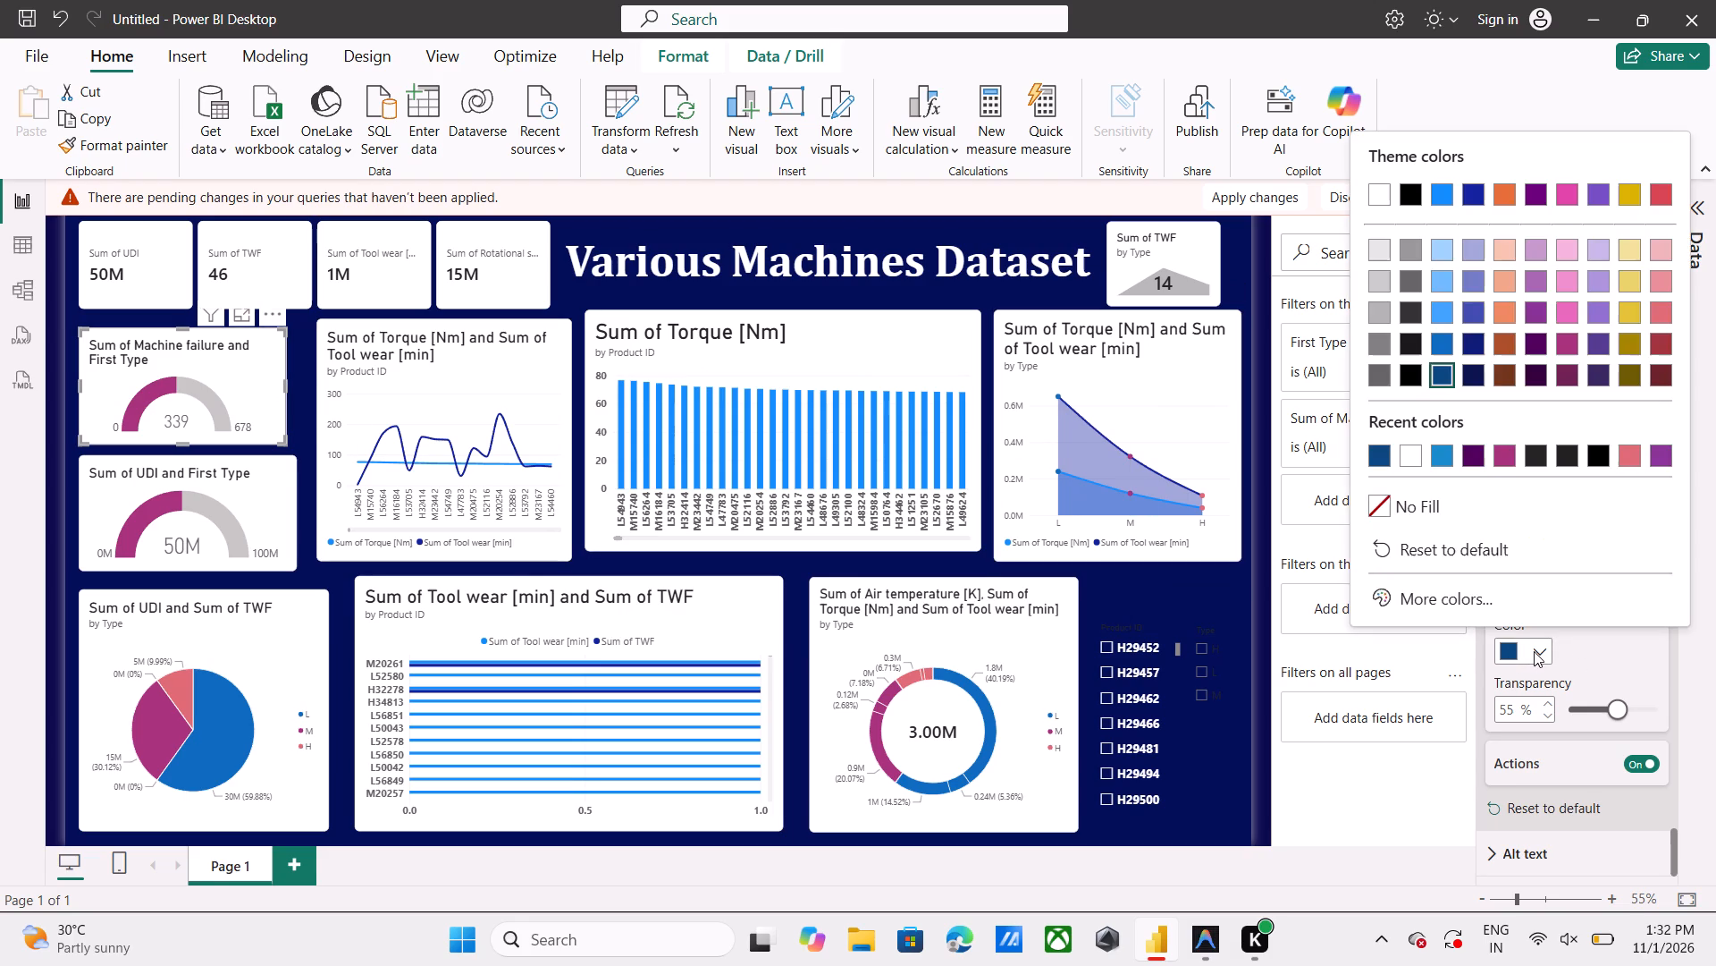
{"action": "left_click", "coordinate": [1476, 342]}
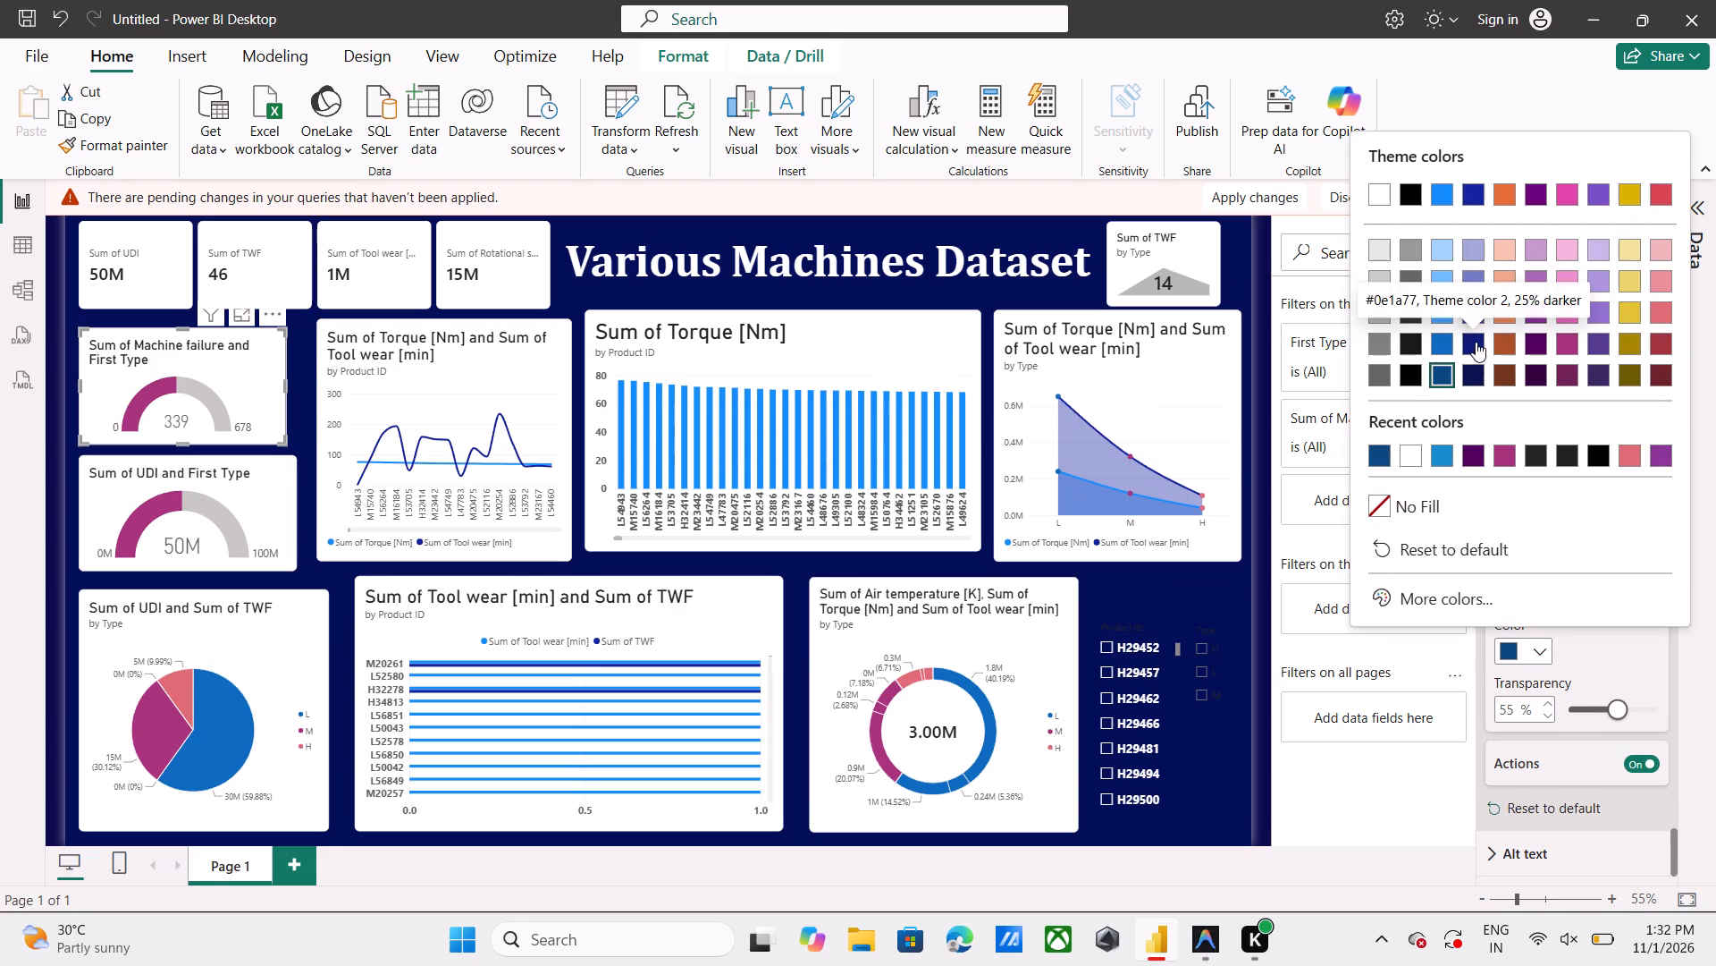
{"action": "left_click", "coordinate": [1544, 654]}
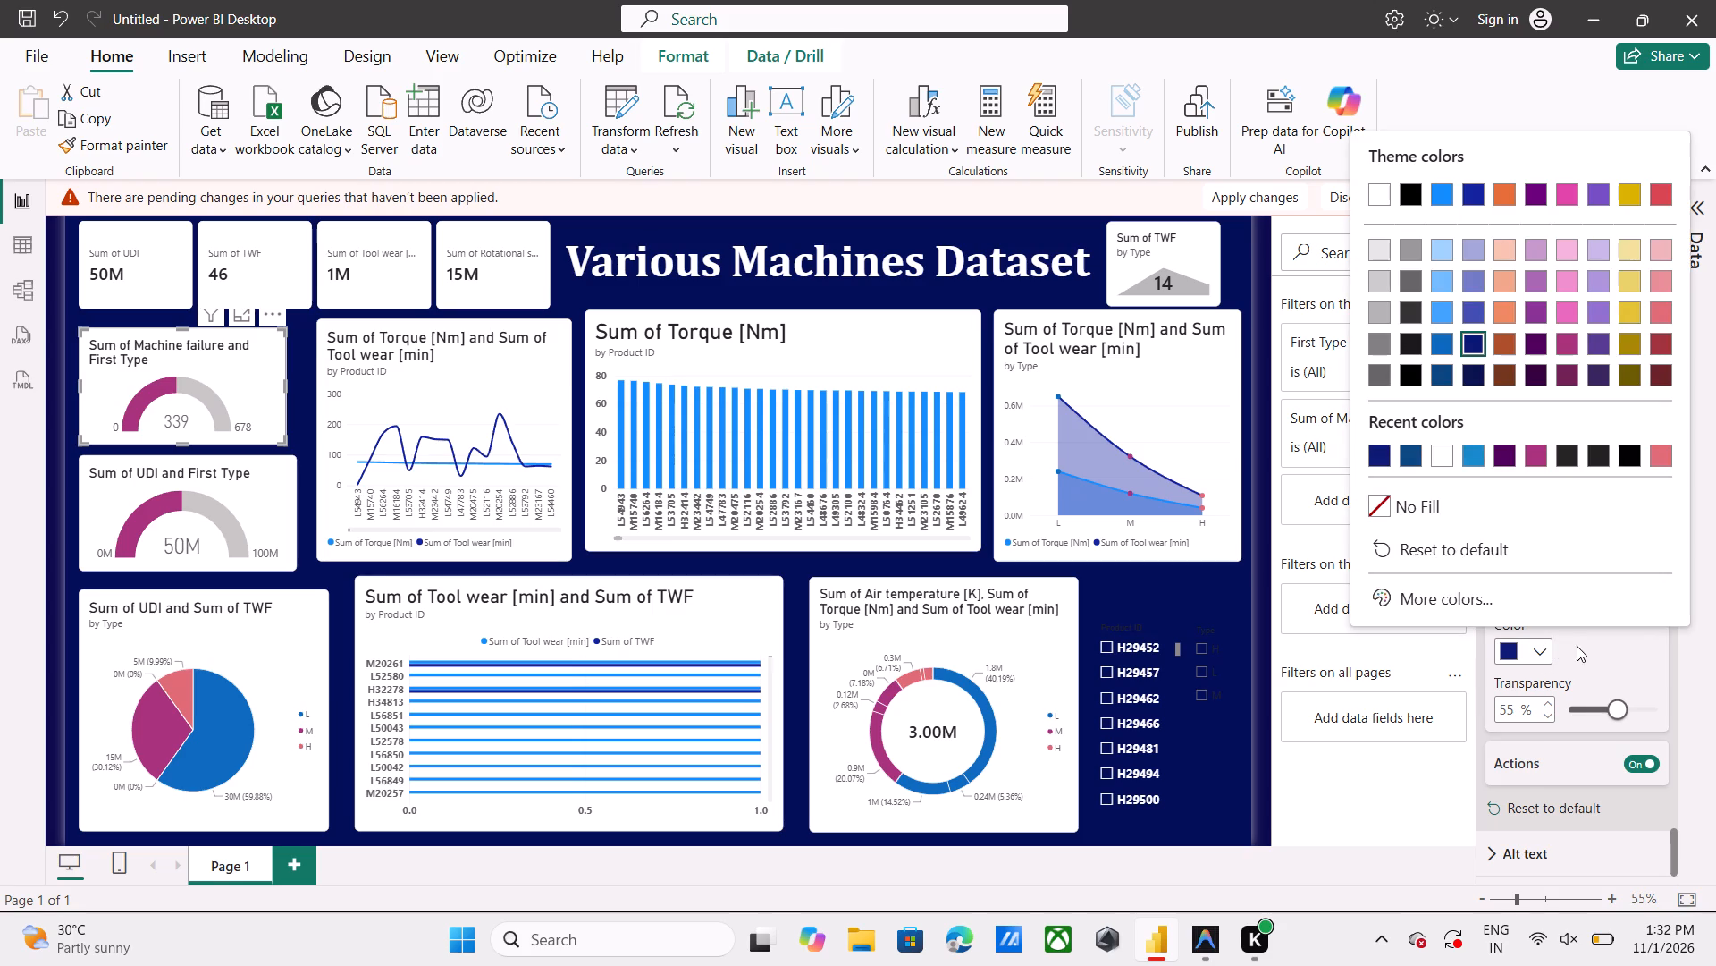
{"action": "left_click", "coordinate": [1436, 813]}
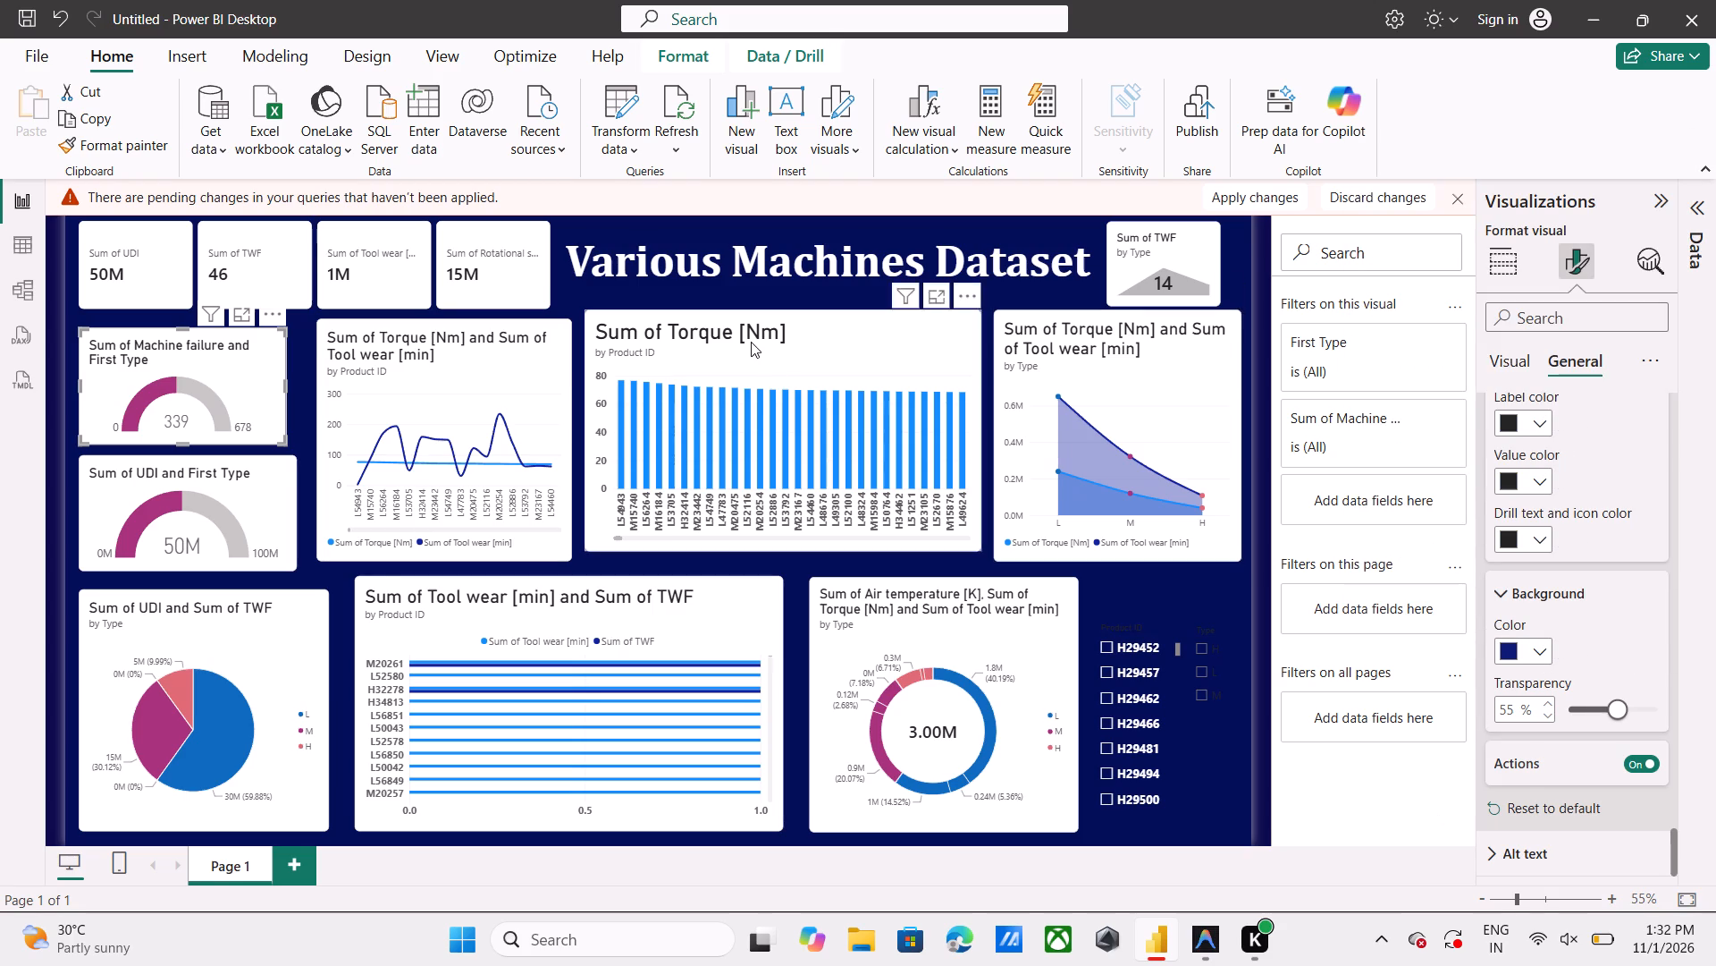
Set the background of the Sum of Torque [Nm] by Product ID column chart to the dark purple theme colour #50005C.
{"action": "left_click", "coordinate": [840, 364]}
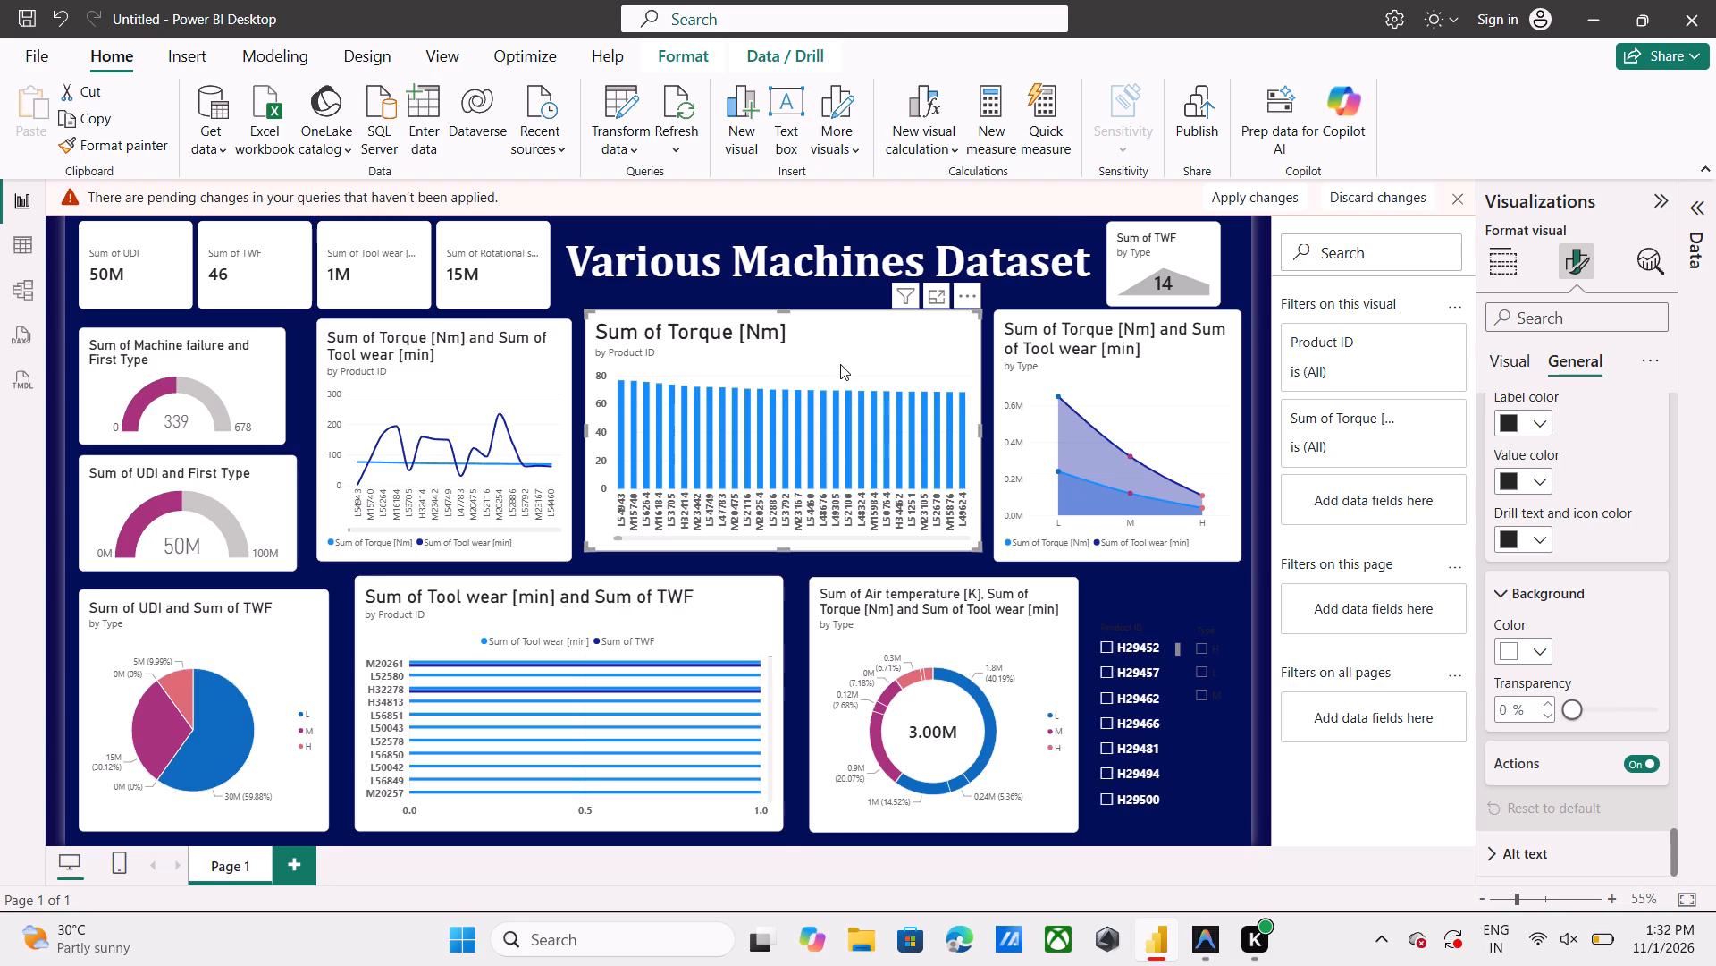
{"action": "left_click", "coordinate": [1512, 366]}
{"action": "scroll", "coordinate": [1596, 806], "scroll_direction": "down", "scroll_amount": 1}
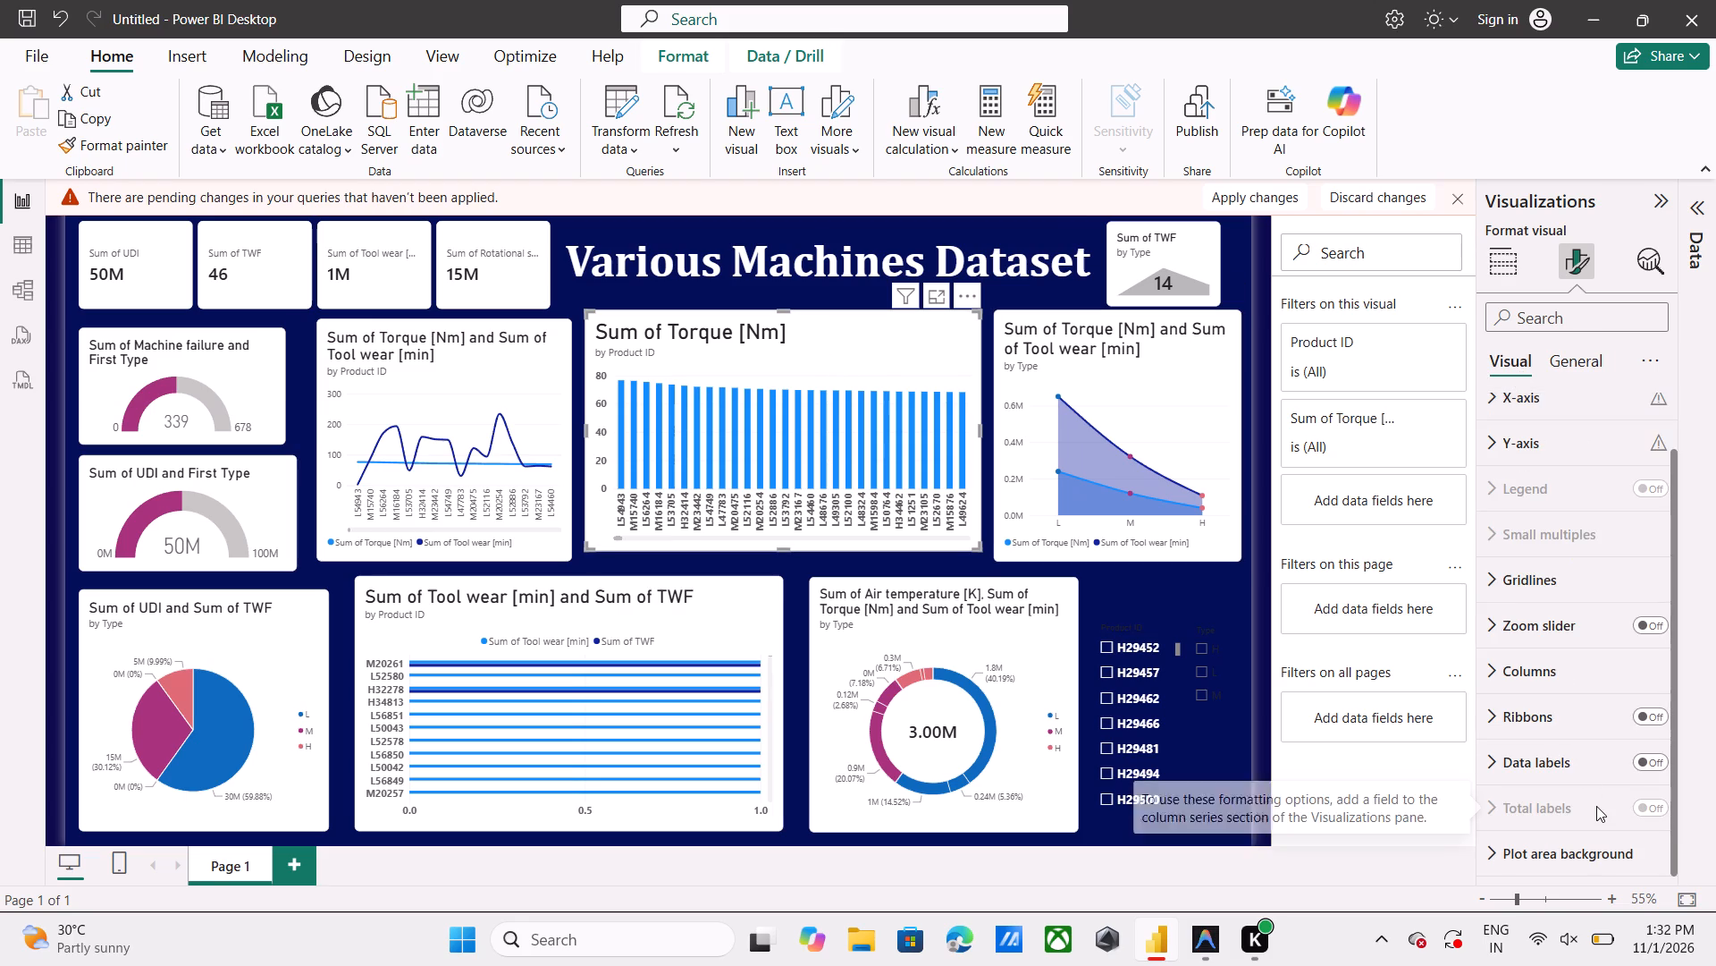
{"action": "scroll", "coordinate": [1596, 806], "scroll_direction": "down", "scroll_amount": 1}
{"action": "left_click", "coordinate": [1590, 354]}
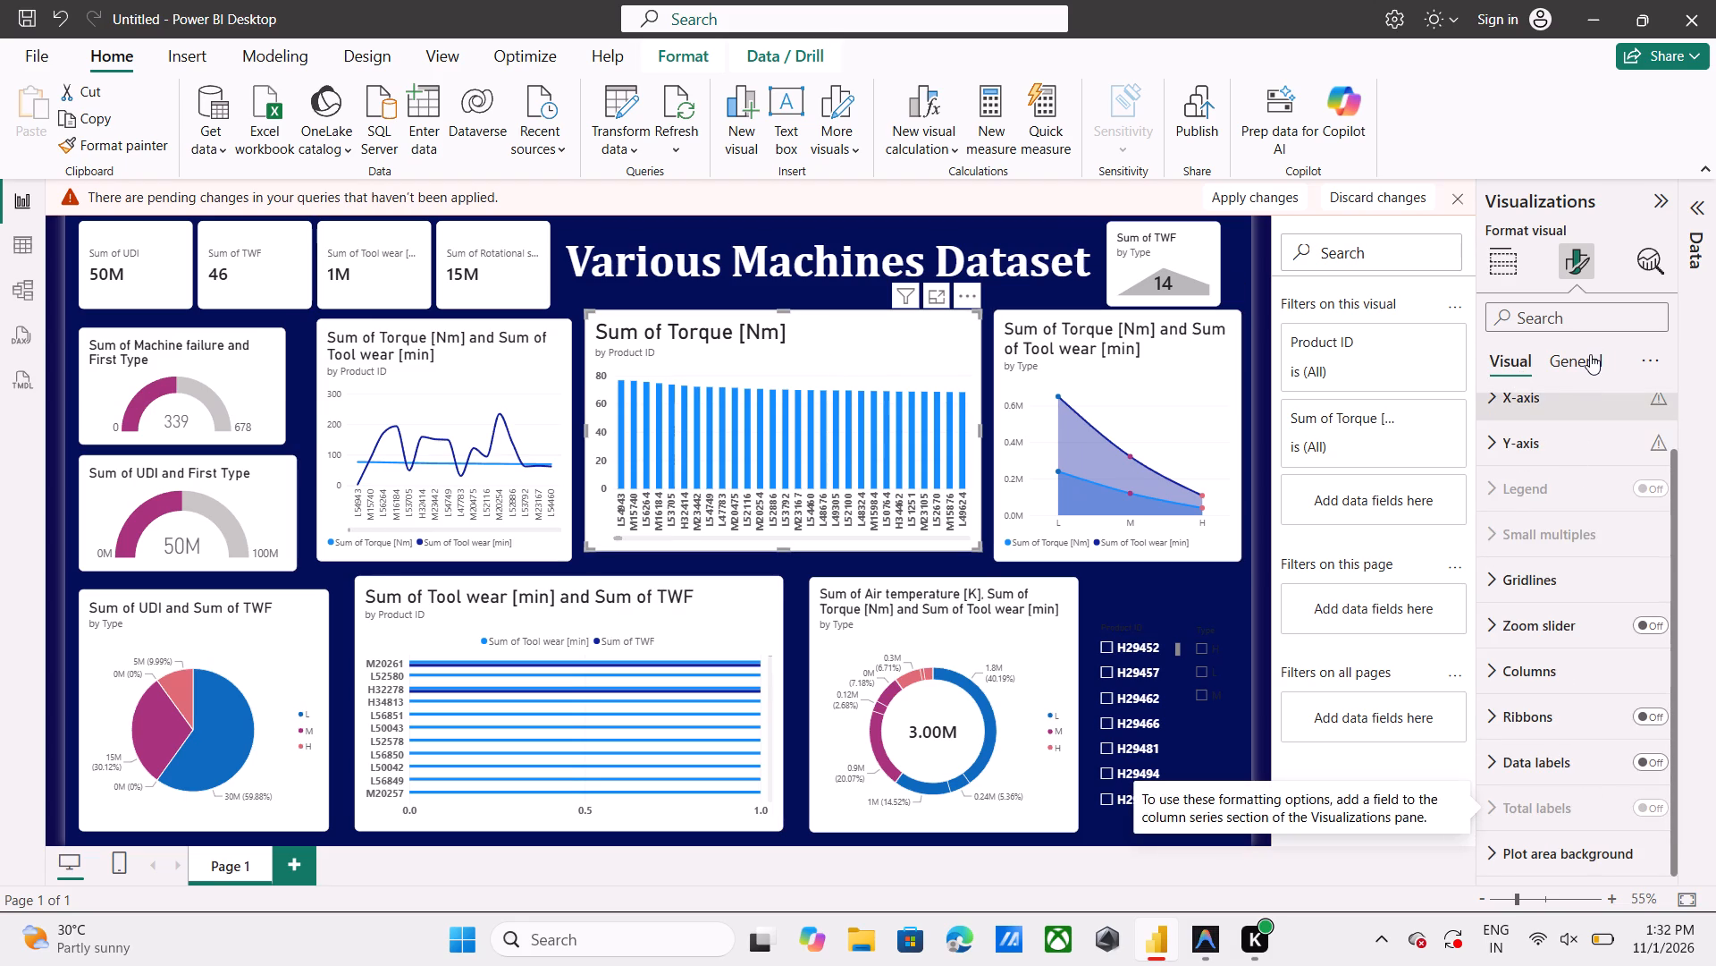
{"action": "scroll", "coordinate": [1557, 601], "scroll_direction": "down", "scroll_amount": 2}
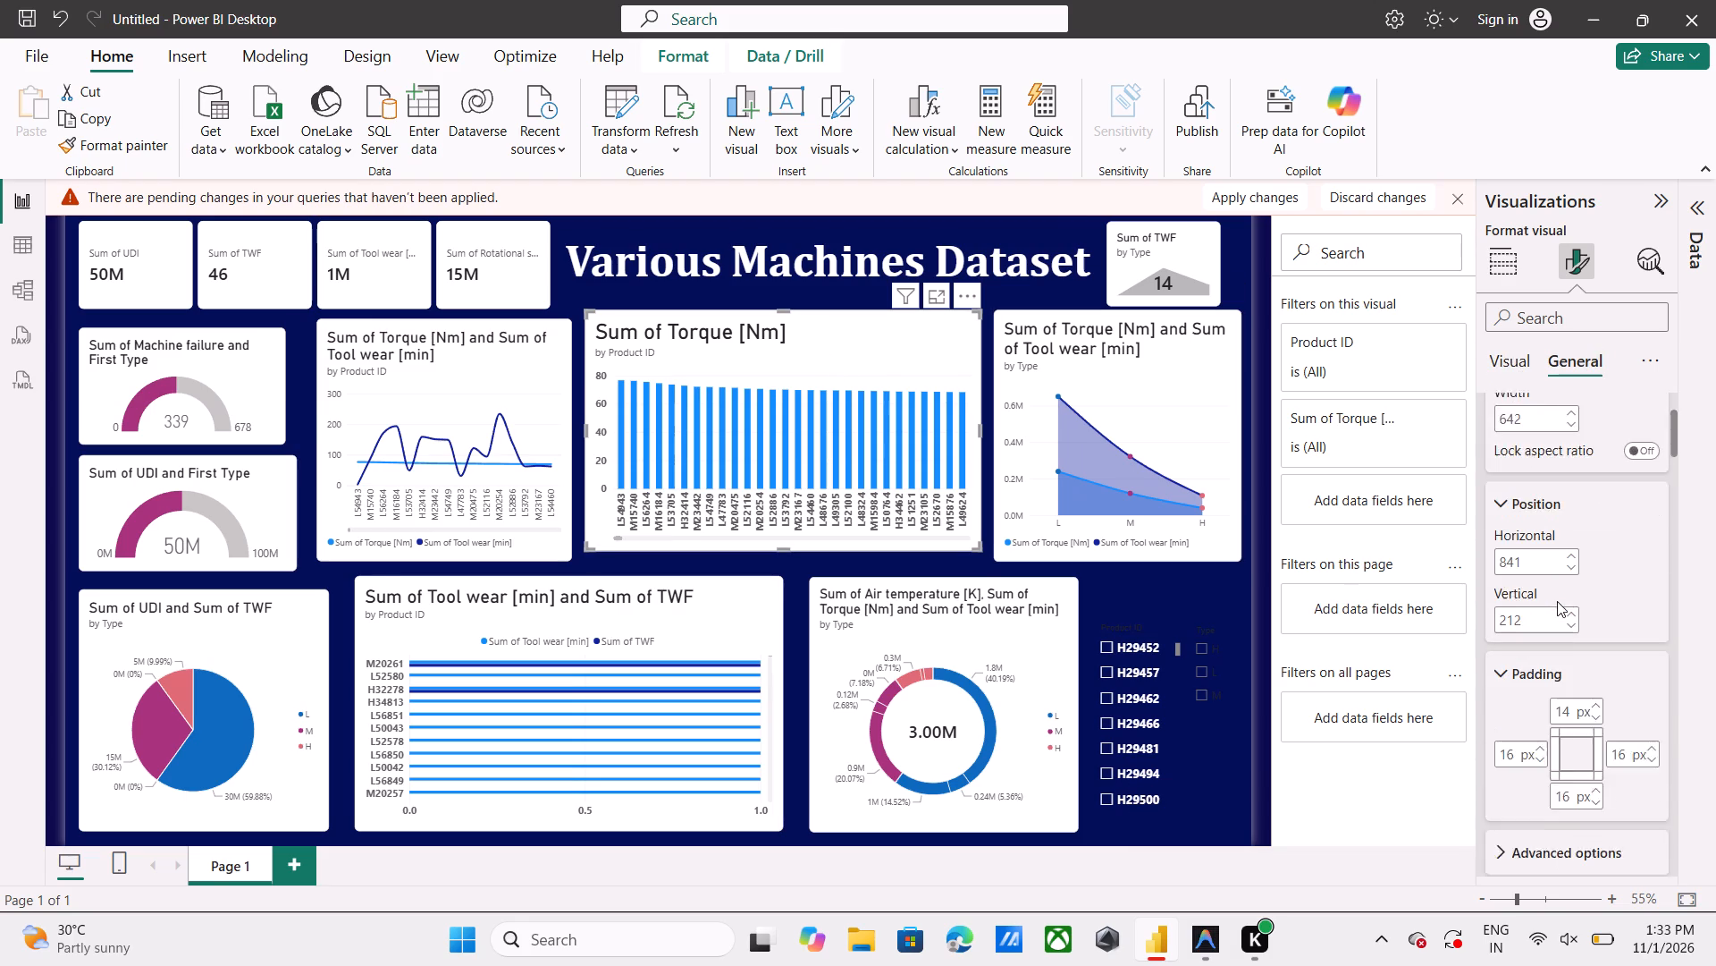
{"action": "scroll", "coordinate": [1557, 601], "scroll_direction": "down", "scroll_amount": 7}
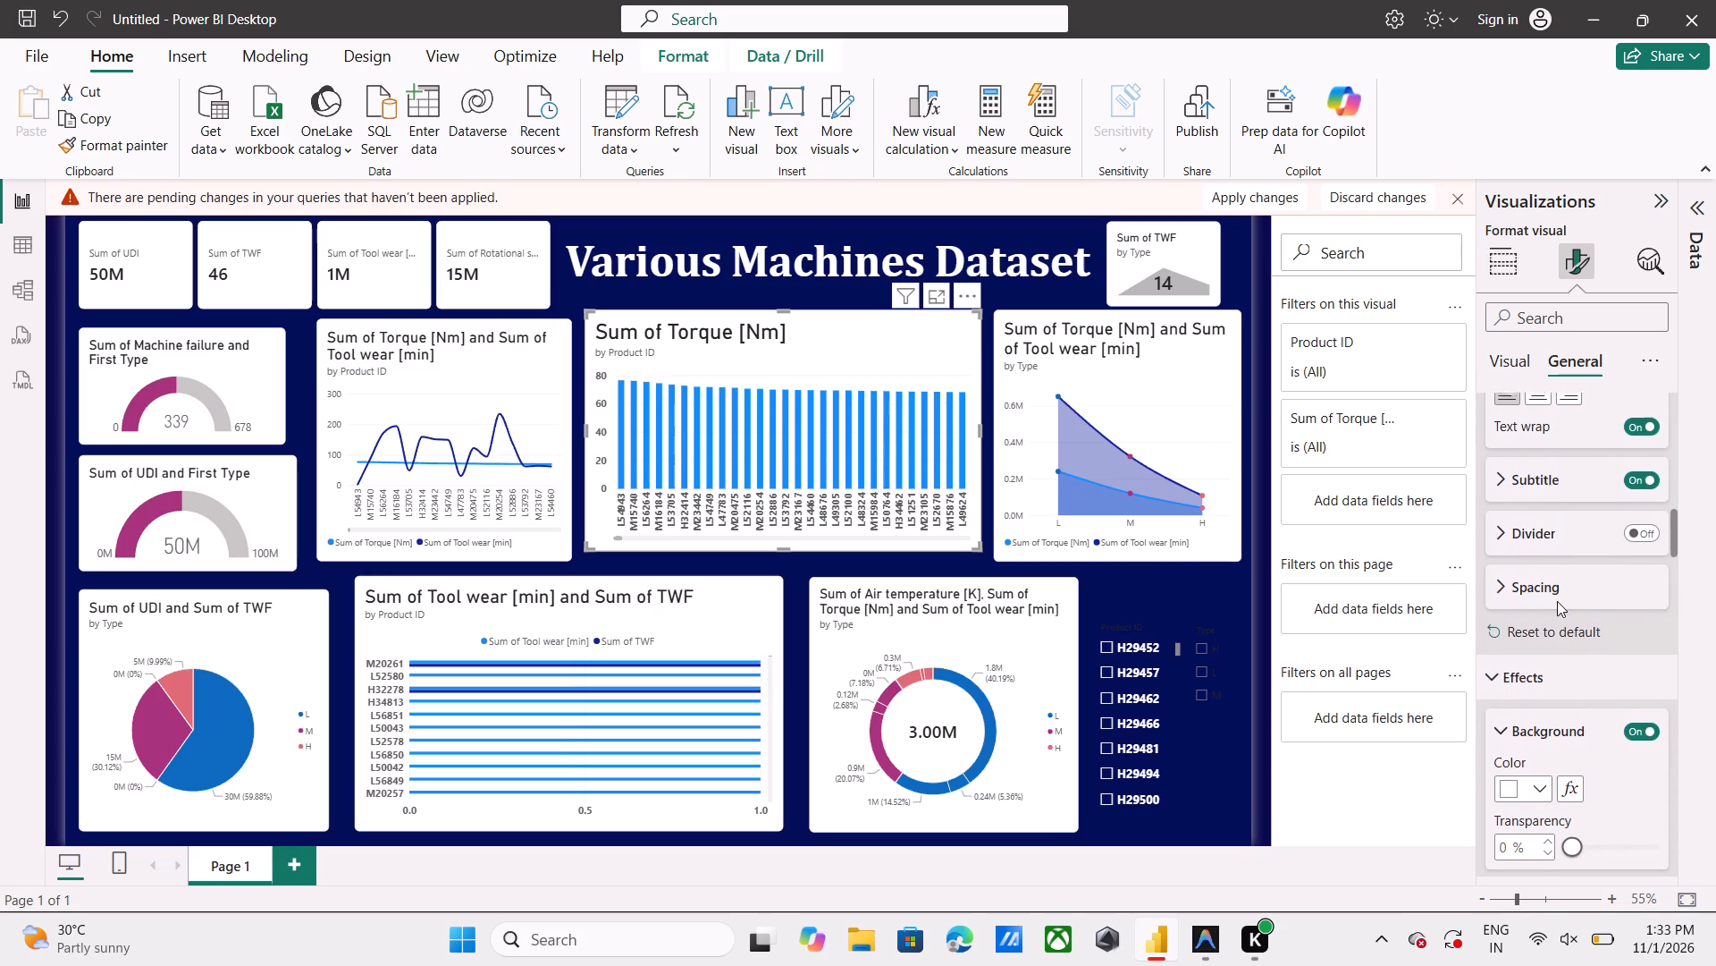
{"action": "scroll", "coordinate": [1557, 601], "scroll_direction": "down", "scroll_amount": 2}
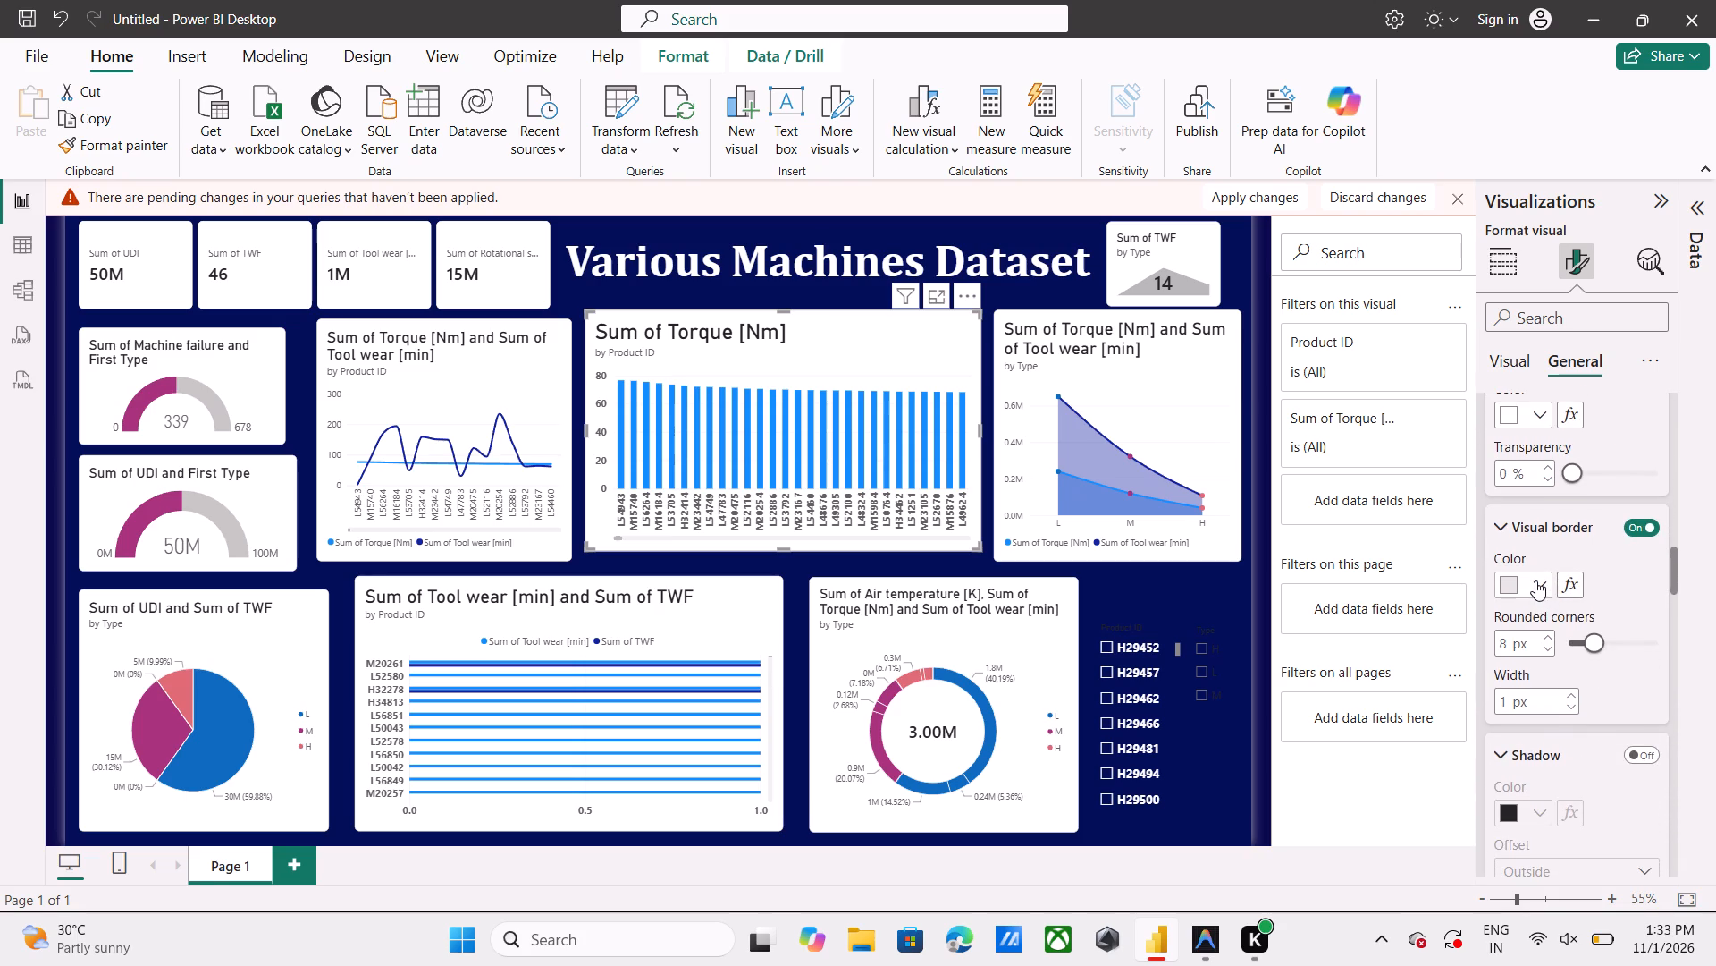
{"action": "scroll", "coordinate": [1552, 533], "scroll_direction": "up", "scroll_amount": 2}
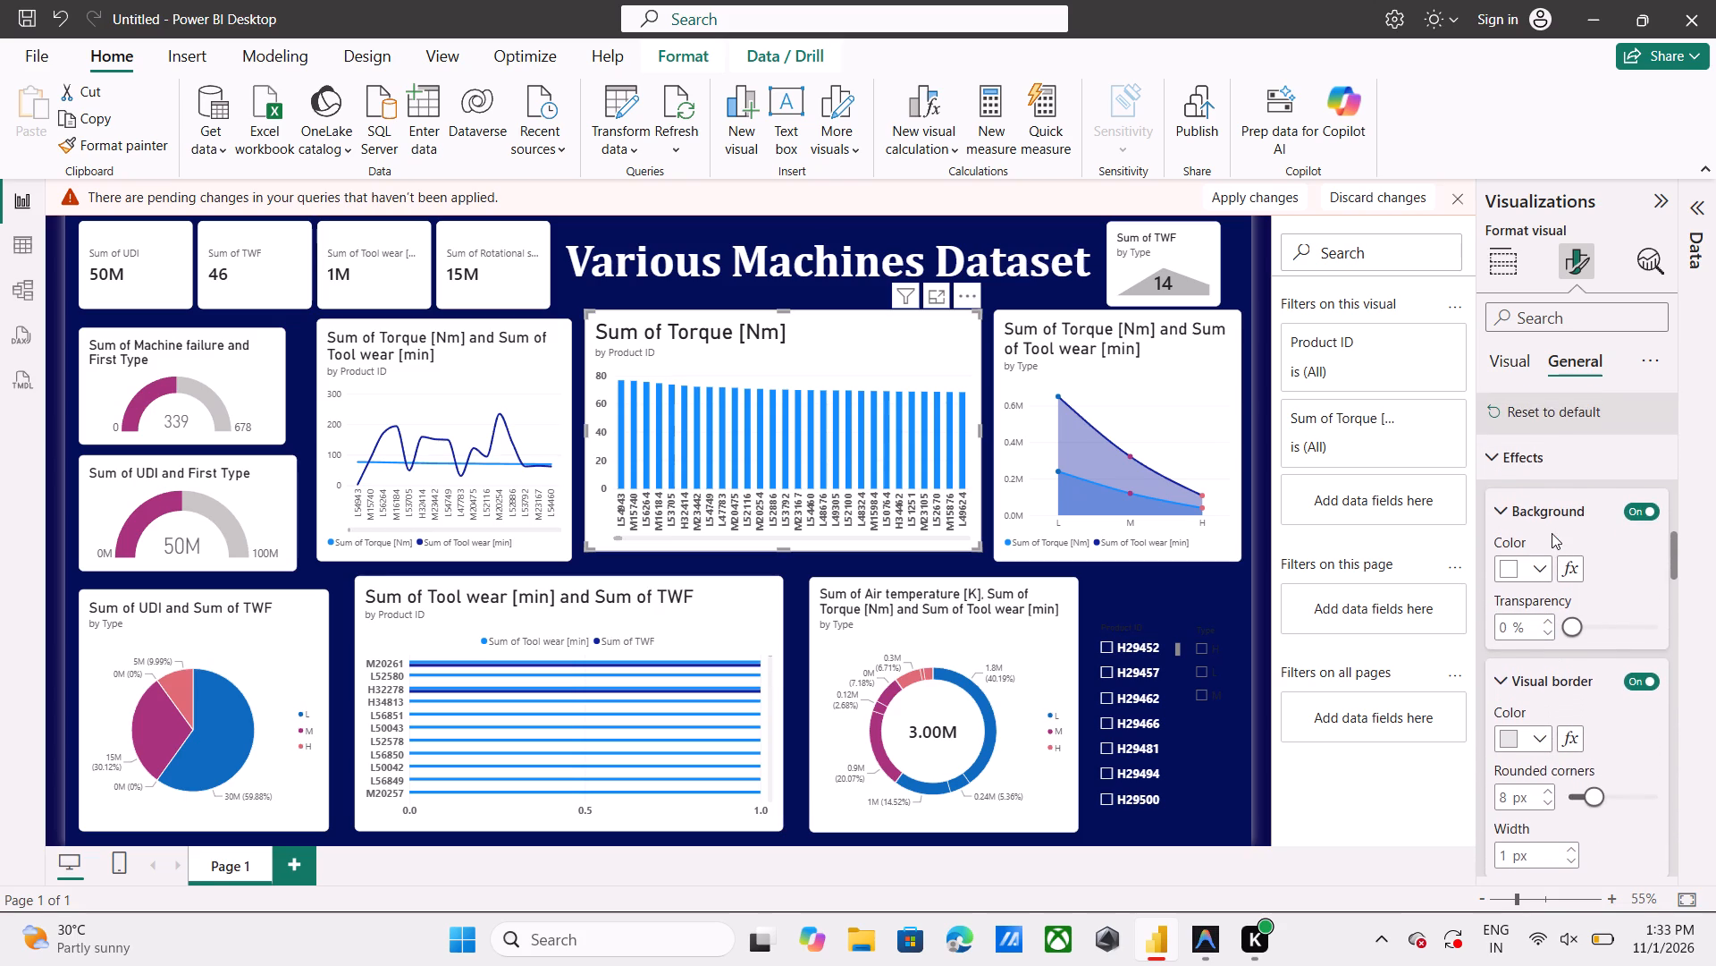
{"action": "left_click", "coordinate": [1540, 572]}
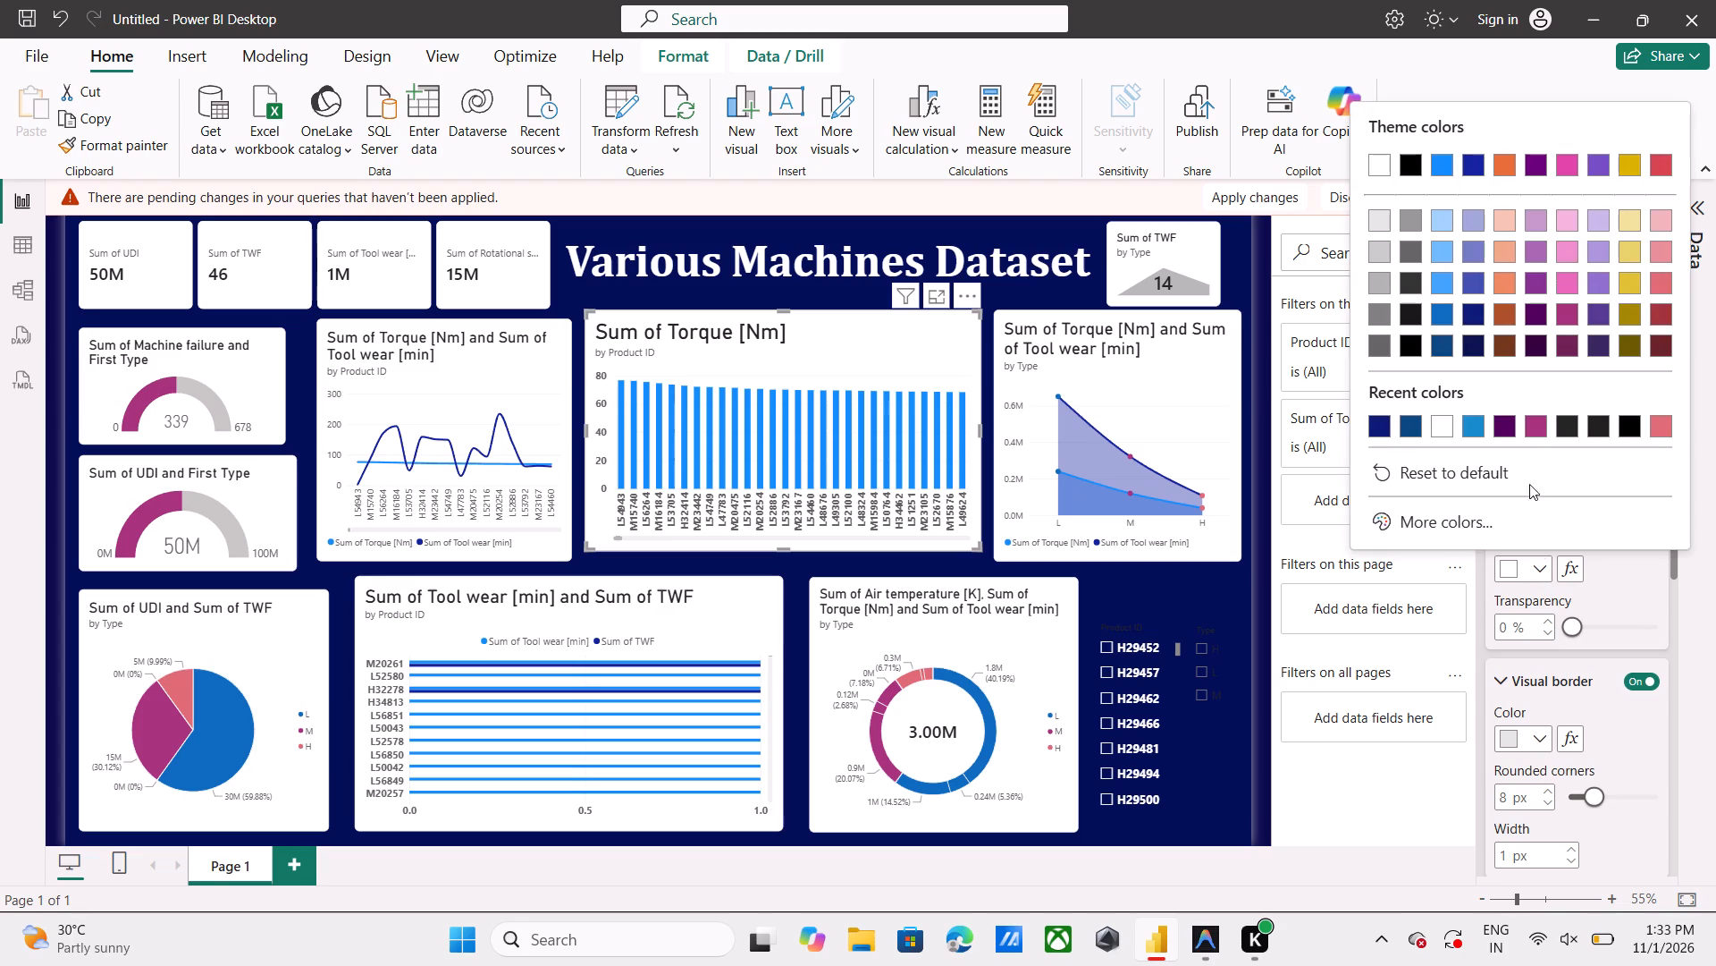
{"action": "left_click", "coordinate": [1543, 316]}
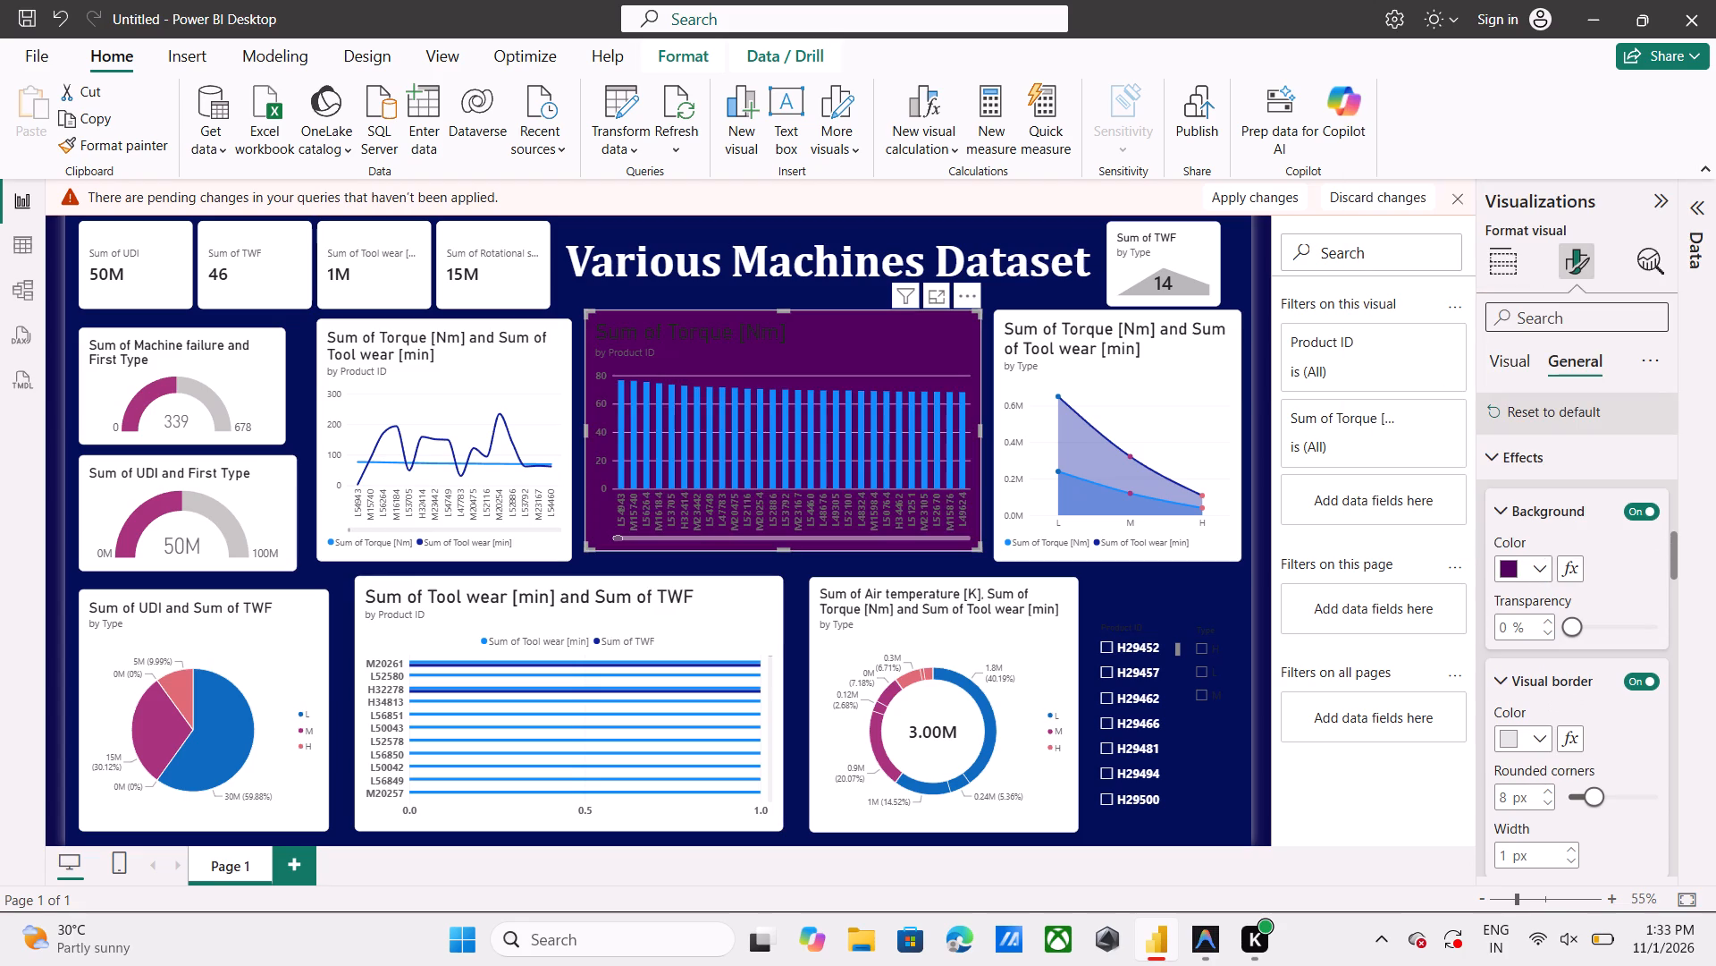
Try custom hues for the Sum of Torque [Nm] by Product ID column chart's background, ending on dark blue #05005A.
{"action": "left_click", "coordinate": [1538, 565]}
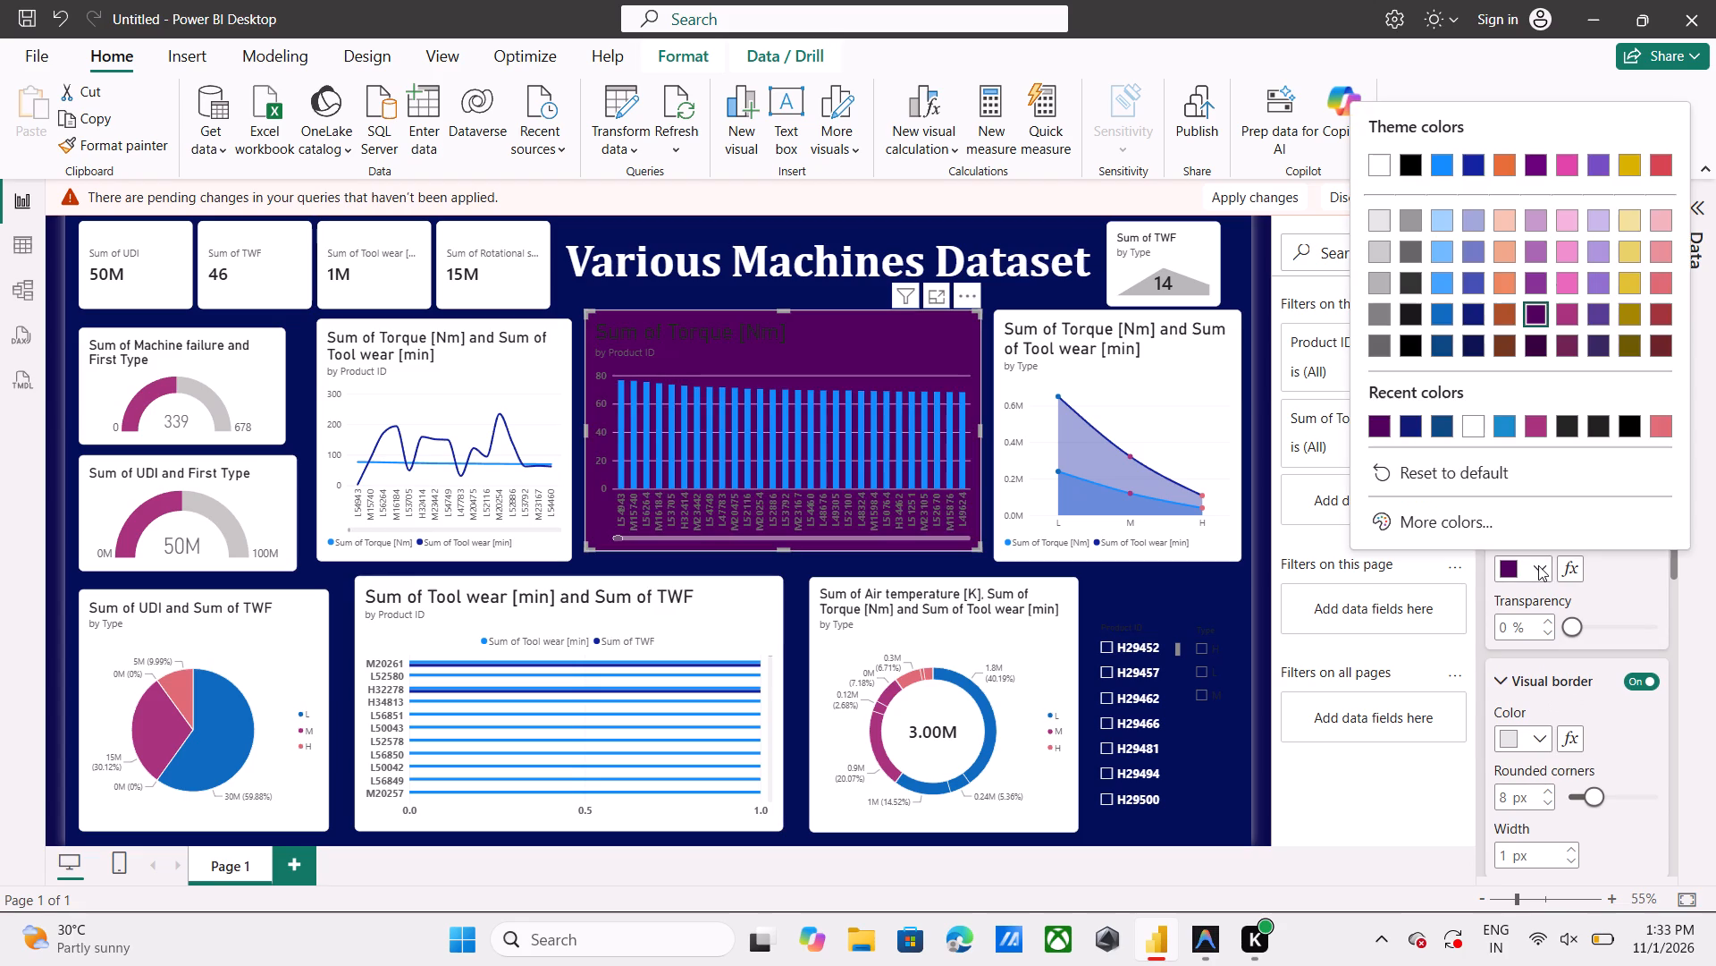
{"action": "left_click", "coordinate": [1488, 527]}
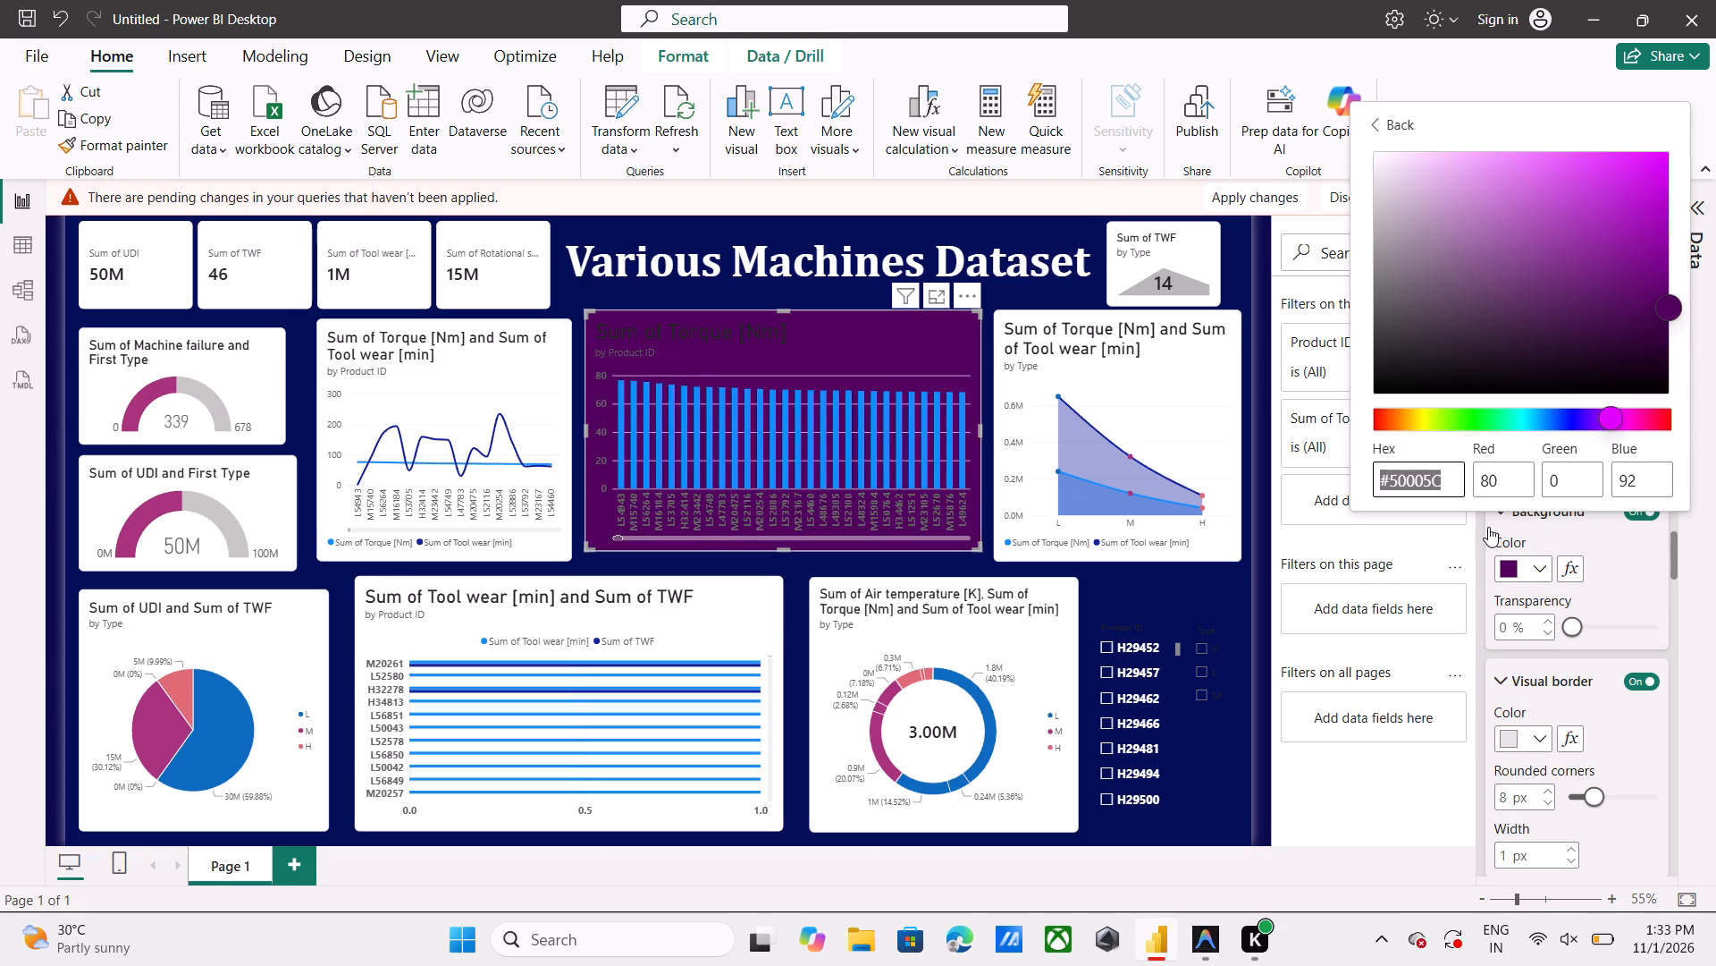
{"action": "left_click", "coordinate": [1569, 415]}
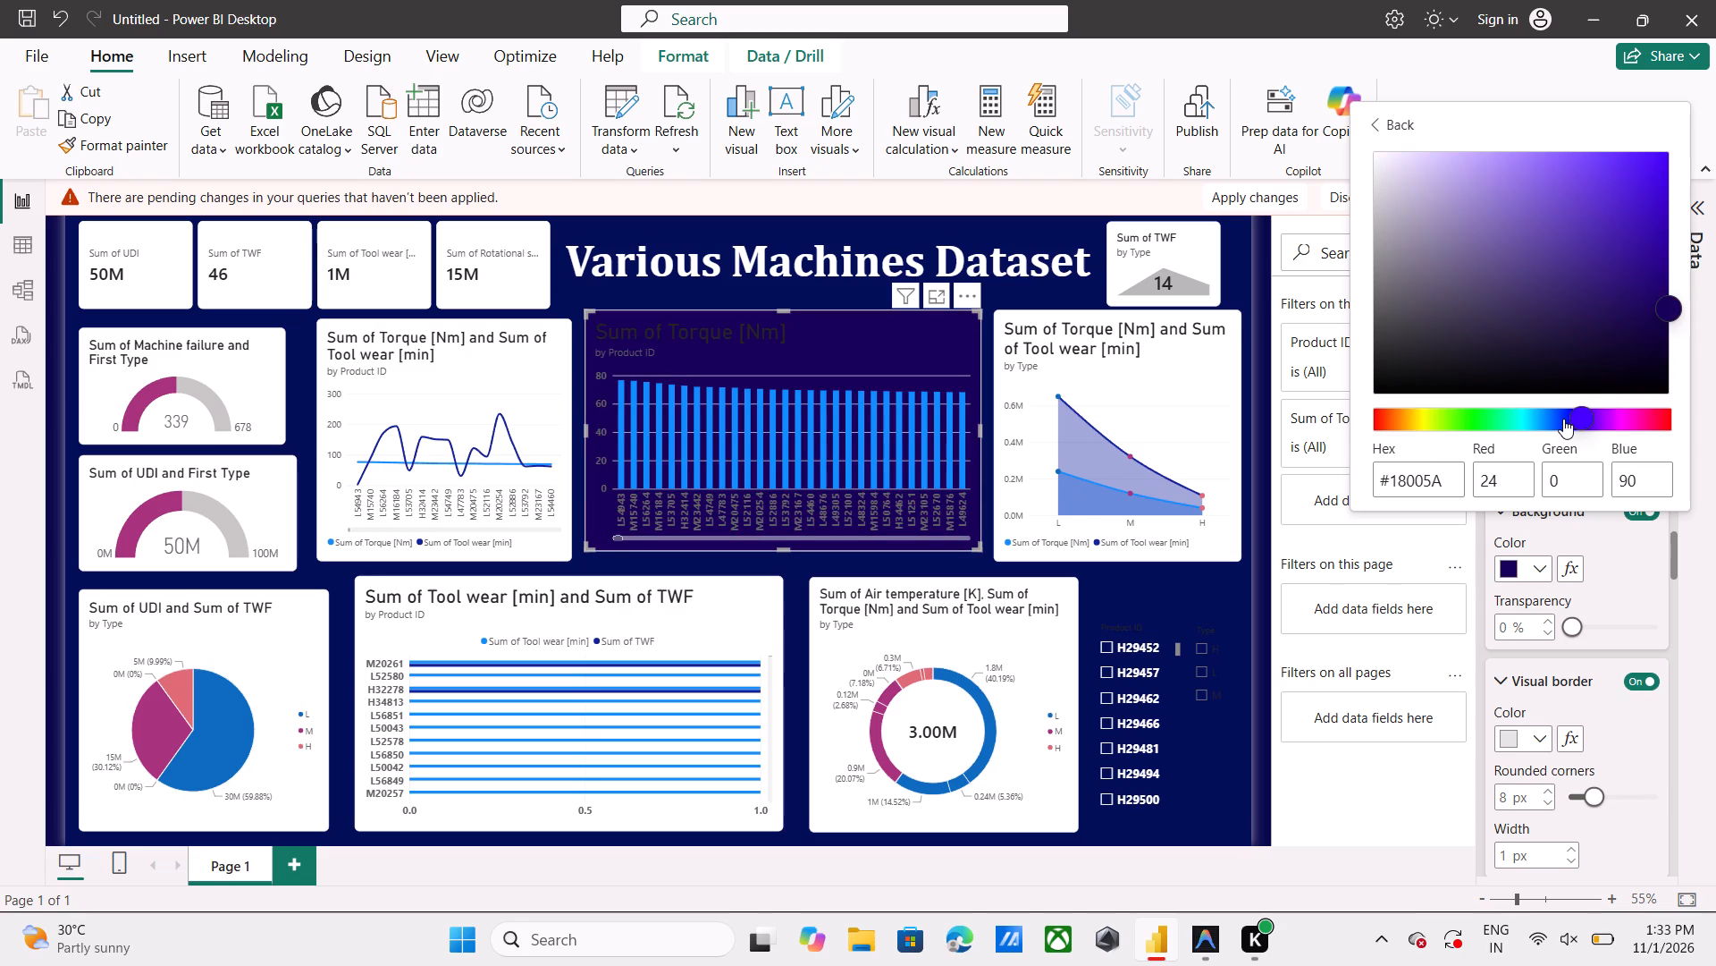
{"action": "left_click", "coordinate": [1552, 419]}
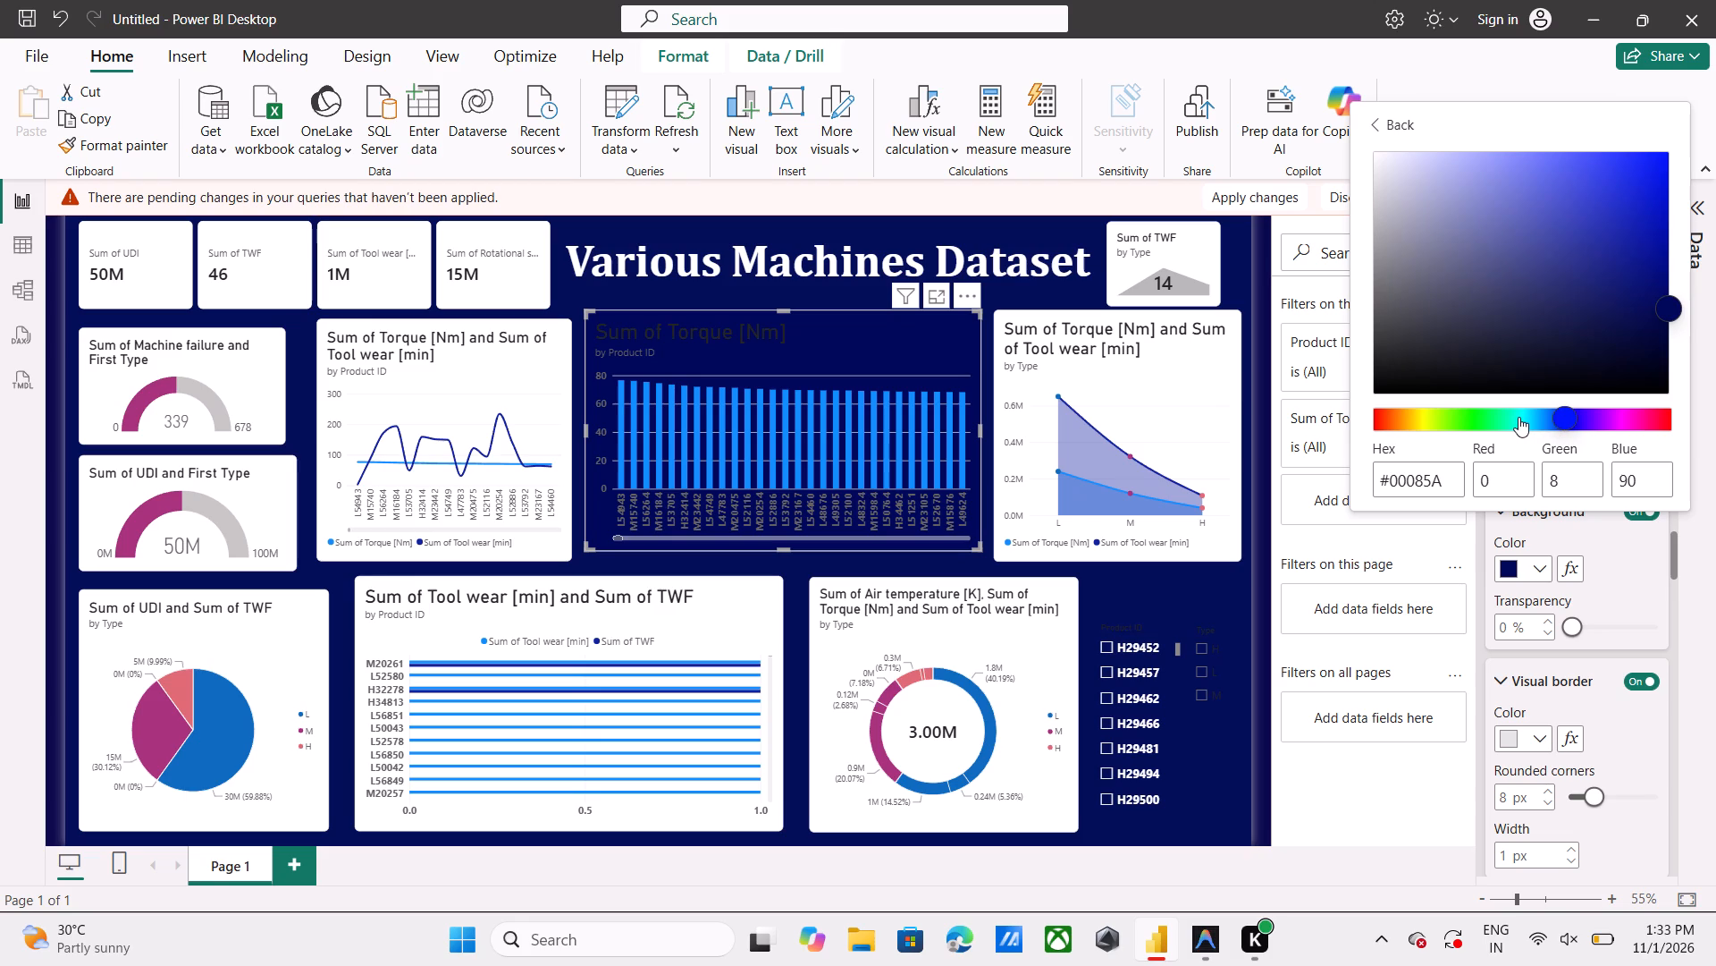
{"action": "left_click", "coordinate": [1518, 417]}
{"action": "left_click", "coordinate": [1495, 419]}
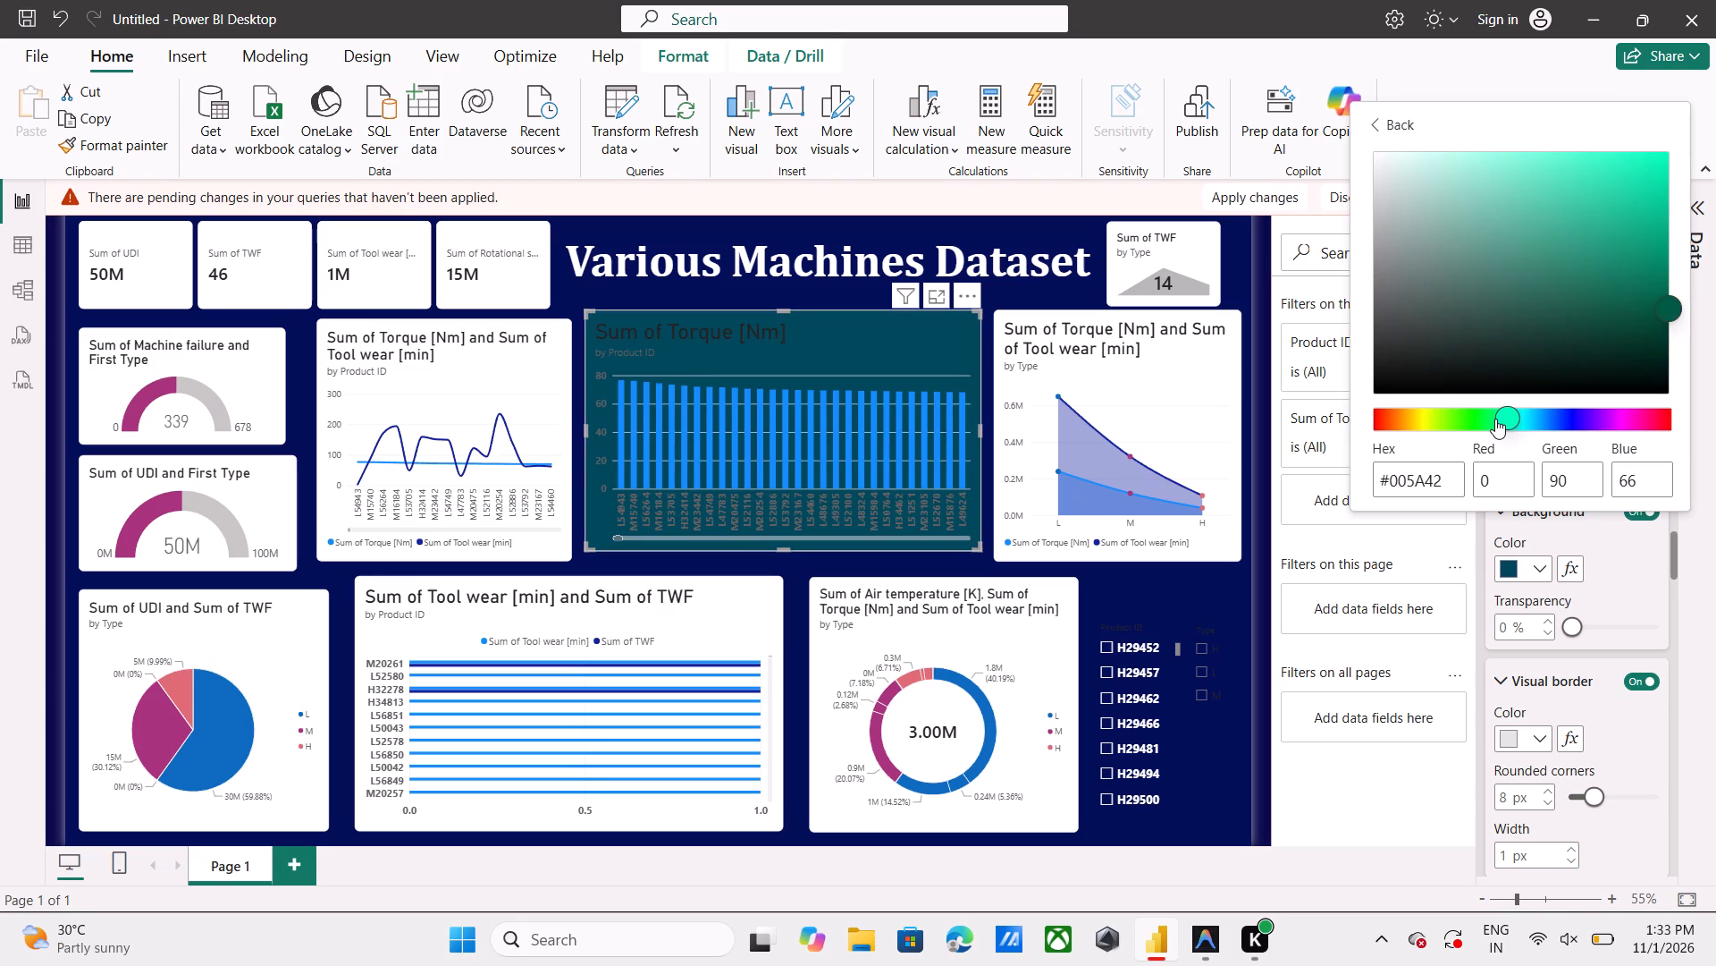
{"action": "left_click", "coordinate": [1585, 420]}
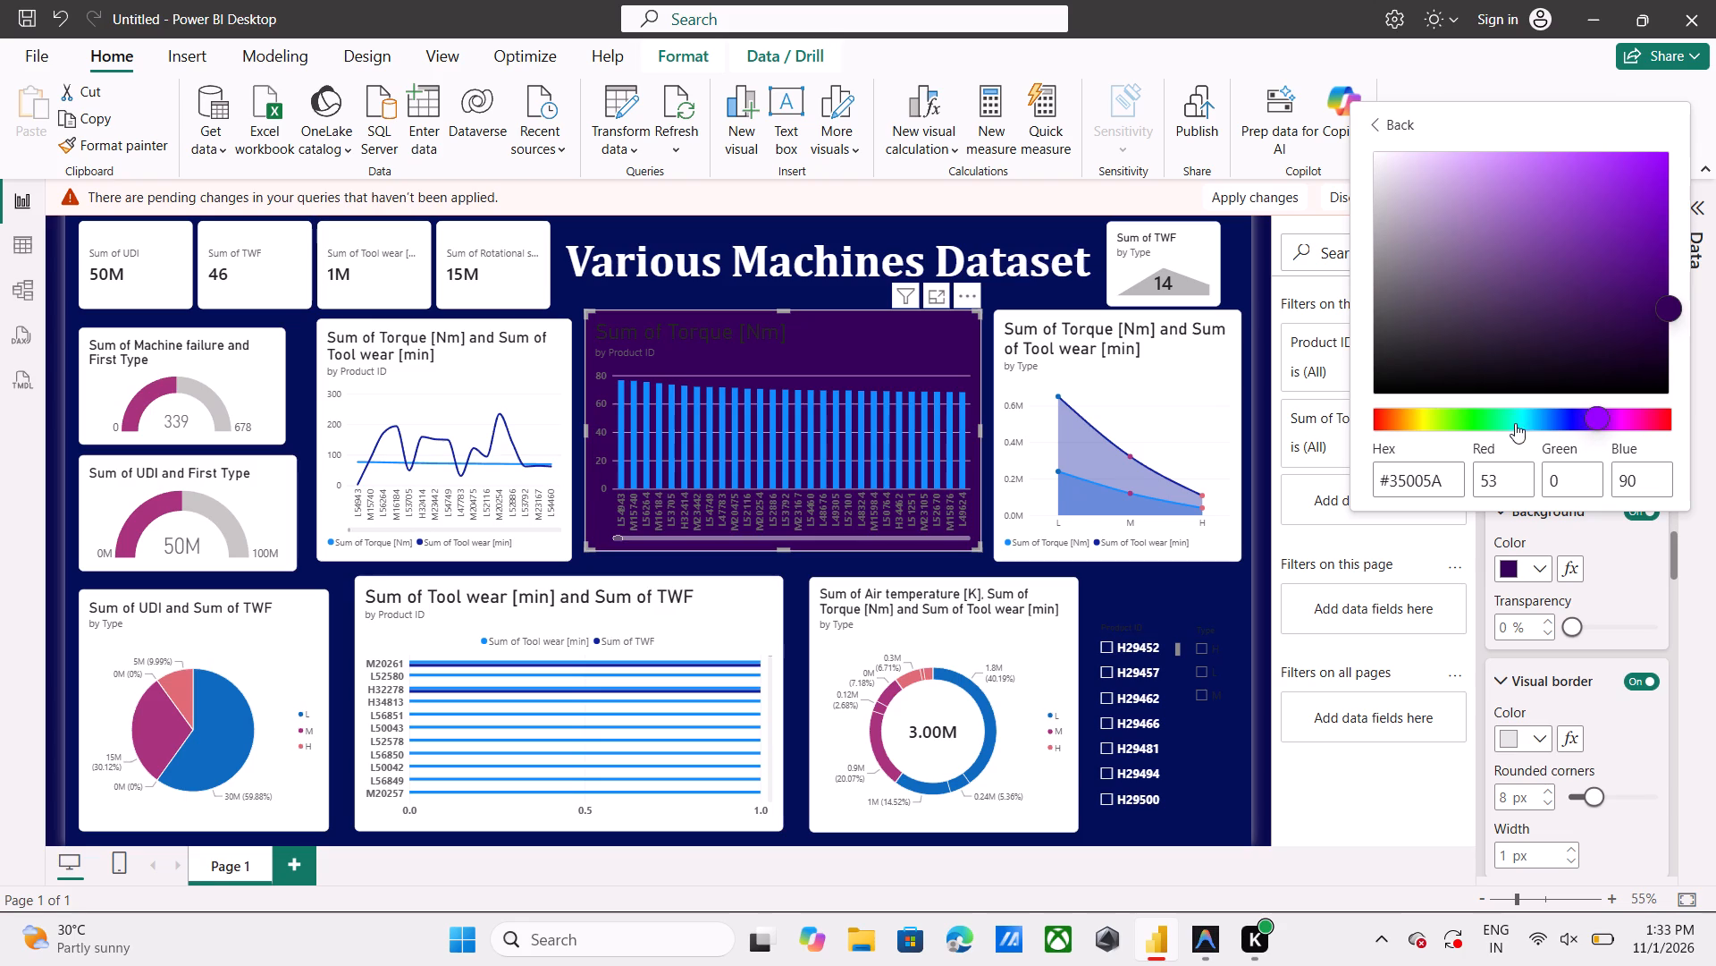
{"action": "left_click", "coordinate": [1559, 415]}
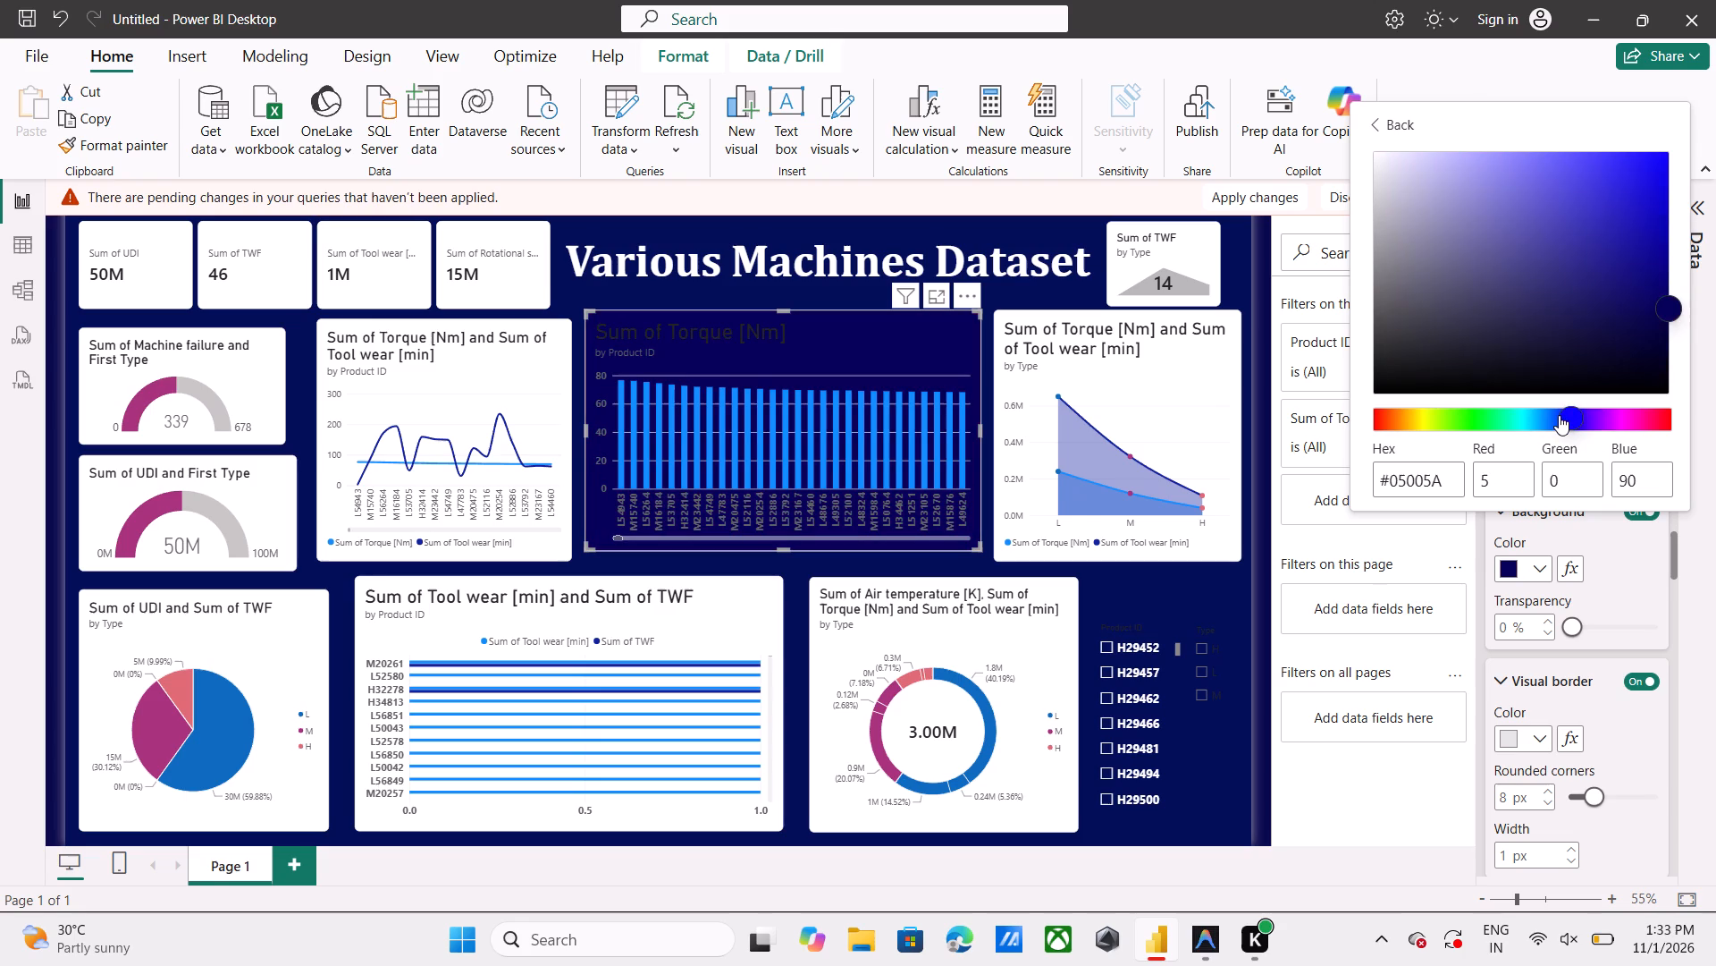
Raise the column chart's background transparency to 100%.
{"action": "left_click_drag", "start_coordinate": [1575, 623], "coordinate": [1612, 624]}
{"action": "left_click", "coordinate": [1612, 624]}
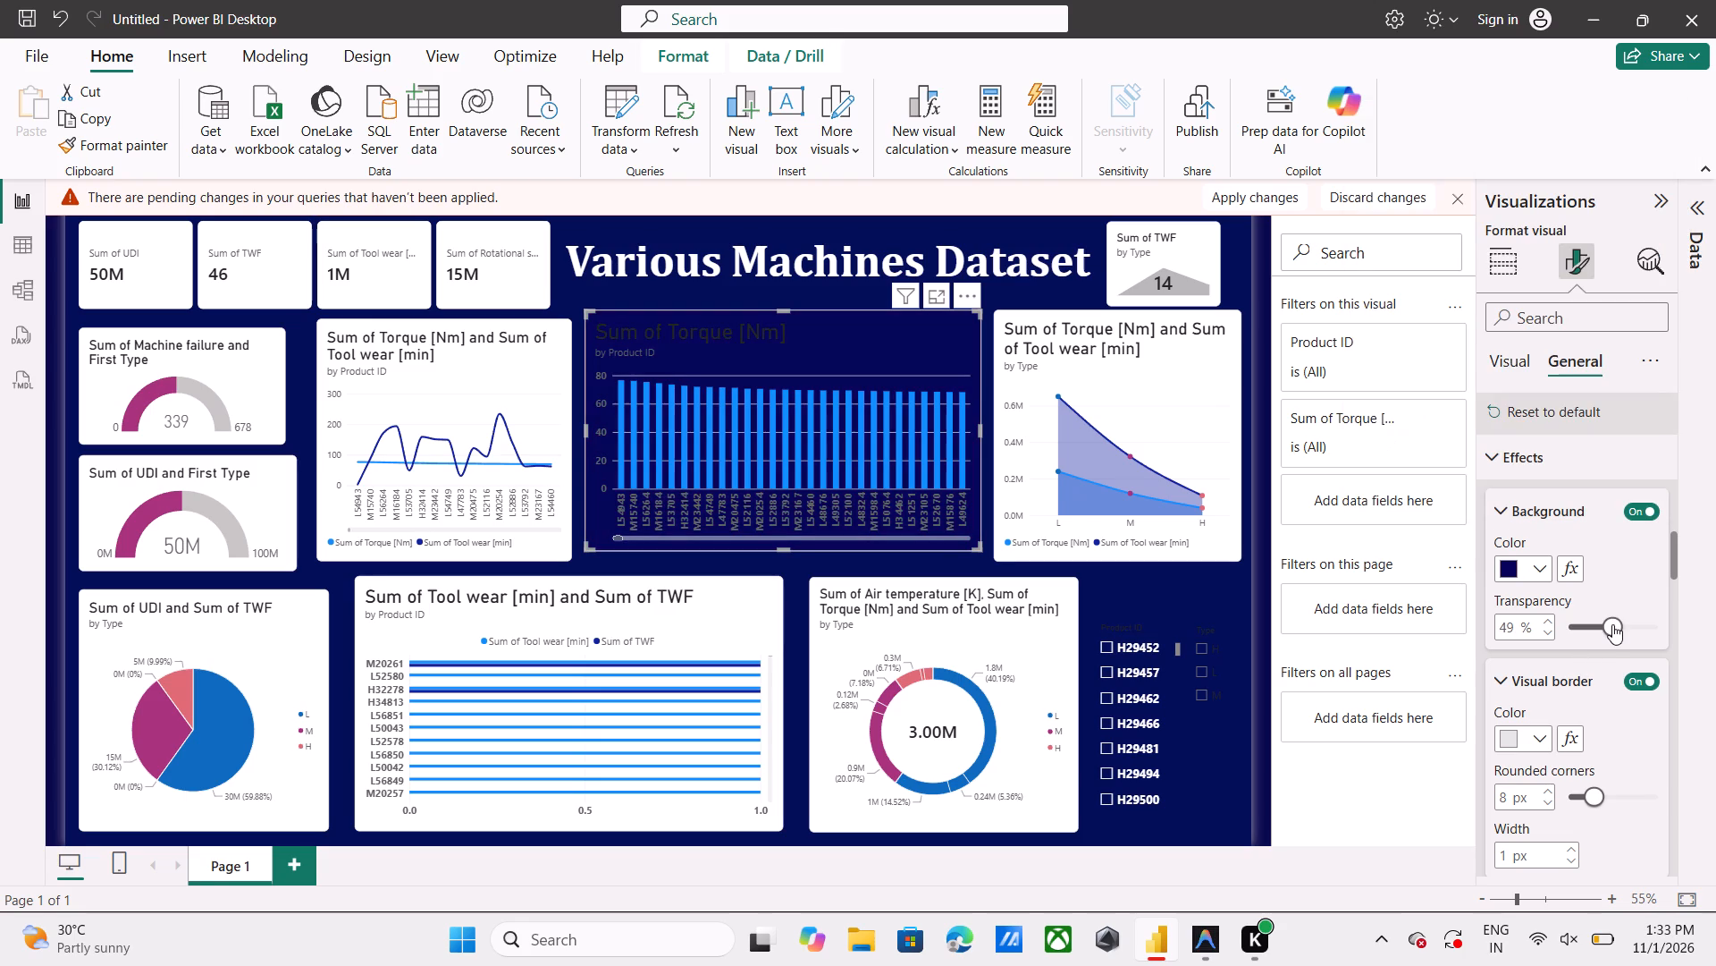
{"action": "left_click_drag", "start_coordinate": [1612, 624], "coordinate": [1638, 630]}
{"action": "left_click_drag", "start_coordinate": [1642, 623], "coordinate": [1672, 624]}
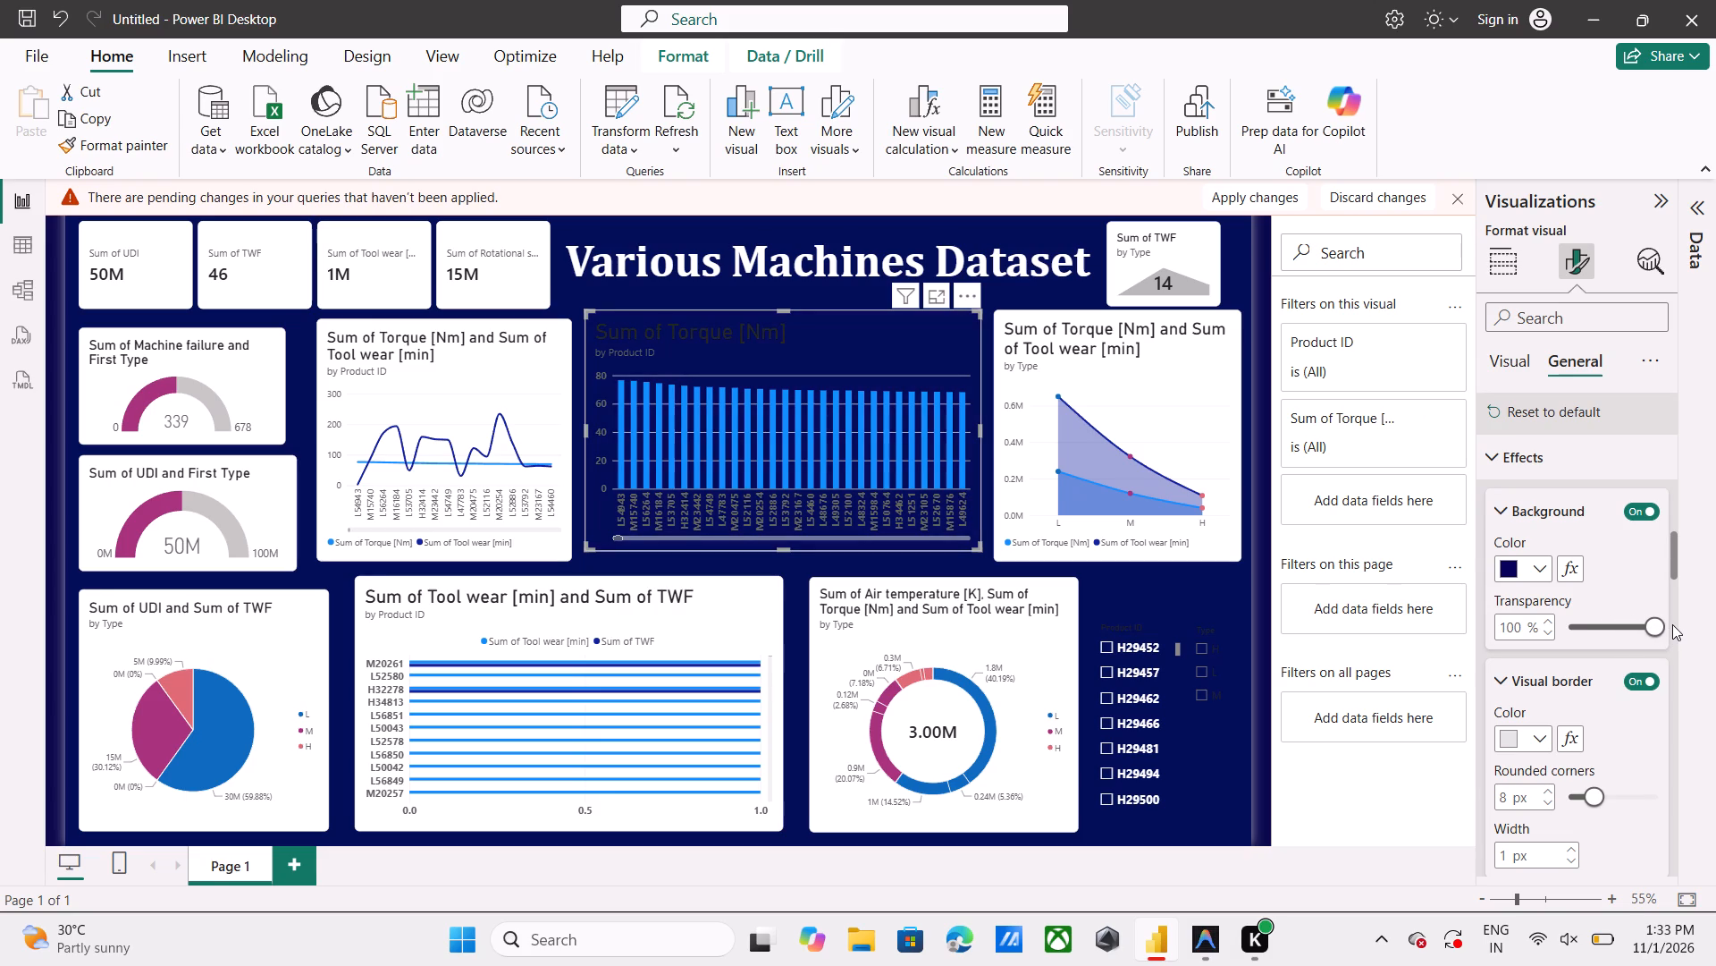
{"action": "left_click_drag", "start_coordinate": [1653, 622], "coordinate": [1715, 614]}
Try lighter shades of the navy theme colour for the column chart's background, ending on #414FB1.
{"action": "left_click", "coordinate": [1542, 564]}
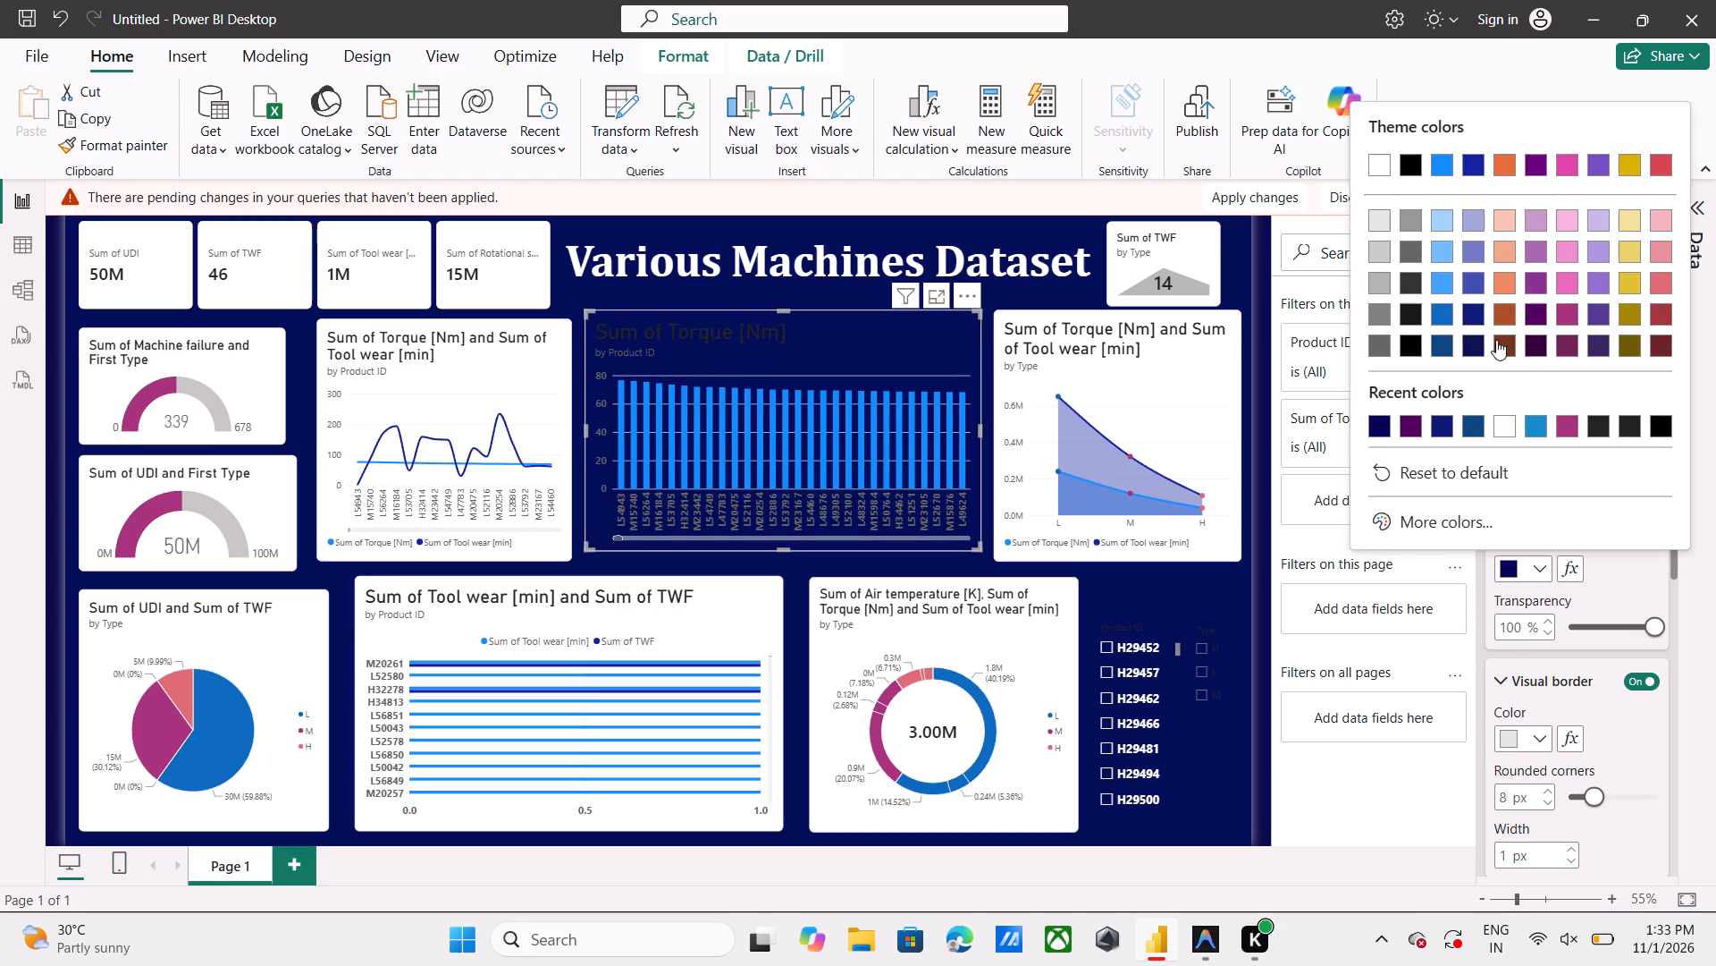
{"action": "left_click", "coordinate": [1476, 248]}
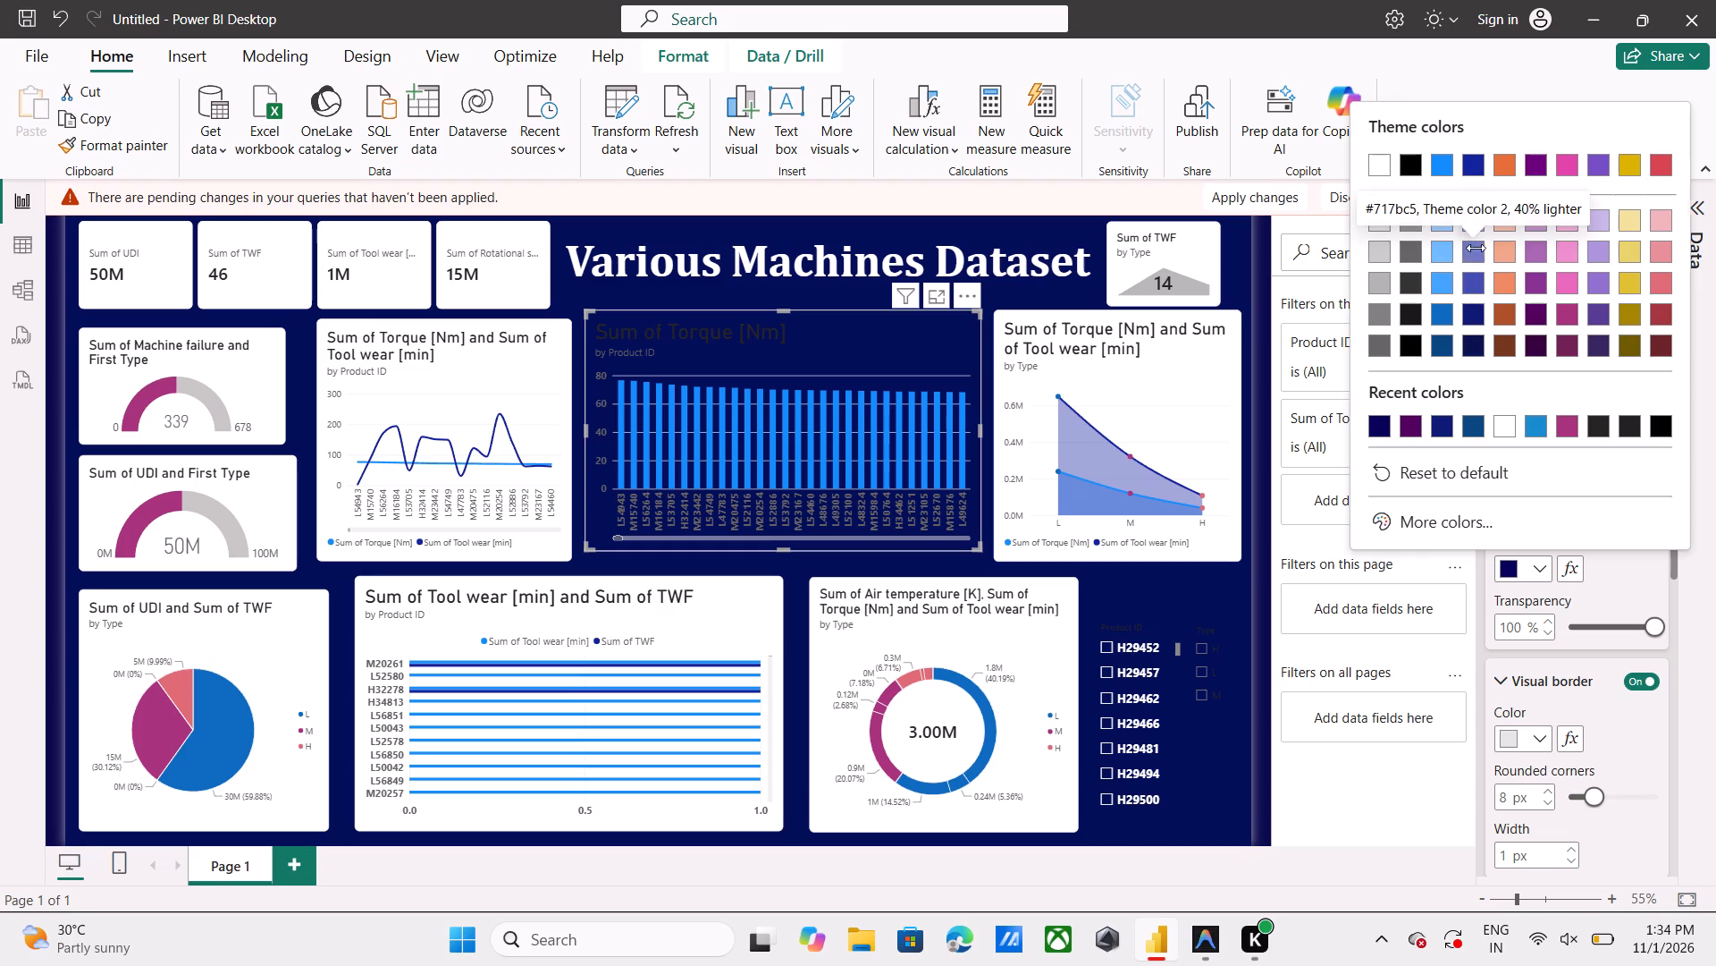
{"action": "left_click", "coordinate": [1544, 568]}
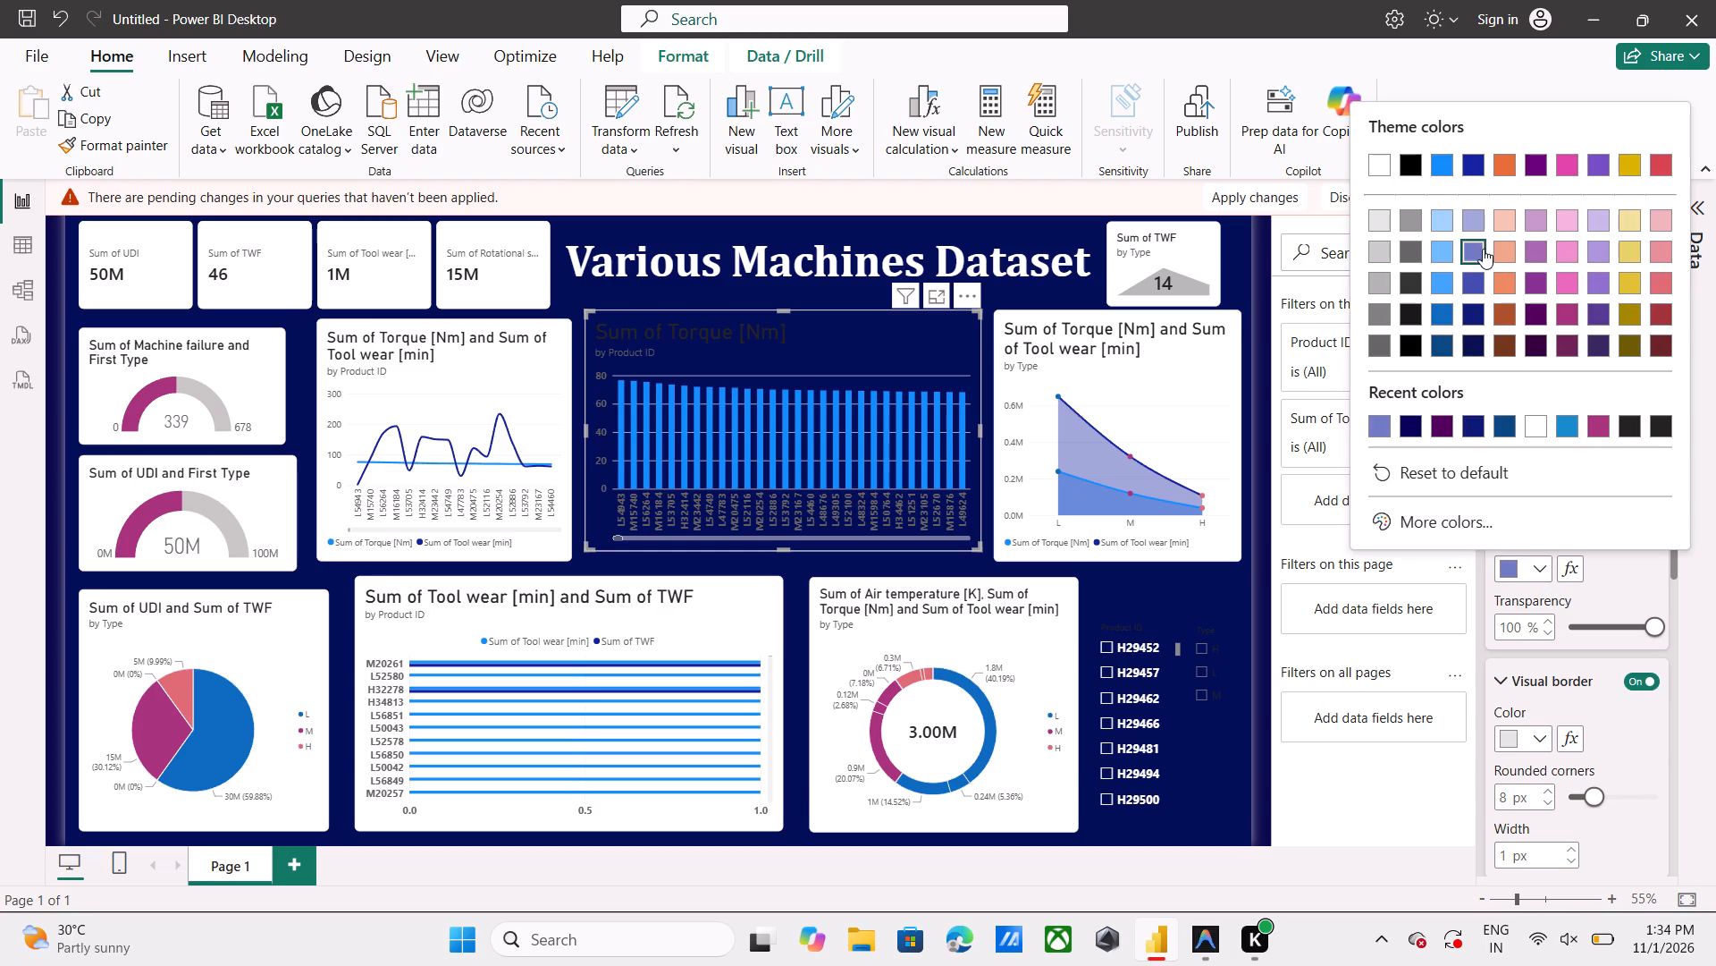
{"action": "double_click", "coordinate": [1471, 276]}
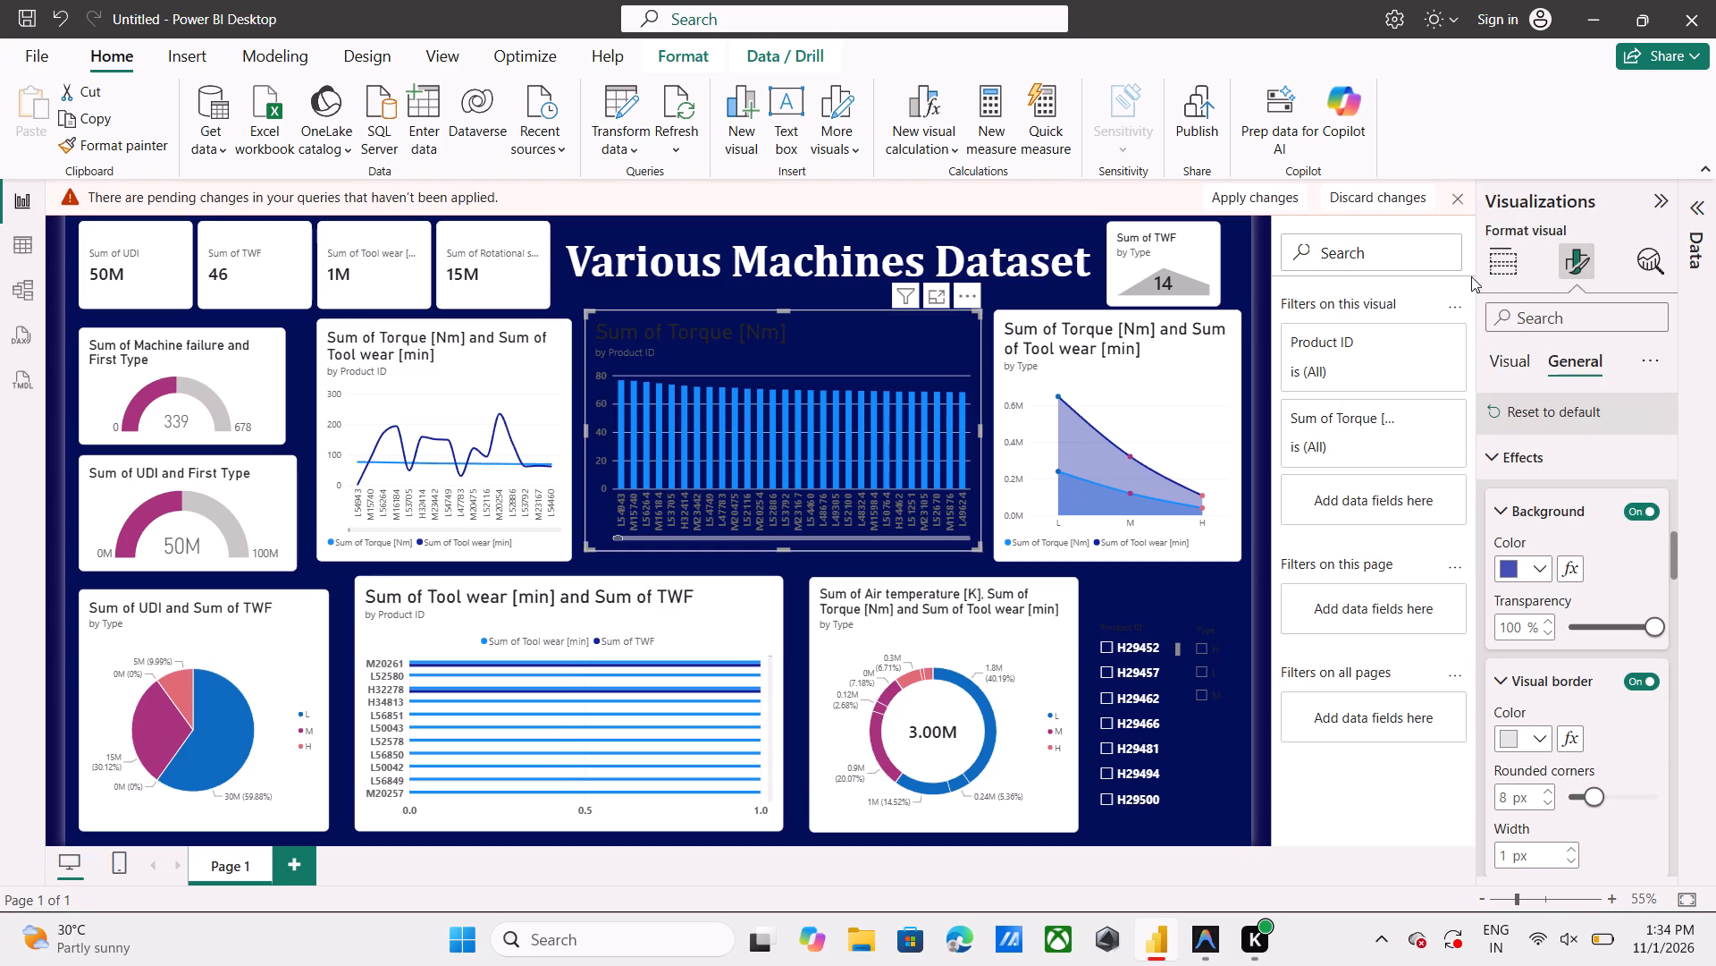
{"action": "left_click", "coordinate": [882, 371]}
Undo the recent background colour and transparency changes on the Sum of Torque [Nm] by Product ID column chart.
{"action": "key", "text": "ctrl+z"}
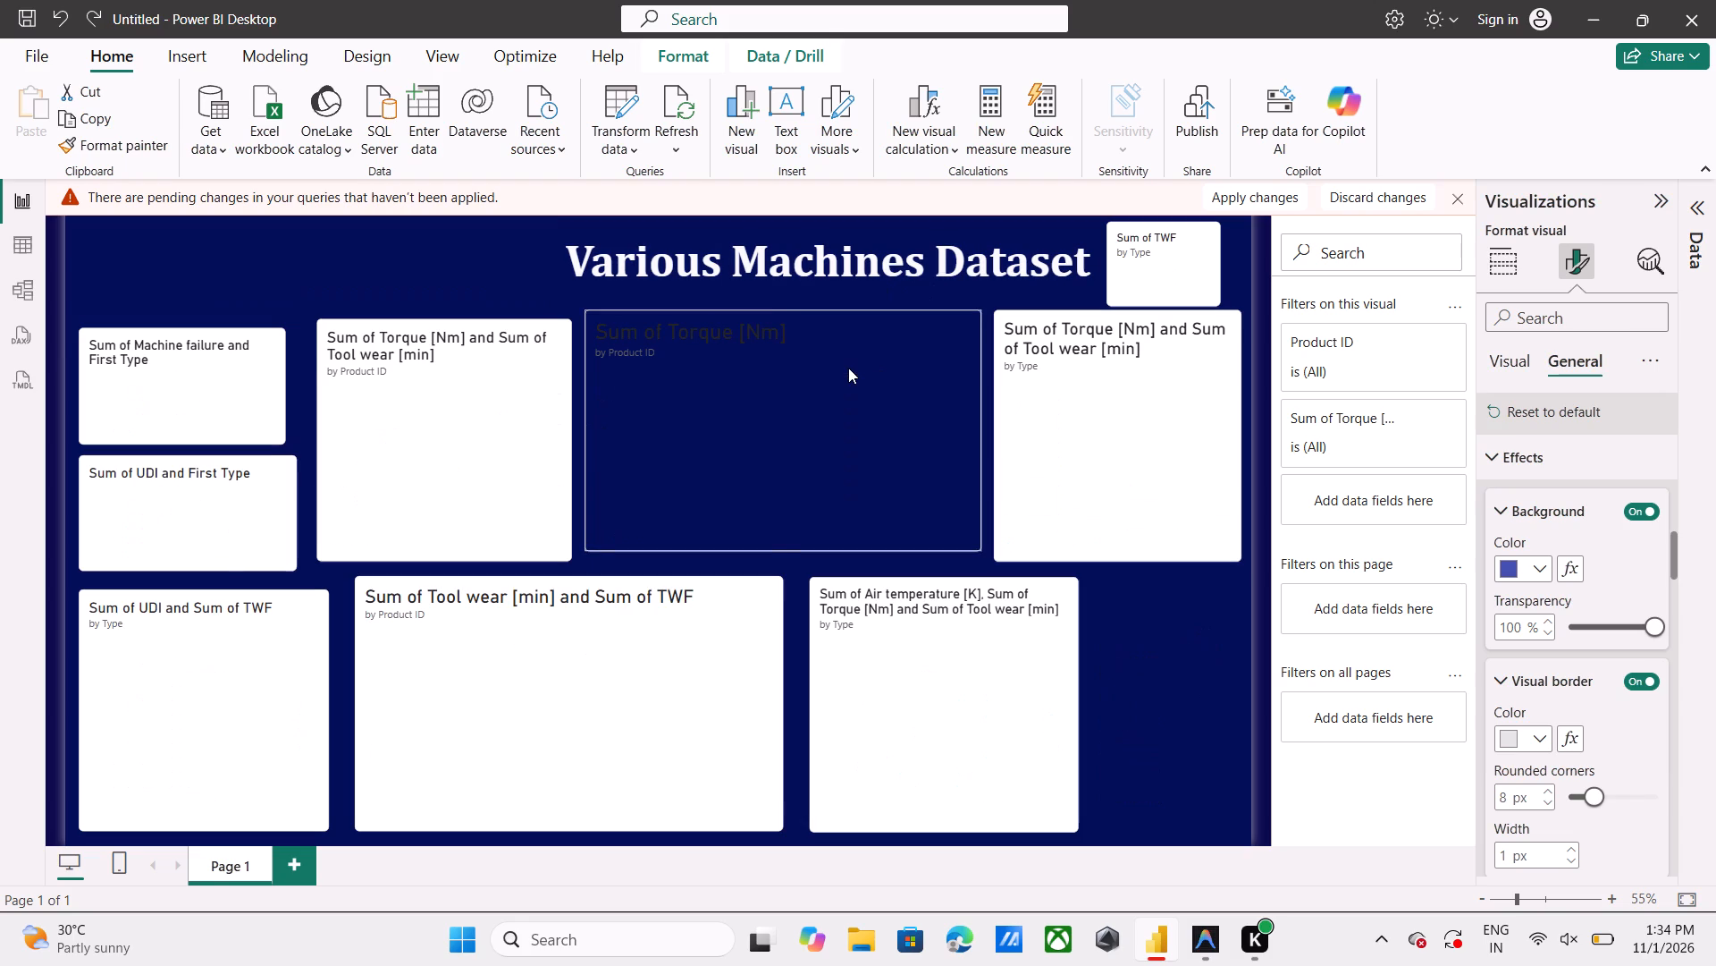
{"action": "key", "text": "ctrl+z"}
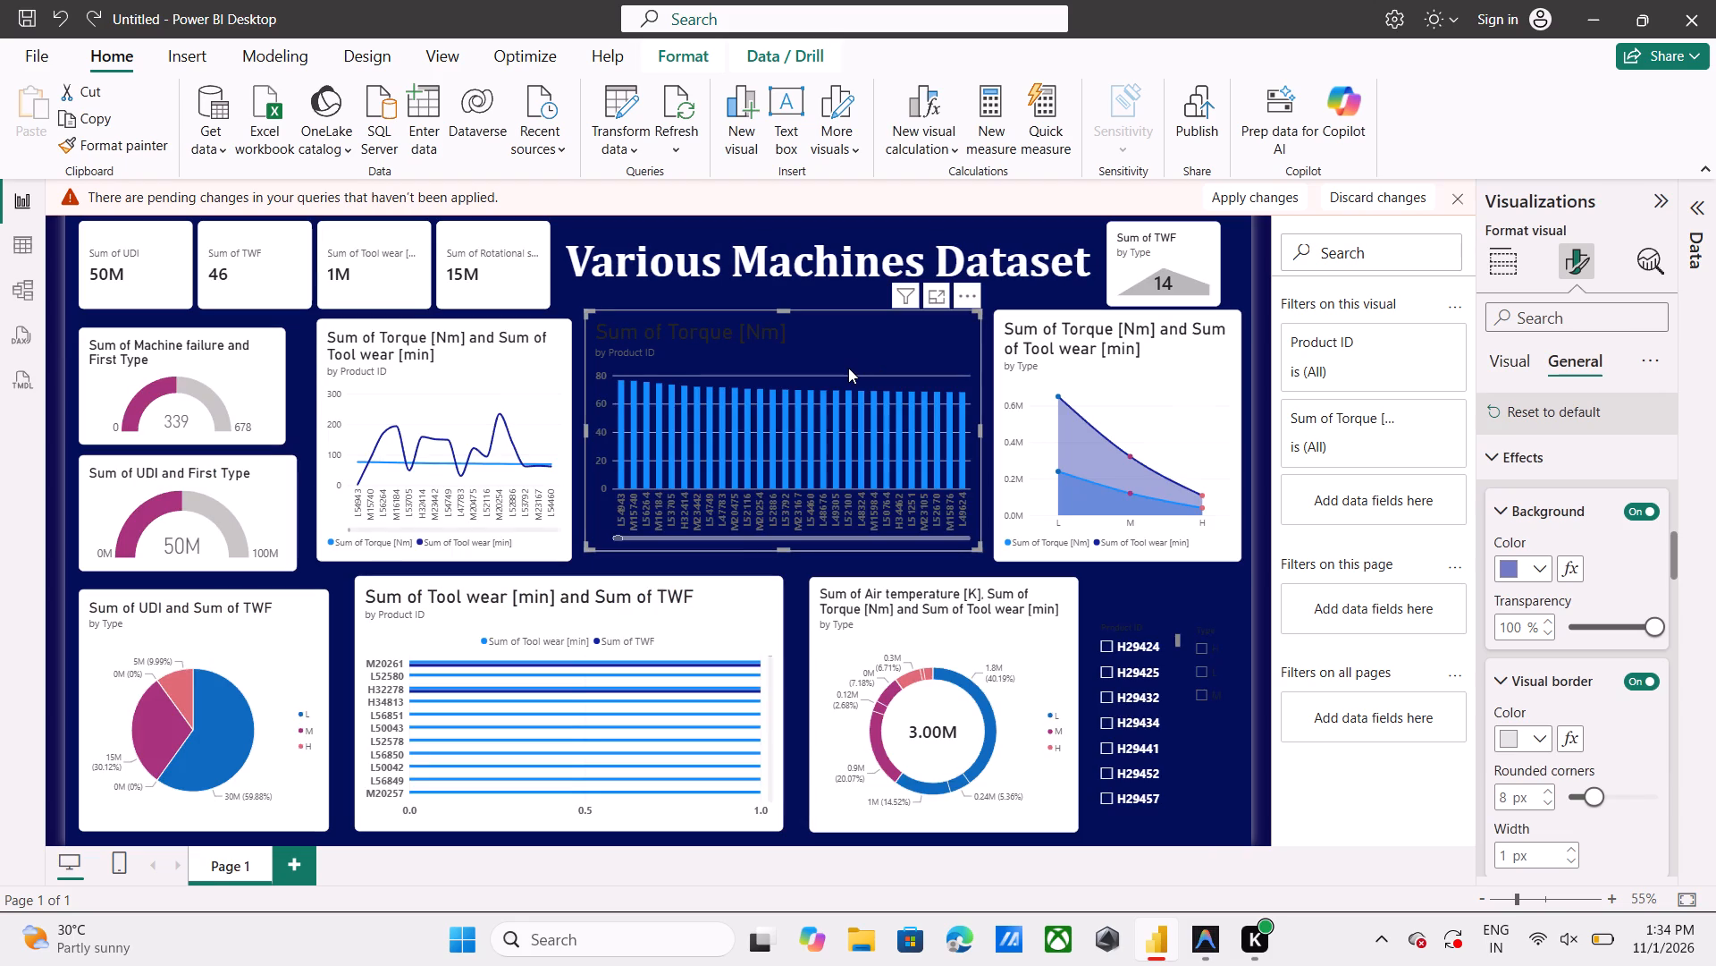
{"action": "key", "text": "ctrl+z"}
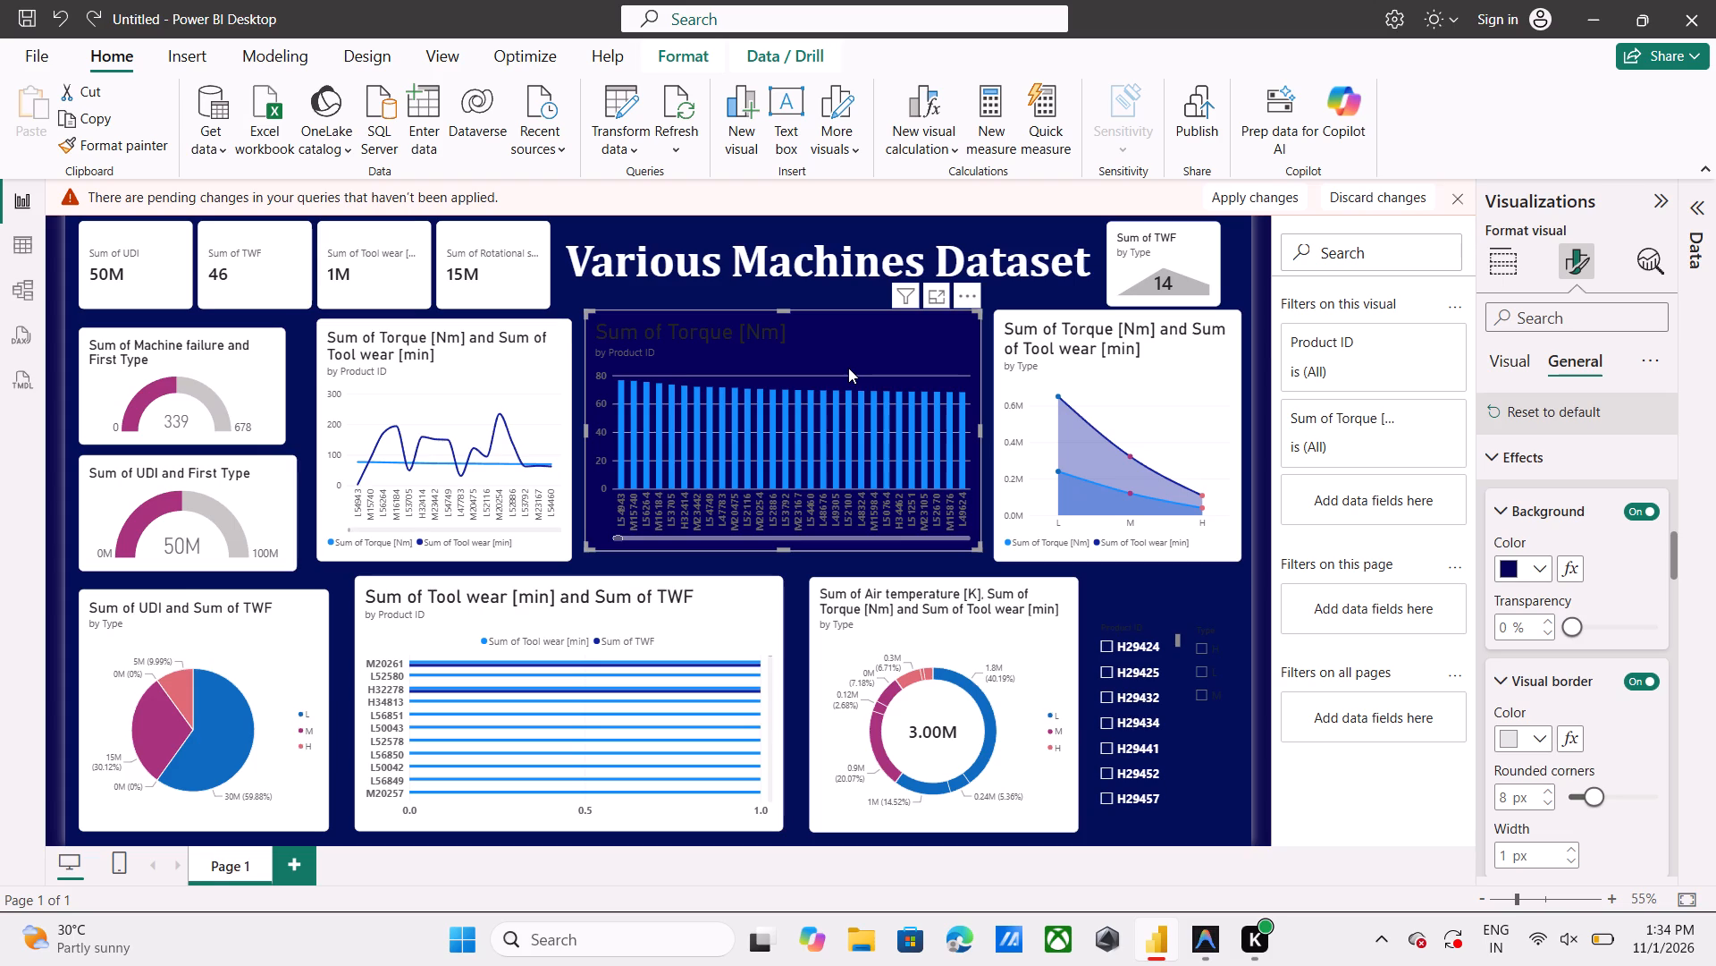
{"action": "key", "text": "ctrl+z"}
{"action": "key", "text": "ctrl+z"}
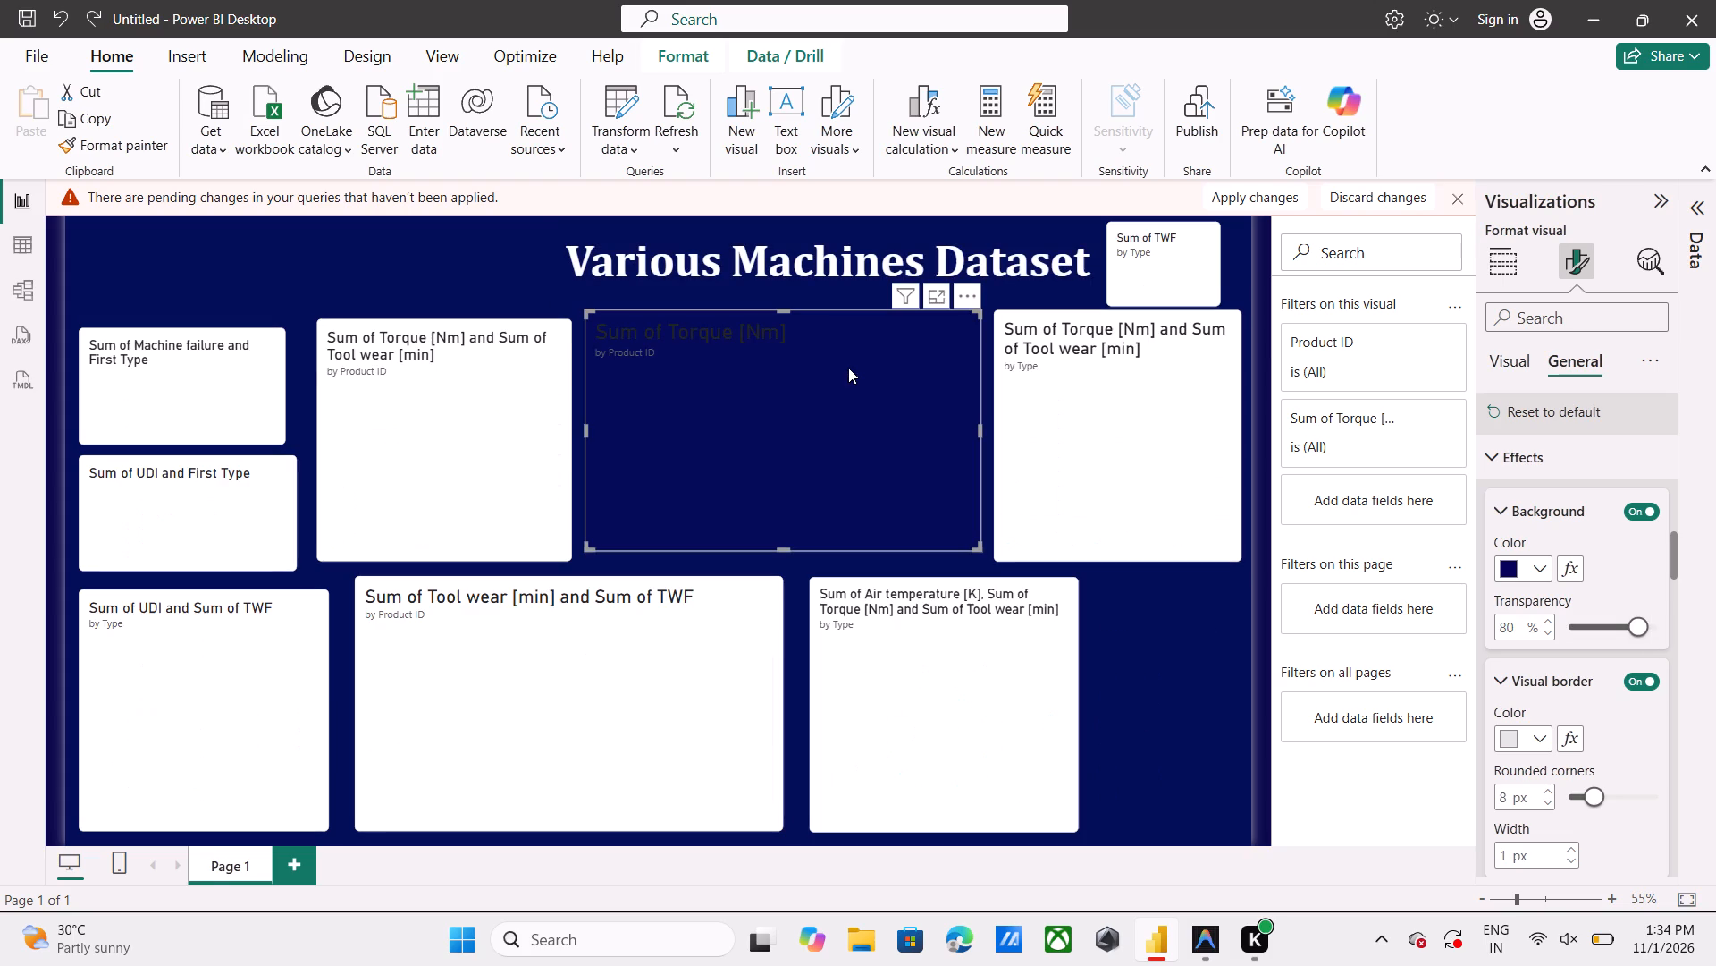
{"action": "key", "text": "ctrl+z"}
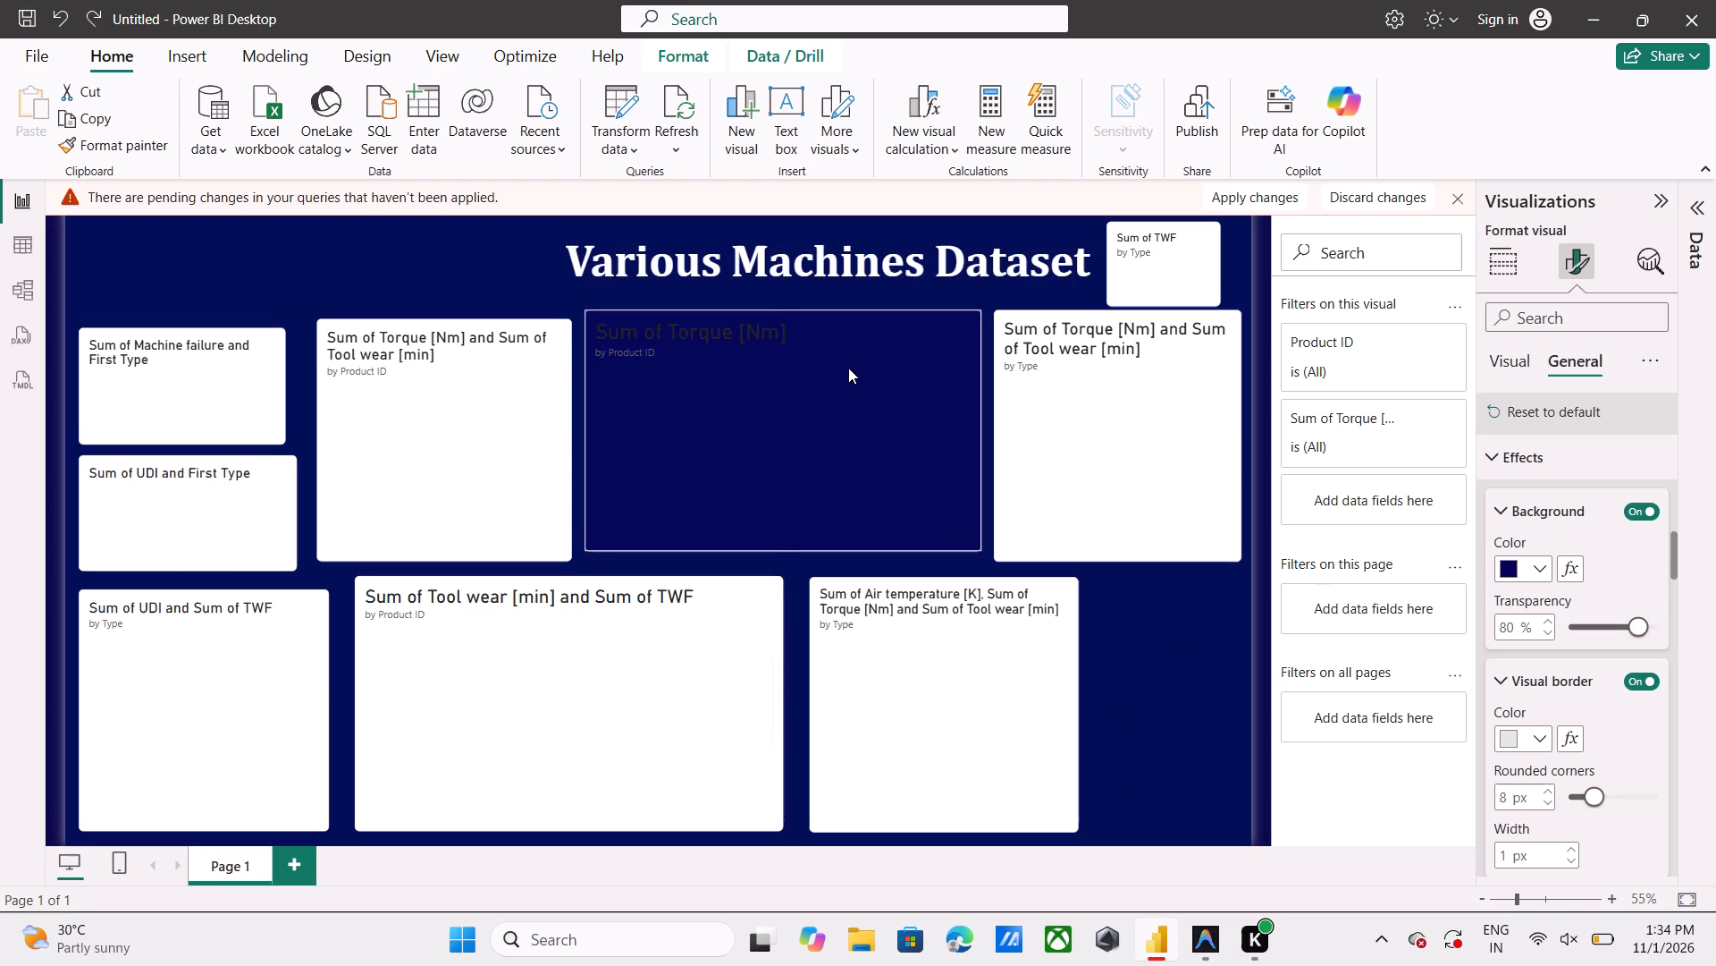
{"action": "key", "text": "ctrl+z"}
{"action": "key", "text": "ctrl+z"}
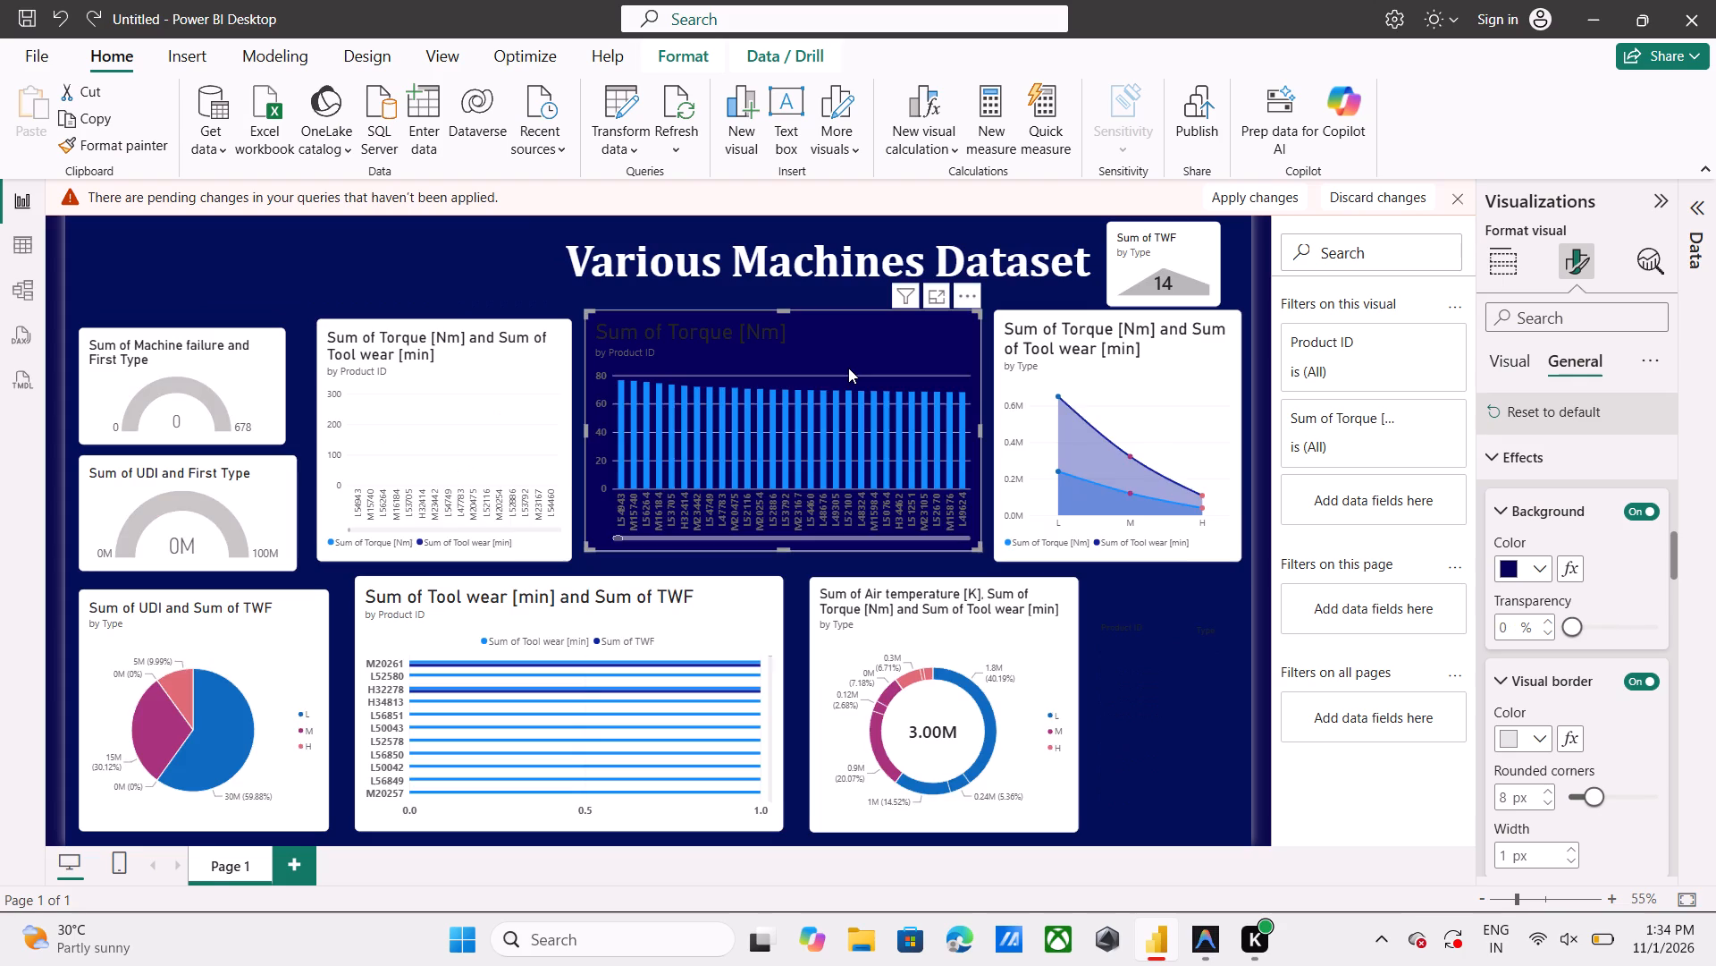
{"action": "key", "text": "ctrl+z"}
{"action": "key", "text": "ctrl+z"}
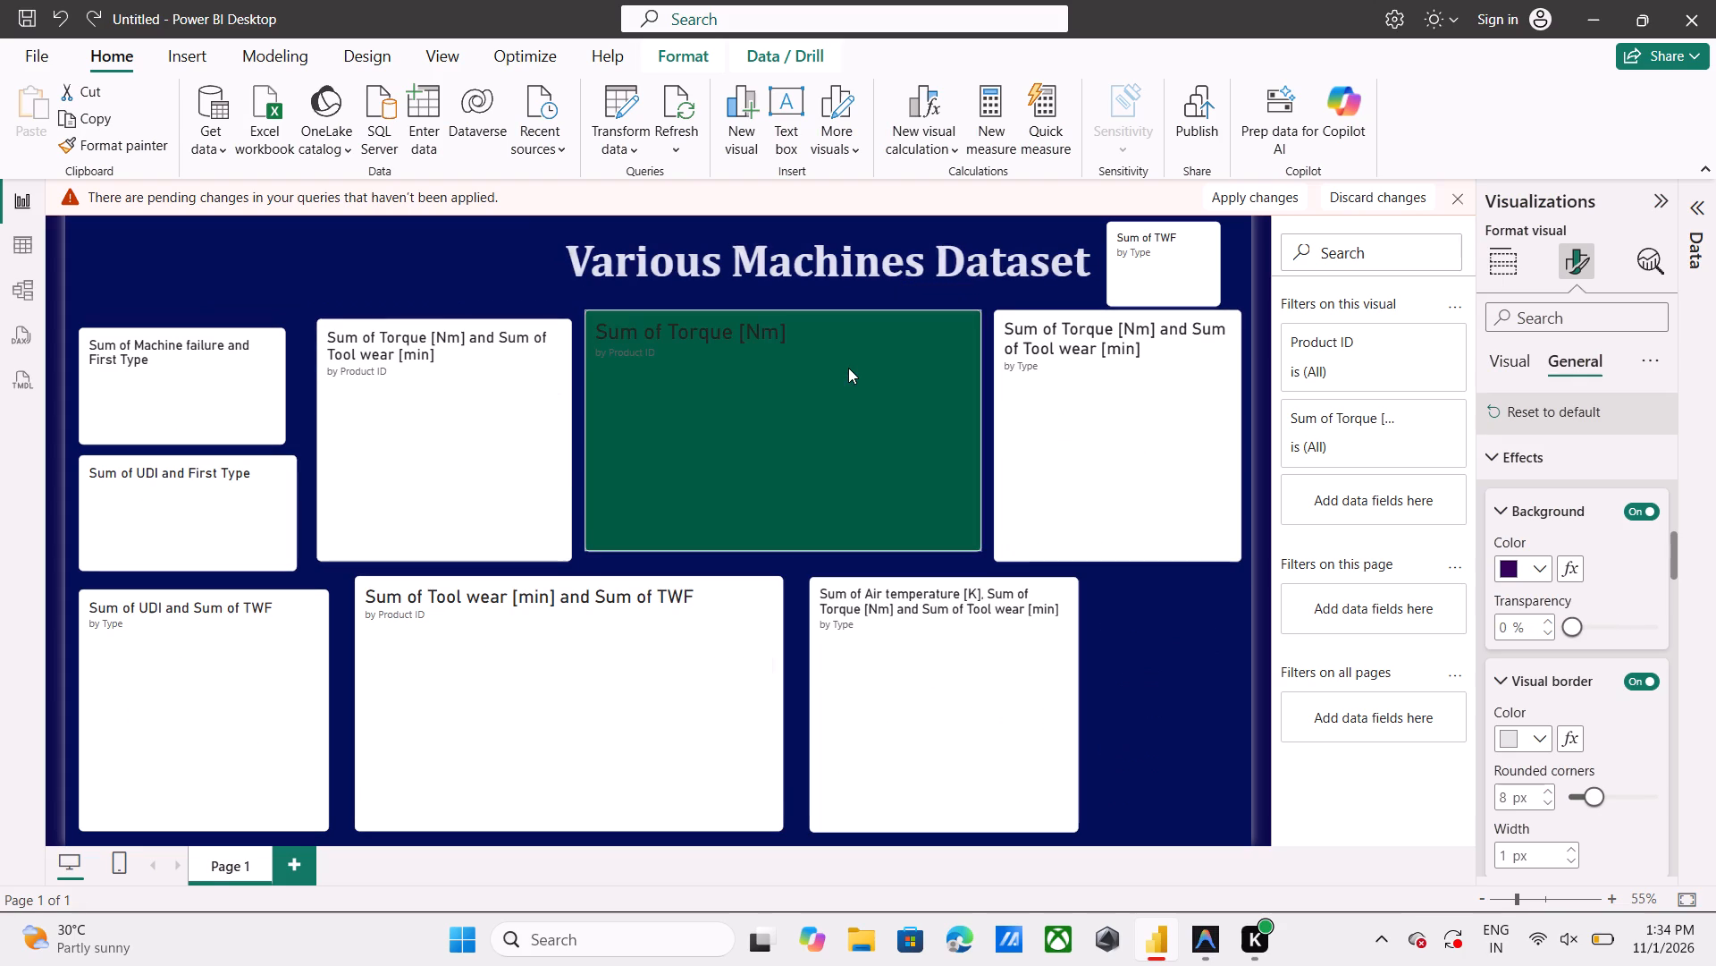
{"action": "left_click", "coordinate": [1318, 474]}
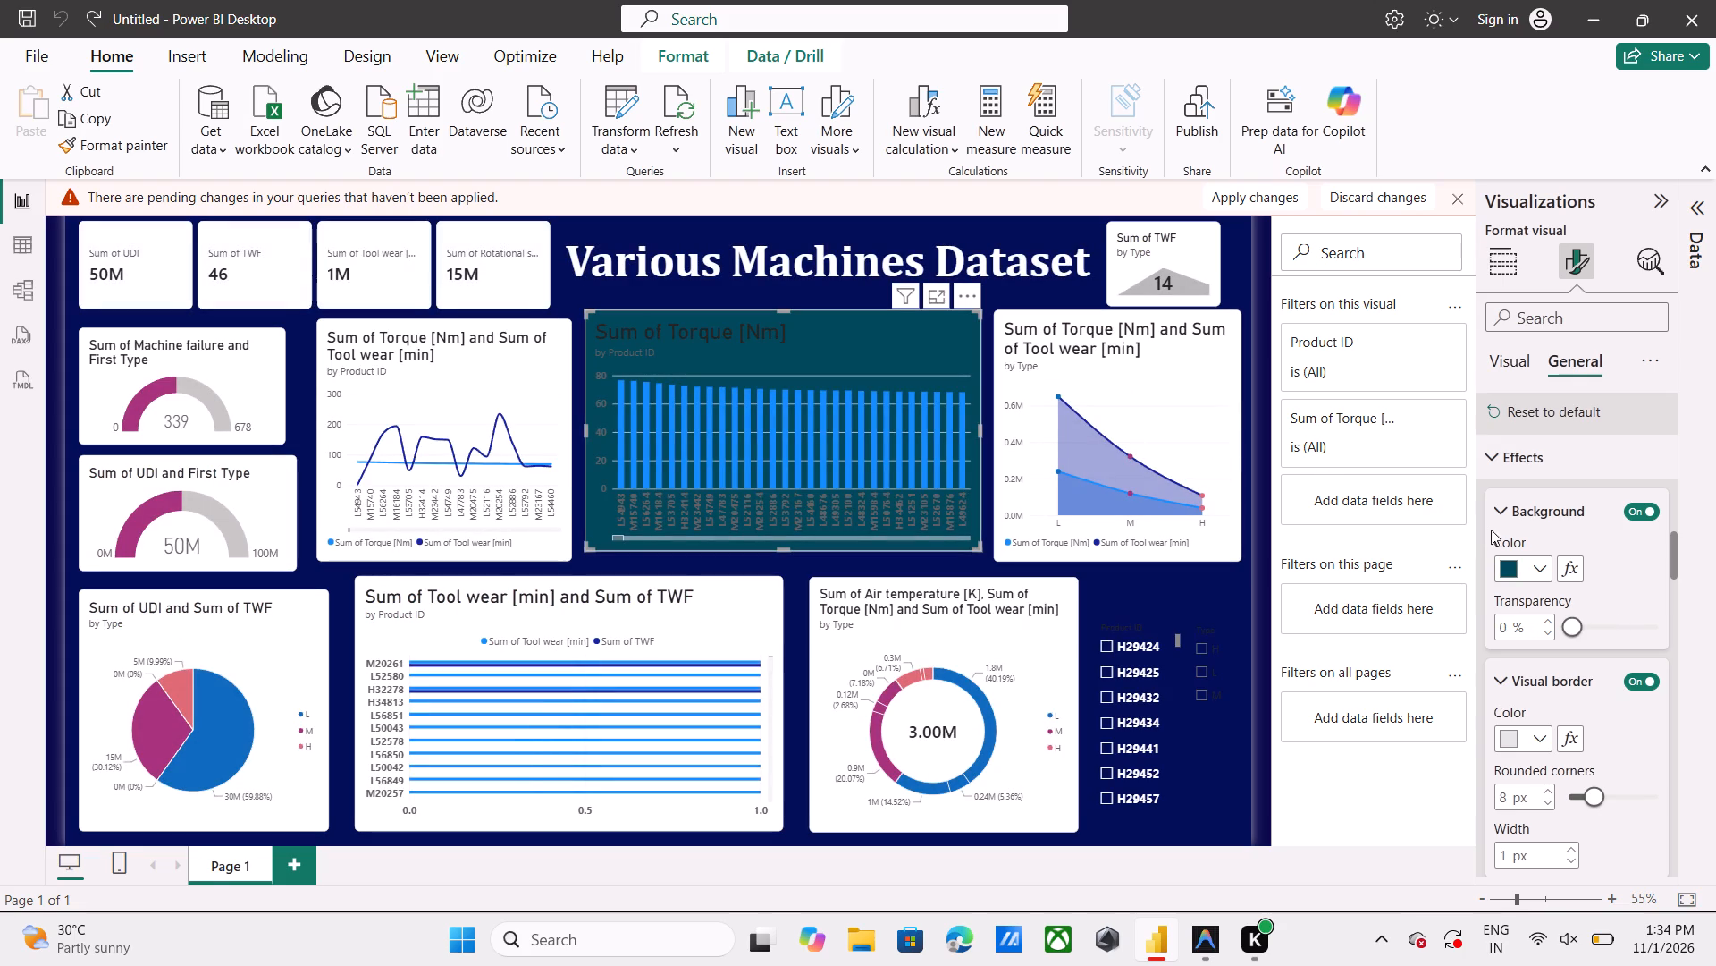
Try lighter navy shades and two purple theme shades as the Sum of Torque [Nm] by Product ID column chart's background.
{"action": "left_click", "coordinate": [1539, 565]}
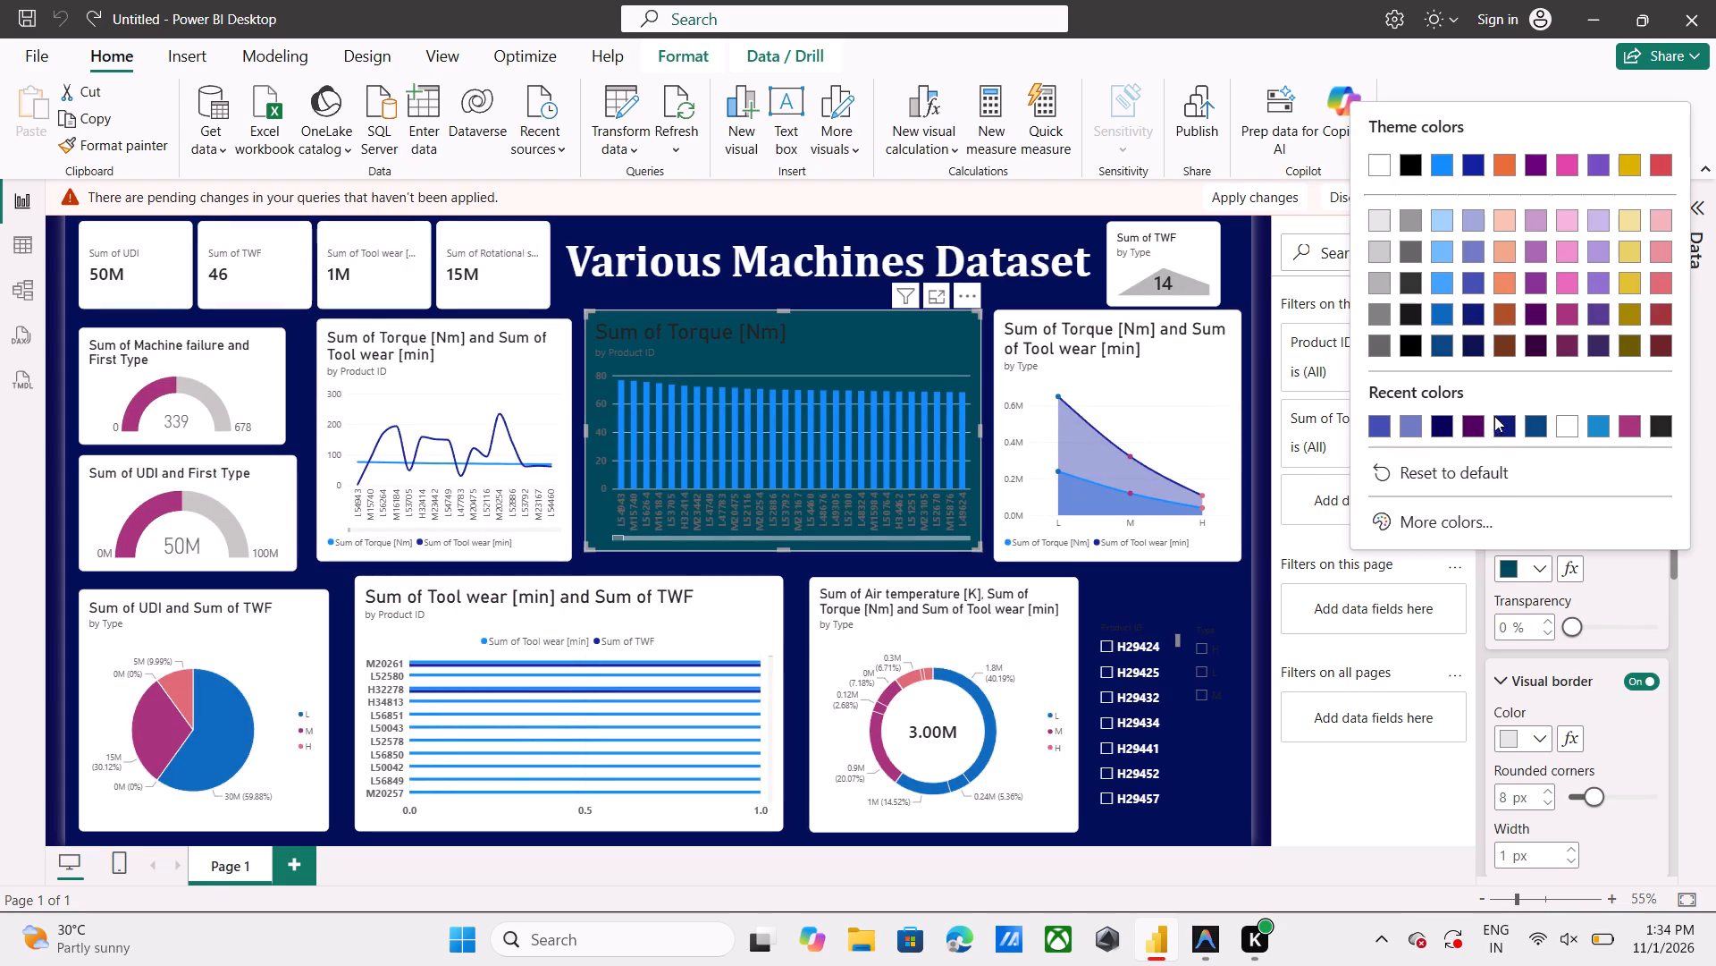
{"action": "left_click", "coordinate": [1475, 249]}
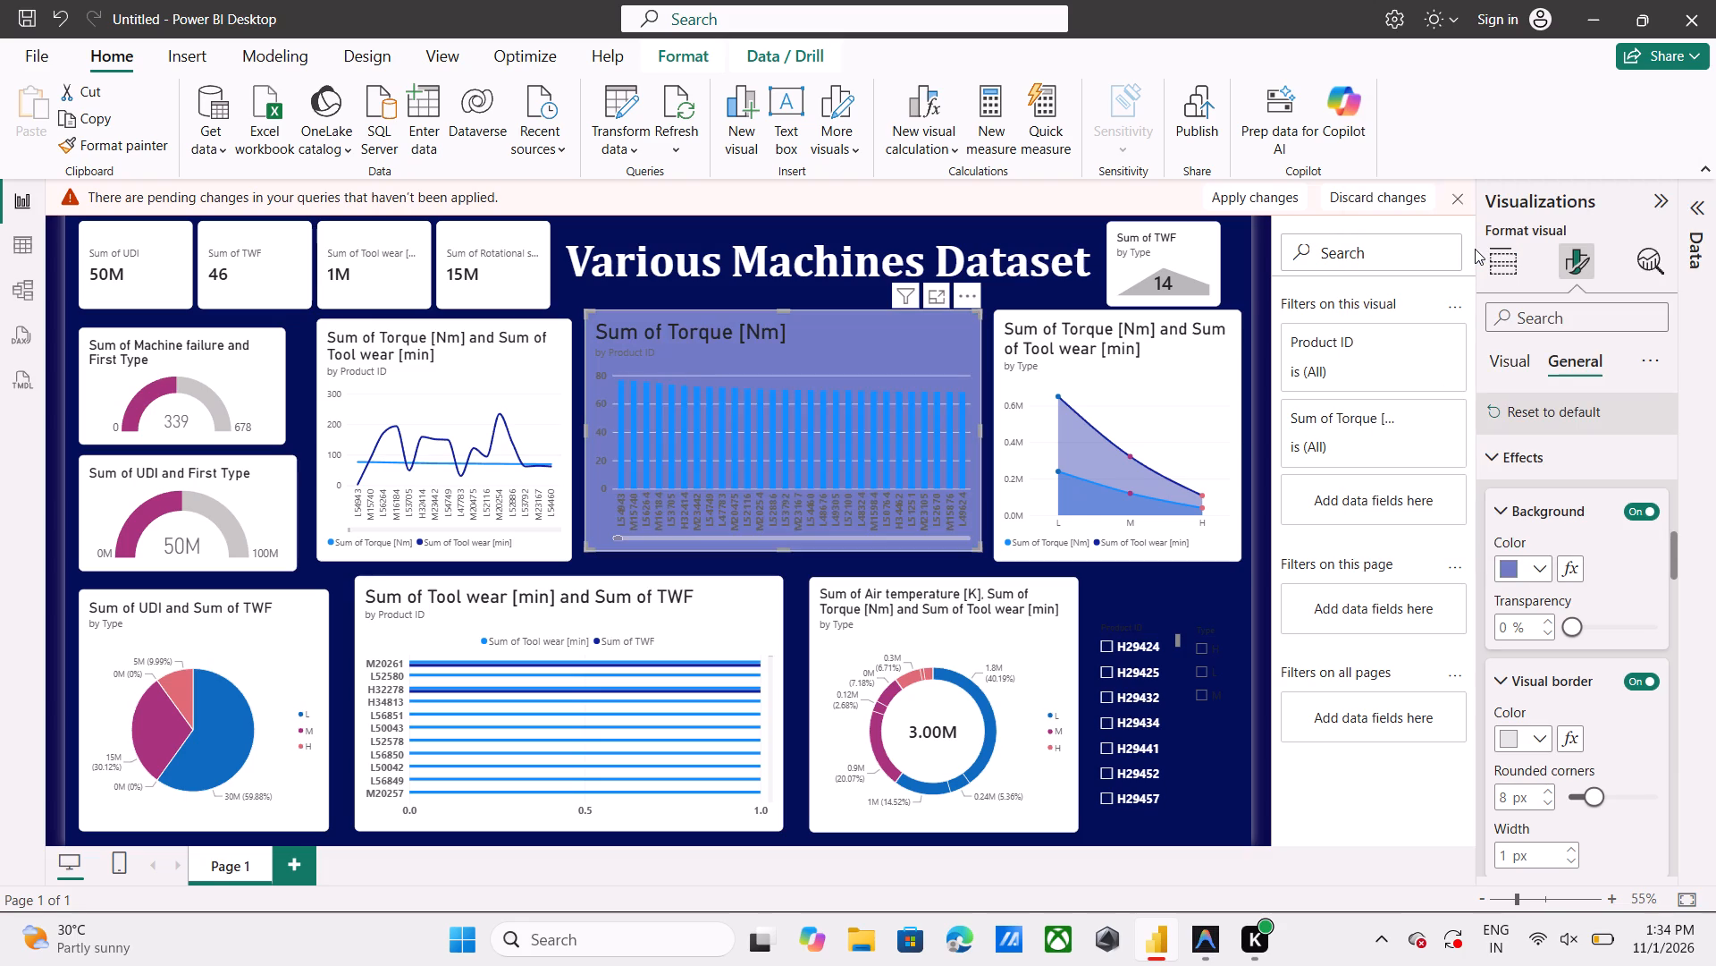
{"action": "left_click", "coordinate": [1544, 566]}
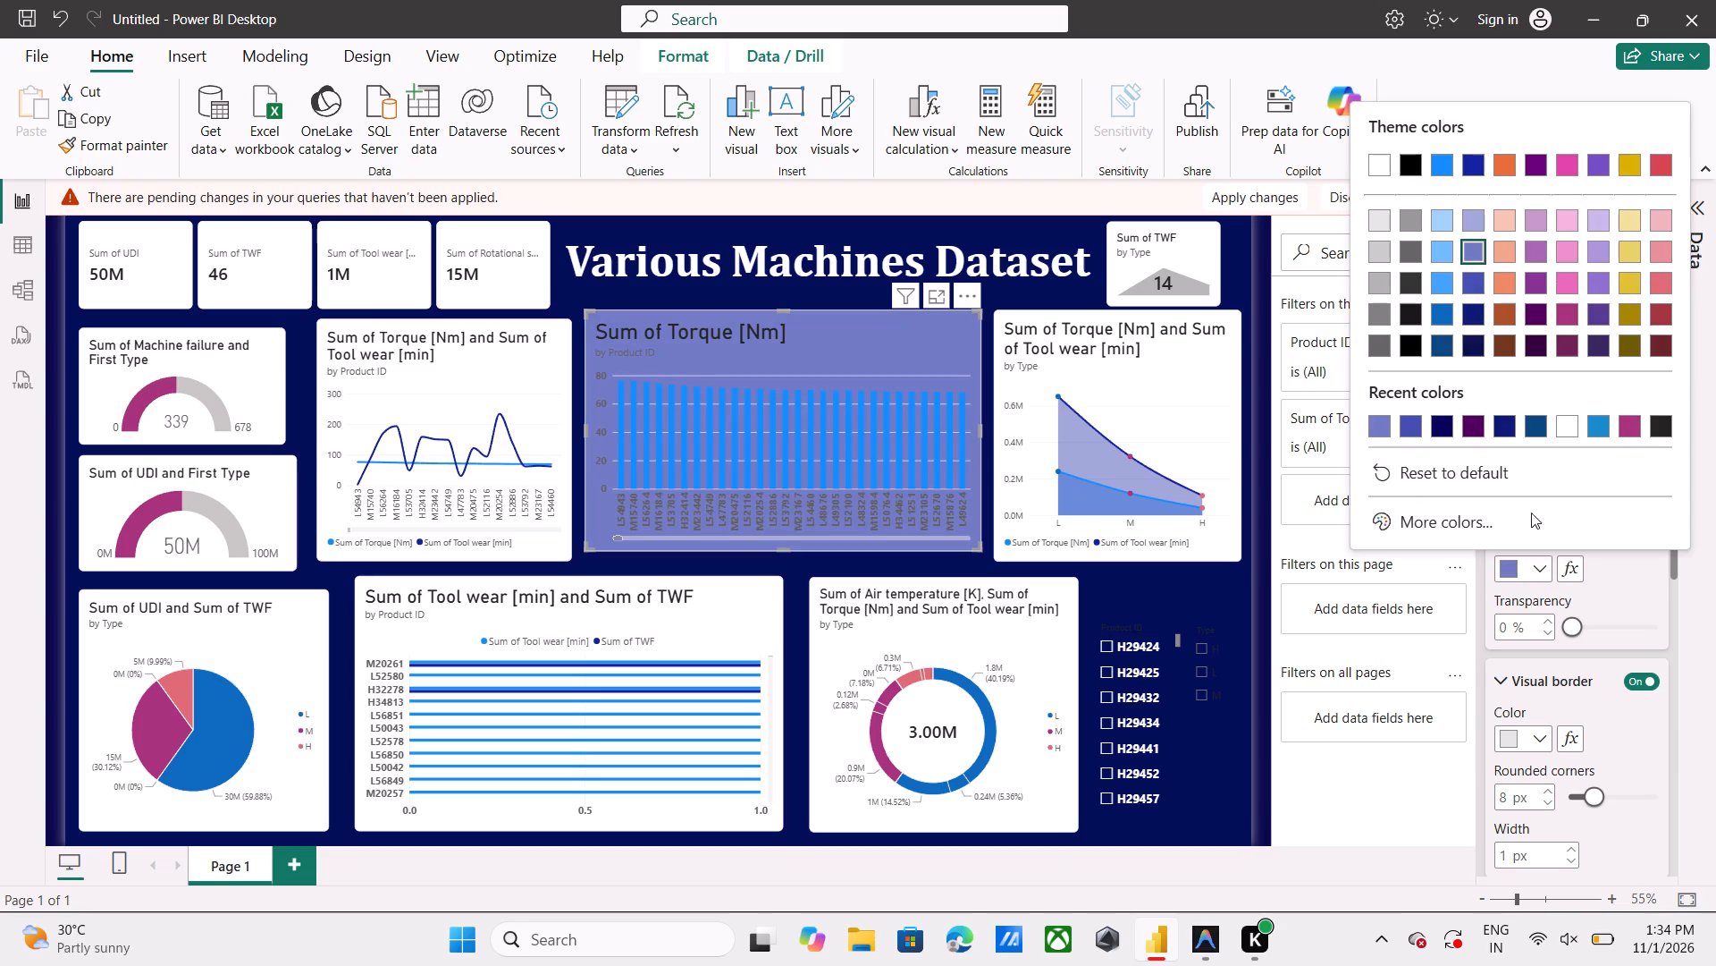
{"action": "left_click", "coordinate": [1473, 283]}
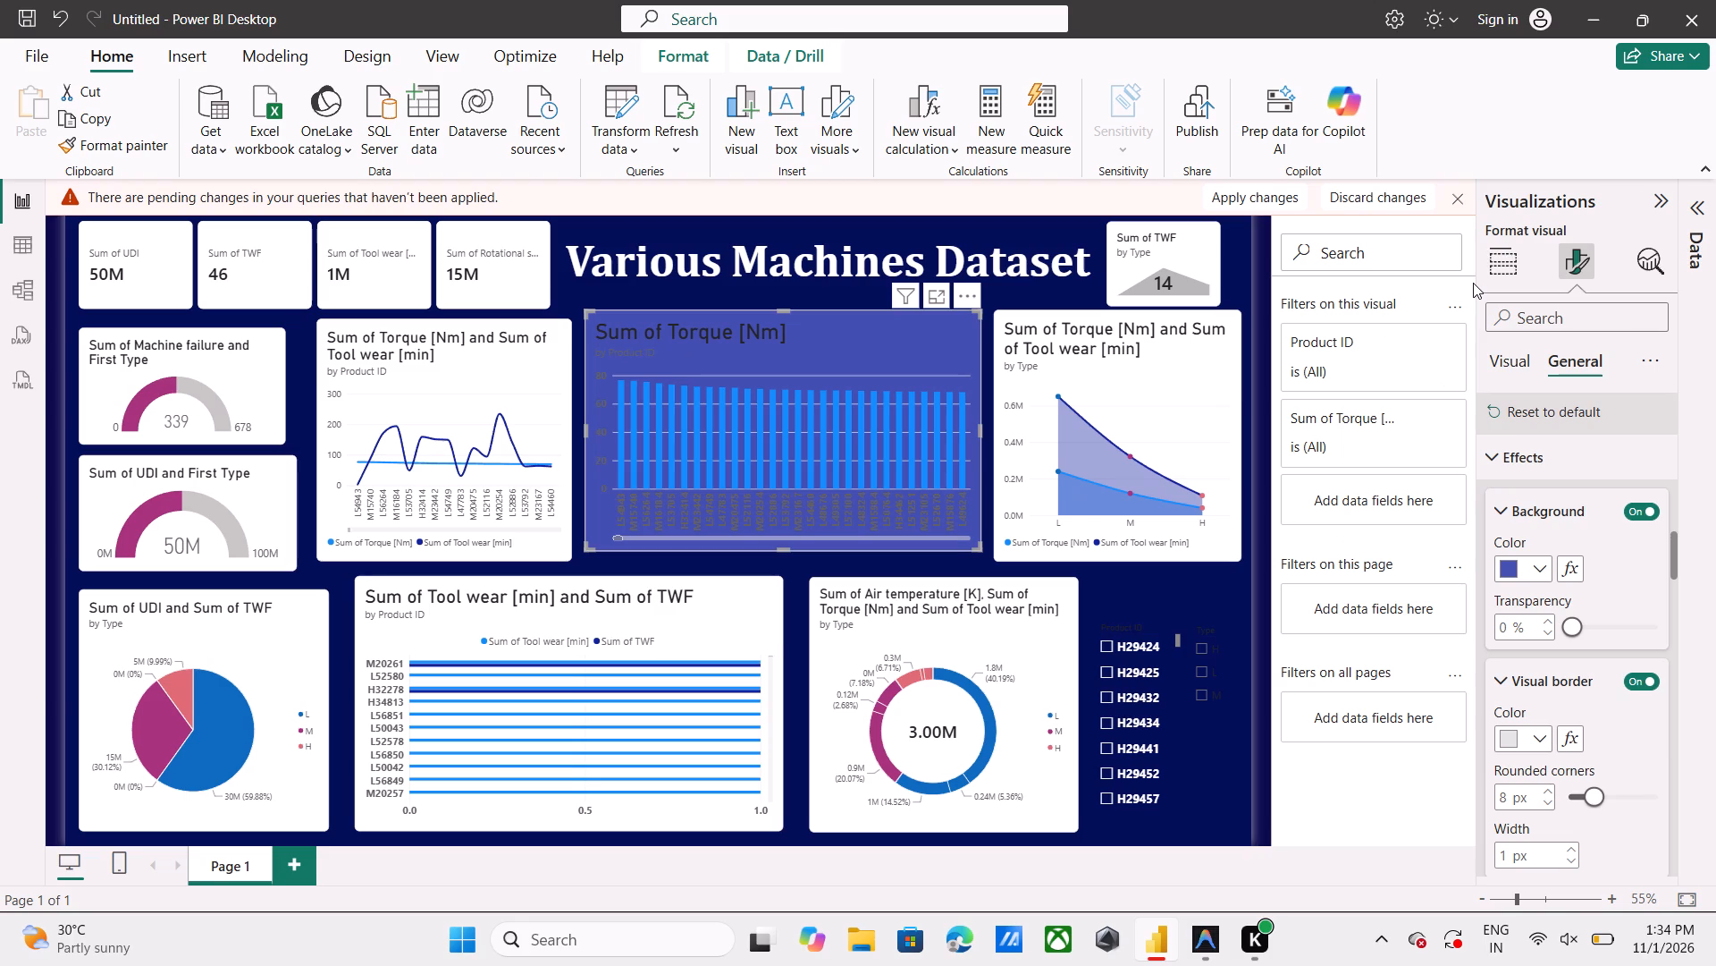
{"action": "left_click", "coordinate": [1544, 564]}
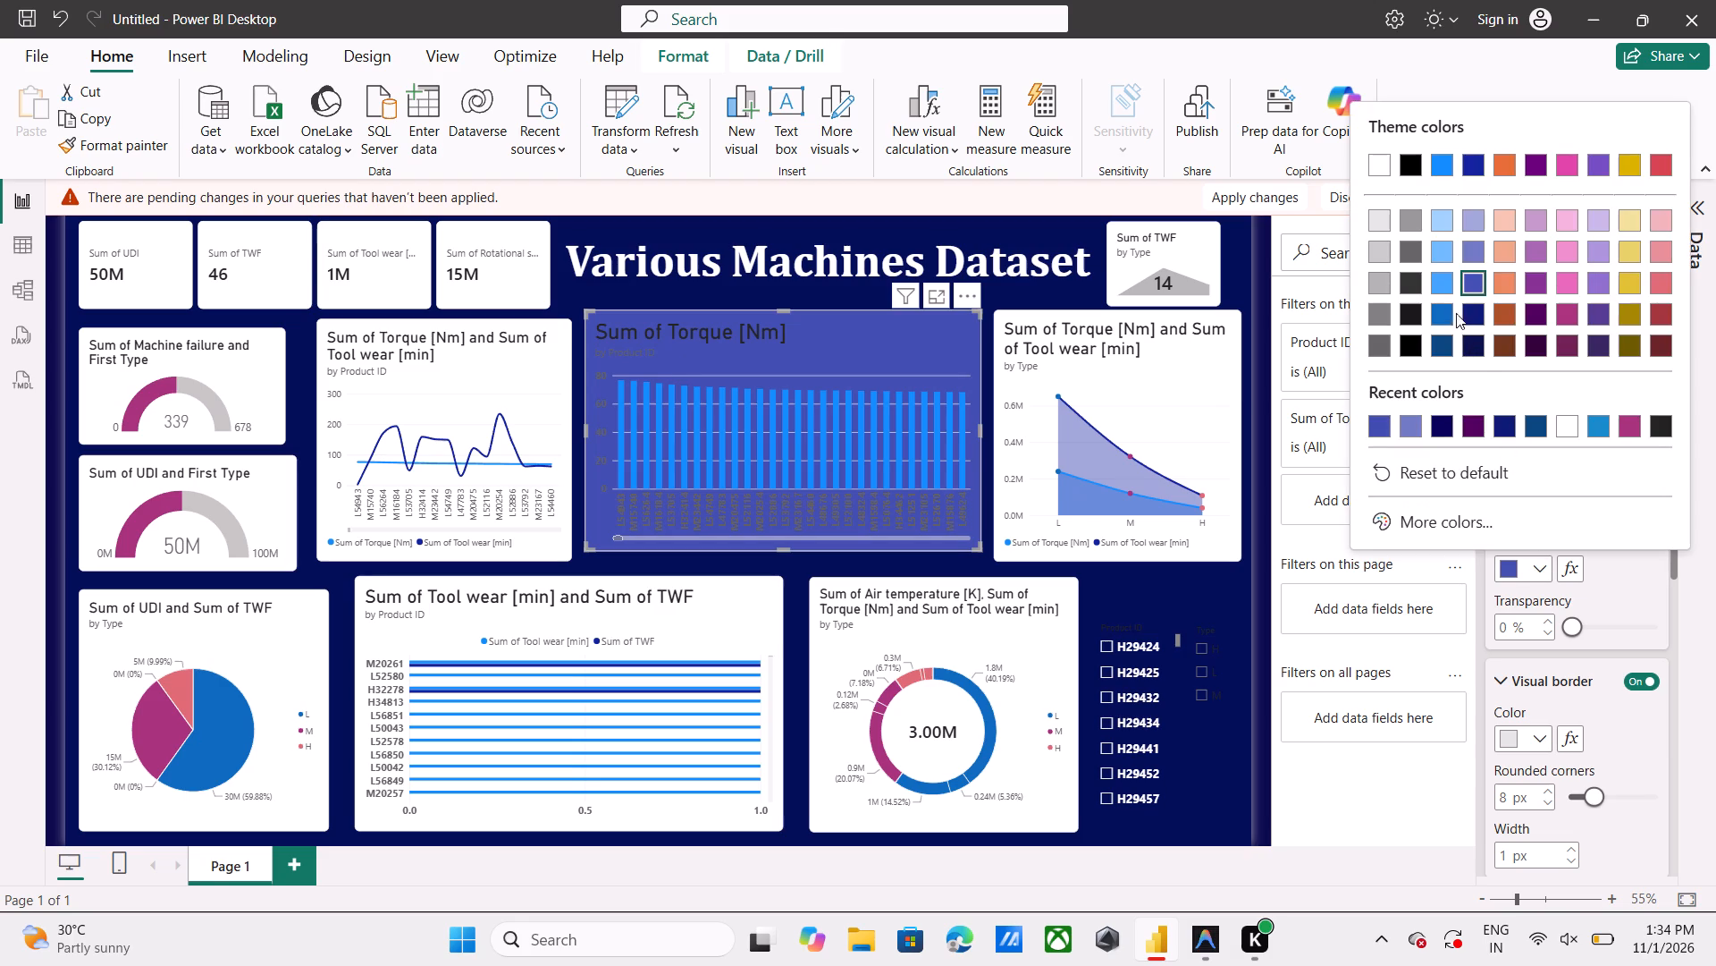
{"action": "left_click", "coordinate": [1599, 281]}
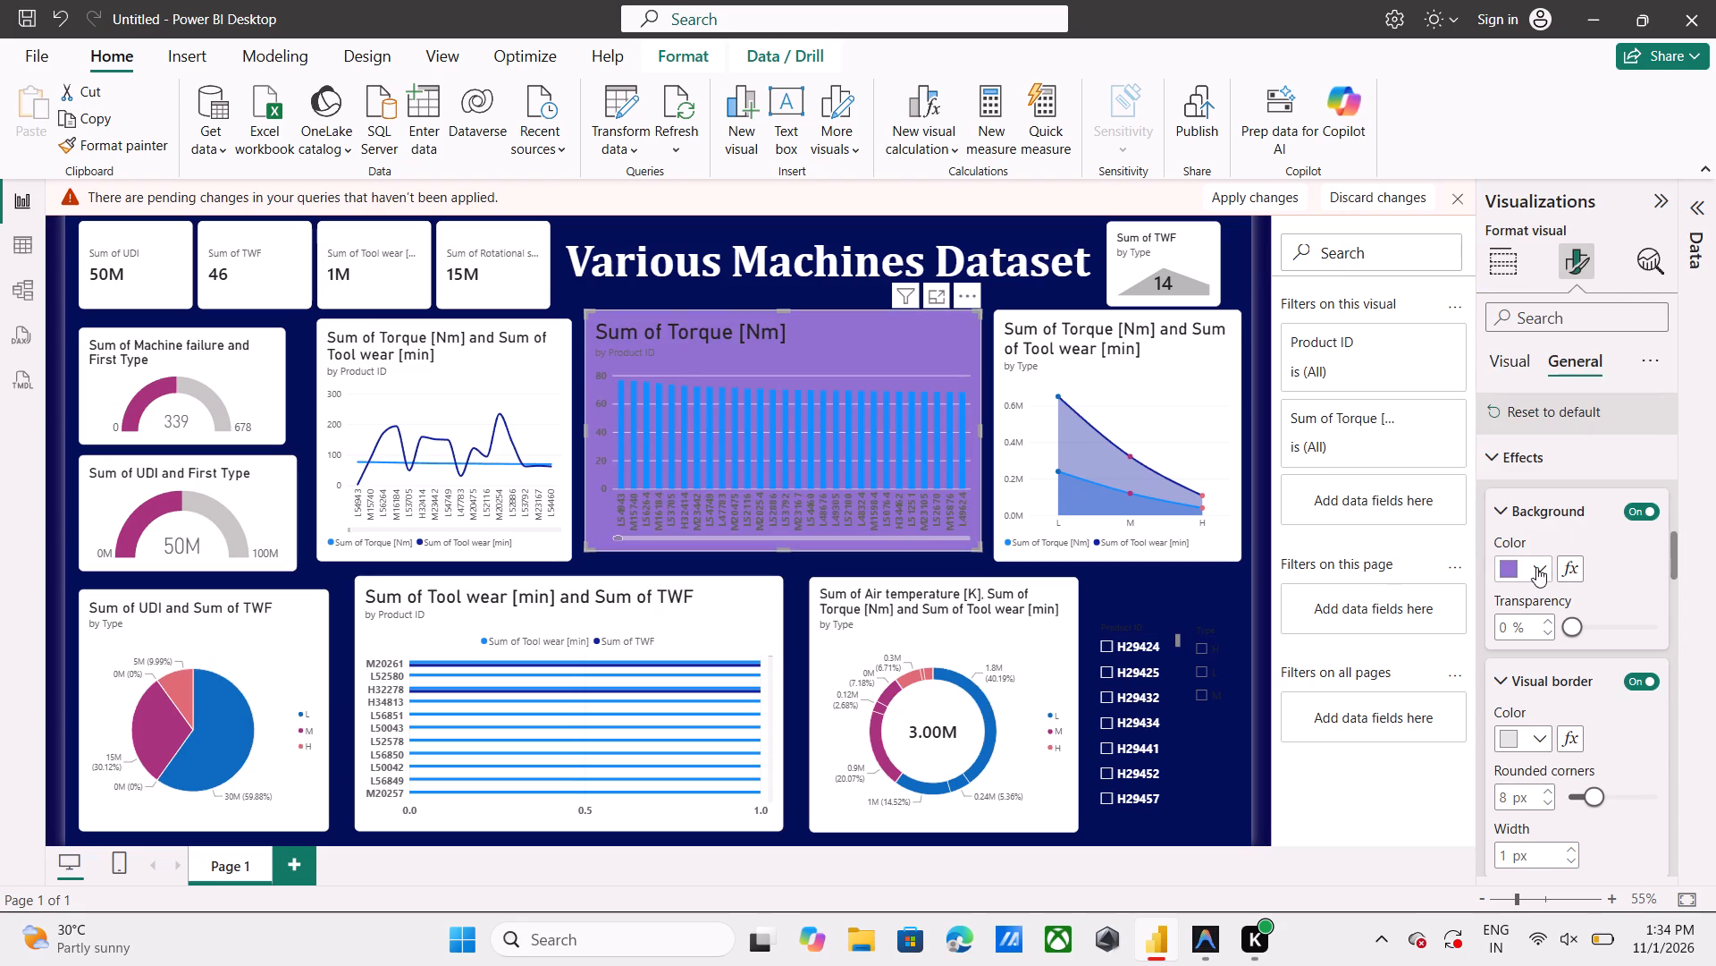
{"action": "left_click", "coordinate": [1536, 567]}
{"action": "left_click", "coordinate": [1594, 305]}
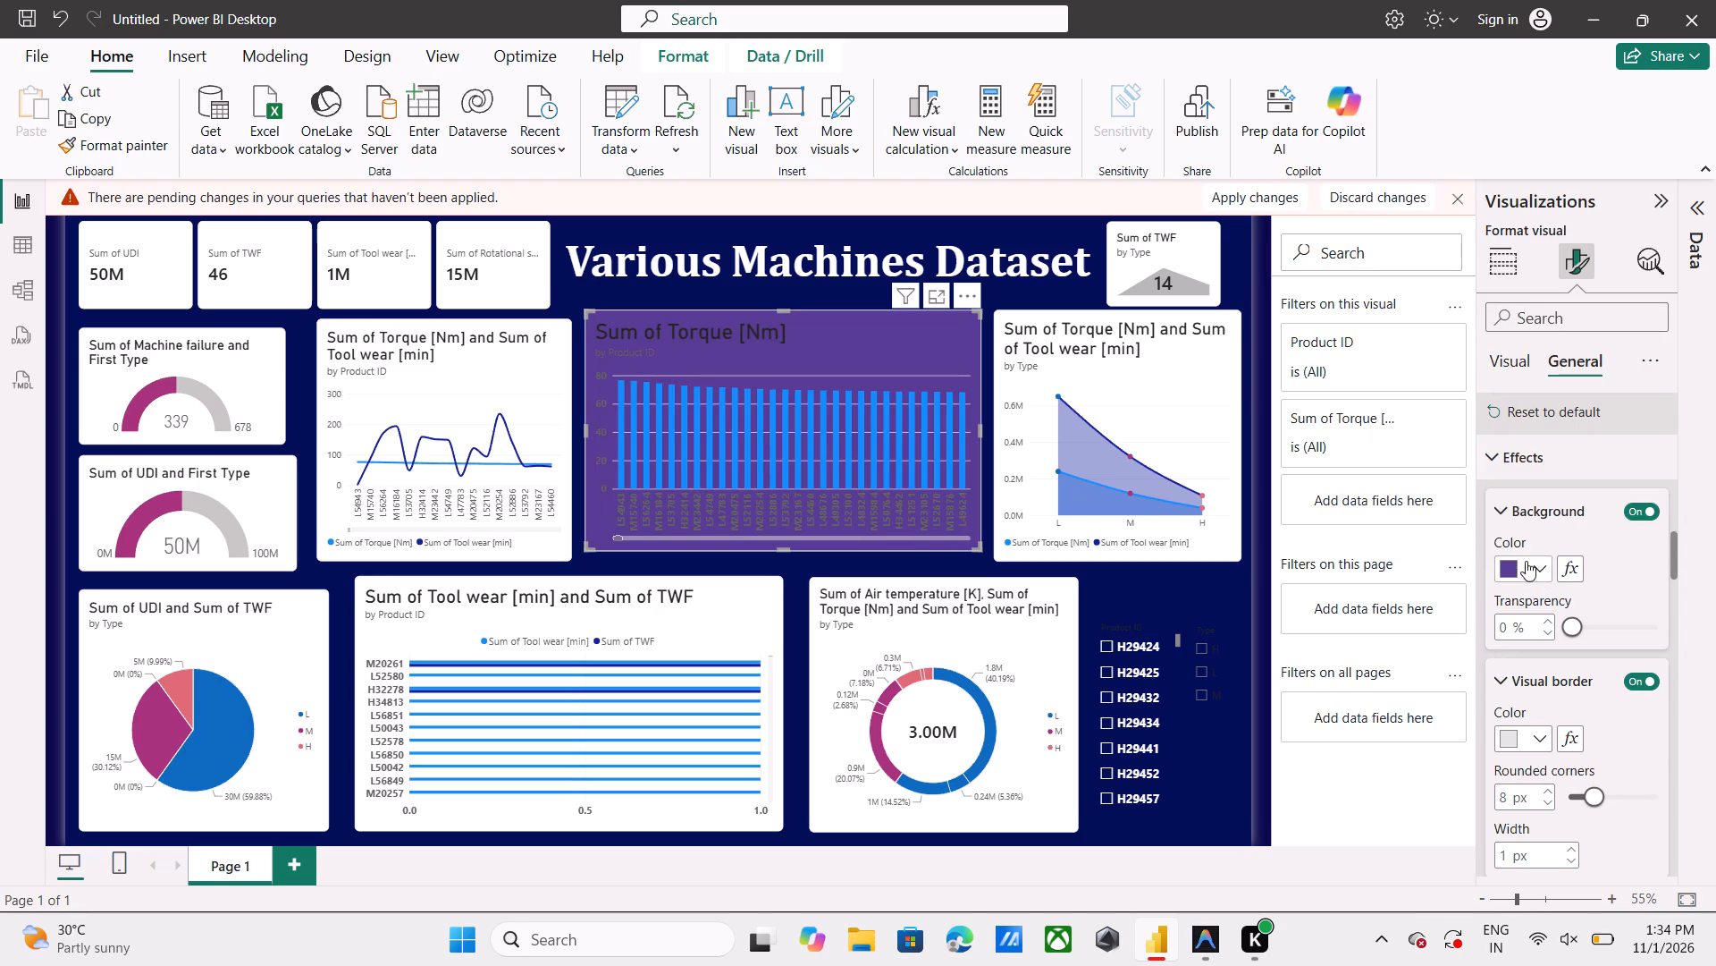
Set the column chart's background to #414FB1, theme color 2, 20% lighter.
{"action": "left_click", "coordinate": [1536, 566]}
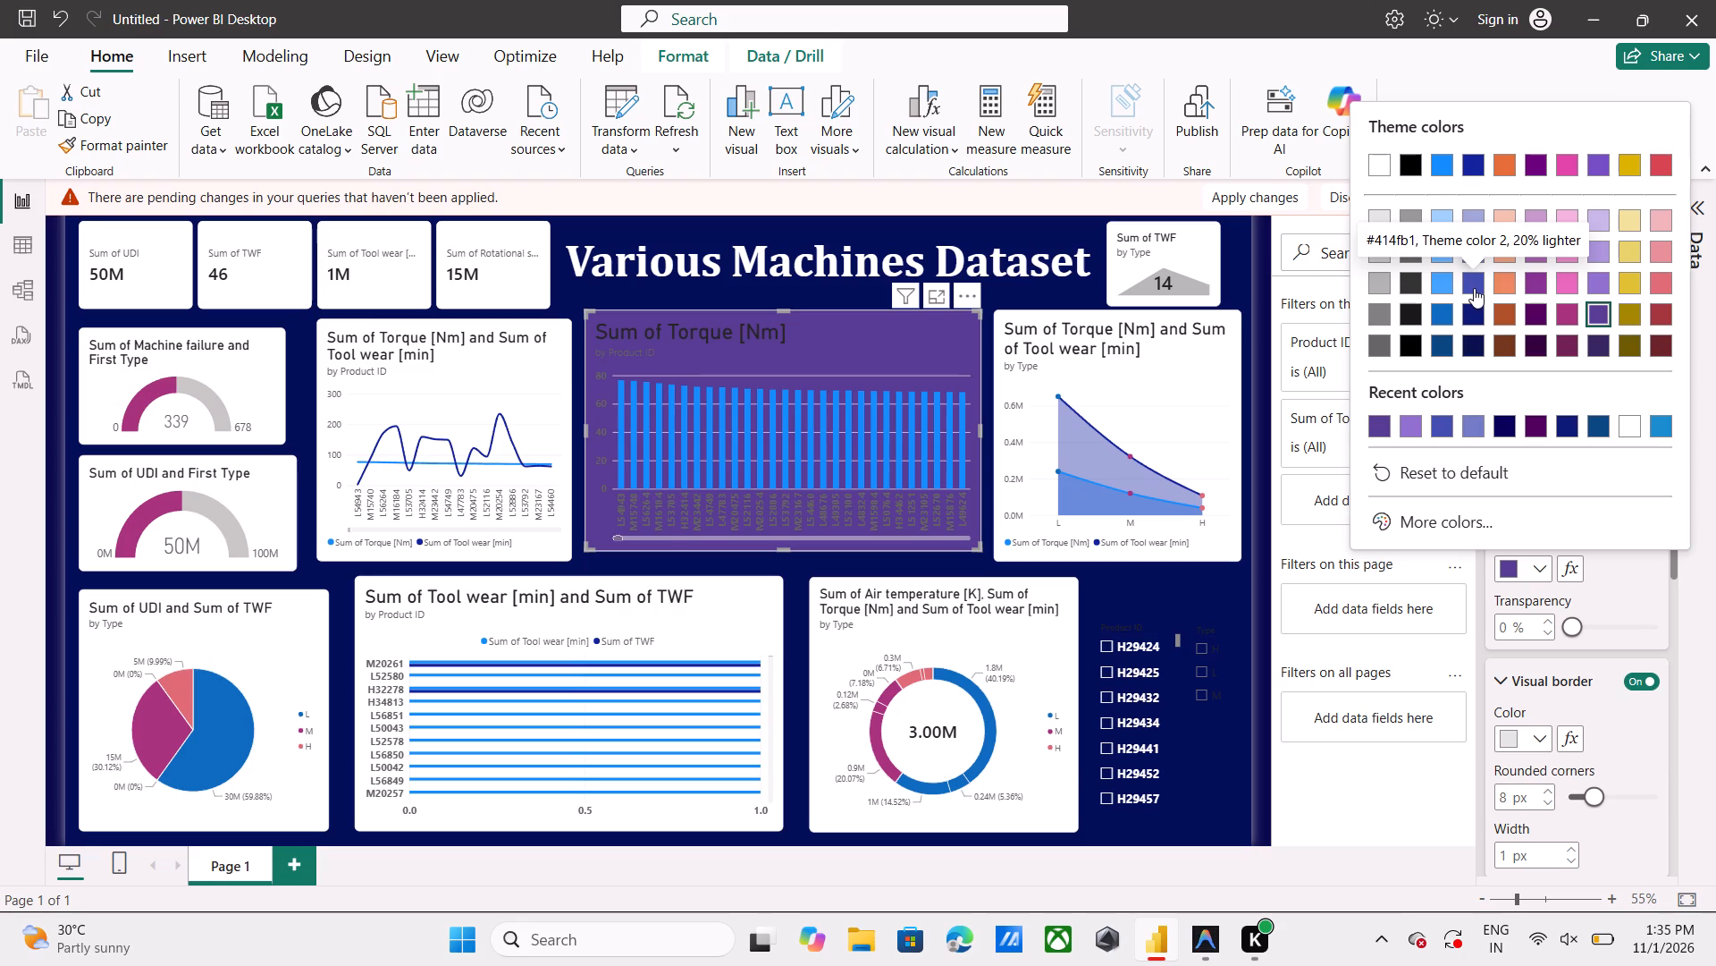
{"action": "left_click", "coordinate": [1475, 286]}
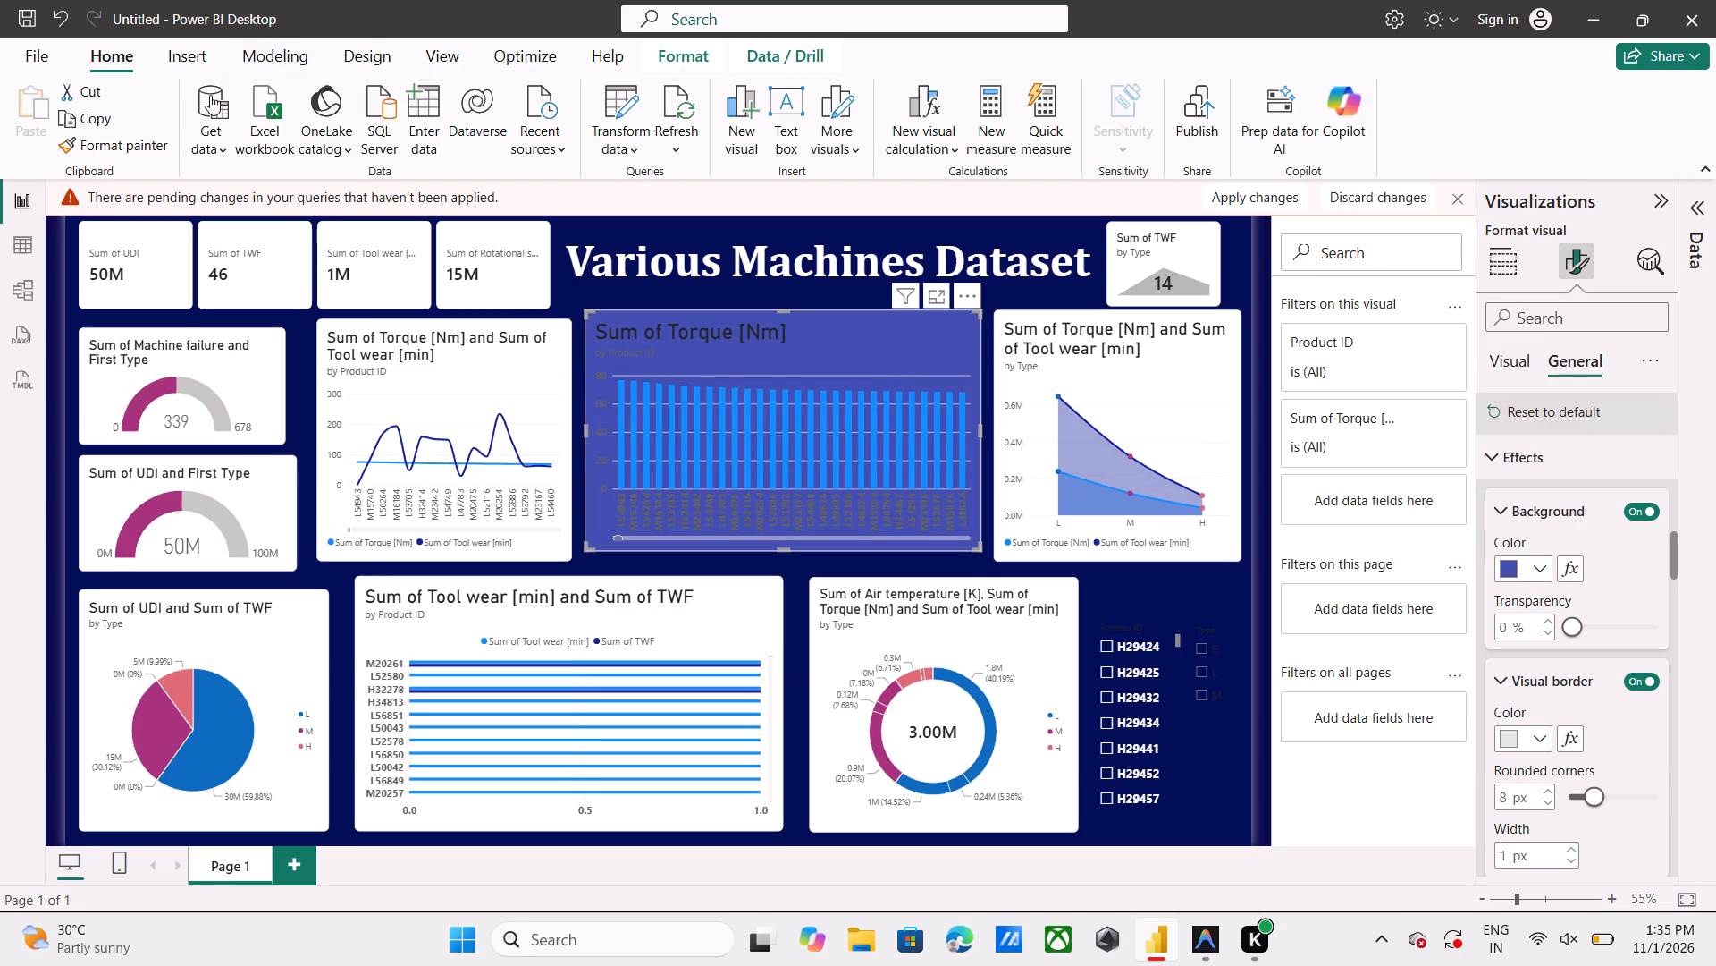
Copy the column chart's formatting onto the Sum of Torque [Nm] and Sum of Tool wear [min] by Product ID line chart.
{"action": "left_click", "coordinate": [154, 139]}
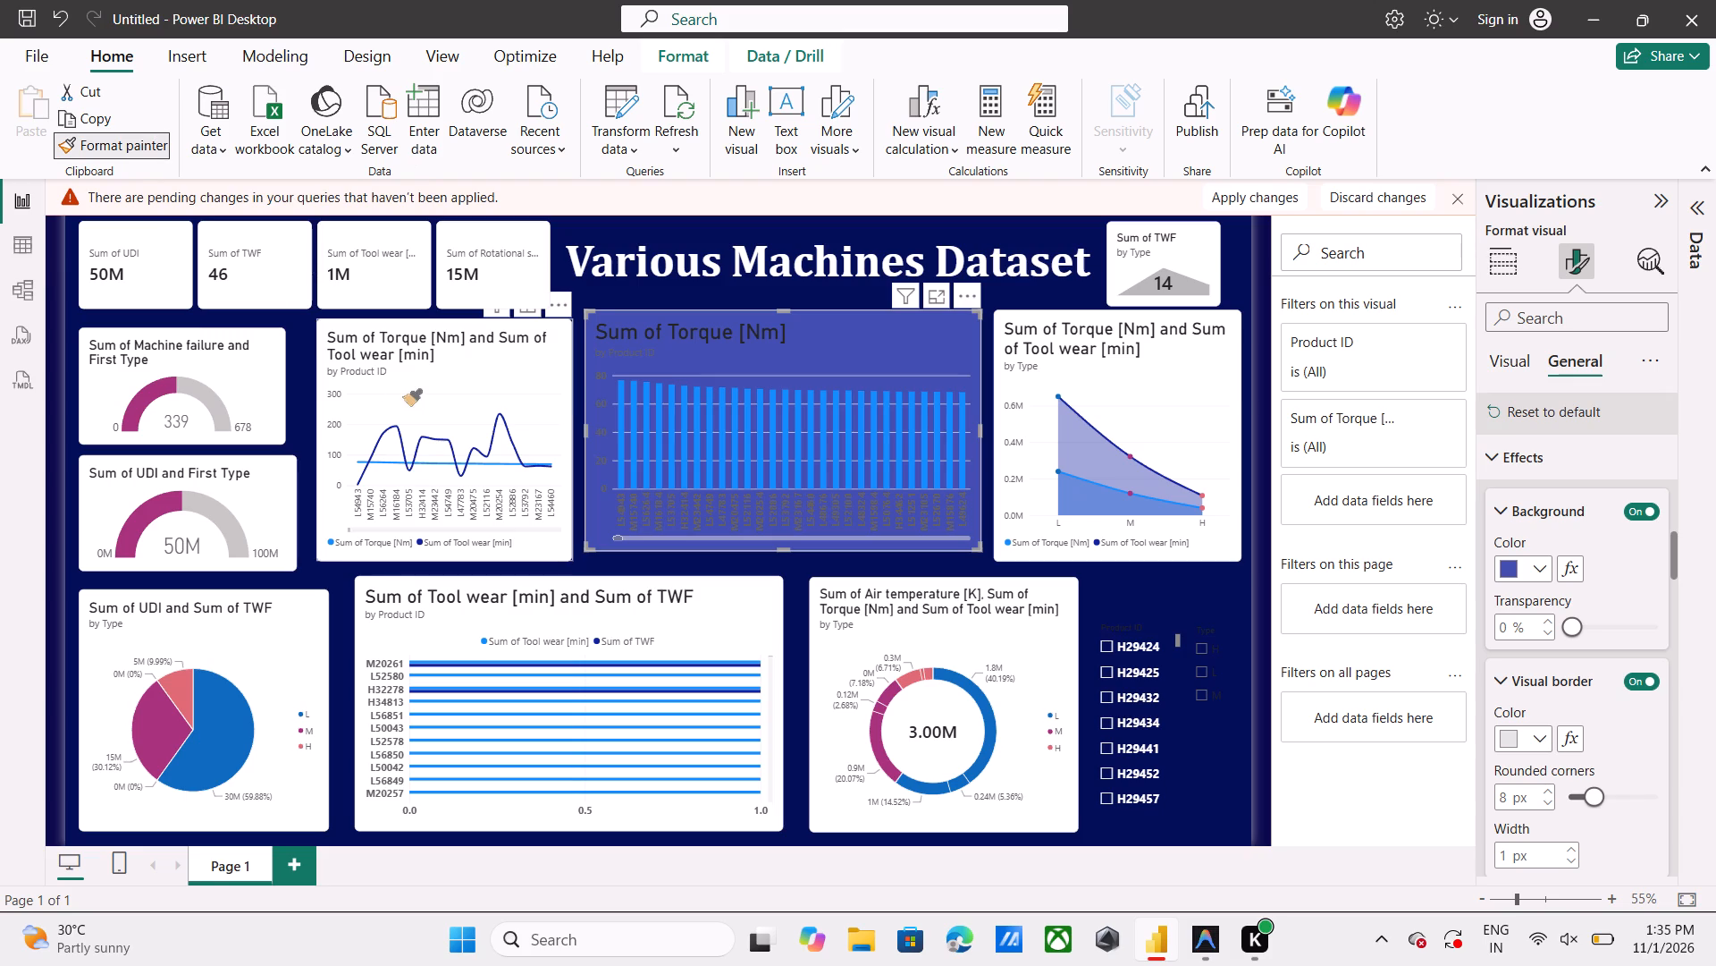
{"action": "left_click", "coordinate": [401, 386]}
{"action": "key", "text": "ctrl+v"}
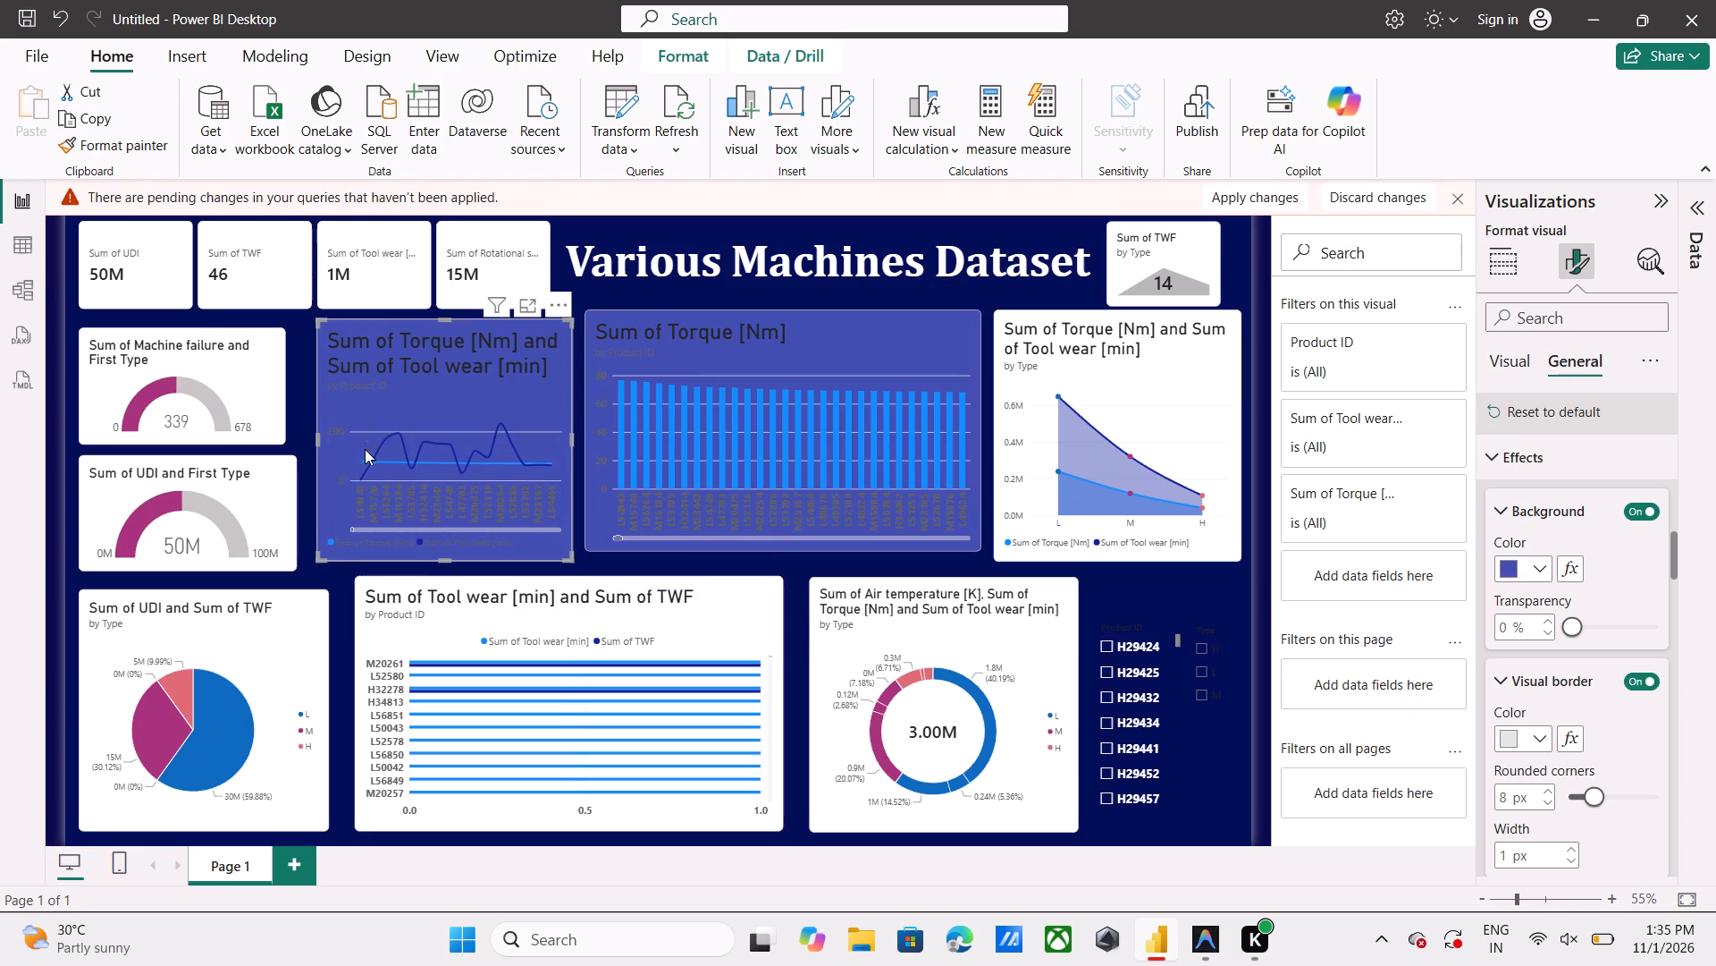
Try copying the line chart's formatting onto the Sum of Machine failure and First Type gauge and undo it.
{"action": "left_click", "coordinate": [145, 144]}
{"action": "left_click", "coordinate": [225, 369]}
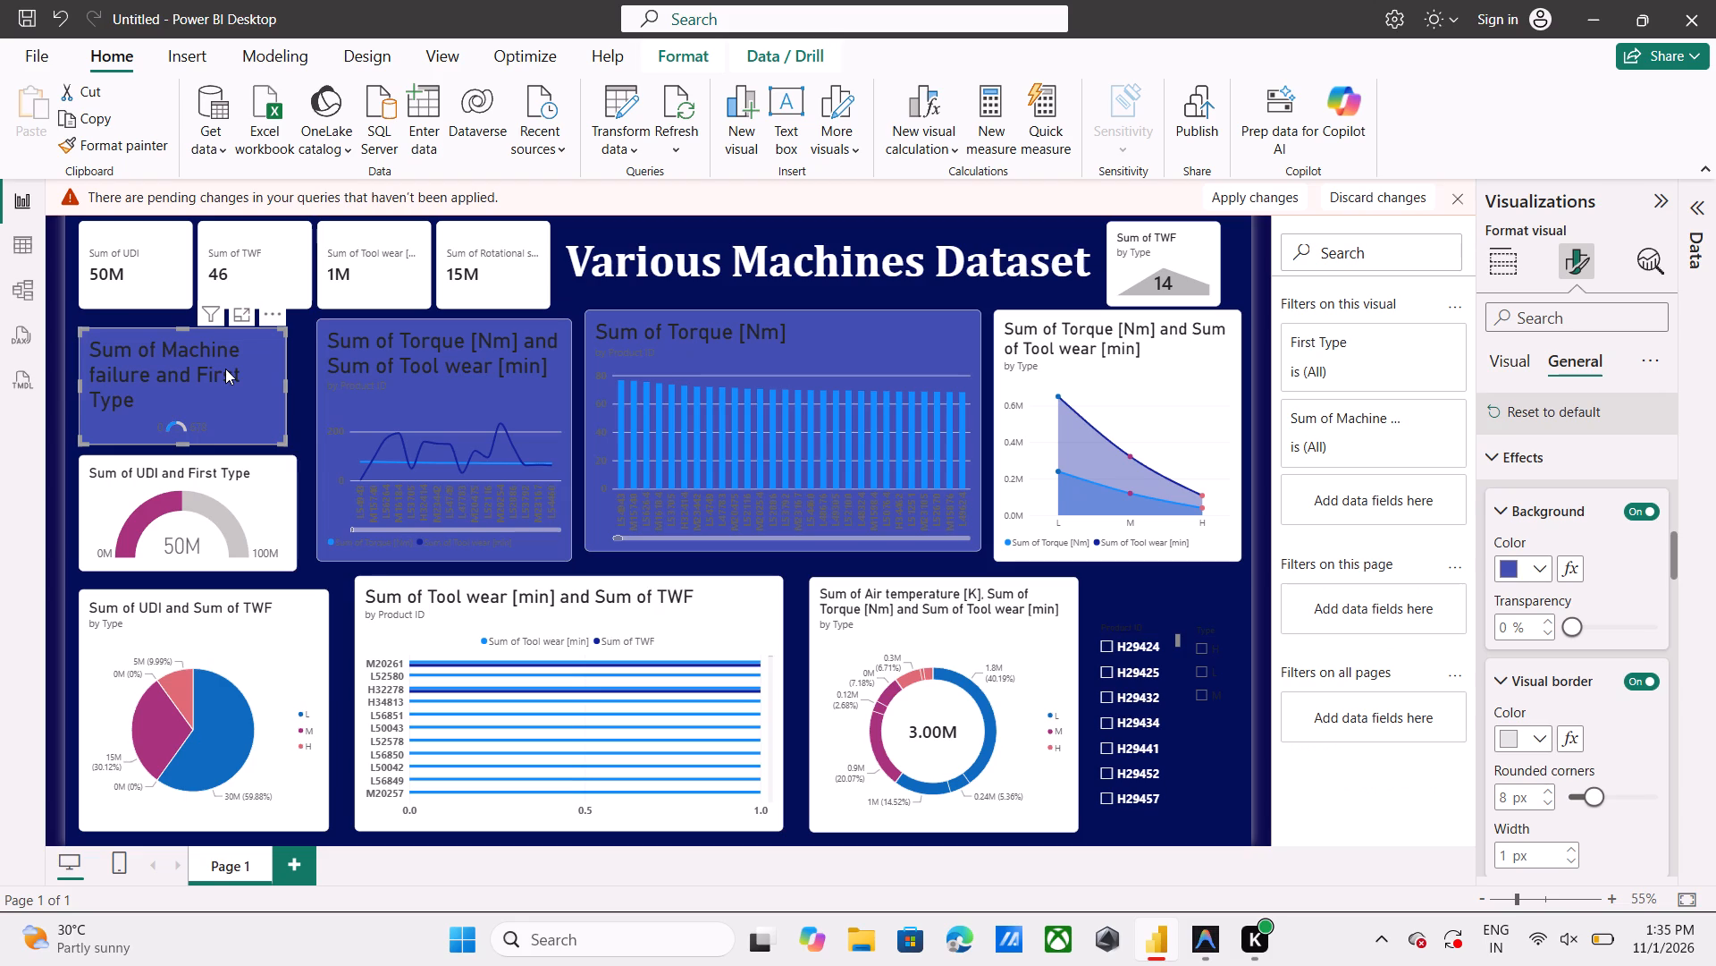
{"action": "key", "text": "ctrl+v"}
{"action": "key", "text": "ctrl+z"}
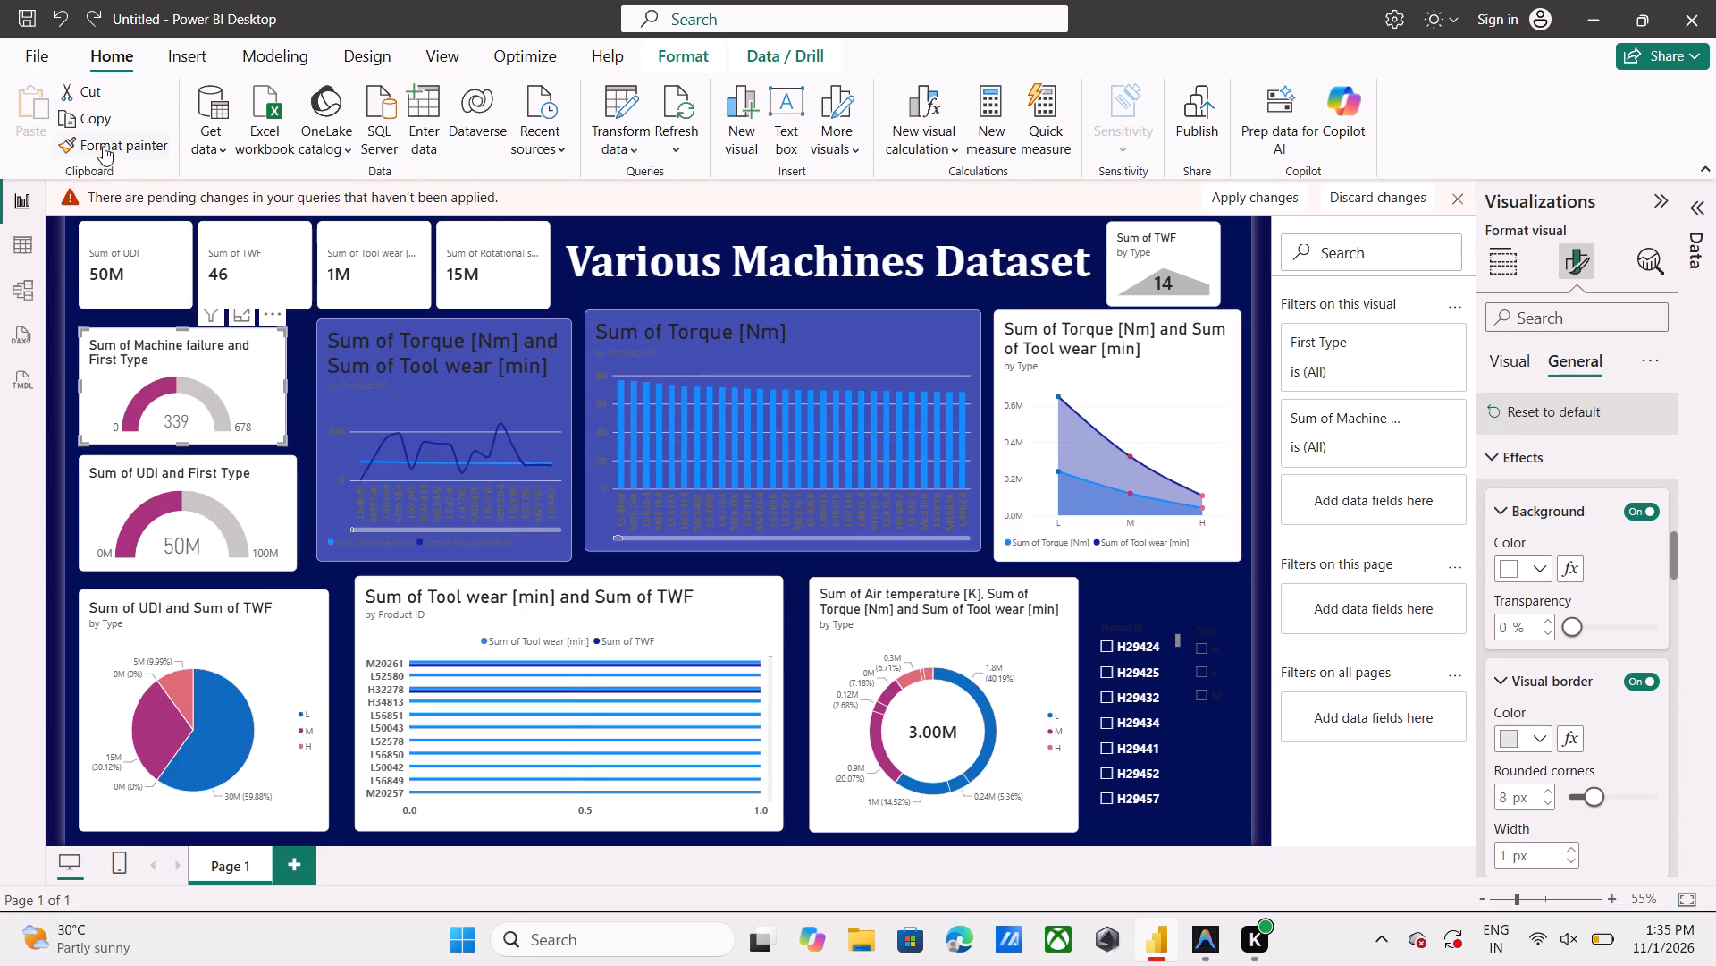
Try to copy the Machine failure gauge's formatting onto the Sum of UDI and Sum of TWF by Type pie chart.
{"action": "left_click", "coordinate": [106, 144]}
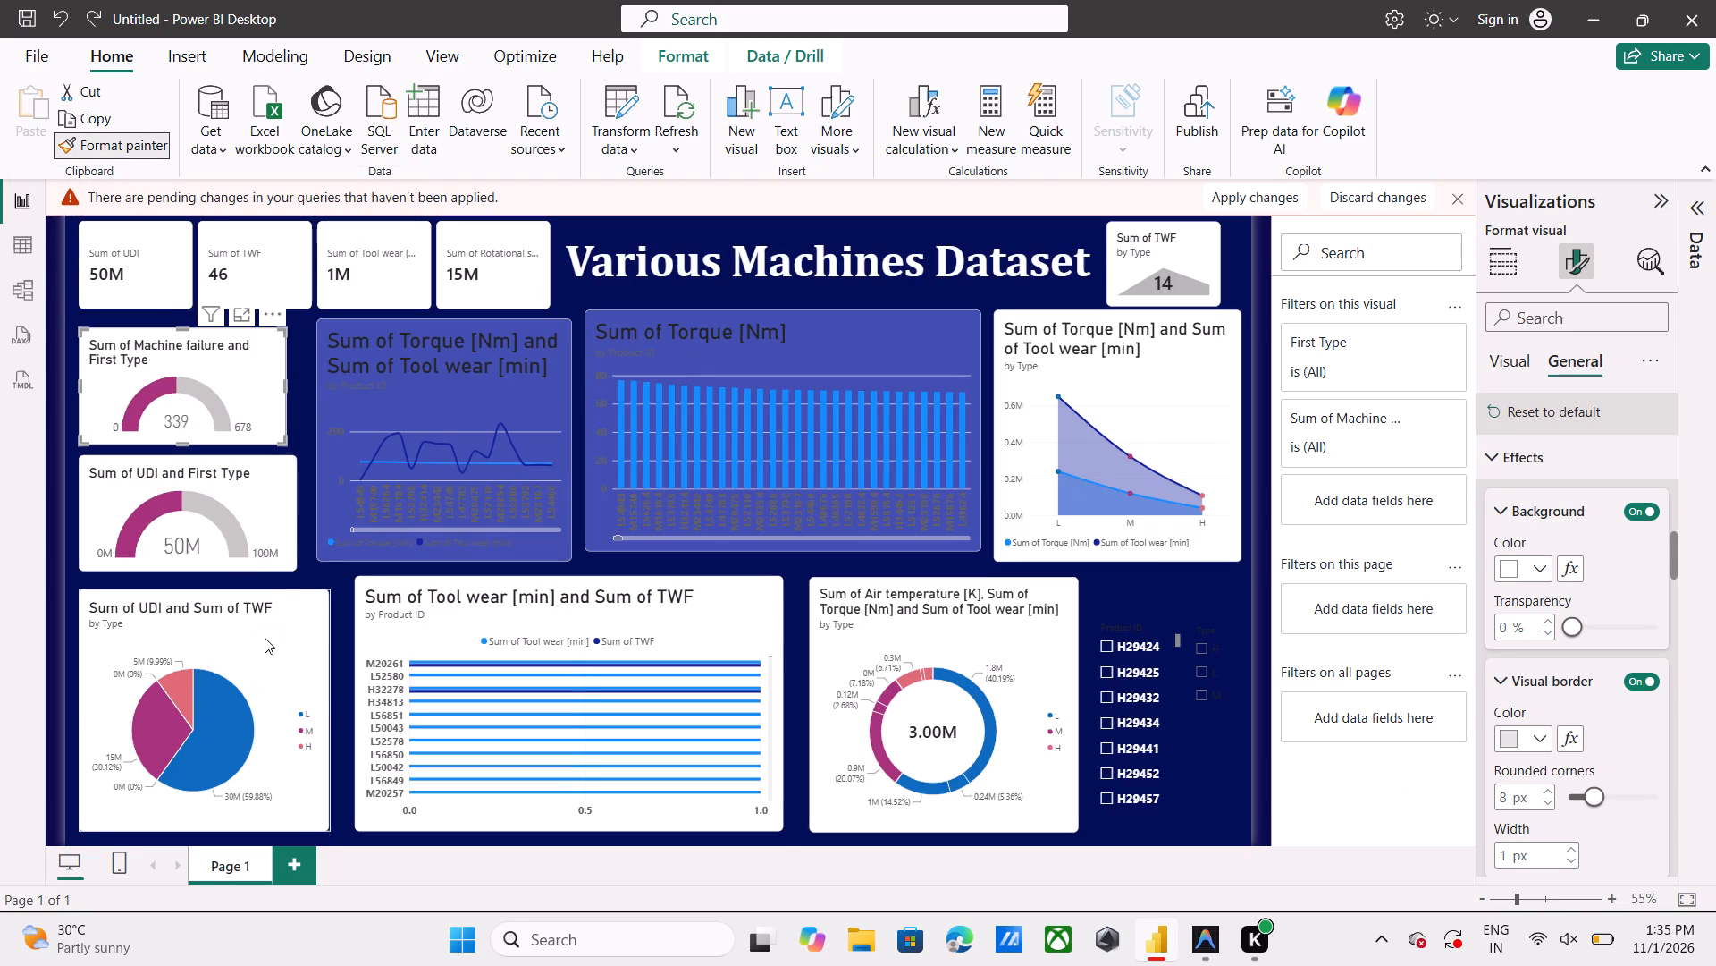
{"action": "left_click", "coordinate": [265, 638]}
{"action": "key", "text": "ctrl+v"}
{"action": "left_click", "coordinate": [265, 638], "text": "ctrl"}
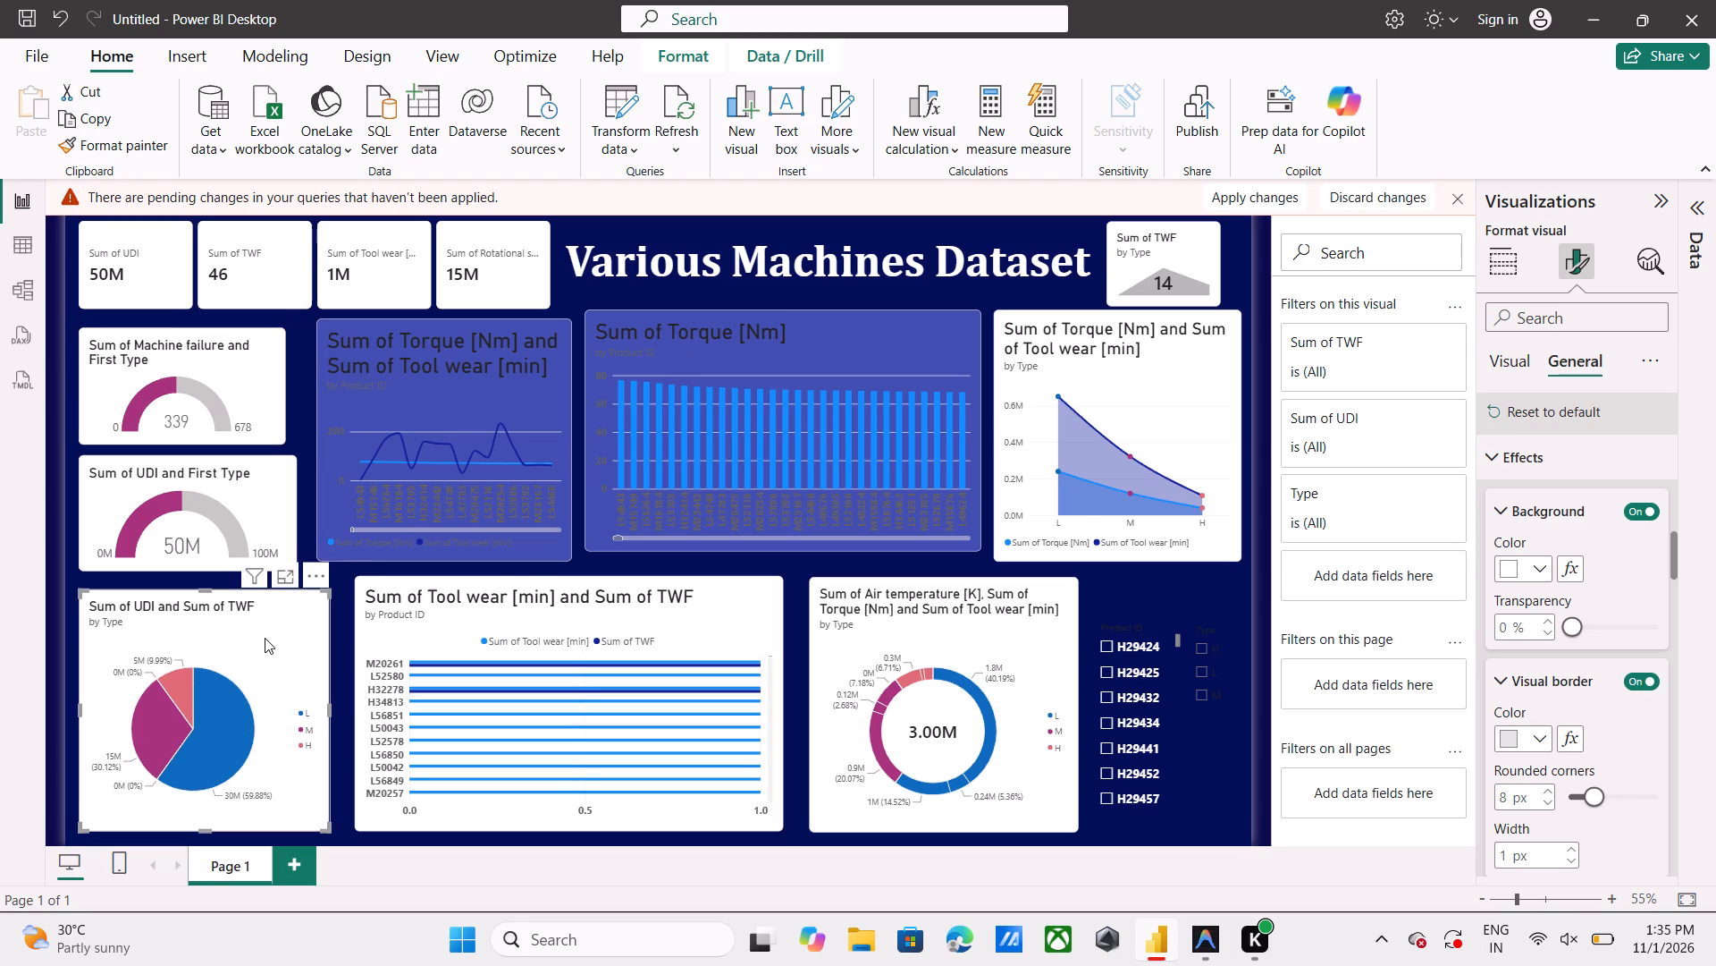
Undo the formatting copied to the line chart and all the recent background colour changes on the Sum of Torque [Nm] column chart.
{"action": "left_click", "coordinate": [411, 469]}
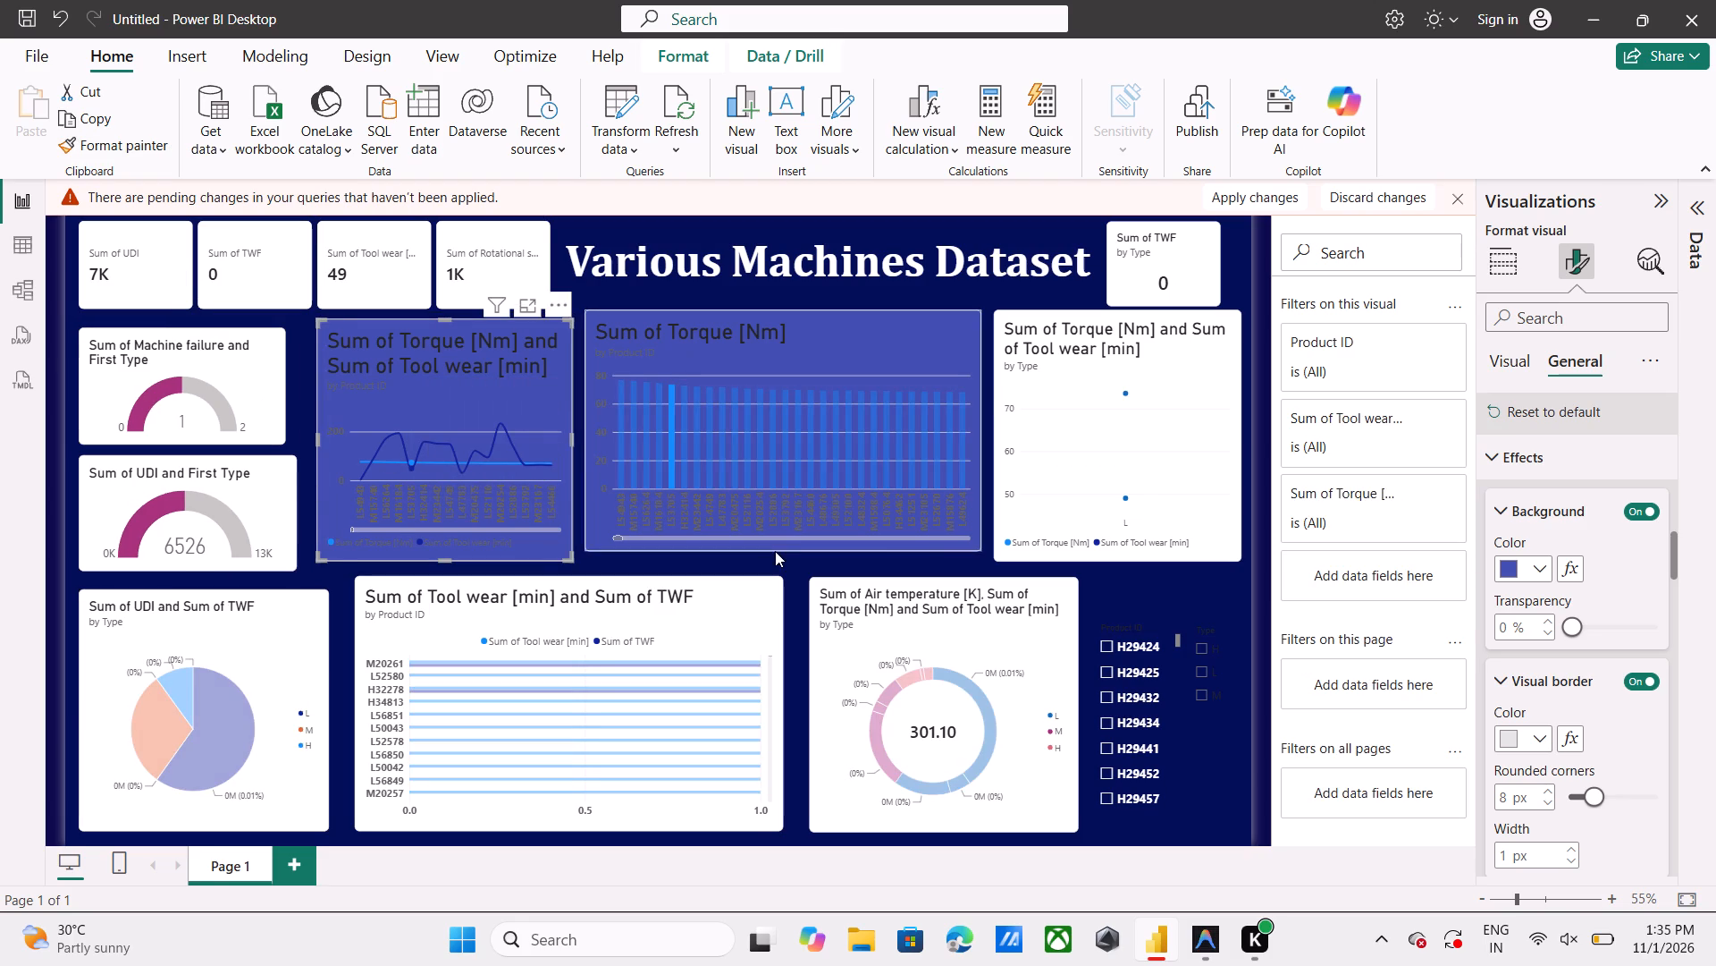
{"action": "left_click", "coordinate": [1221, 822]}
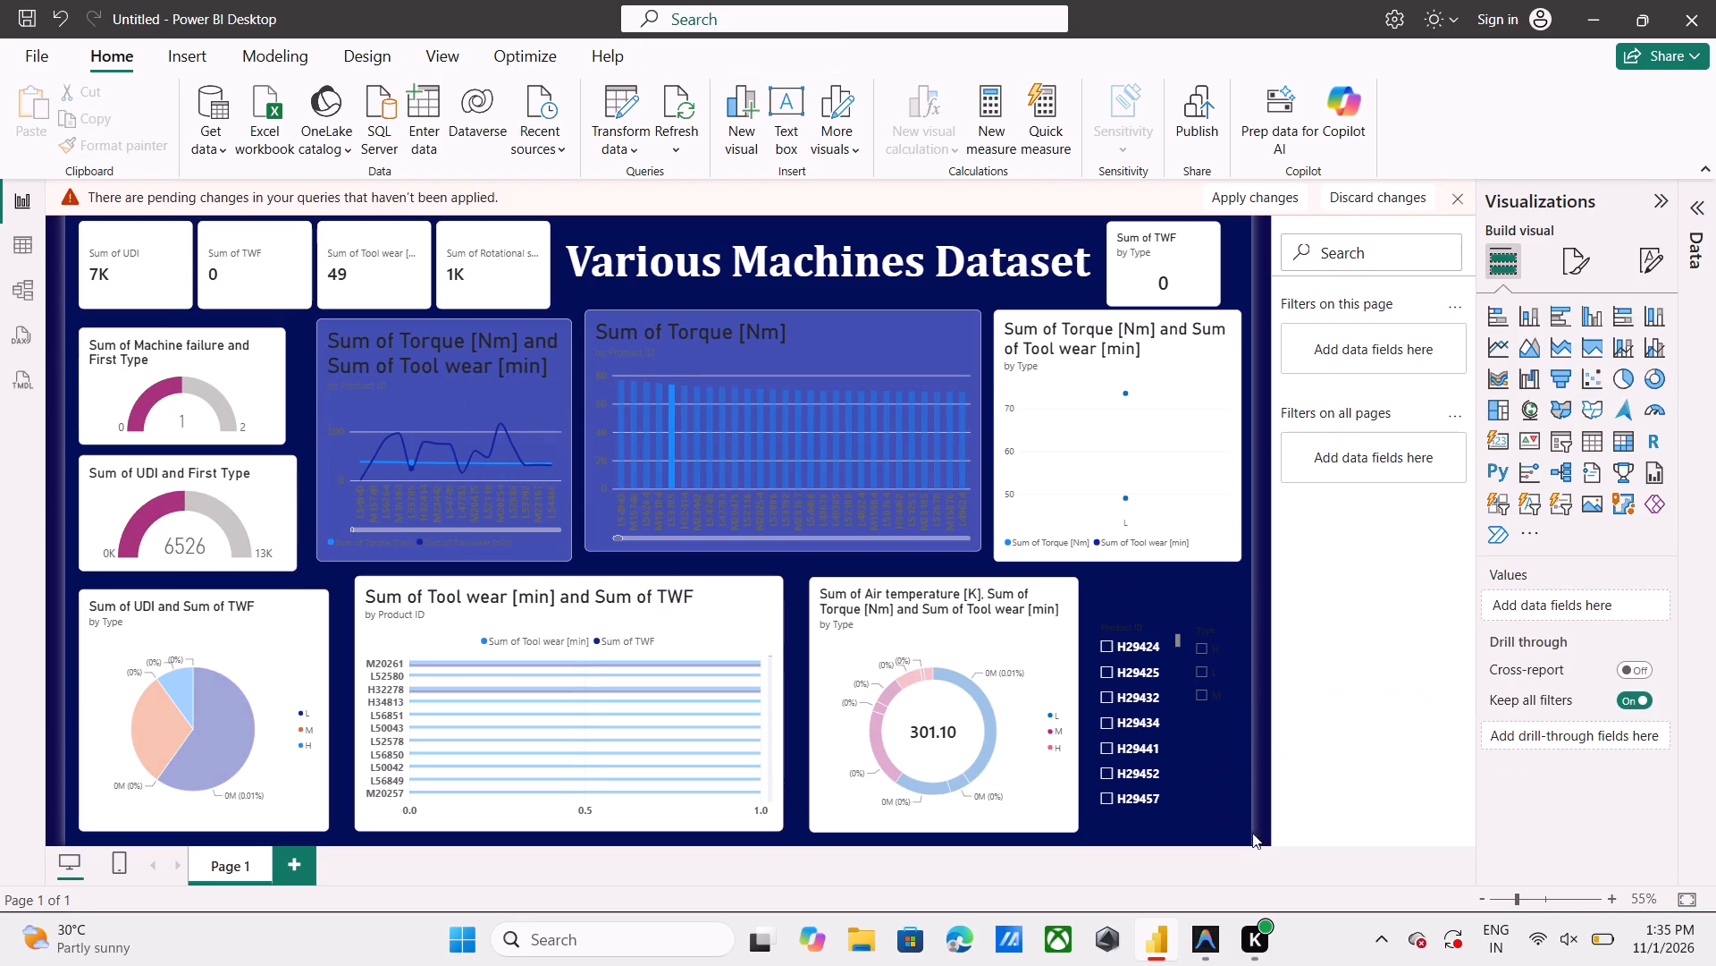
{"action": "left_click", "coordinate": [1355, 873]}
{"action": "key", "text": "ctrl+z"}
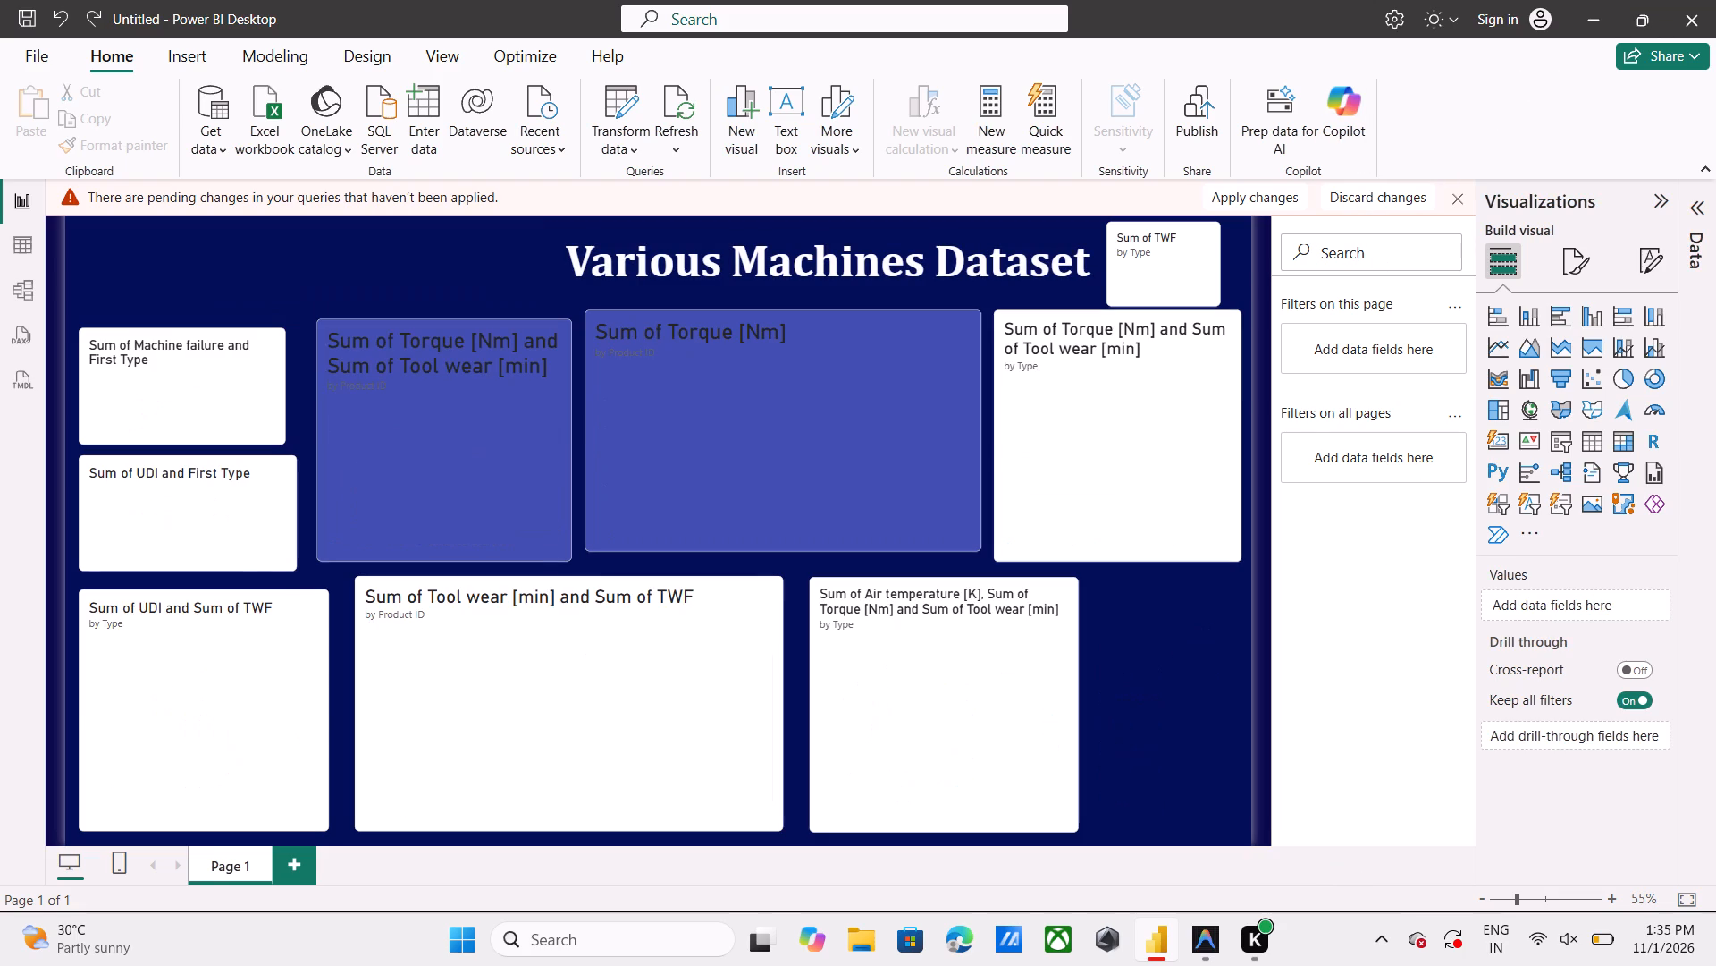
{"action": "key", "text": "ctrl+z"}
{"action": "key", "text": "ctrl+z"}
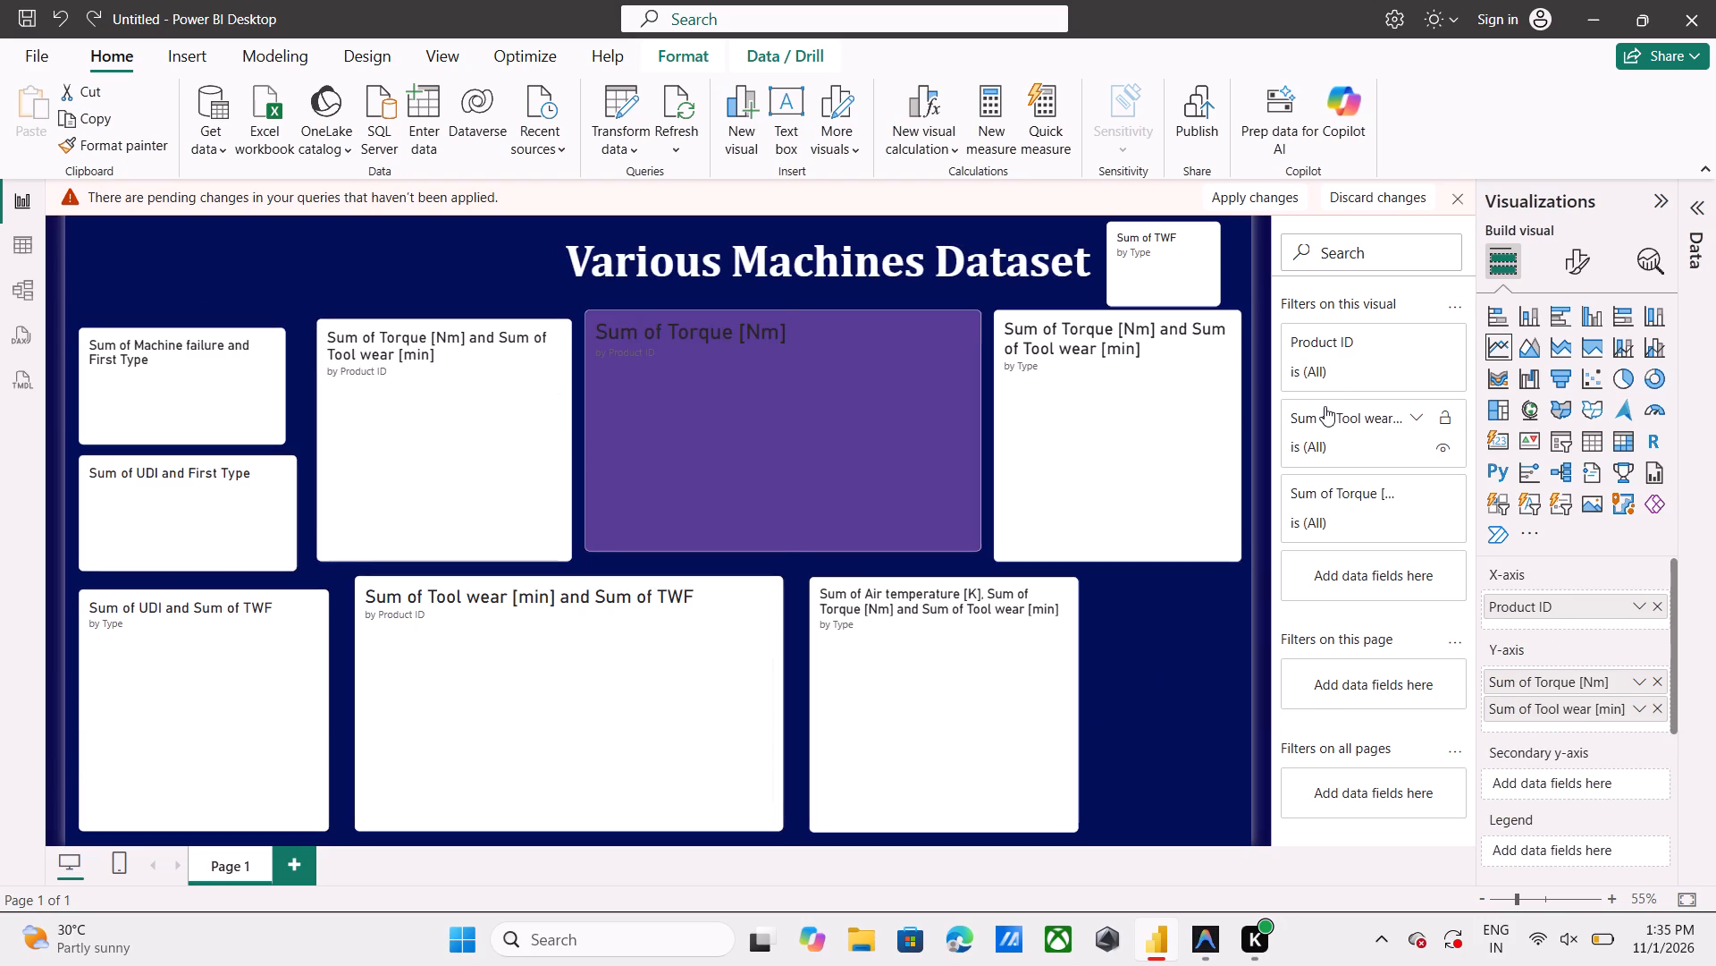
{"action": "key", "text": "ctrl+z"}
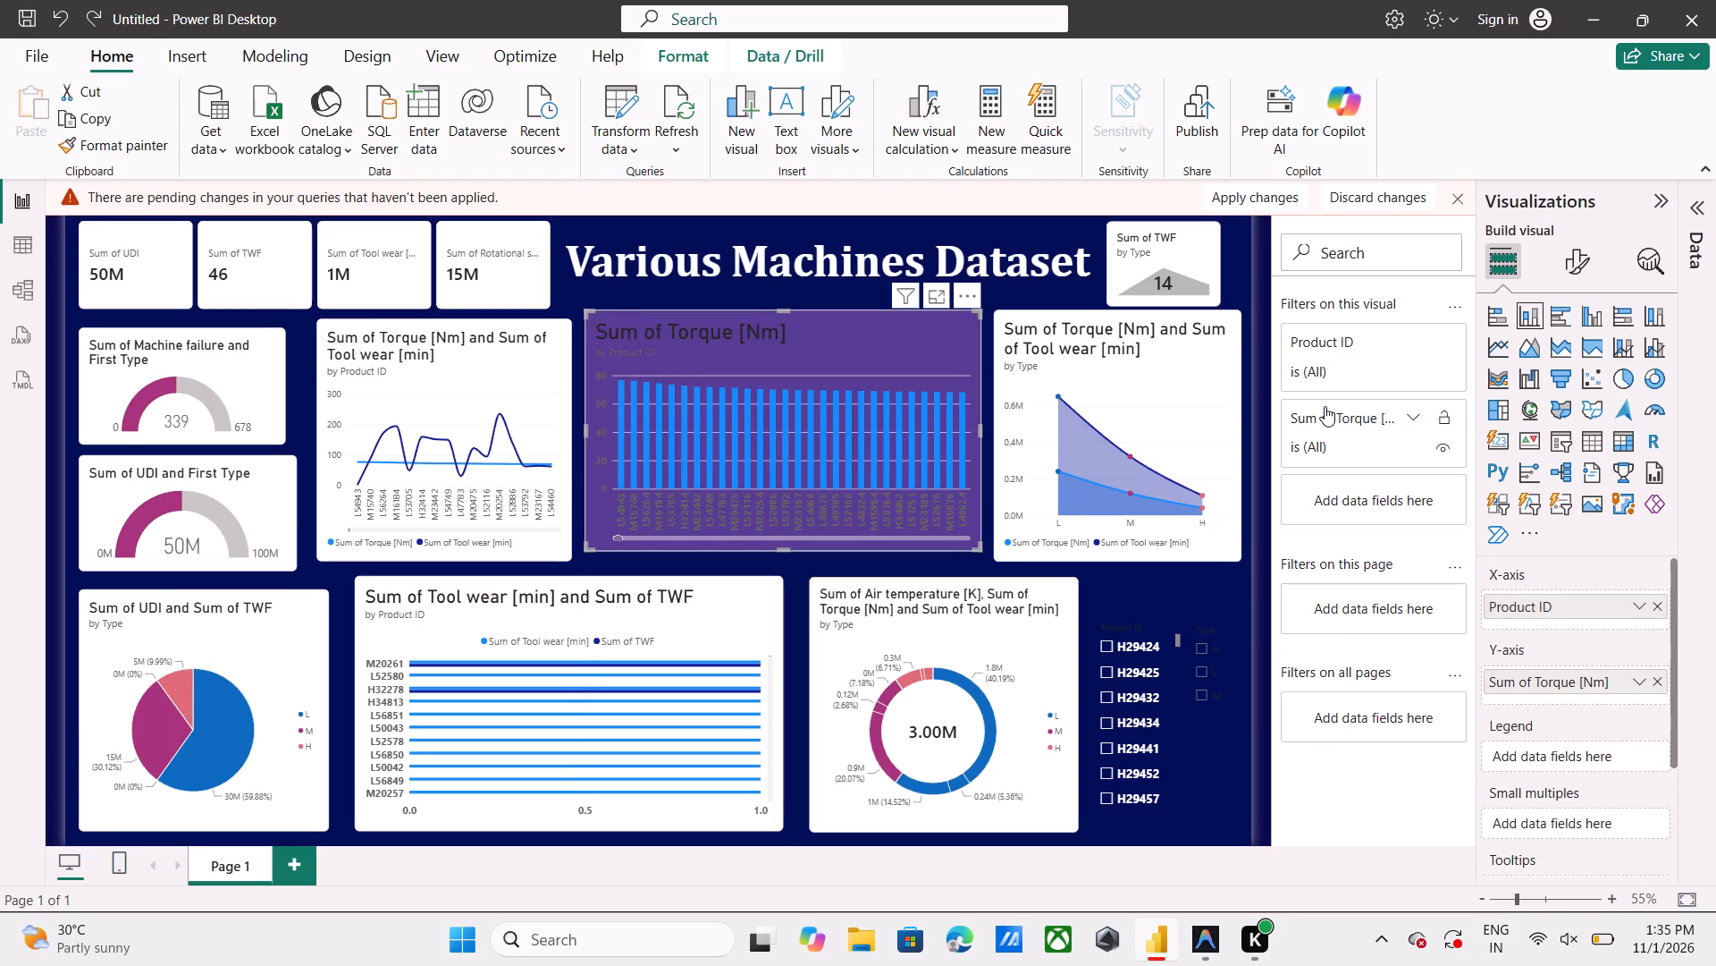
{"action": "key", "text": "ctrl+z"}
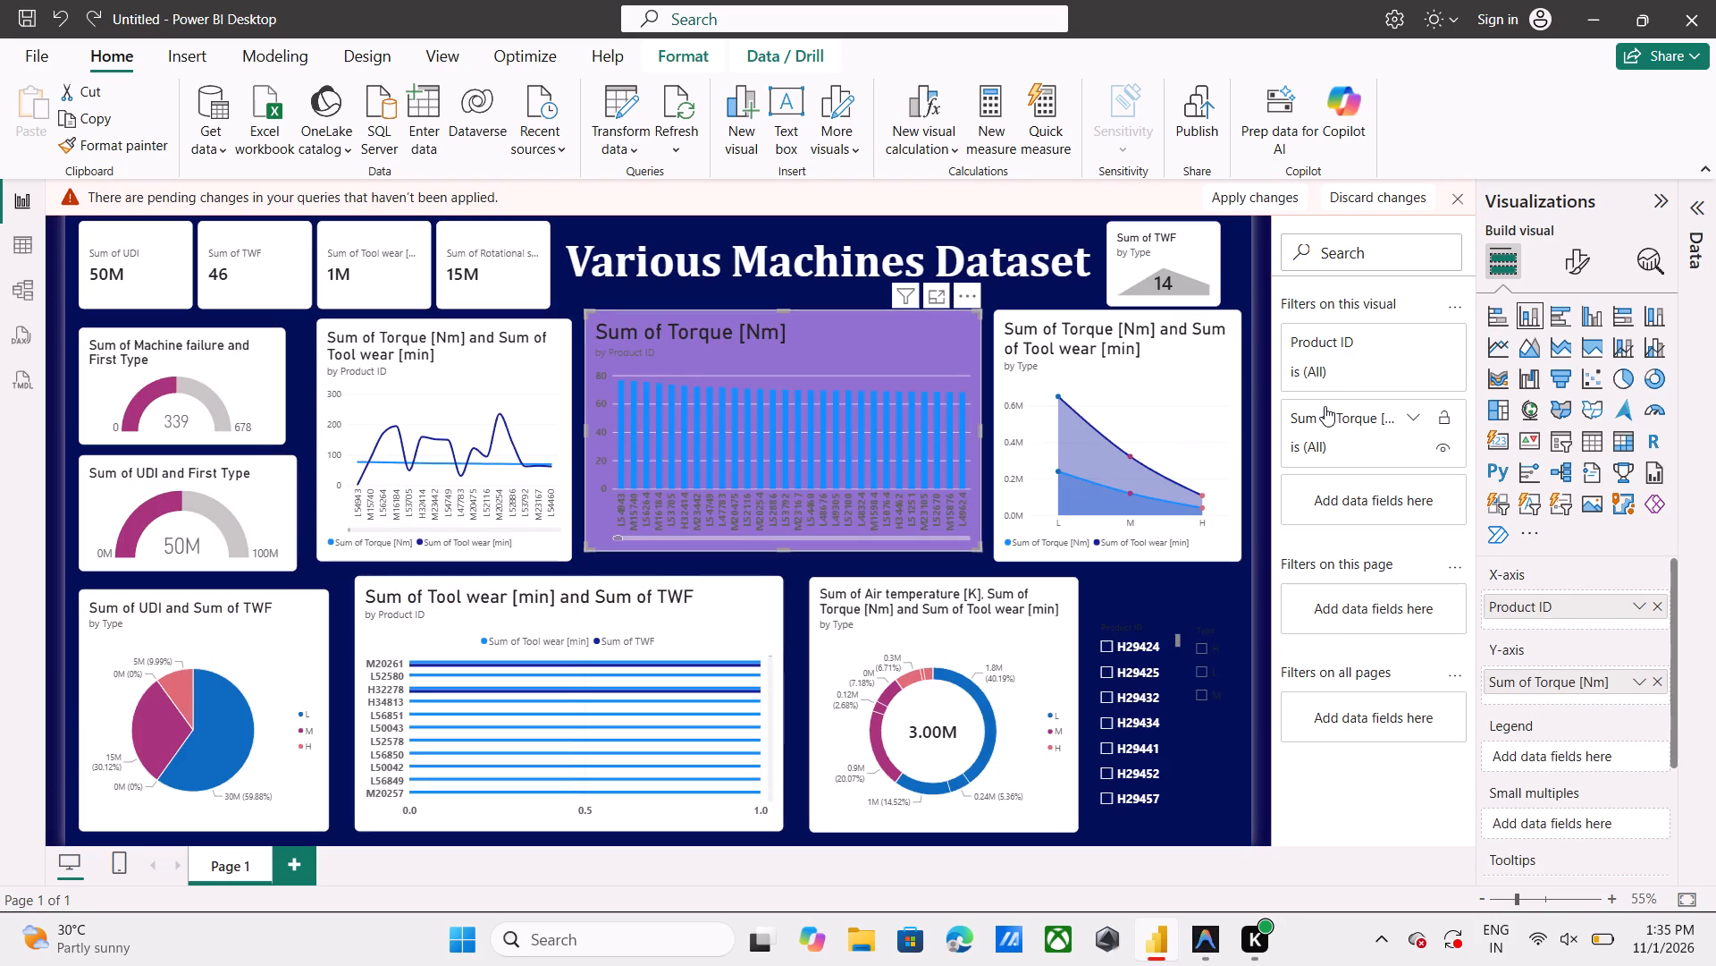
{"action": "key", "text": "ctrl+z"}
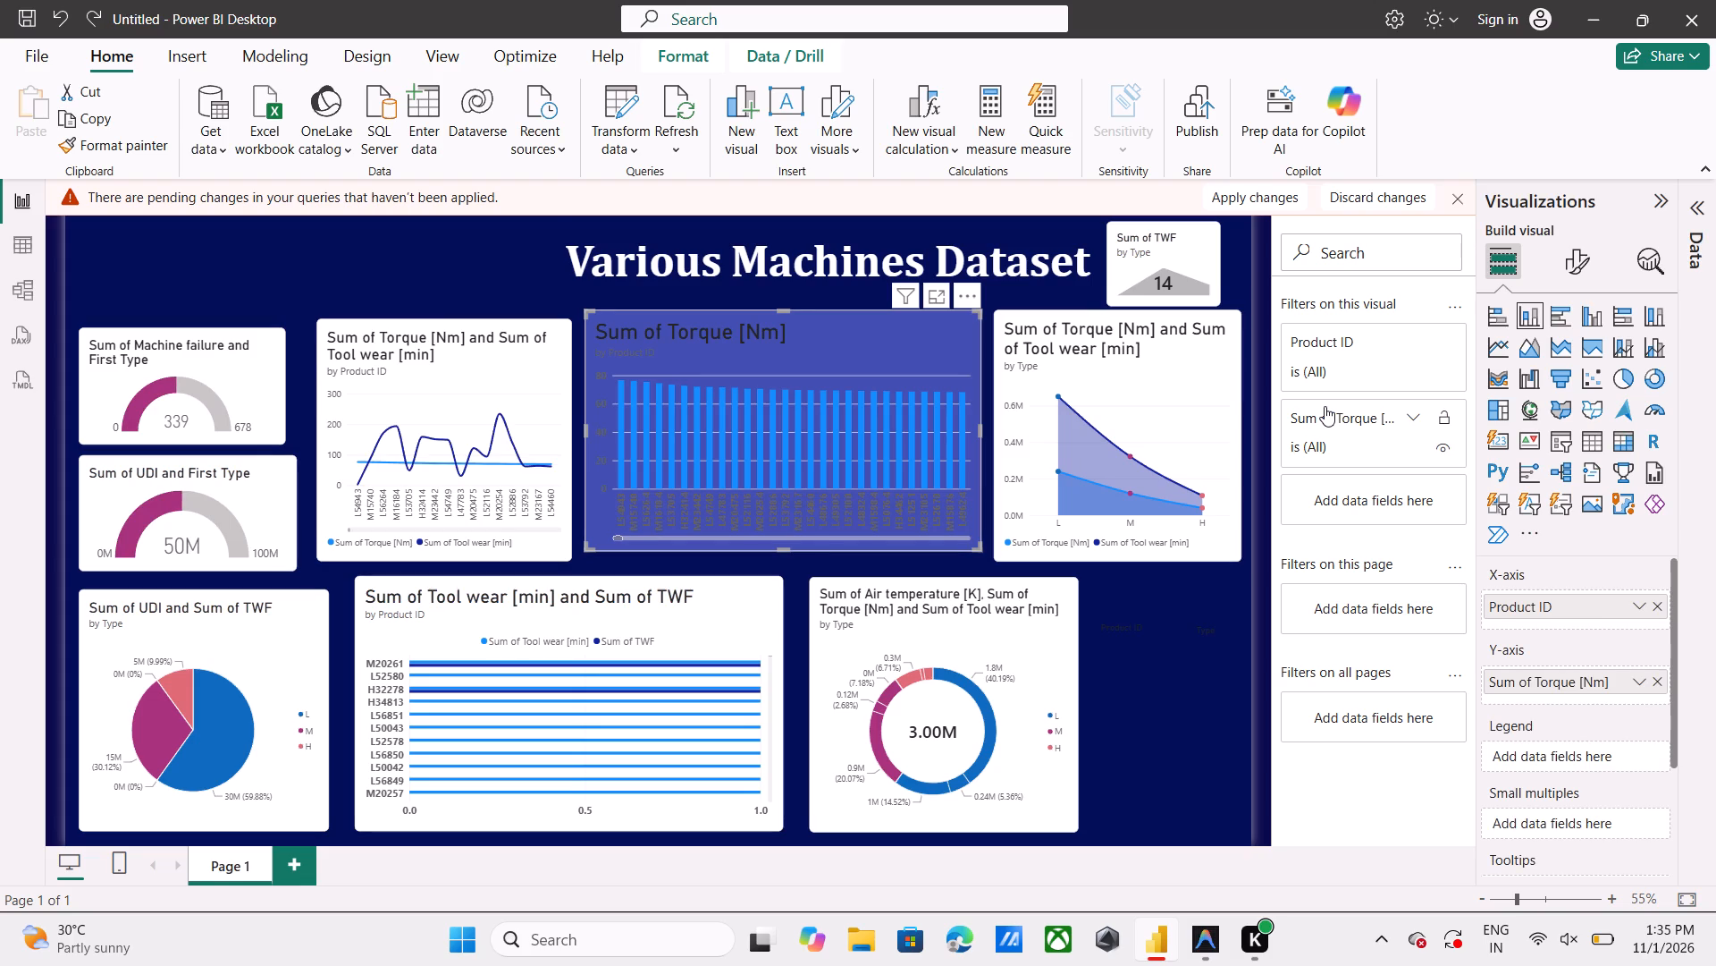
{"action": "key", "text": "ctrl+z"}
{"action": "key", "text": "ctrl+z"}
{"action": "key", "text": "ctrl+z"}
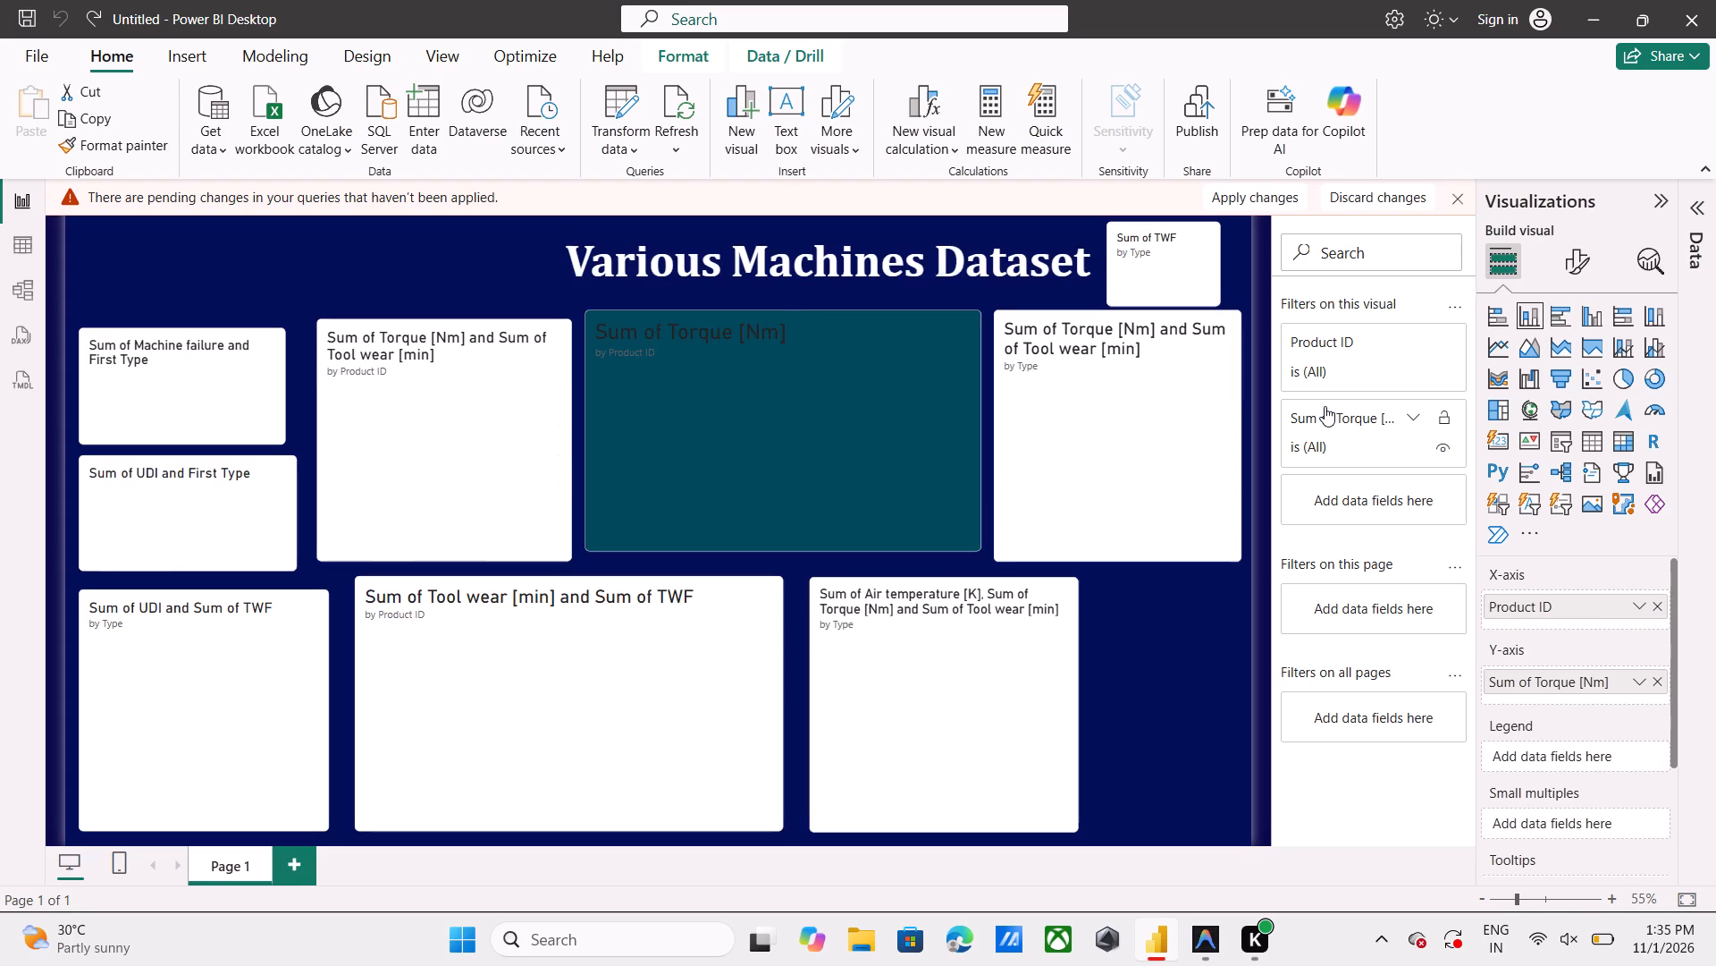
{"action": "key", "text": "ctrl+z"}
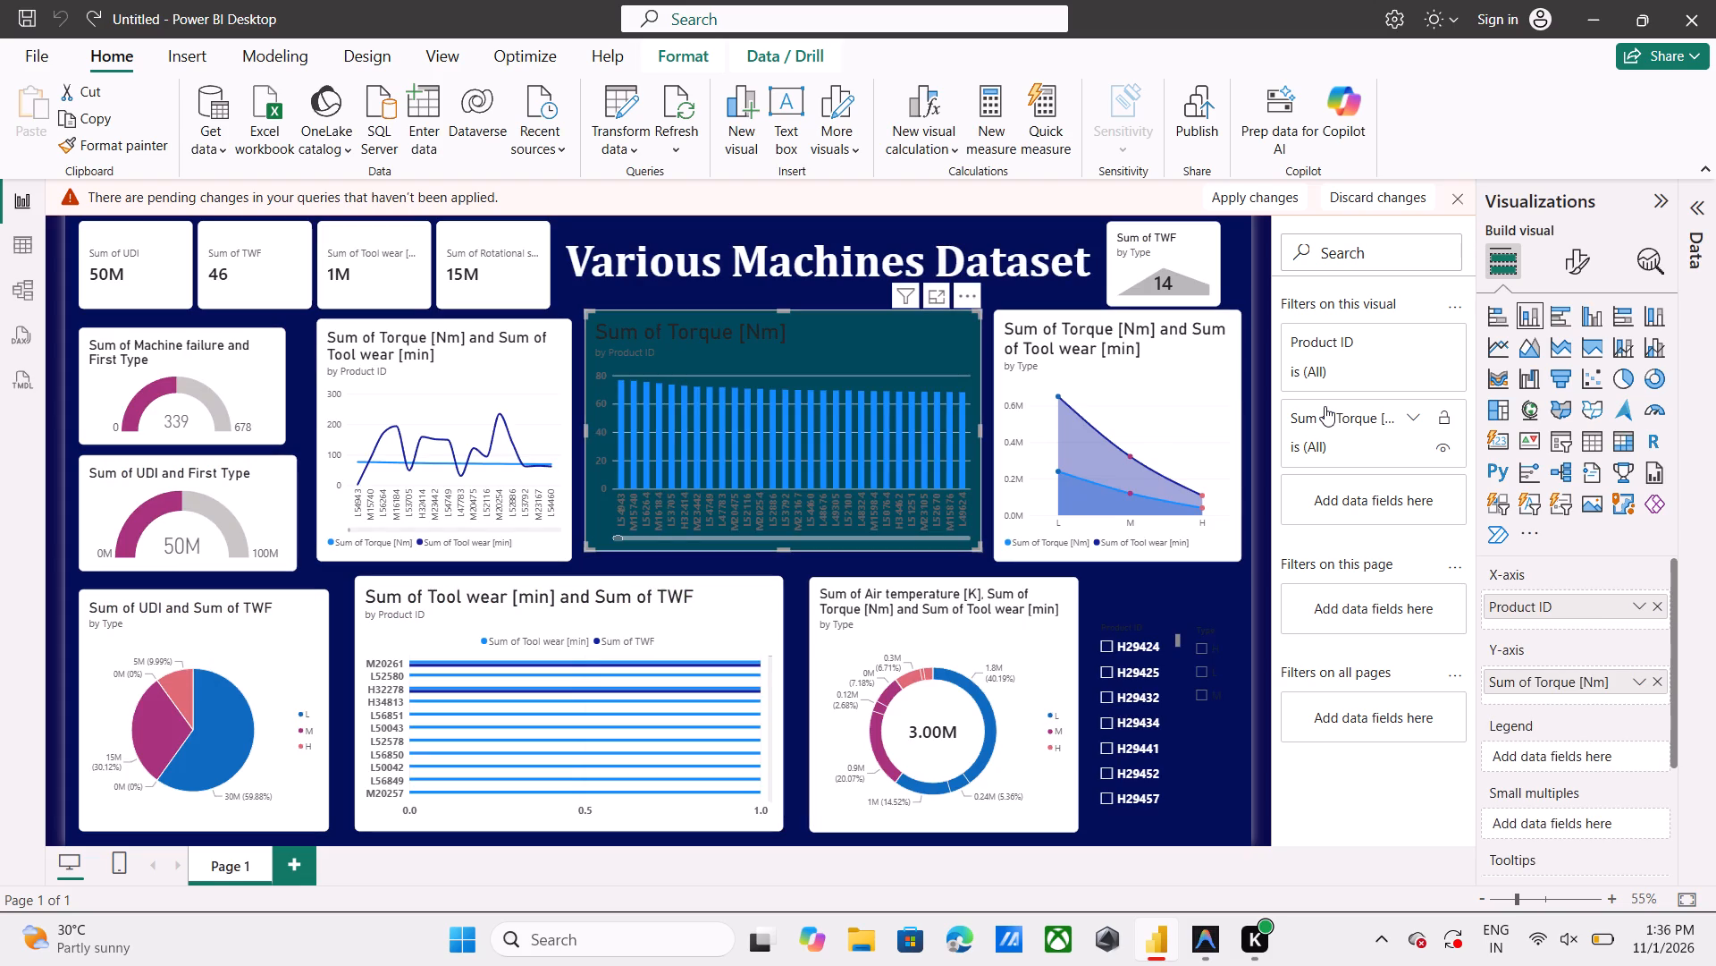
{"action": "key", "text": "ctrl+z"}
{"action": "key", "text": "ctrl+z"}
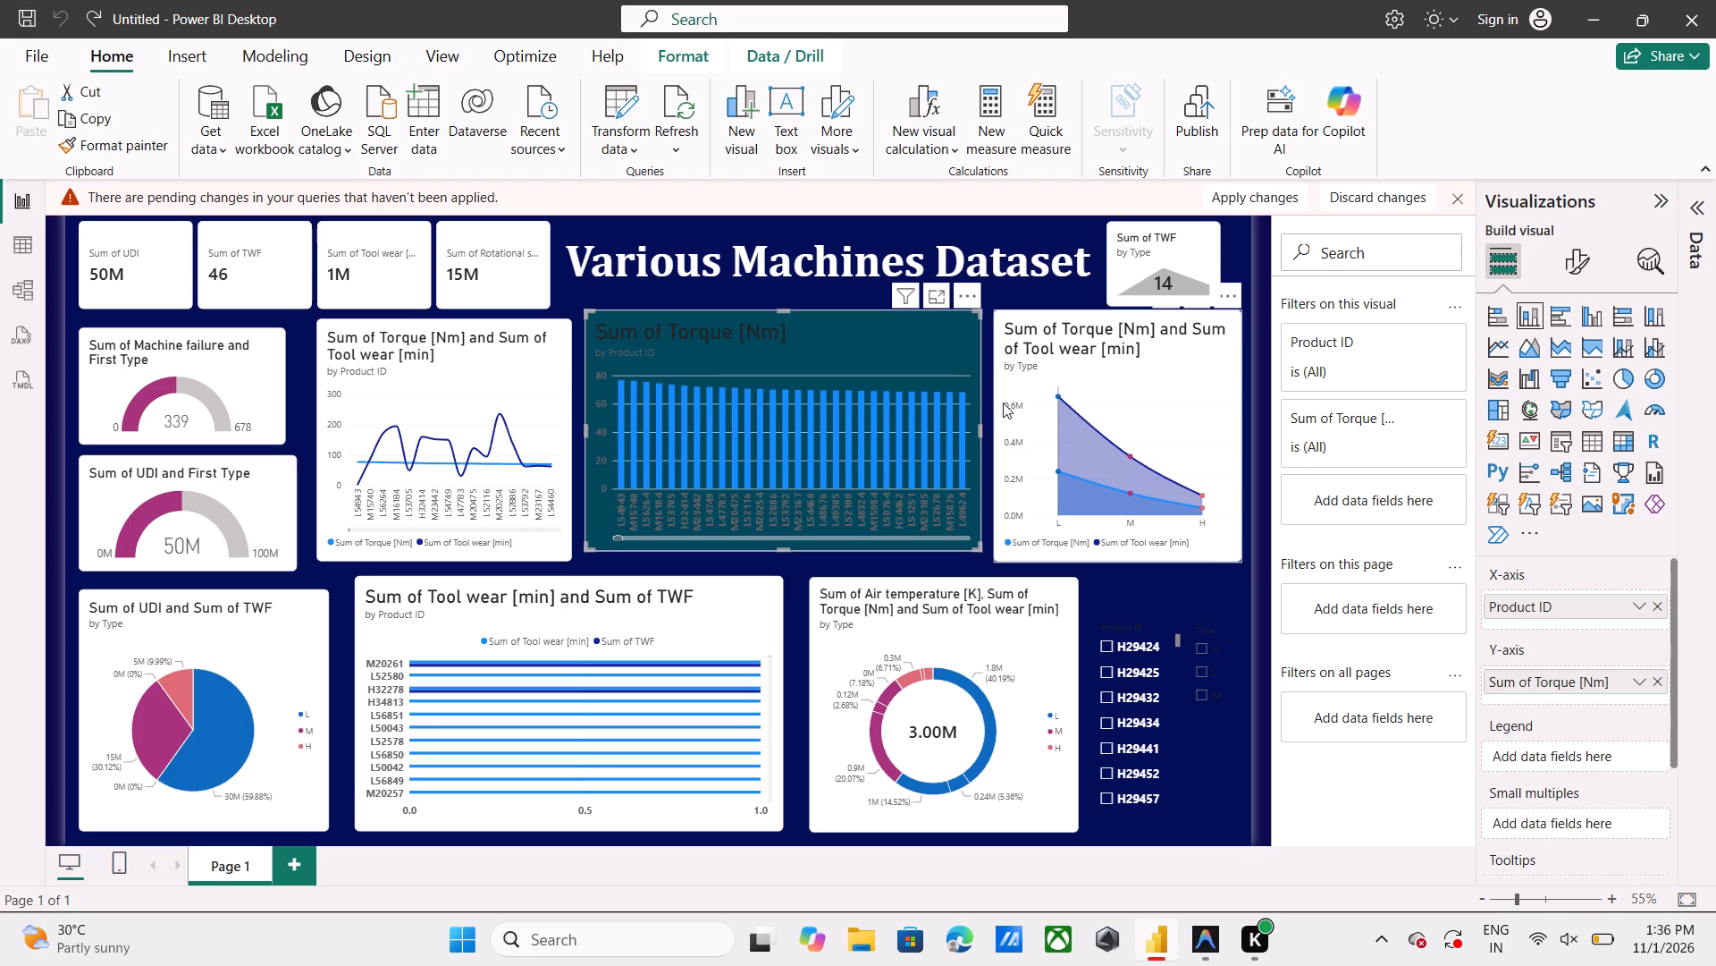
{"action": "left_click", "coordinate": [961, 375]}
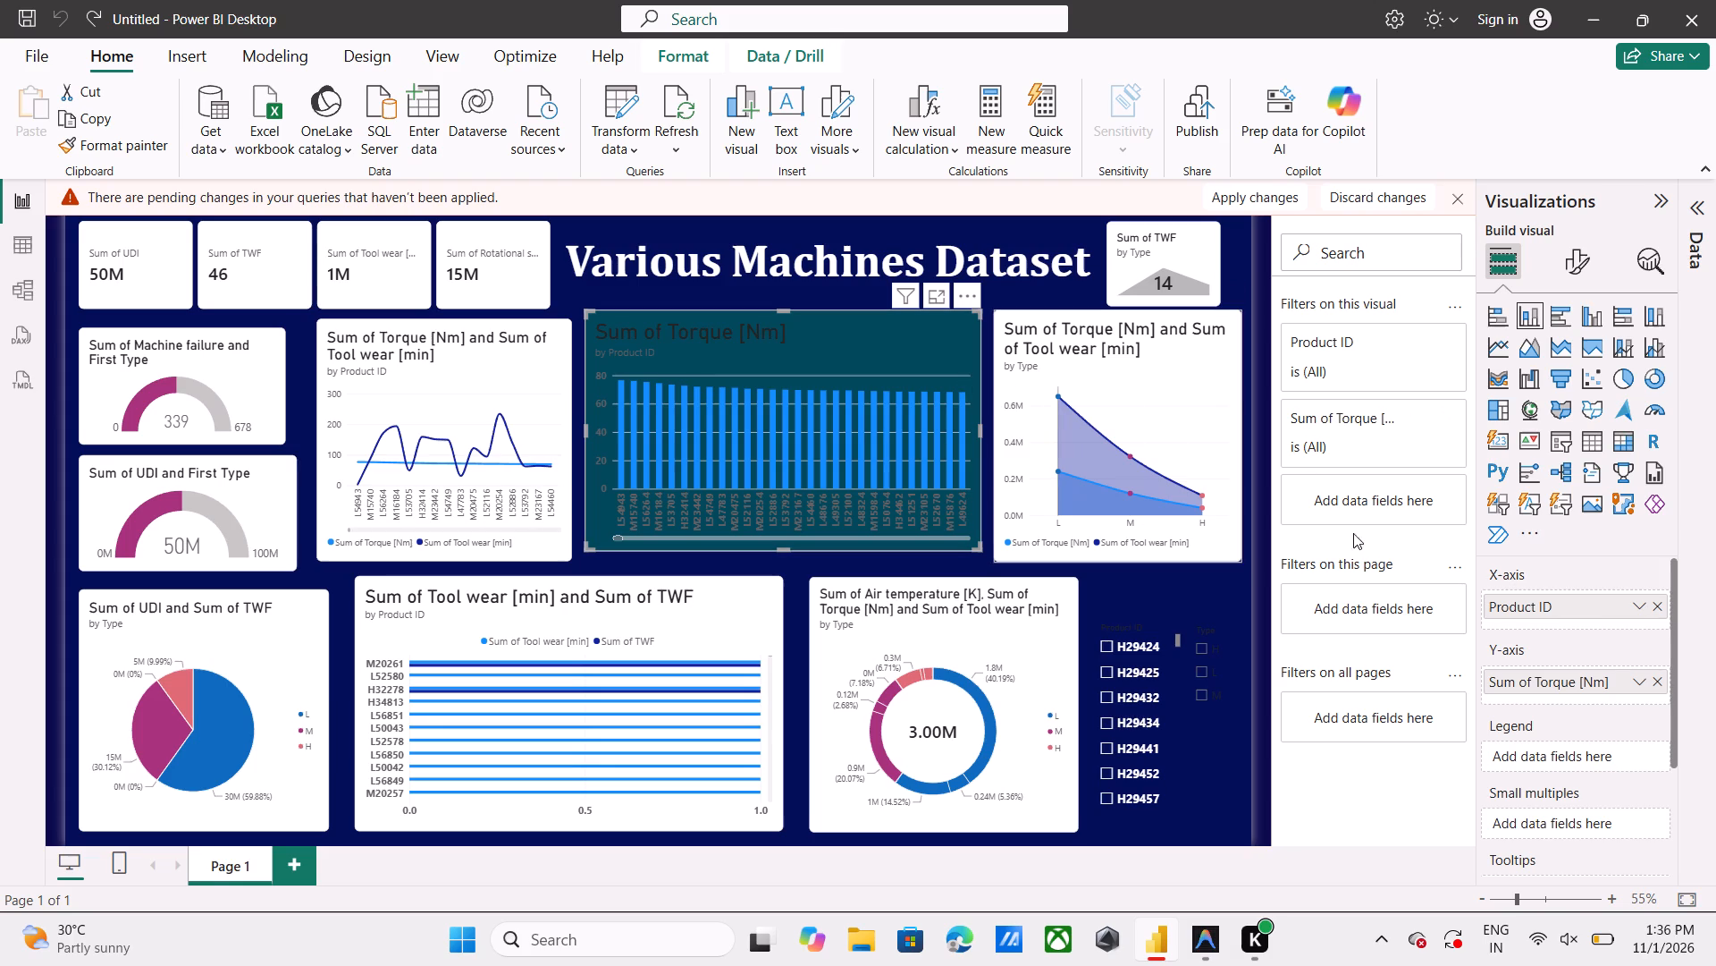
{"action": "left_click", "coordinate": [1231, 794]}
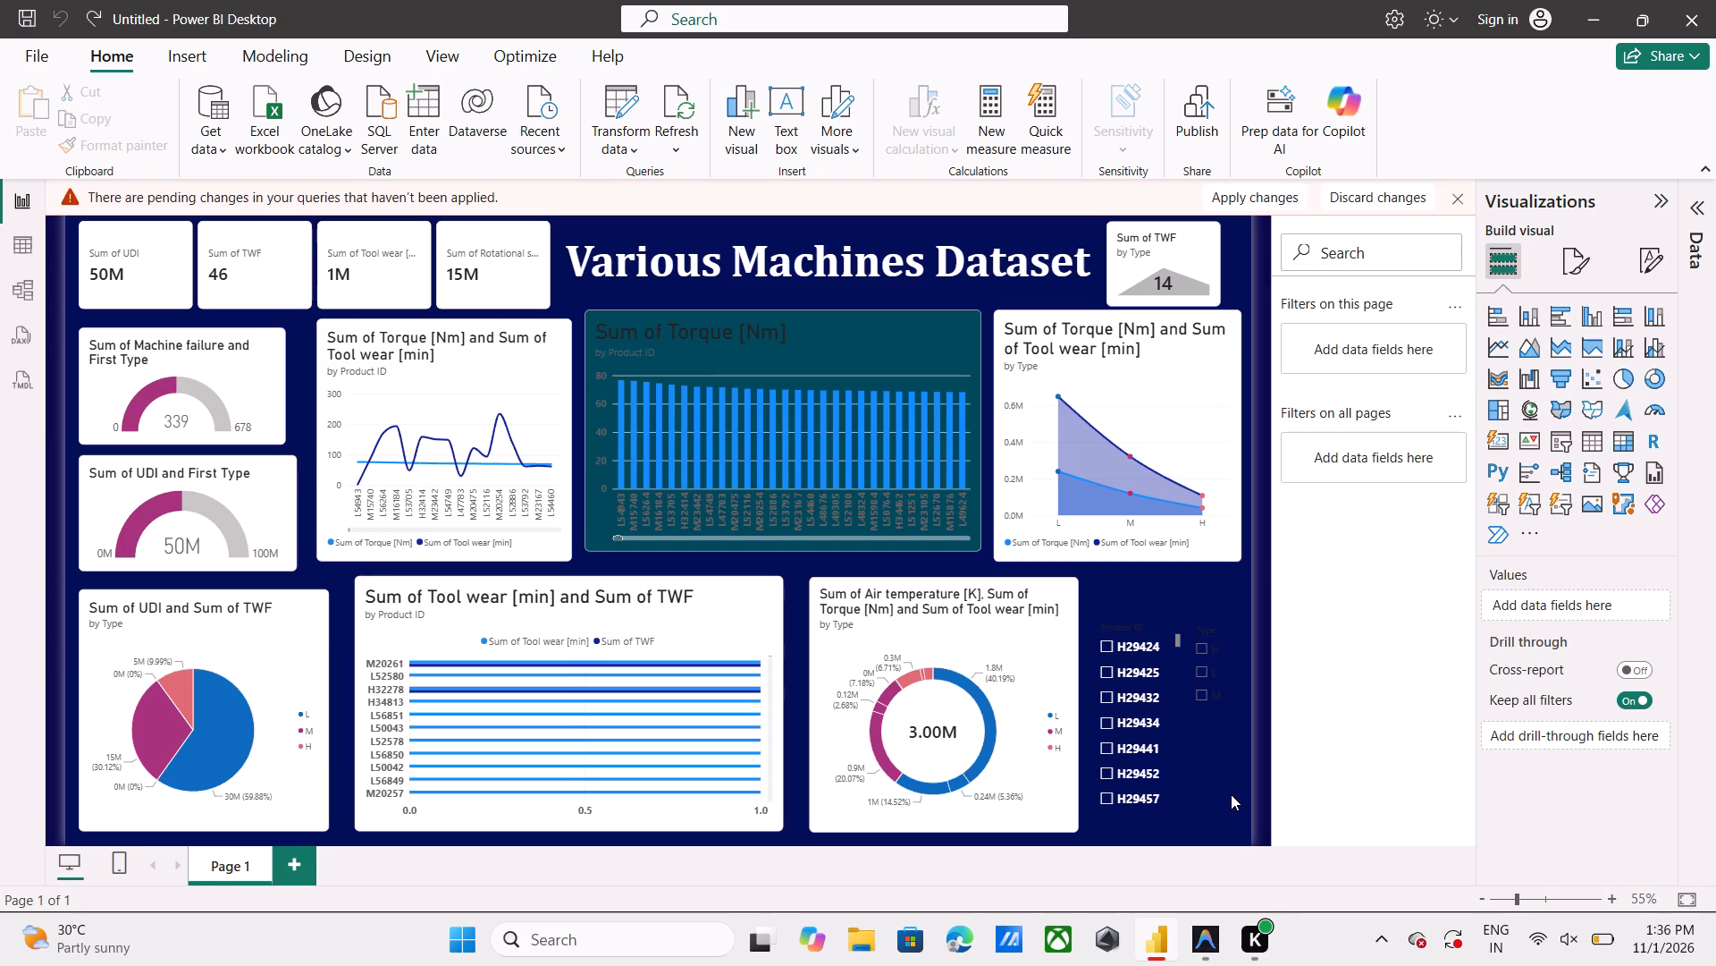
{"action": "key", "text": "ctrl+z"}
{"action": "key", "text": "ctrl+z"}
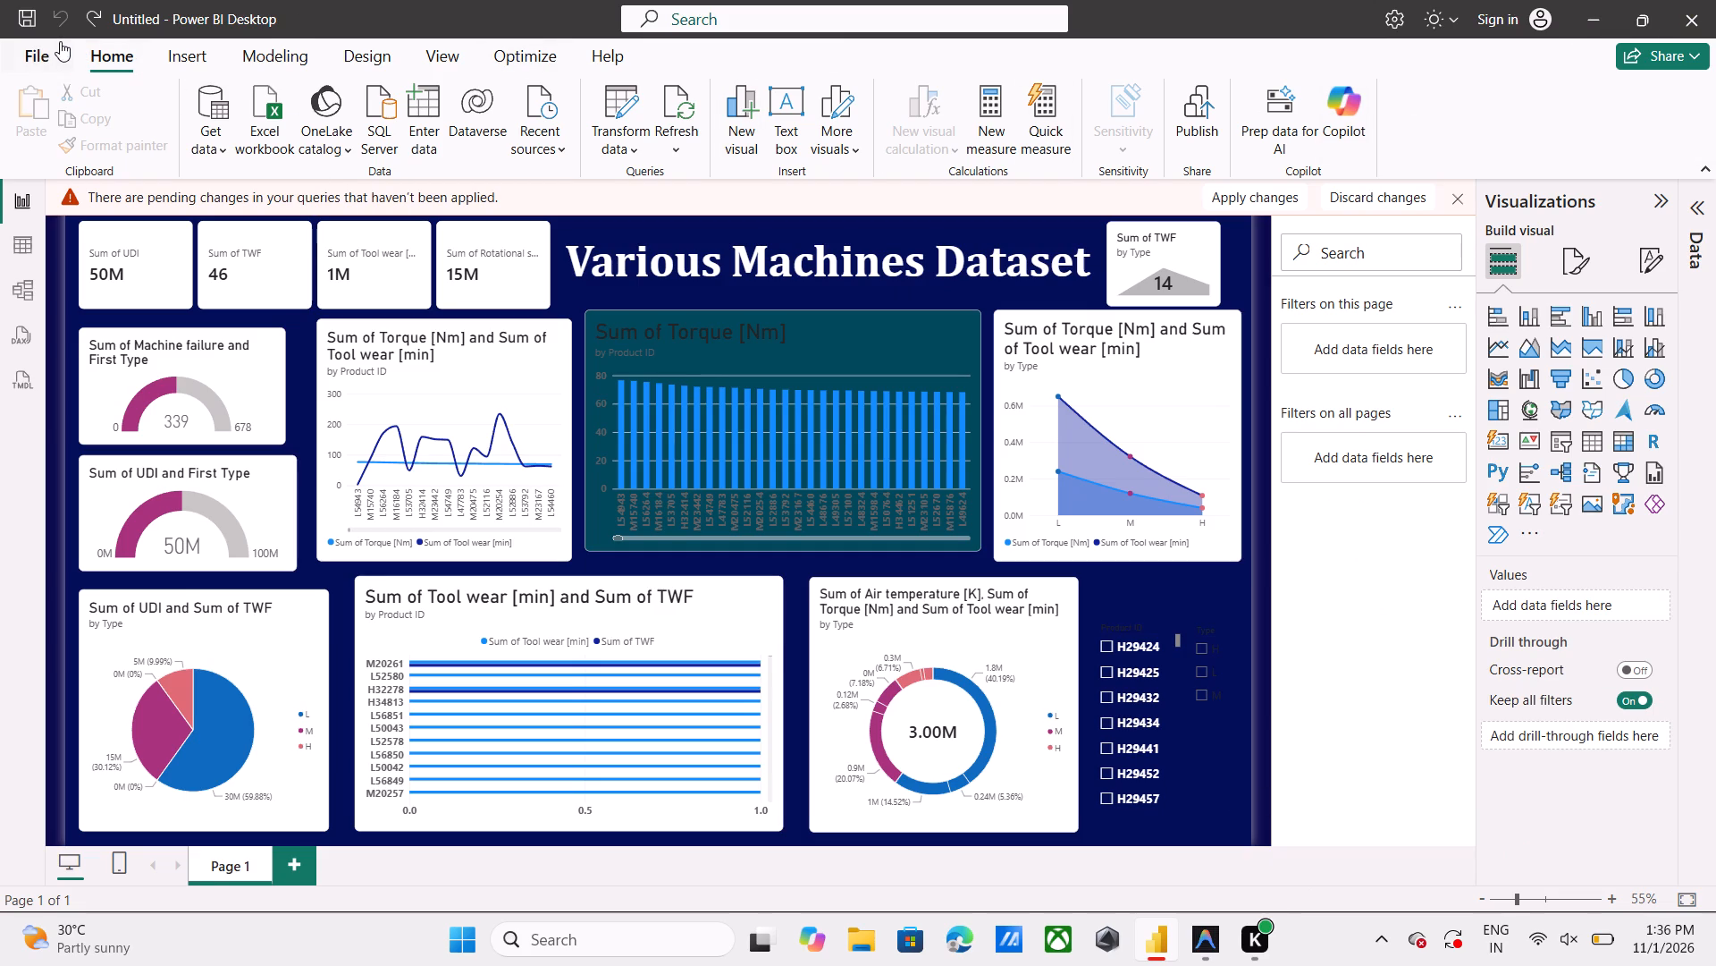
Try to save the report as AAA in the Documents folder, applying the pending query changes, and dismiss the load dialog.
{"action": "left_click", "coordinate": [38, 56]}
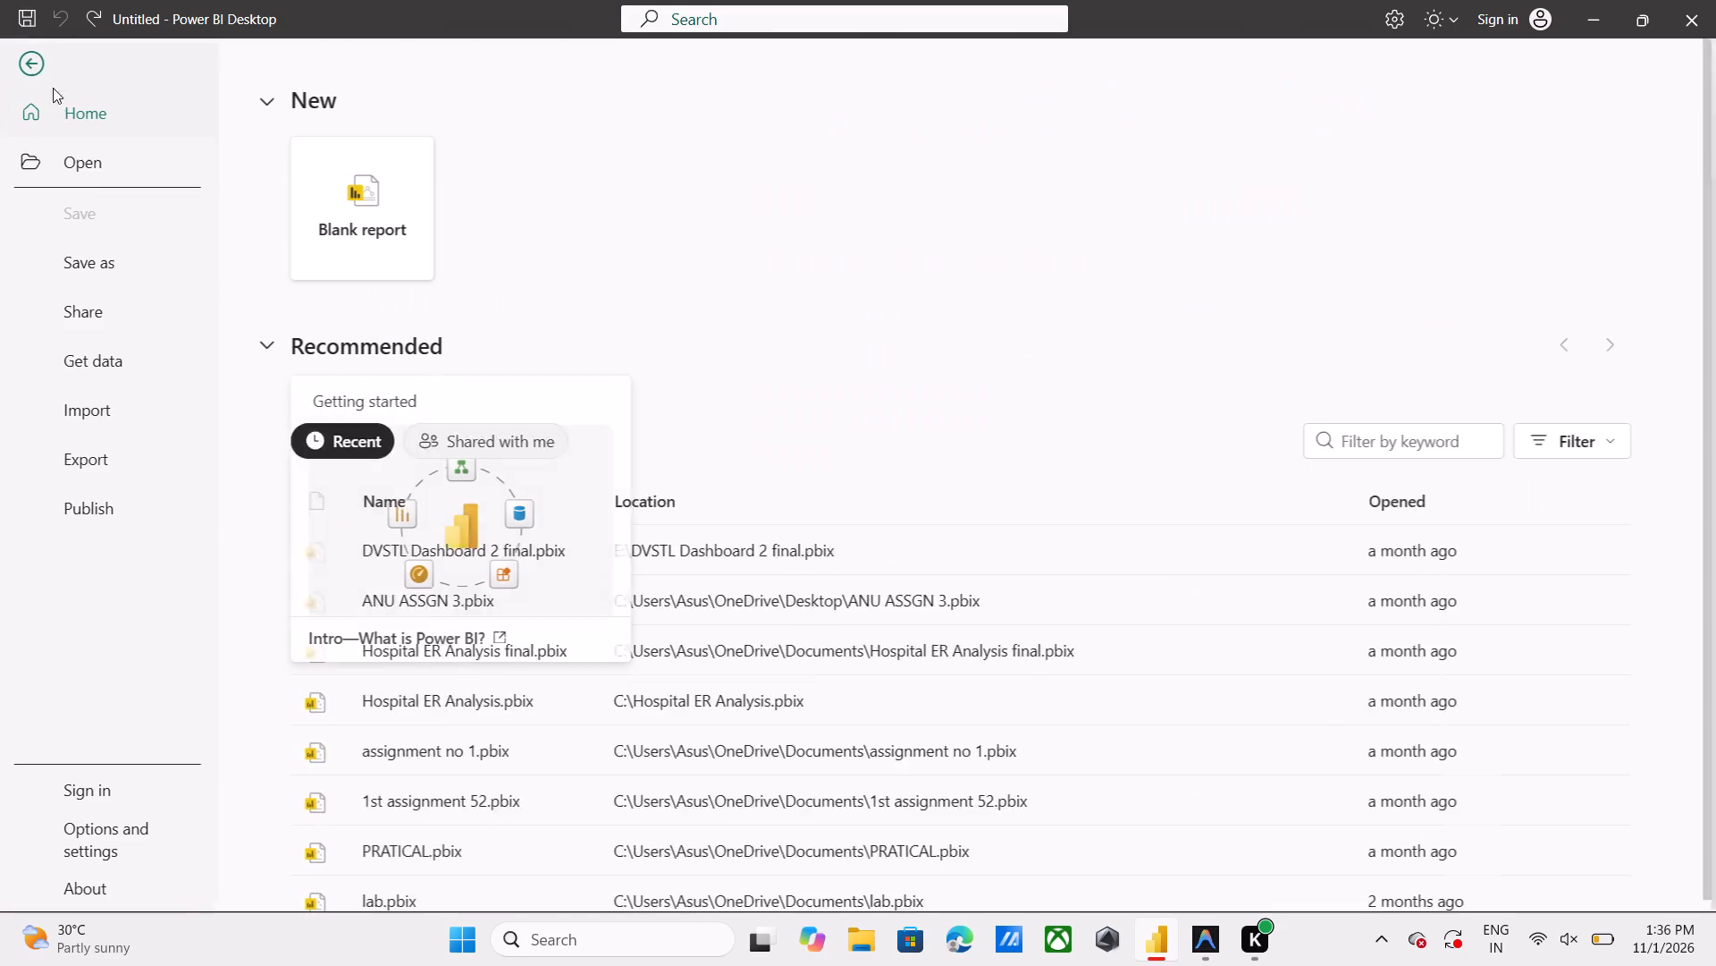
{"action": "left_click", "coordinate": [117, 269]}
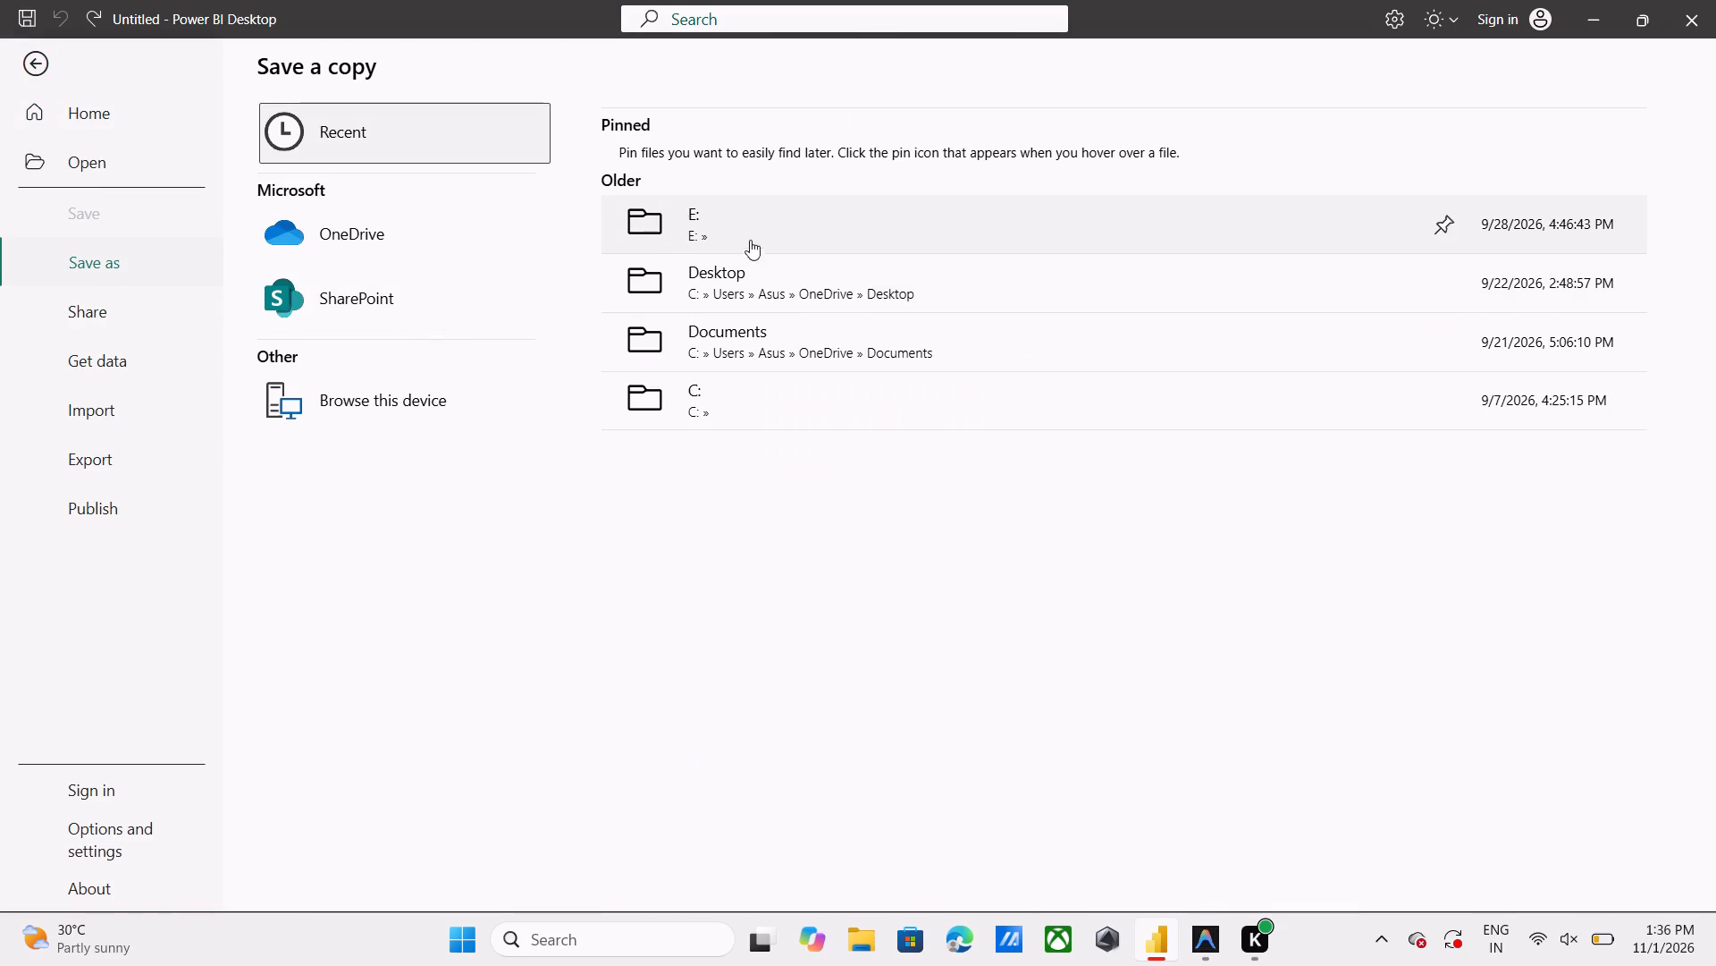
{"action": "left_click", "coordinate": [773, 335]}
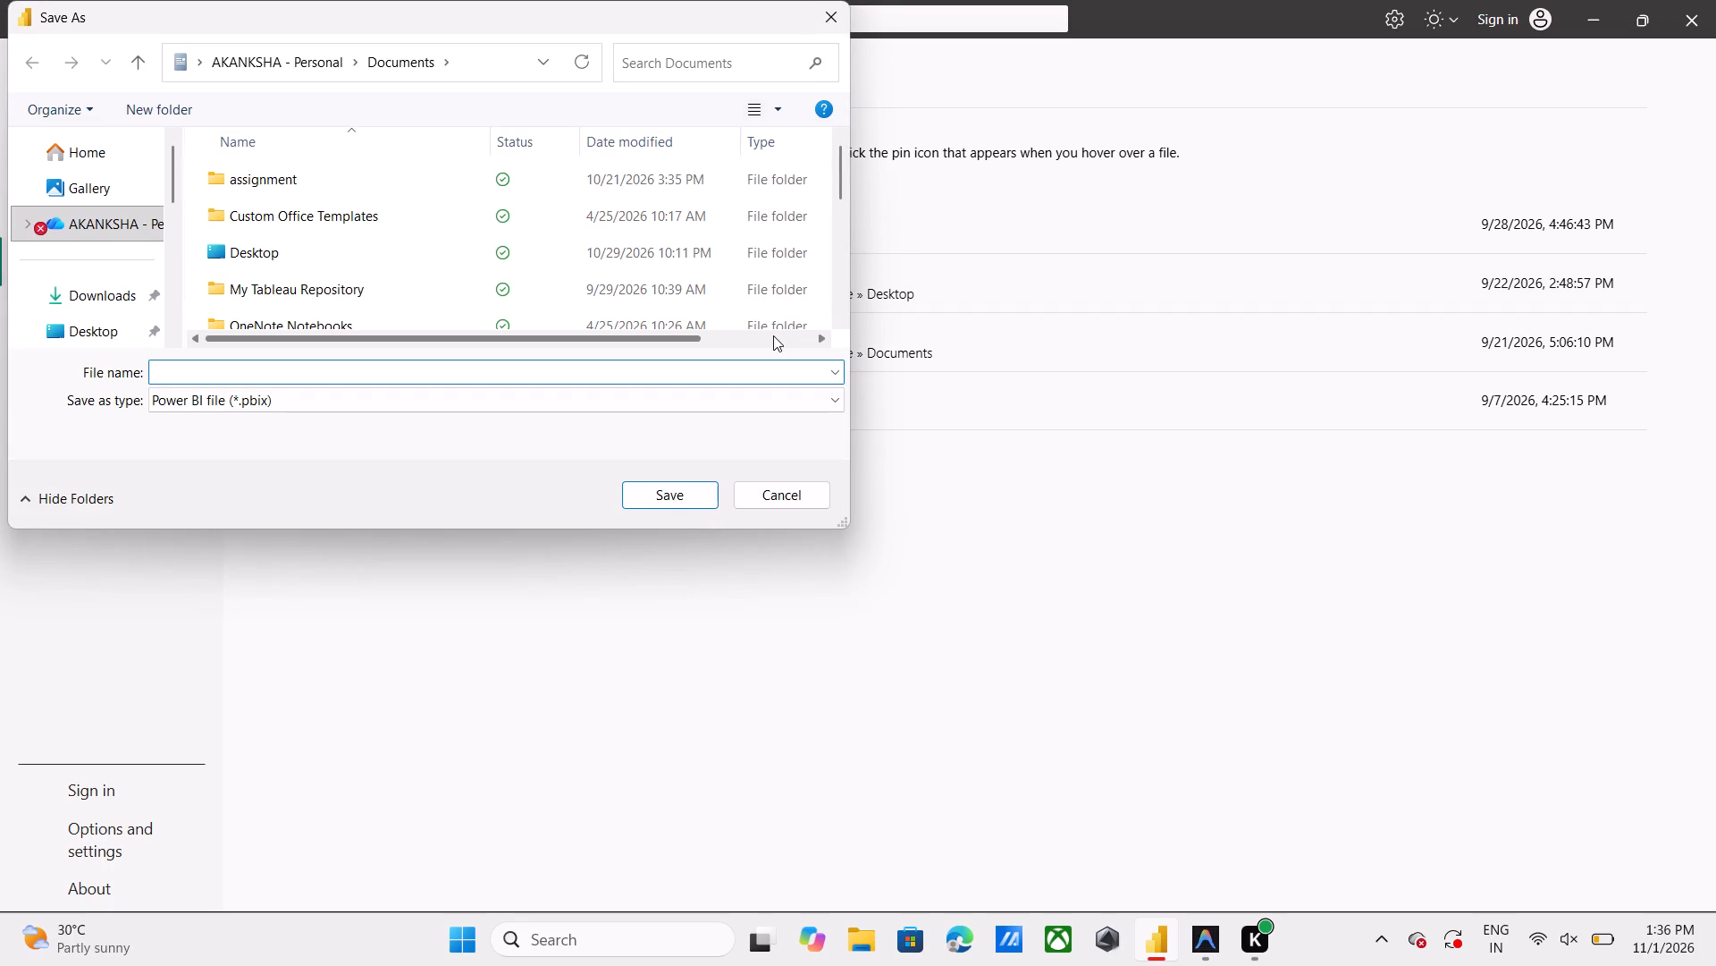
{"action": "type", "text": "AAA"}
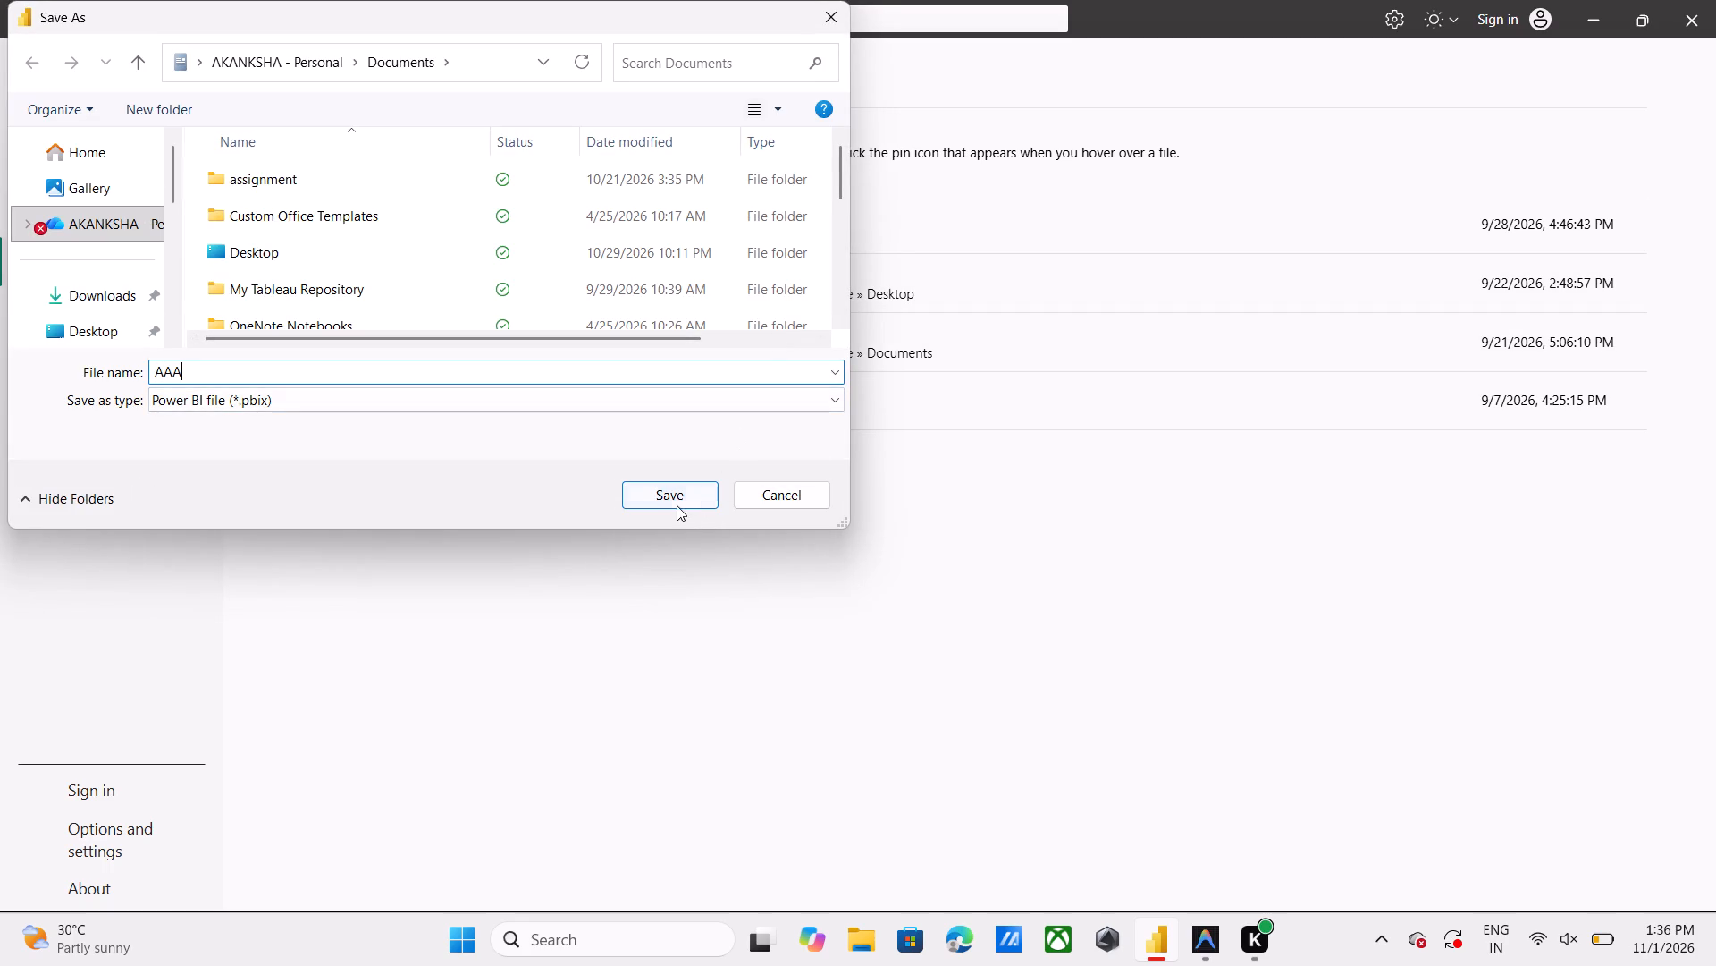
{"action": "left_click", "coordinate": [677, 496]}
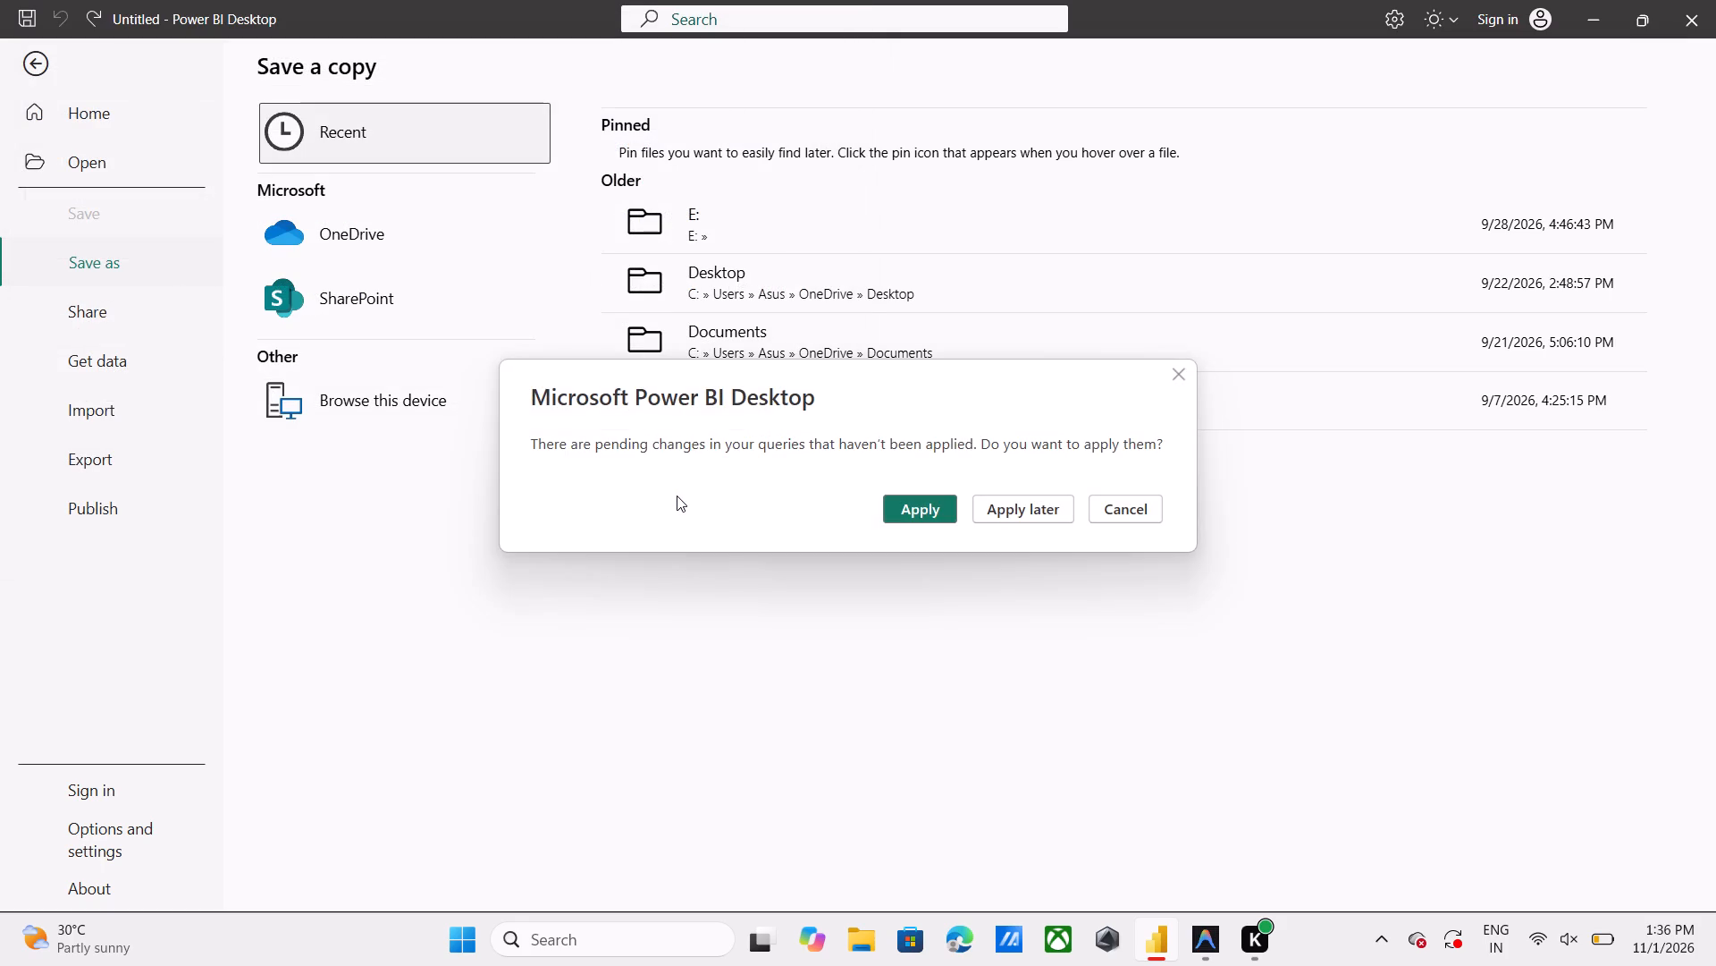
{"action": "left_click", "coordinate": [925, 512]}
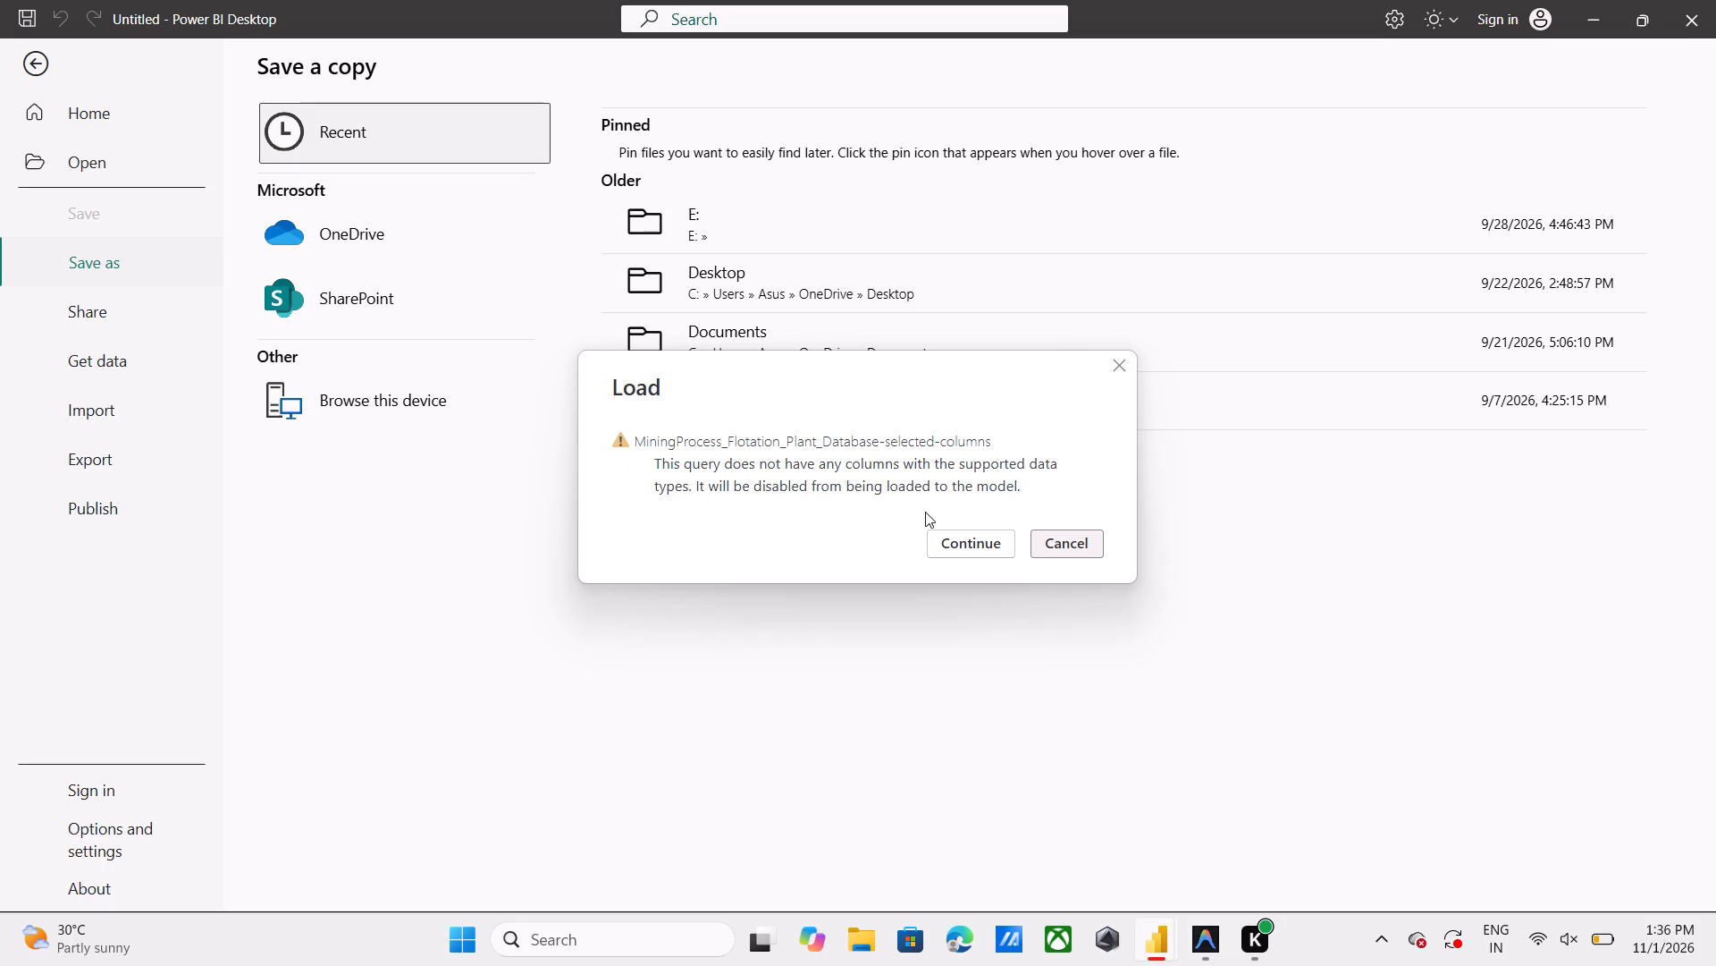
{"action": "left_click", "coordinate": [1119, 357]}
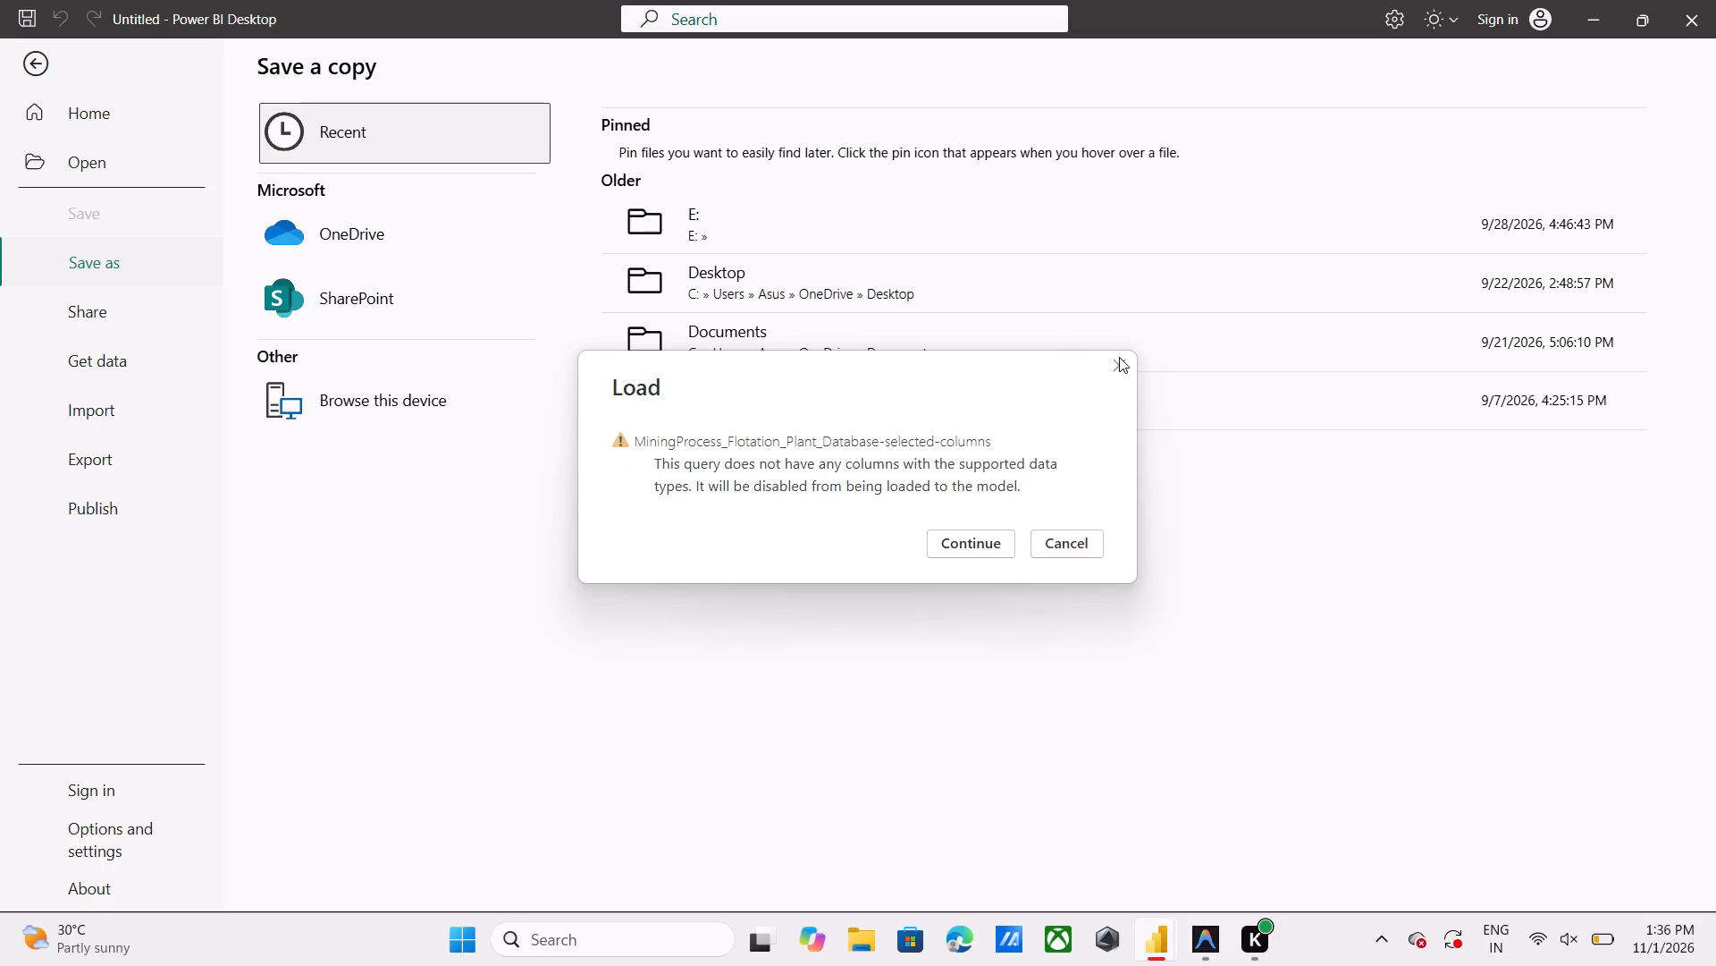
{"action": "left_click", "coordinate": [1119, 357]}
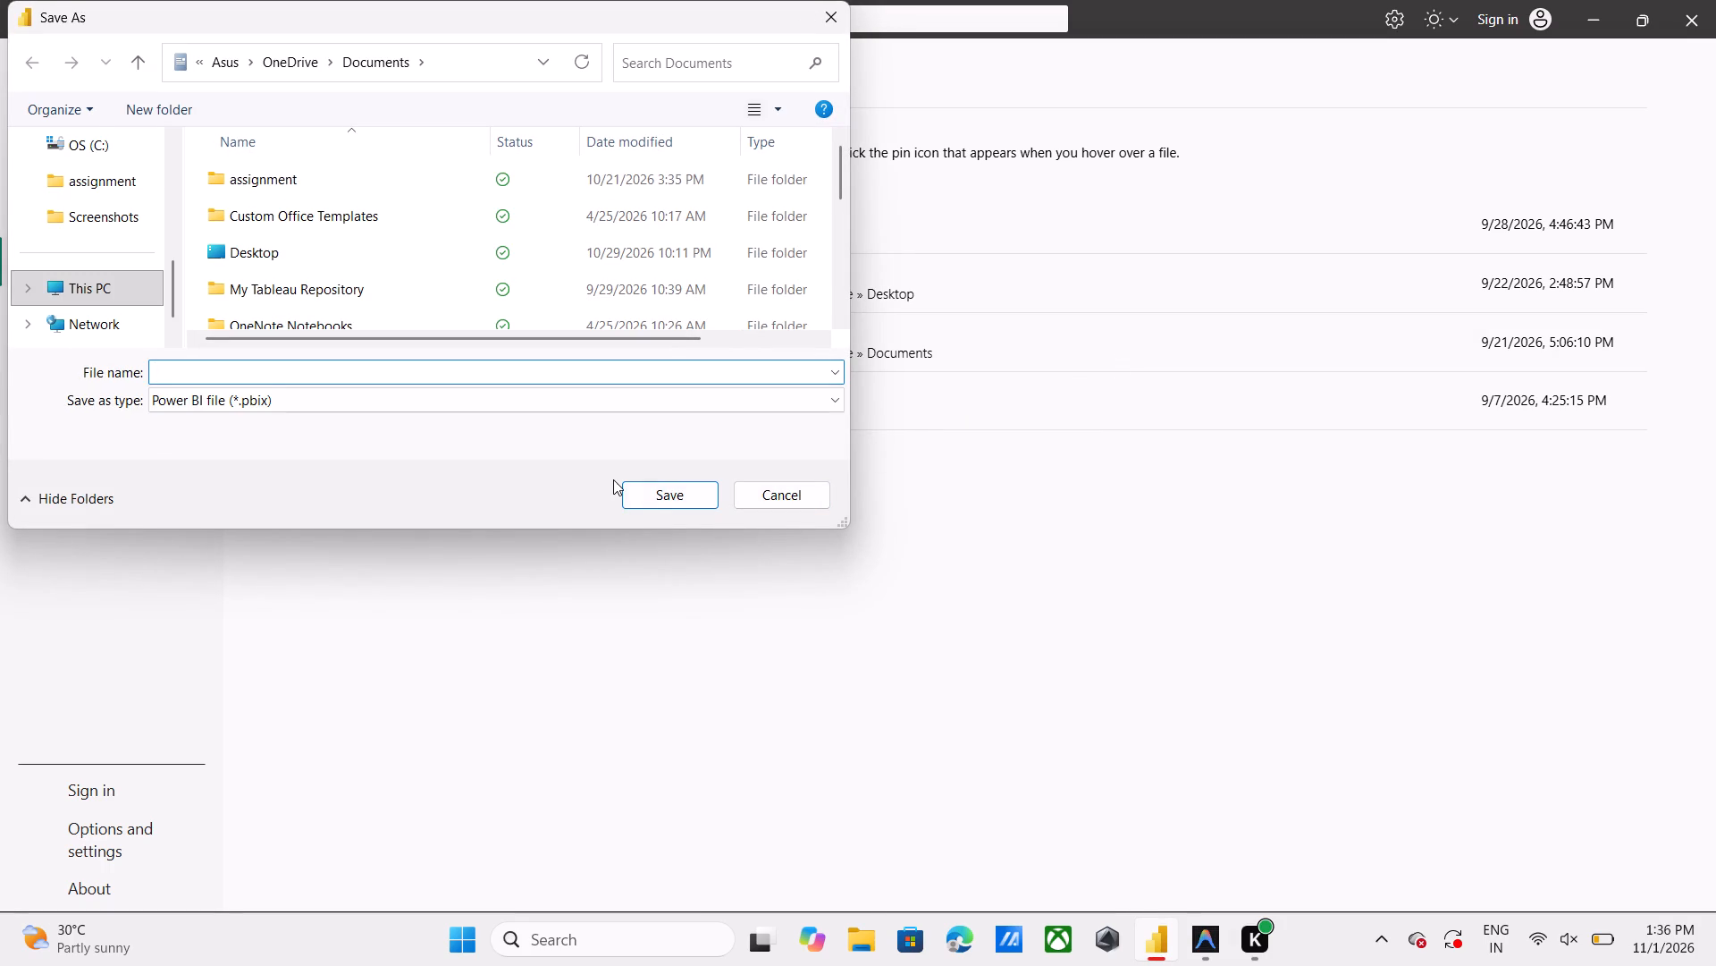
{"action": "left_click", "coordinate": [531, 402]}
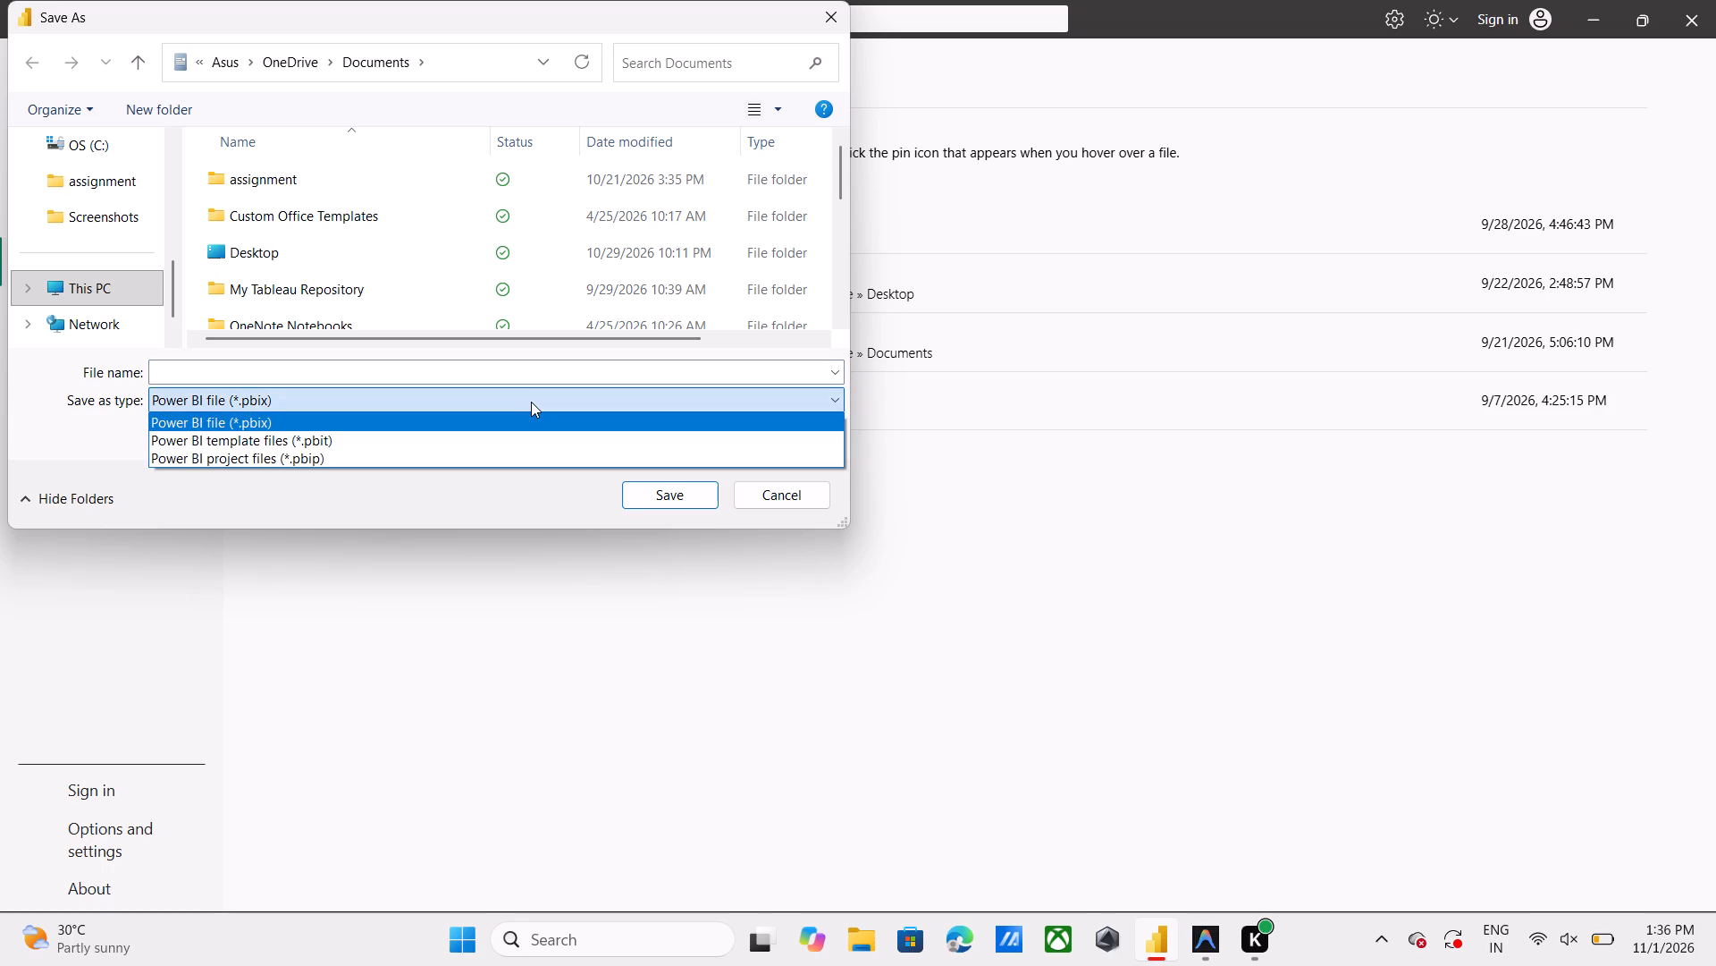
{"action": "left_click", "coordinate": [493, 454]}
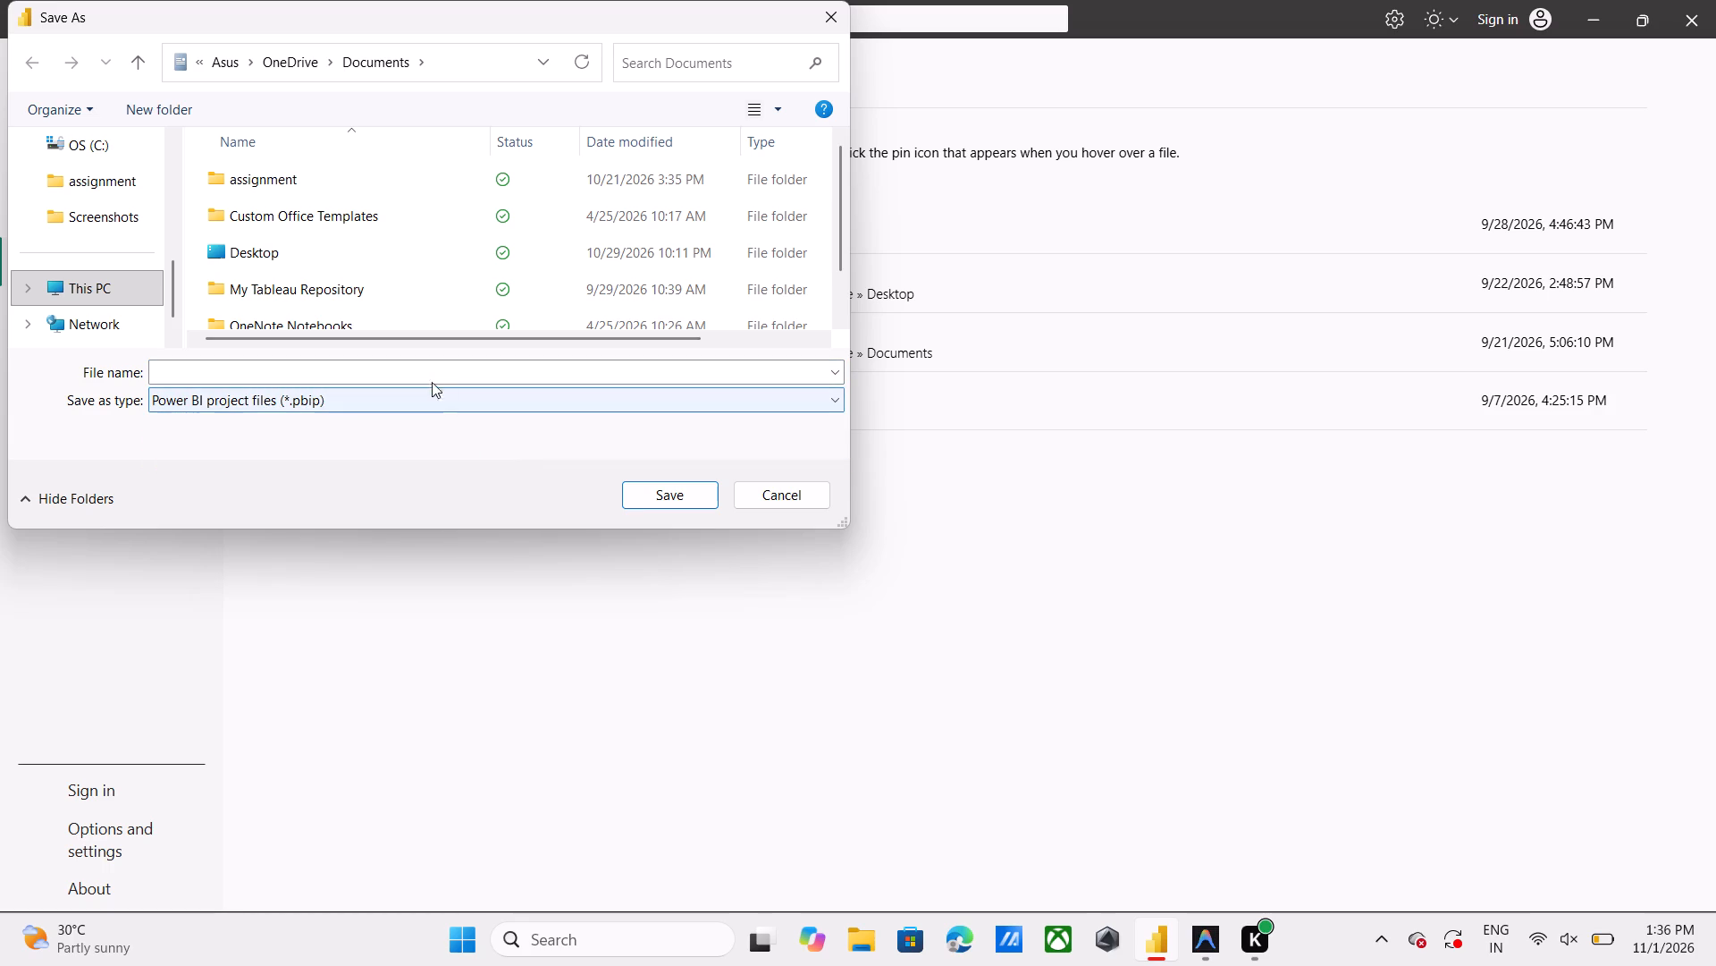
{"action": "left_click", "coordinate": [437, 364]}
{"action": "type", "text": "ASS"}
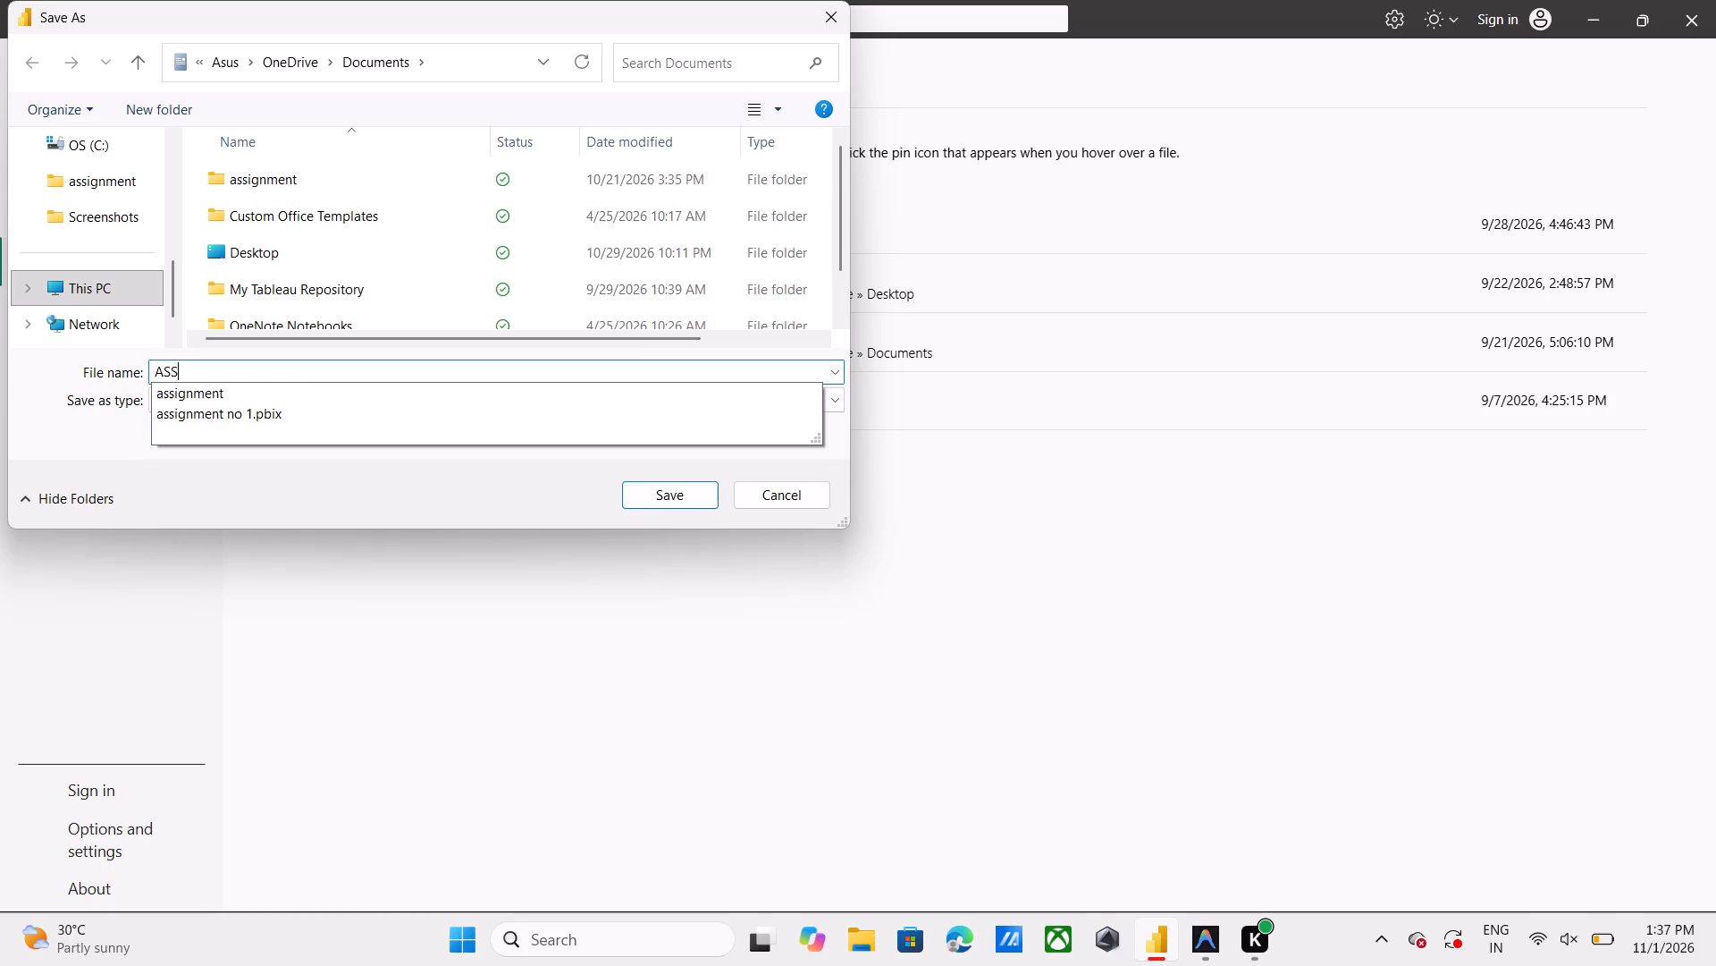